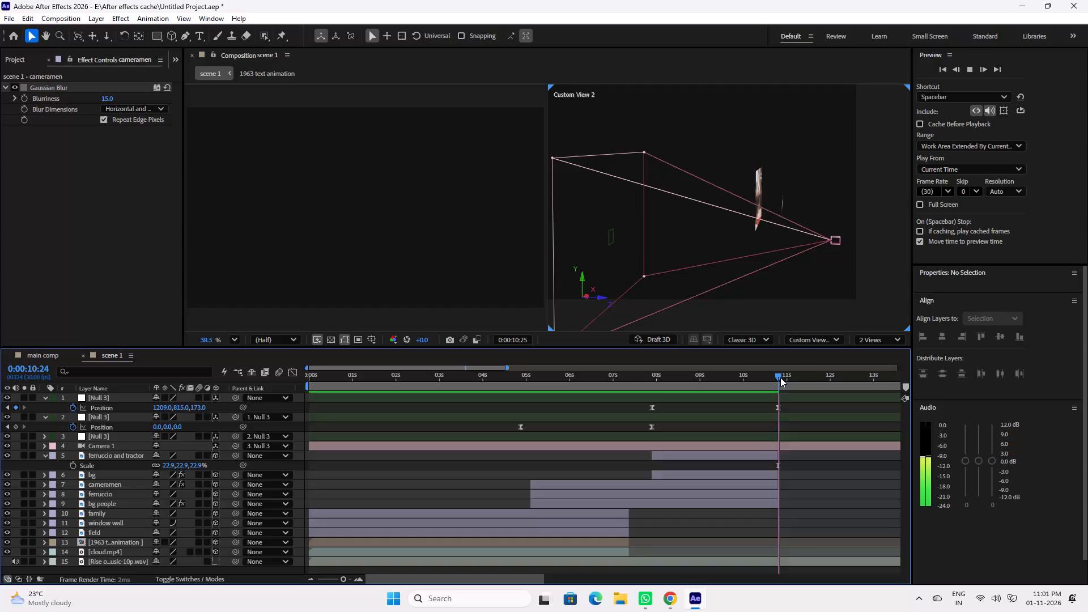
Extend the ends of the ferruccio and tractor, bg, cameramen, ferruccio and bg people layers to reach 0:00:10:28.
drag(778, 377, 761, 377)
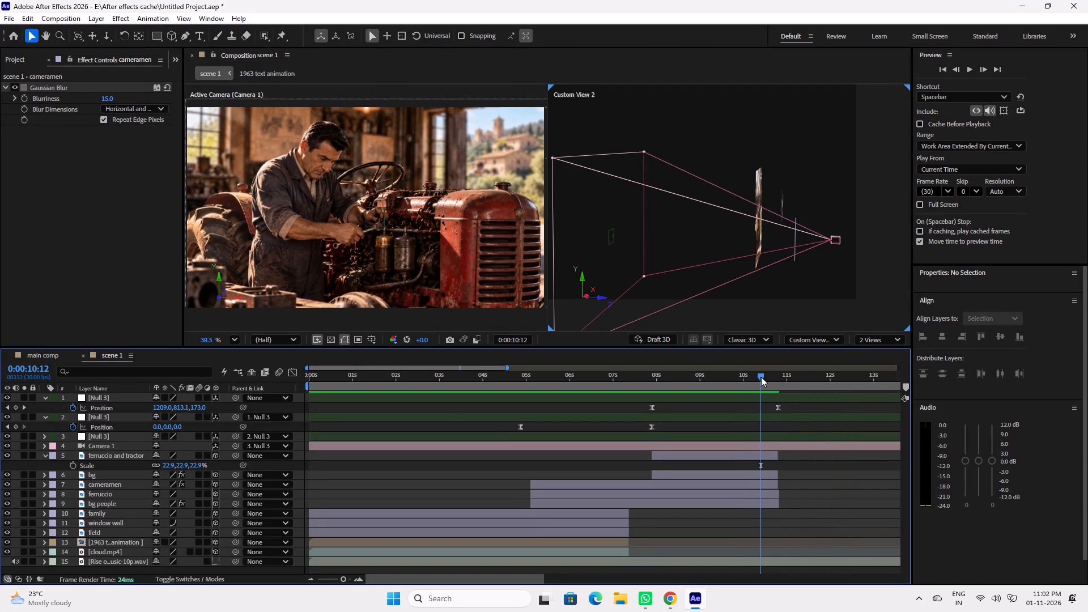
key(space)
key(space)
click(783, 380)
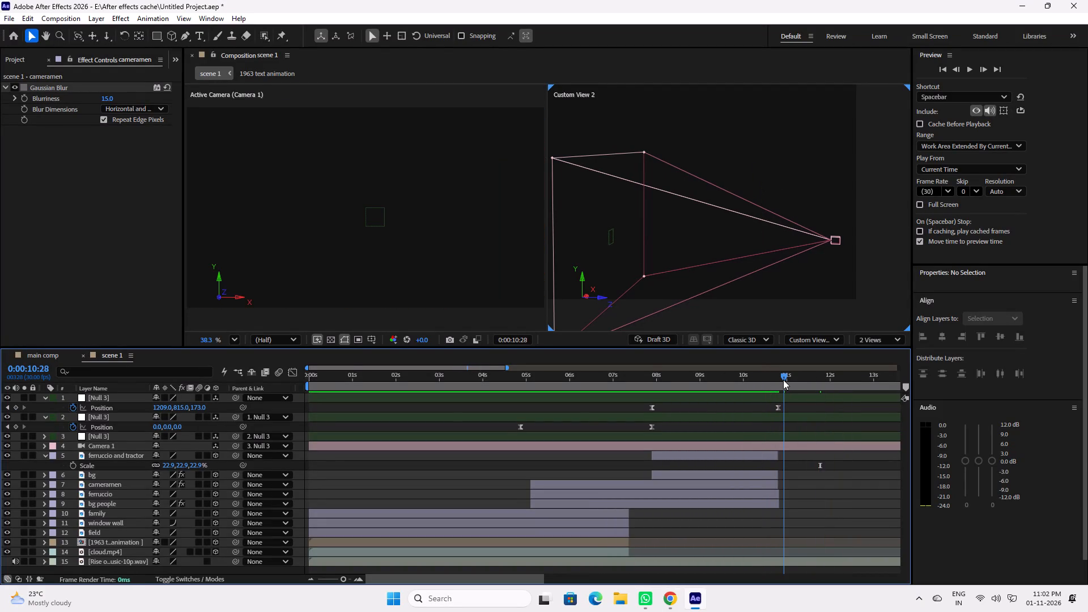
key(space)
click(783, 379)
shift+drag(777, 454, 784, 454)
shift+drag(779, 476, 786, 476)
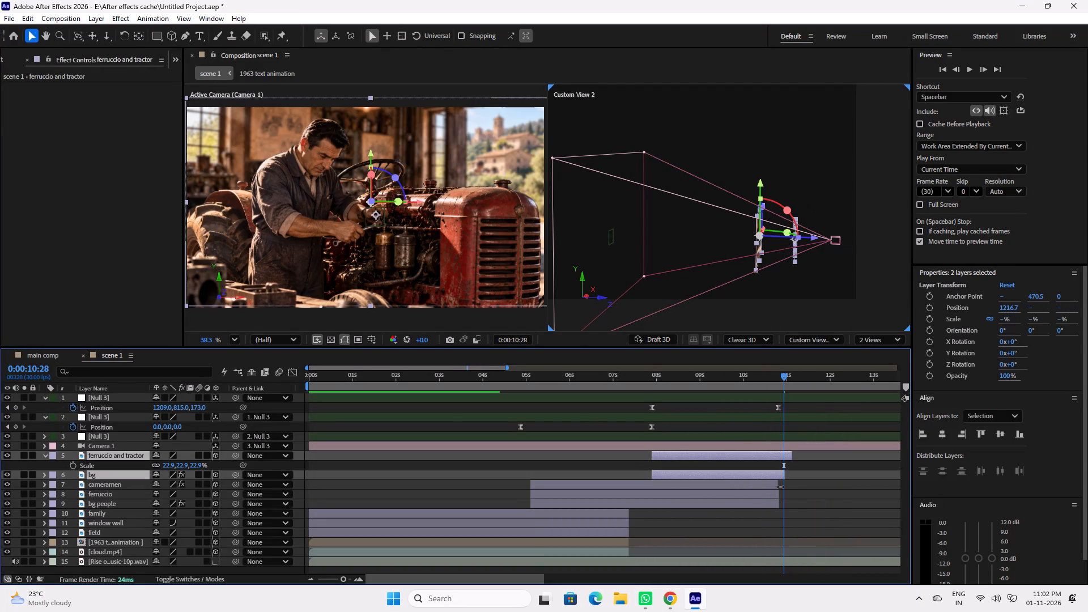
shift+drag(780, 487, 787, 487)
shift+drag(778, 496, 784, 497)
shift+drag(780, 505, 785, 505)
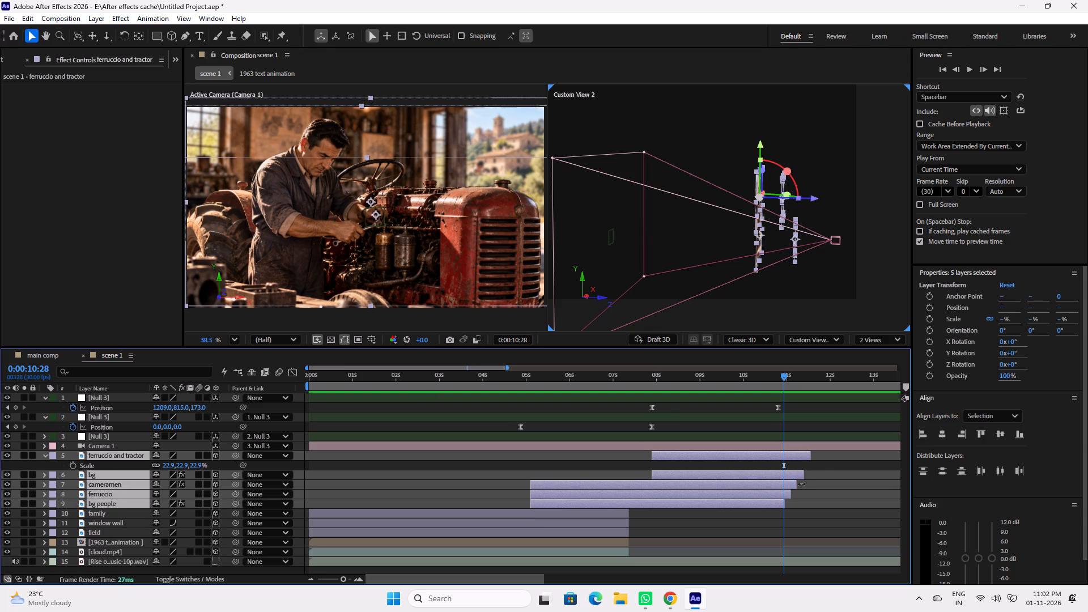
Trim the overlong ends of the ferruccio and tractor, bg, cameramen and ferruccio layers back to 0:00:10:28.
click(819, 462)
shift+drag(813, 457, 786, 458)
shift+drag(810, 477, 789, 478)
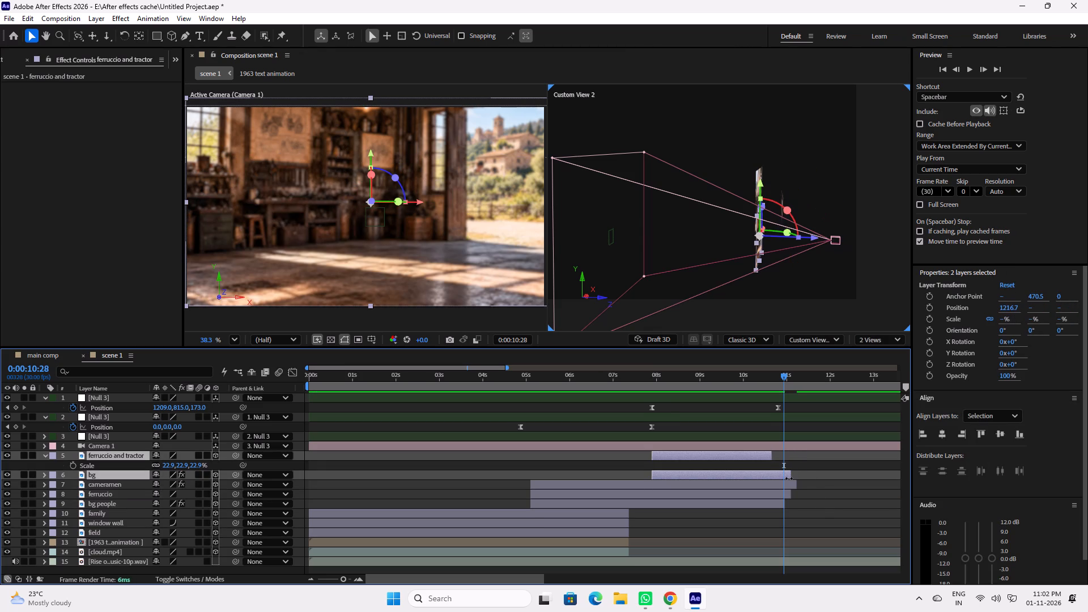
key(ctrl+z)
drag(807, 474, 793, 476)
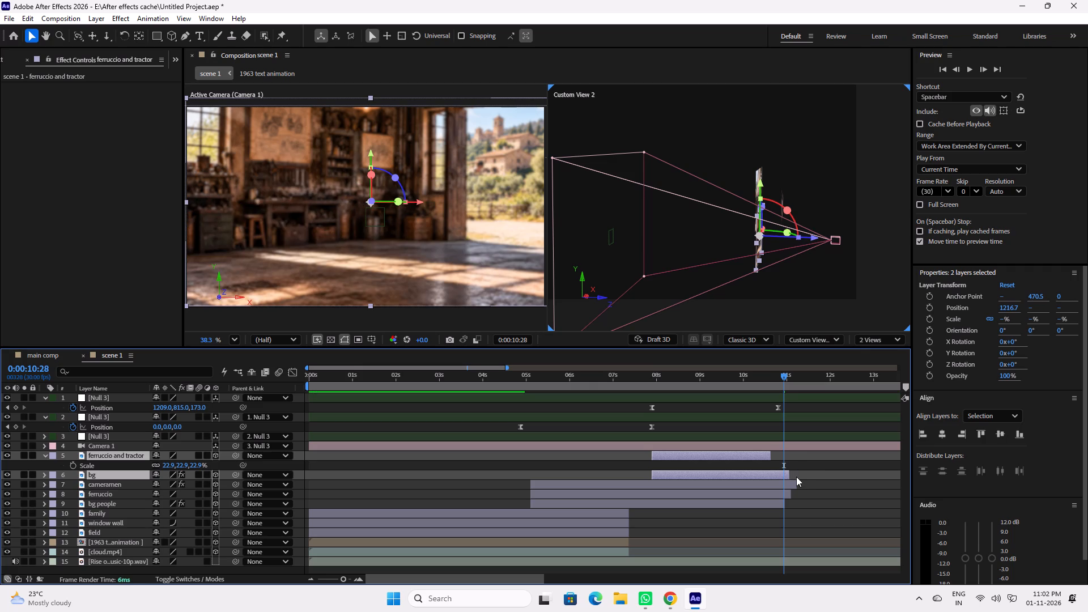
key(ctrl+z)
click(818, 487)
drag(804, 477, 789, 477)
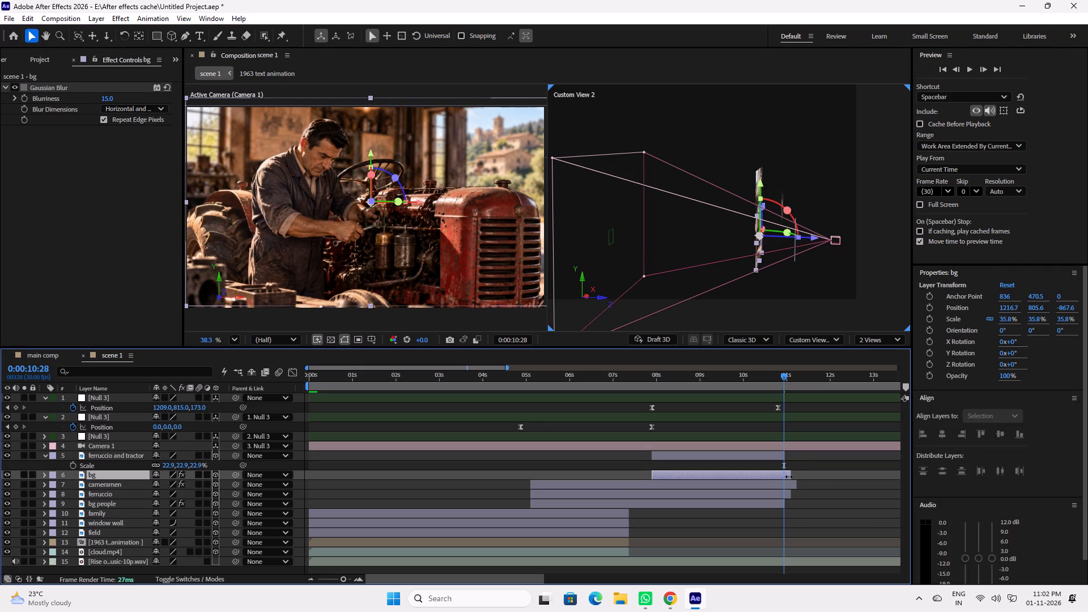
drag(789, 477, 787, 477)
click(811, 485)
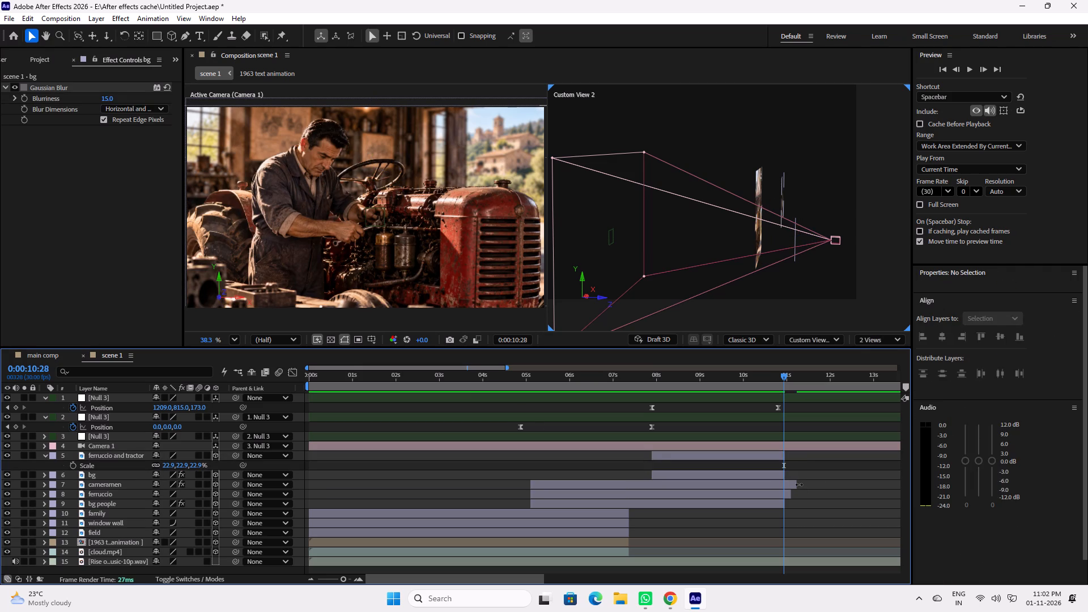
drag(799, 484, 785, 487)
drag(794, 495, 793, 496)
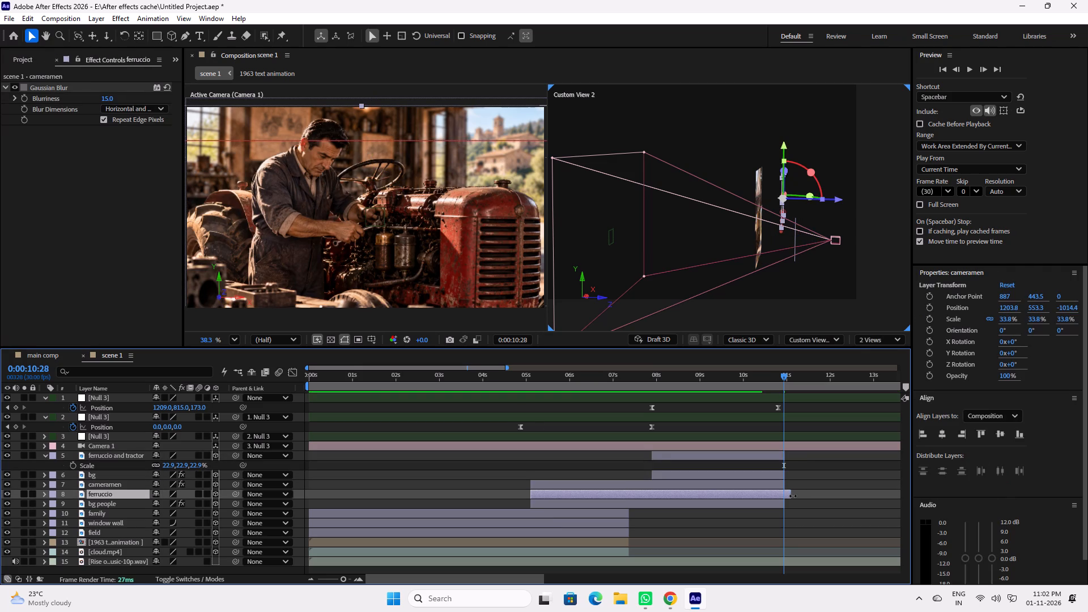
drag(793, 496, 789, 496)
Save the project and clear the layer selection.
key(ctrl+s)
click(826, 494)
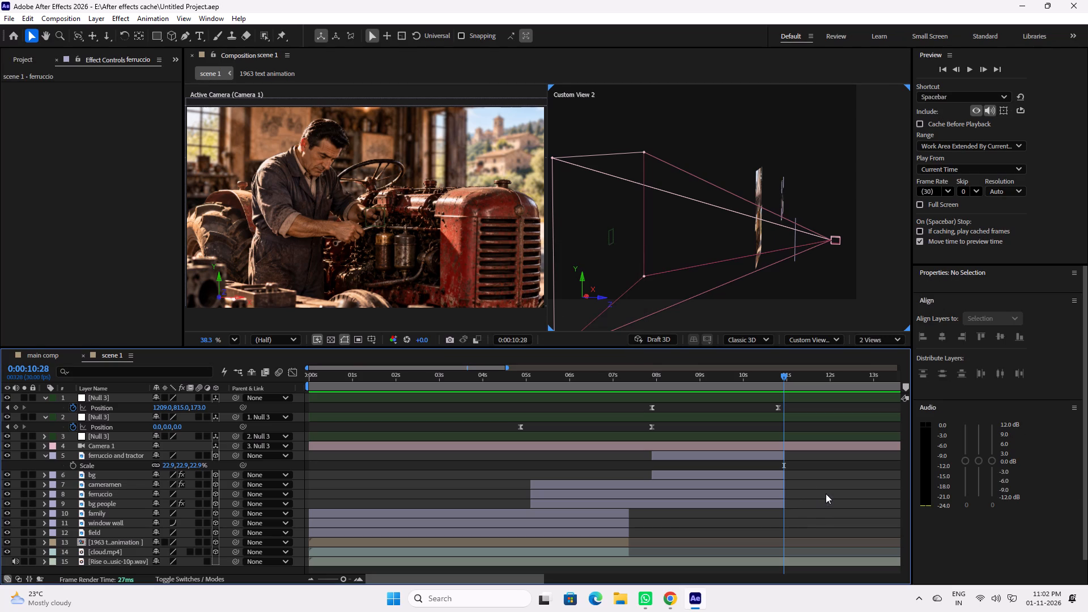
Show the project's imported footage and open a File Explorer window.
click(61, 119)
click(20, 61)
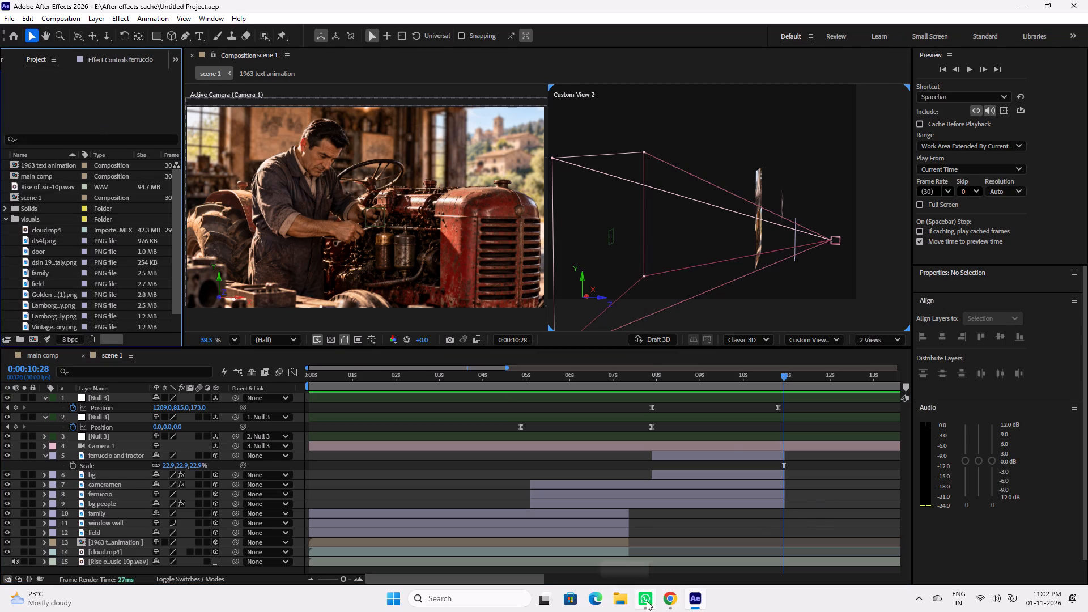
click(624, 601)
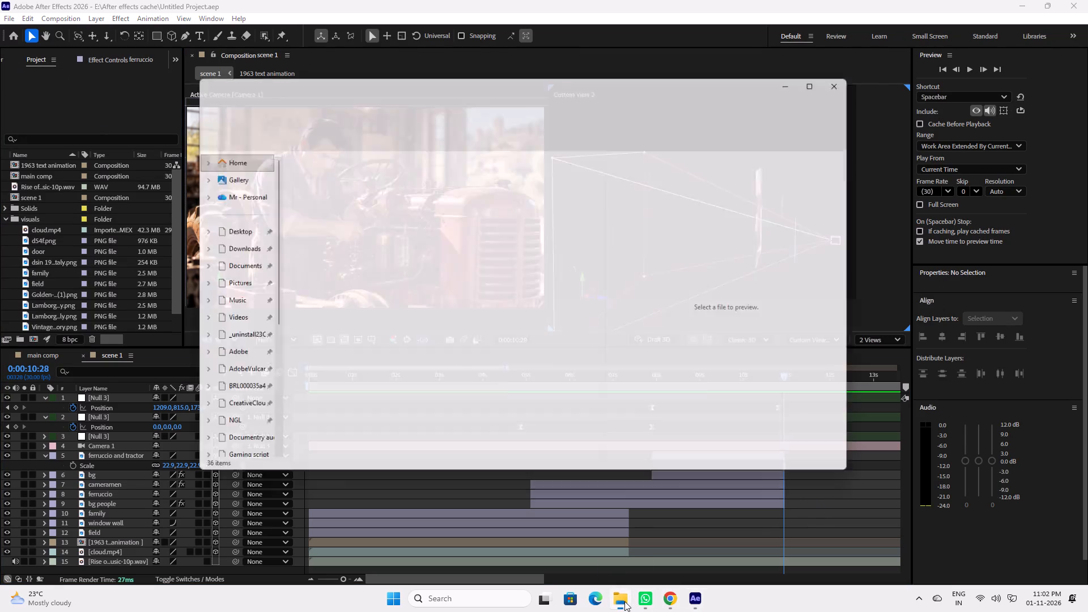
click(368, 292)
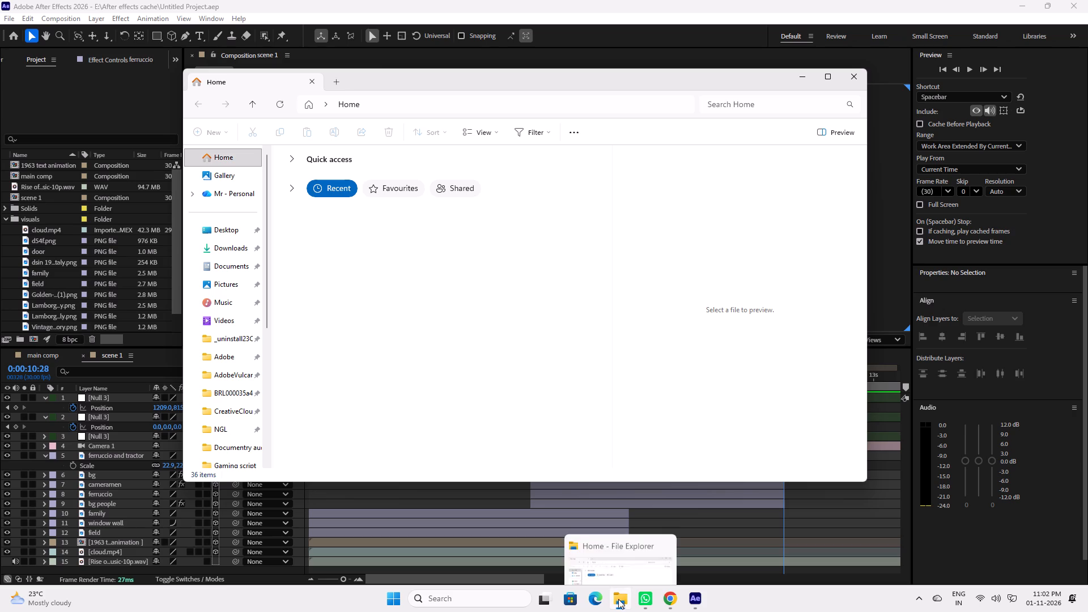
Launch Photoshop and close the Adobe window covering its home screen.
click(396, 597)
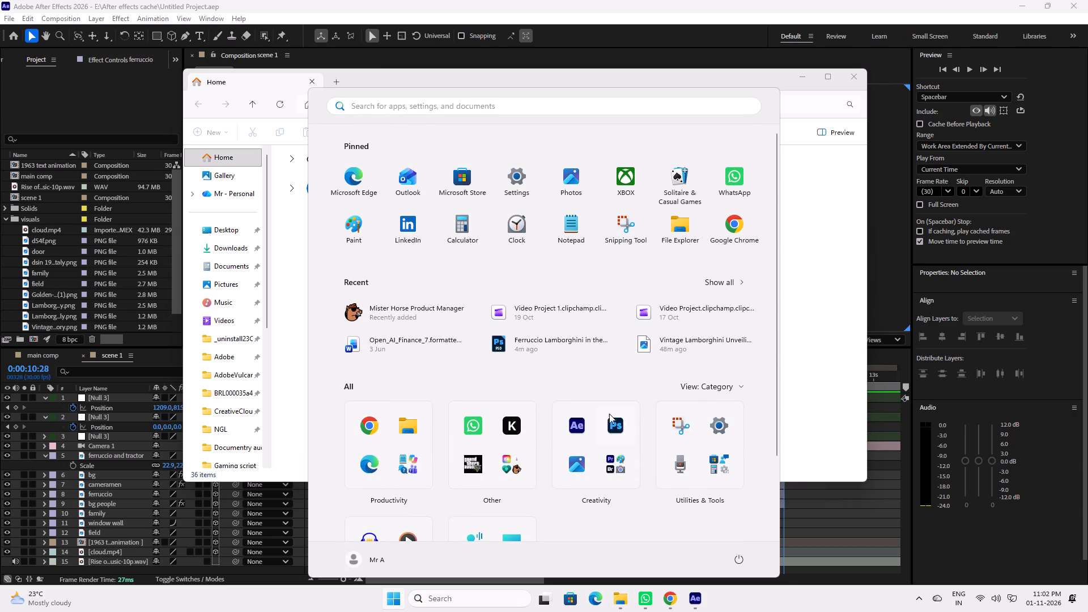
click(614, 426)
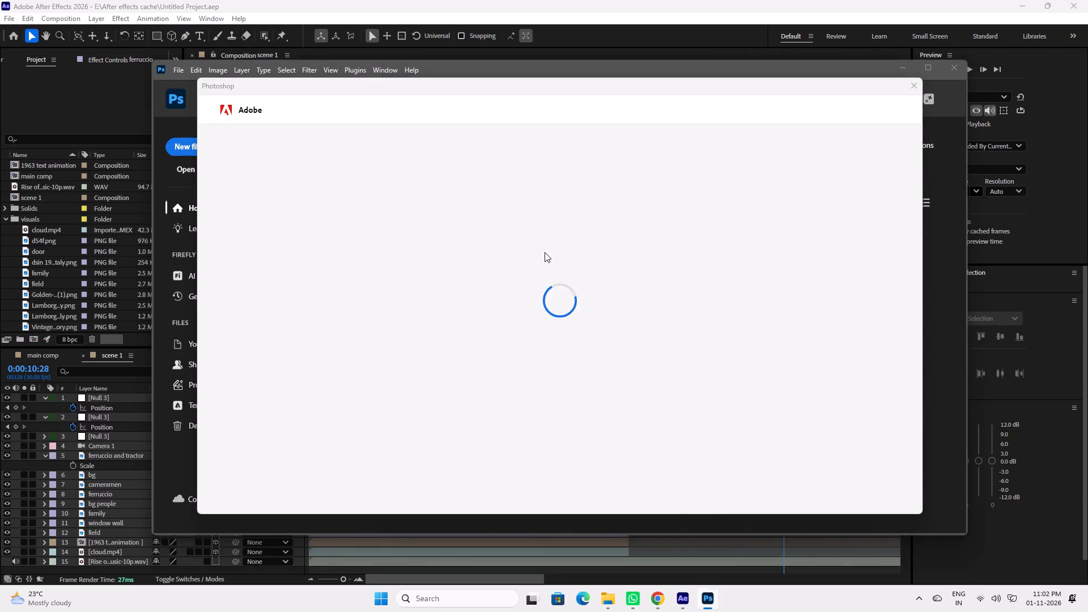
click(909, 88)
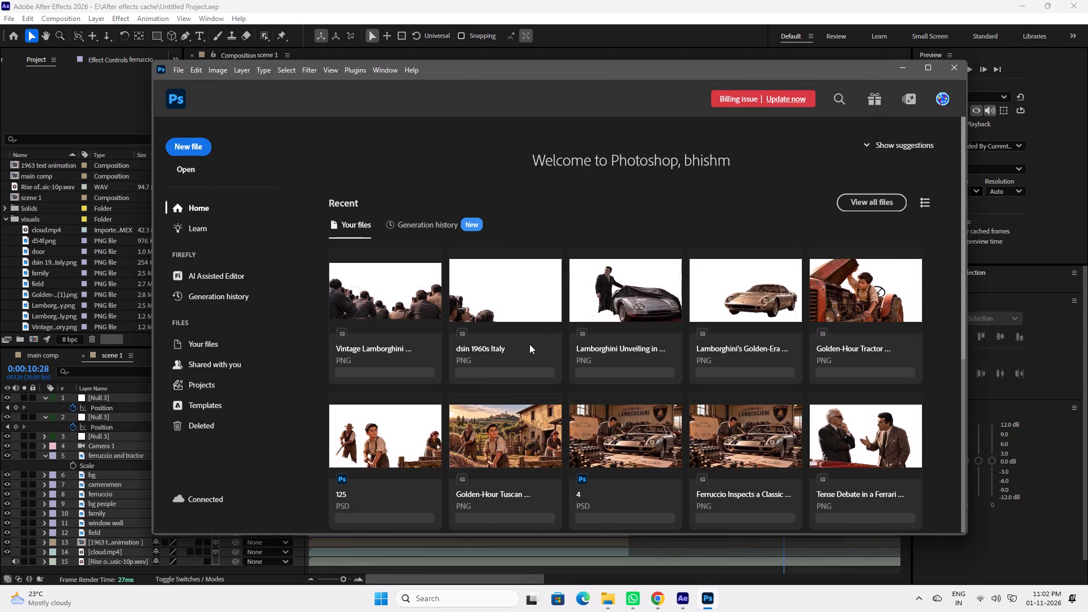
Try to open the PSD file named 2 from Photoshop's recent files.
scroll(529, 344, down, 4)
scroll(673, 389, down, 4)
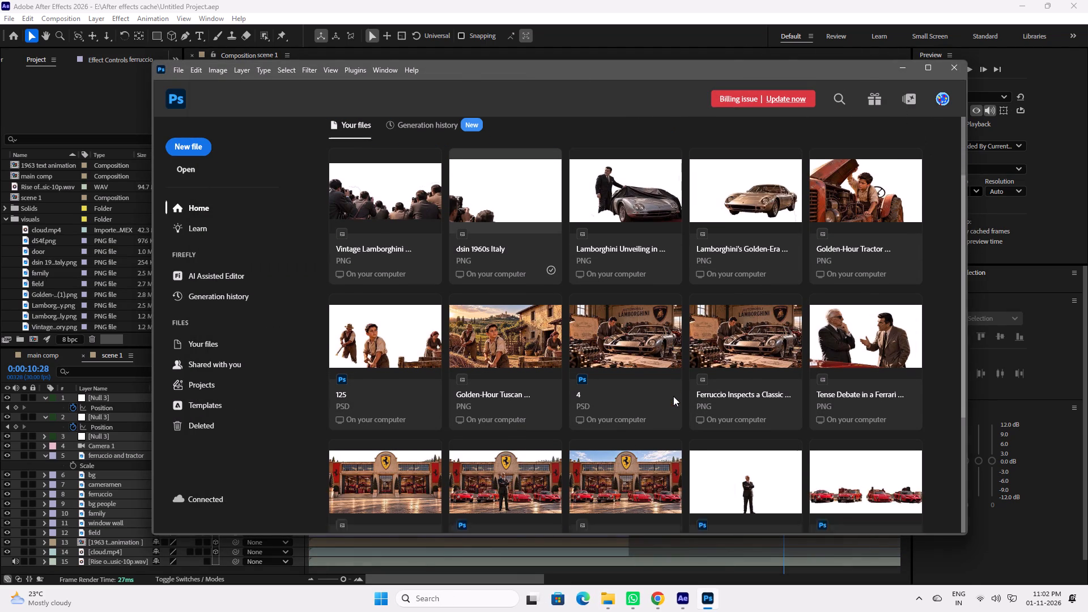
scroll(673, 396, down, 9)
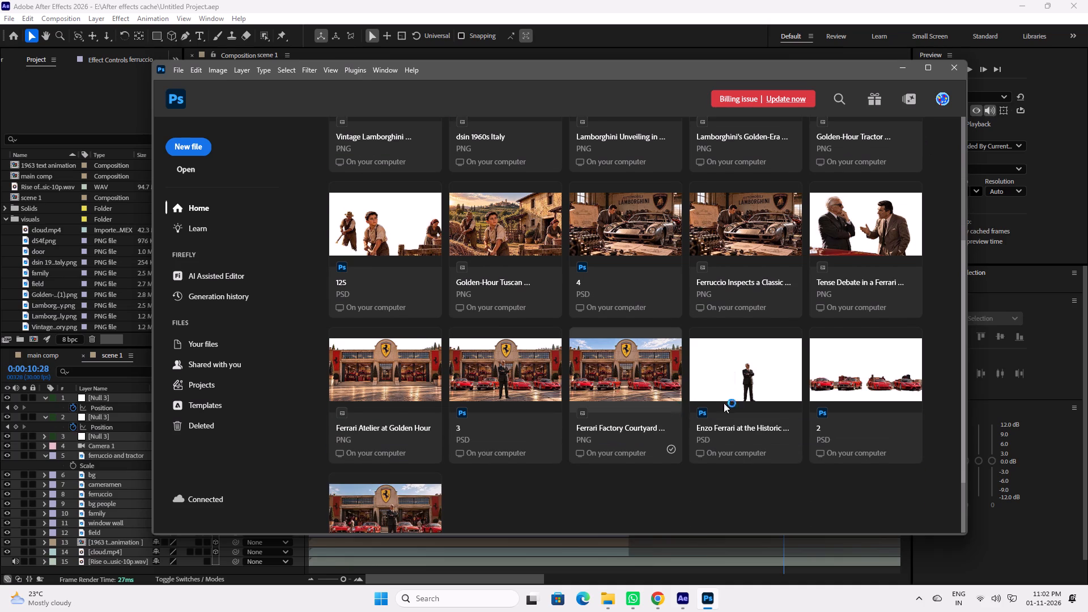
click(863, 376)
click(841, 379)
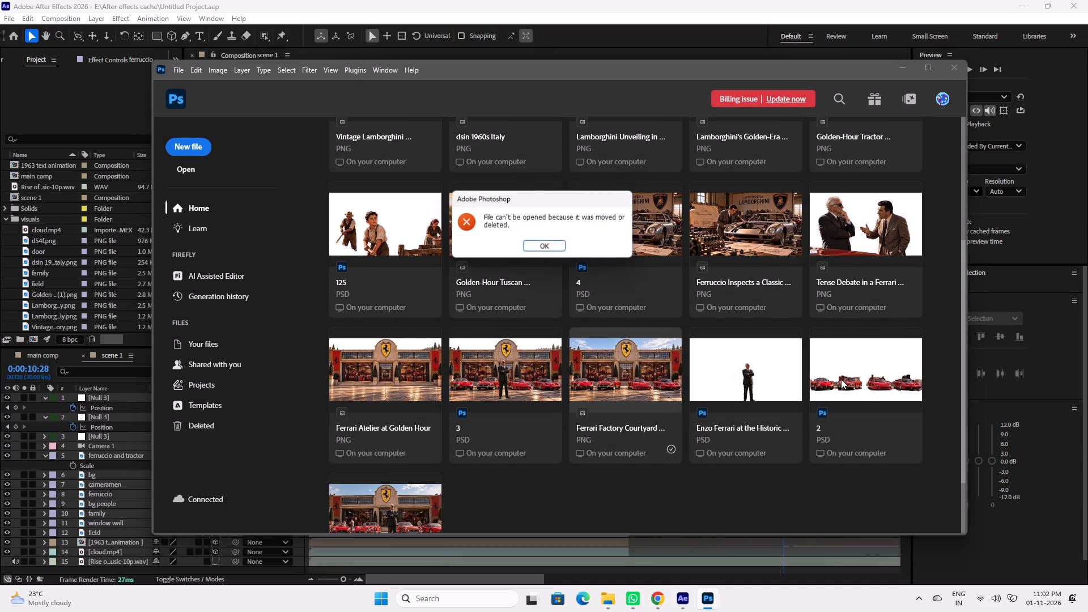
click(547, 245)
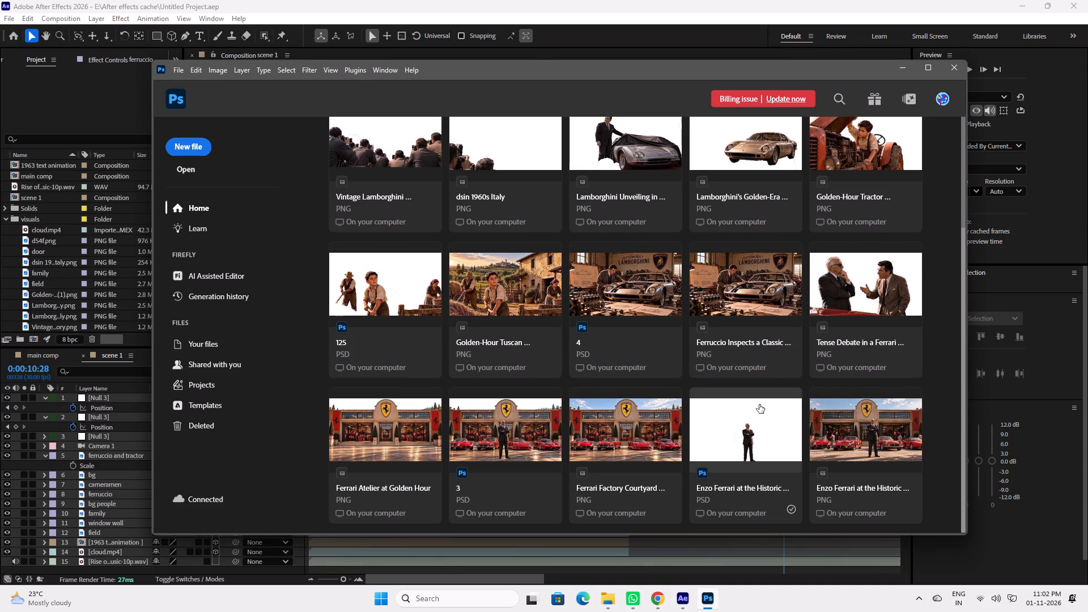
Open the recent image Enzo Ferrari at the Historic Factory.png.
click(842, 449)
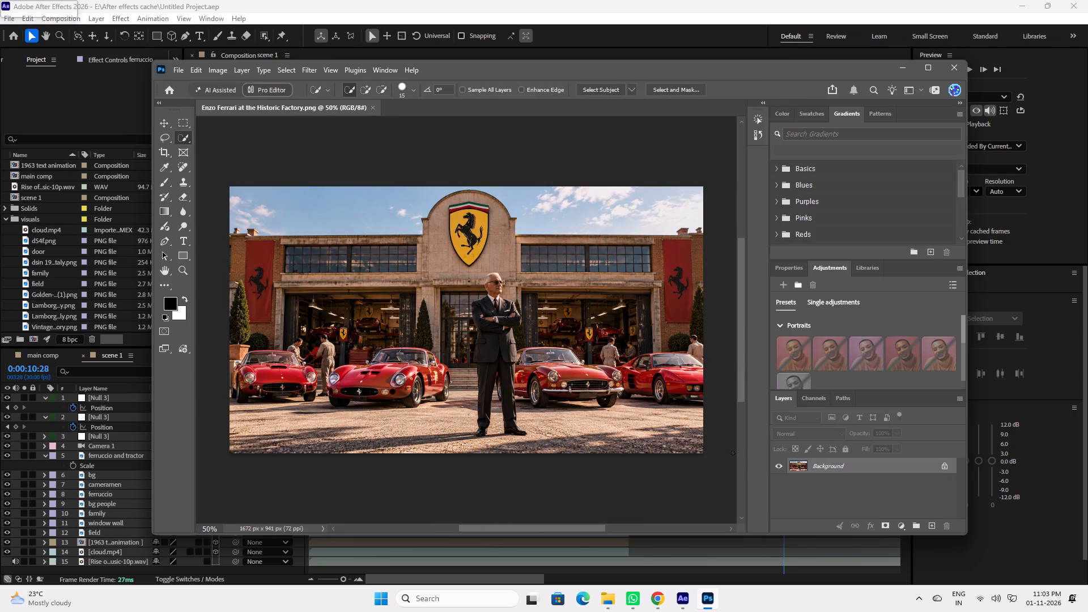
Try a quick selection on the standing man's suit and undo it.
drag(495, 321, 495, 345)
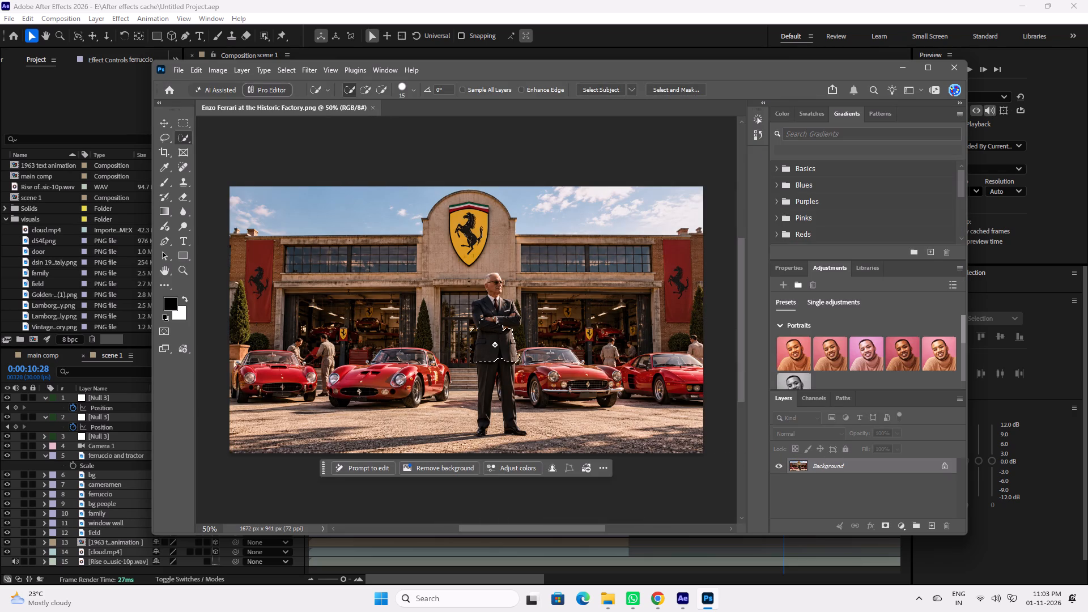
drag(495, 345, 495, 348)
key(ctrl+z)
click(685, 601)
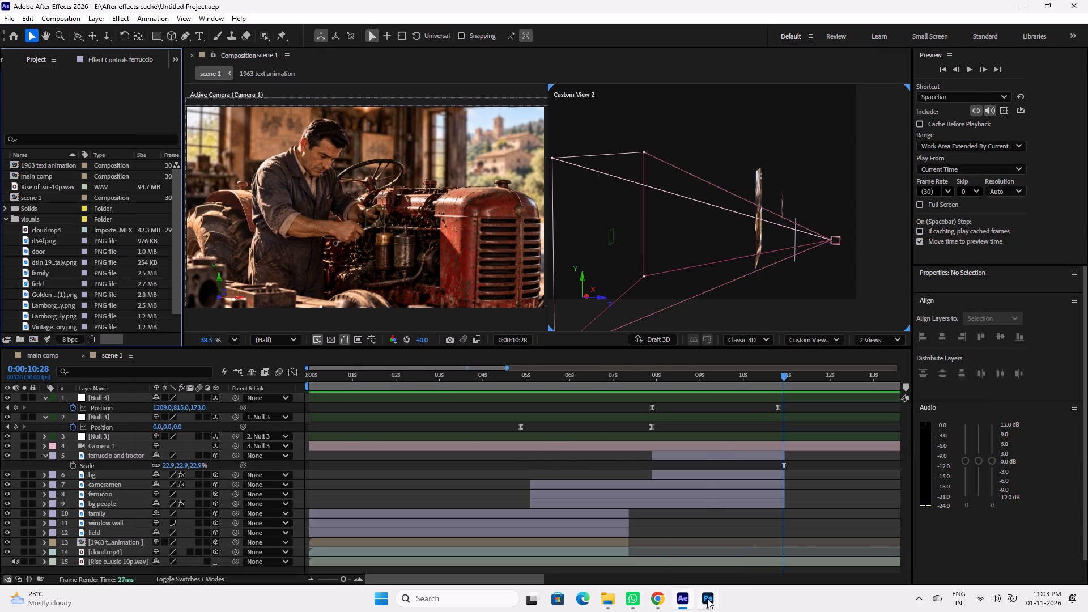
click(708, 598)
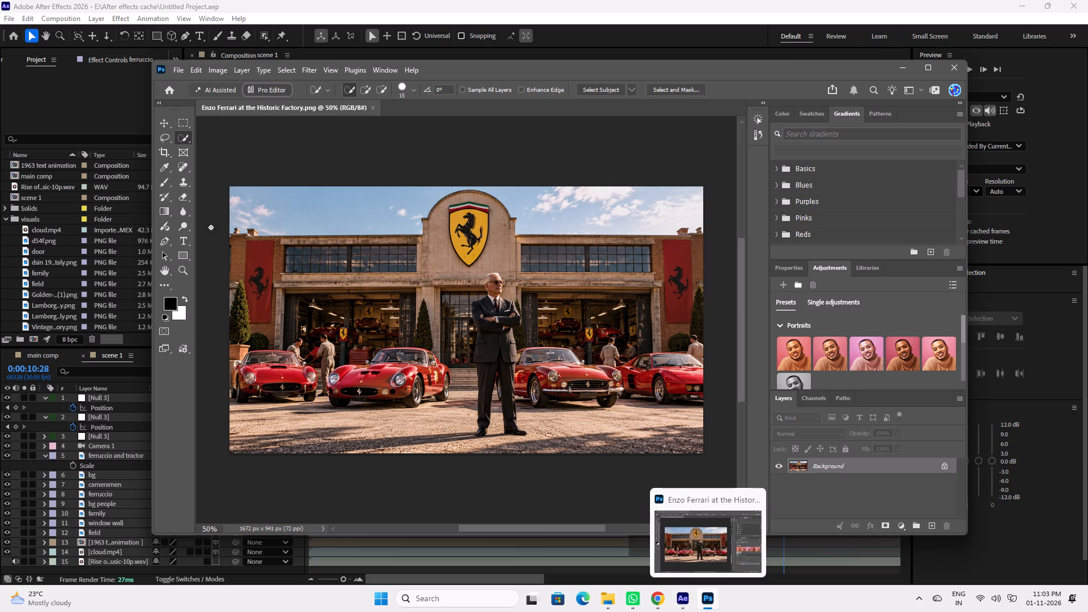
click(161, 90)
click(171, 94)
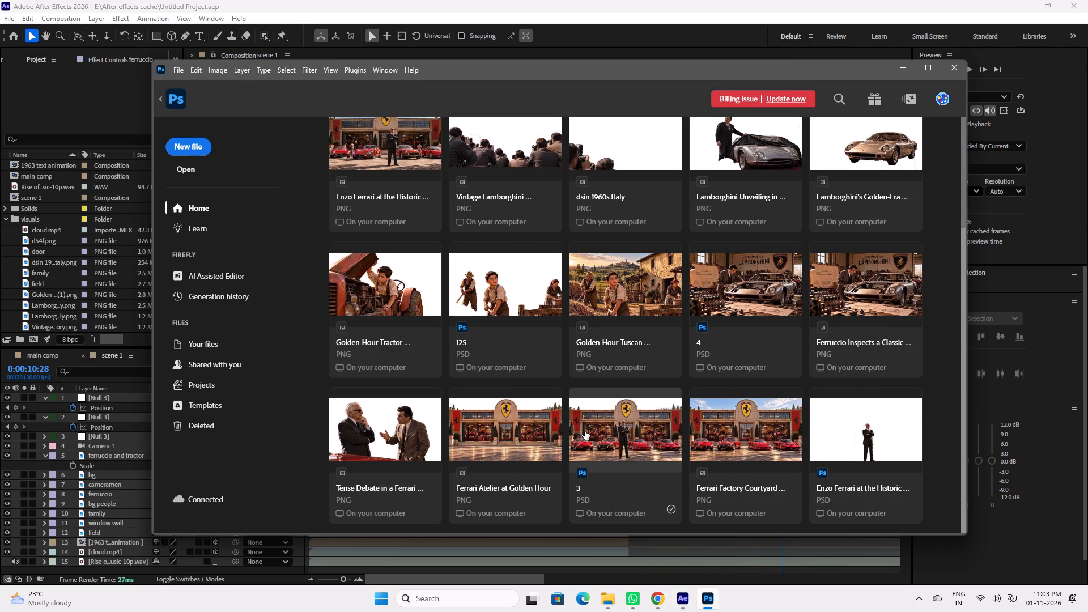
scroll(585, 432, down, 3)
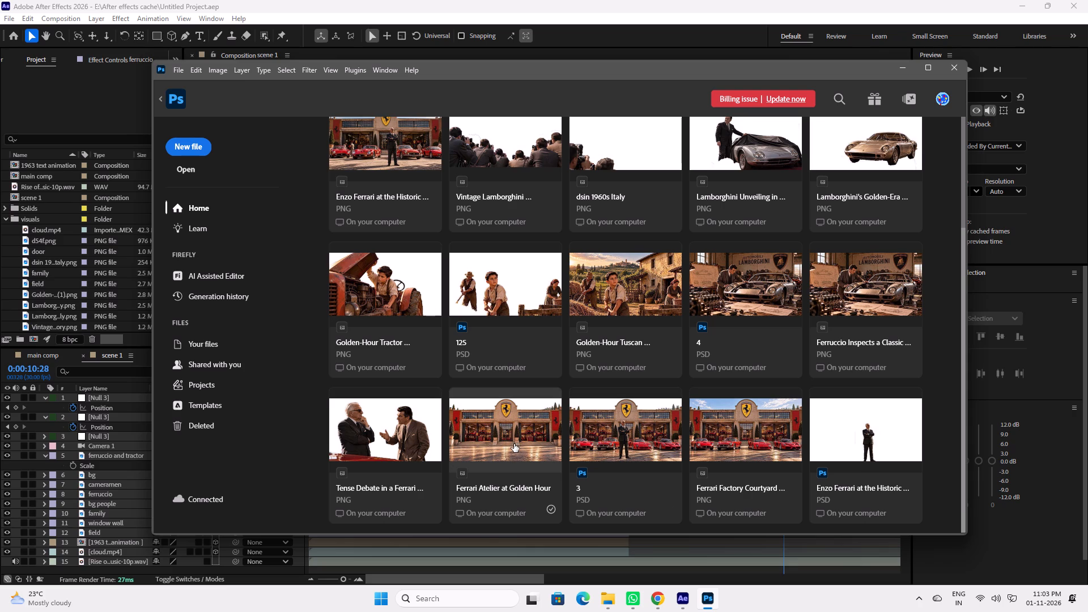
click(949, 69)
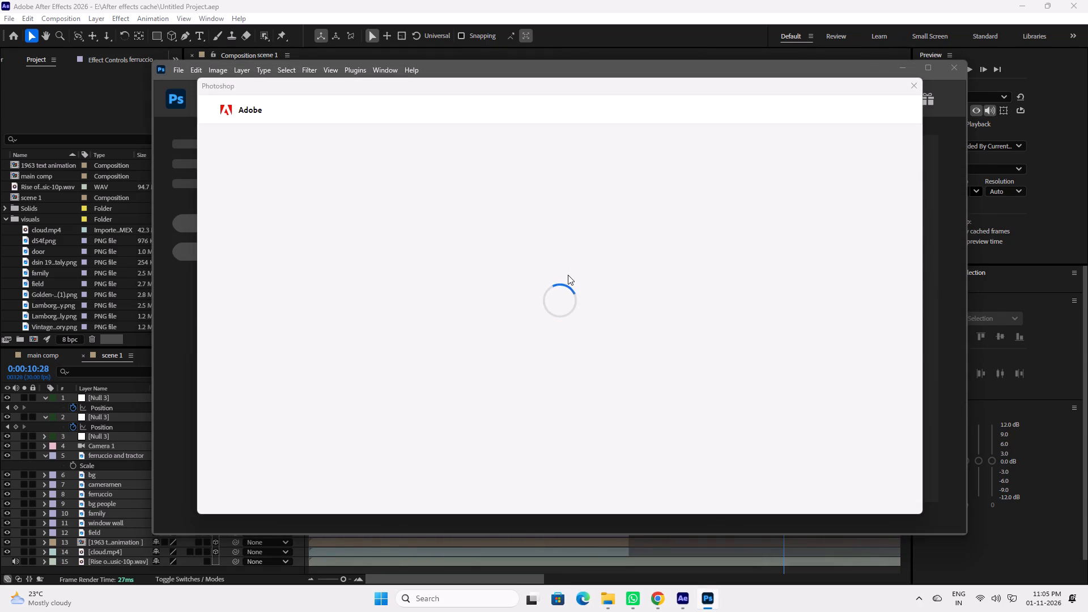
click(911, 90)
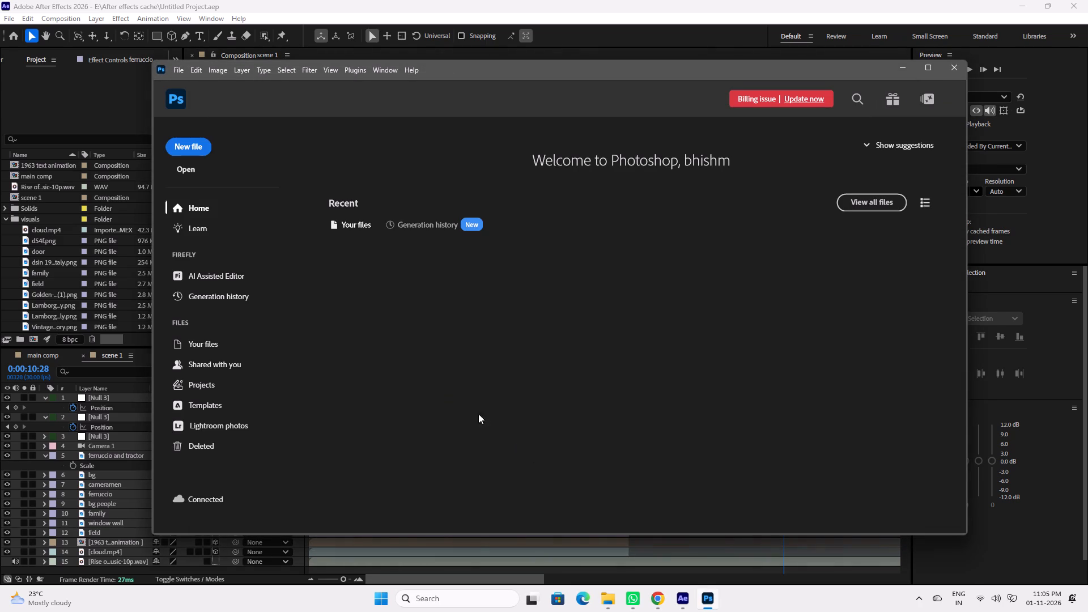
Open Ferrari Factory Courtyard Showcase.png from Photoshop's recent files.
scroll(576, 374, down, 6)
scroll(536, 372, up, 4)
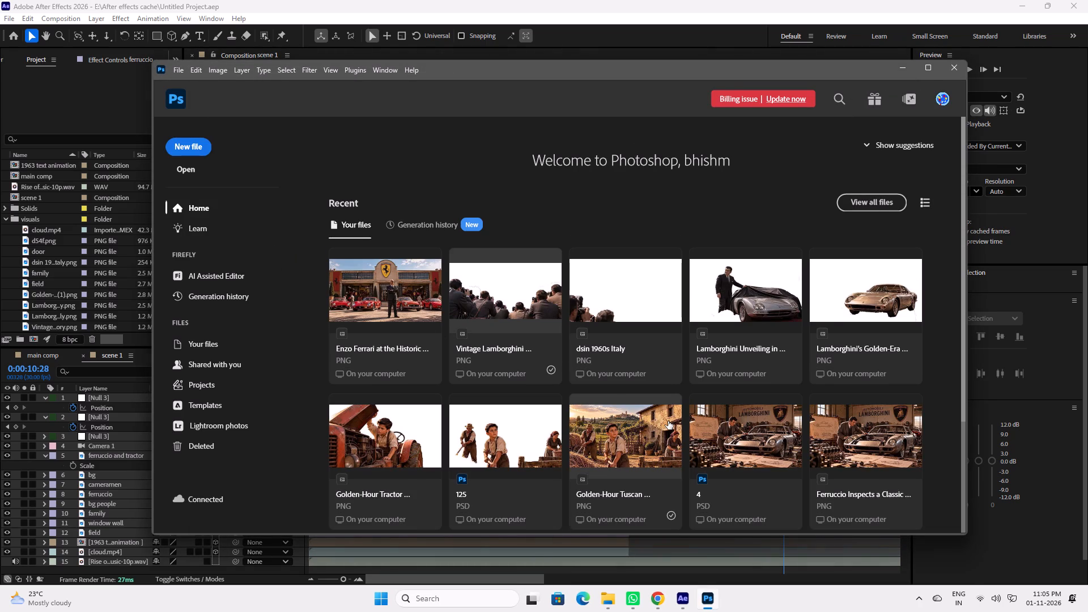
scroll(668, 421, down, 20)
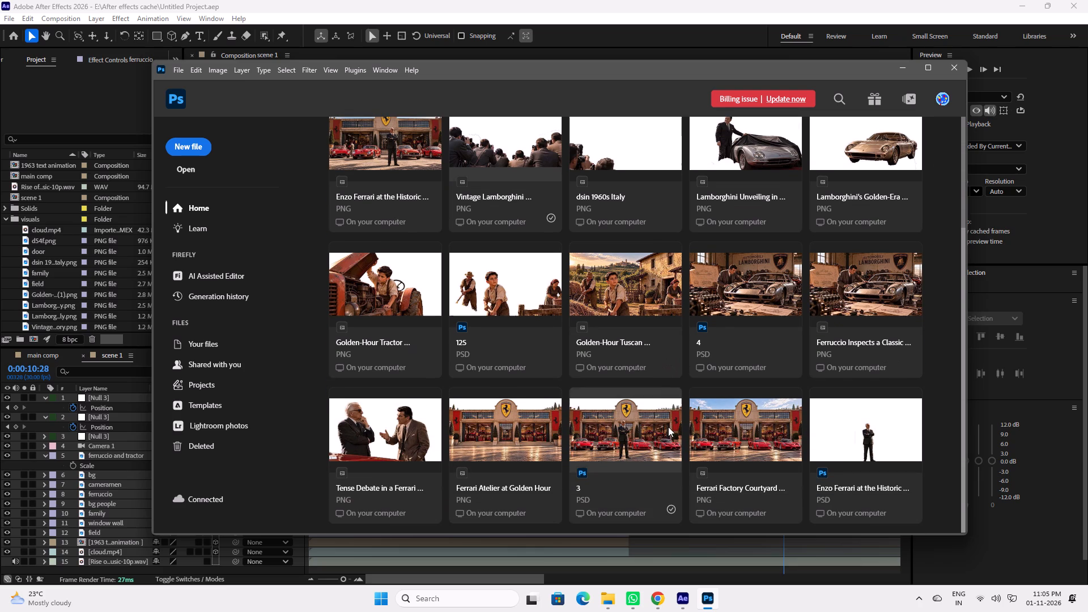
scroll(668, 427, down, 3)
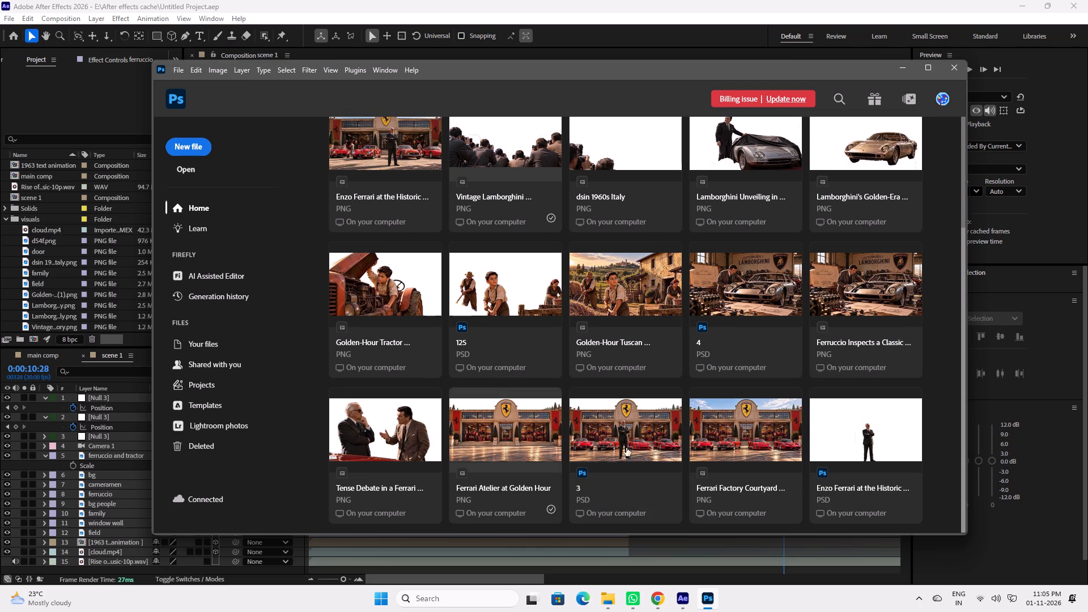
click(752, 432)
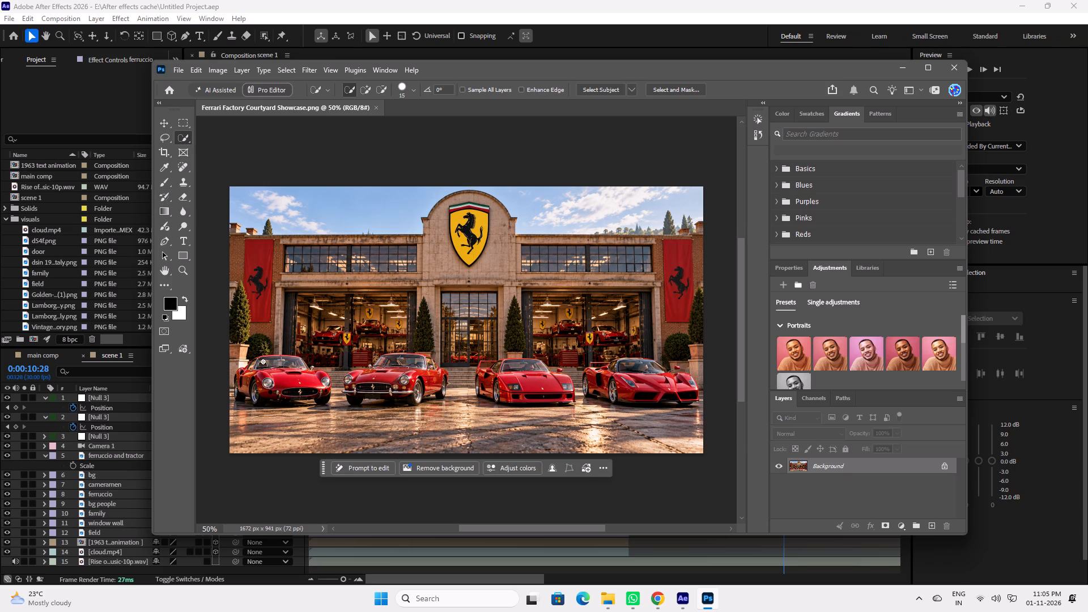
Select the four red Ferraris parked in front of the factory with the Quick Selection tool.
drag(263, 361, 242, 380)
drag(242, 380, 292, 363)
drag(292, 363, 321, 381)
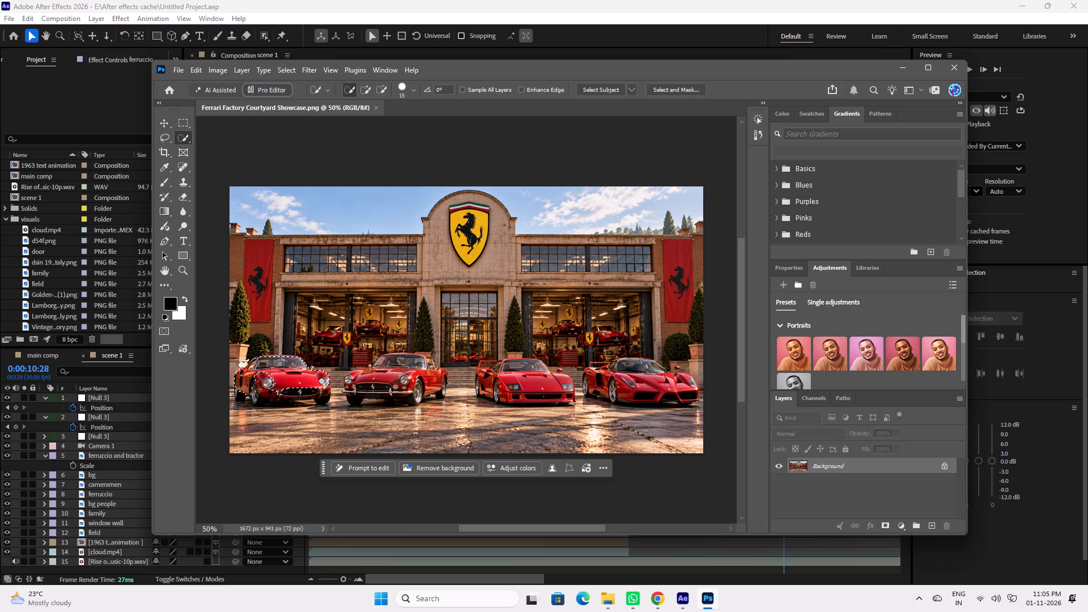
drag(321, 381, 364, 373)
drag(364, 373, 444, 389)
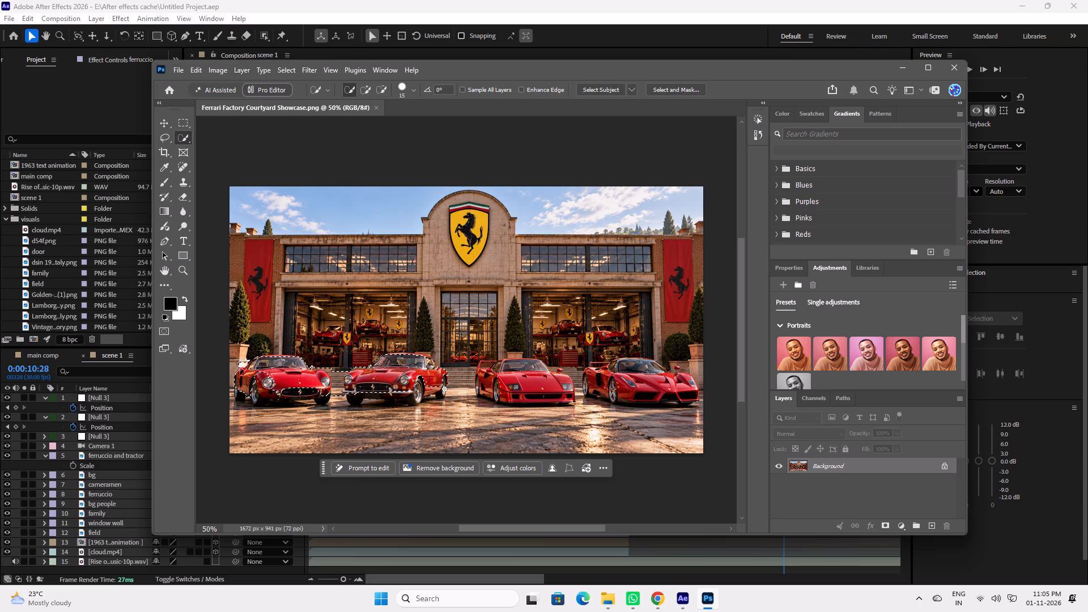
drag(444, 389, 499, 369)
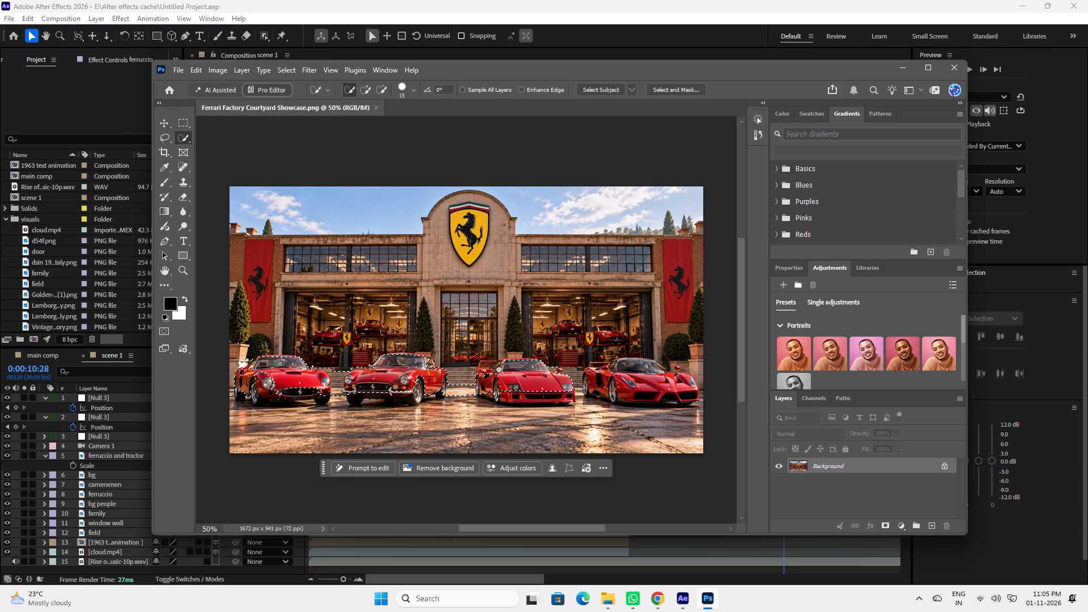
drag(499, 369, 620, 378)
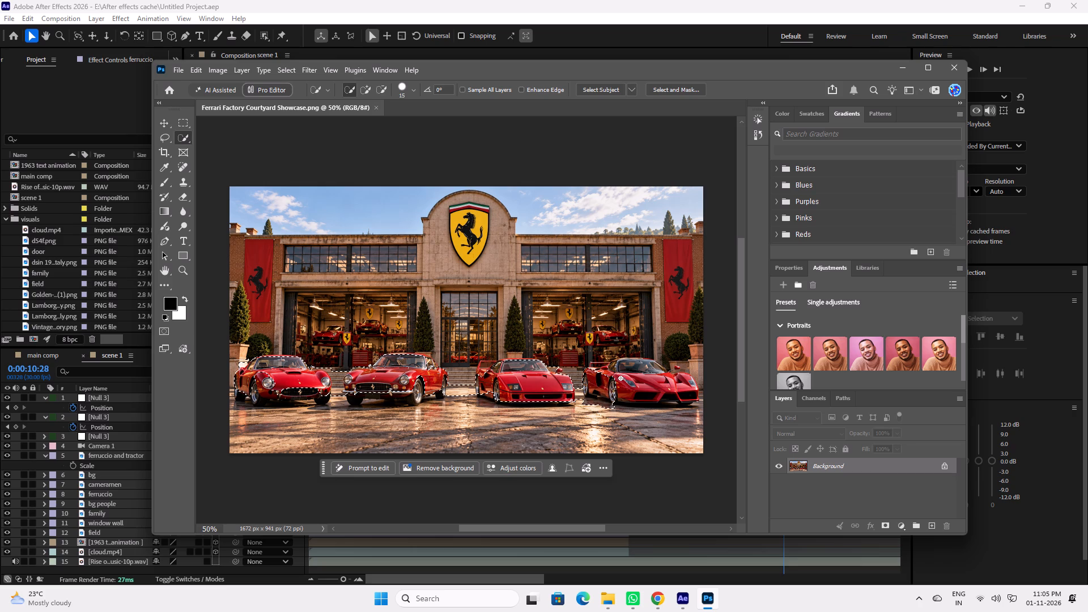
drag(620, 378, 686, 384)
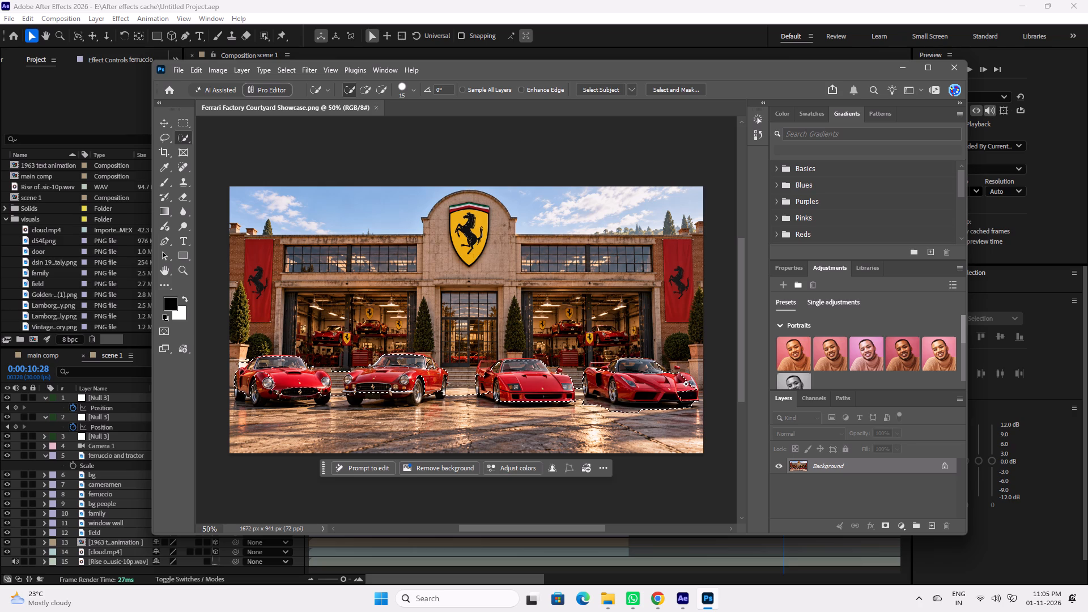
drag(686, 384, 688, 380)
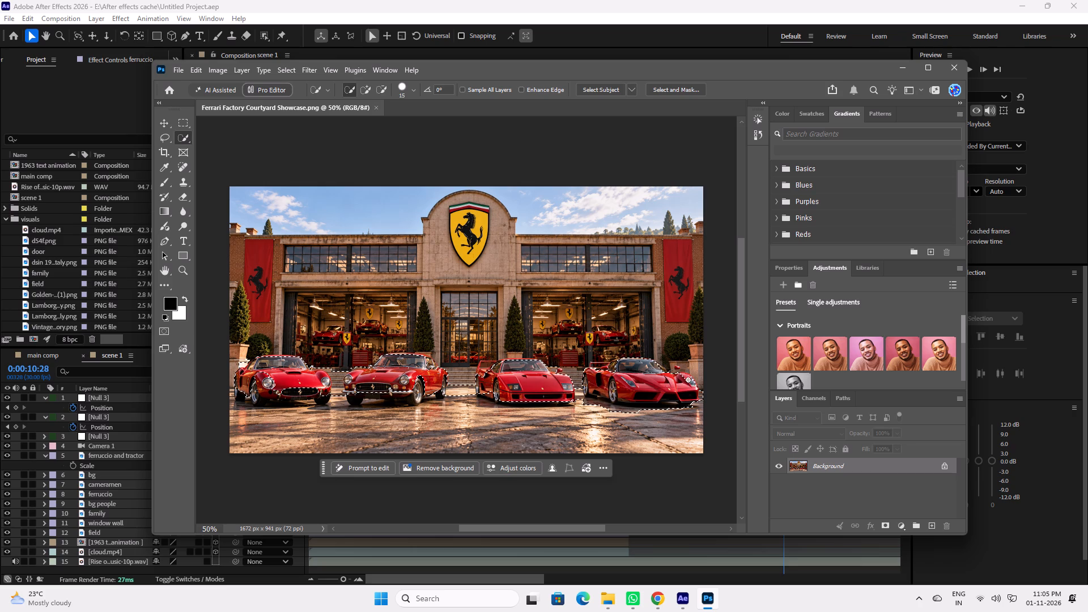
drag(688, 380, 683, 376)
Refine the selection along the rightmost Ferrari's front fender, windshield pillar and roof edge.
alt+scroll(681, 381, up, 10)
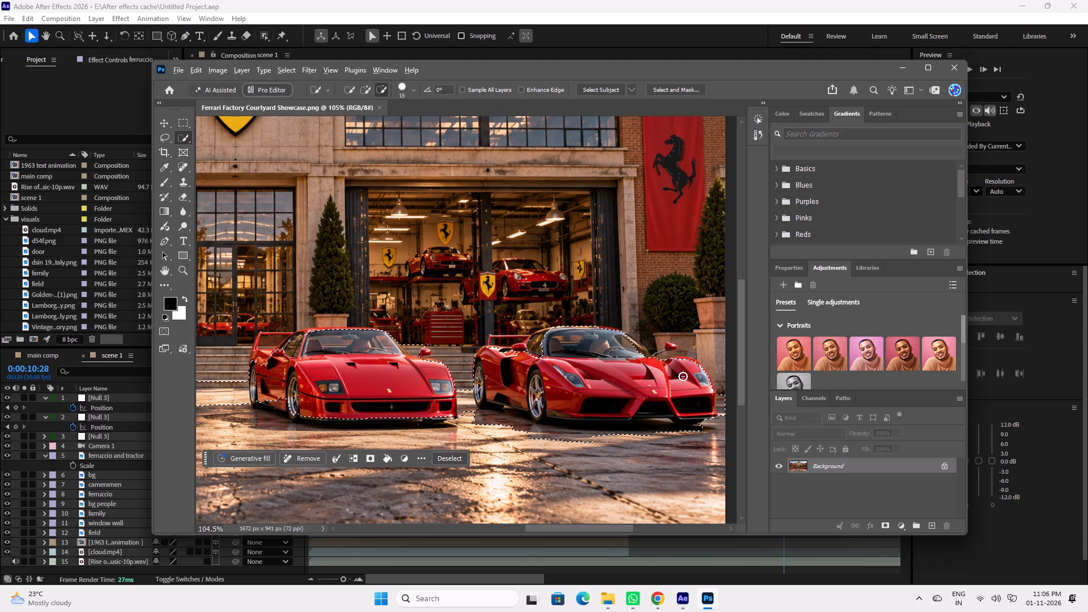
alt+scroll(683, 376, up, 3)
click(719, 392)
drag(715, 381, 713, 380)
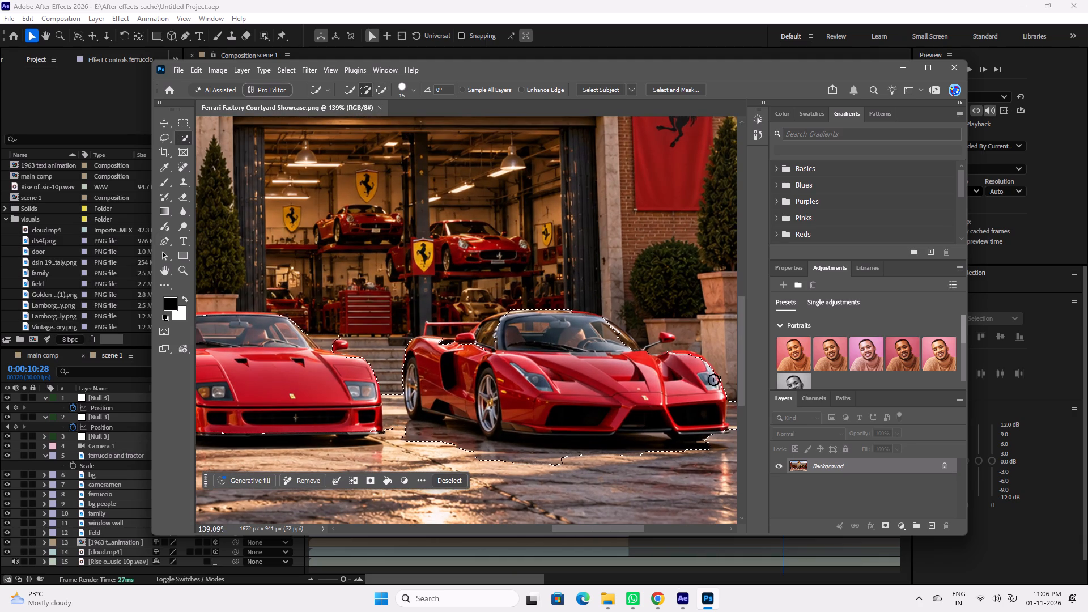
drag(713, 380, 674, 357)
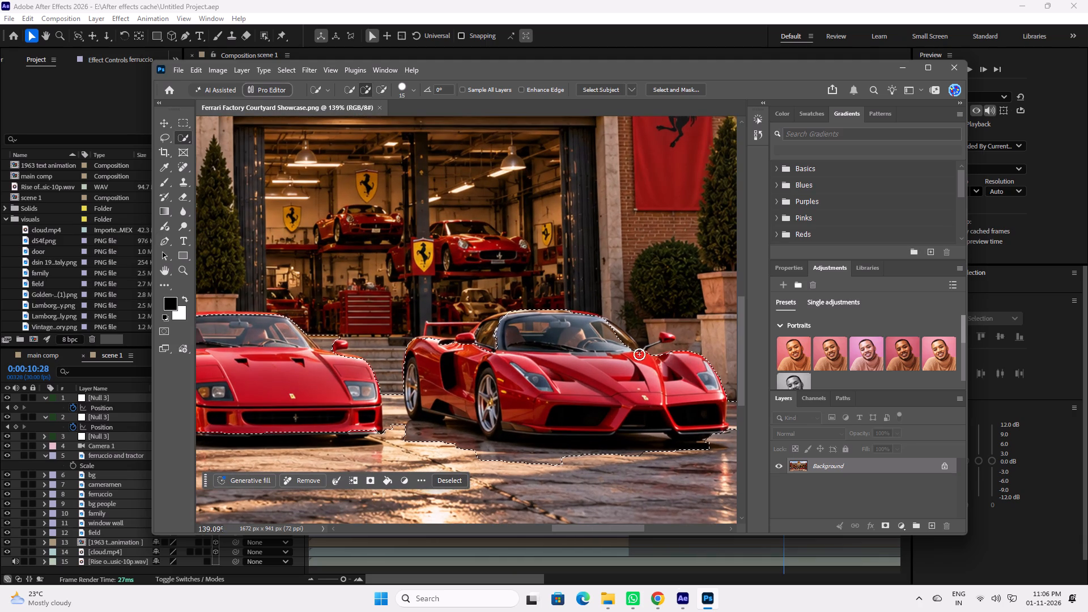
click(639, 354)
drag(621, 341, 609, 333)
click(626, 342)
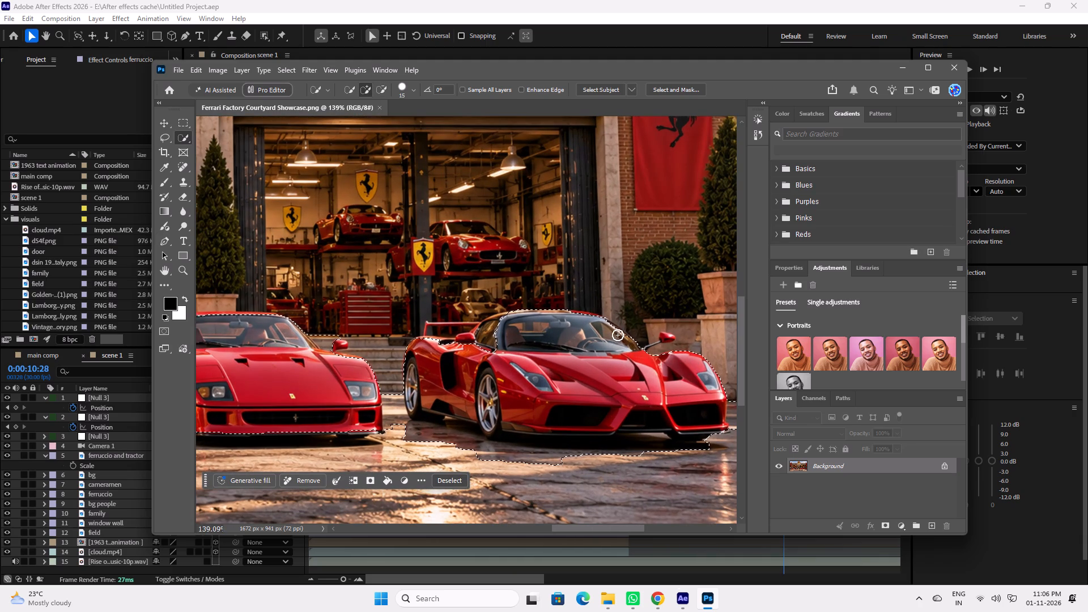
drag(618, 335, 598, 324)
drag(616, 333, 594, 324)
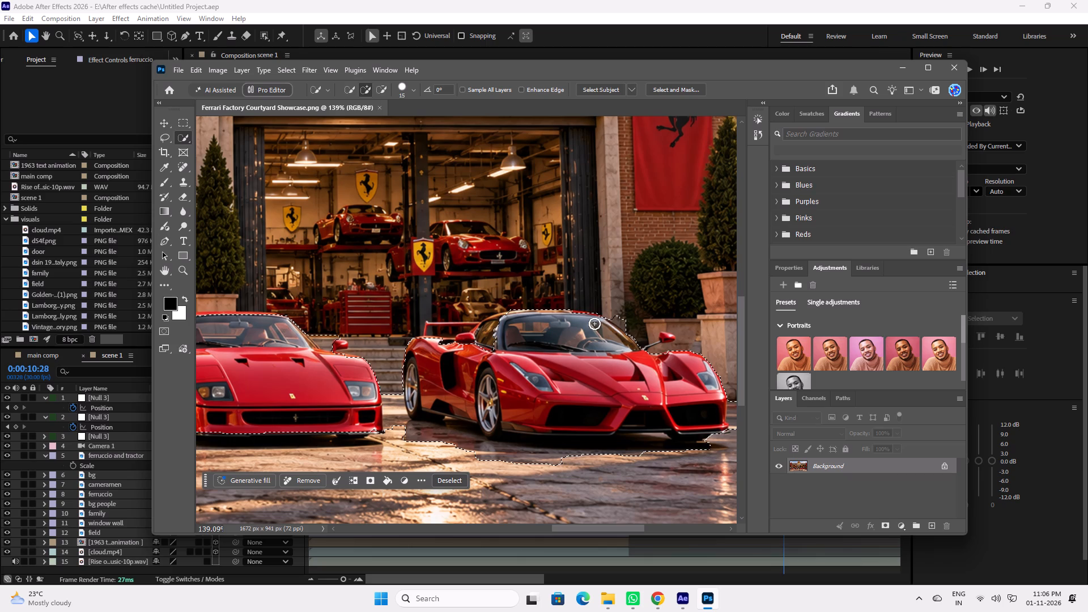
drag(598, 322, 556, 320)
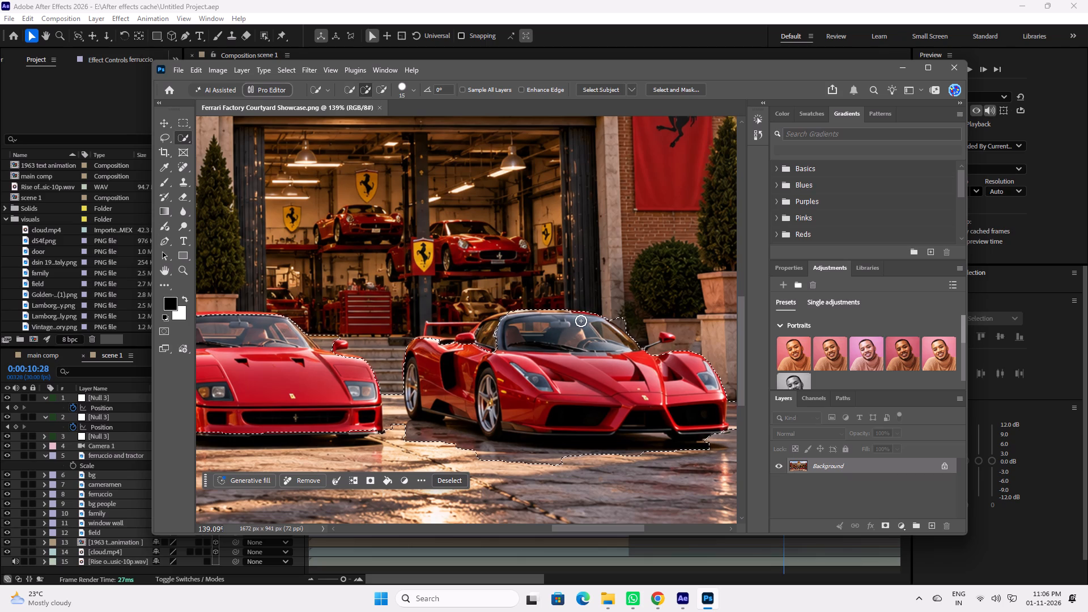
Extend the selection over the rightmost Ferrari's rear roofline and rear wing.
drag(507, 320, 483, 326)
drag(483, 330, 473, 340)
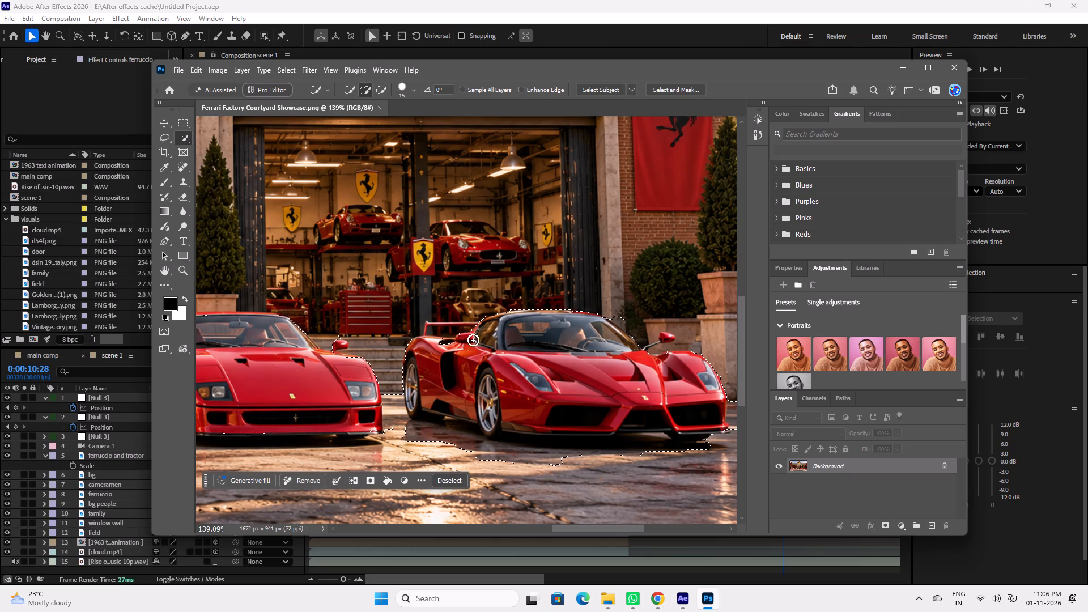
drag(451, 344, 442, 346)
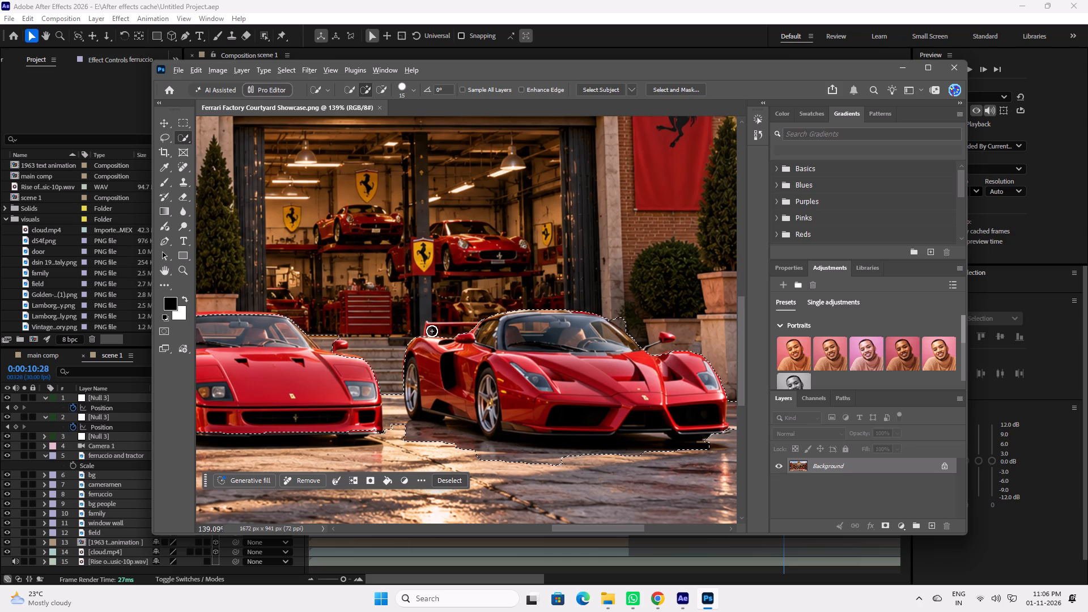
alt+drag(432, 331, 439, 333)
drag(475, 333, 471, 333)
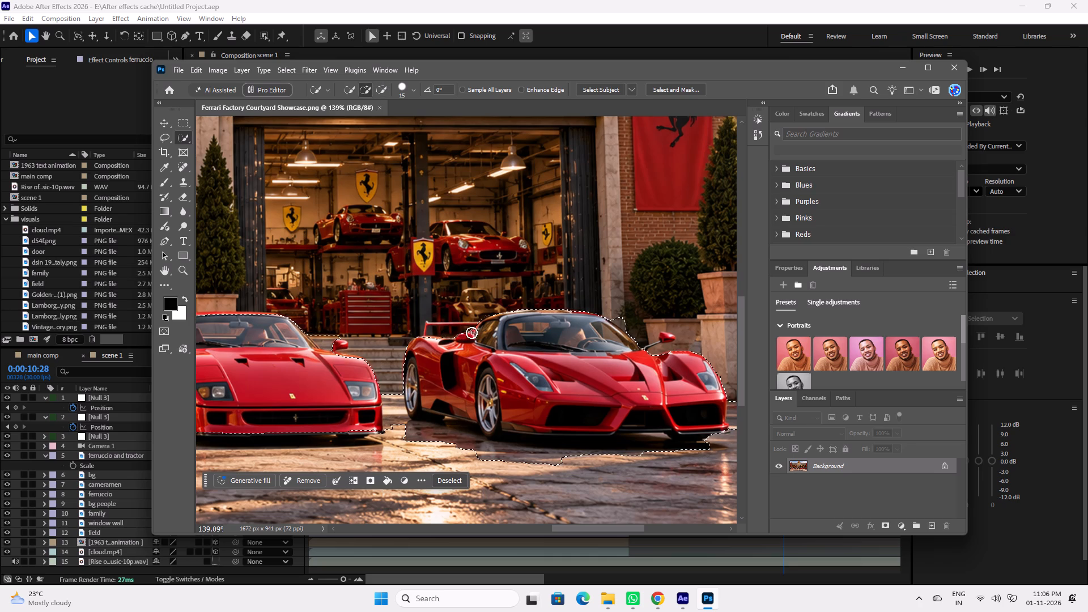
drag(471, 333, 444, 333)
drag(474, 329, 434, 330)
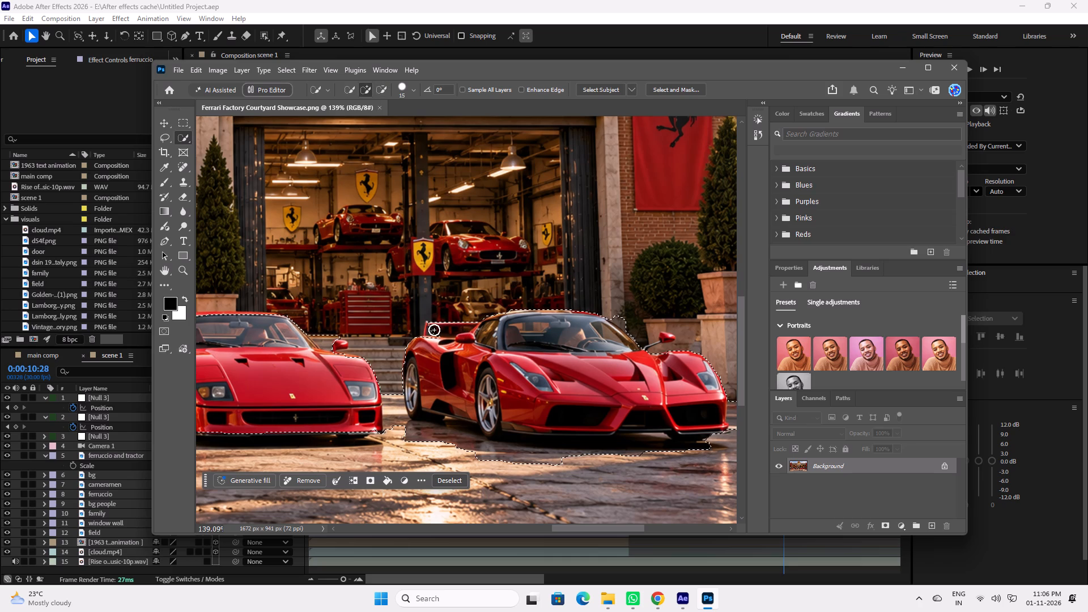
drag(434, 330, 430, 335)
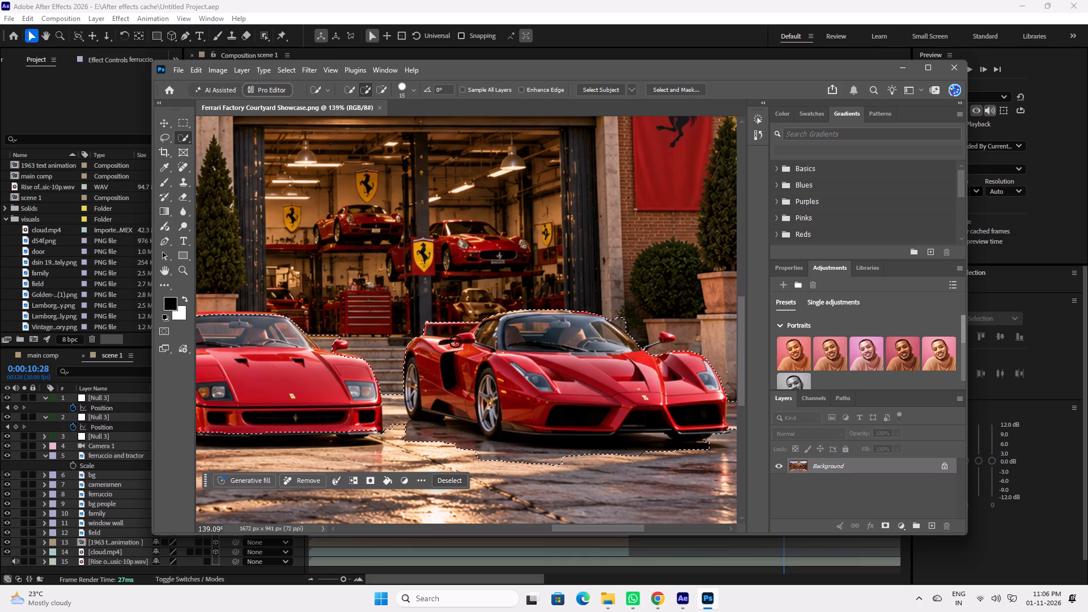
Subtract the background patch beside the rightmost Ferrari's windshield pillar from the selection.
alt+scroll(507, 334, up, 11)
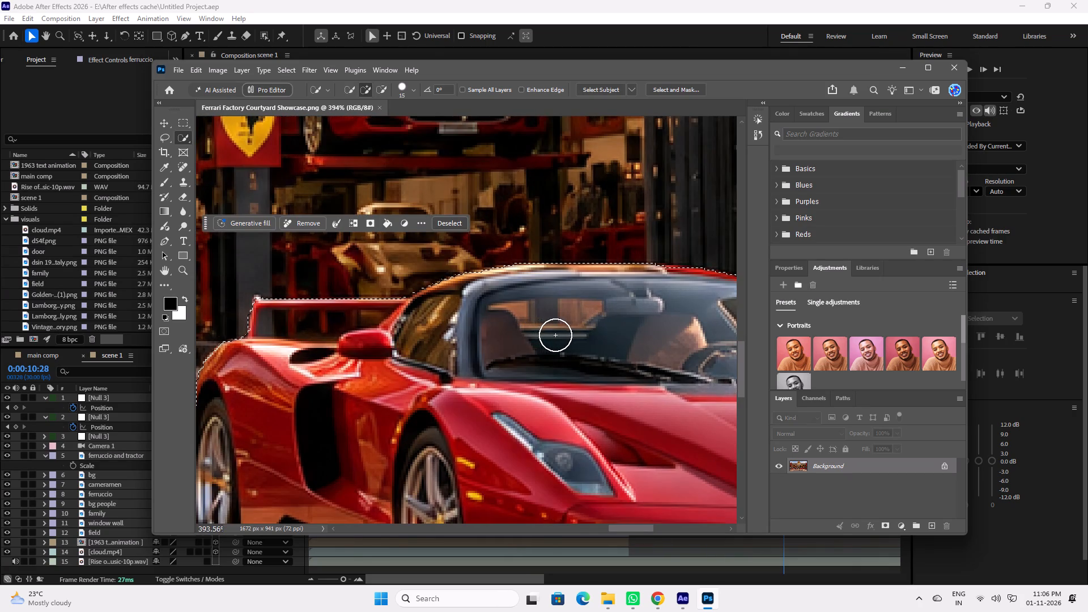
alt+scroll(576, 338, down, 6)
key(space)
key(space)
key(space)
key(space)
key(space)
drag(614, 335, 504, 328)
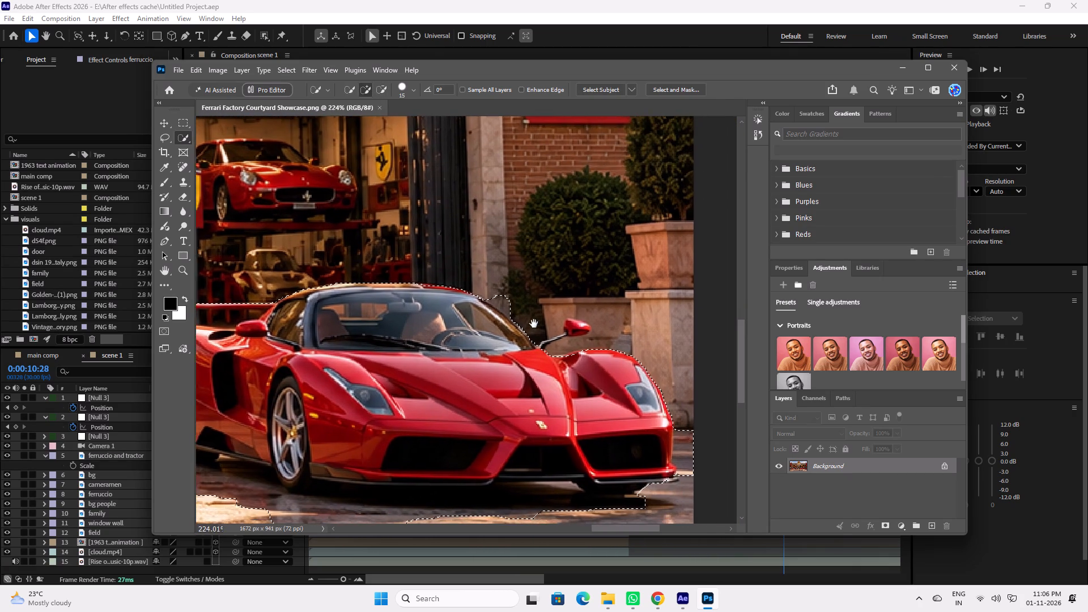
alt+drag(473, 295, 481, 300)
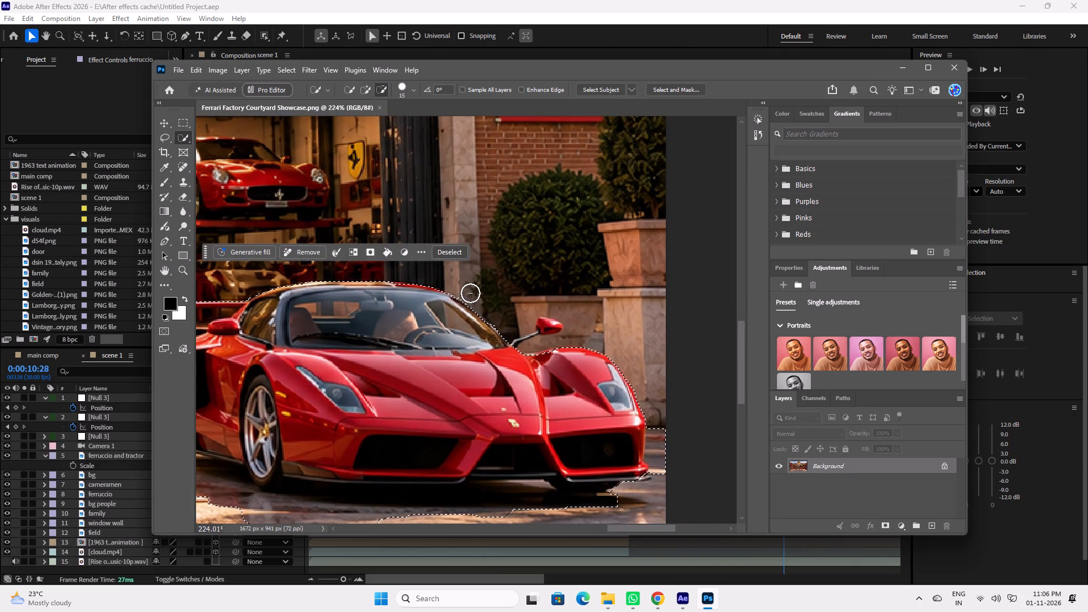
alt+click(466, 292)
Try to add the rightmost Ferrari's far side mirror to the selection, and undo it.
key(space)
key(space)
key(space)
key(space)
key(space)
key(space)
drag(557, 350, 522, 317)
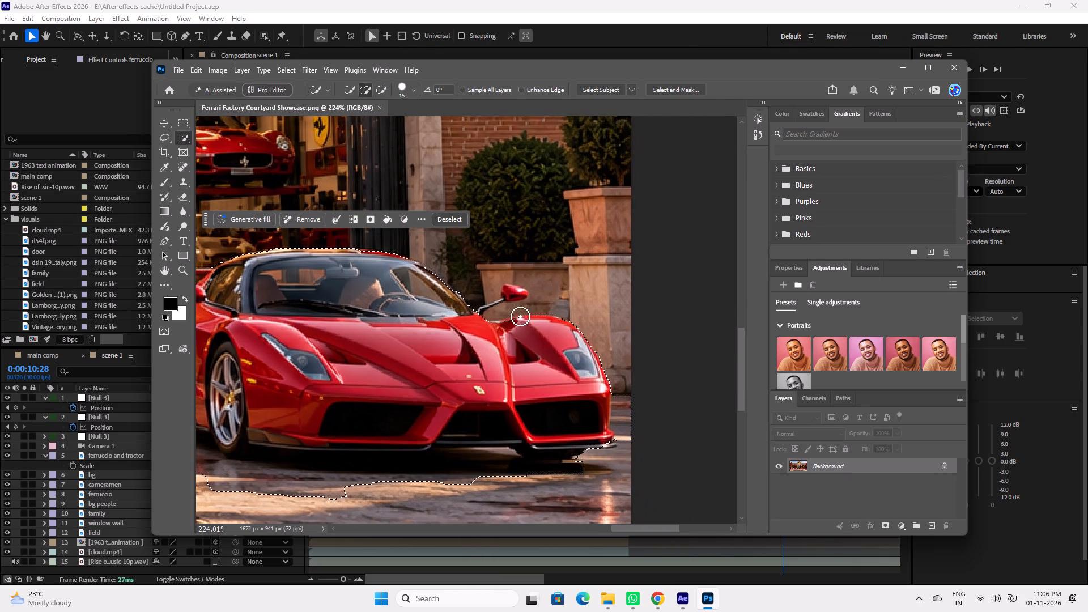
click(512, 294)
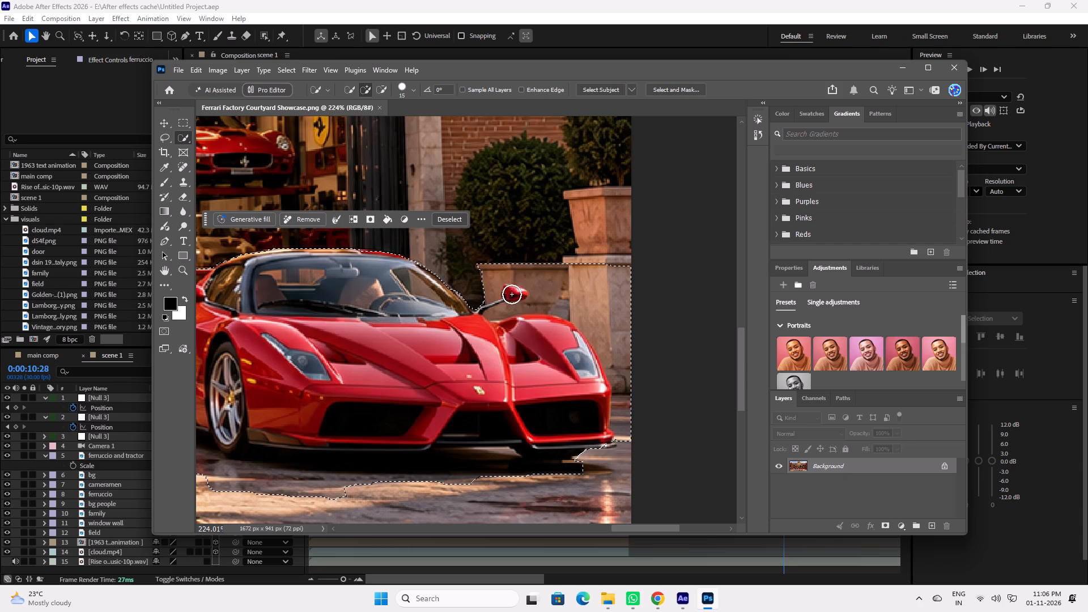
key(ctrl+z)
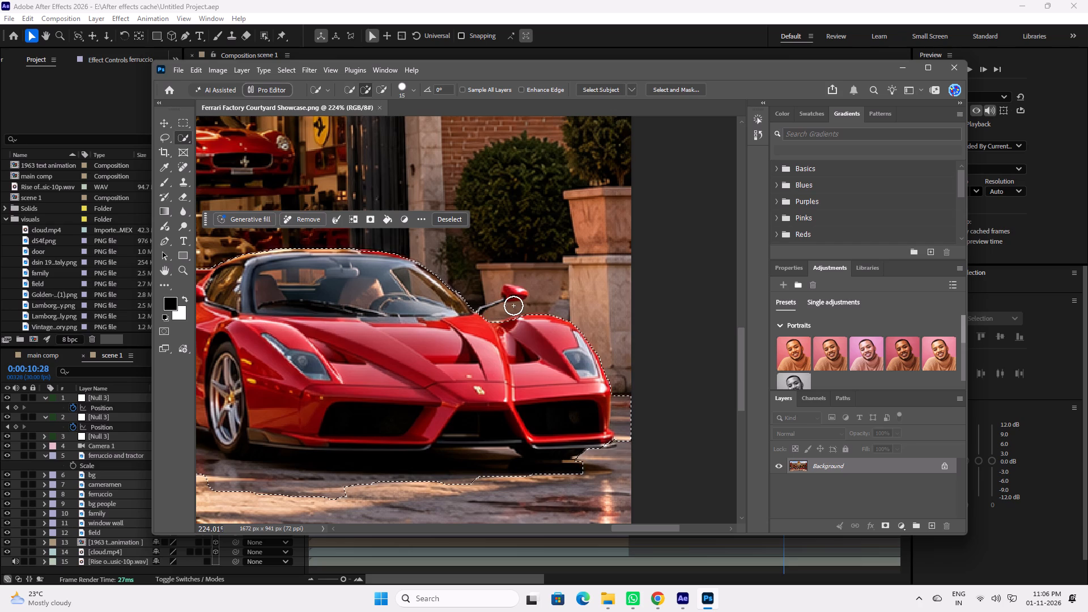
Reduce the Quick Selection brush size and add part of the far side mirror's red housing to the selection.
key(bracketleft)
key(bracketleft)
key(bracketleft)
key(bracketleft)
key(bracketleft)
key(bracketleft)
key(bracketleft)
click(508, 291)
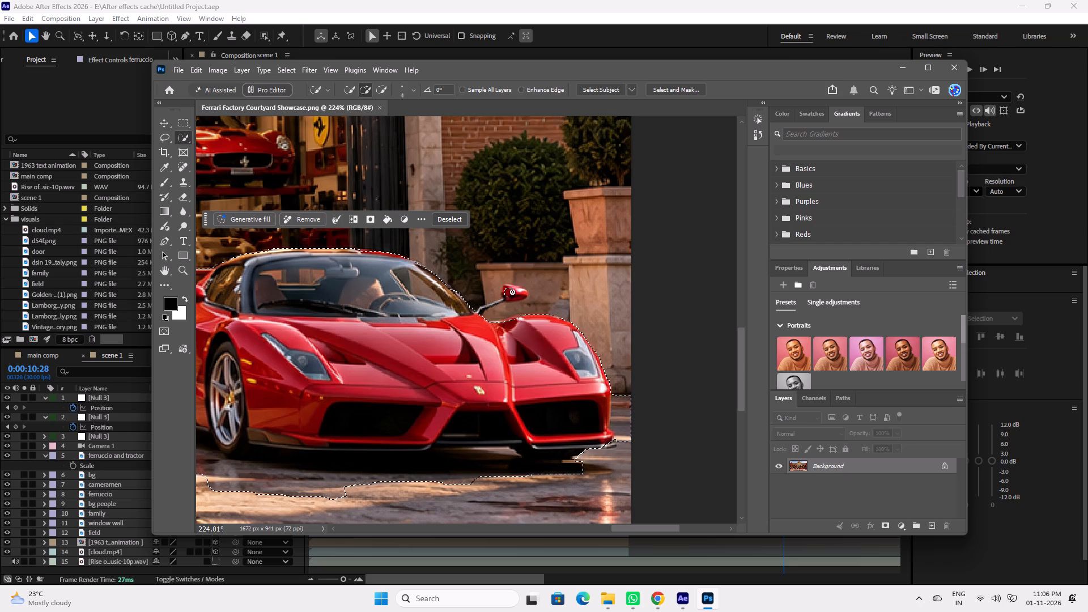
drag(511, 291, 511, 296)
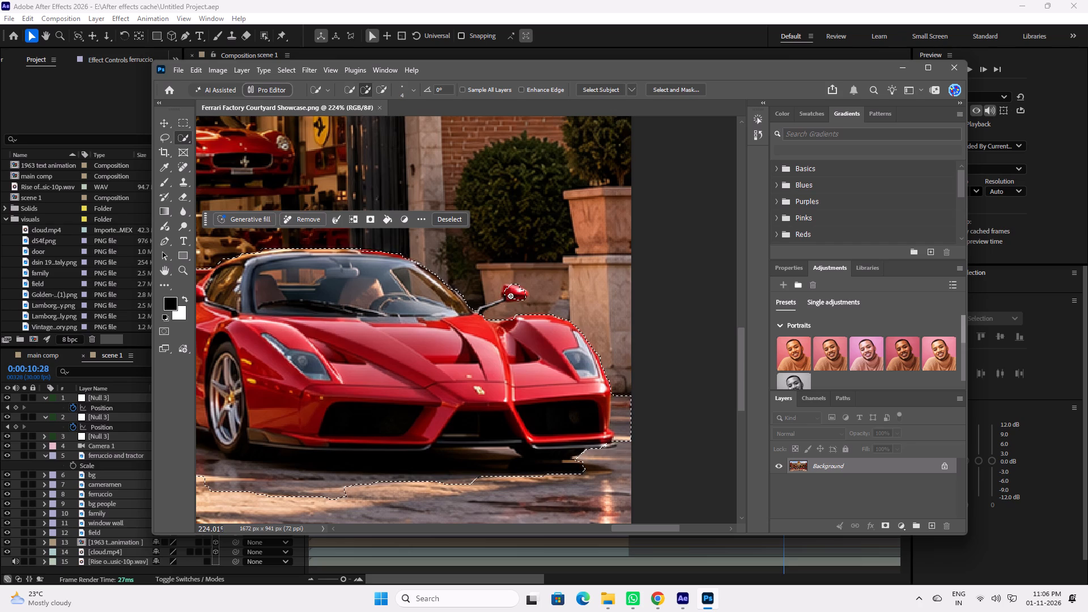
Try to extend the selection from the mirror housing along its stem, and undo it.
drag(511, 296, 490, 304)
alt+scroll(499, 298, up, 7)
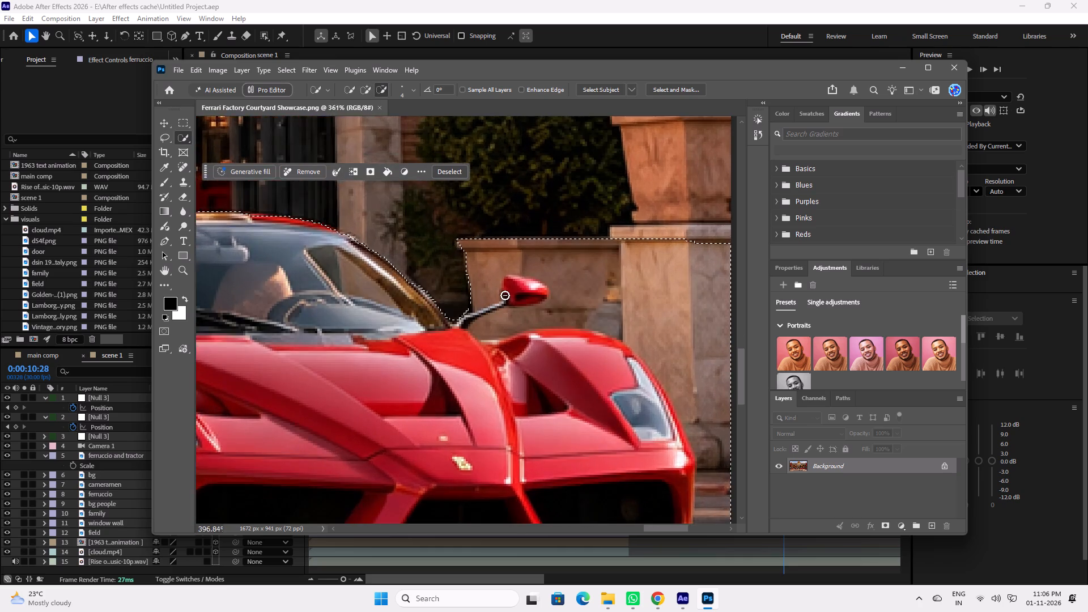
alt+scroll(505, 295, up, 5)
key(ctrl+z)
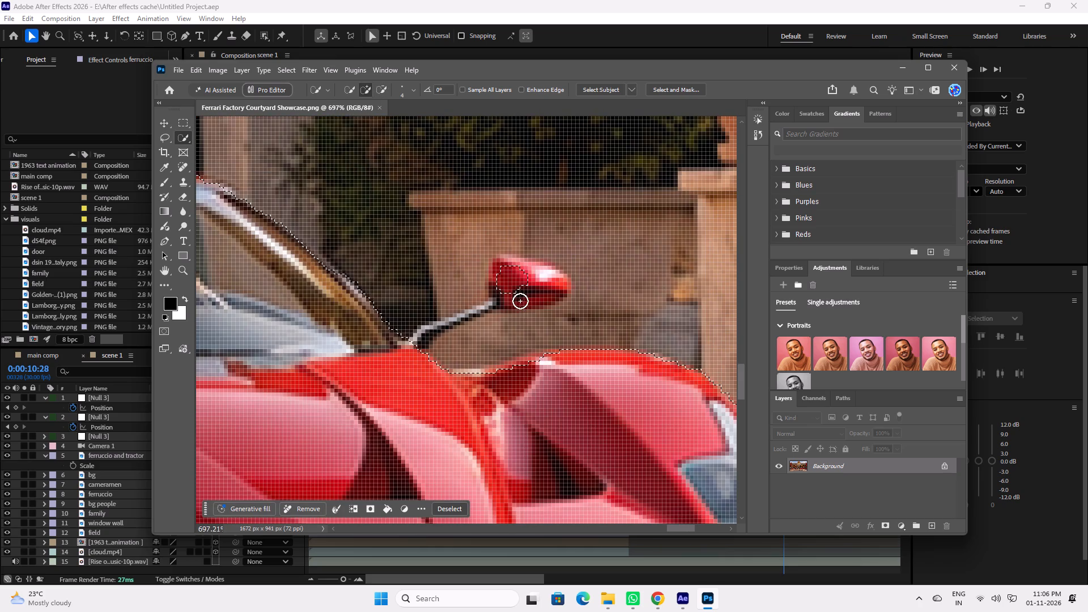
Add the rest of the far side mirror's housing, including its dark underside, to the selection.
drag(505, 268, 520, 276)
drag(525, 273, 532, 278)
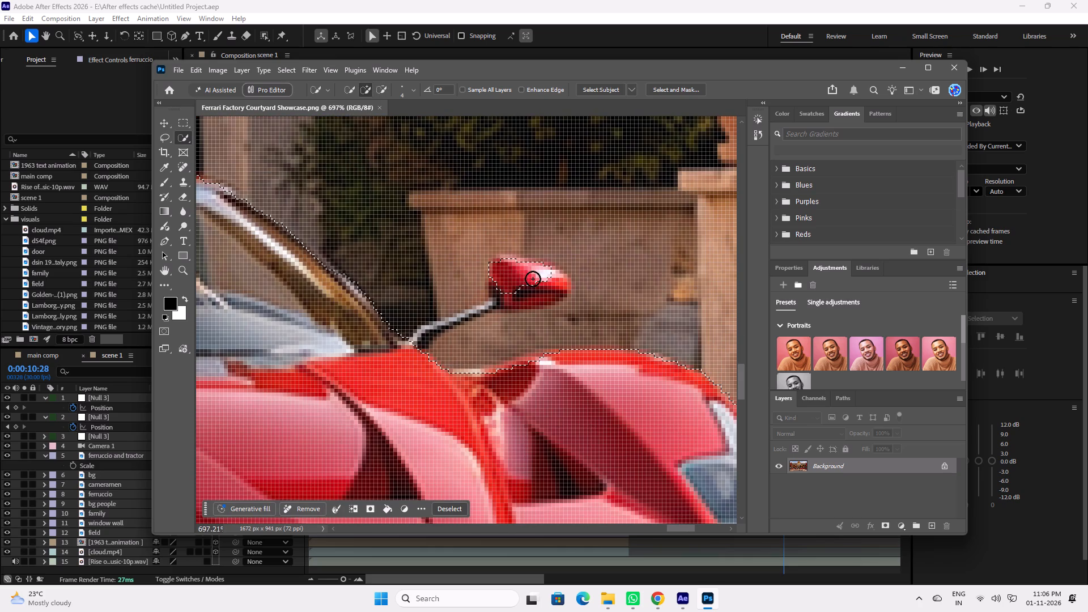
click(548, 280)
click(555, 283)
click(557, 287)
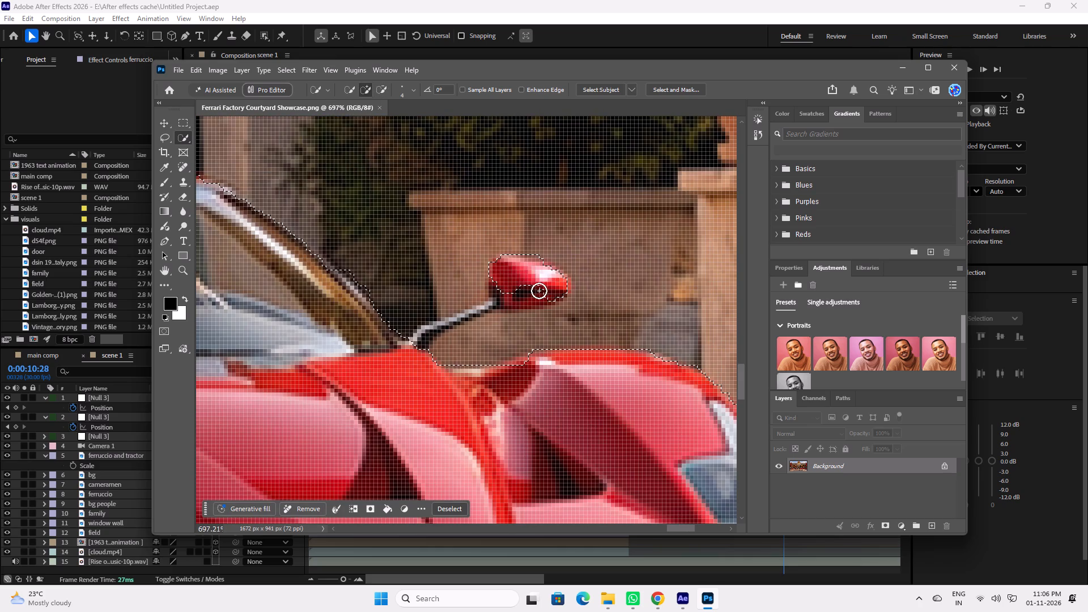
drag(539, 291, 532, 292)
click(520, 294)
click(498, 301)
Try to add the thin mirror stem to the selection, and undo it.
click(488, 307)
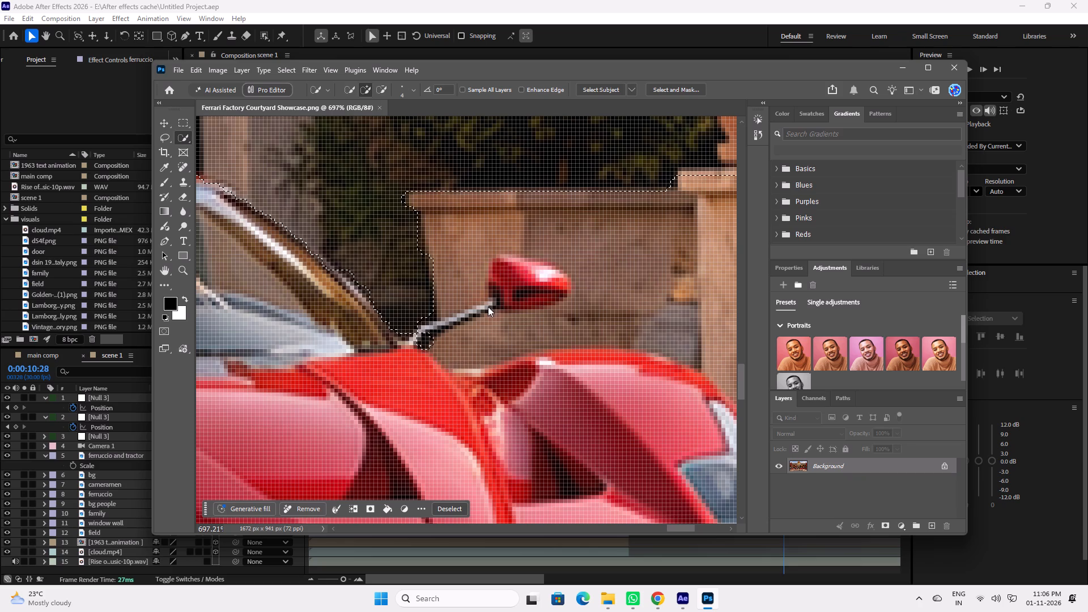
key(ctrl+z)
Reduce the Quick Selection brush size and add the far side mirror's thin stem, down to its base, to the selection.
key(bracketleft)
key(bracketleft)
key(bracketleft)
key(bracketleft)
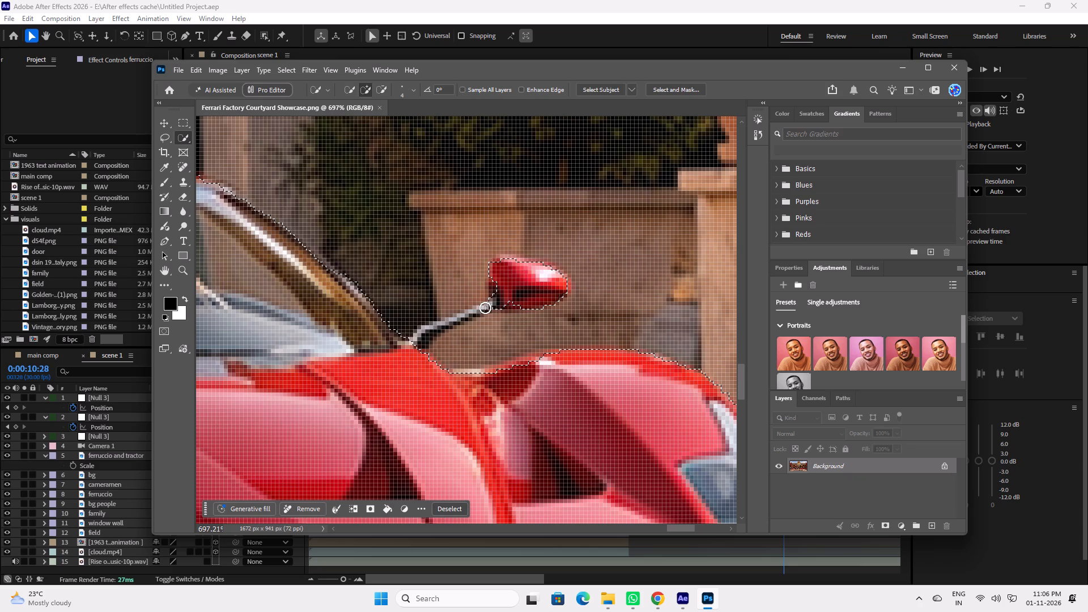
drag(489, 305, 473, 311)
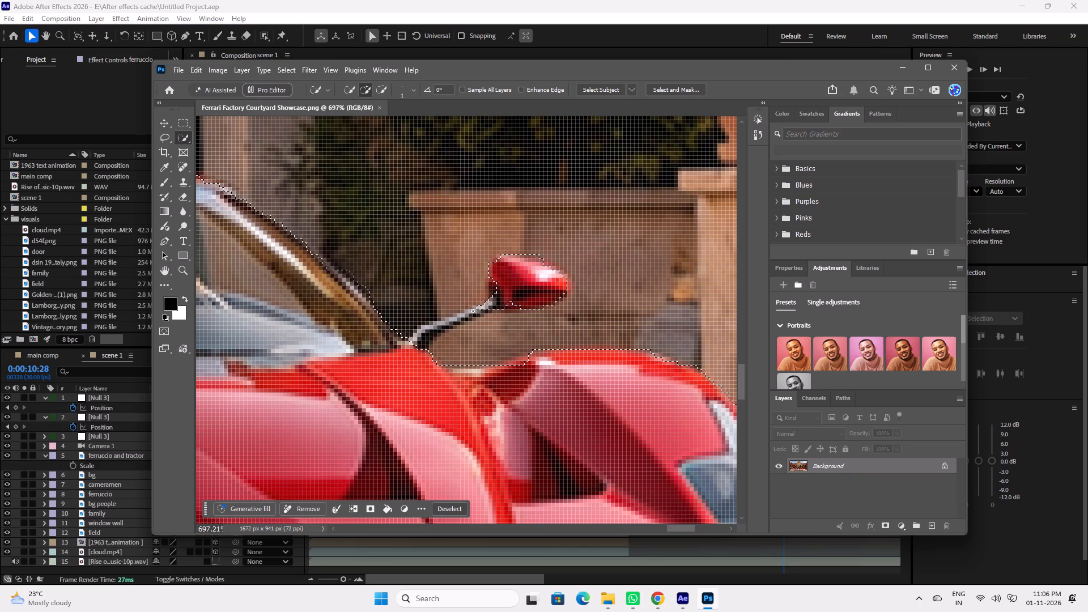
drag(473, 311, 418, 343)
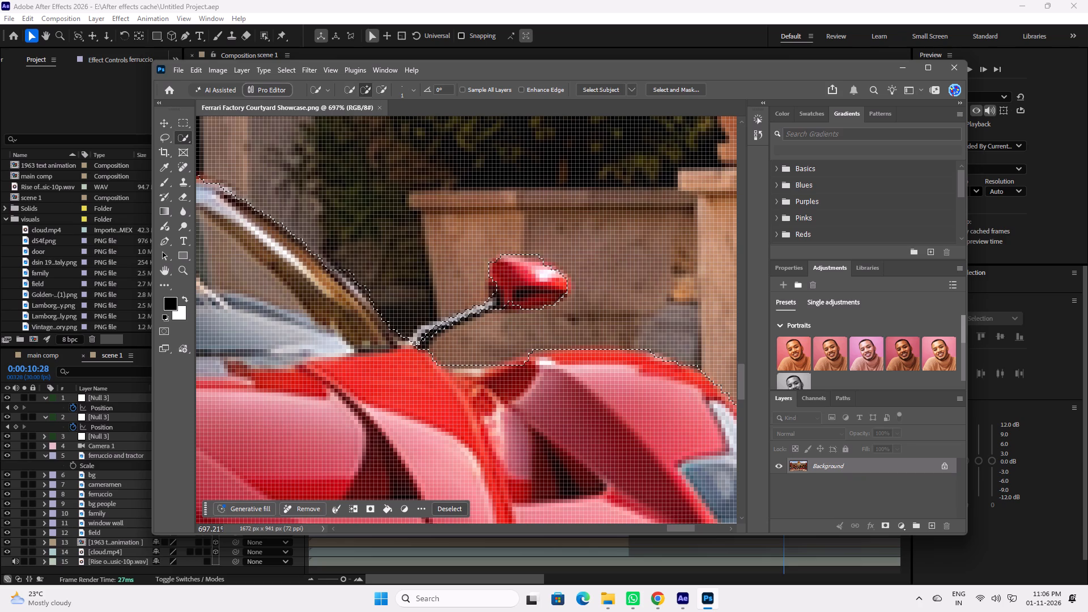
drag(418, 343, 407, 351)
drag(431, 332, 420, 333)
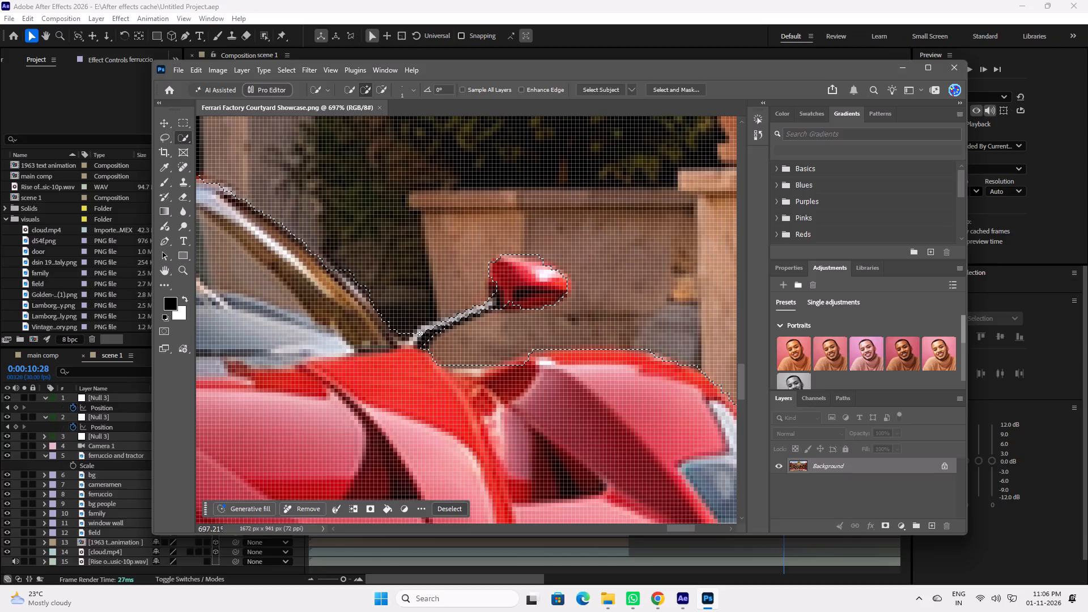
drag(420, 333, 420, 346)
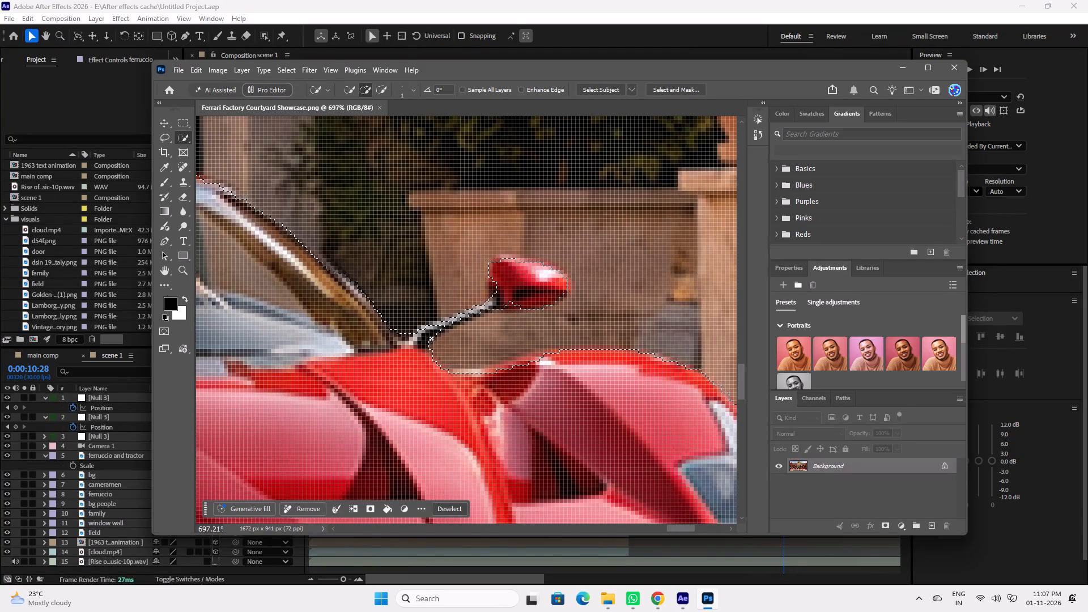
drag(439, 328, 454, 320)
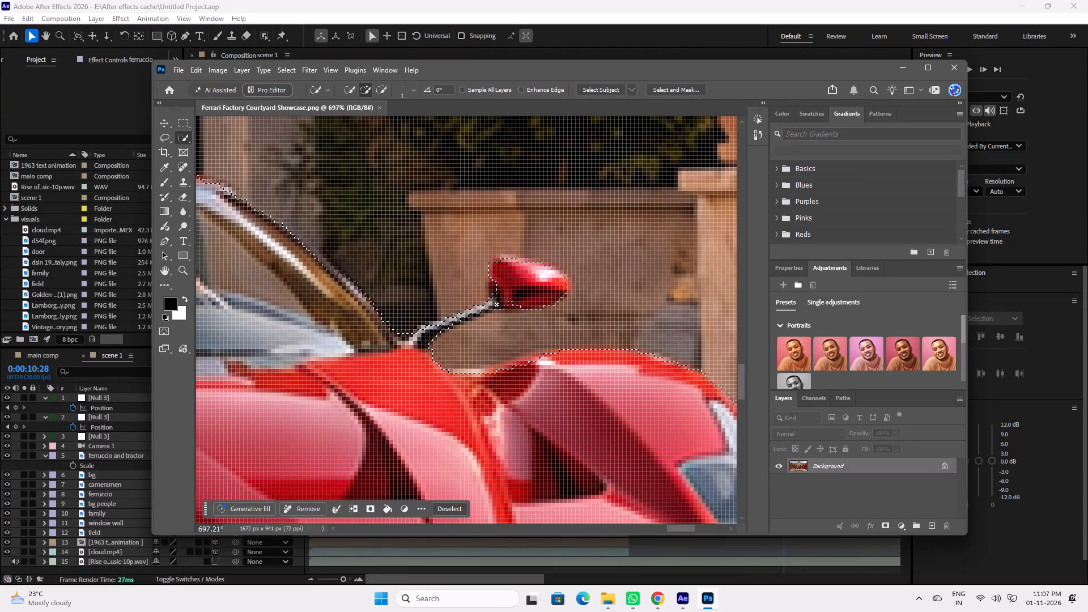
Touch up the selection along the mirror housing's edges, undoing the stroke at its outer tip.
drag(509, 303, 536, 305)
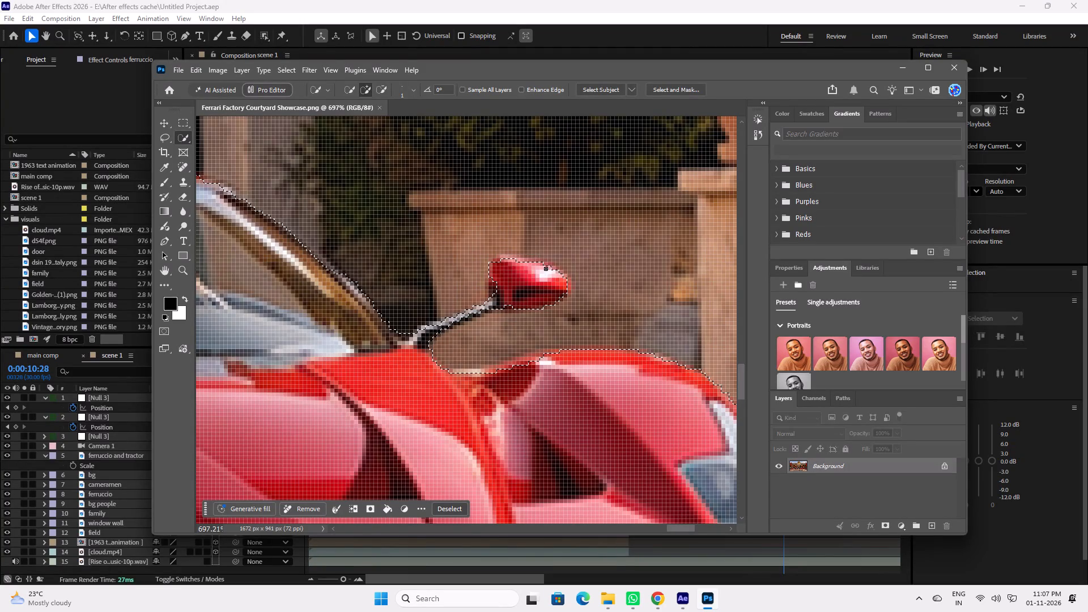
drag(546, 267, 568, 282)
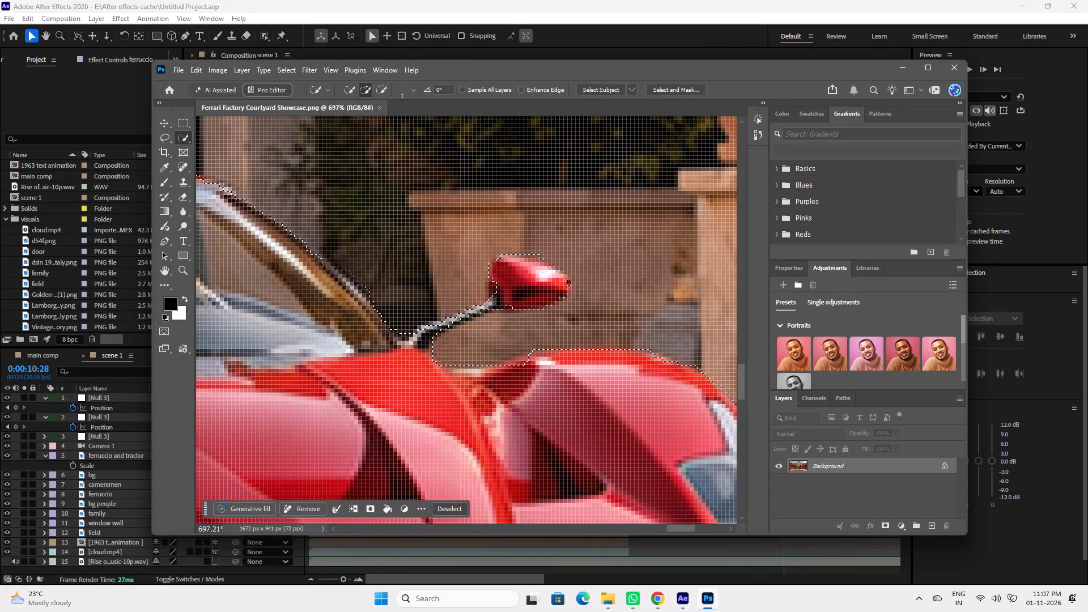
drag(568, 282, 566, 282)
key(ctrl+z)
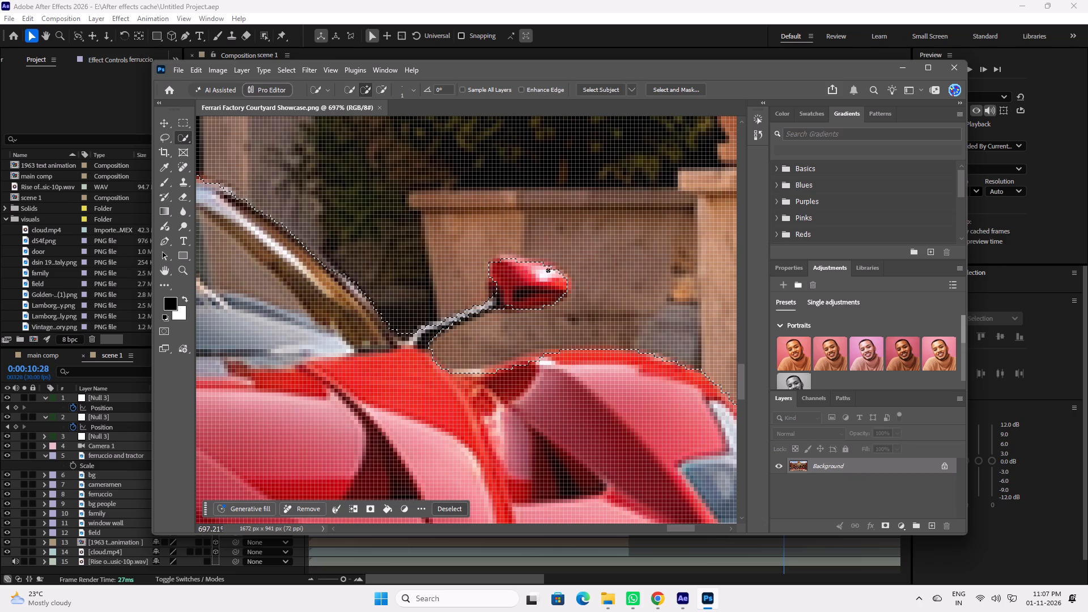
click(519, 261)
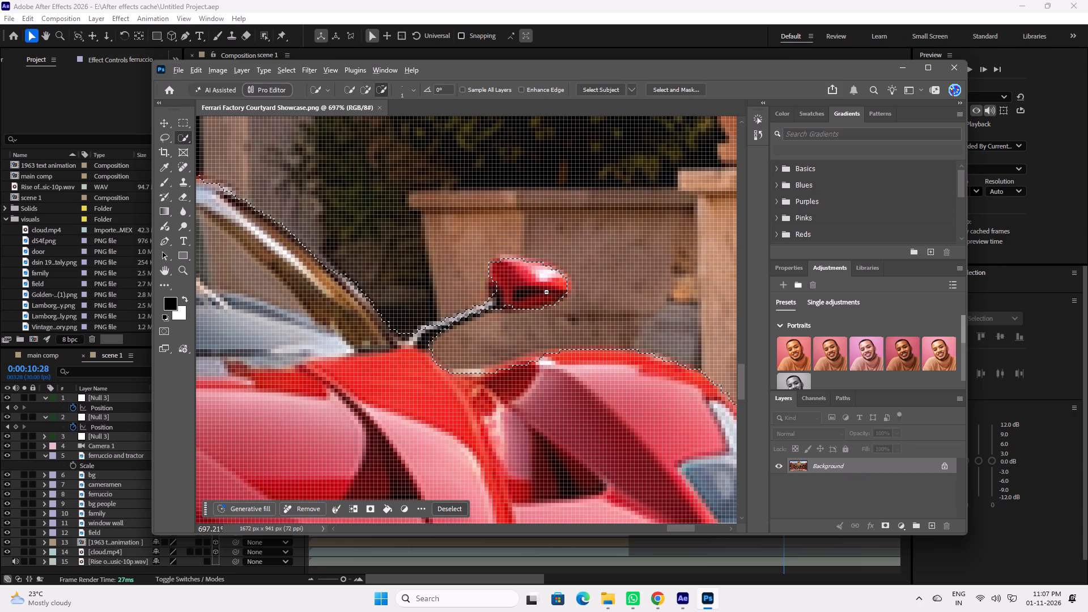
Enlarge the Quick Selection brush and add the courtyard floor beneath and in front of the rightmost Ferrari to the selection.
alt+scroll(541, 303, down, 4)
alt+scroll(606, 371, down, 9)
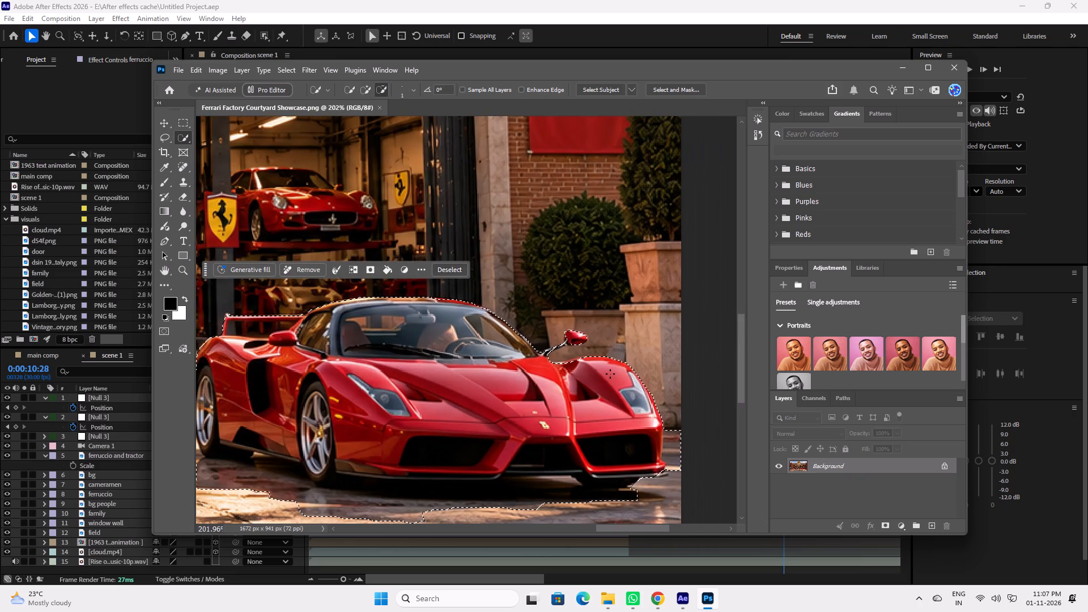
key(bracketright)
key(bracketright)
key(bracketright)
key(bracketright)
key(bracketright)
key(bracketright)
key(bracketright)
key(bracketright)
key(bracketright)
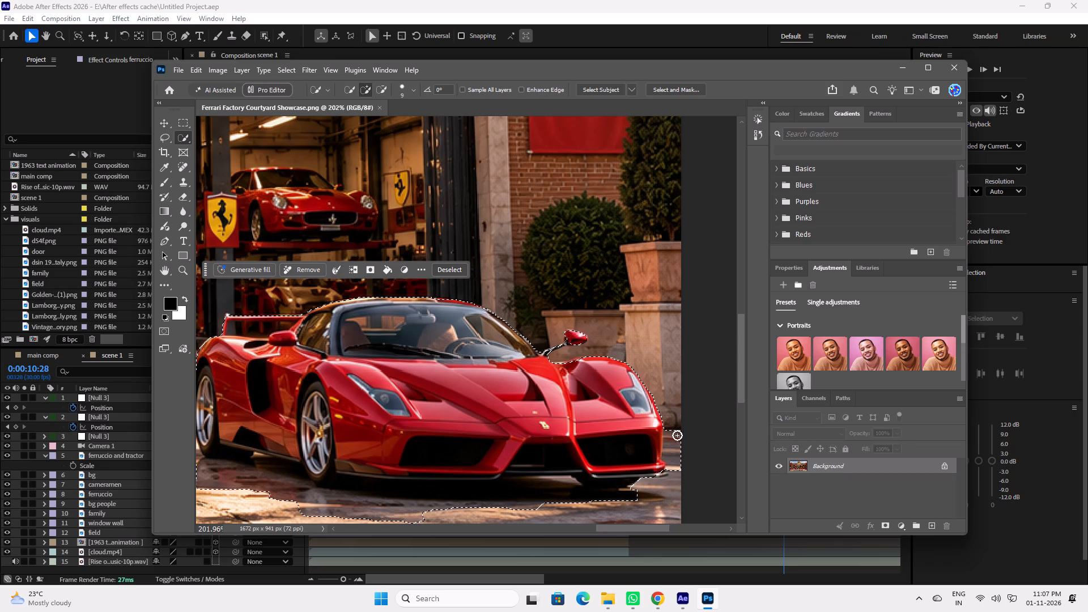
drag(657, 471, 668, 496)
drag(652, 490, 647, 521)
drag(631, 508, 491, 540)
drag(436, 521, 407, 521)
drag(356, 519, 248, 520)
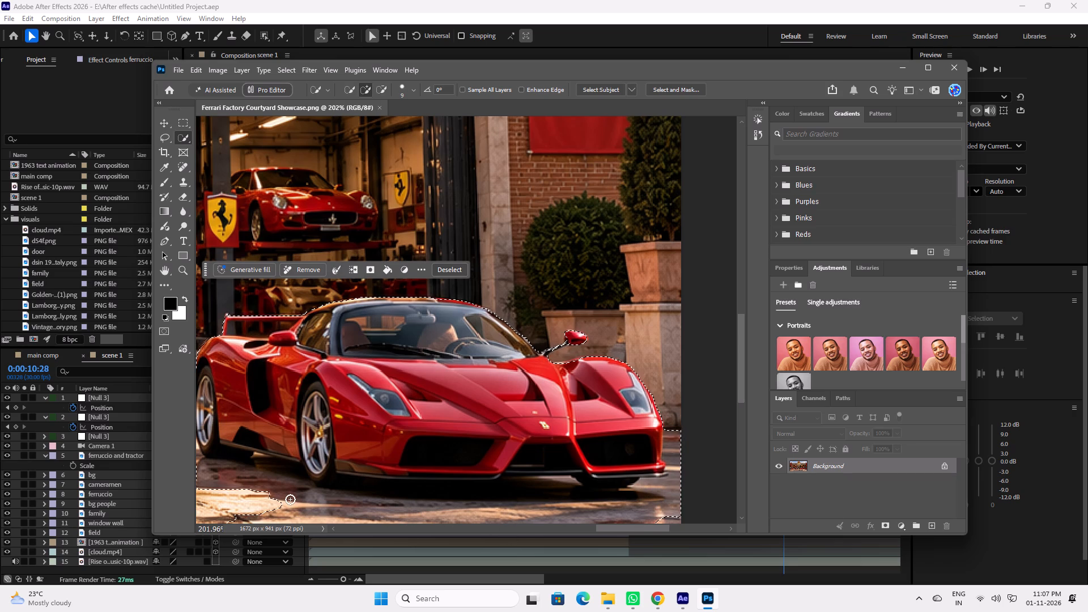
drag(649, 516, 709, 524)
Add the courtyard floor between and in front of the two rightmost Ferraris to the selection.
alt+scroll(478, 453, down, 3)
key(space)
key(space)
key(space)
key(space)
key(space)
key(space)
key(space)
key(space)
key(space)
key(space)
key(space)
key(space)
key(space)
key(space)
key(space)
key(space)
key(space)
key(space)
key(space)
key(space)
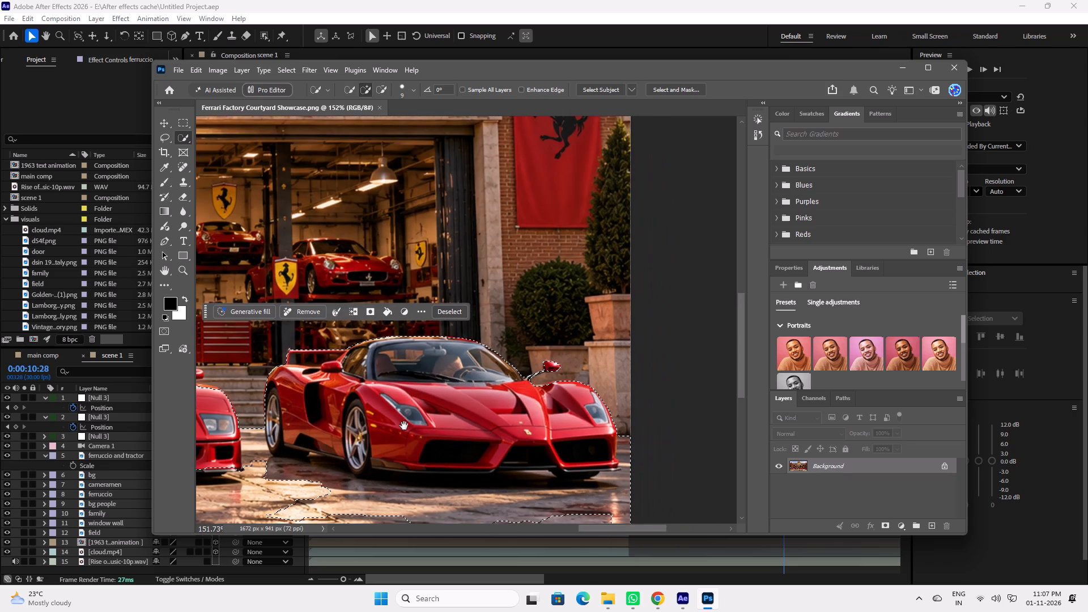
drag(393, 416, 636, 333)
drag(732, 423, 627, 445)
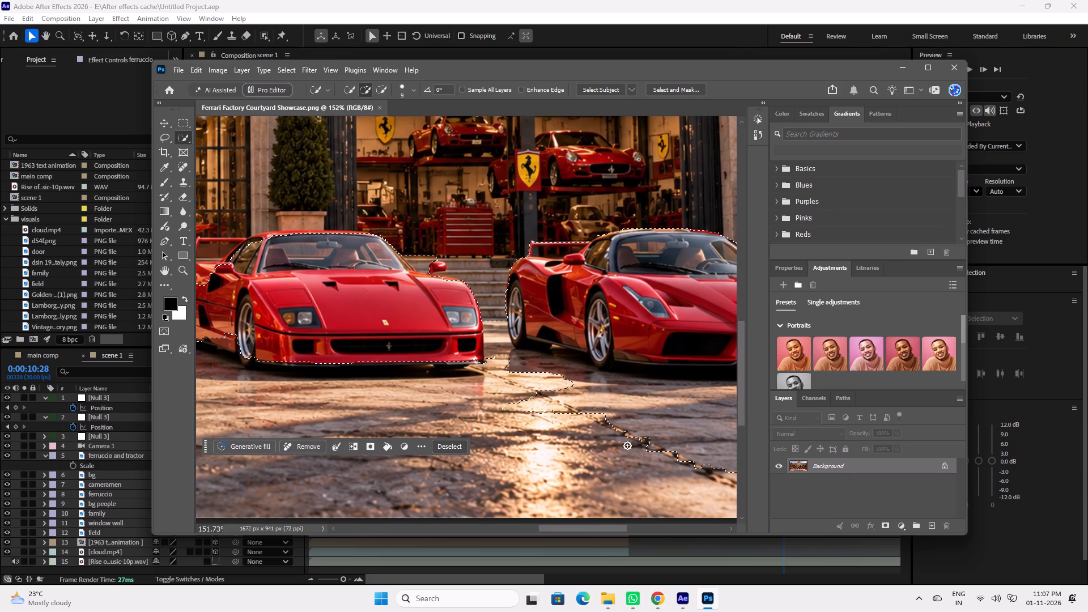
drag(627, 445, 505, 488)
drag(576, 403, 389, 462)
drag(549, 383, 477, 365)
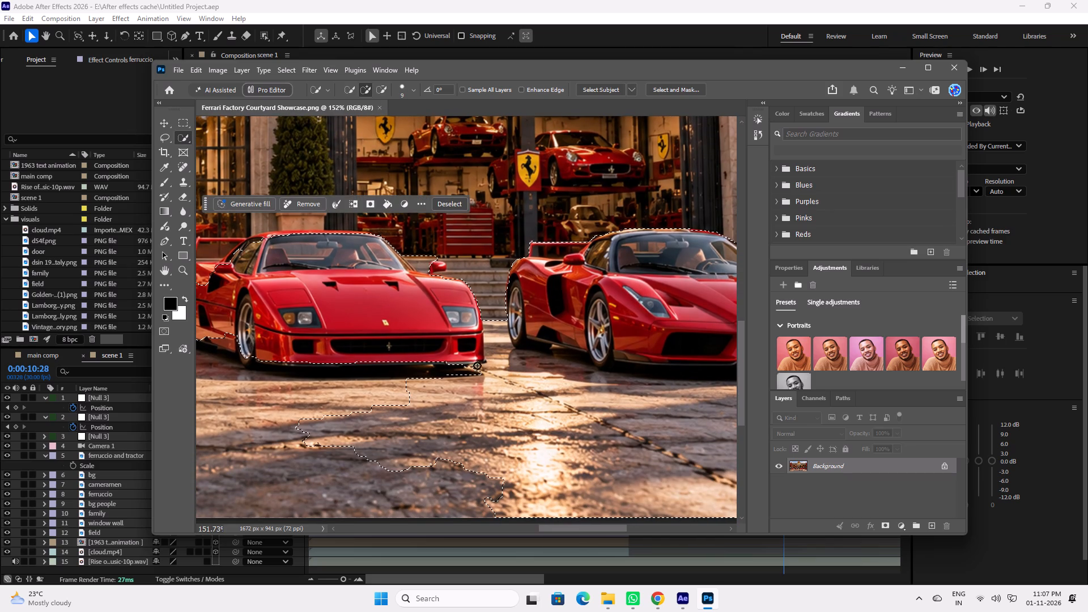
drag(477, 365, 627, 503)
Add the remaining courtyard floor in front of the other Ferraris to the selection, out to the image's left edge.
alt+scroll(619, 477, down, 4)
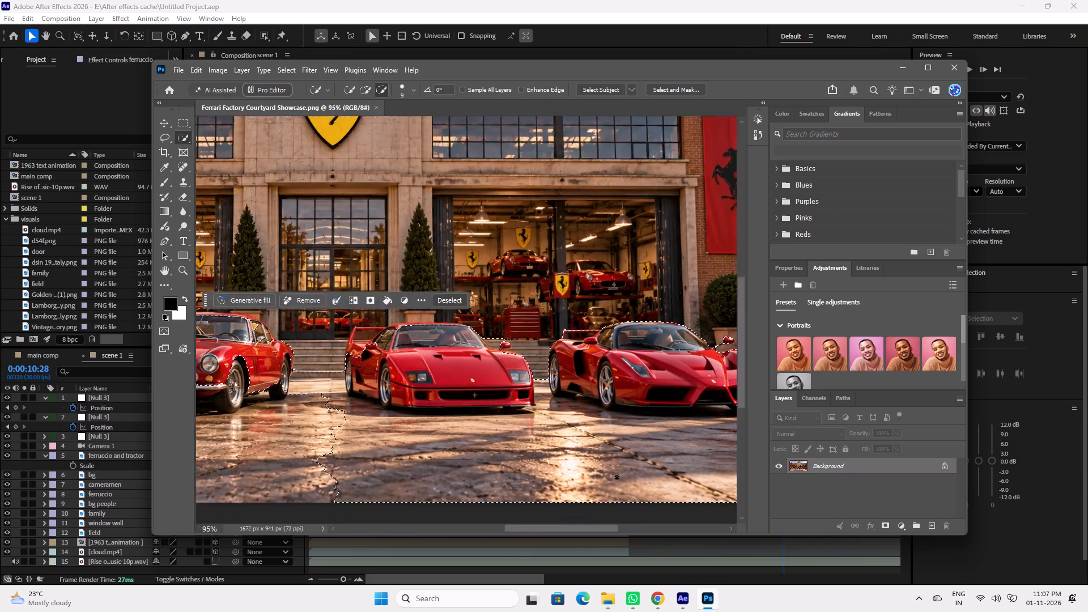
alt+scroll(617, 477, down, 8)
alt+scroll(676, 477, up, 5)
drag(334, 416, 339, 495)
drag(324, 448, 299, 502)
drag(252, 399, 227, 497)
key(space)
key(space)
key(space)
key(space)
key(space)
key(space)
key(space)
key(space)
key(space)
key(space)
drag(257, 443, 533, 388)
drag(511, 385, 265, 423)
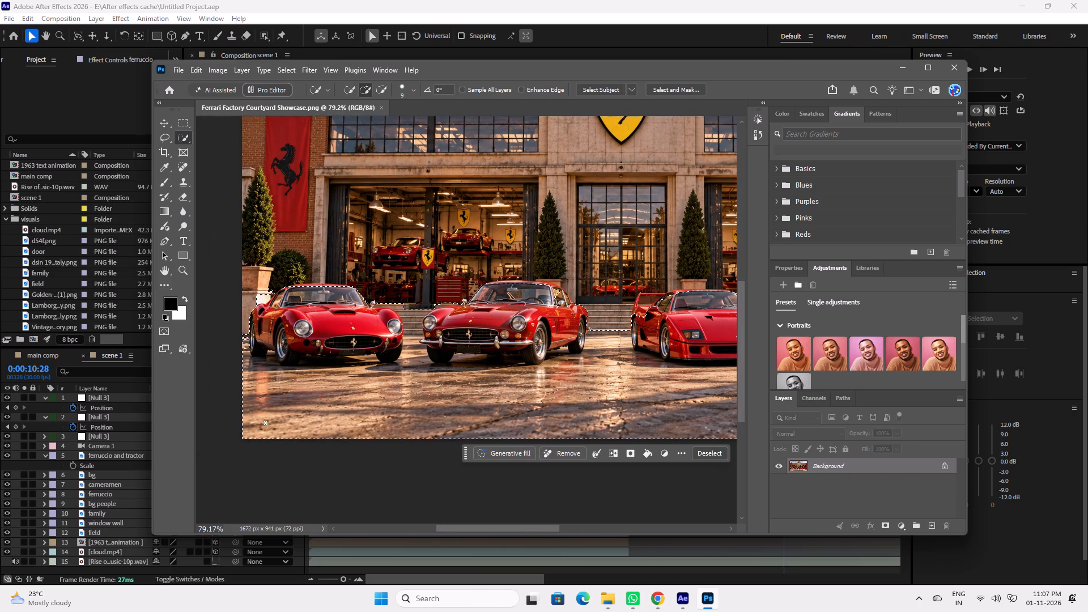
drag(265, 423, 231, 426)
alt+scroll(265, 339, up, 5)
drag(251, 344, 231, 354)
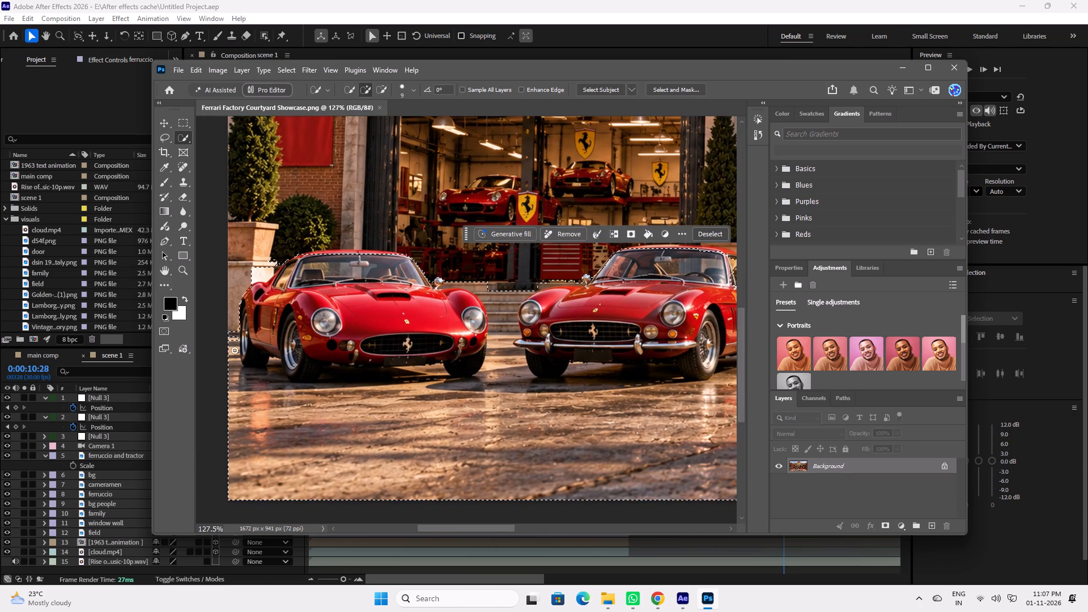
drag(237, 341, 216, 350)
Subtract the pale planter wall behind the leftmost Ferrari's rear fender and side window from the selection.
key(space)
key(space)
key(space)
key(space)
drag(292, 324, 457, 399)
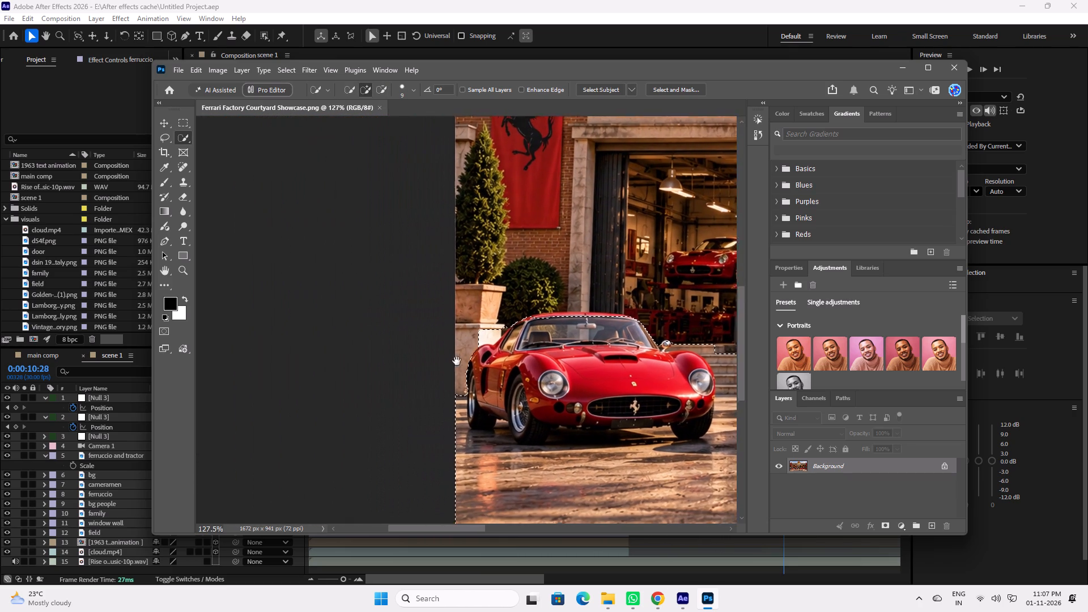
alt+drag(533, 321, 517, 327)
alt+scroll(533, 330, up, 13)
key(space)
key(space)
drag(577, 320, 571, 328)
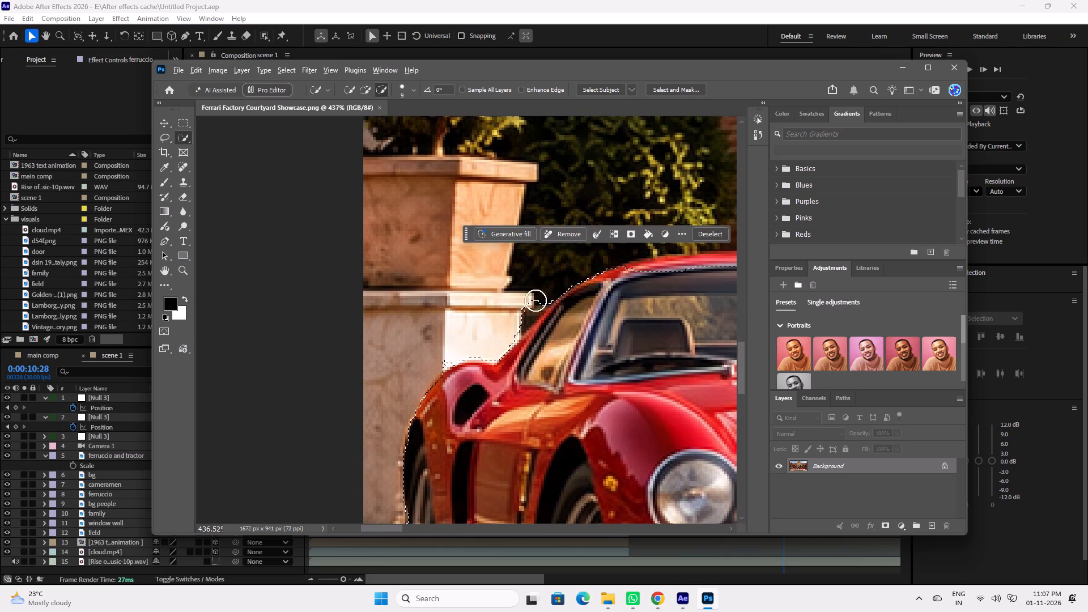
alt+drag(532, 297, 523, 308)
alt+drag(518, 313, 515, 318)
alt+drag(530, 307, 510, 328)
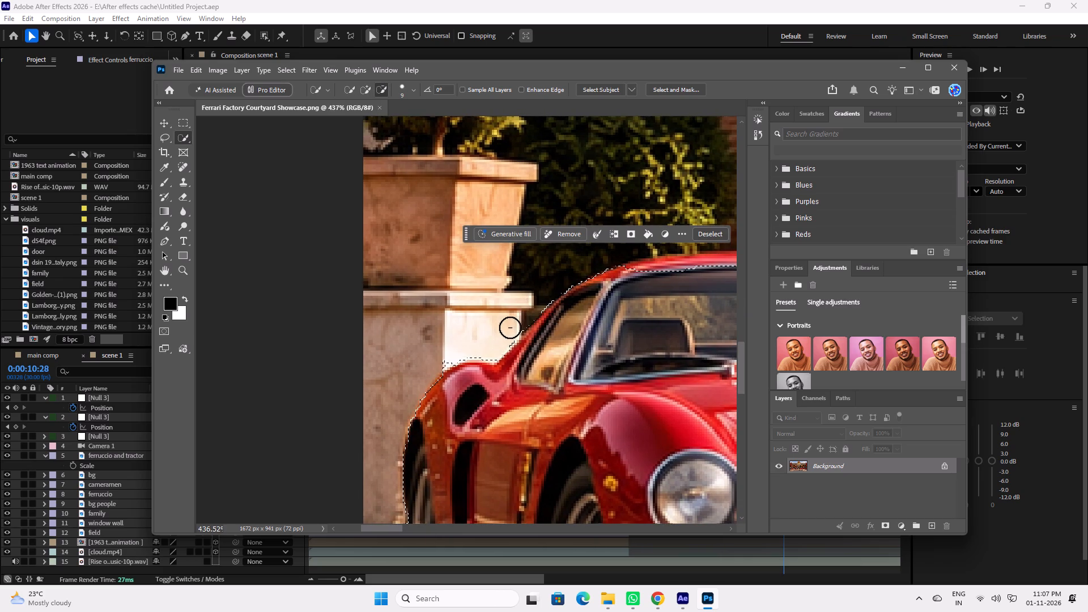
alt+click(513, 325)
alt+click(508, 330)
Add the leftmost Ferrari's red roof edge above the windshield to the selection.
key(space)
key(space)
key(space)
key(space)
key(space)
key(space)
key(space)
key(space)
key(space)
key(space)
key(space)
key(space)
key(space)
key(space)
drag(620, 327, 357, 381)
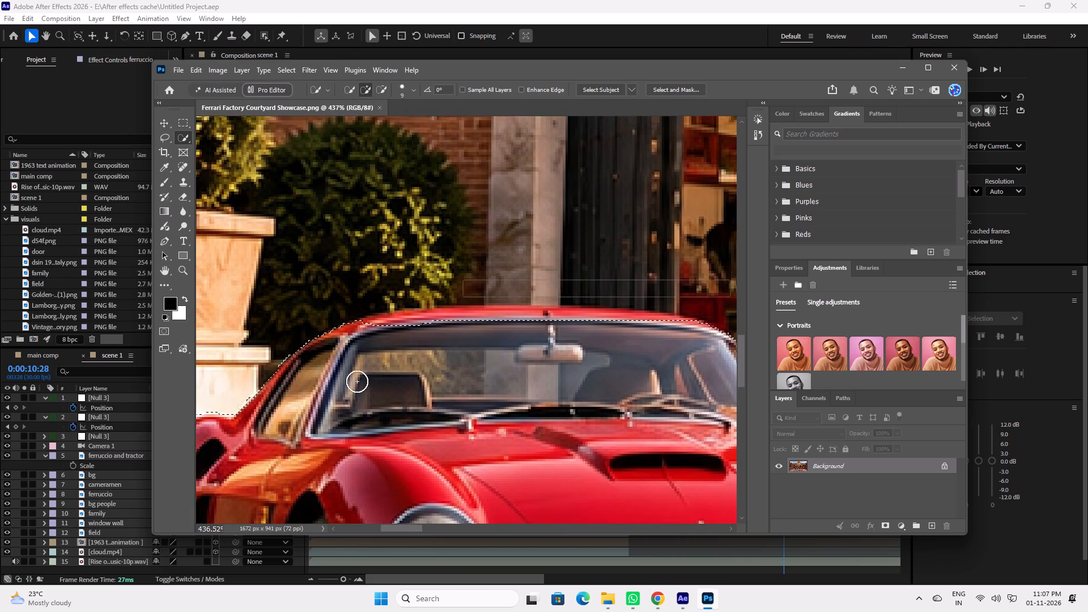
drag(368, 334, 423, 326)
drag(396, 327, 492, 326)
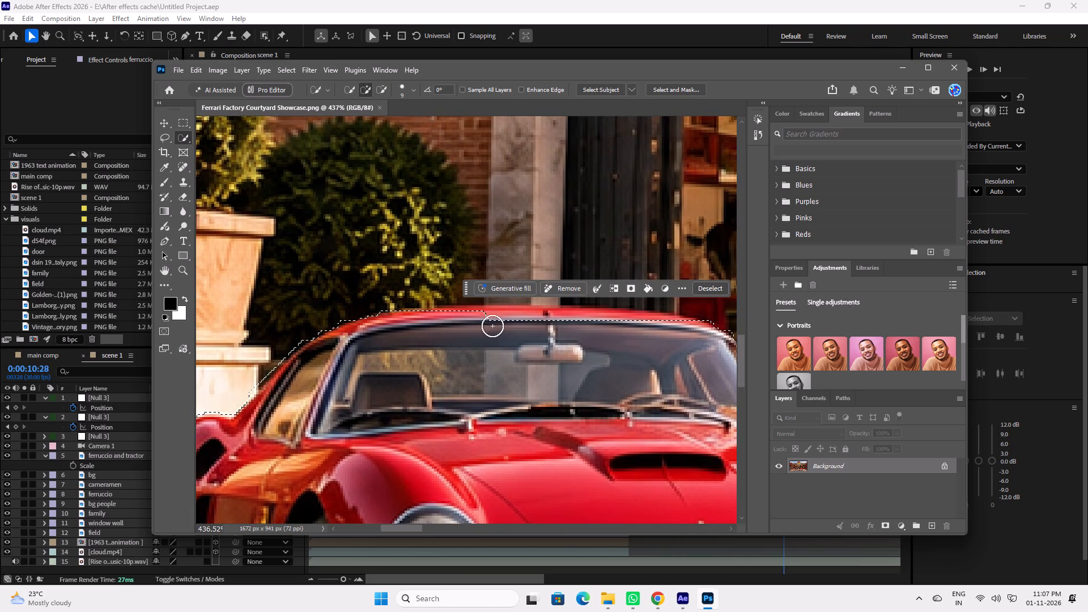
drag(492, 326, 528, 331)
drag(525, 324, 606, 326)
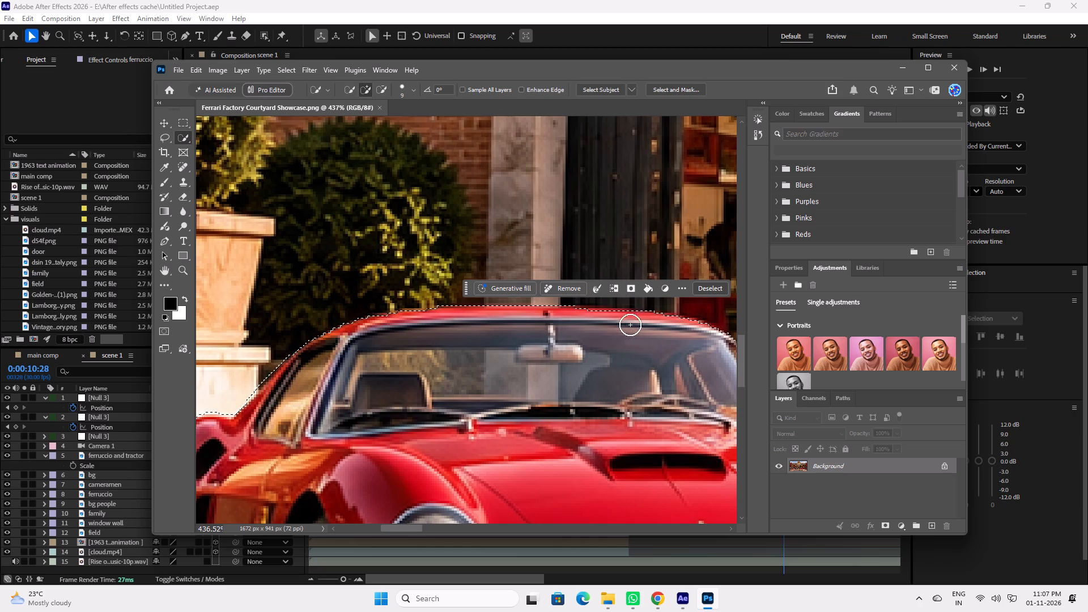
drag(592, 320, 622, 321)
Subtract the wall and upper steps between the two leftmost Ferraris from the selection, following the first car's front fender.
key(space)
key(space)
key(space)
key(space)
key(space)
key(space)
key(space)
key(space)
key(space)
key(space)
key(space)
key(space)
key(space)
key(space)
drag(640, 355, 375, 276)
key(space)
key(space)
key(space)
key(space)
key(space)
key(space)
key(space)
key(space)
drag(522, 362, 325, 308)
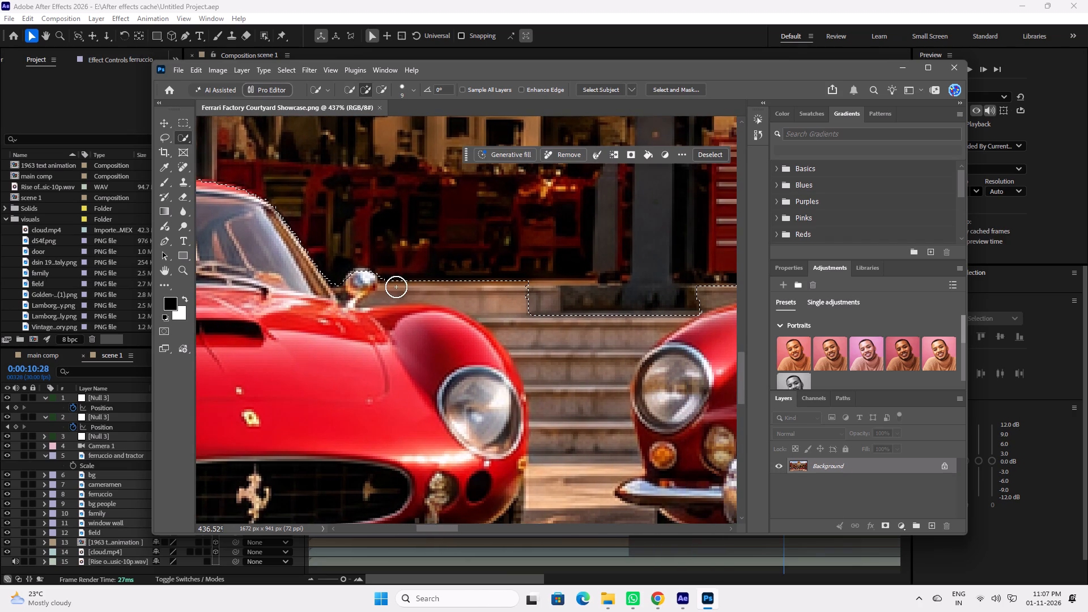
alt+click(396, 284)
alt+drag(420, 283, 448, 287)
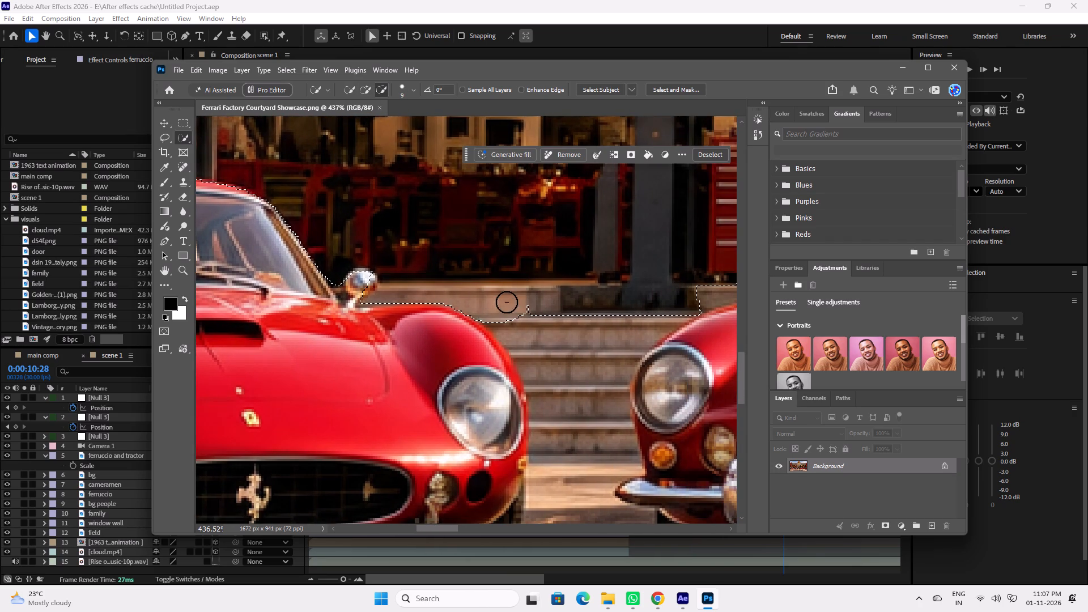
alt+drag(529, 302, 546, 303)
alt+drag(522, 307, 597, 309)
alt+drag(538, 313, 600, 313)
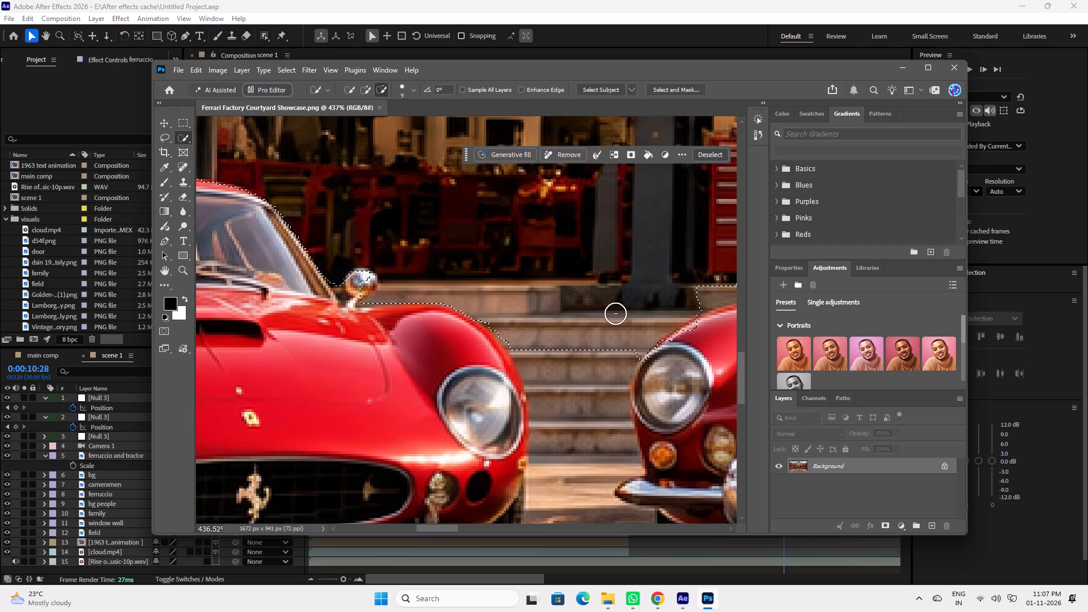
Add the second Ferrari's fender edge above its headlight to the selection, undoing the first stroke and repainting it.
key(space)
key(space)
key(space)
key(space)
key(space)
key(space)
key(space)
key(space)
key(space)
drag(661, 329, 450, 298)
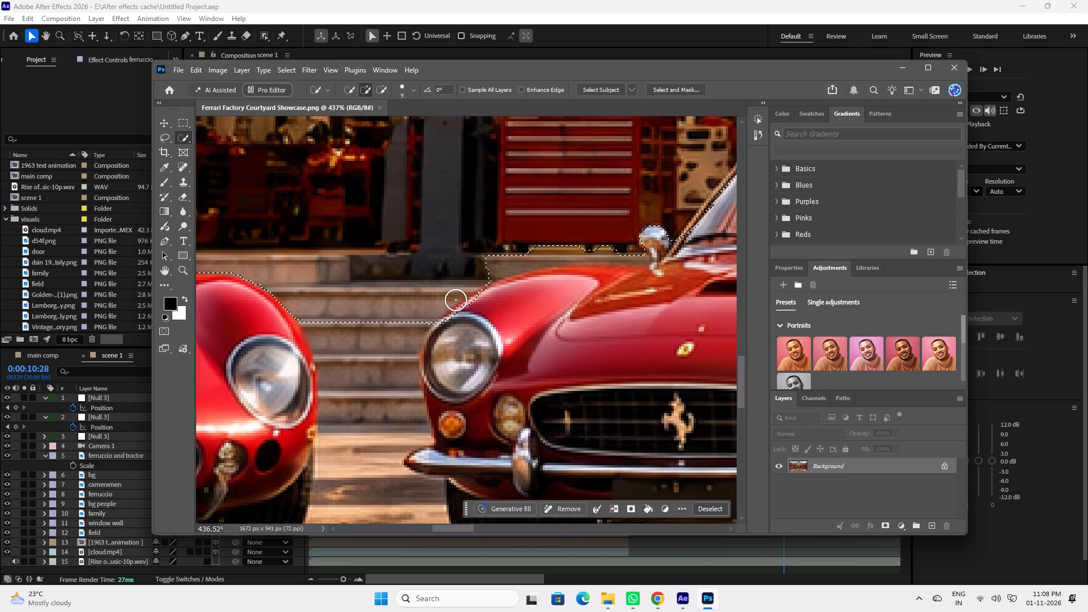
alt+drag(478, 304, 473, 308)
key(ctrl+z)
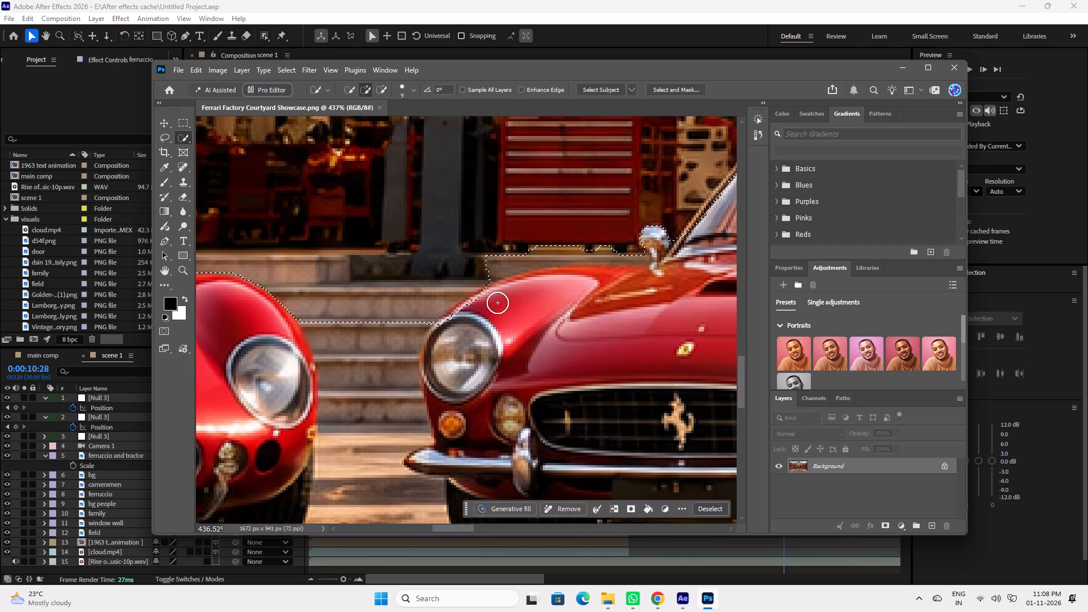
drag(481, 301, 454, 326)
drag(452, 317, 446, 327)
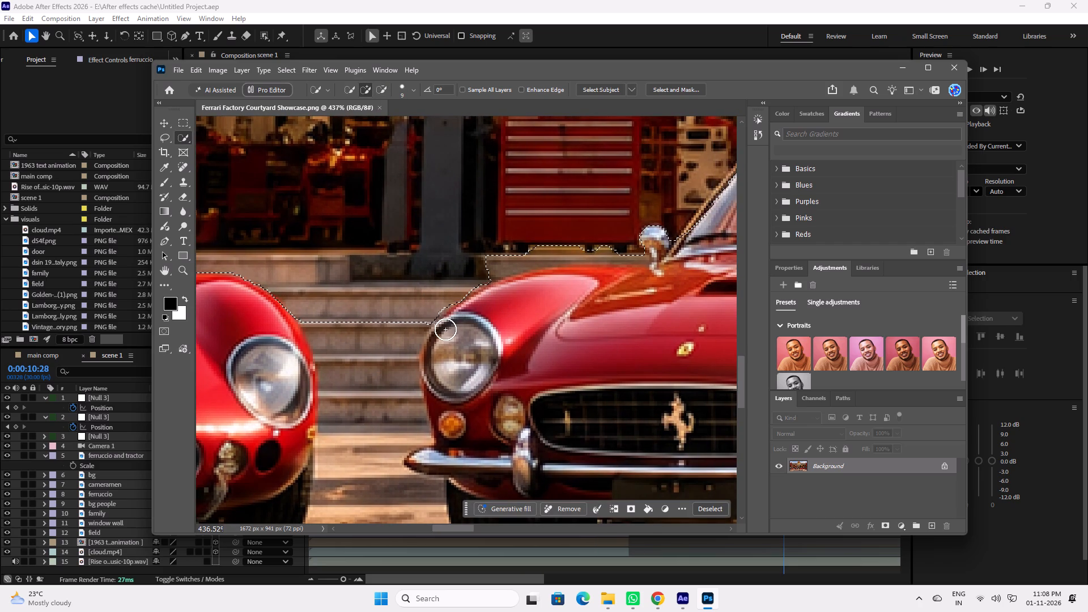
Subtract the step ledge above the second Ferrari's front fender from the selection, keeping the fender edge selected up to the side mirror.
alt+drag(479, 263, 545, 254)
alt+drag(596, 245, 620, 245)
alt+click(627, 251)
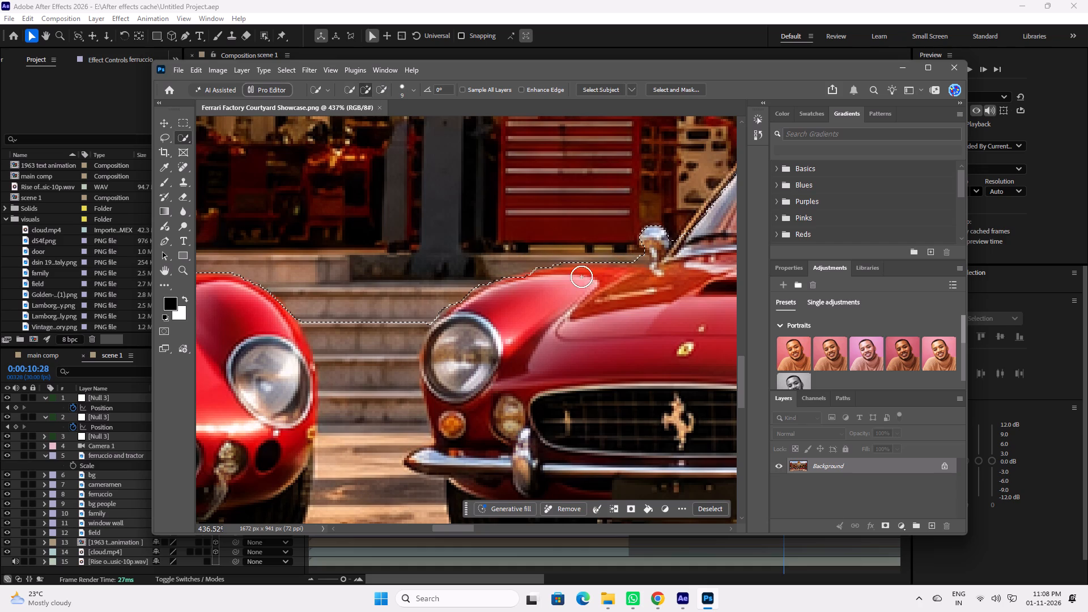
click(526, 283)
Add the second Ferrari's windshield pillar beside the side mirror to the selection.
key(space)
key(space)
key(space)
key(space)
key(space)
key(space)
key(space)
key(space)
key(space)
key(space)
key(space)
key(space)
drag(636, 296, 426, 287)
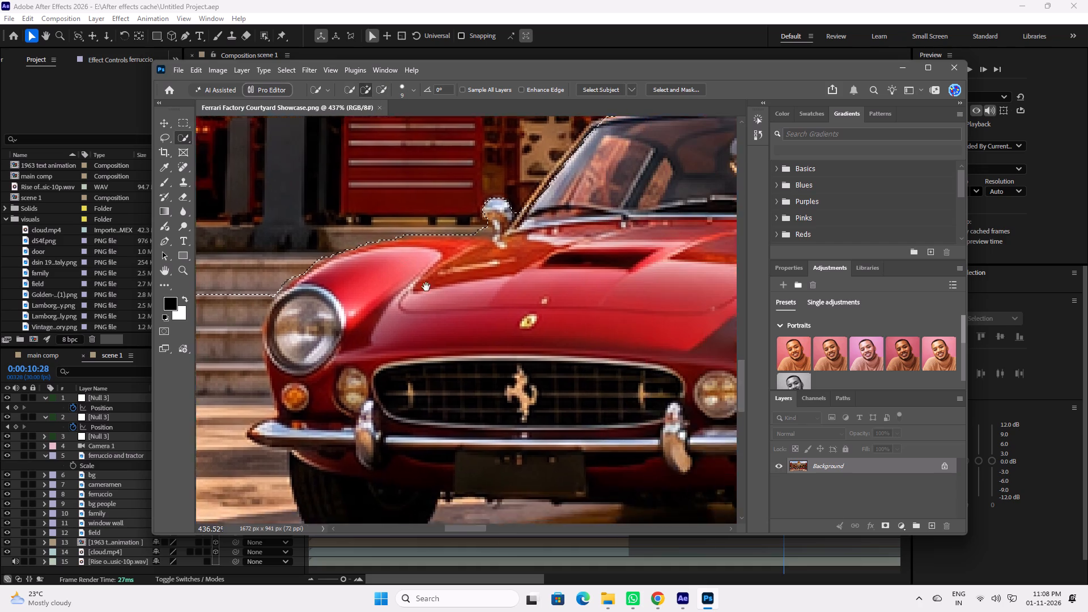
drag(426, 287, 336, 366)
drag(430, 258, 416, 278)
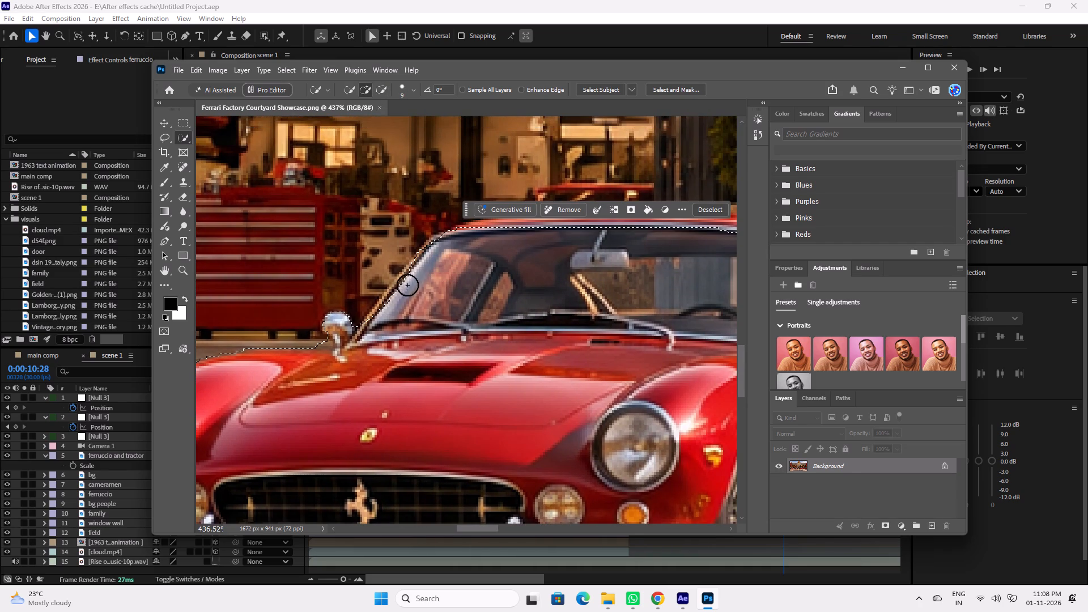
drag(411, 278, 392, 310)
Add the second Ferrari's red roof edge to the selection along the full width of the windshield and above the side window.
key(space)
key(space)
key(space)
key(space)
key(space)
drag(468, 257, 397, 338)
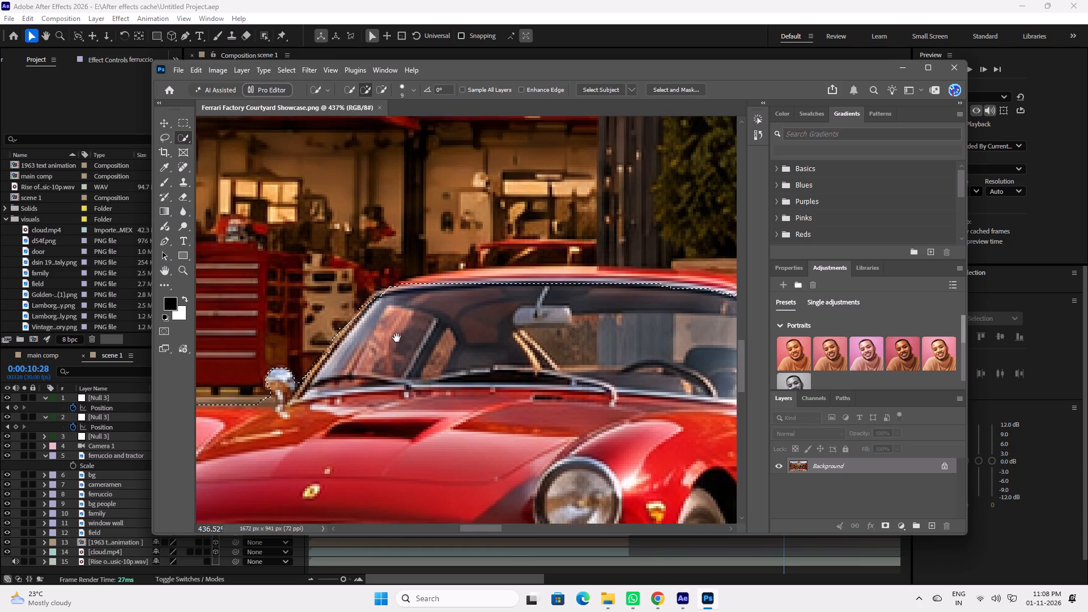
drag(397, 338, 389, 350)
click(356, 341)
drag(373, 333, 410, 324)
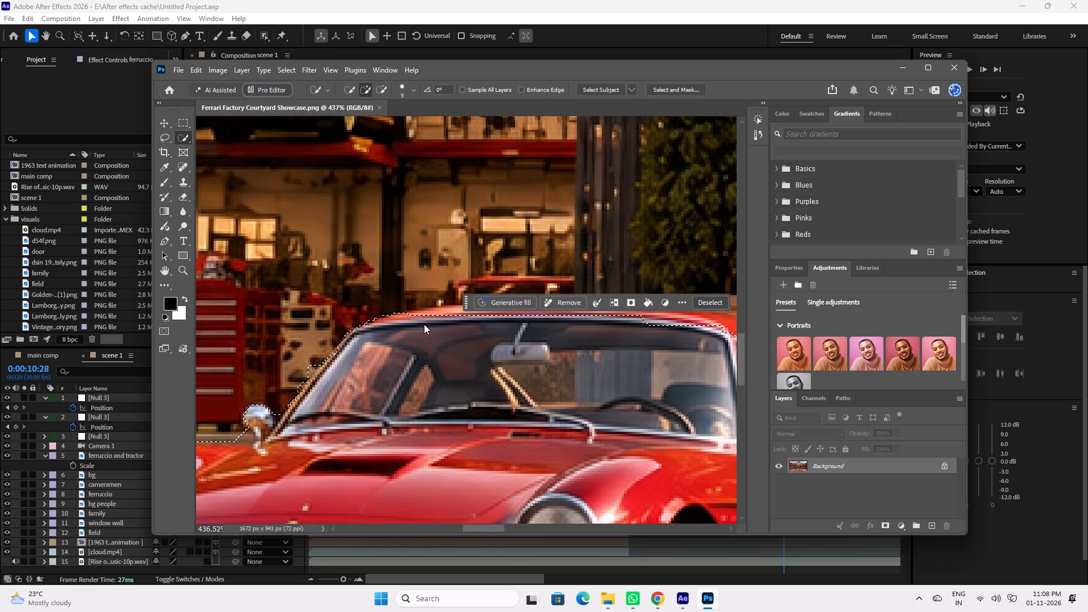
drag(422, 322, 501, 319)
key(space)
key(space)
key(space)
key(space)
key(space)
key(space)
drag(513, 330, 326, 338)
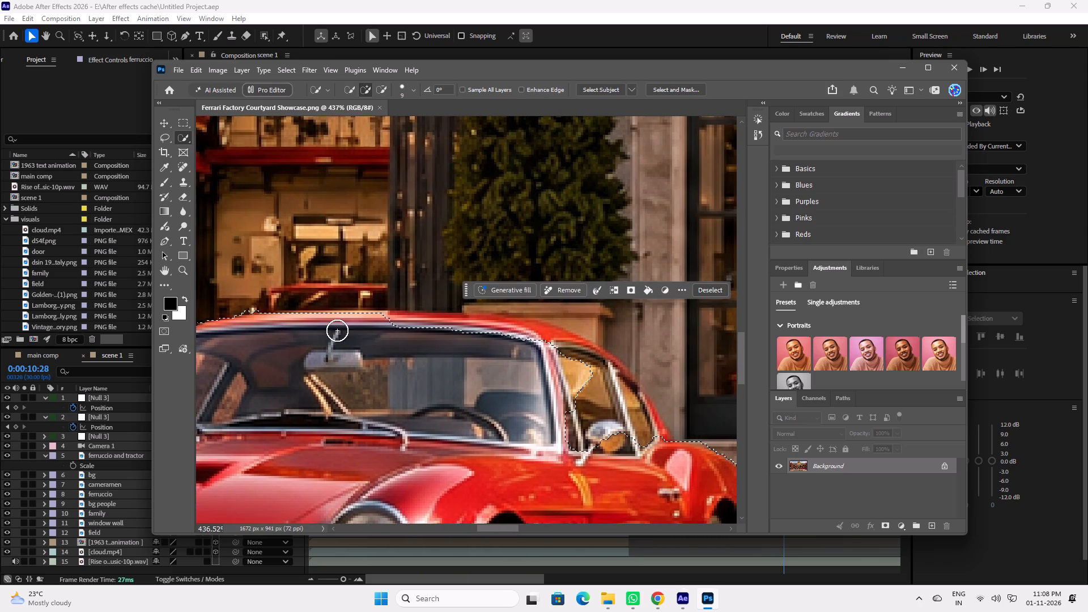
drag(381, 325, 466, 329)
drag(474, 332, 539, 342)
drag(509, 336, 589, 350)
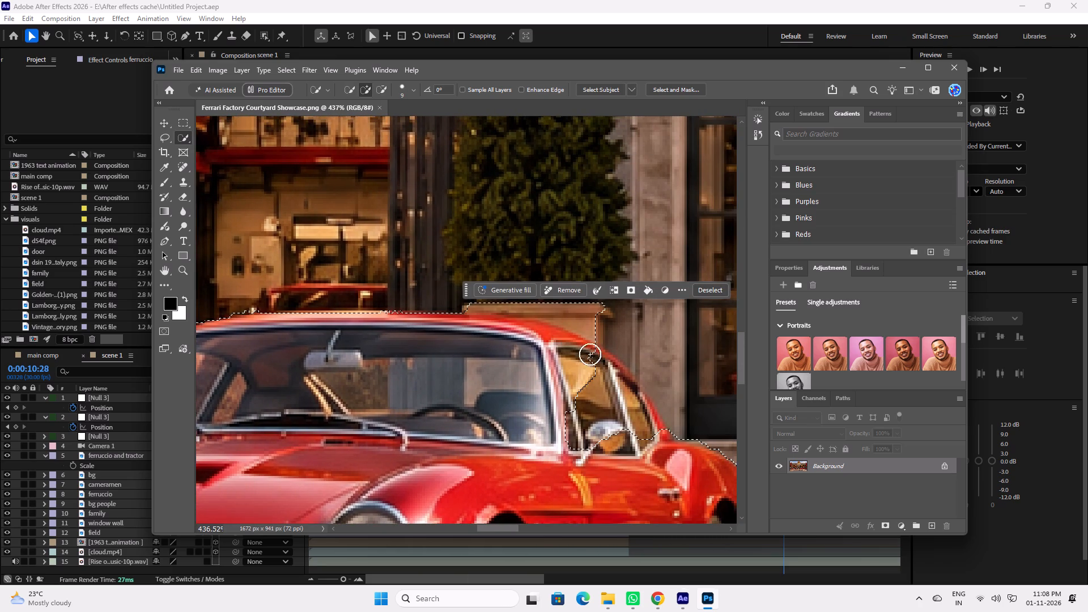
Subtract the planter behind the second Ferrari's roof from the selection, following the roof's curve.
alt+drag(473, 297, 506, 301)
alt+drag(524, 305, 579, 309)
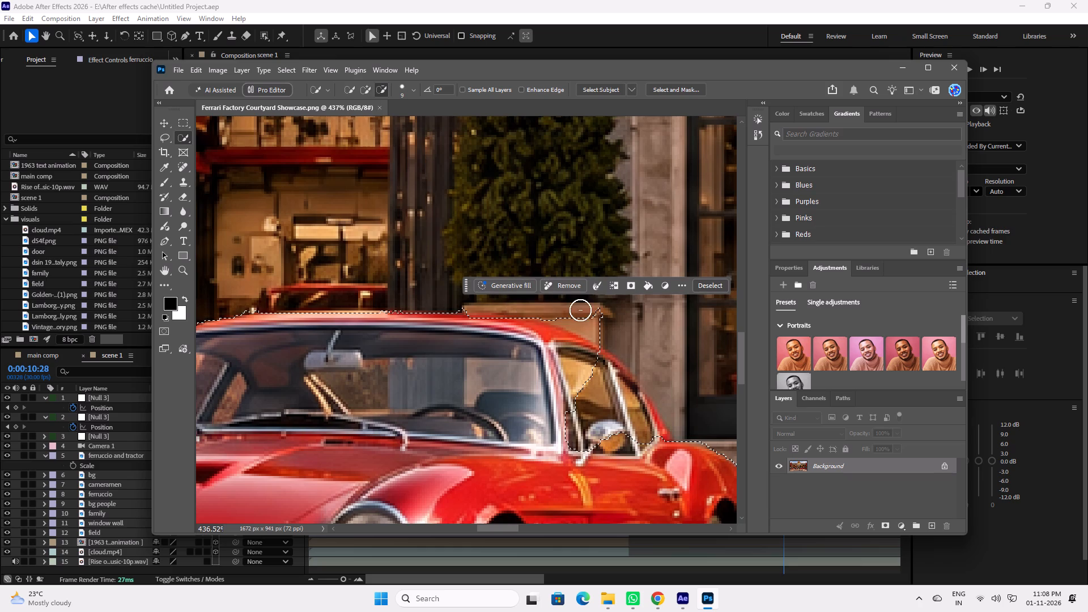
alt+drag(580, 316, 600, 325)
alt+drag(597, 325, 610, 331)
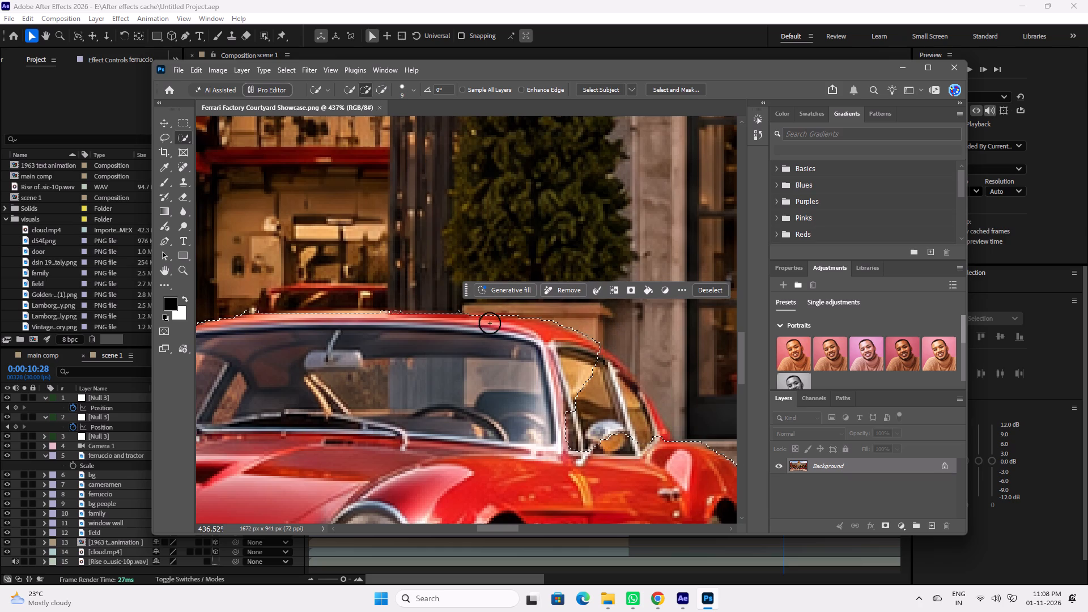
Add the second Ferrari's side windows and sloping rear roof pillar to the selection.
drag(582, 352, 616, 409)
drag(611, 370, 628, 404)
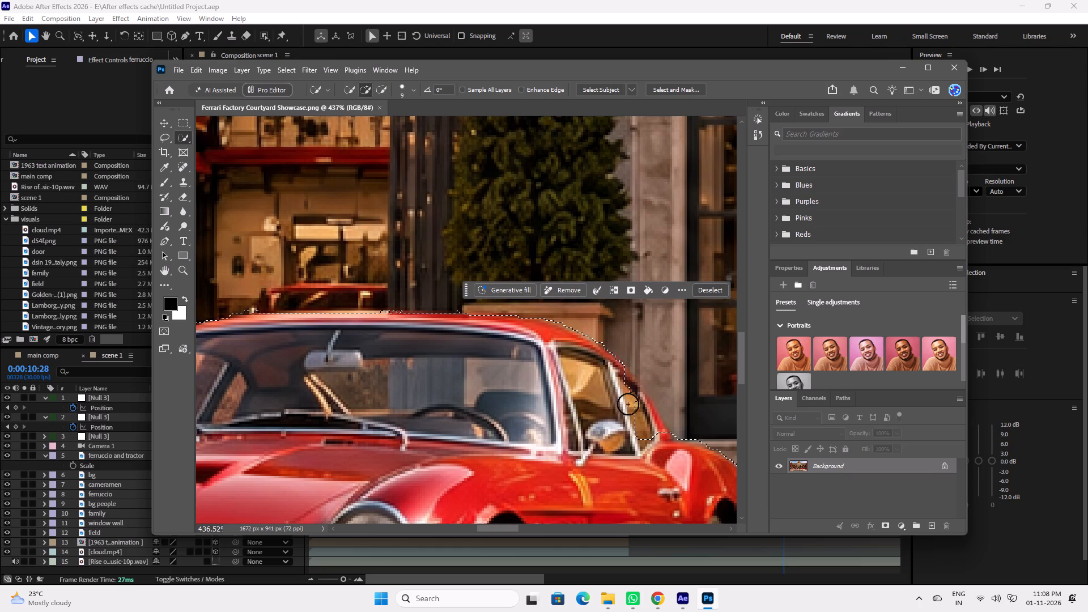
drag(628, 404, 628, 407)
drag(631, 402, 651, 447)
Add the second Ferrari's rear fender edge above the back wheel to the selection.
key(space)
key(space)
key(space)
key(space)
key(space)
key(space)
key(space)
key(space)
key(space)
drag(643, 429, 414, 270)
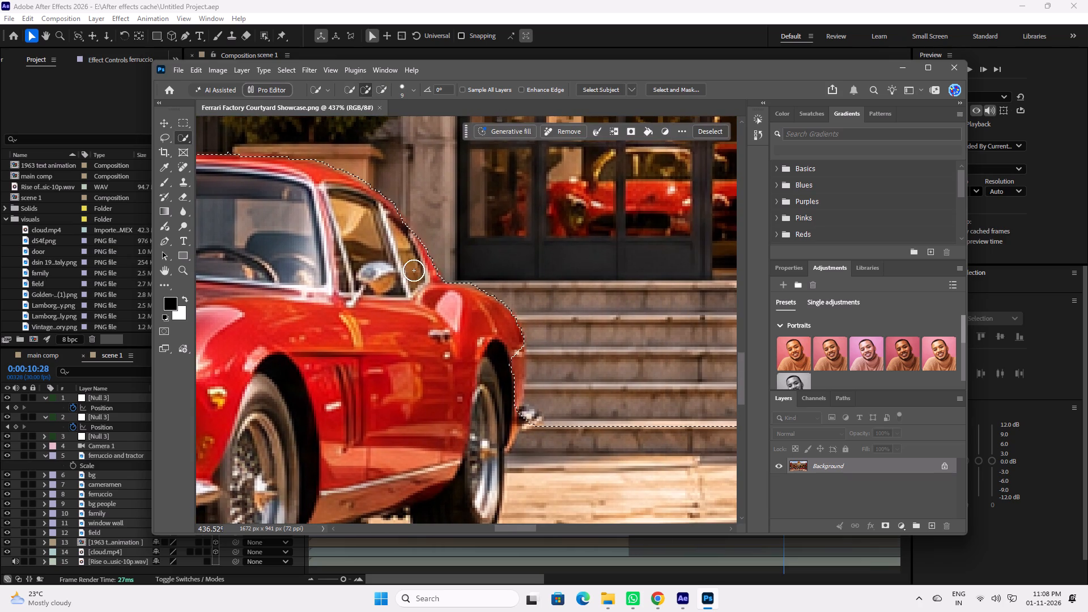
drag(514, 356, 509, 387)
Add the second Ferrari's rear bumper and the stone steps between the second and third Ferraris to the selection.
key(space)
key(space)
key(space)
key(space)
key(space)
key(space)
key(space)
key(space)
key(space)
key(space)
key(space)
key(space)
key(space)
key(space)
drag(580, 405, 552, 367)
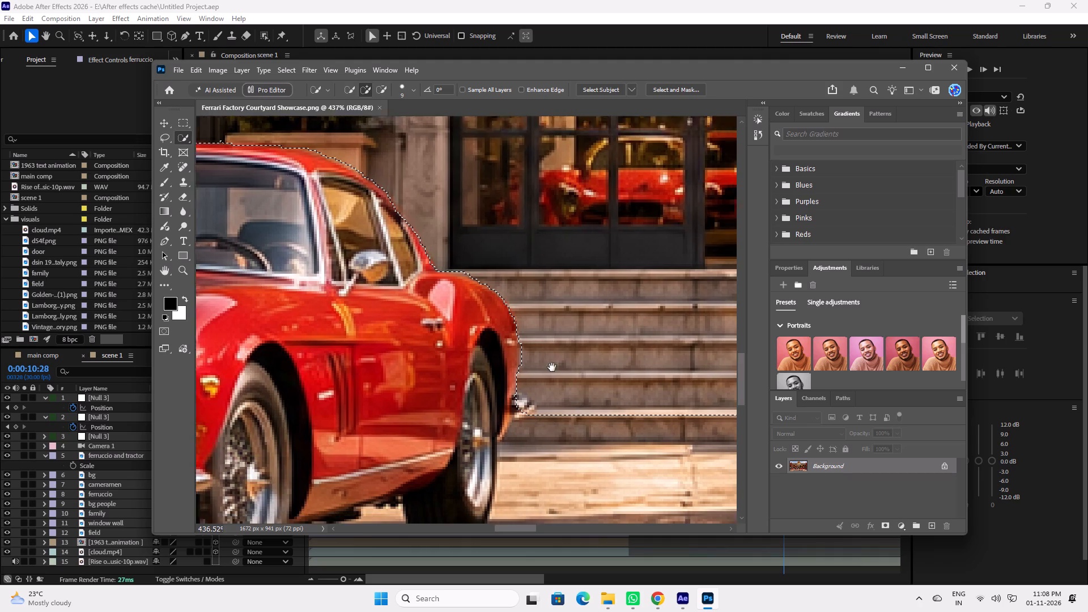
drag(552, 367, 399, 284)
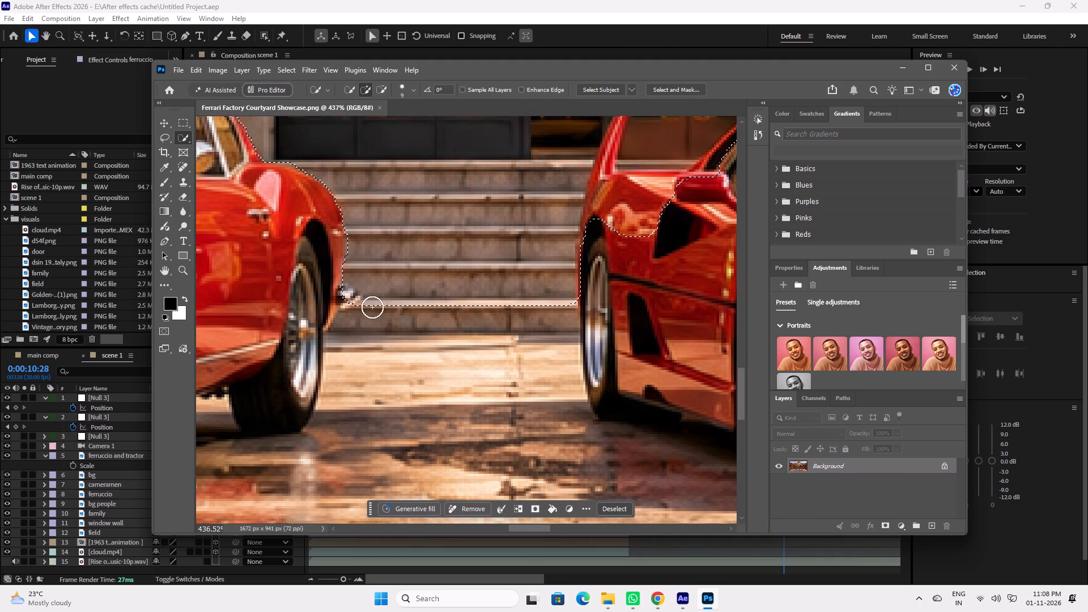
drag(333, 298, 501, 316)
Add the third Ferrari's roof edge above the windshield to the selection.
key(space)
key(space)
key(space)
key(space)
key(space)
key(space)
key(space)
key(space)
key(space)
key(space)
key(space)
key(space)
key(space)
key(space)
key(space)
key(space)
key(space)
key(space)
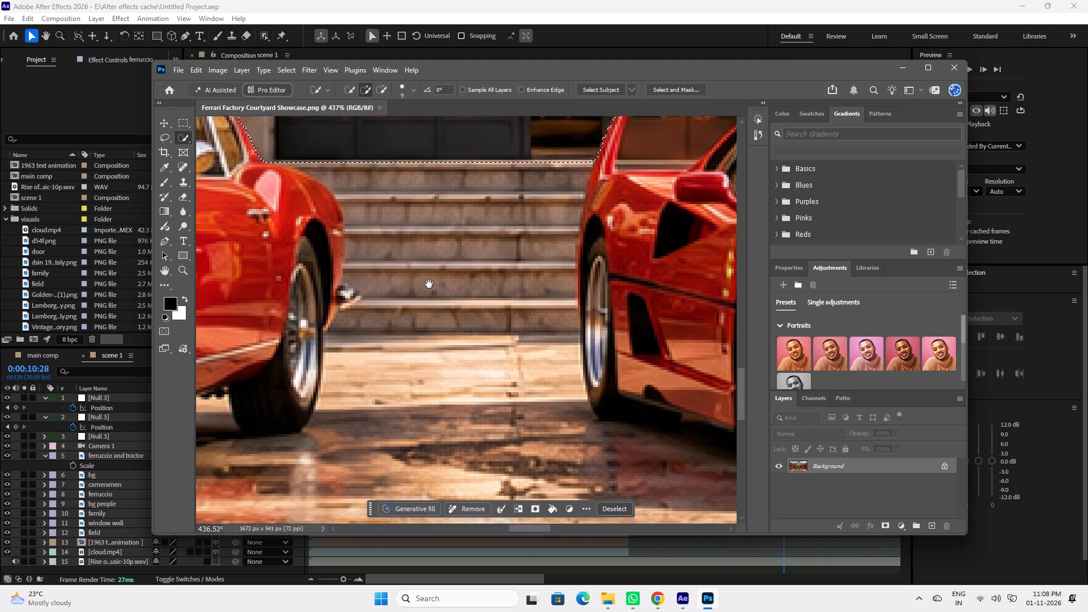
drag(426, 282, 503, 420)
alt+scroll(385, 394, down, 4)
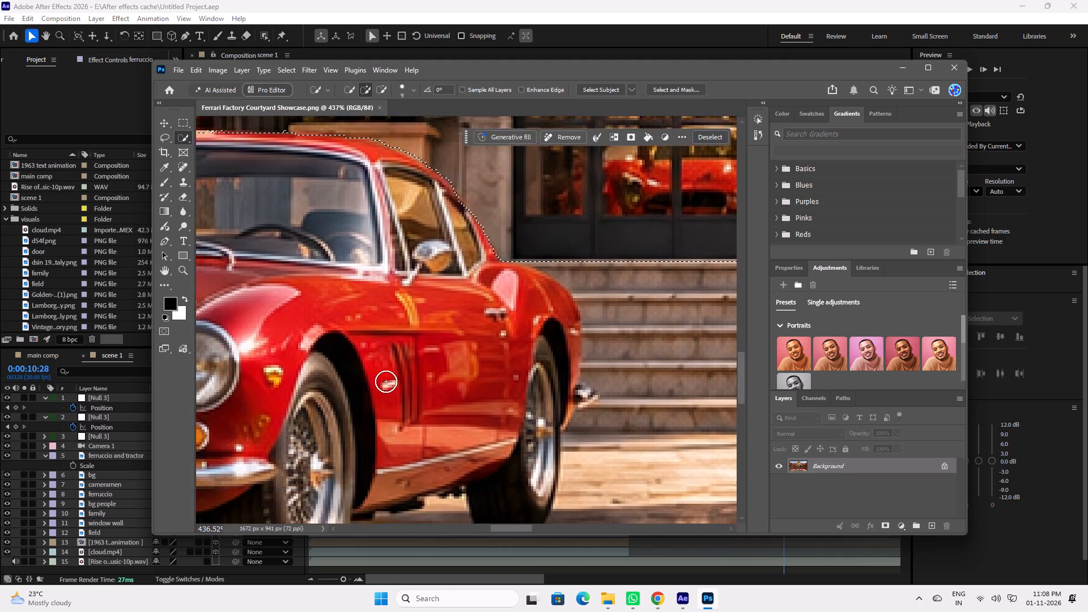
scroll(386, 381, down, 5)
alt+scroll(425, 367, down, 14)
alt+scroll(559, 346, up, 5)
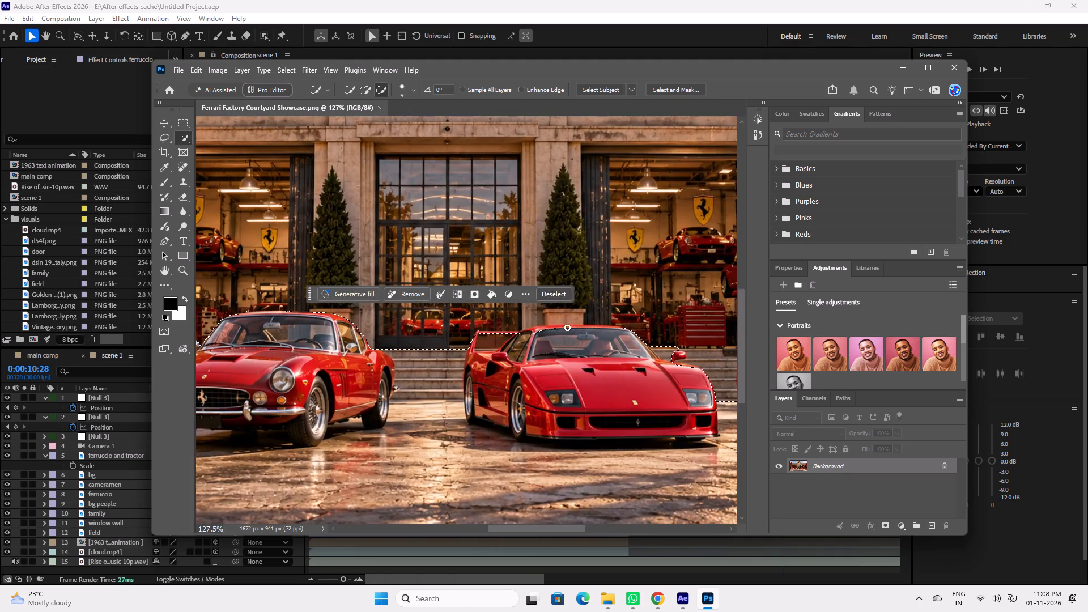
alt+scroll(524, 324, up, 8)
drag(534, 345, 633, 333)
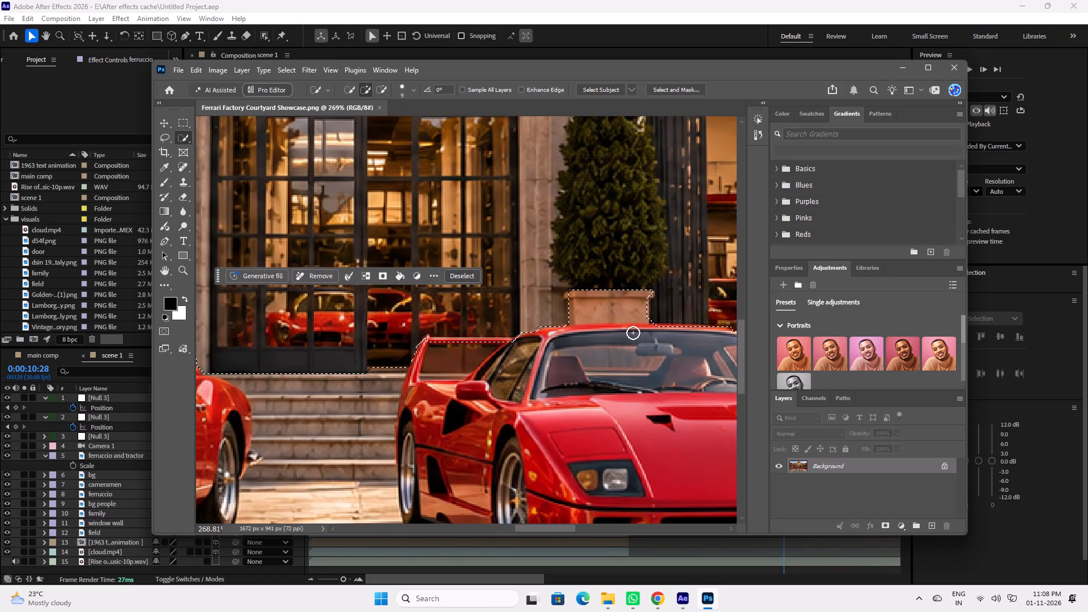
drag(633, 333, 714, 337)
Subtract the planter above the third Ferrari's roof from the selection and touch up the edge along its rear wing.
alt+drag(655, 298, 584, 300)
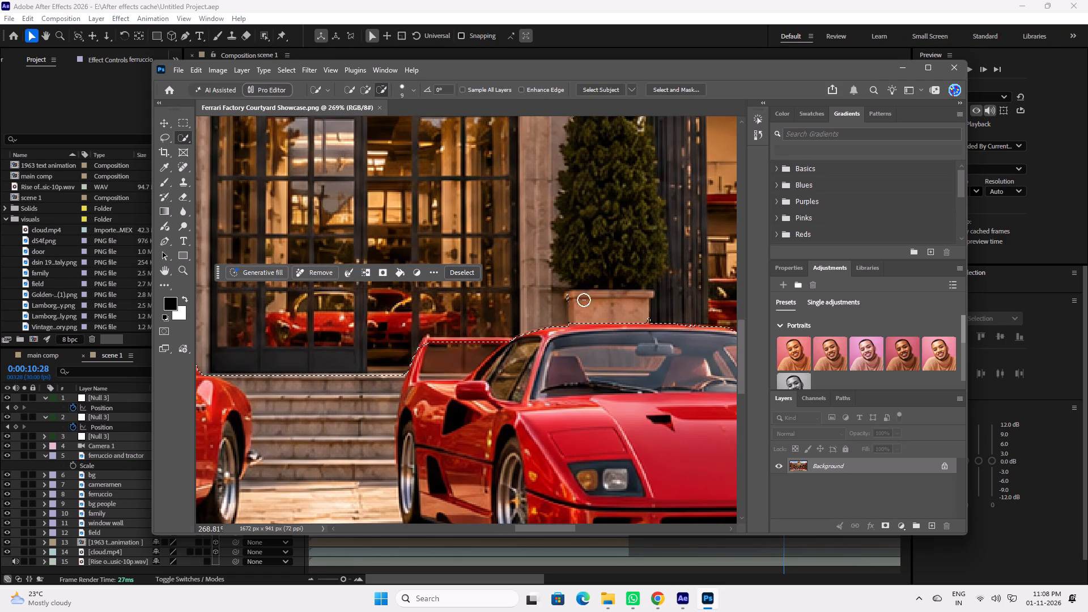
alt+drag(584, 300, 555, 301)
drag(495, 346, 464, 347)
Subtract the background between the third Ferrari's windshield and far side mirror from the selection, refining the edge along the windshield pillar.
key(space)
key(space)
key(space)
key(space)
key(space)
key(space)
key(space)
key(space)
key(space)
key(space)
key(space)
key(space)
key(space)
key(space)
key(space)
key(space)
key(space)
drag(563, 364, 312, 337)
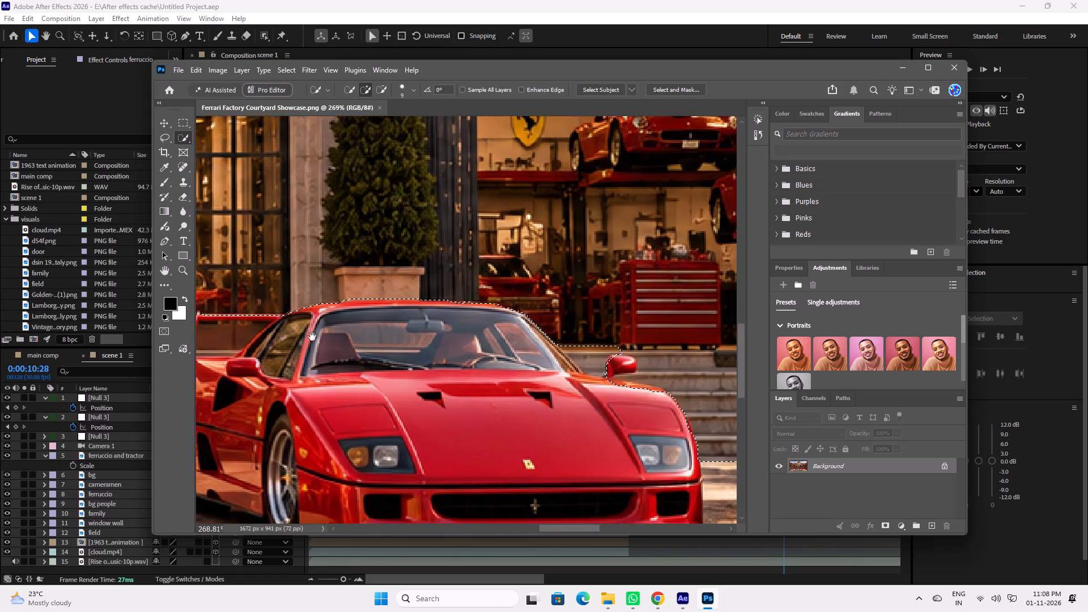
drag(312, 337, 301, 330)
alt+drag(568, 336, 554, 348)
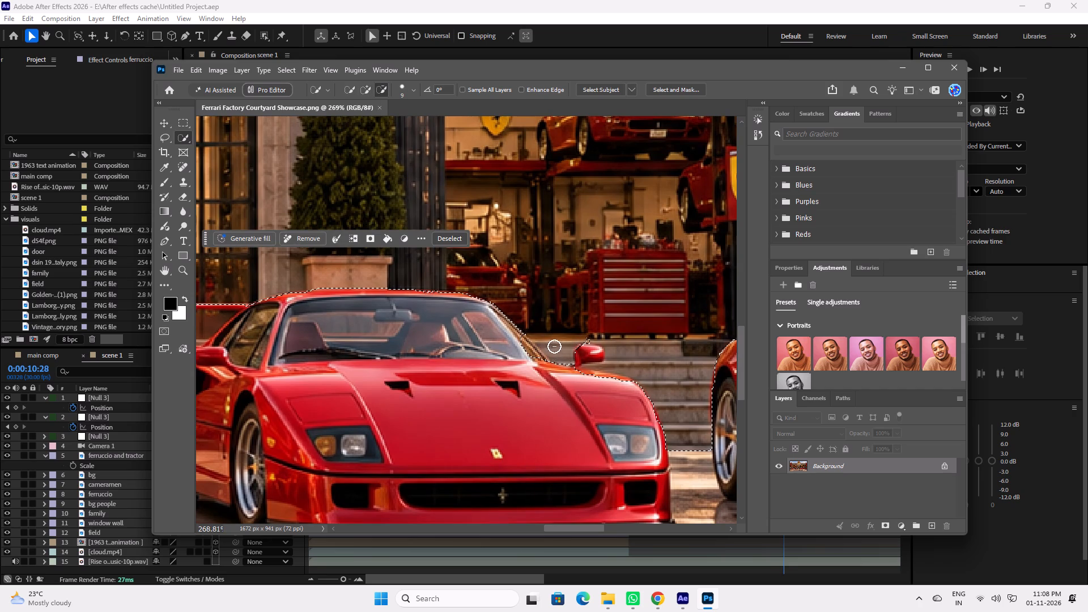
drag(517, 342, 542, 365)
drag(537, 358, 546, 371)
Add the third Ferrari's far side mirror to the selection and refine the selection edge around it.
alt+click(588, 339)
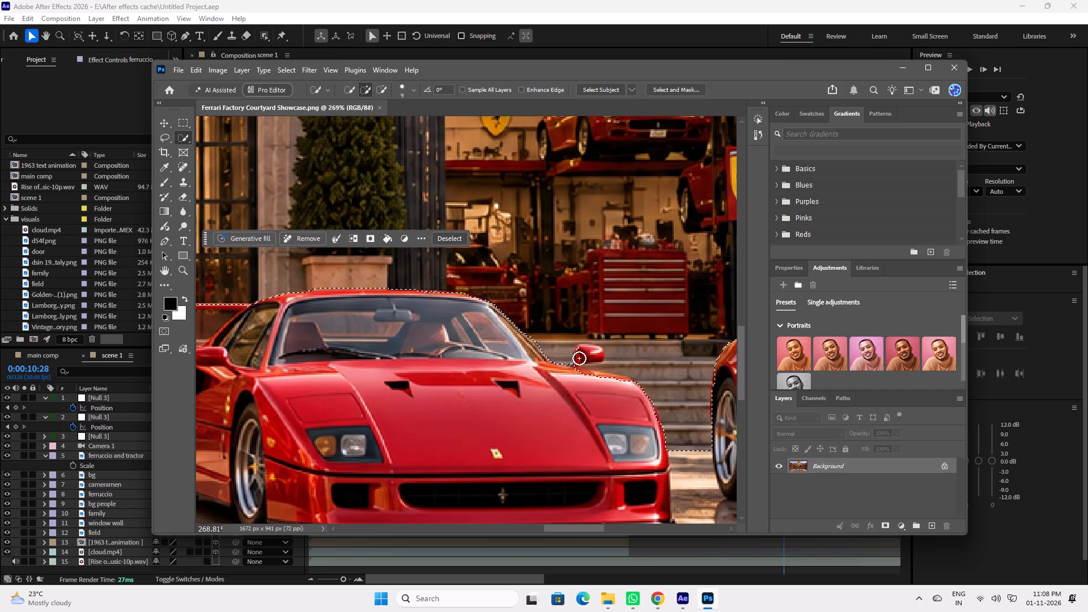
click(583, 352)
alt+drag(619, 334, 636, 346)
click(593, 353)
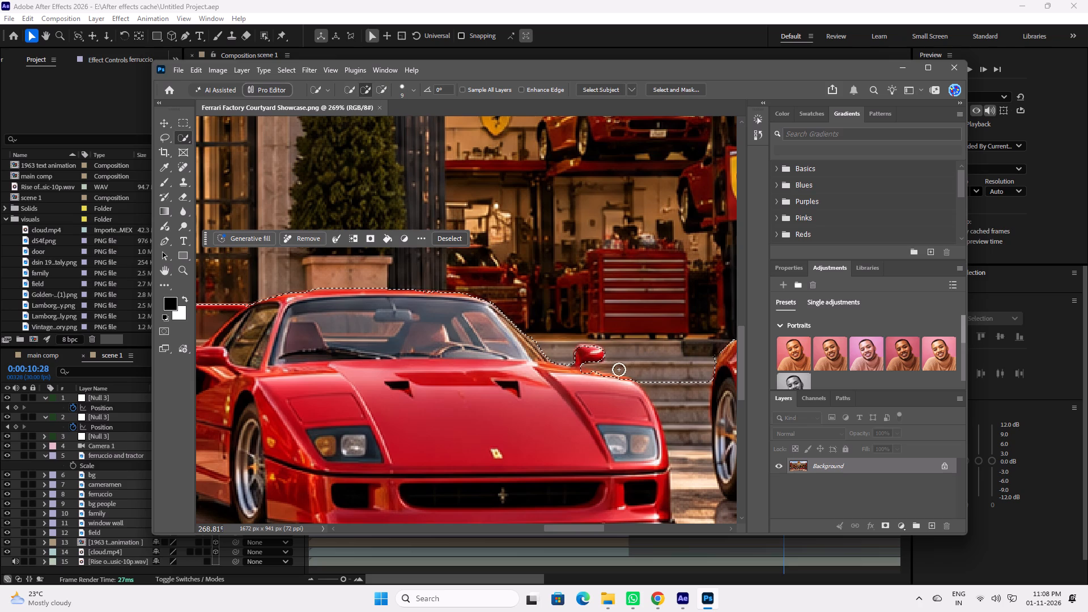
Refine the selection along the top of the third Ferrari's front fender, between the side mirror and the headlight.
key(space)
drag(643, 356, 599, 348)
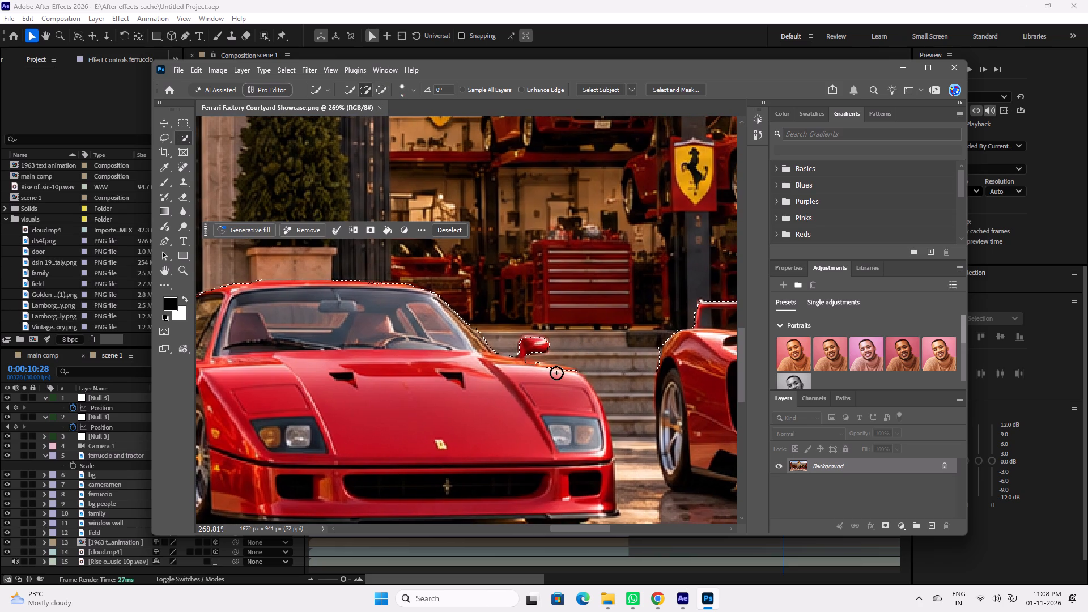
click(528, 368)
drag(547, 371, 554, 375)
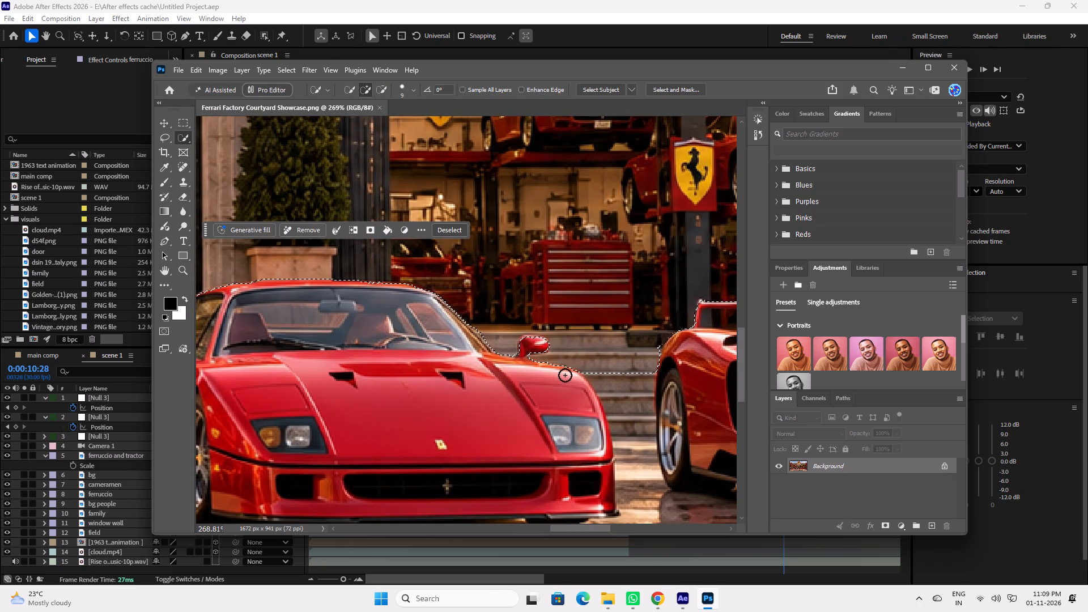
click(555, 372)
Subtract the background beside the fourth Ferrari's rear fender from the selection and add the fender's edge above the wheel.
key(space)
key(space)
key(space)
key(space)
key(space)
key(space)
key(space)
key(space)
key(space)
key(space)
drag(619, 367, 507, 351)
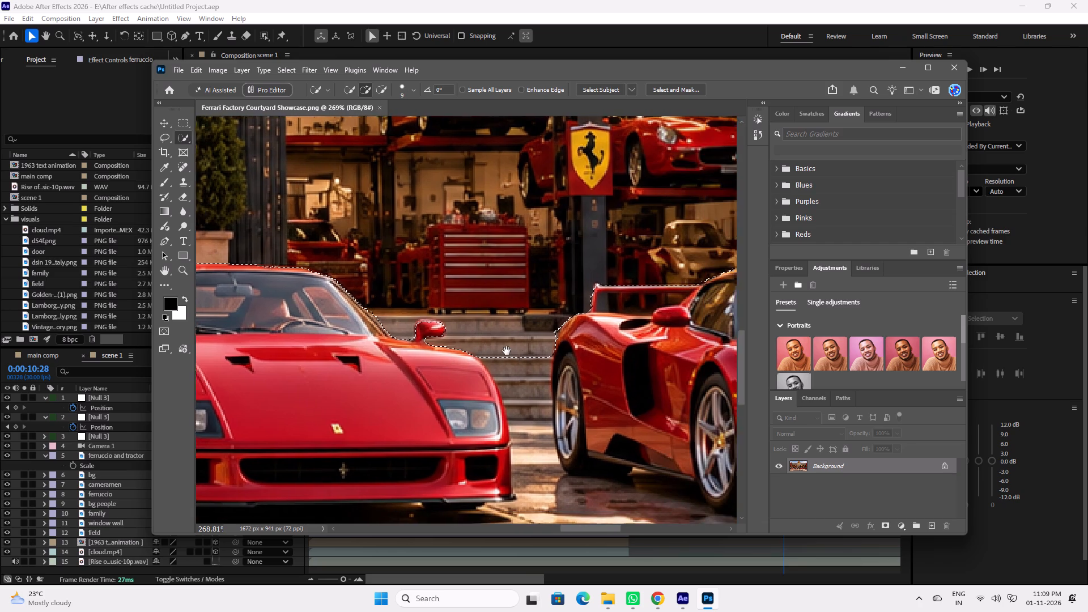
drag(507, 351, 503, 352)
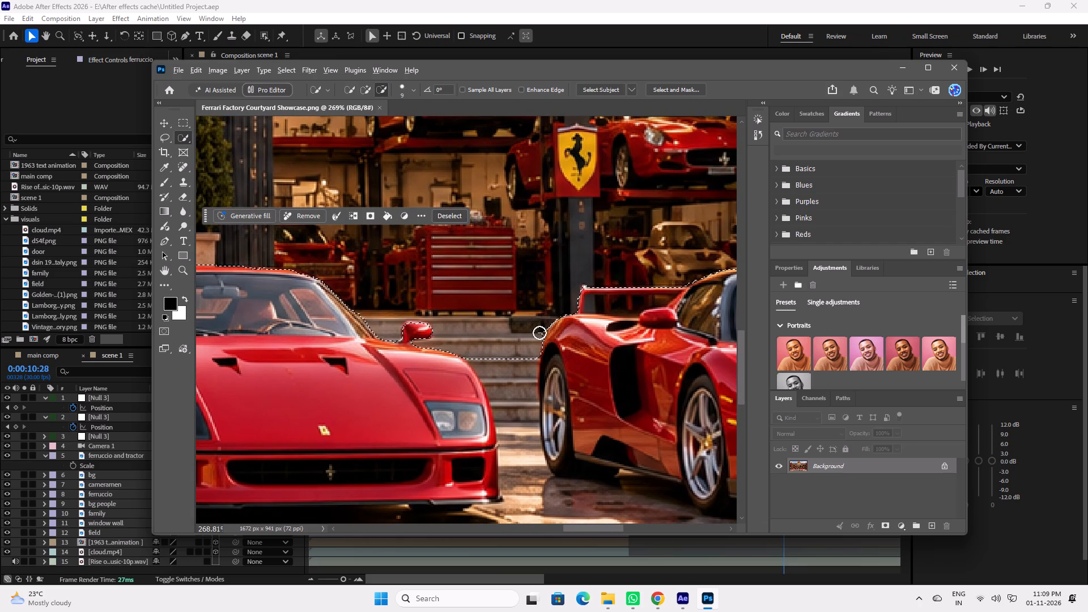
alt+click(539, 332)
click(548, 350)
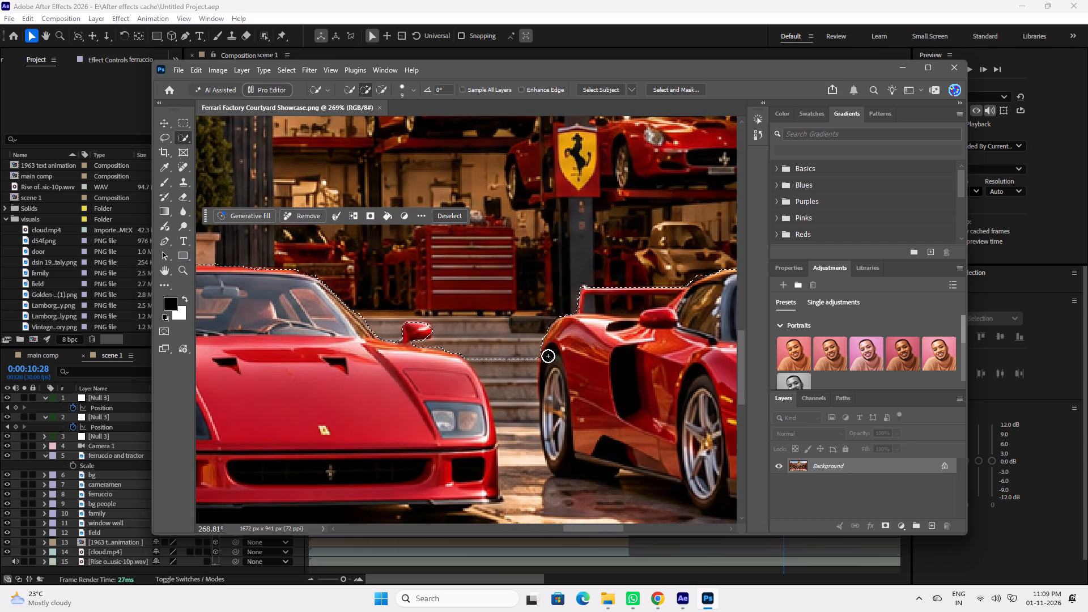
Refine the selection along the fourth Ferrari's rear fender and add the top edge of its roof.
click(545, 357)
key(space)
key(space)
key(space)
key(space)
key(space)
key(space)
key(space)
key(space)
key(space)
key(space)
key(space)
key(space)
key(space)
key(space)
key(space)
key(space)
key(space)
drag(592, 307, 460, 346)
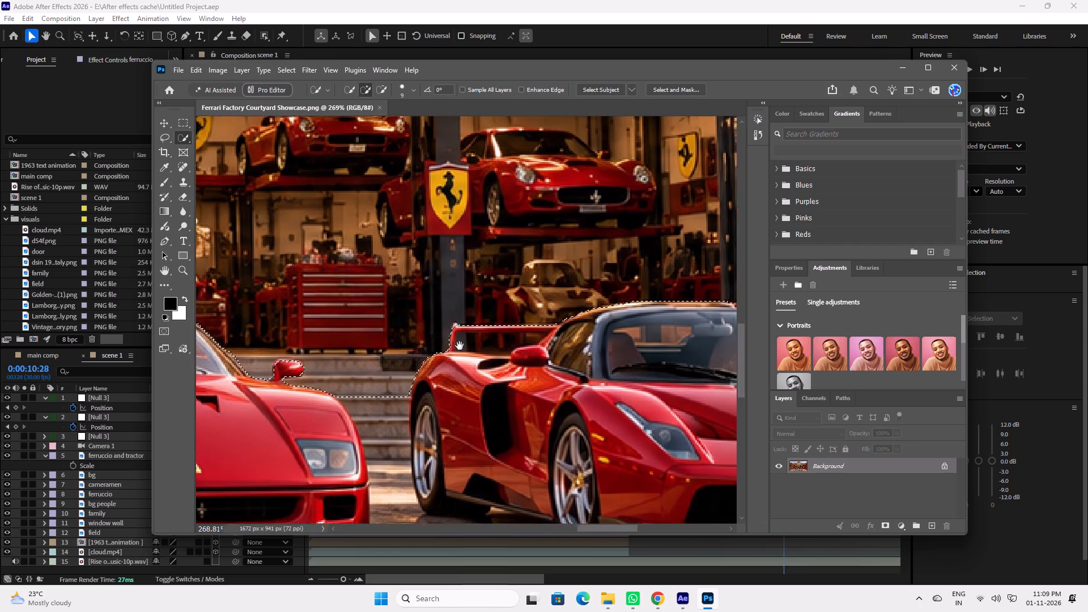
drag(460, 346, 450, 348)
alt+scroll(616, 360, down, 5)
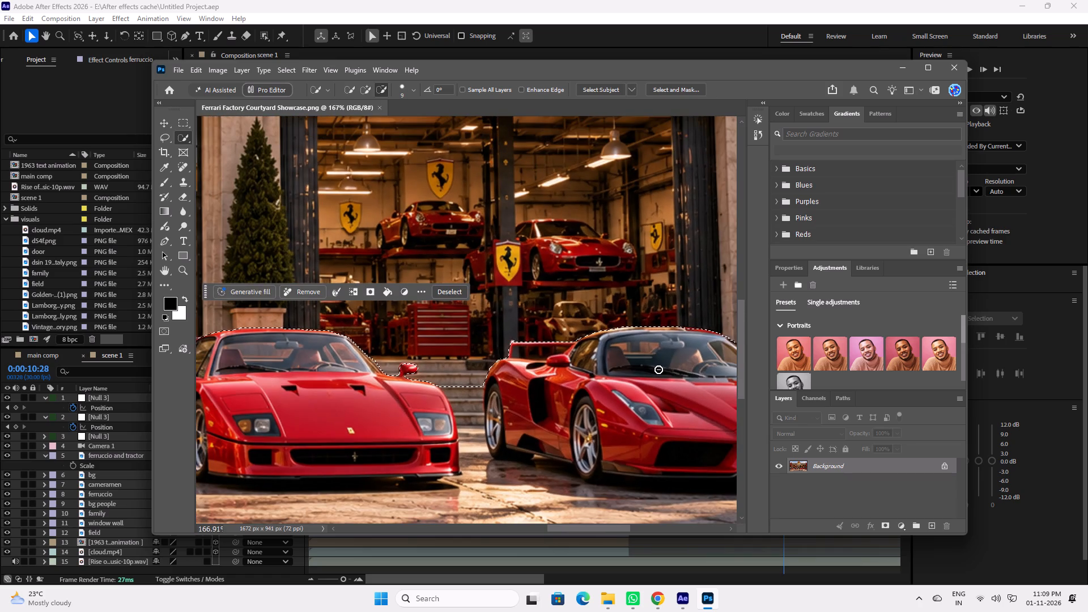
alt+scroll(703, 340, up, 11)
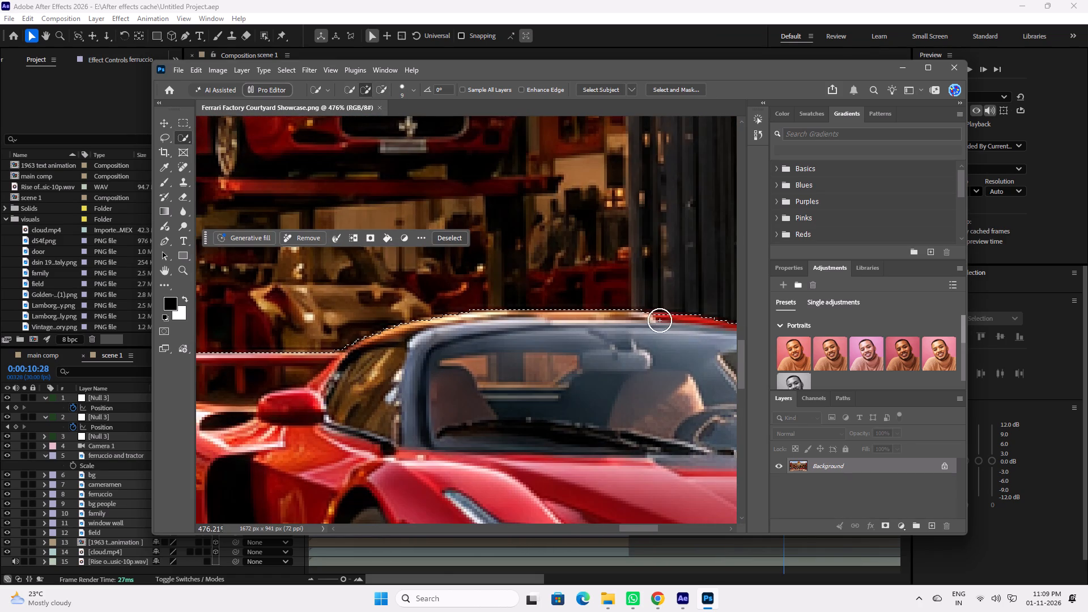
click(659, 324)
Add the top of the fourth Ferrari's front fender, below the far side mirror, to the selection.
key(space)
key(space)
key(space)
key(space)
key(space)
key(space)
key(space)
key(space)
key(space)
key(space)
key(space)
key(space)
key(space)
key(space)
drag(691, 346, 611, 325)
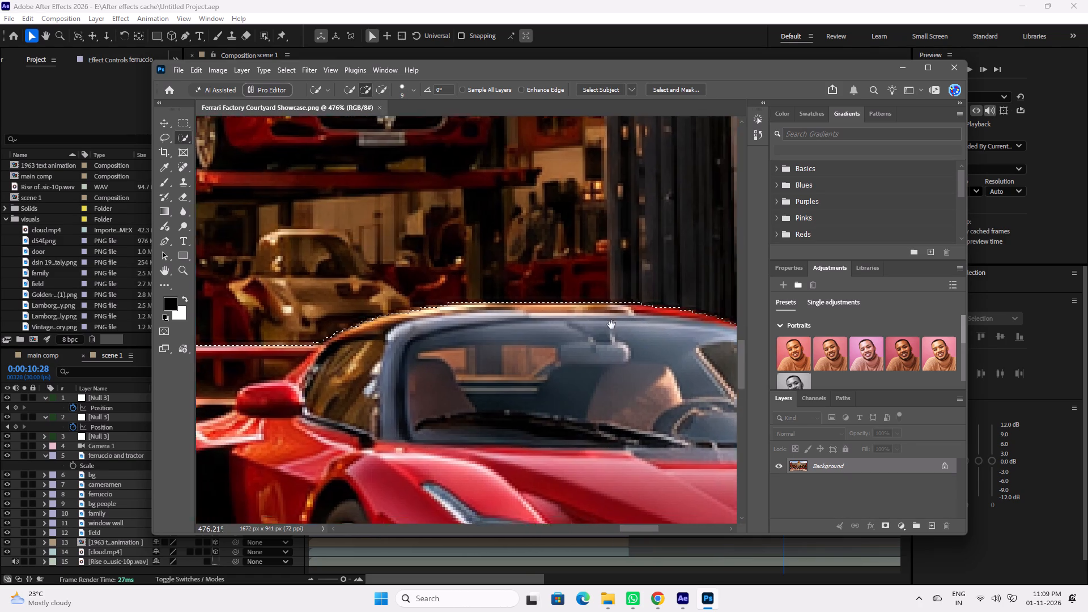
drag(611, 325, 403, 315)
alt+scroll(592, 419, down, 12)
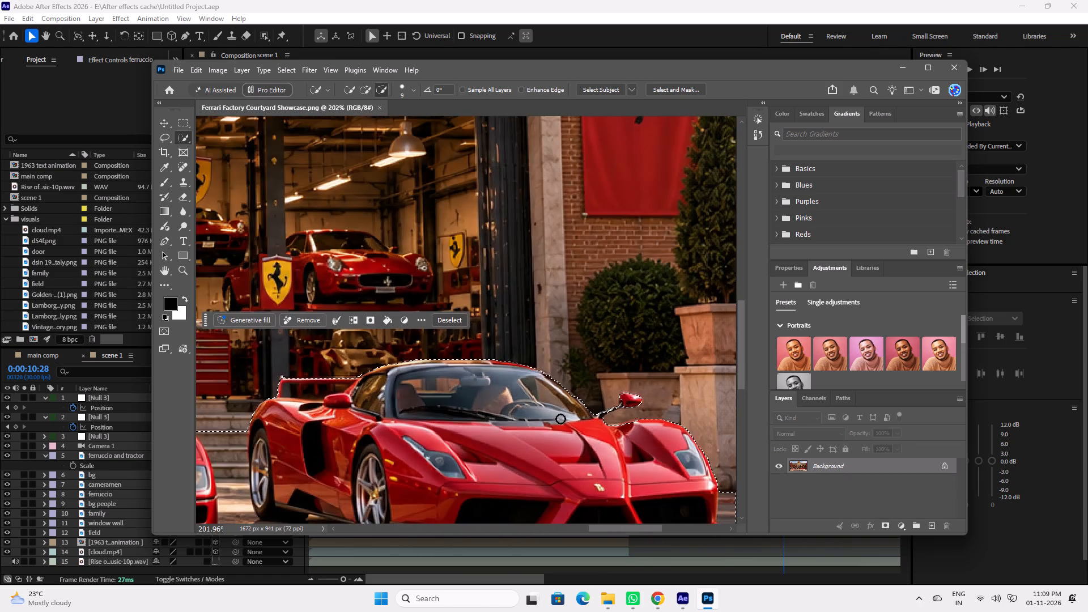
alt+scroll(560, 419, down, 3)
alt+scroll(631, 435, up, 6)
alt+scroll(579, 430, up, 9)
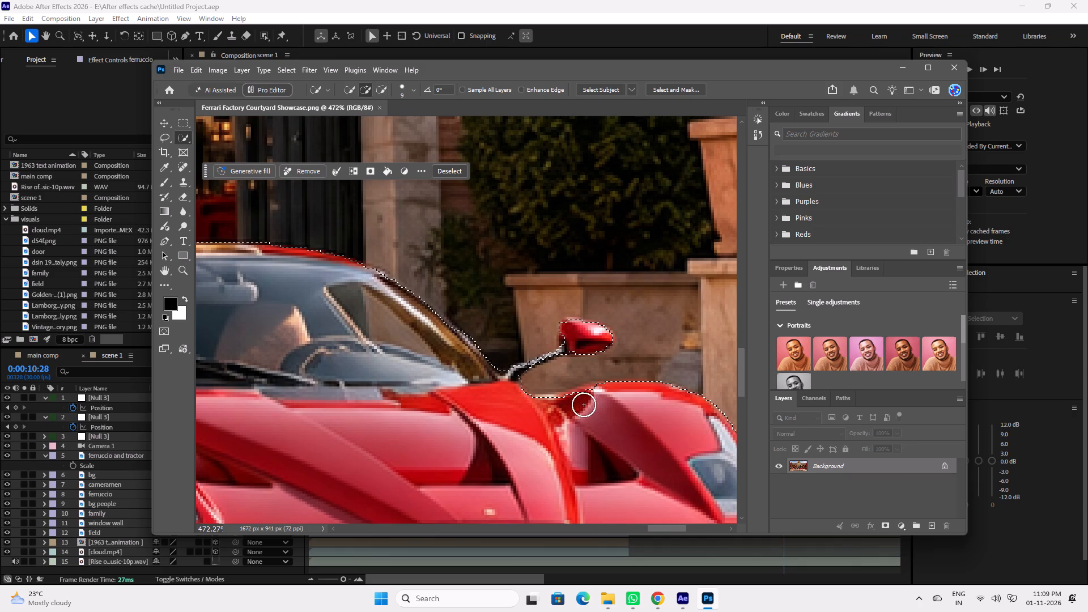
click(592, 397)
click(574, 402)
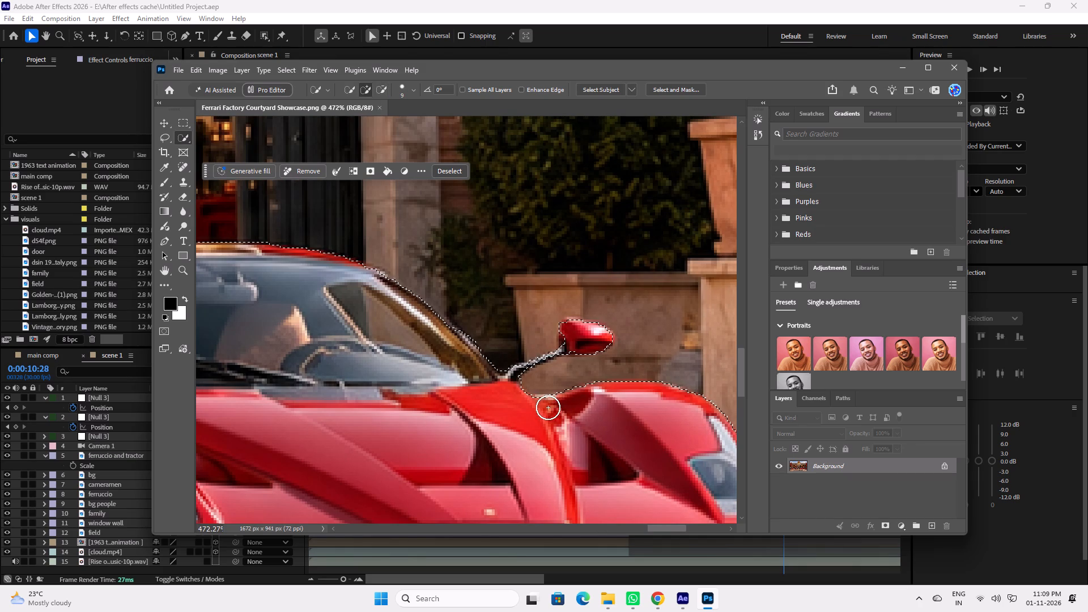
click(548, 407)
Inspect the selection outline around the Ferraris and along the courtyard floor.
key(space)
key(space)
key(space)
key(space)
key(space)
key(space)
key(space)
key(space)
key(space)
key(space)
key(space)
key(space)
key(space)
key(space)
key(space)
key(space)
key(space)
key(space)
key(space)
drag(622, 416, 387, 371)
alt+scroll(411, 396, down, 13)
key(space)
key(space)
key(space)
key(space)
key(space)
key(space)
key(space)
key(space)
key(space)
key(space)
key(space)
key(space)
drag(360, 401, 627, 353)
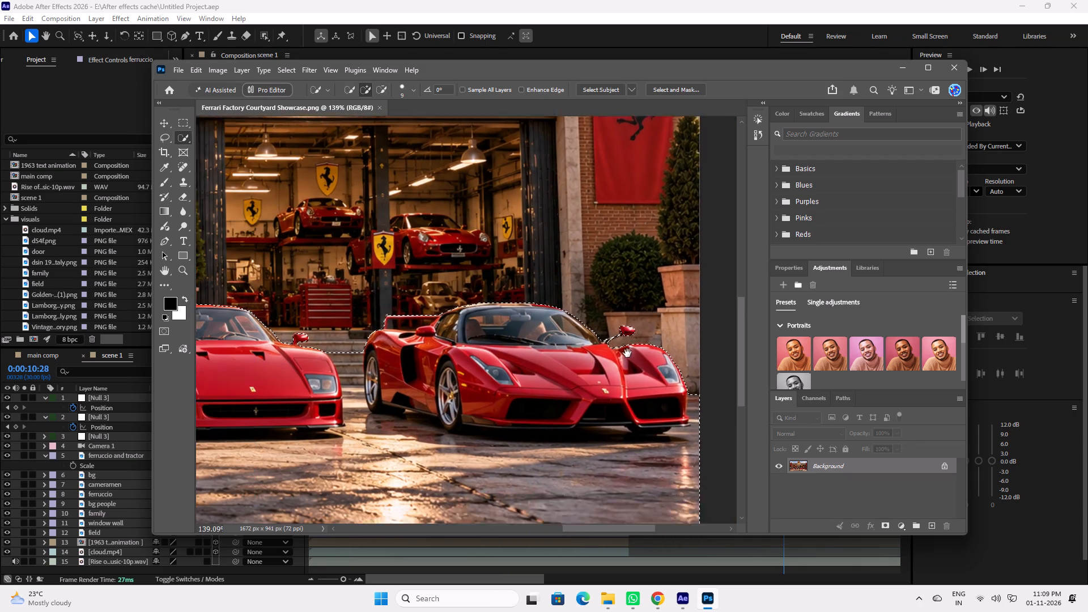
drag(627, 353, 711, 341)
alt+scroll(441, 379, down, 6)
key(space)
key(space)
key(space)
key(space)
key(space)
key(space)
key(space)
key(space)
key(space)
key(space)
key(space)
key(space)
key(space)
key(space)
drag(377, 375, 515, 364)
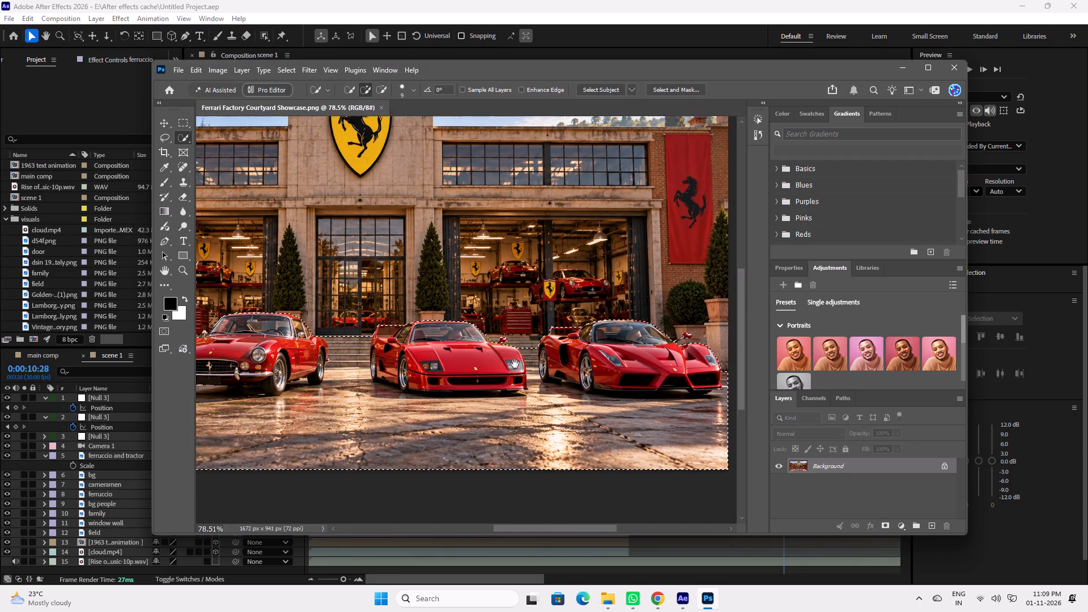
drag(515, 364, 636, 355)
alt+scroll(461, 398, down, 2)
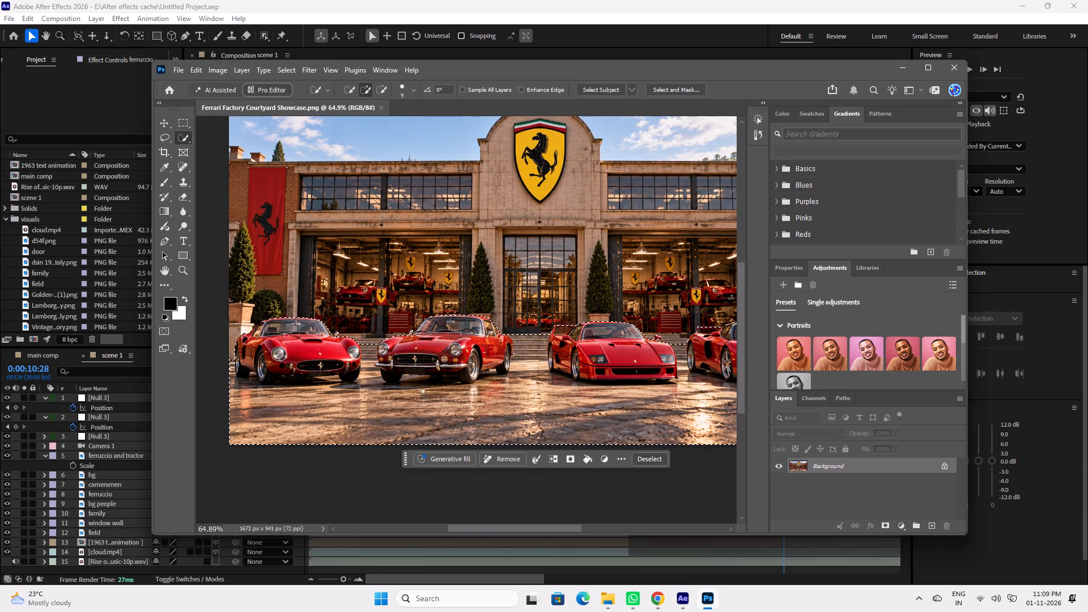
Feather the selection of the Ferraris and courtyard floor by 0.5 px.
right_click(417, 390)
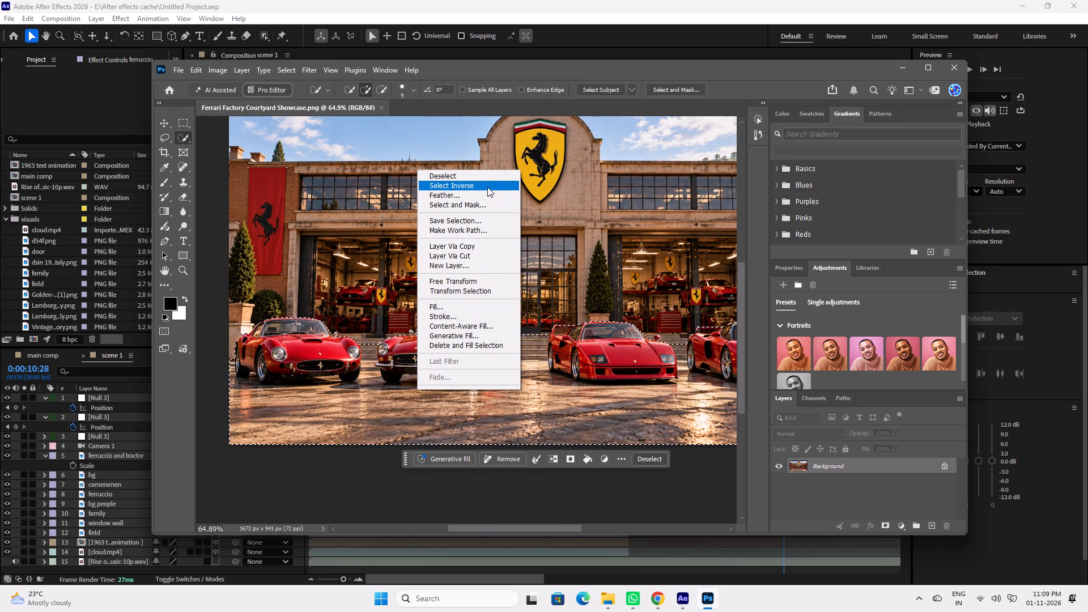
click(486, 192)
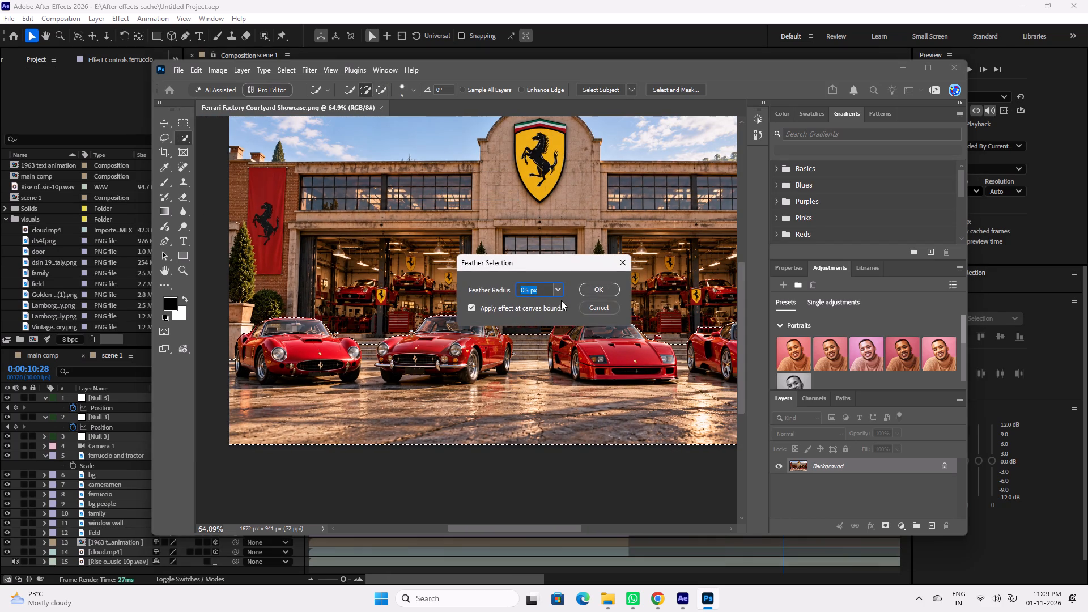
click(603, 284)
Invert the selection, unlock the Background layer and delete the factory and sky behind the Ferraris.
right_click(484, 345)
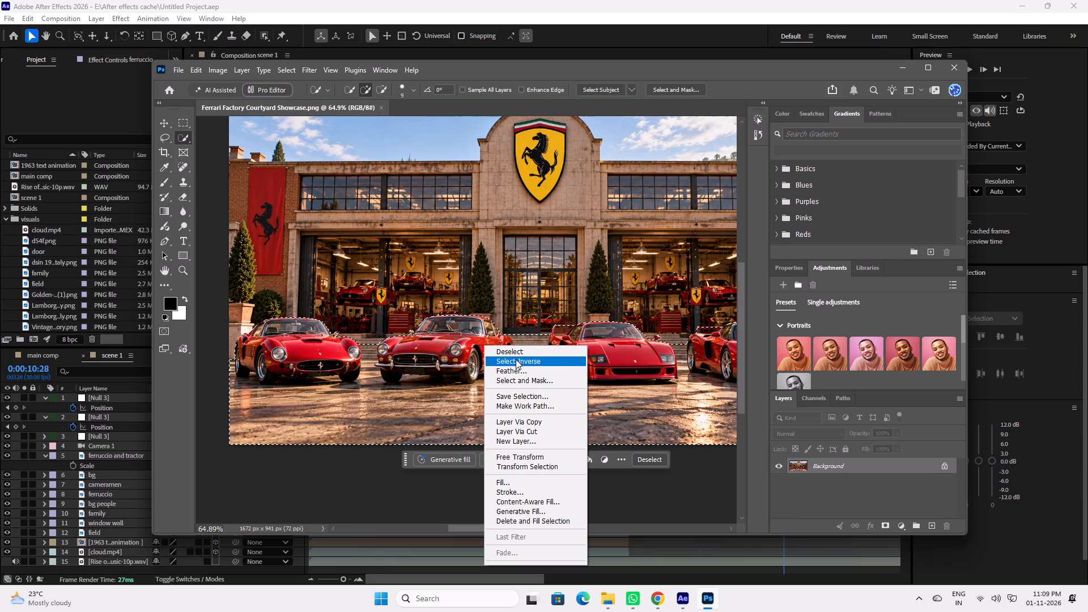
click(535, 365)
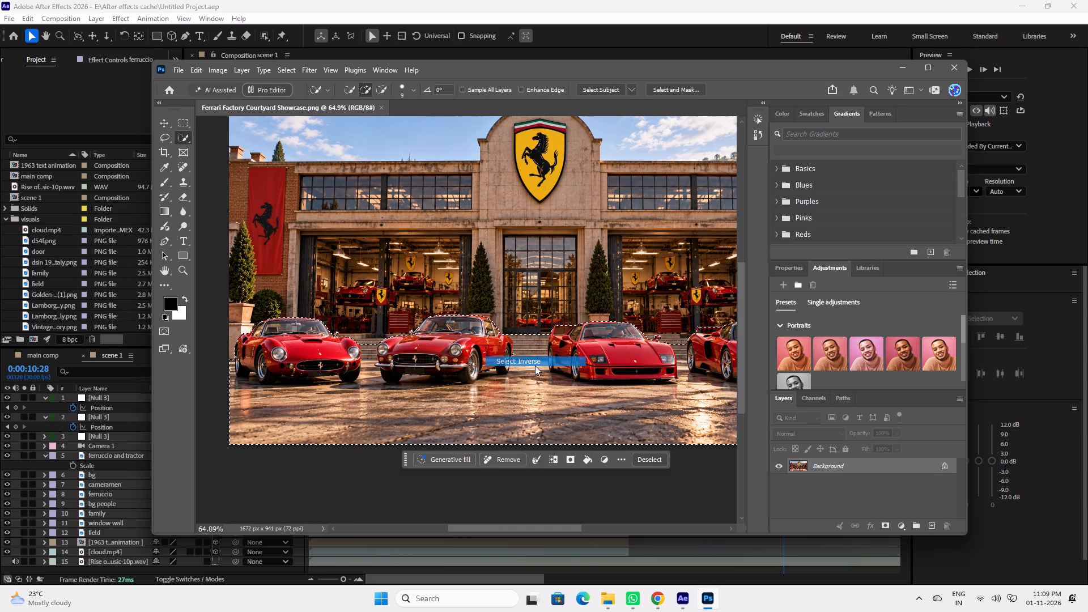
click(946, 468)
key(Delete)
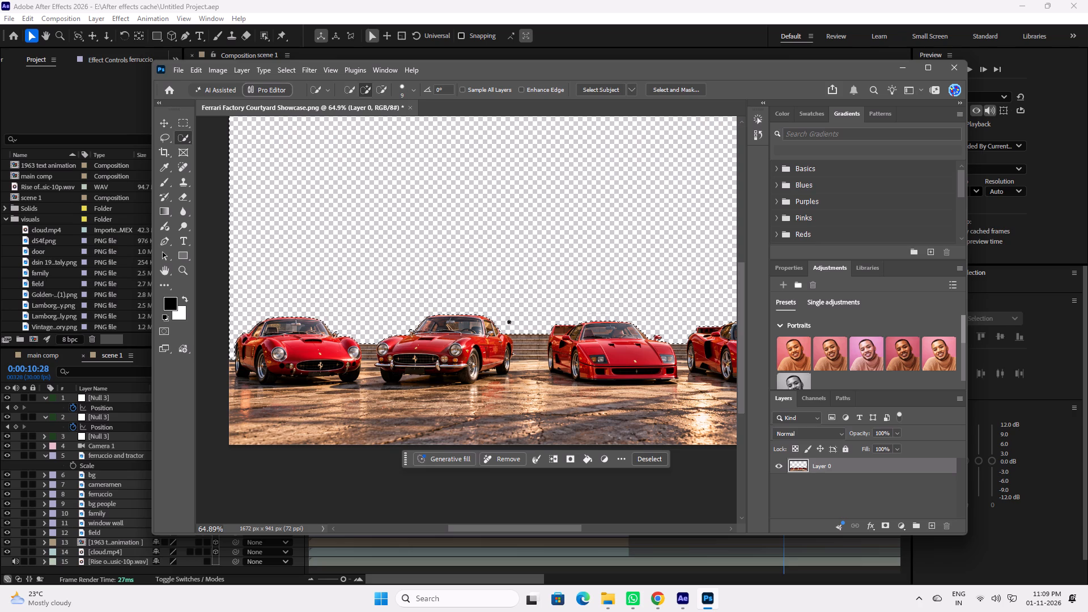
Save the cutout as a PNG named "dfdfd Showcase.png" in the Downloads folder.
key(ctrl+shift+s)
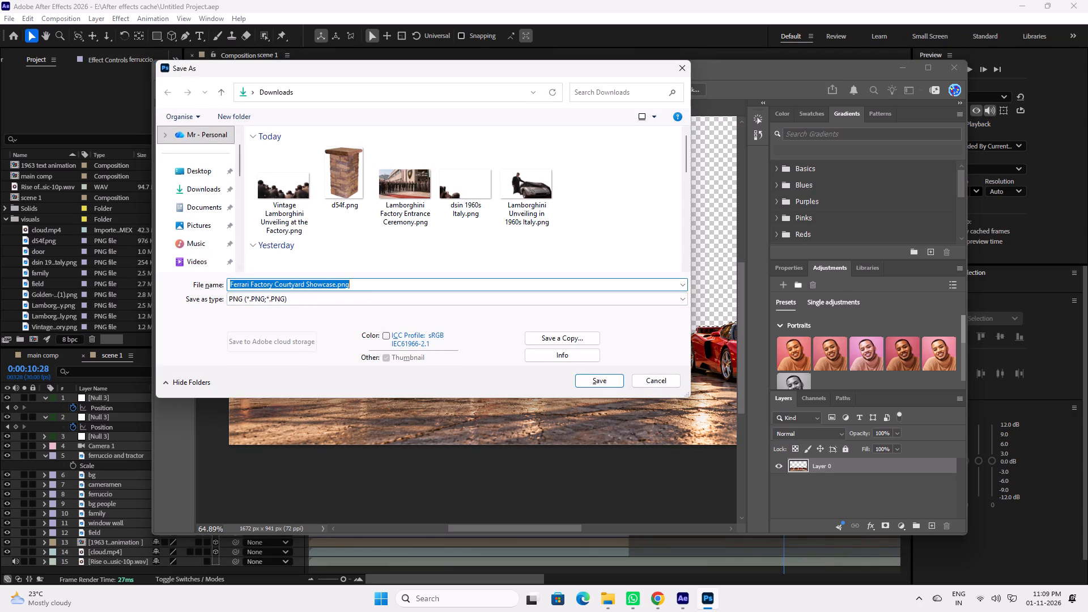
click(310, 284)
drag(310, 284, 197, 283)
click(301, 282)
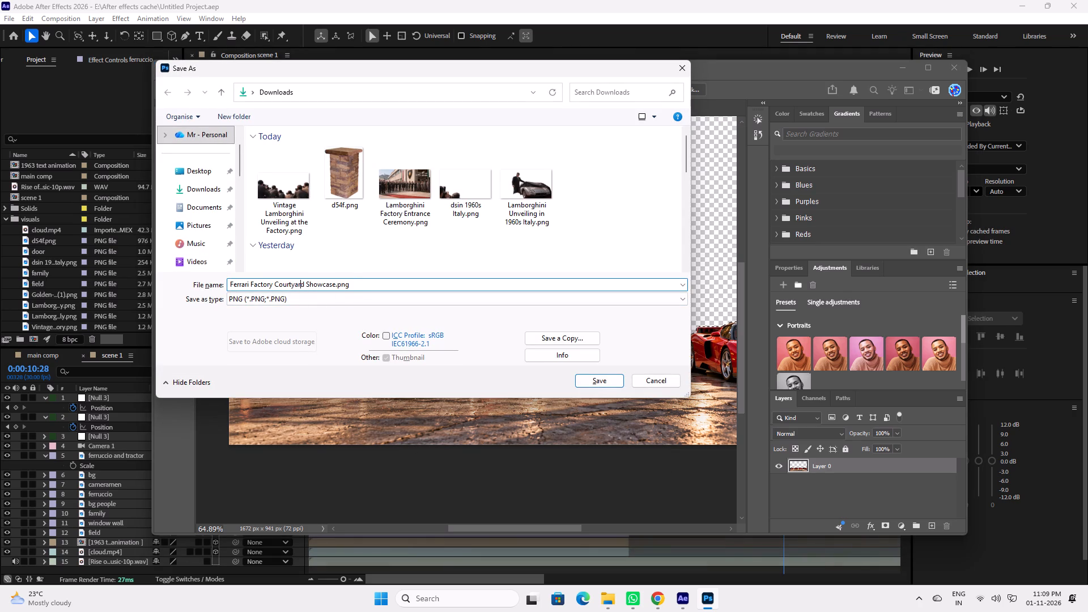
drag(300, 286, 222, 284)
key(d)
key(f)
key(d)
key(f)
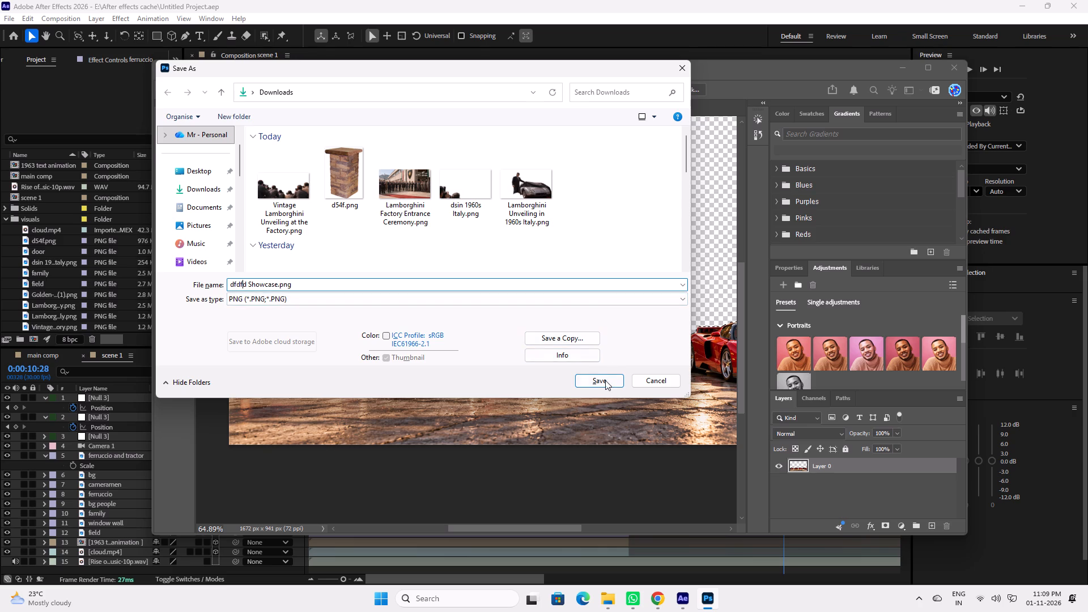
click(605, 380)
click(613, 178)
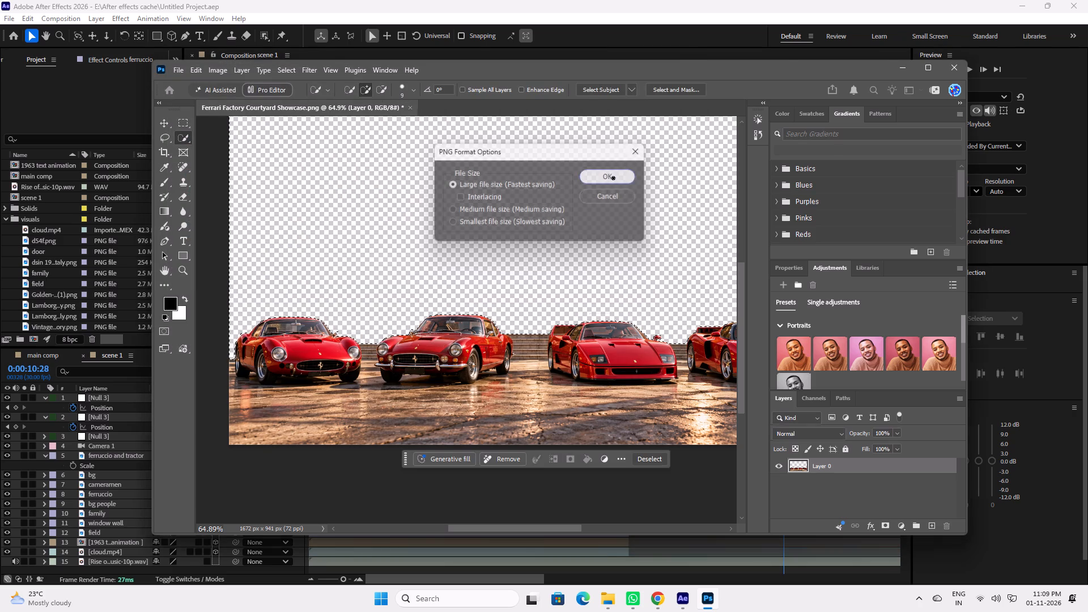
Switch to the ChatGPT chat in Chrome and download the generated image of Enzo Ferrari facing forward.
click(905, 66)
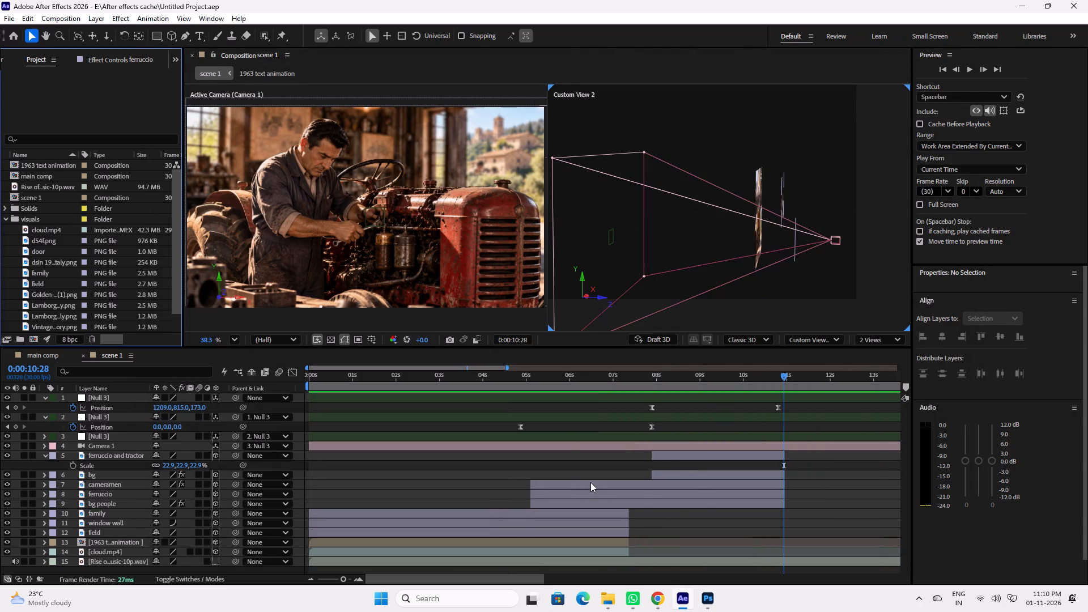
click(655, 599)
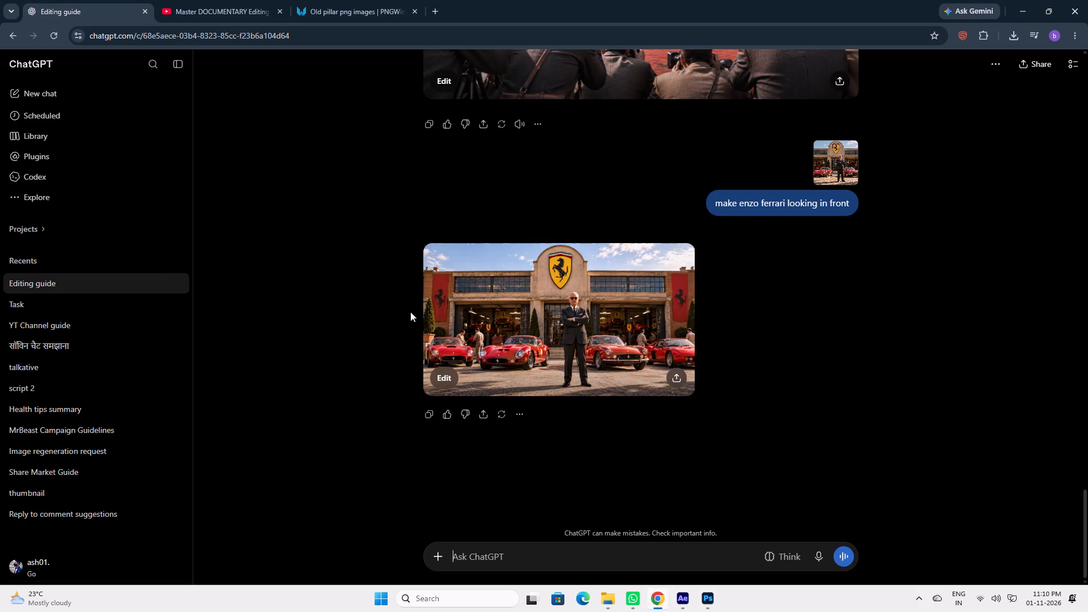
scroll(587, 334, up, 5)
scroll(587, 333, down, 7)
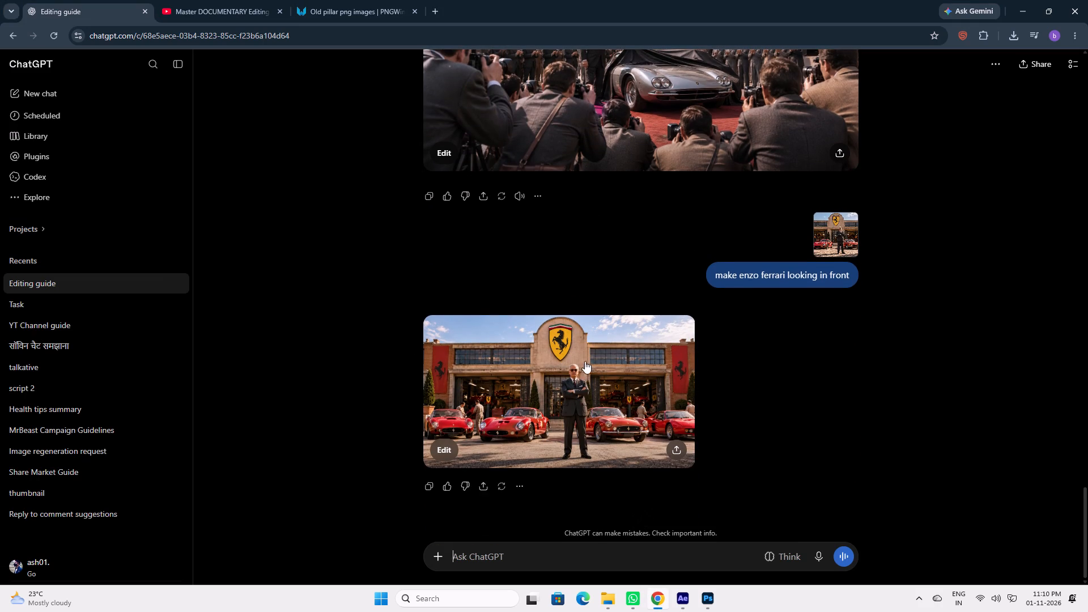
click(576, 394)
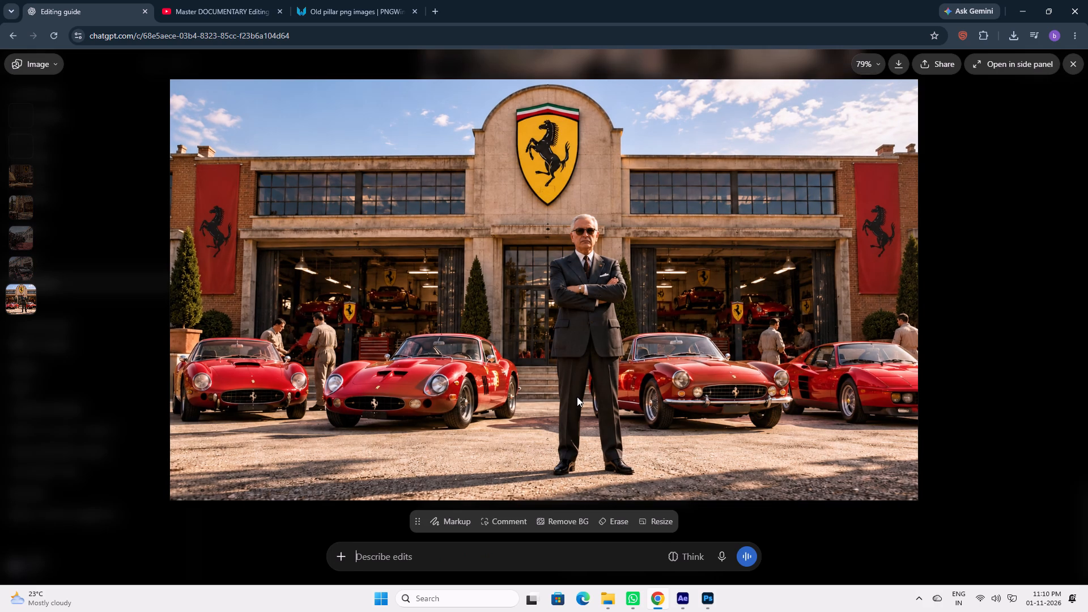
scroll(601, 325, up, 1)
click(902, 65)
click(981, 285)
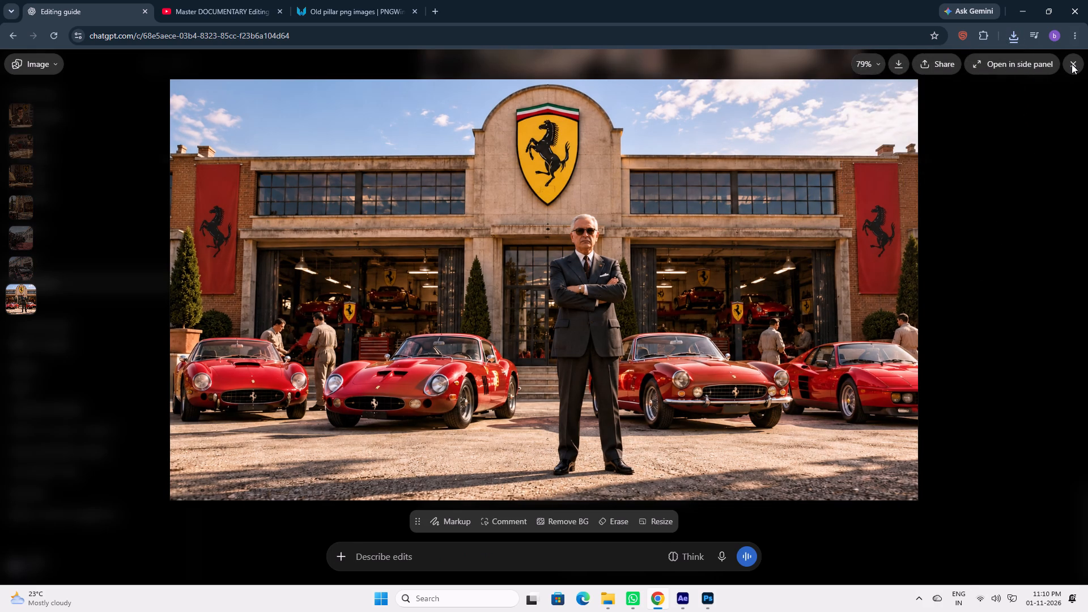
click(1072, 64)
click(825, 423)
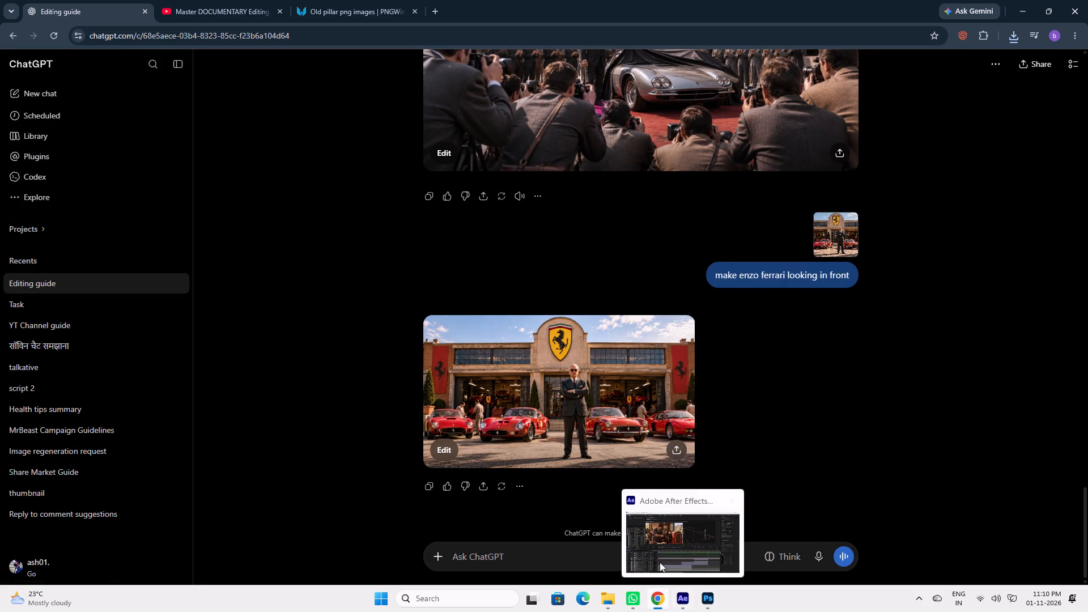
Open "Enzo Ferrari at the Historic Garage.png" from Downloads in Photos and remove its background.
click(609, 598)
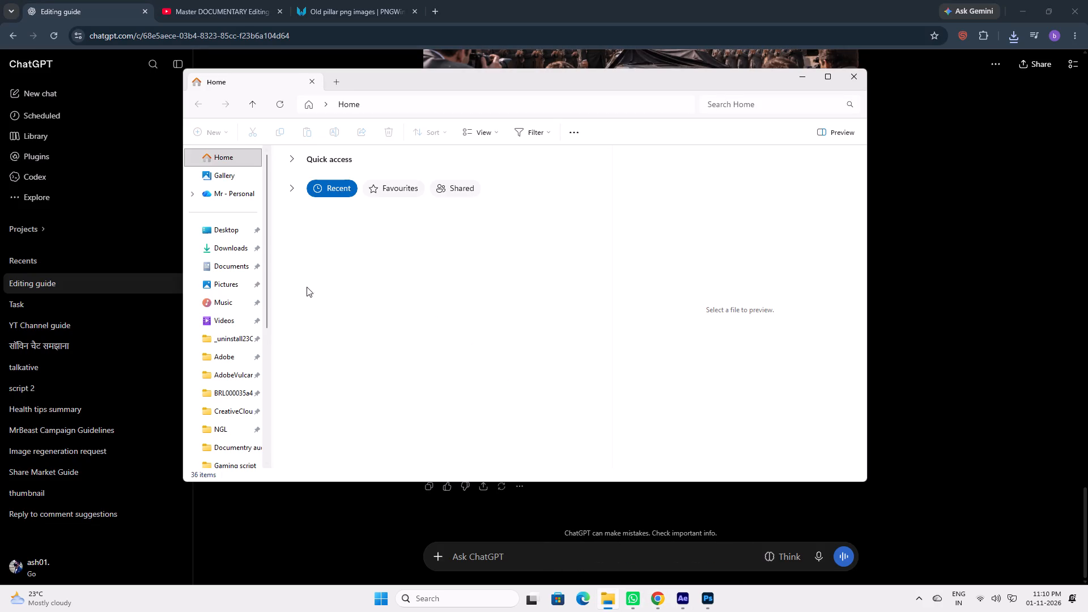
click(231, 244)
double_click(315, 209)
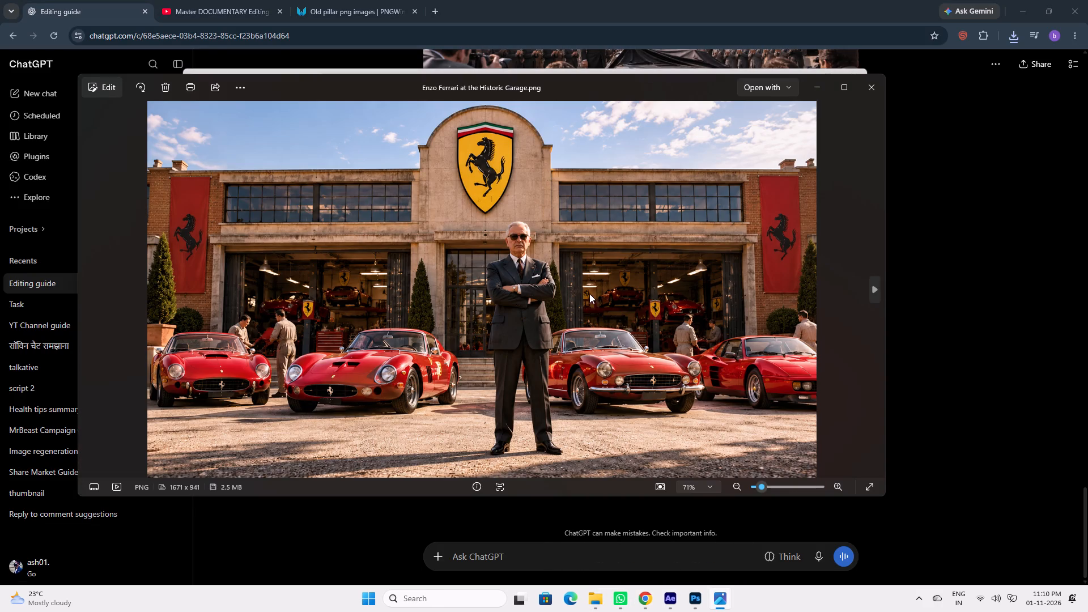
click(109, 88)
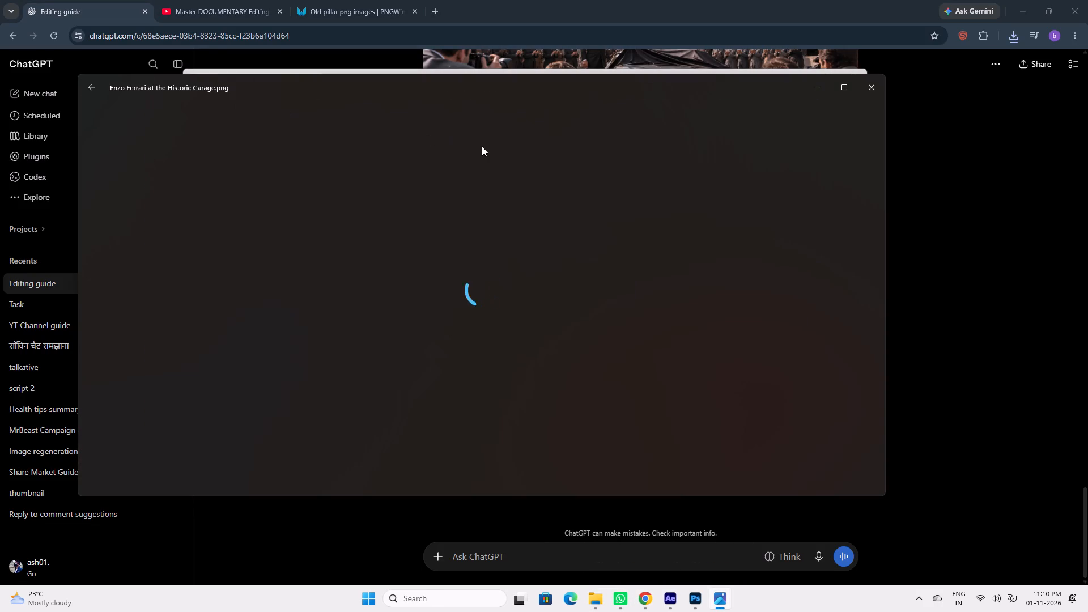
click(568, 125)
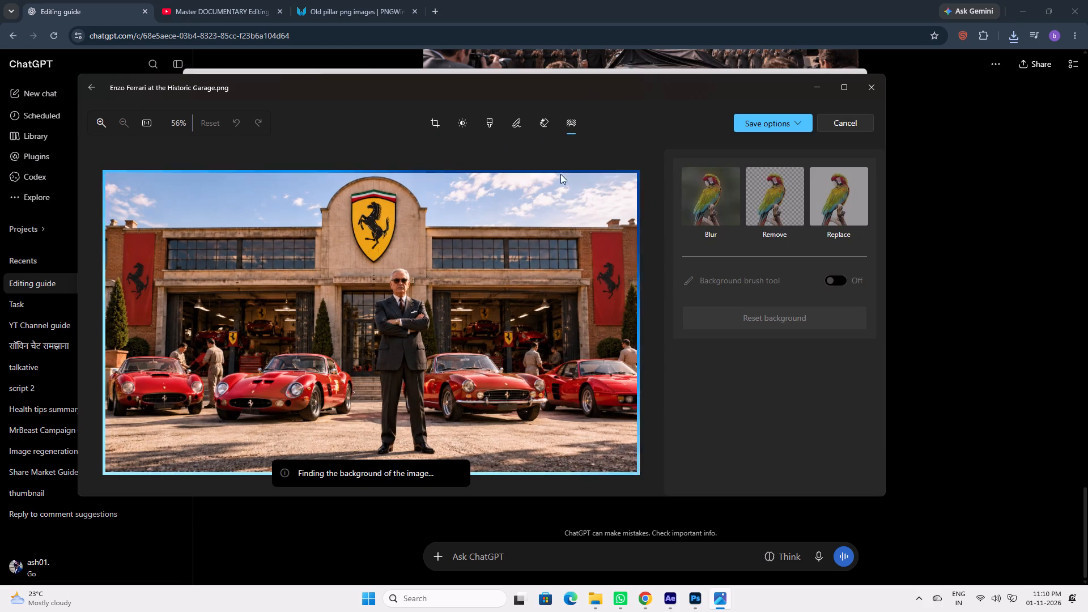
click(774, 195)
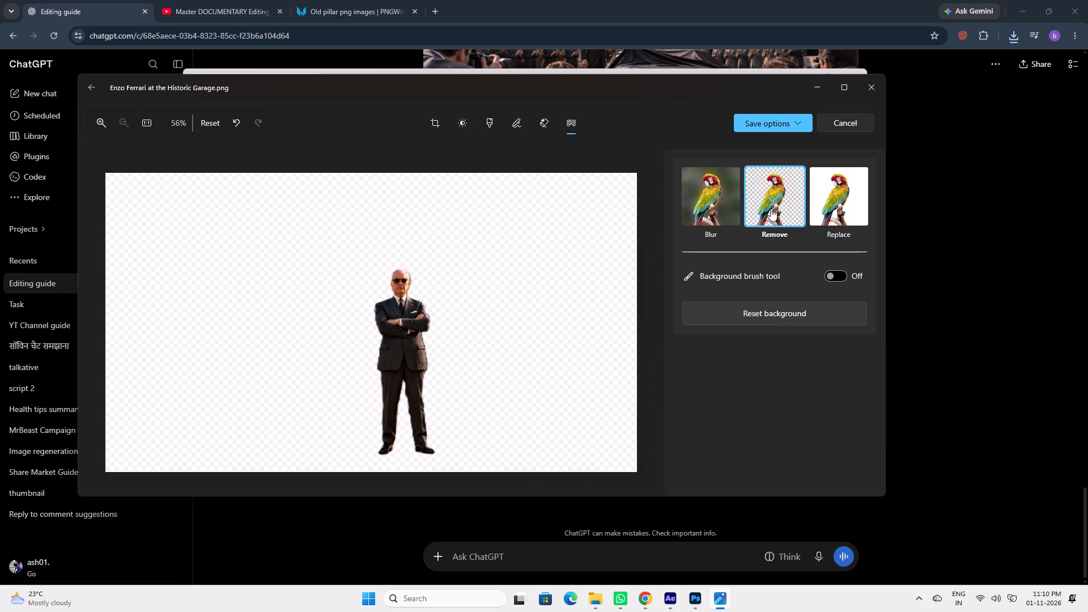
Turn on the background brush tool and examine the mask edges around Enzo Ferrari.
click(840, 277)
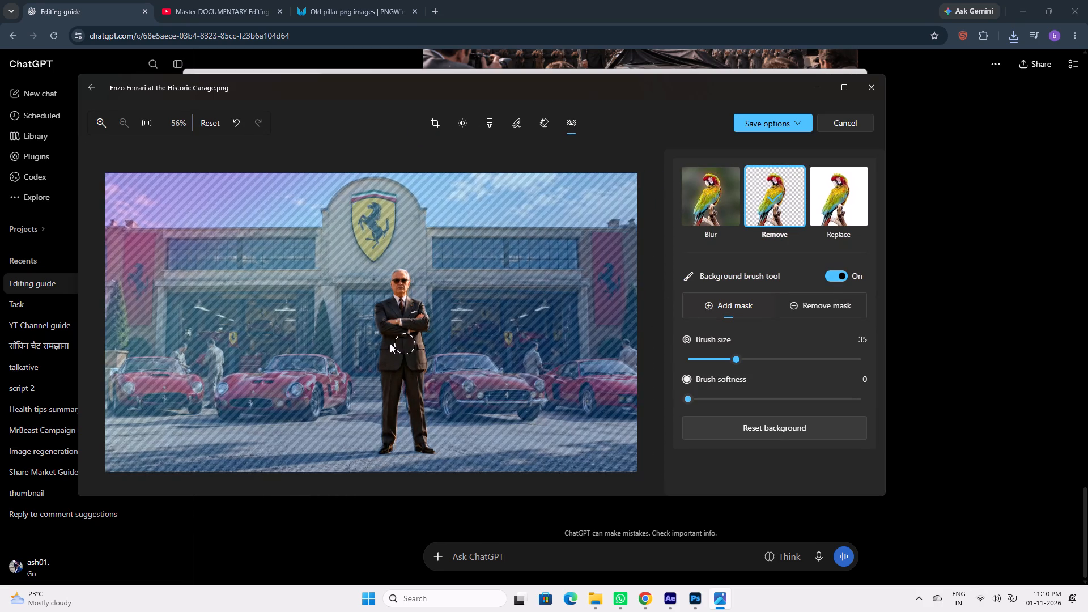
scroll(369, 330, up, 11)
scroll(440, 308, up, 3)
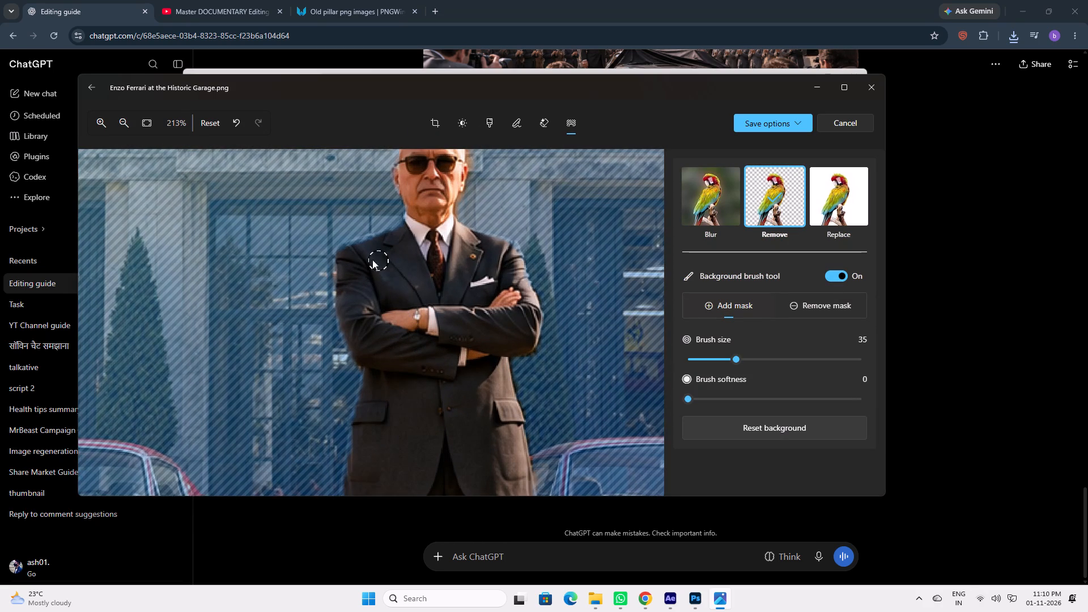
scroll(410, 253, down, 3)
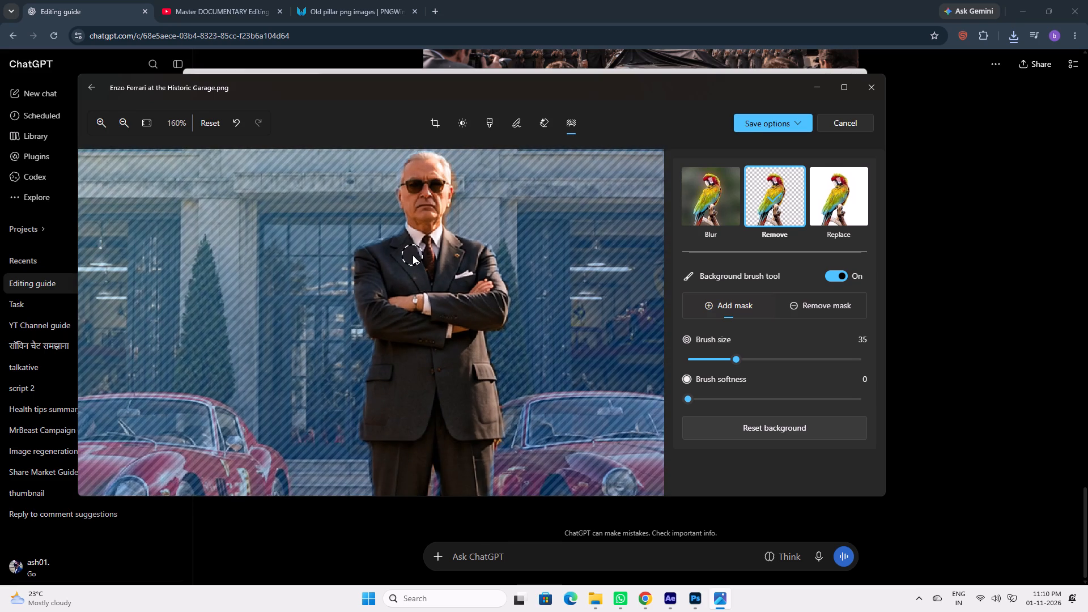
scroll(414, 255, down, 12)
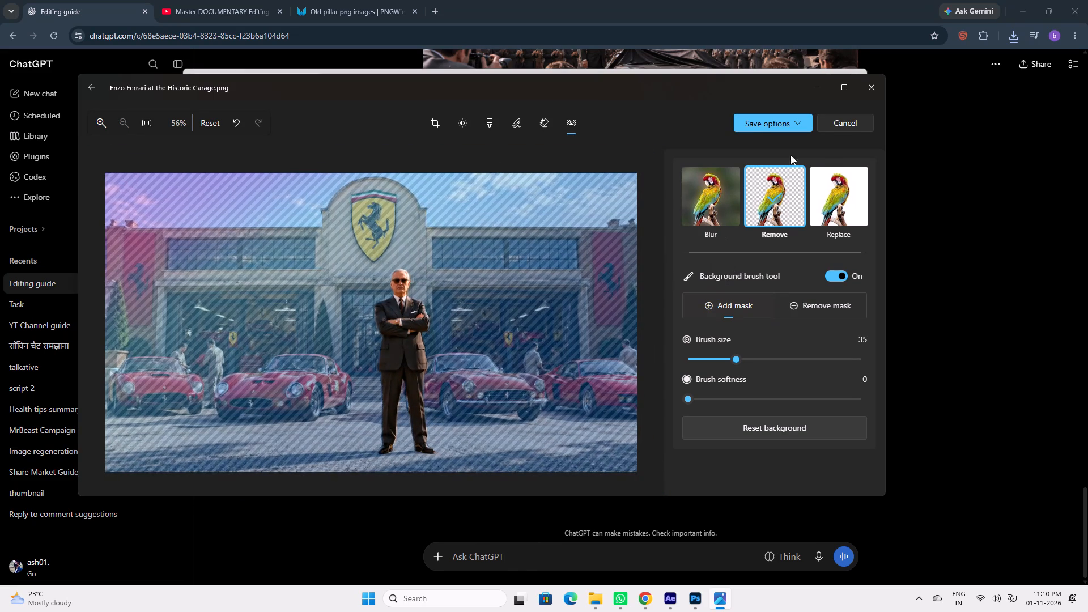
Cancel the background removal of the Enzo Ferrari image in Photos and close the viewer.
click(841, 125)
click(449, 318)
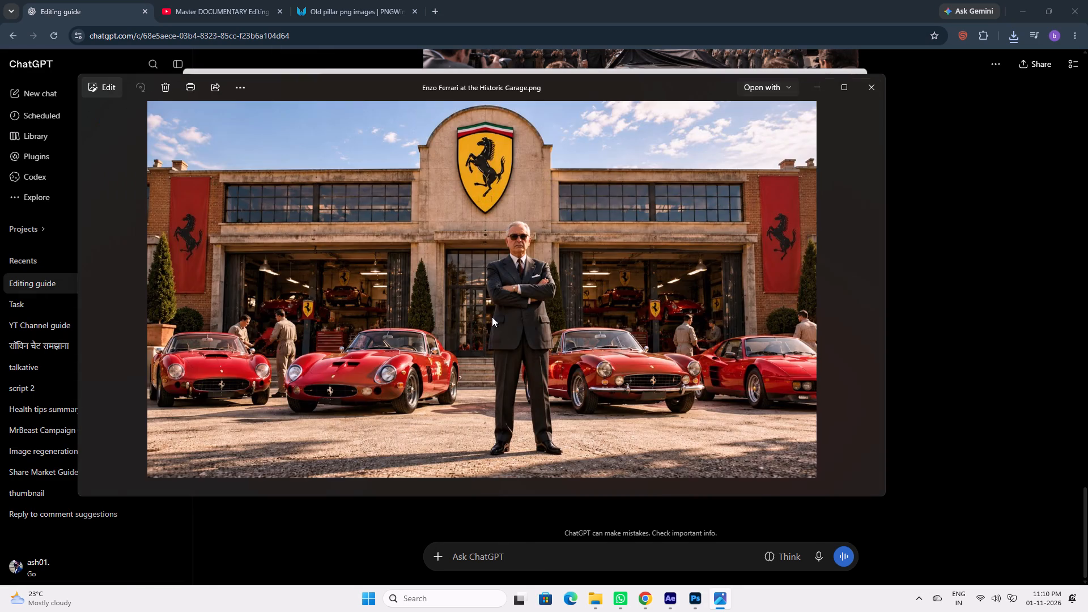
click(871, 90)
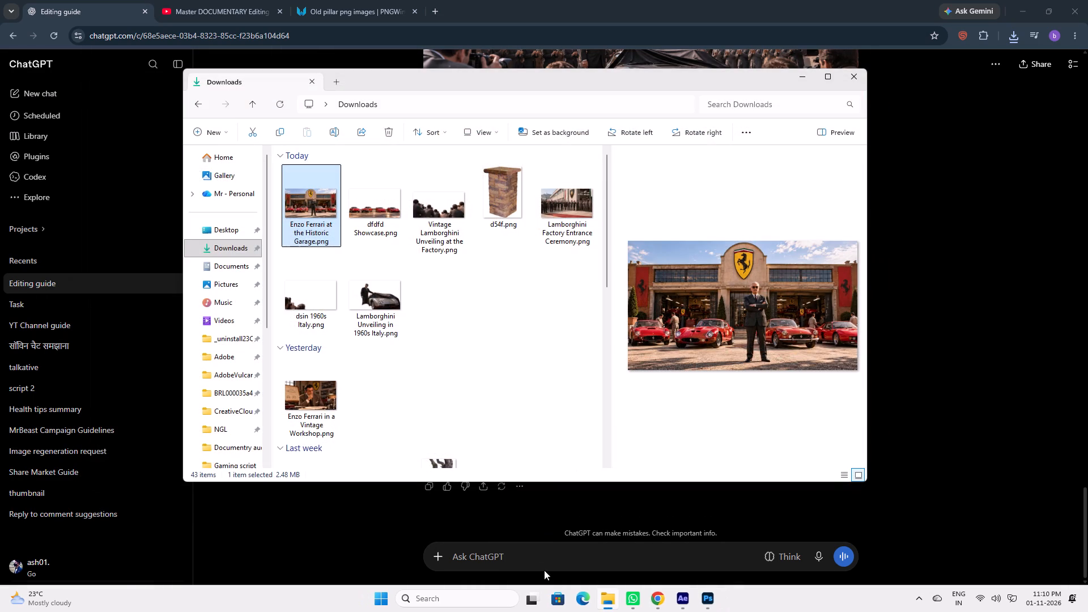
Switch to Photoshop and open "Enzo Ferrari at the Historic Garage.png" from the Downloads folder.
click(710, 598)
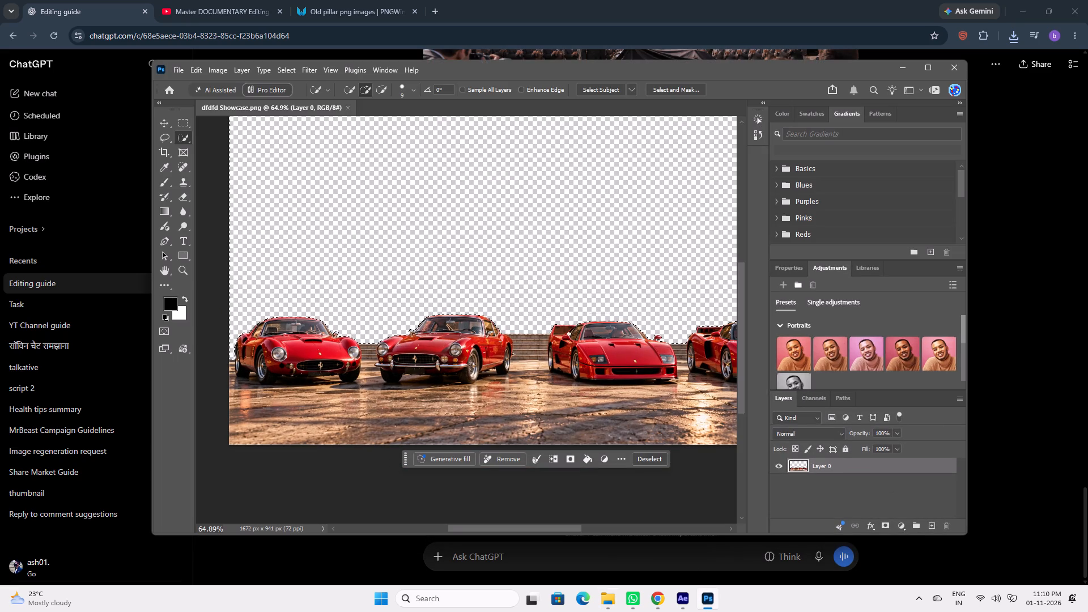
click(163, 83)
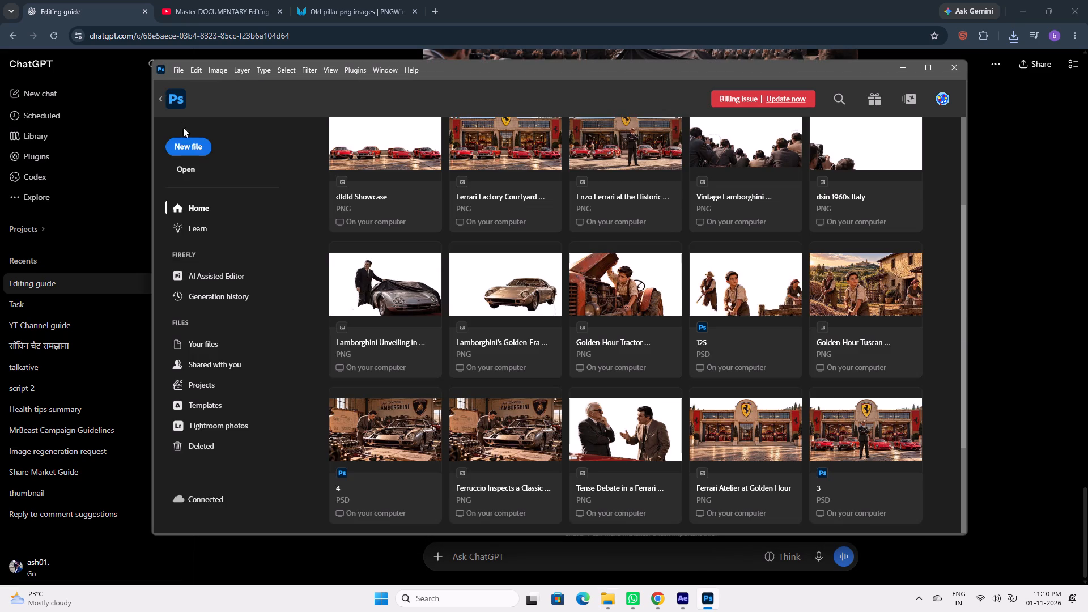
click(191, 169)
click(282, 189)
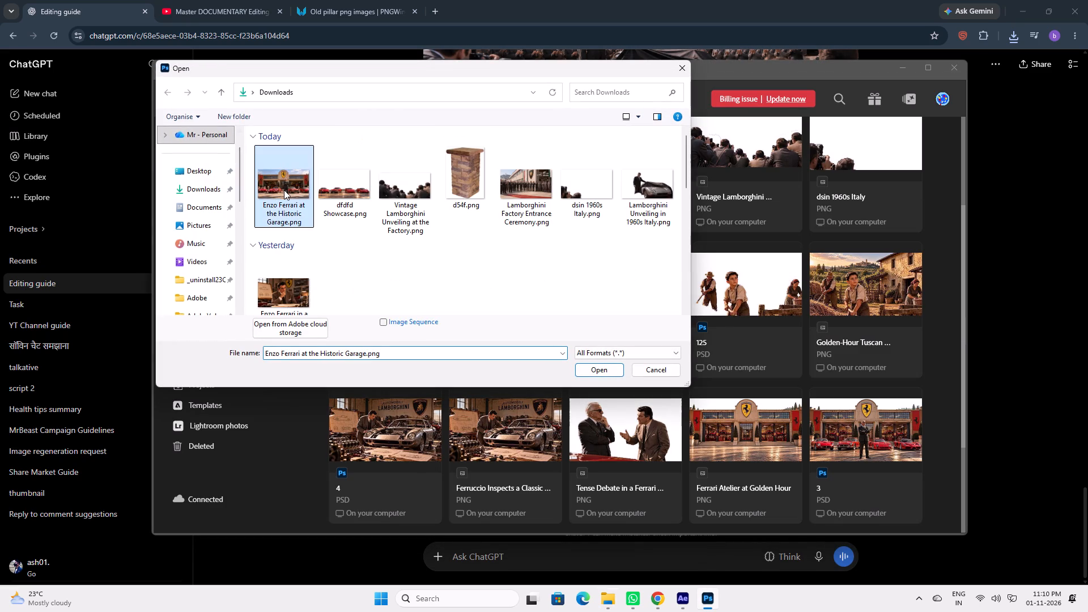
click(602, 372)
Select Enzo Ferrari's figure from his hair down to his shoes with the Quick Selection tool.
alt+scroll(499, 331, up, 4)
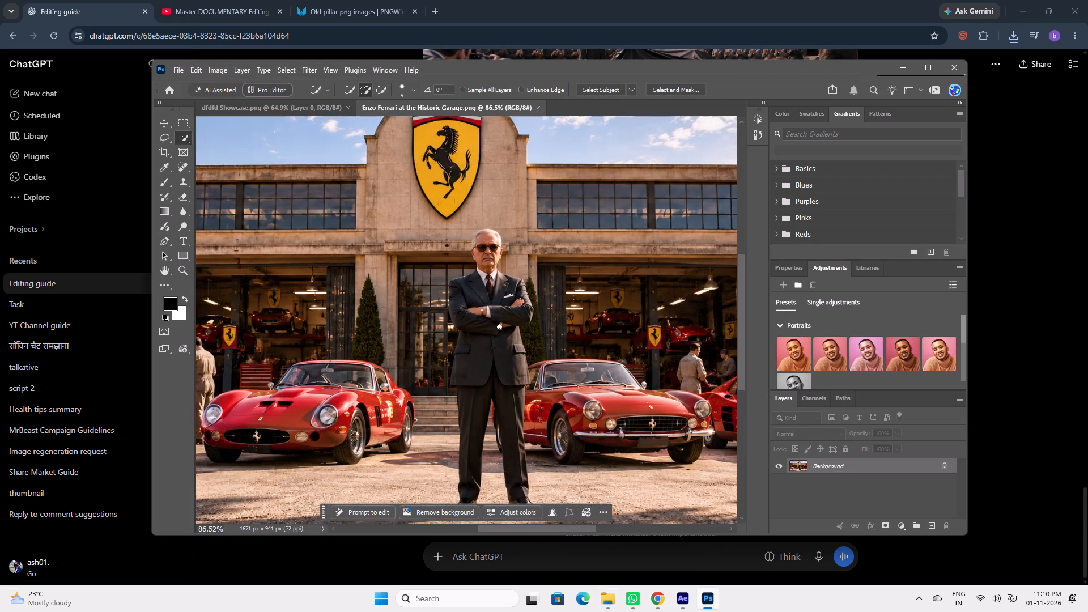
alt+scroll(499, 326, up, 6)
drag(478, 207, 488, 201)
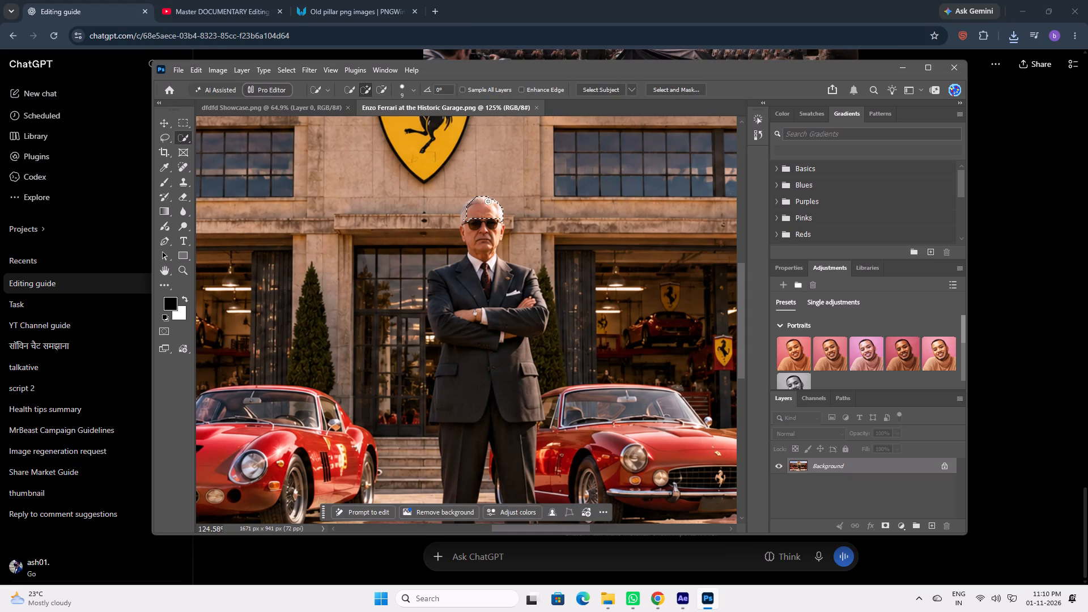
drag(488, 201, 452, 363)
drag(452, 363, 448, 417)
key(space)
key(space)
key(space)
key(space)
key(space)
key(space)
drag(470, 396, 471, 214)
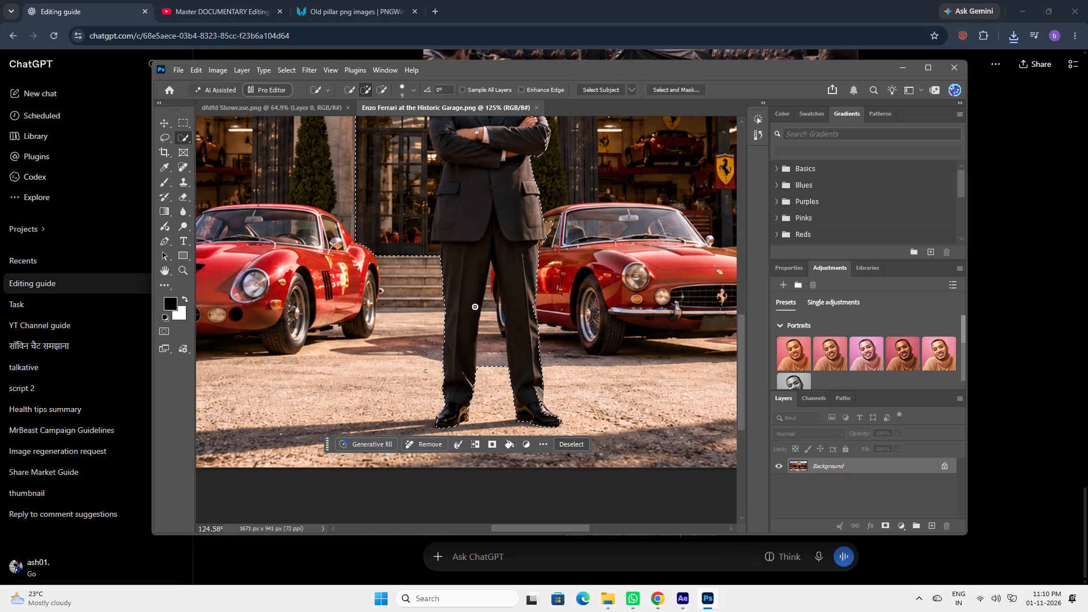
Subtract the glass doorway, the stone steps and the background beside the jacket from the Enzo Ferrari selection.
alt+drag(414, 196, 422, 297)
alt+drag(394, 131, 380, 282)
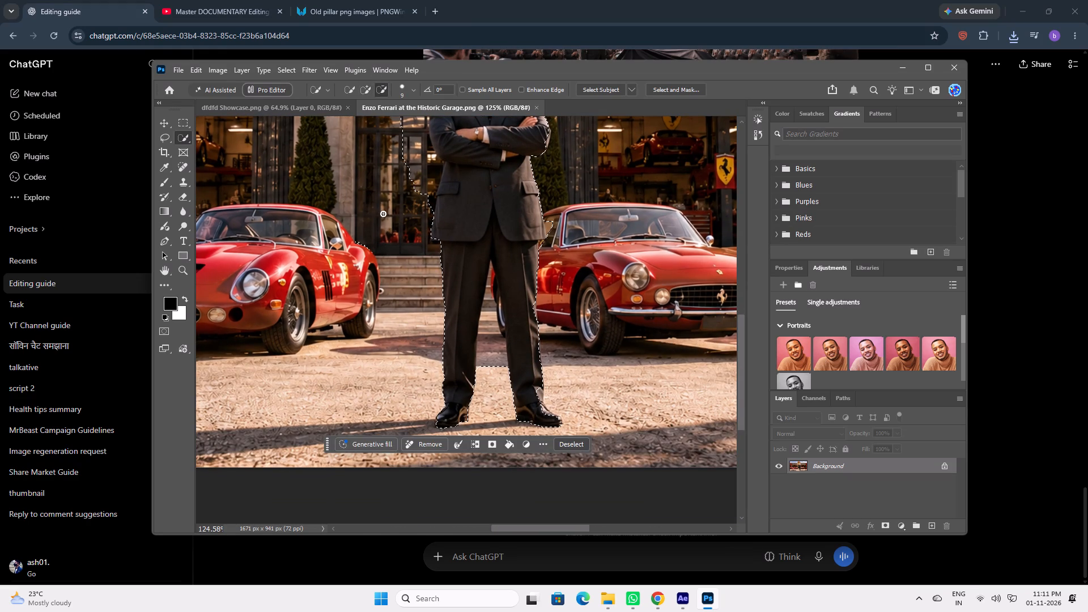
key(space)
drag(390, 188, 377, 275)
alt+drag(348, 314, 377, 366)
alt+drag(344, 318, 356, 342)
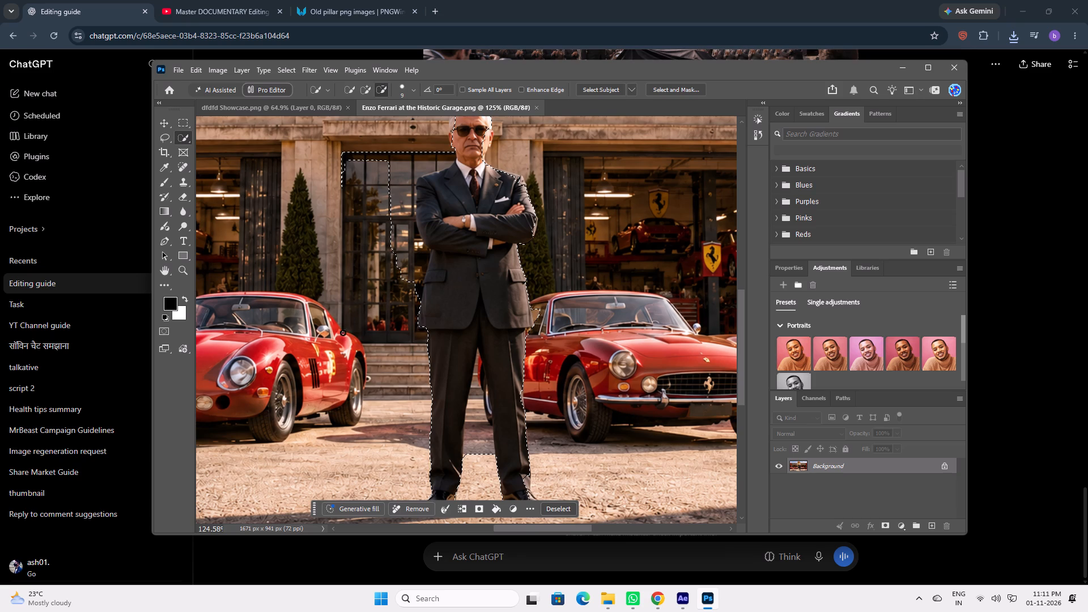
alt+drag(341, 331, 340, 338)
alt+drag(354, 161, 390, 165)
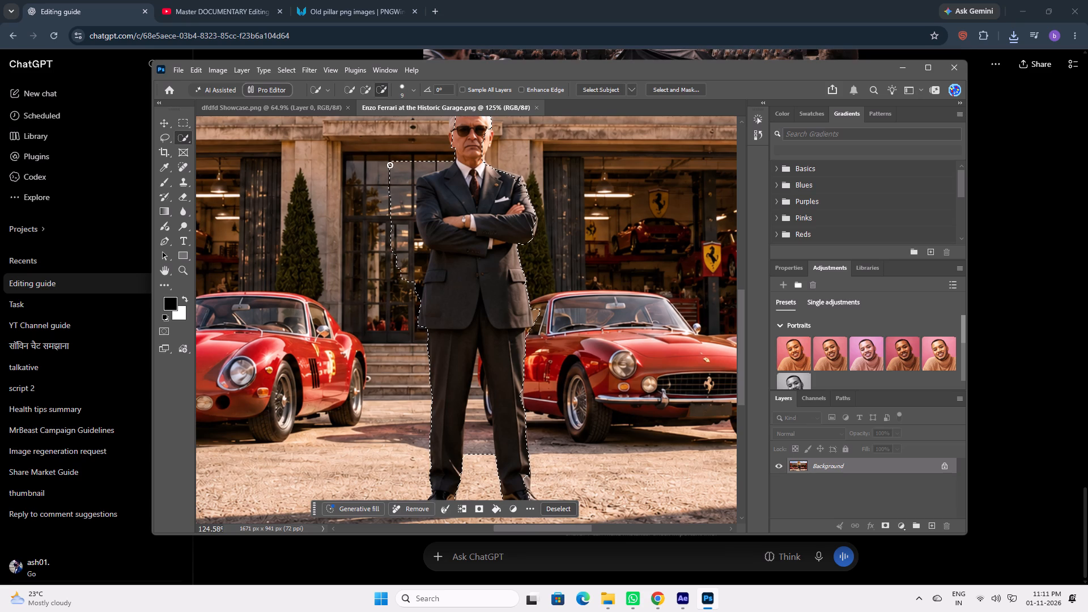
alt+drag(390, 165, 402, 279)
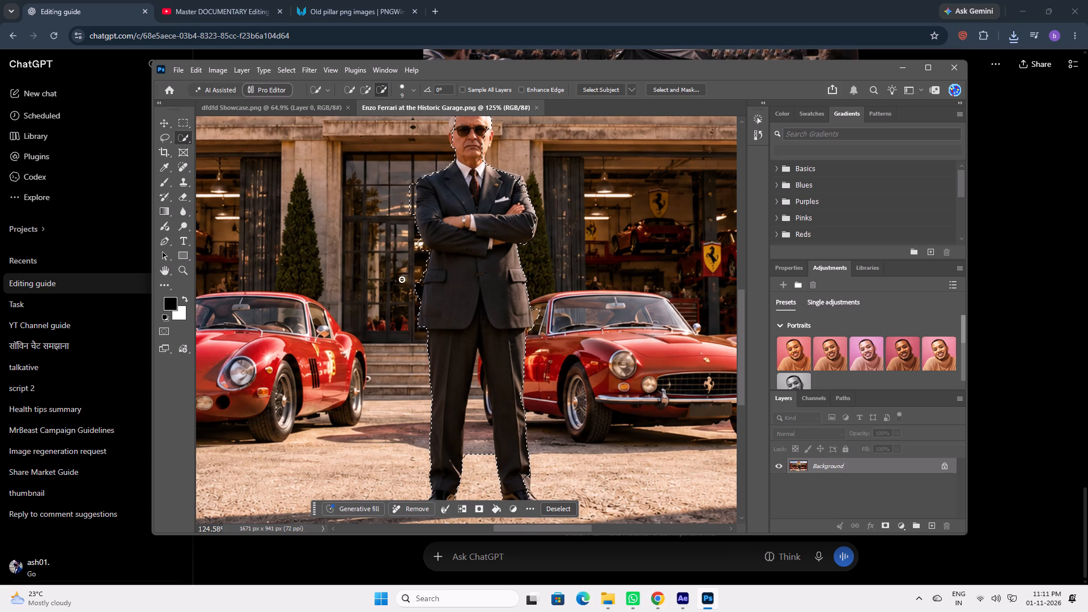
alt+drag(402, 279, 404, 295)
alt+drag(538, 307, 541, 321)
Subtract the courtyard ground visible between Enzo Ferrari's lower legs from the selection, undoing one stroke and repainting it.
key(space)
key(space)
key(space)
key(space)
key(space)
key(space)
key(space)
key(space)
key(space)
key(space)
key(space)
key(space)
key(space)
key(space)
key(space)
key(space)
key(space)
key(space)
key(space)
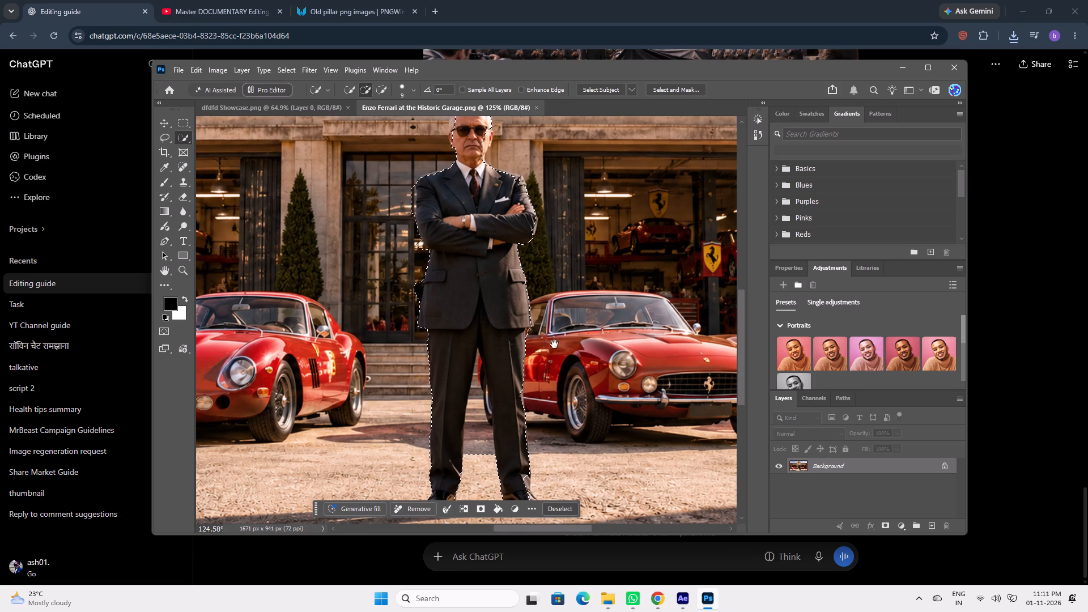
drag(554, 343, 520, 177)
alt+scroll(488, 301, down, 2)
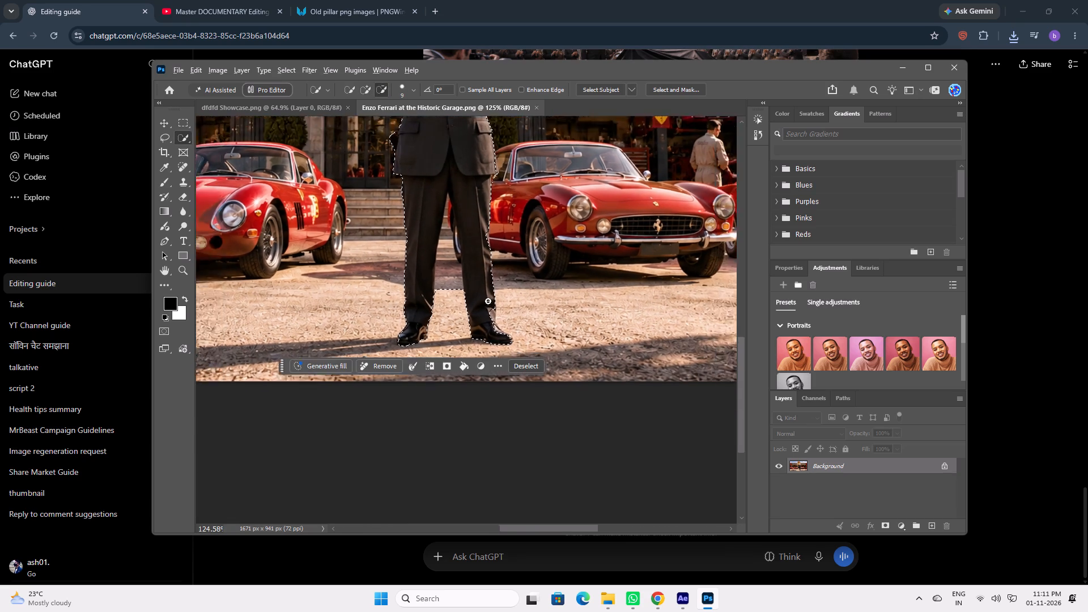
alt+scroll(488, 301, down, 12)
alt+scroll(465, 286, up, 7)
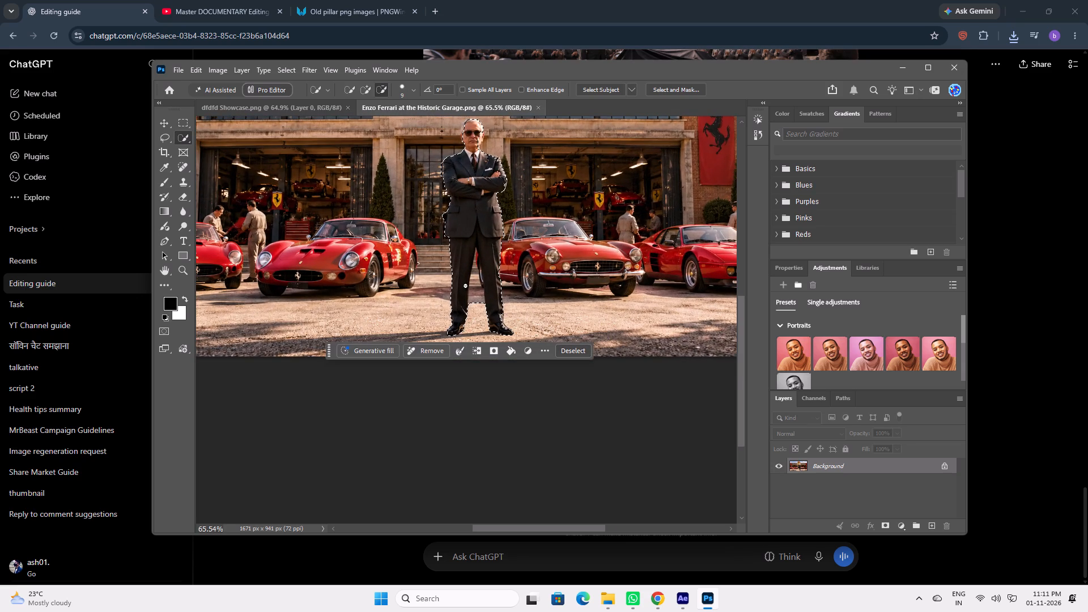
alt+scroll(482, 304, up, 16)
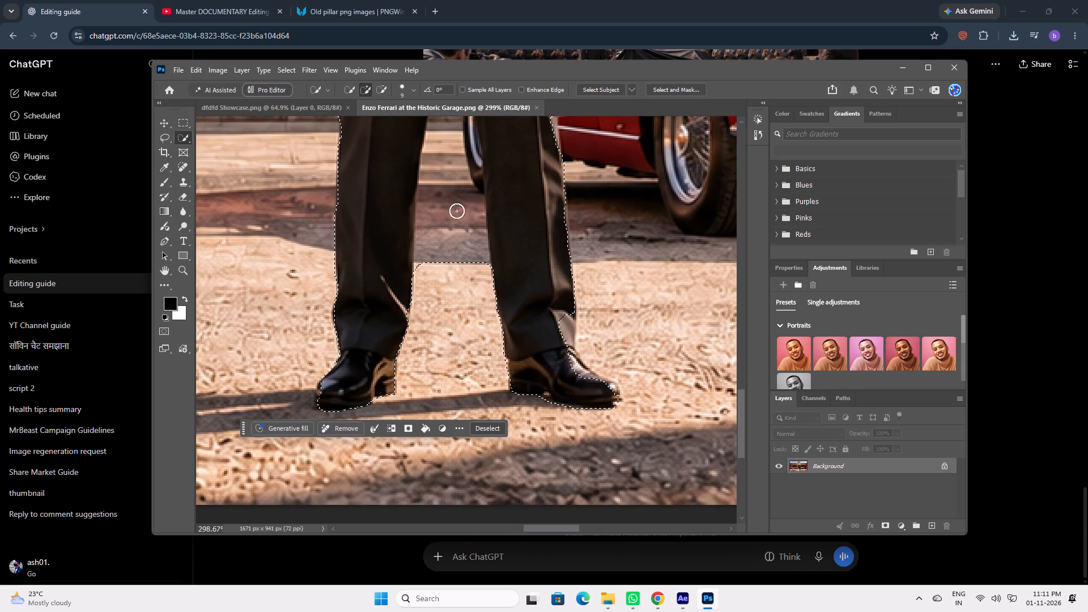
drag(458, 199, 460, 278)
key(ctrl+z)
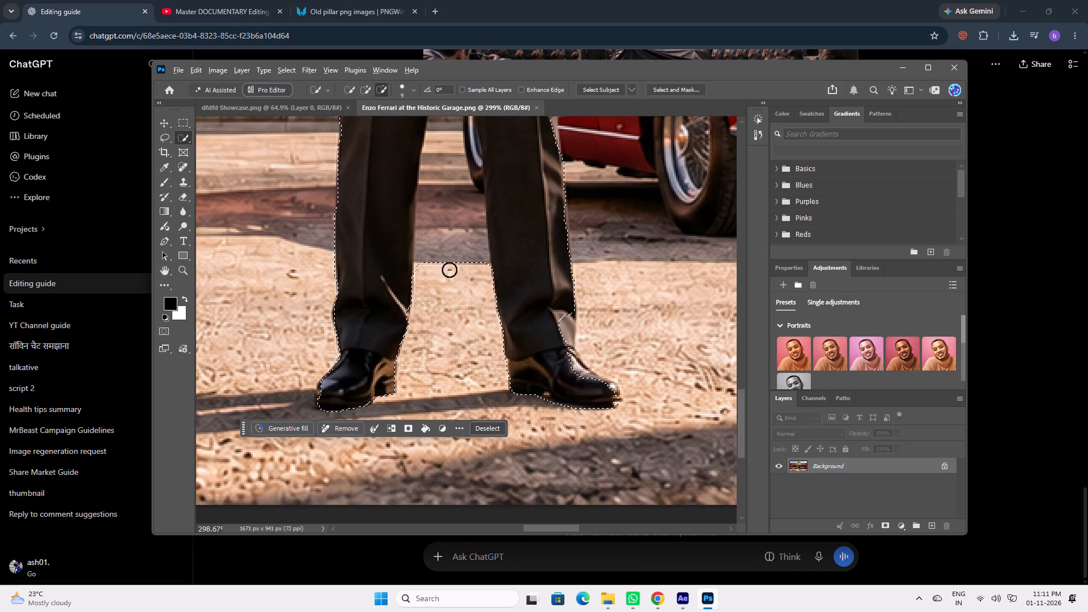
alt+drag(449, 268, 448, 168)
Subtract the upper part of the gap between the legs, including the steps and car wheel, up to the crotch.
key(space)
key(space)
key(space)
key(space)
key(space)
key(space)
key(space)
key(space)
key(space)
key(space)
key(space)
drag(443, 177, 448, 325)
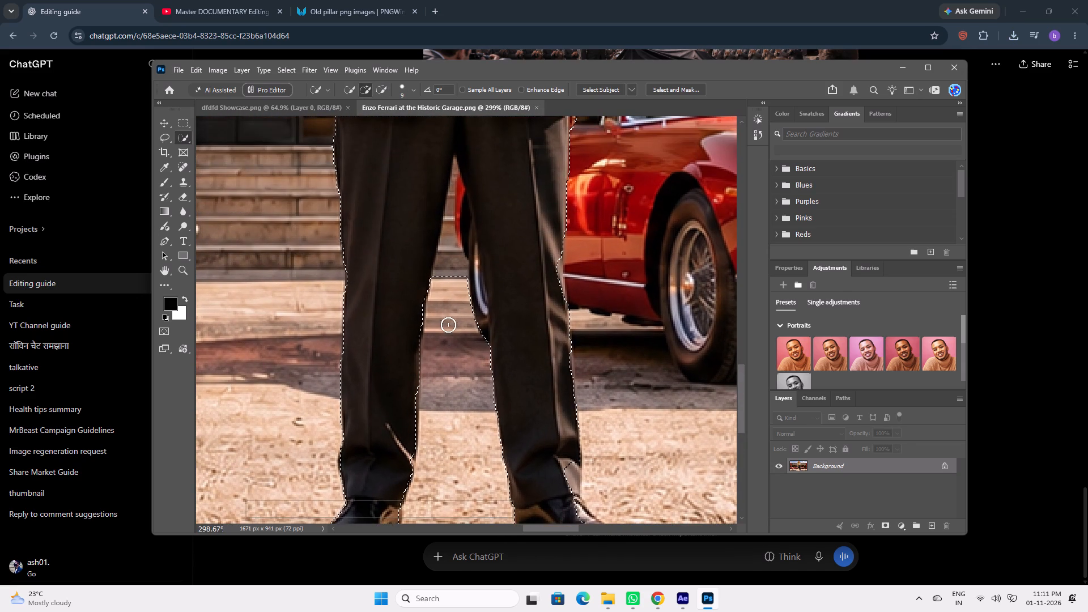
alt+drag(451, 281, 454, 248)
alt+drag(463, 235, 478, 346)
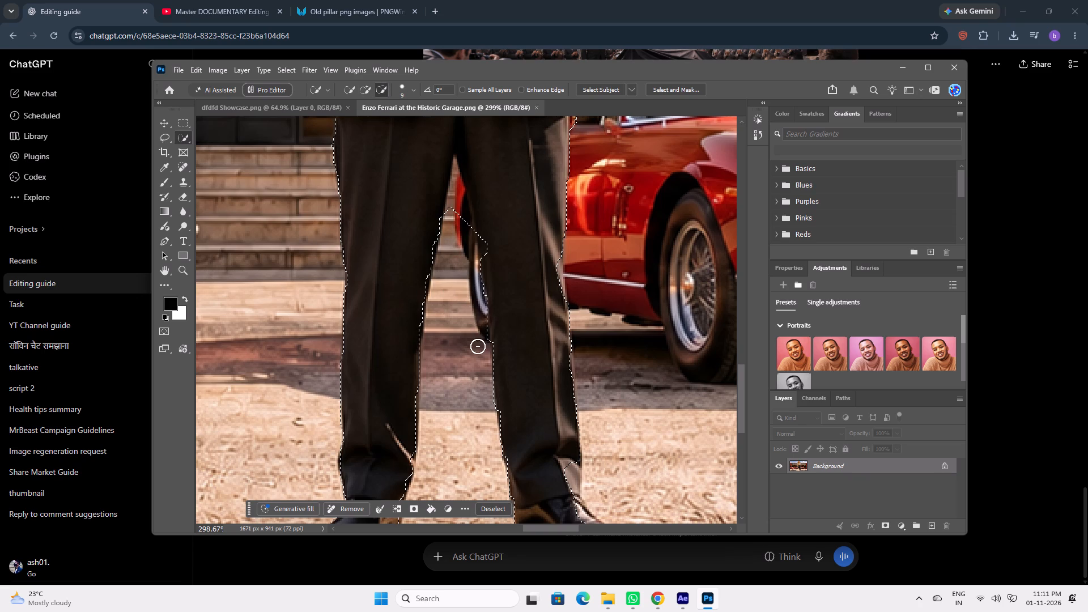
alt+drag(478, 346, 478, 347)
alt+drag(457, 193, 457, 202)
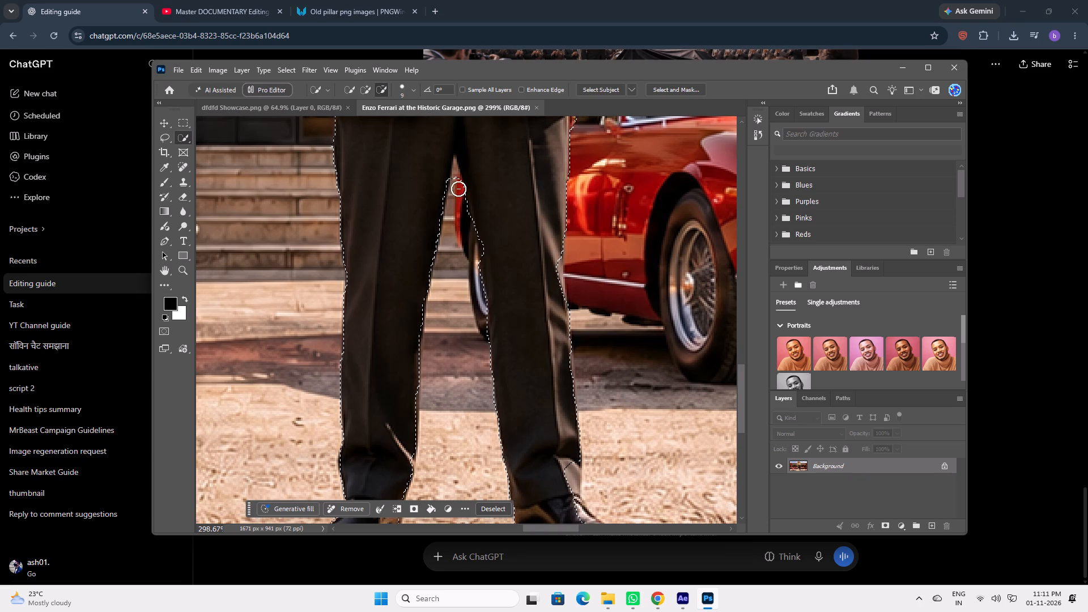
alt+click(455, 173)
Refine the selection along the inner and outer edges of the trouser leg beside the red car.
alt+scroll(486, 239, up, 3)
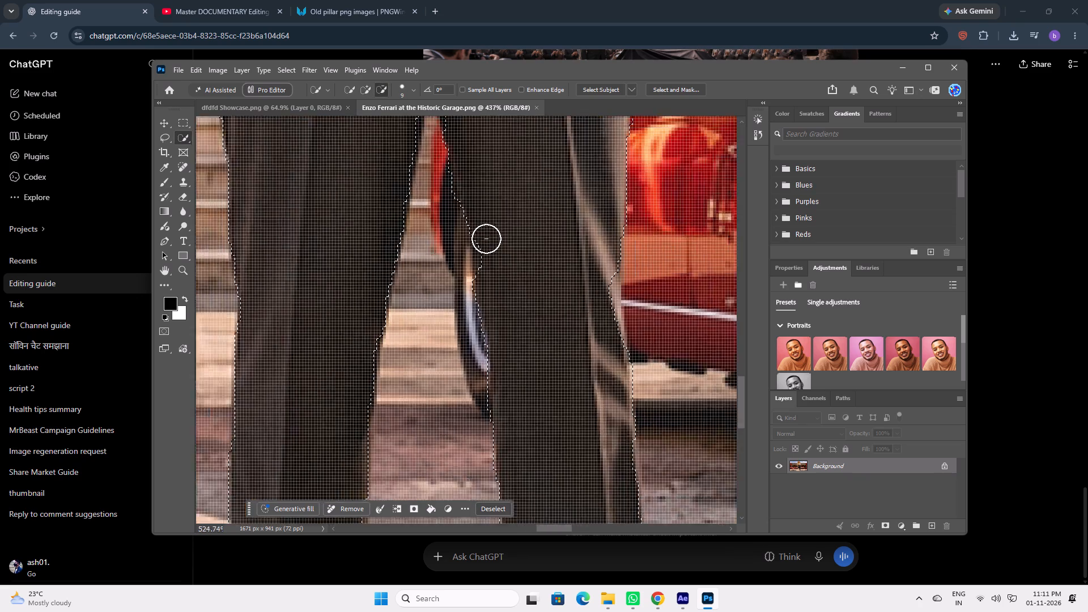
alt+scroll(486, 239, up, 6)
drag(490, 245, 494, 267)
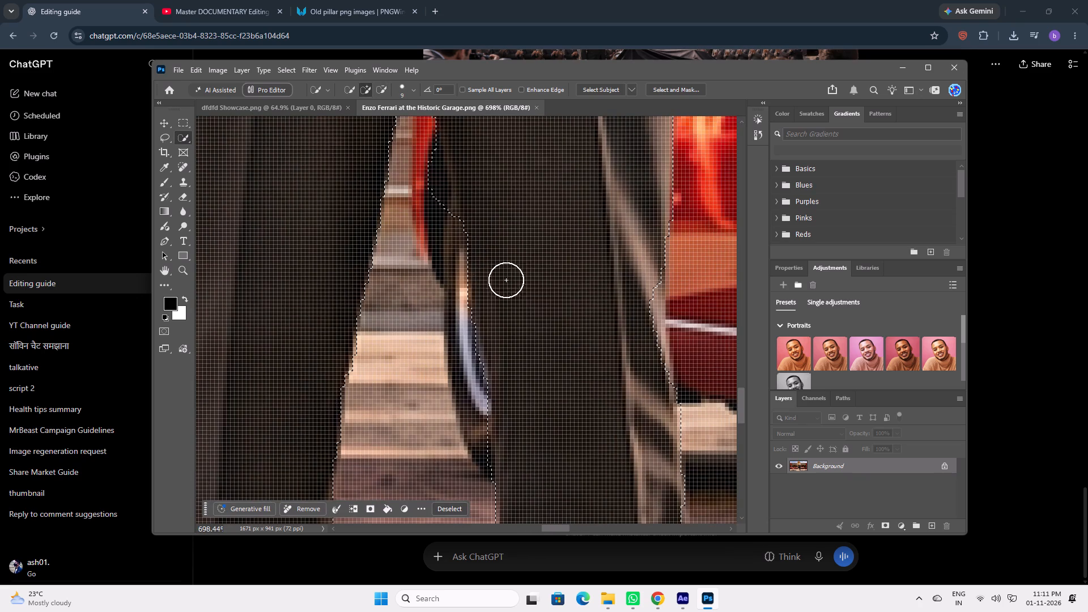
alt+scroll(543, 292, down, 6)
drag(603, 291, 600, 317)
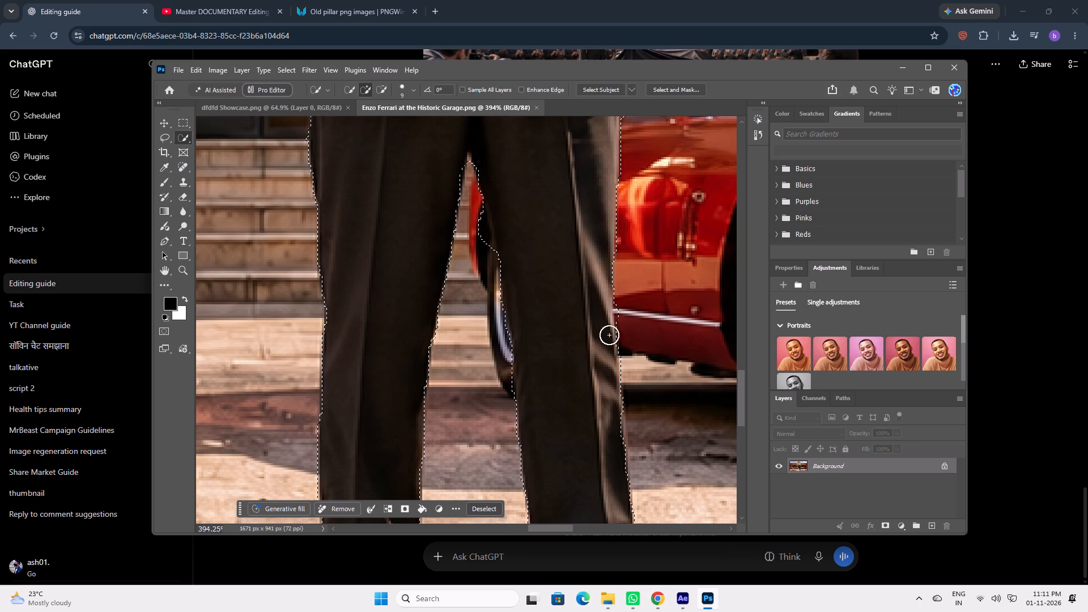
alt+click(624, 309)
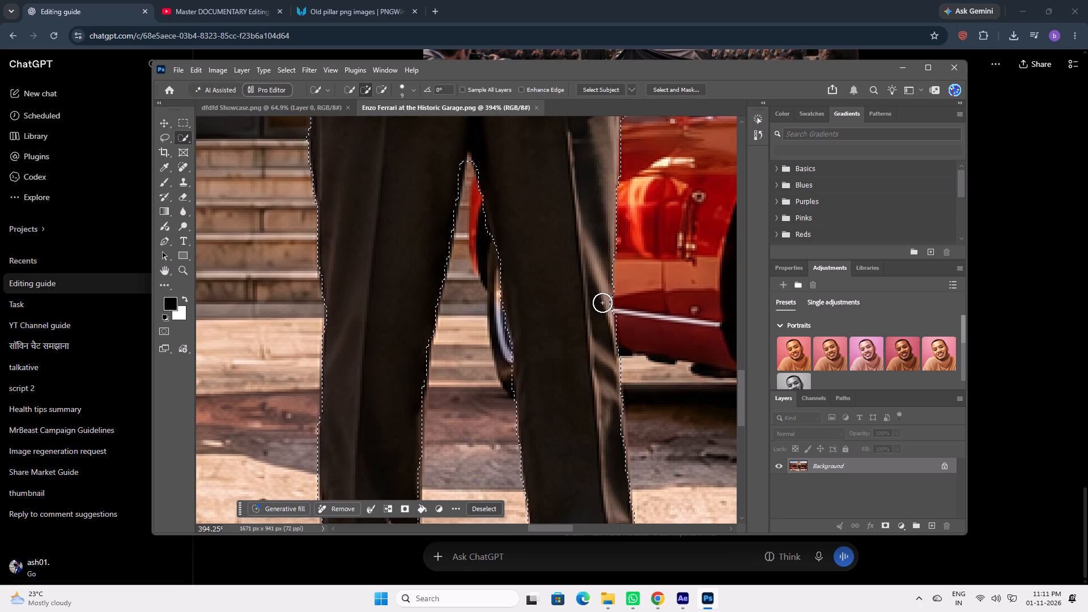
click(602, 303)
alt+drag(475, 223, 475, 230)
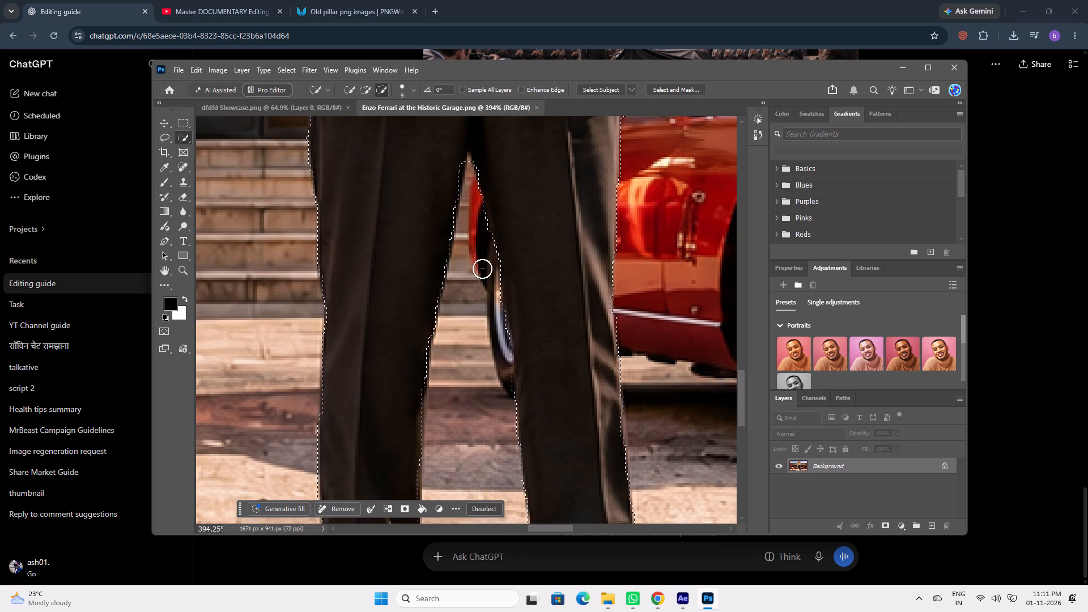
Refine the selection around the jacket's lower corner beside the red car, keeping the hem and excluding the car body.
key(space)
key(space)
key(space)
key(space)
key(space)
key(space)
key(space)
drag(566, 189, 471, 368)
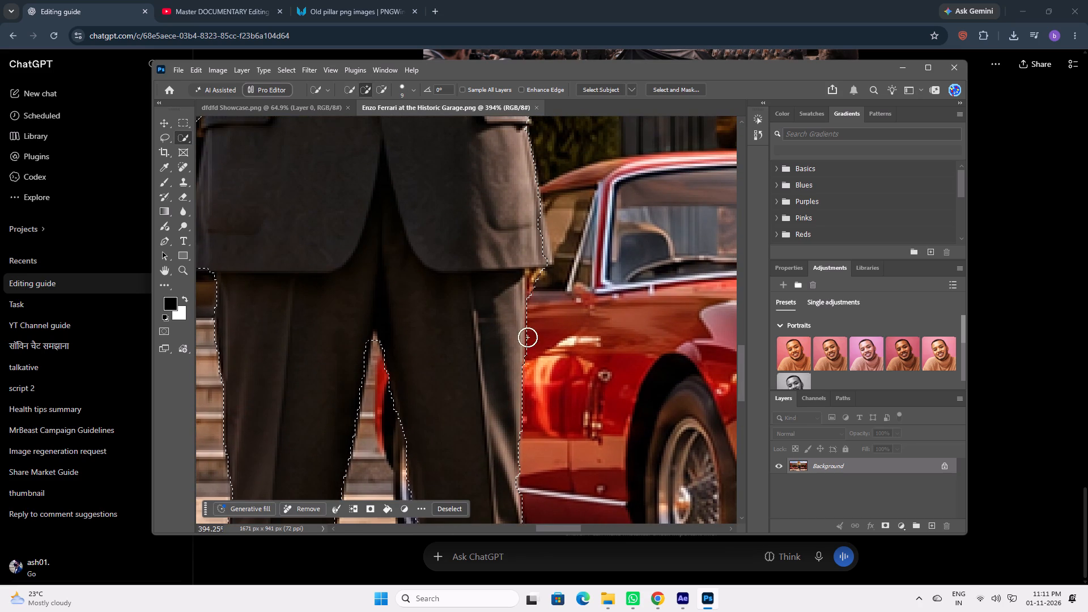
alt+click(538, 280)
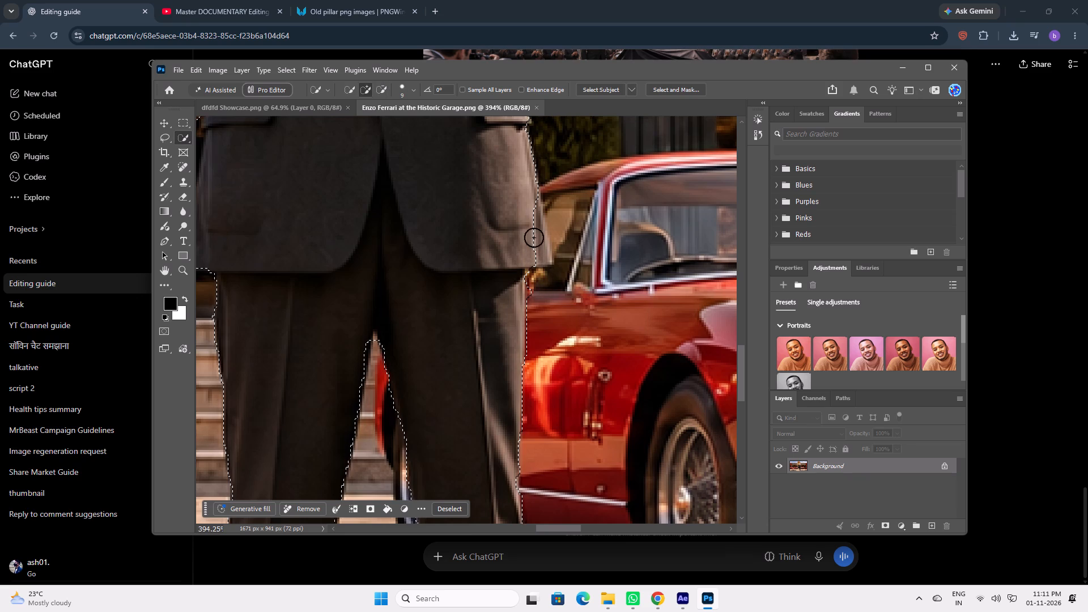
click(532, 213)
click(537, 248)
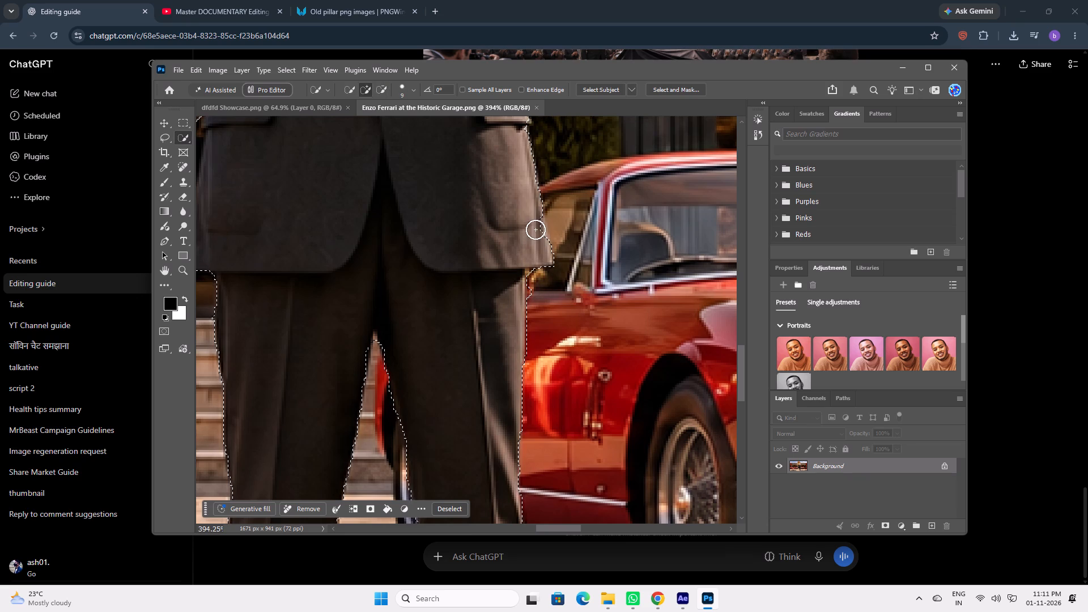
click(535, 229)
alt+click(537, 290)
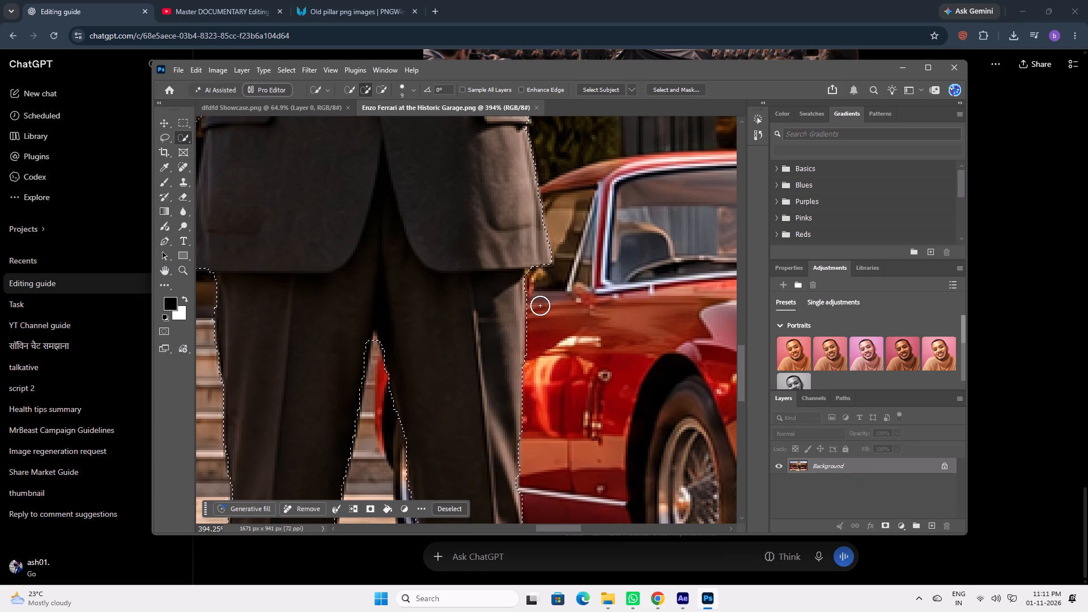
Add the missing outer edge of the car-side trouser leg to the selection, undoing one stroke and repainting it.
key(space)
key(space)
key(space)
key(space)
key(space)
key(space)
drag(551, 352, 524, 183)
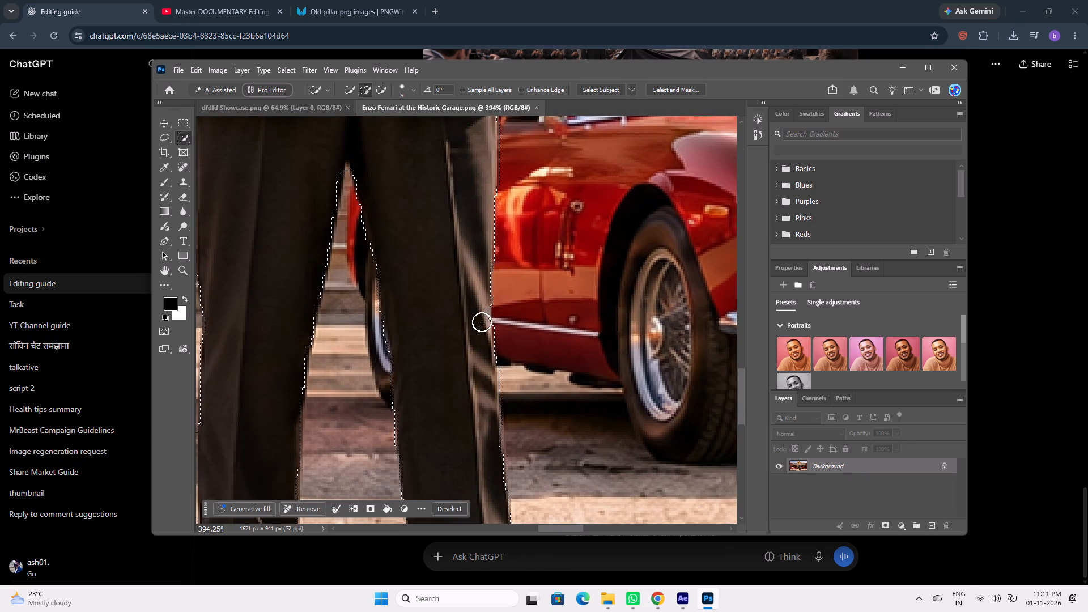
click(482, 315)
key(space)
key(space)
key(space)
key(space)
key(space)
drag(537, 345, 543, 275)
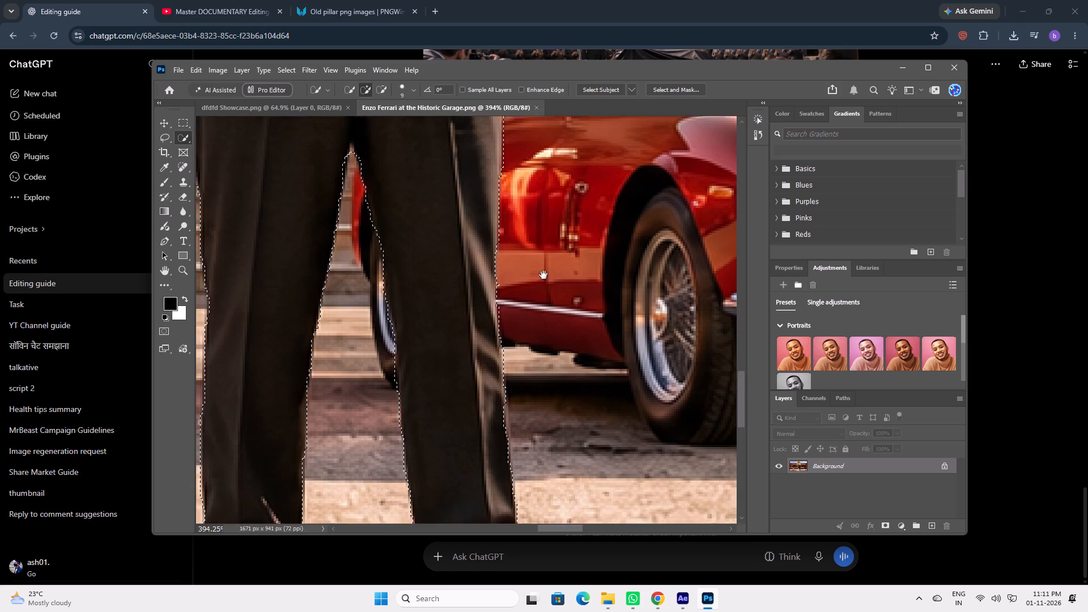
drag(543, 275, 536, 169)
alt+click(486, 215)
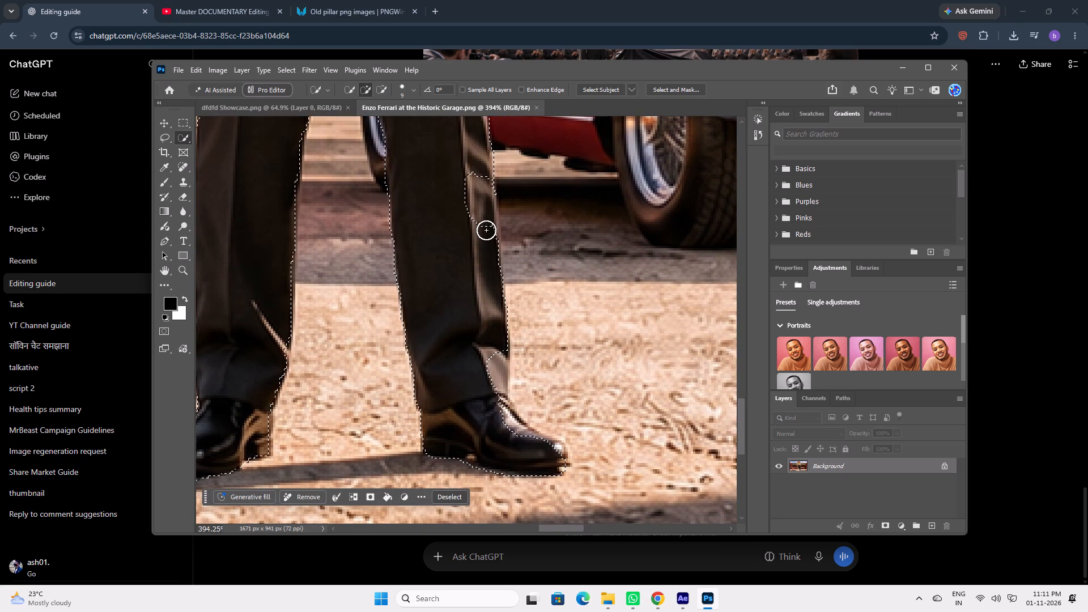
key(ctrl+z)
drag(486, 220, 488, 239)
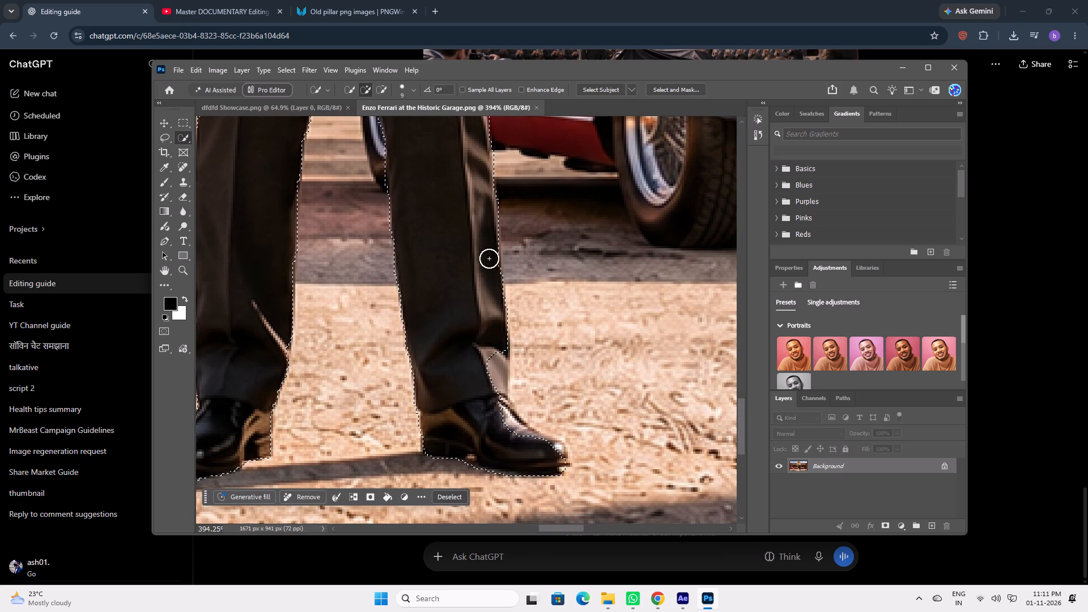
Add the missing trouser hem highlight and the upper and toe edges of the car-side shoe to the selection.
drag(490, 352, 492, 370)
drag(498, 418, 503, 422)
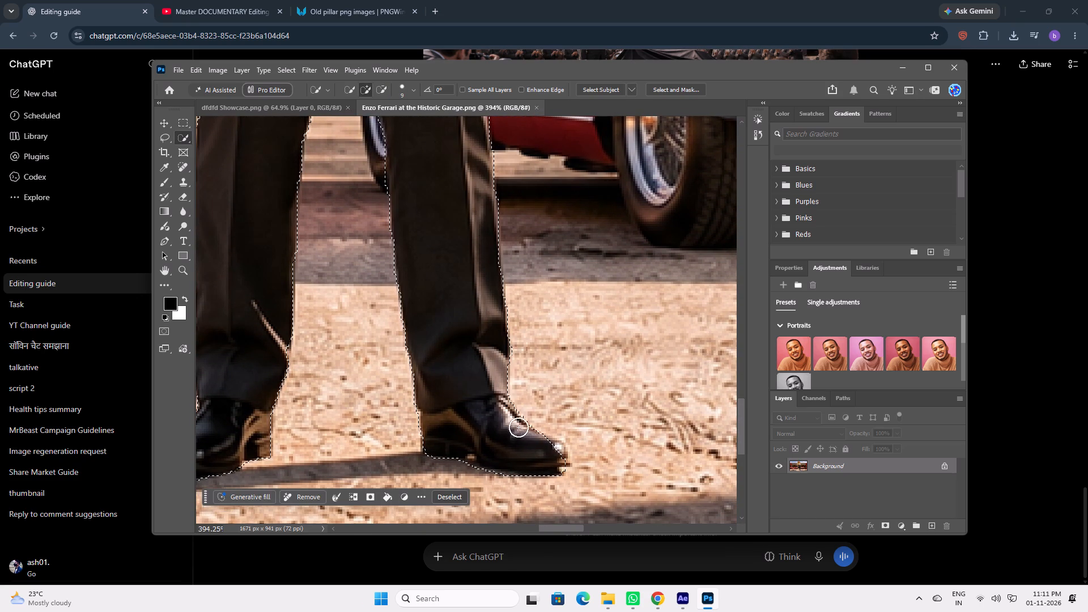
click(551, 447)
Refine the selection at the toe of the other shoe, on the side away from the car.
key(space)
key(space)
key(space)
key(space)
key(space)
key(space)
key(space)
key(space)
key(space)
key(space)
key(space)
key(space)
key(space)
key(space)
key(space)
key(space)
drag(452, 433, 530, 360)
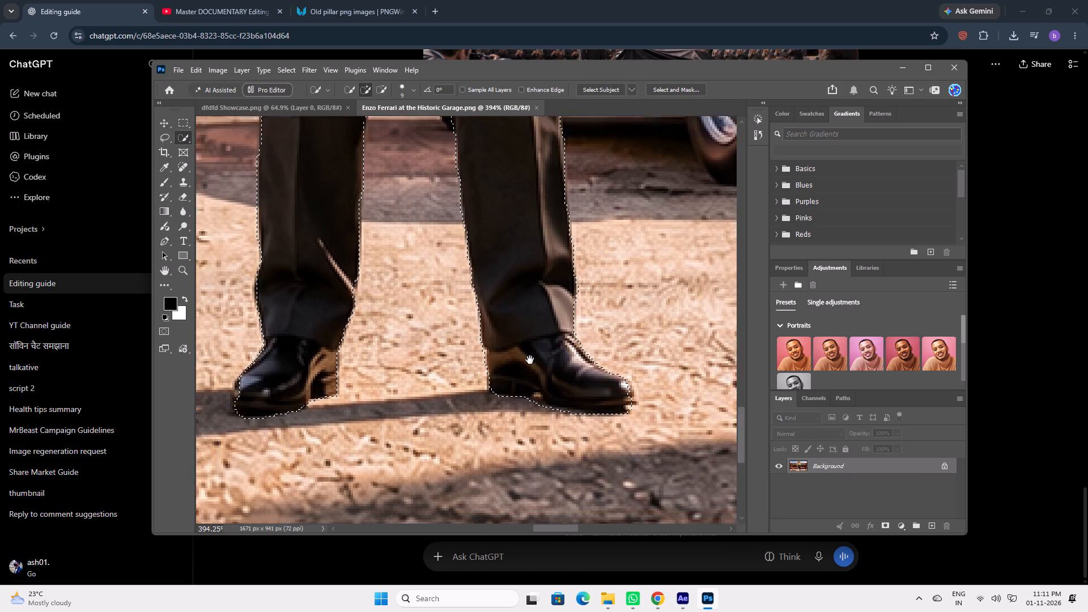
drag(530, 360, 577, 358)
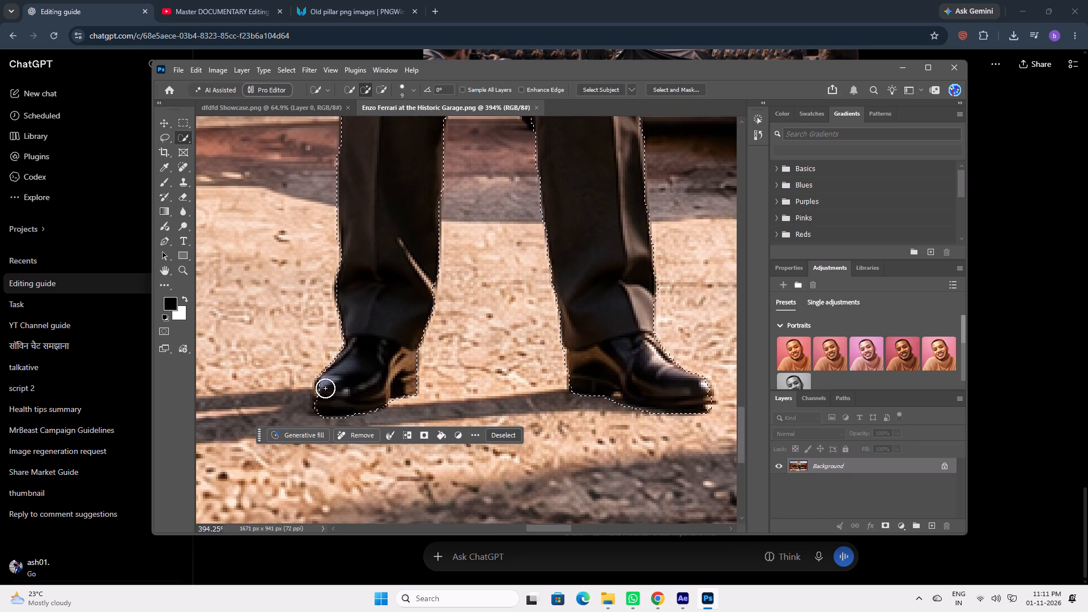
click(324, 389)
Touch up the selection along the outer edge of the trouser leg beside the stone steps.
key(space)
key(space)
key(space)
key(space)
key(space)
key(space)
key(space)
key(space)
drag(355, 334, 366, 412)
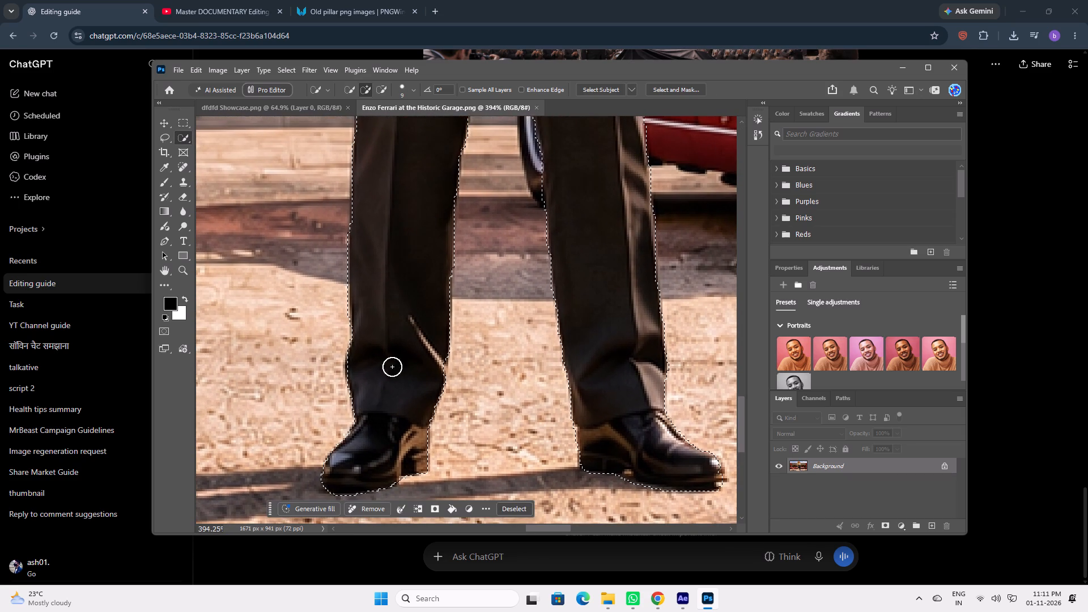
key(space)
key(space)
drag(406, 265, 418, 410)
key(space)
key(space)
key(space)
key(space)
key(space)
key(space)
key(space)
key(space)
key(space)
key(space)
key(space)
key(space)
key(space)
key(space)
key(space)
key(space)
key(space)
key(space)
key(space)
key(space)
drag(423, 421, 424, 356)
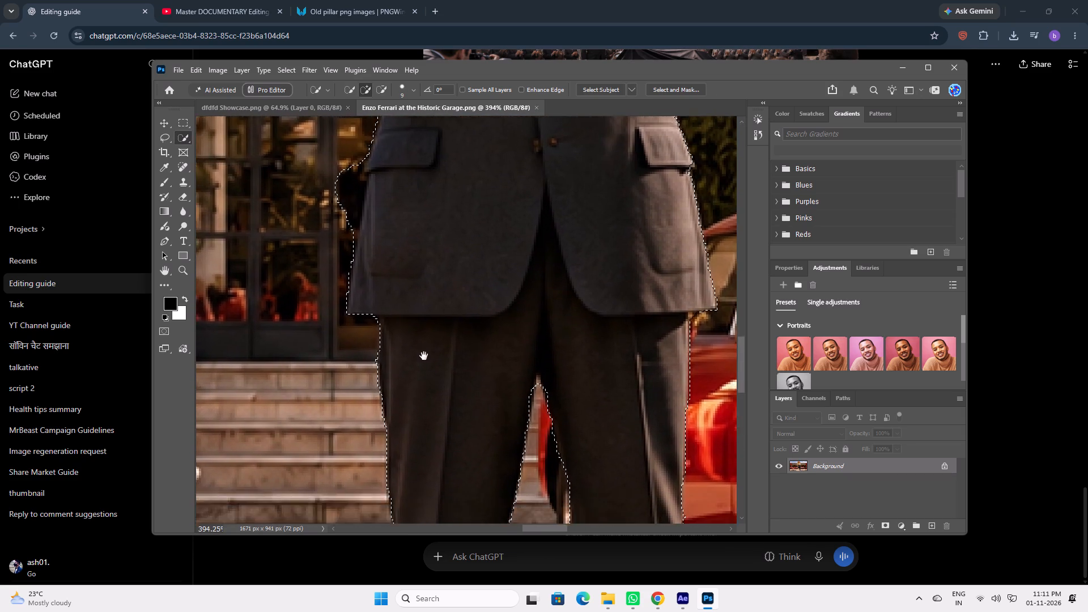
drag(424, 356, 417, 227)
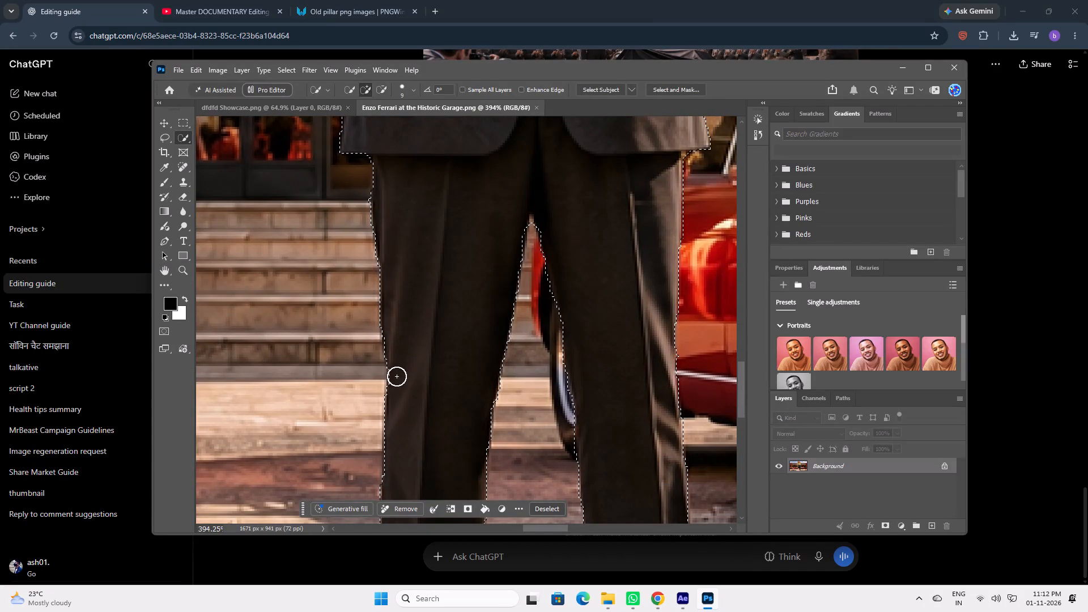
click(395, 376)
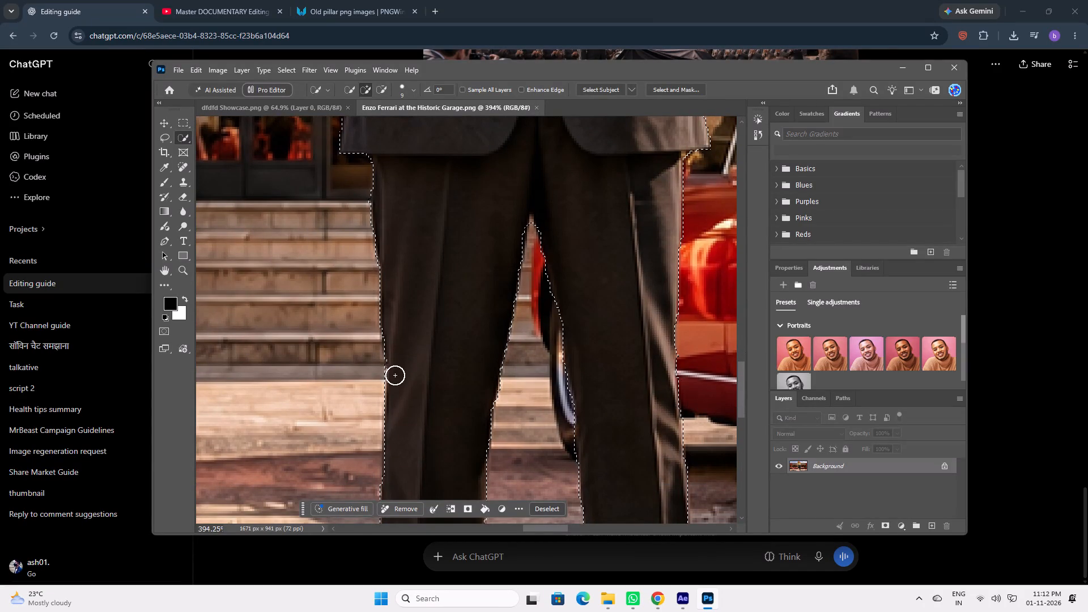
Remove the background bulge beside the jacket pocket on the glass-door side from the selection, undoing one stroke.
key(space)
key(space)
key(space)
key(space)
key(space)
key(space)
key(space)
key(space)
key(space)
key(space)
key(space)
key(space)
key(space)
key(space)
key(space)
key(space)
key(space)
key(space)
drag(407, 189, 429, 405)
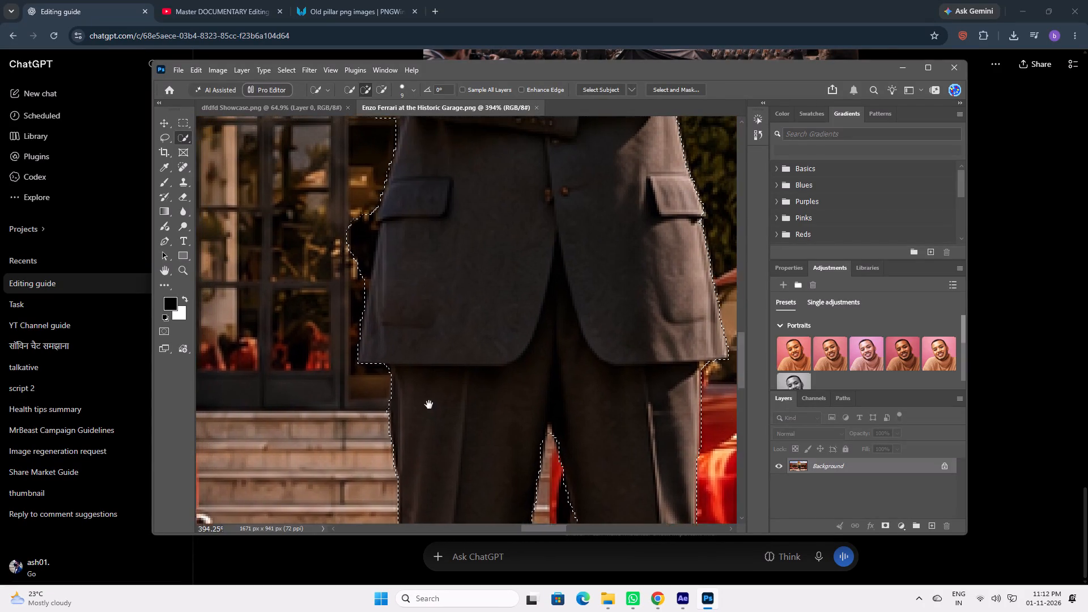
drag(429, 405, 433, 417)
drag(371, 240, 369, 282)
key(ctrl+z)
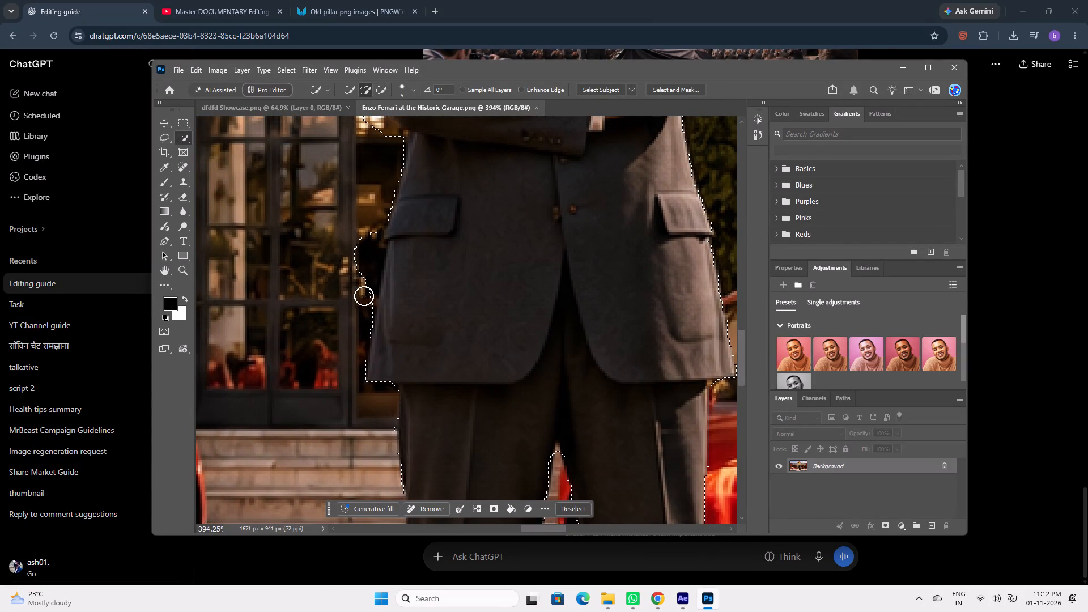
alt+drag(361, 251, 350, 305)
Subtract the lit window area below the crossed arm's elbow, keeping the selection tight to the sleeve and jacket side.
key(space)
key(space)
key(space)
key(space)
key(space)
key(space)
key(space)
drag(363, 240, 349, 428)
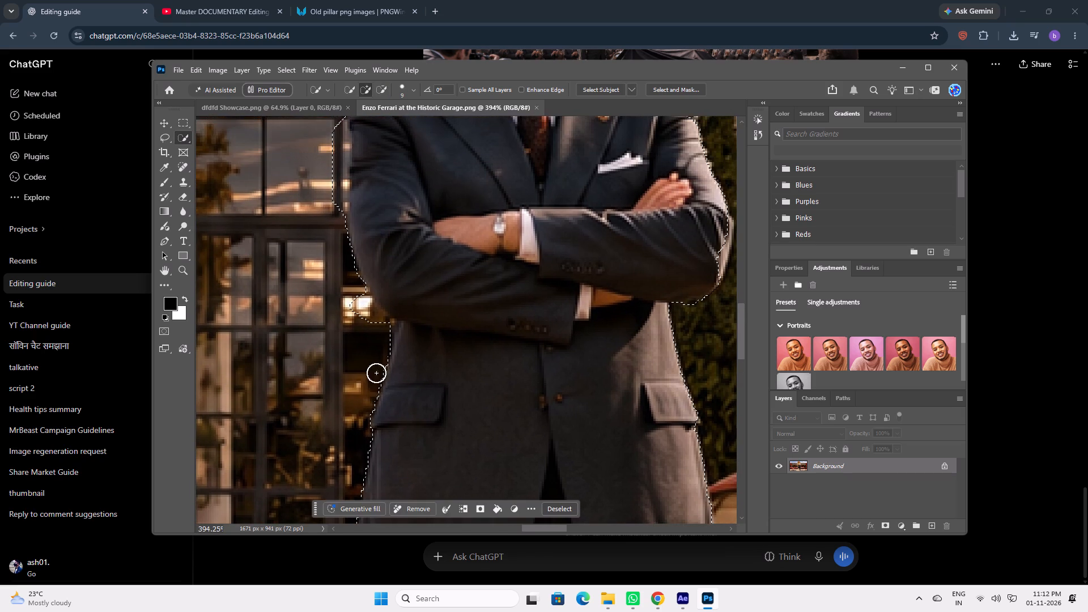
alt+drag(364, 309, 368, 321)
alt+click(372, 321)
alt+click(381, 323)
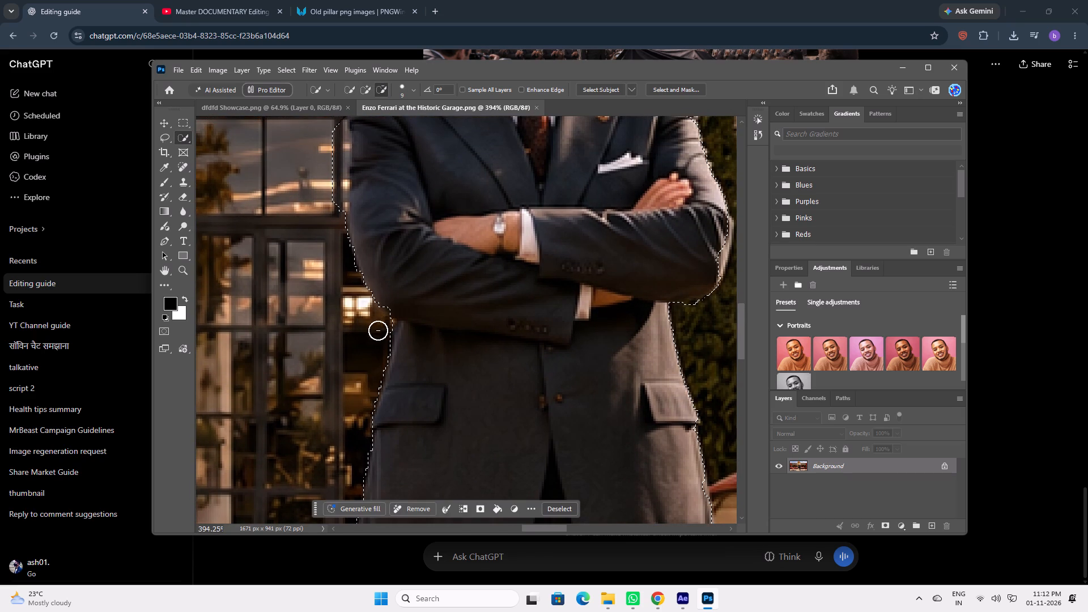
alt+click(385, 326)
Add the missing outer sleeve edge at the elbow beside the cypress tree to the selection.
key(space)
key(space)
key(space)
key(space)
key(space)
key(space)
key(space)
key(space)
key(space)
key(space)
key(space)
key(space)
key(space)
key(space)
key(space)
key(space)
key(space)
drag(329, 249, 316, 381)
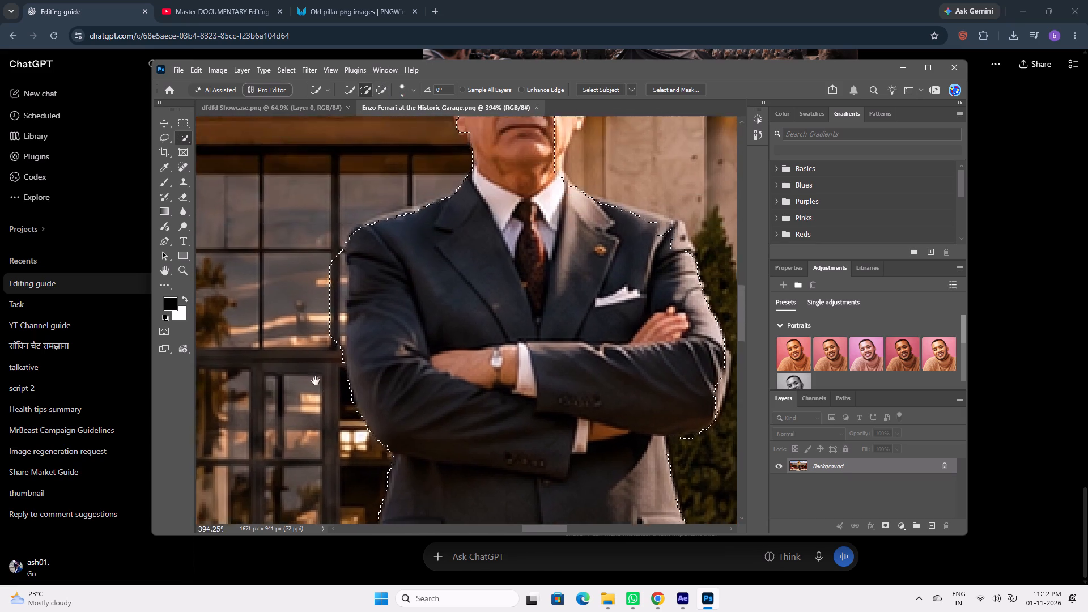
drag(316, 381, 236, 312)
click(630, 288)
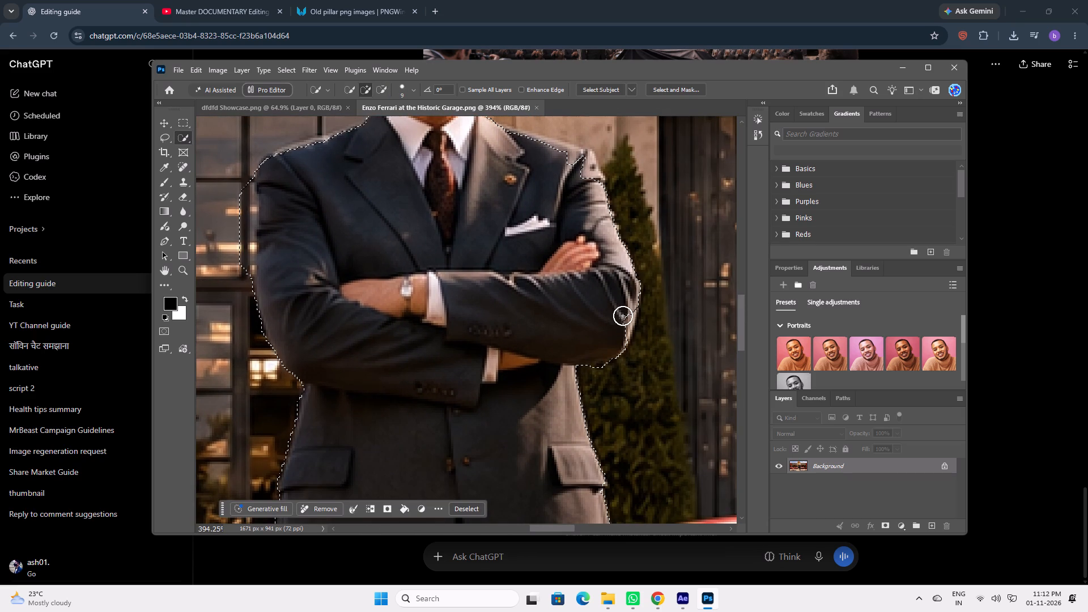
drag(626, 310, 621, 316)
Add the missing shoulder area on the cypress-tree side to the selection, undoing the spill onto the stone wall and trimming the edge.
key(space)
key(space)
key(space)
key(space)
key(space)
key(space)
key(space)
drag(573, 238, 572, 353)
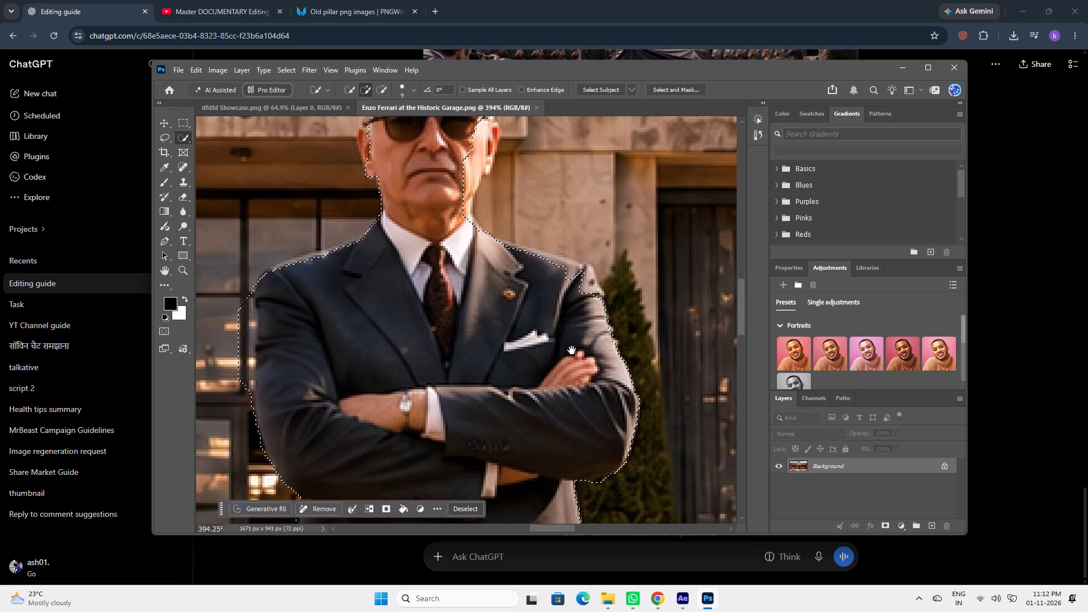
click(592, 286)
click(577, 272)
click(554, 267)
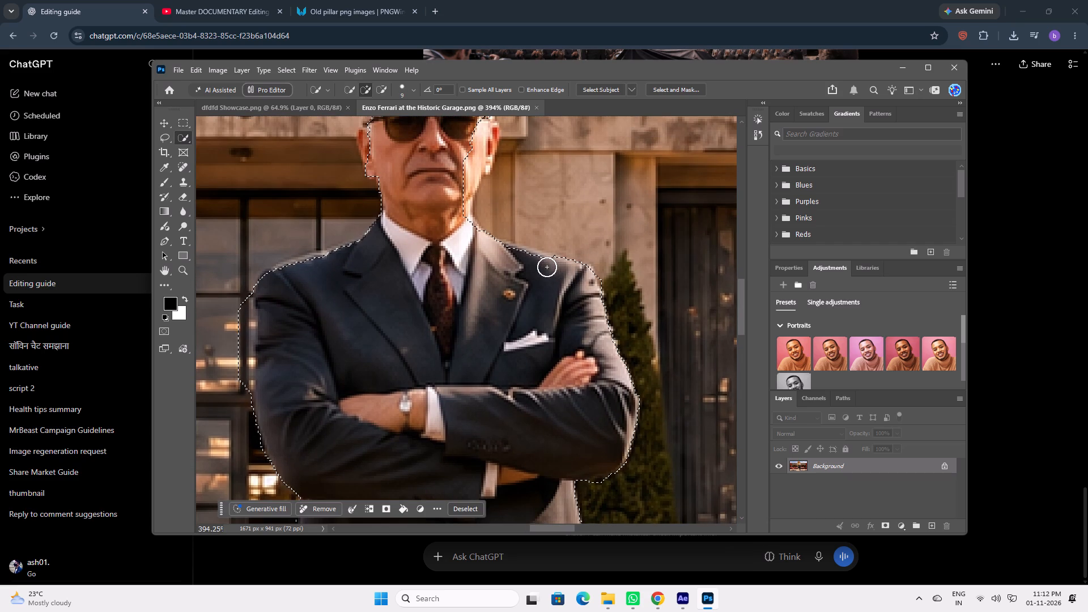
click(537, 261)
click(523, 257)
click(507, 252)
click(585, 272)
key(ctrl+z)
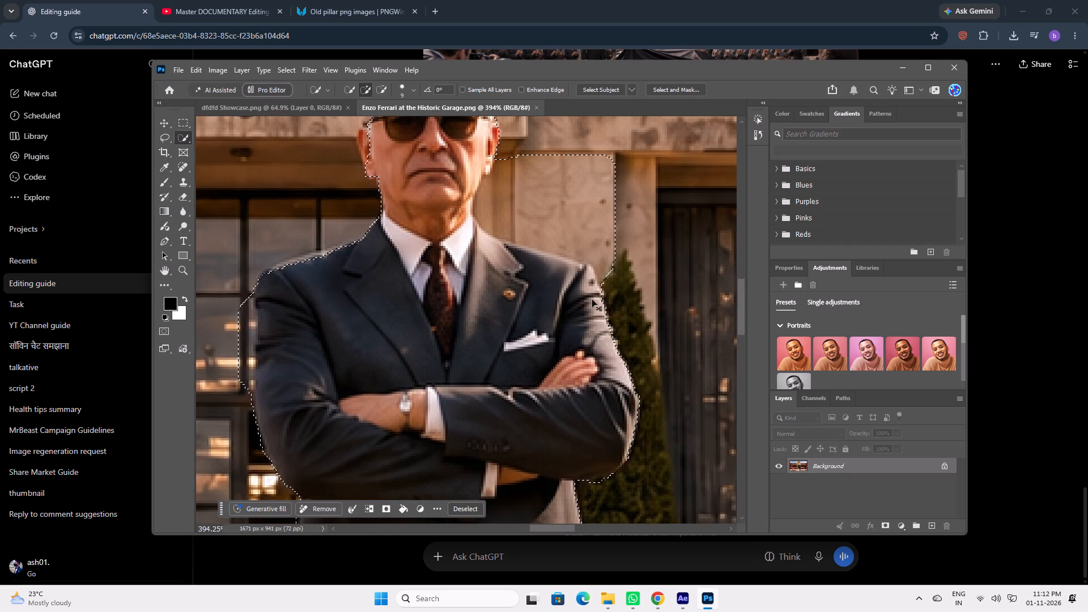
click(583, 274)
alt+click(608, 280)
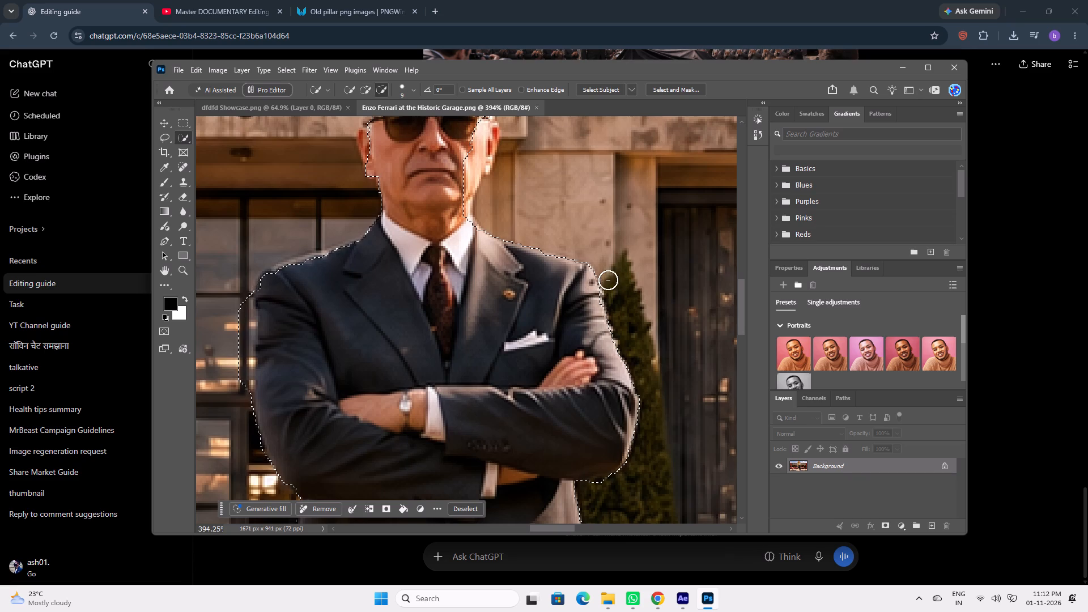
Subtract the window background beside the upper arm and elbow, following the outer edge of the sleeve.
key(space)
key(space)
key(space)
key(space)
drag(335, 307, 409, 275)
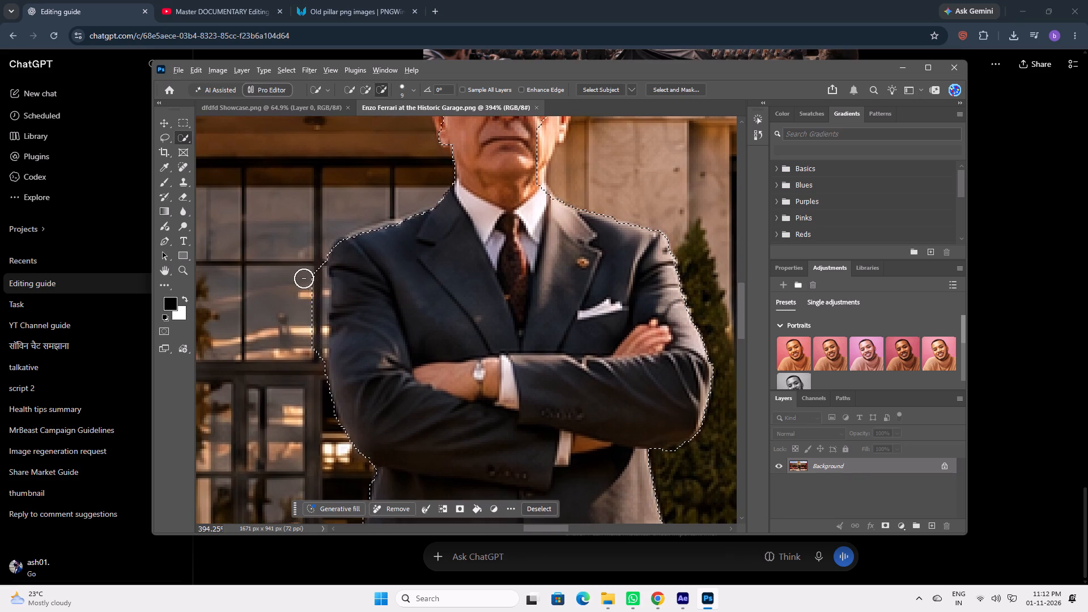
alt+drag(308, 273, 315, 309)
alt+drag(313, 328, 312, 377)
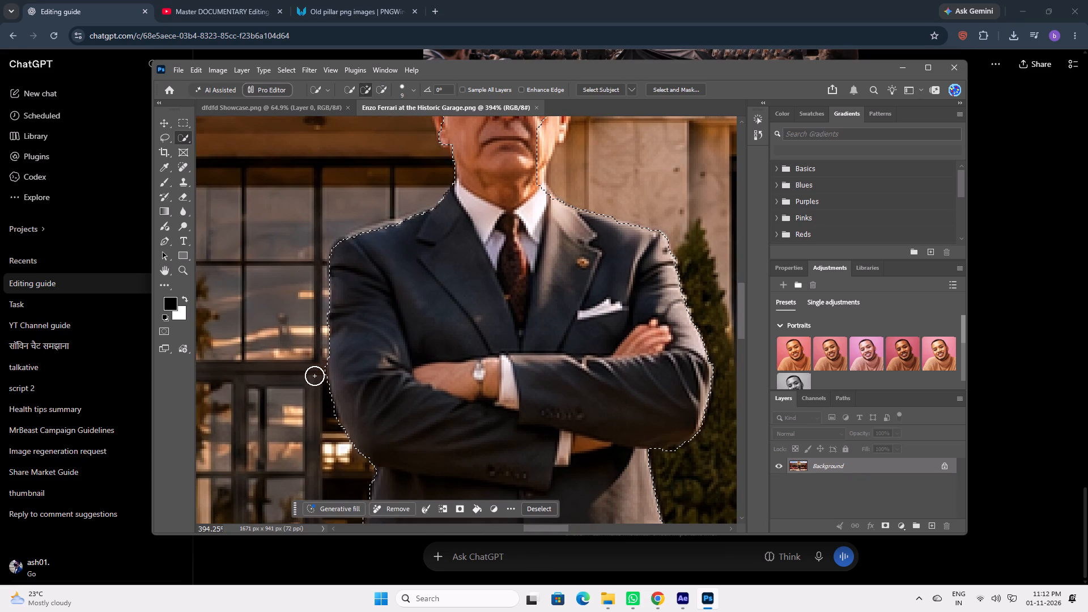
alt+drag(315, 372, 317, 382)
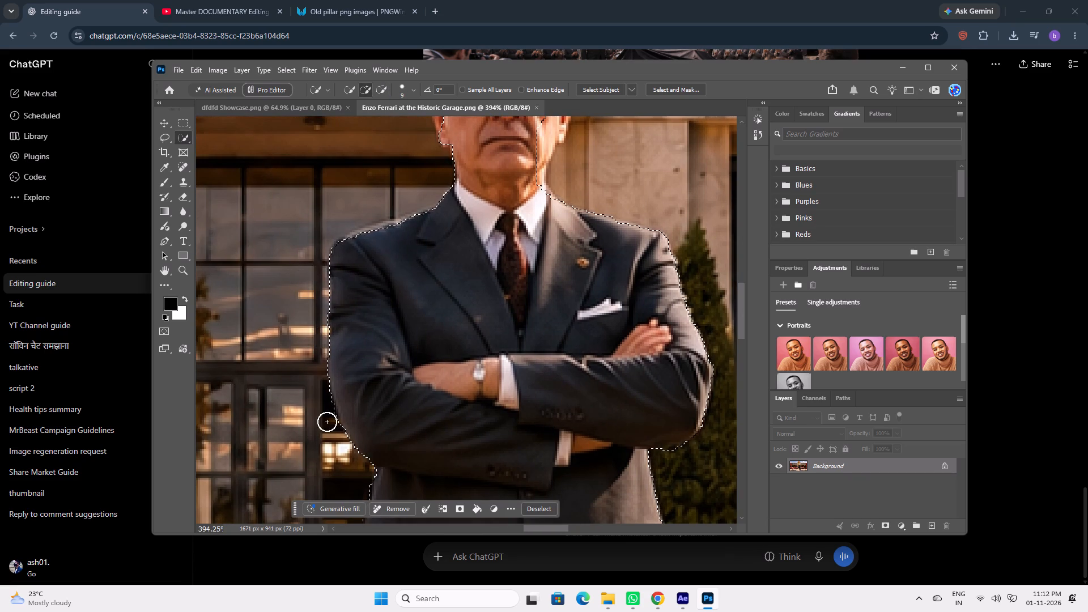
alt+click(326, 416)
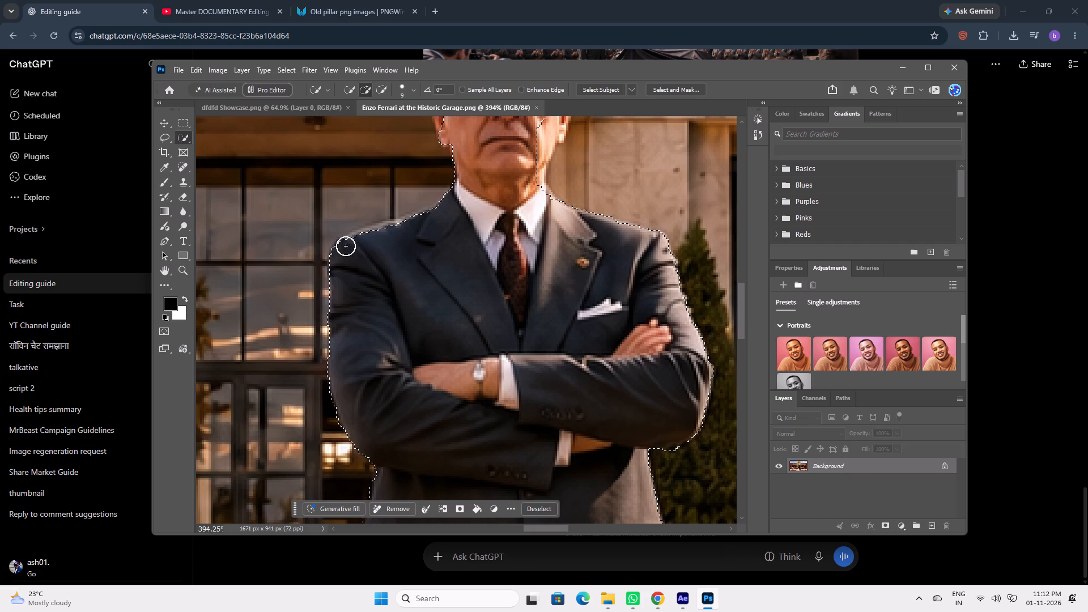
Add the top edge of the window-side shoulder up to the collar, subtracting the background spill beside the neck.
click(346, 246)
click(359, 241)
drag(376, 236, 403, 227)
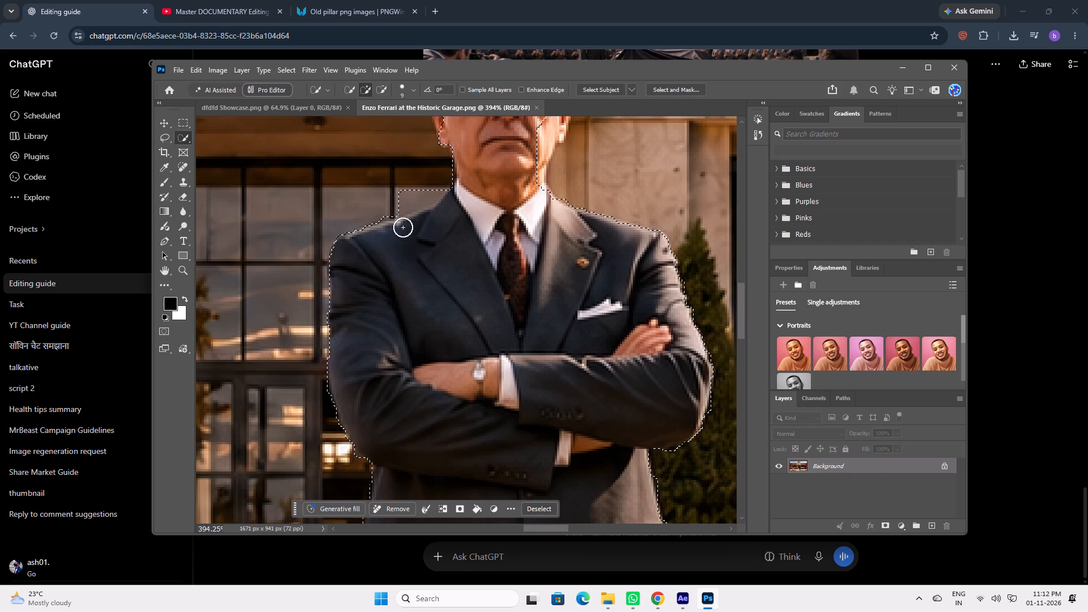
drag(403, 227, 415, 223)
alt+drag(422, 188, 394, 202)
Add the missing cheek, ear, temple and hair on the window side of the head to the selection.
key(space)
key(space)
key(space)
key(space)
key(space)
key(space)
key(space)
key(space)
key(space)
key(space)
key(space)
drag(405, 193, 369, 371)
click(410, 263)
drag(410, 279, 411, 296)
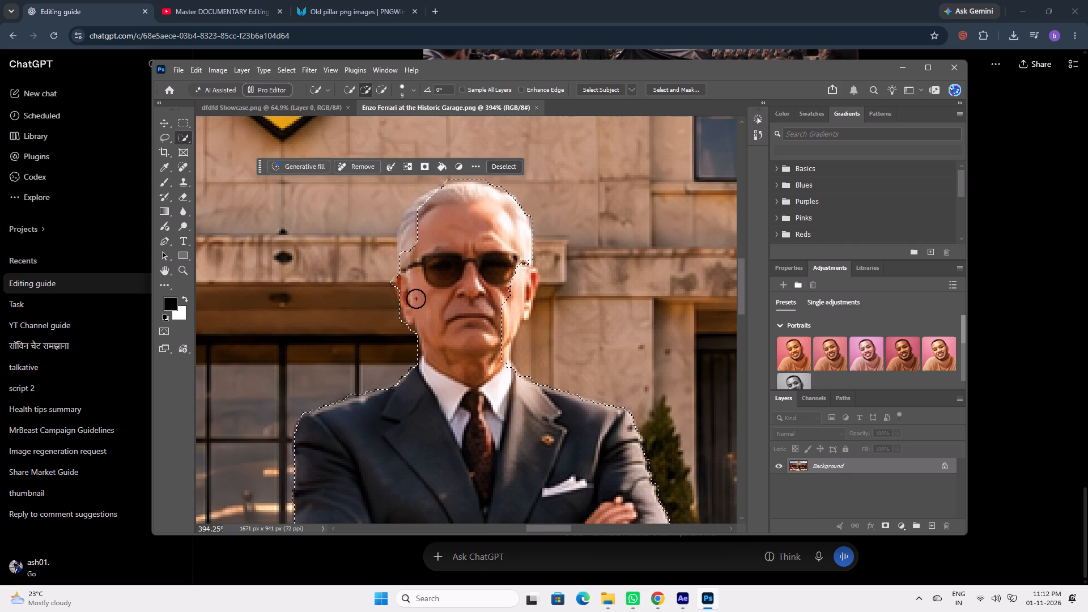
drag(408, 233, 409, 247)
click(414, 220)
click(427, 205)
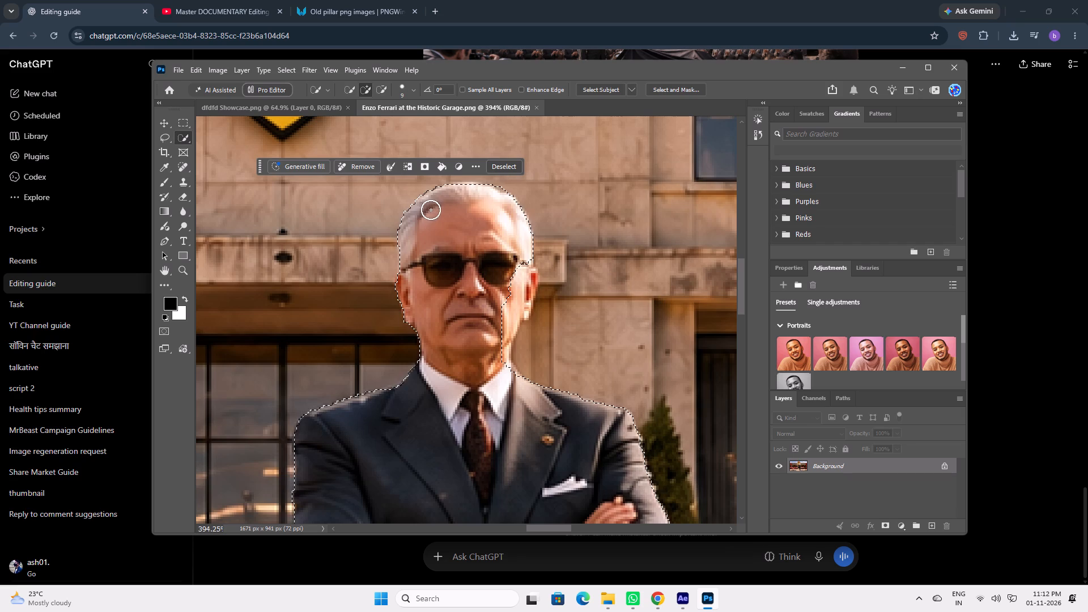
Add the missing cheek, ear and neck edge on the cypress-tree side of the face to the selection.
drag(521, 286, 519, 294)
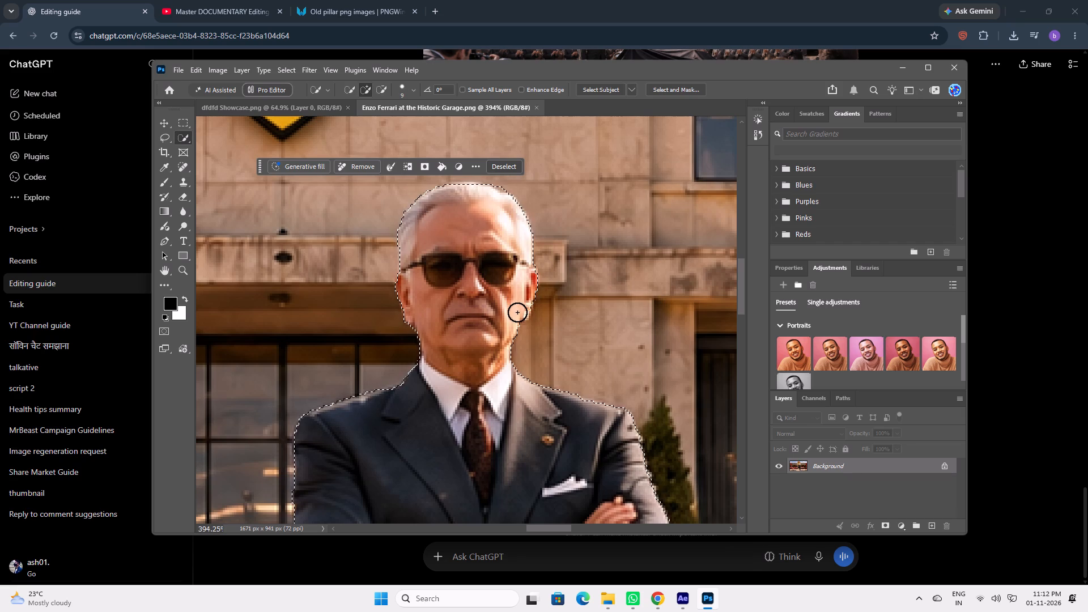
click(519, 309)
Examine the selection outline around the whole figure, from the head down to the legs and shoes.
alt+scroll(501, 363, down, 8)
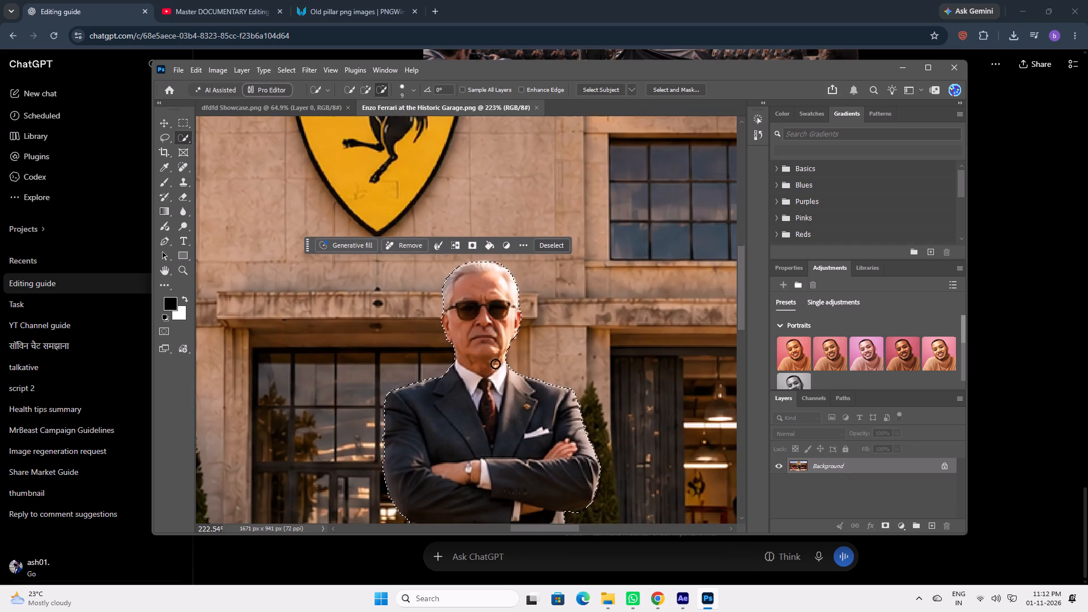
alt+scroll(495, 364, down, 9)
alt+scroll(495, 367, up, 1)
alt+scroll(495, 368, down, 8)
key(space)
key(space)
key(space)
key(space)
key(space)
key(space)
key(space)
key(space)
key(space)
key(space)
key(space)
key(space)
key(space)
key(space)
key(space)
drag(500, 396, 459, 302)
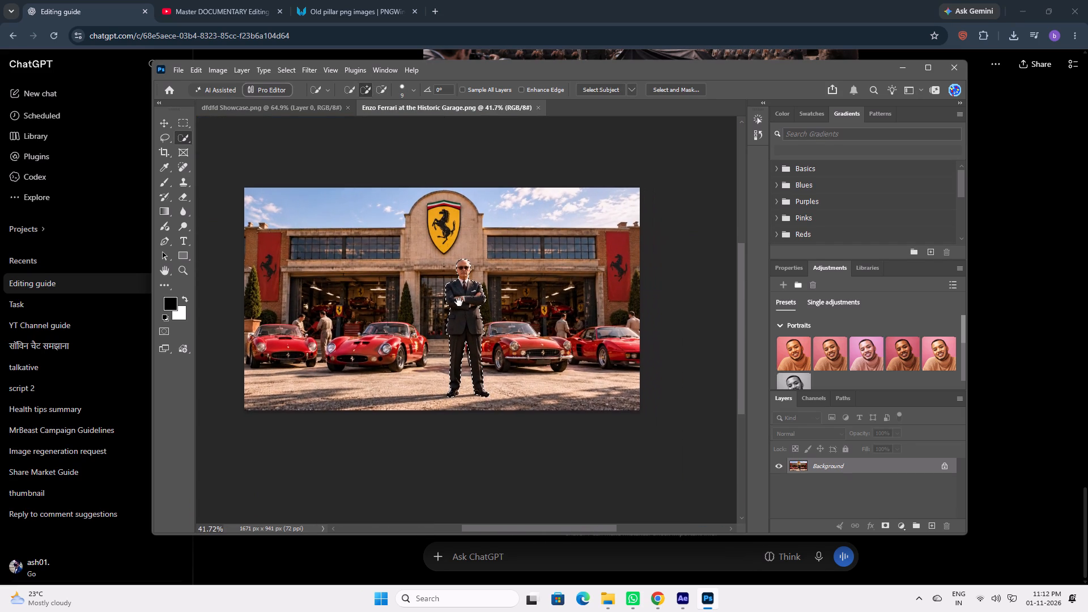
drag(459, 302, 458, 303)
alt+scroll(449, 330, up, 19)
alt+scroll(466, 353, down, 6)
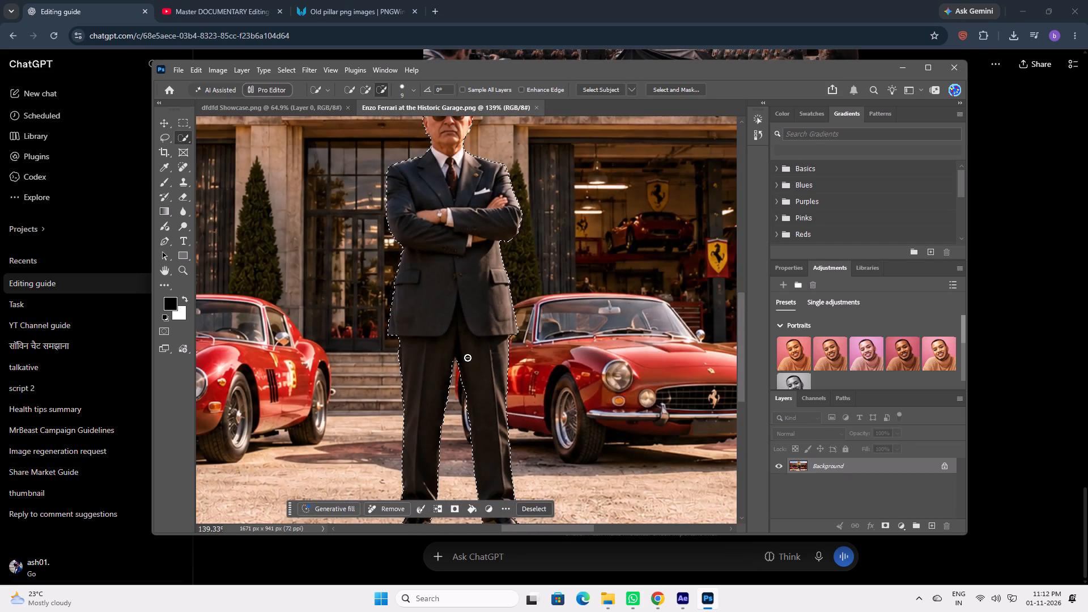
alt+scroll(479, 384, down, 12)
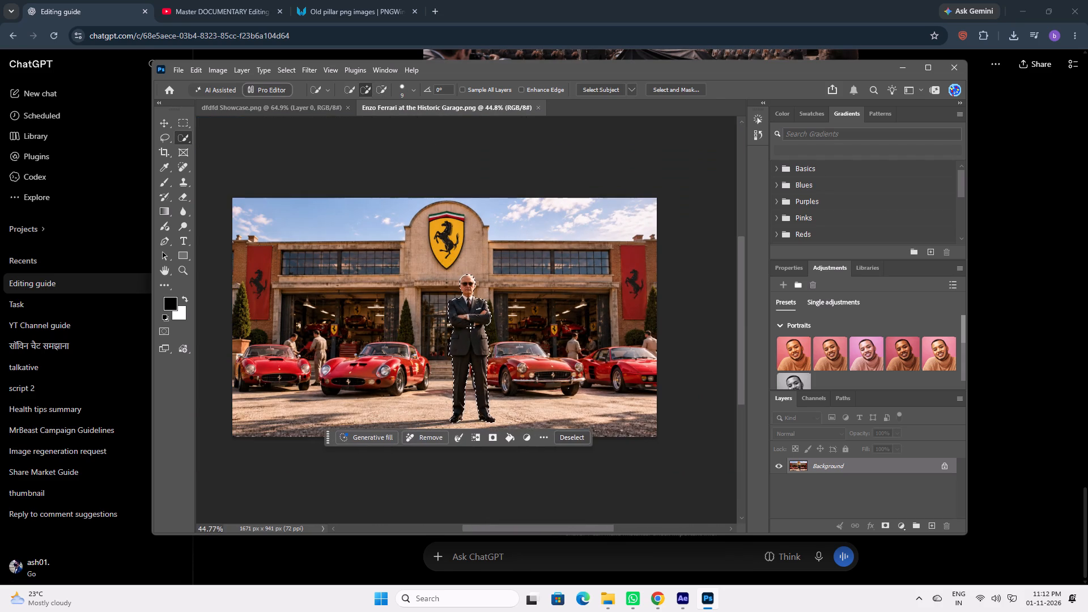
Invert the figure selection, unlock the Background layer and delete everything around Enzo Ferrari.
right_click(470, 328)
click(519, 345)
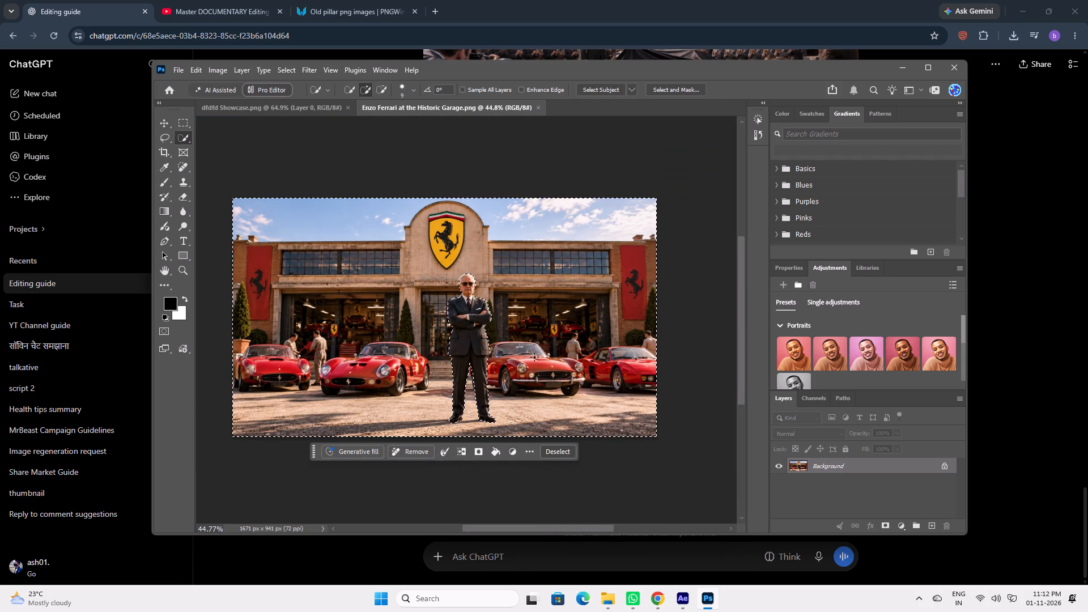
click(945, 469)
key(Delete)
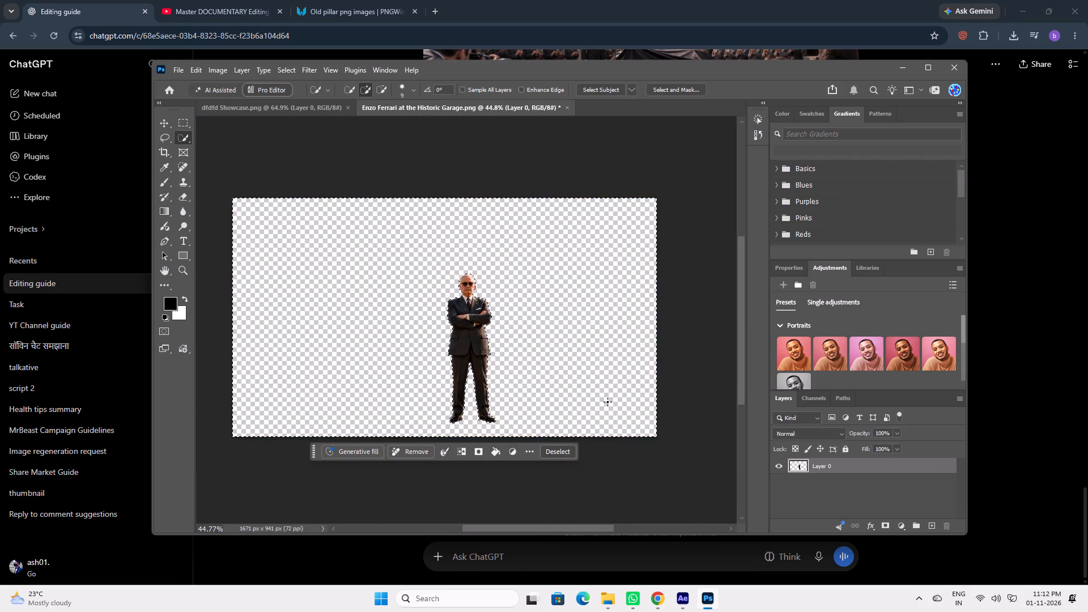
Save the Enzo Ferrari cutout over Enzo Ferrari at the Historic Garage.png.
alt+scroll(521, 296, up, 4)
alt+scroll(475, 304, down, 4)
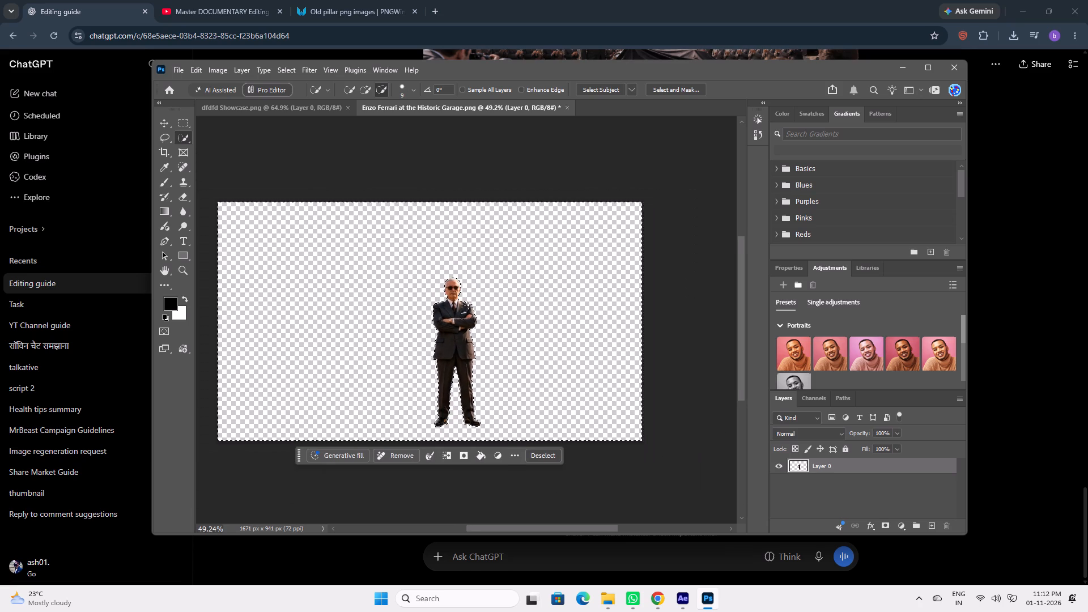
alt+scroll(468, 305, down, 1)
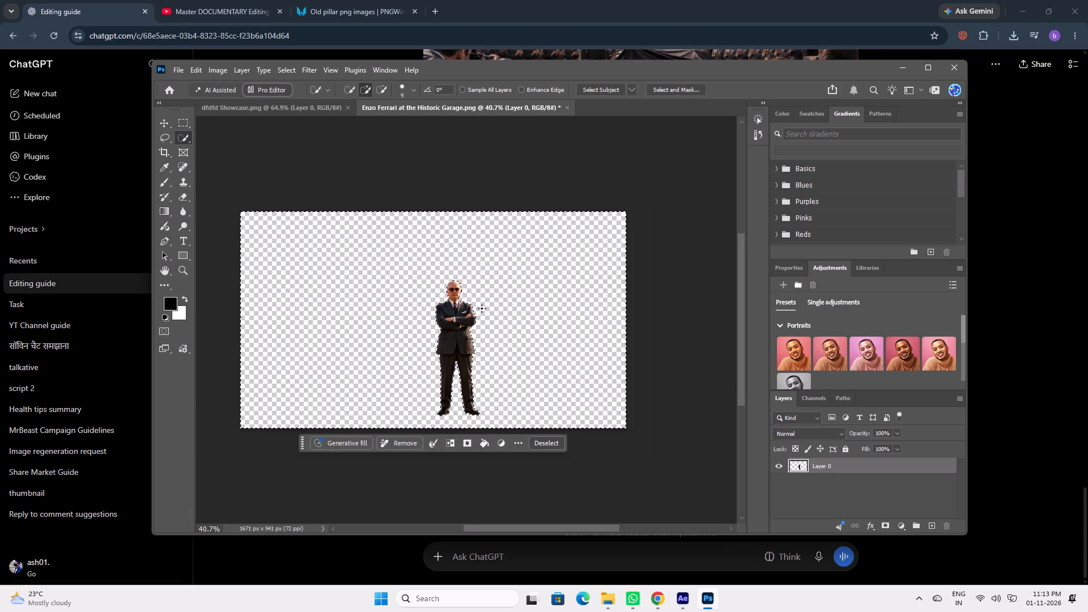
key(ctrl+s)
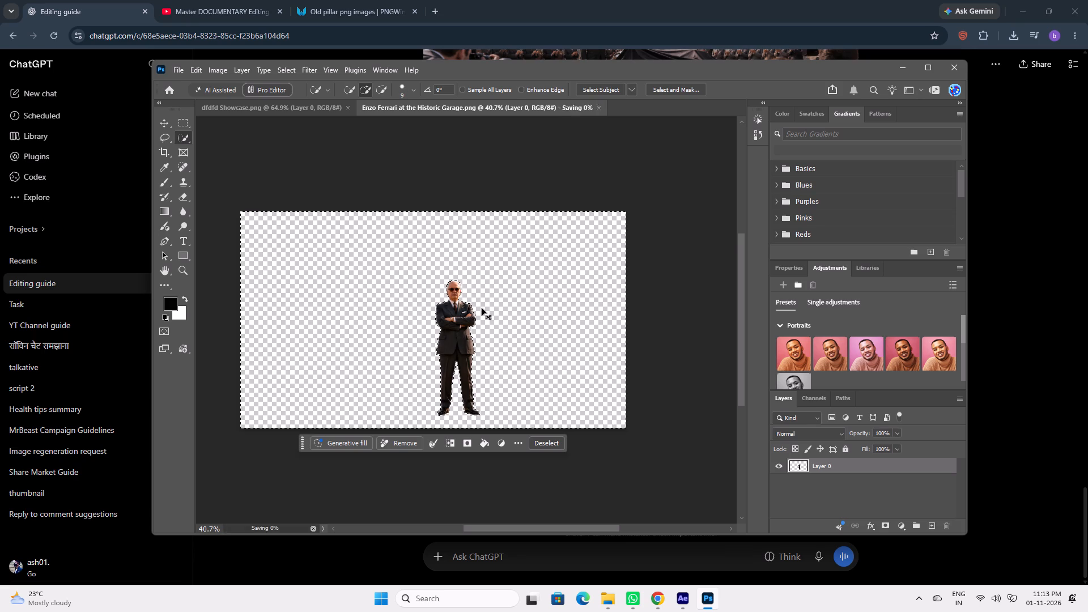
Check the saved Enzo Ferrari cutout in the Downloads folder in File Explorer.
click(909, 67)
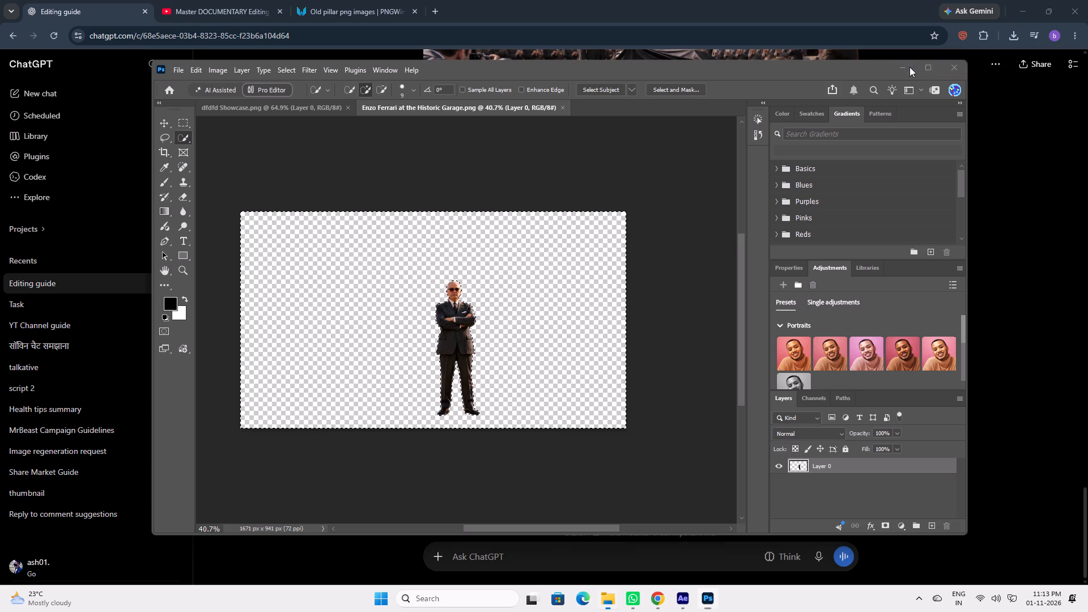
click(225, 246)
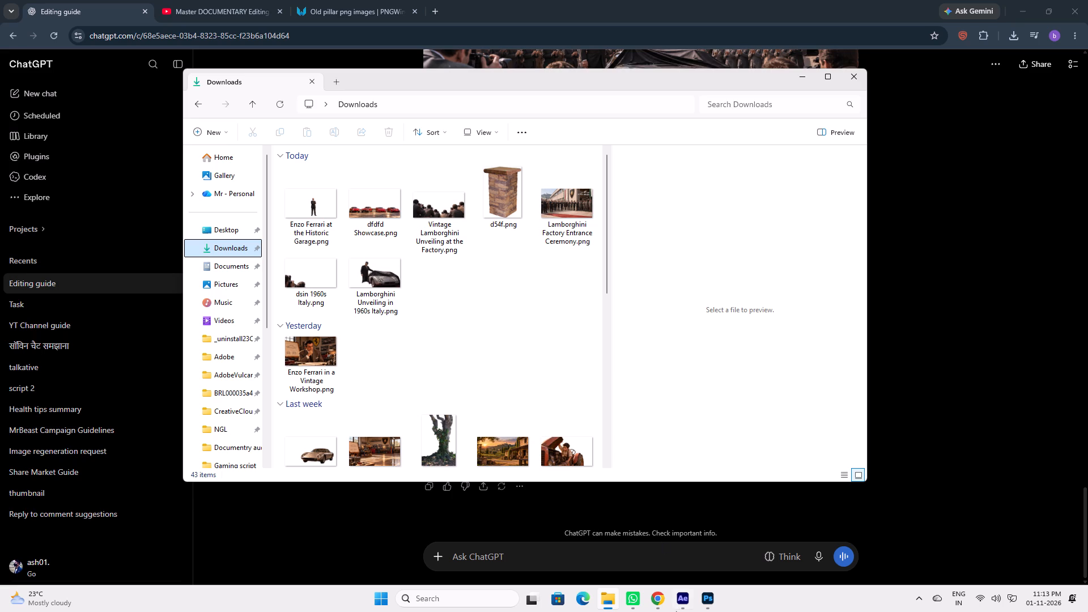
Switch to After Effects, scrub through the unveiling and tractor shots in scene 1, and park the playhead at 0:00:11:29.
click(696, 603)
click(687, 601)
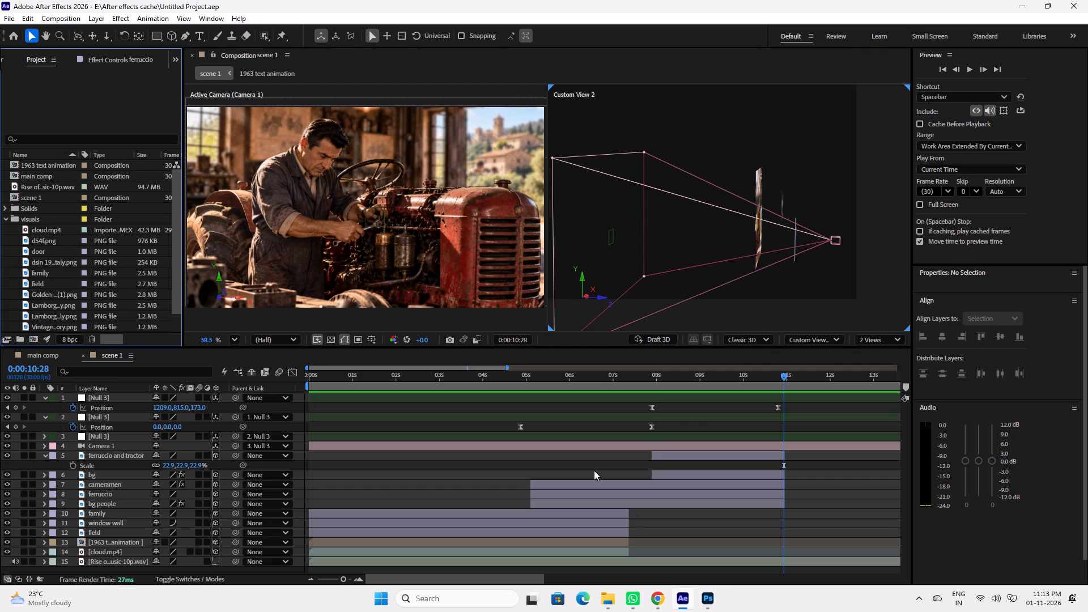
drag(691, 383, 679, 382)
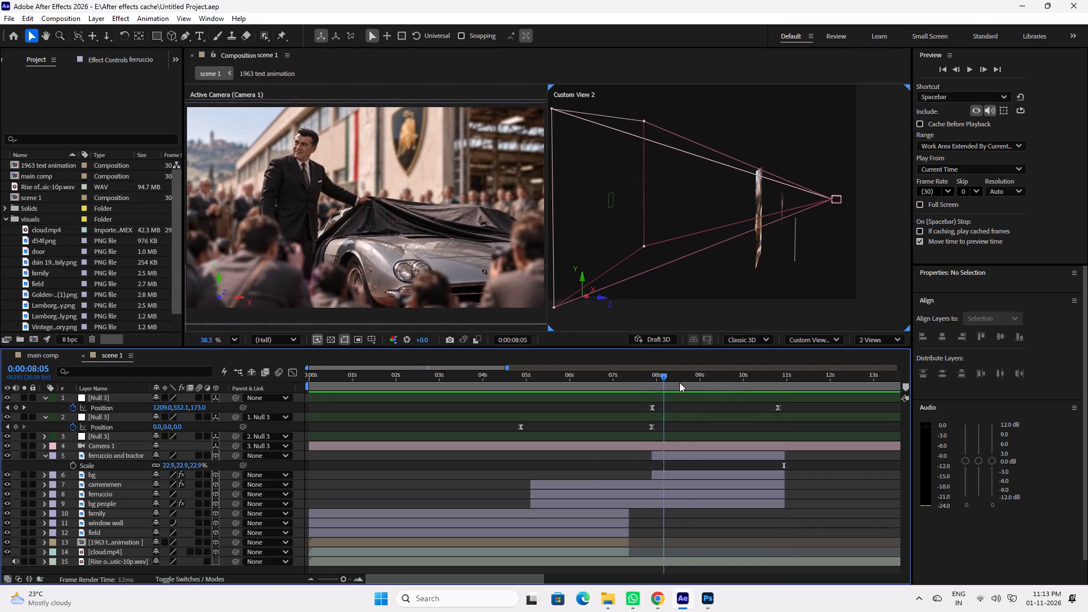
drag(679, 382, 780, 384)
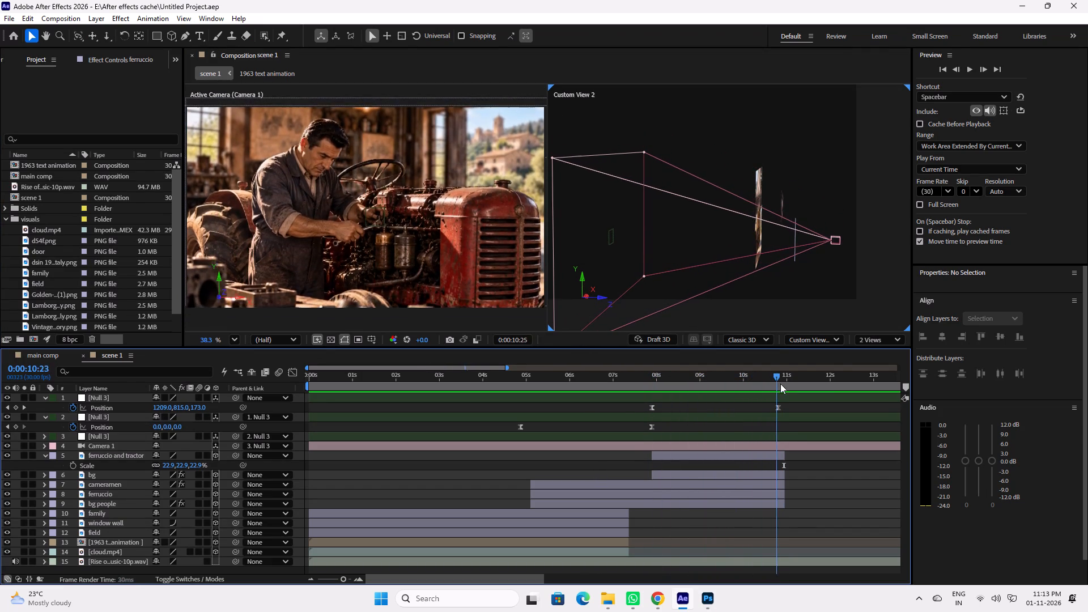
drag(780, 384, 828, 388)
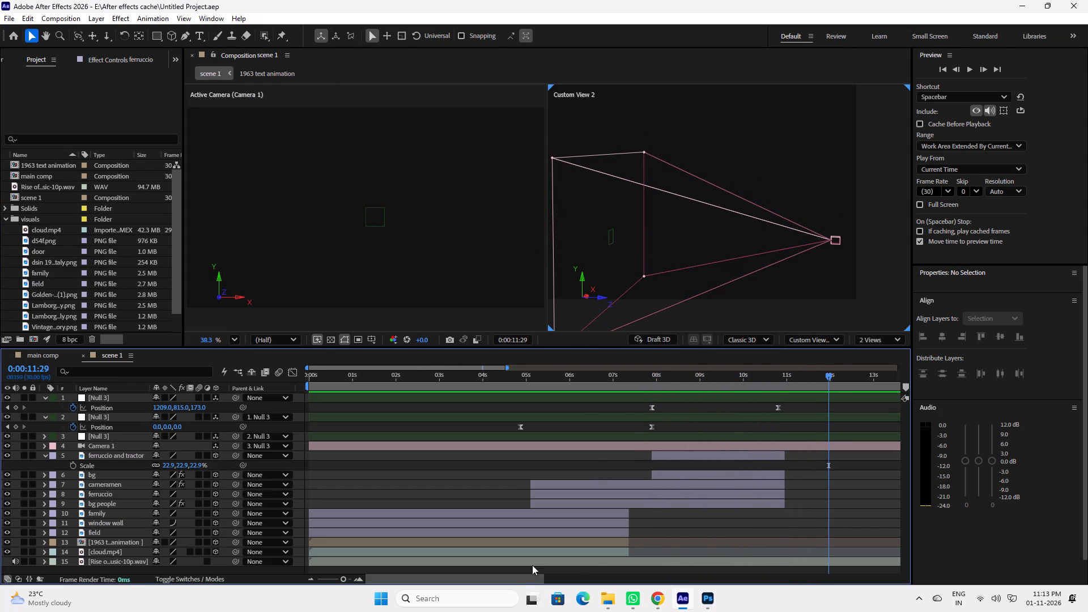
drag(516, 574, 637, 590)
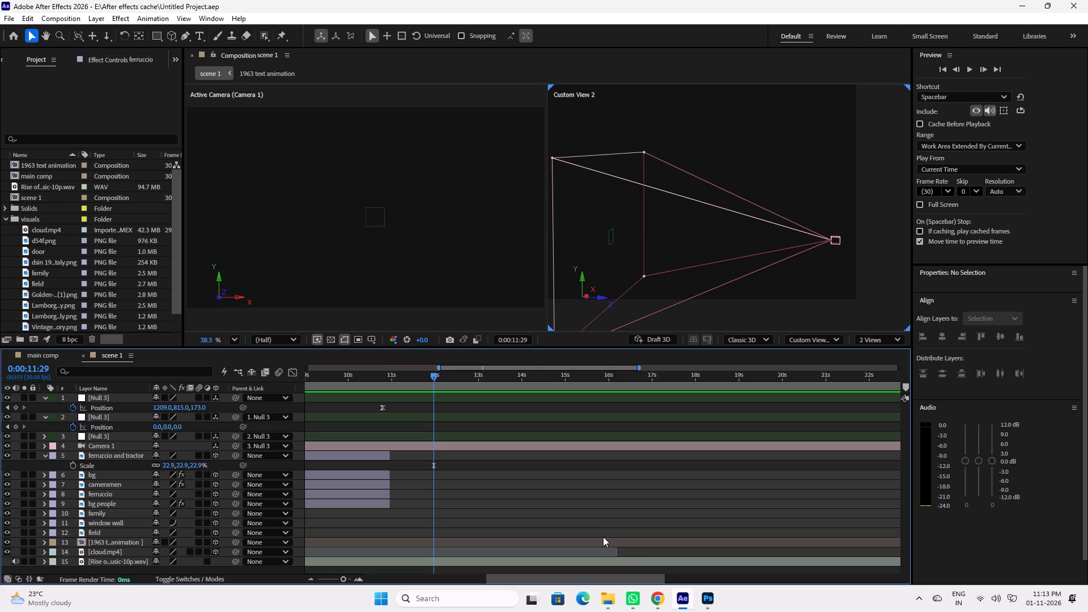
Save the After Effects project.
key(ctrl+s)
scroll(443, 464, up, 3)
Import Enzo Ferrari at the Historic Garage.png, dfdfd Showcase.png and Ferrari Atelier at Golden Hour.png from Downloads as footage.
double_click(15, 248)
click(258, 228)
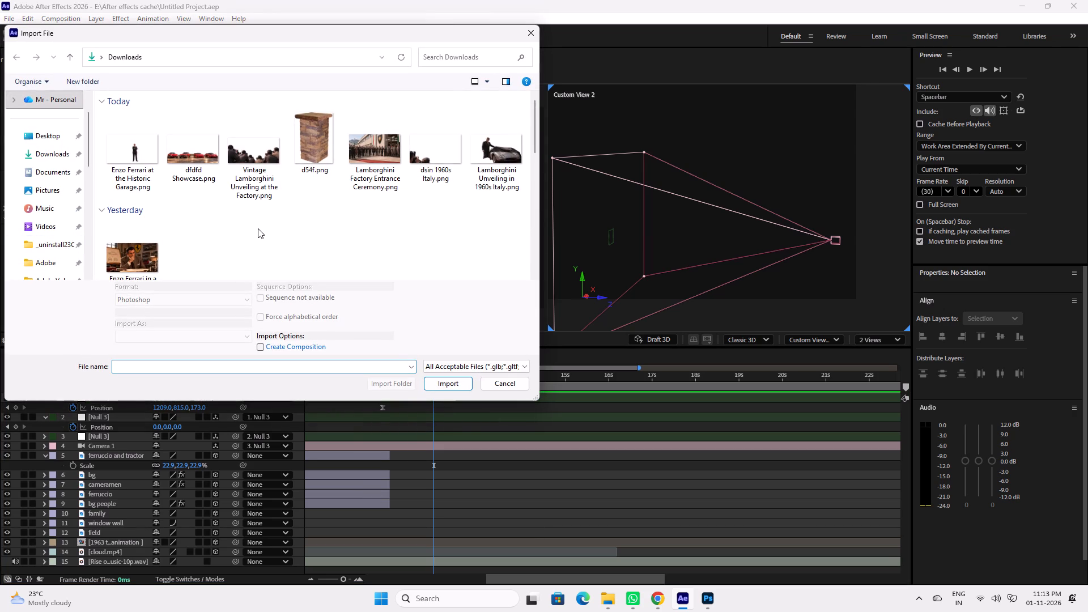
click(141, 151)
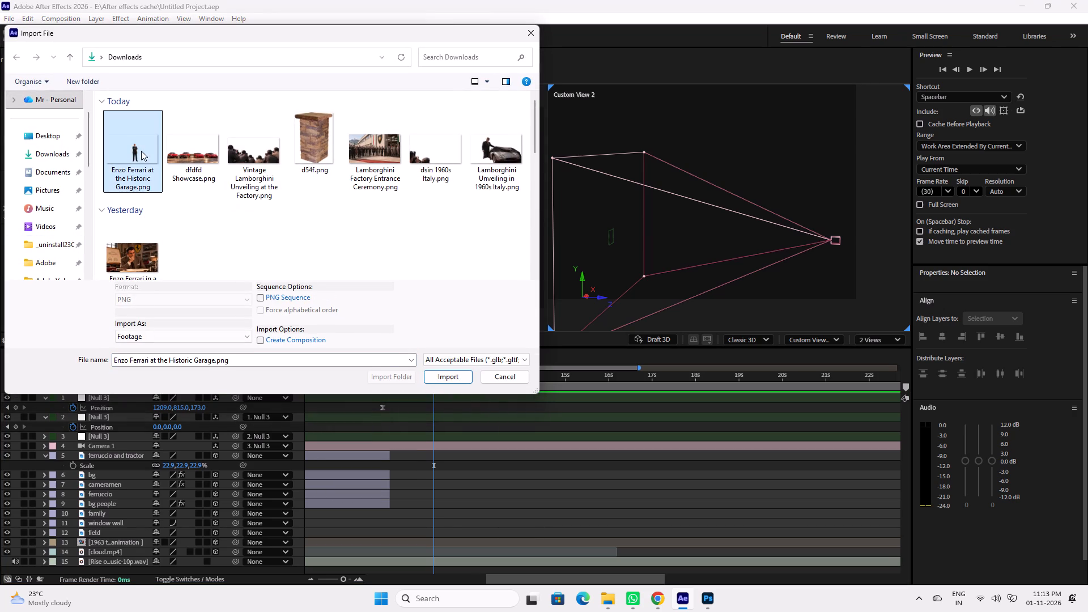
ctrl+click(195, 157)
scroll(222, 231, down, 3)
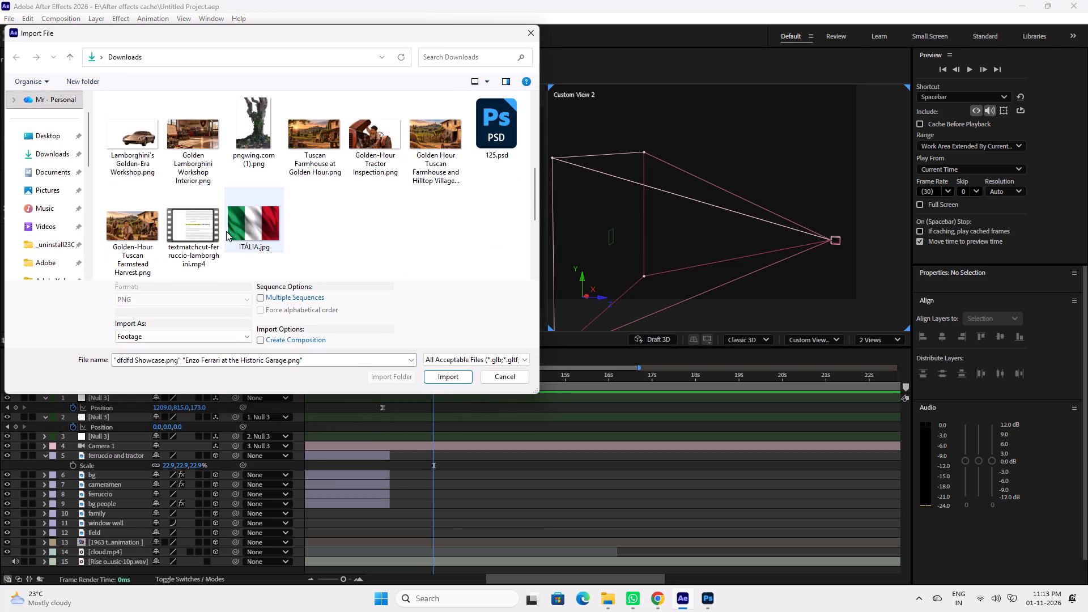
scroll(228, 230, down, 4)
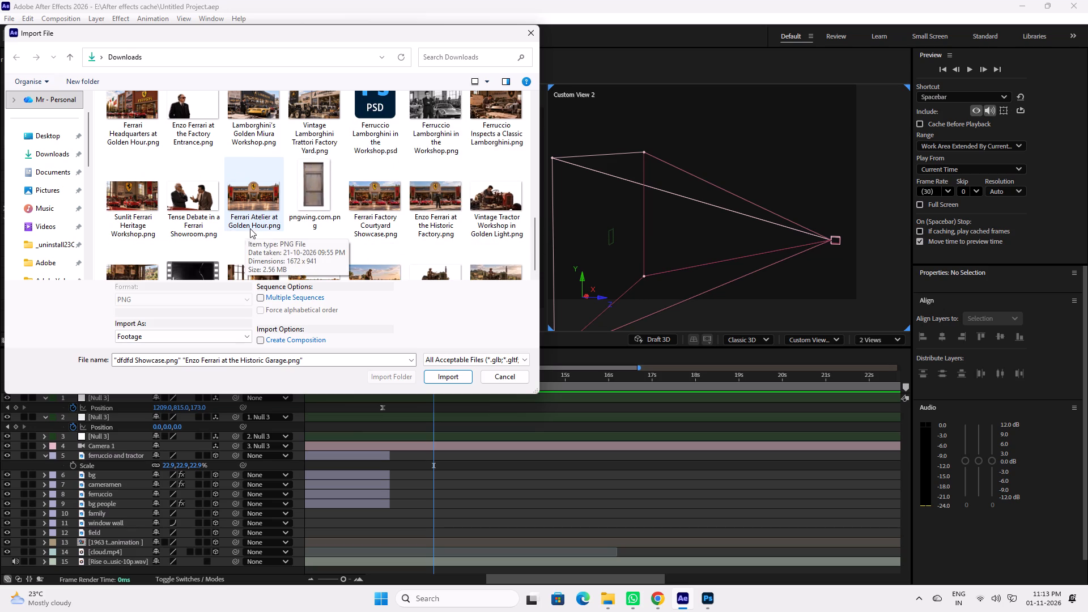
ctrl+click(260, 197)
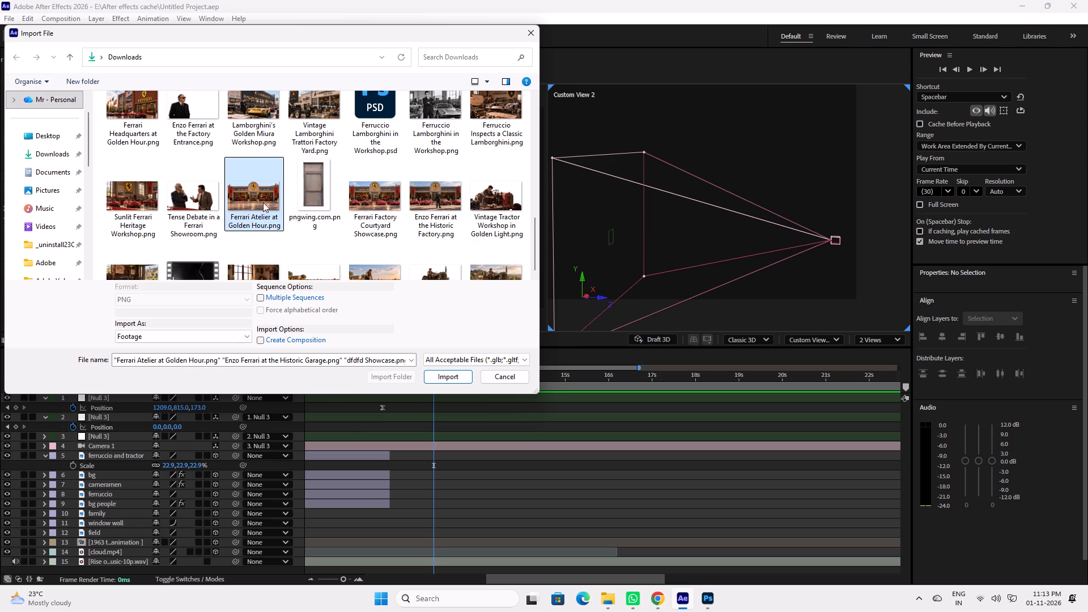
click(453, 376)
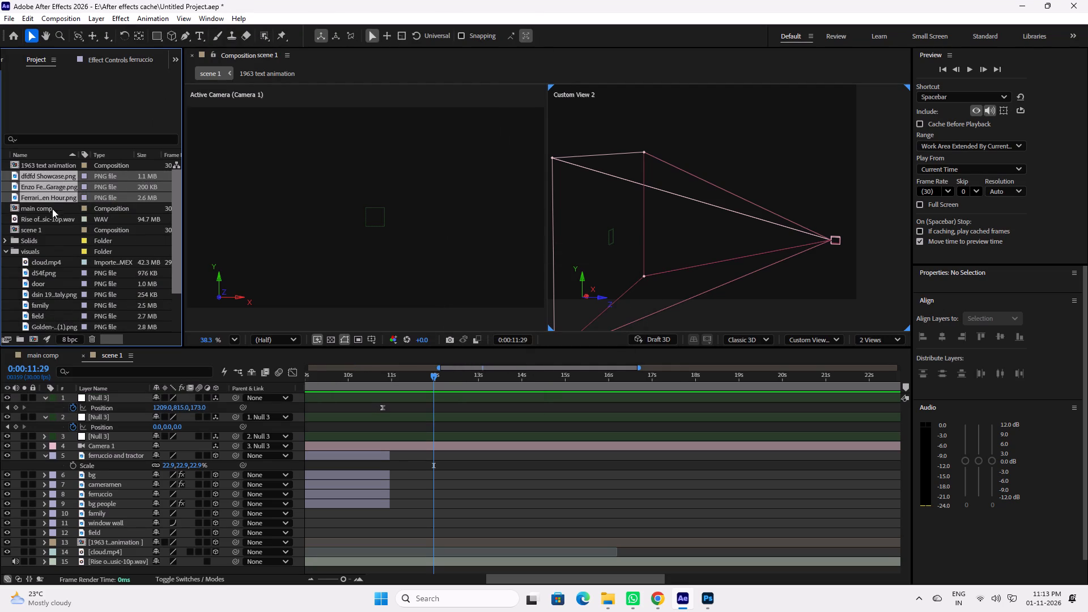
Move the three imported Ferrari images into the visuals folder of the project.
drag(35, 198, 35, 215)
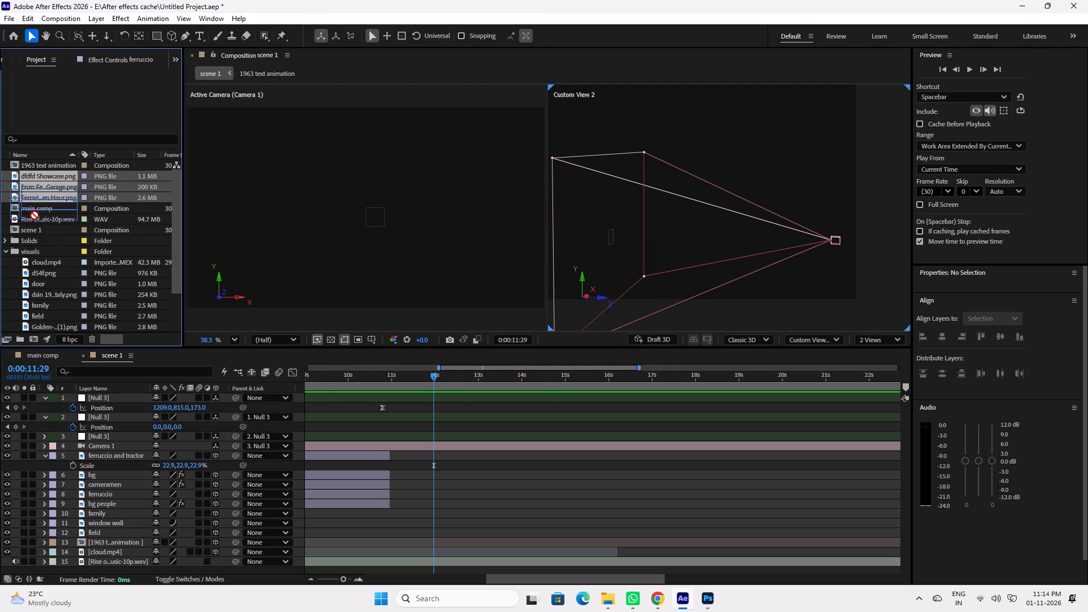
drag(35, 215, 39, 248)
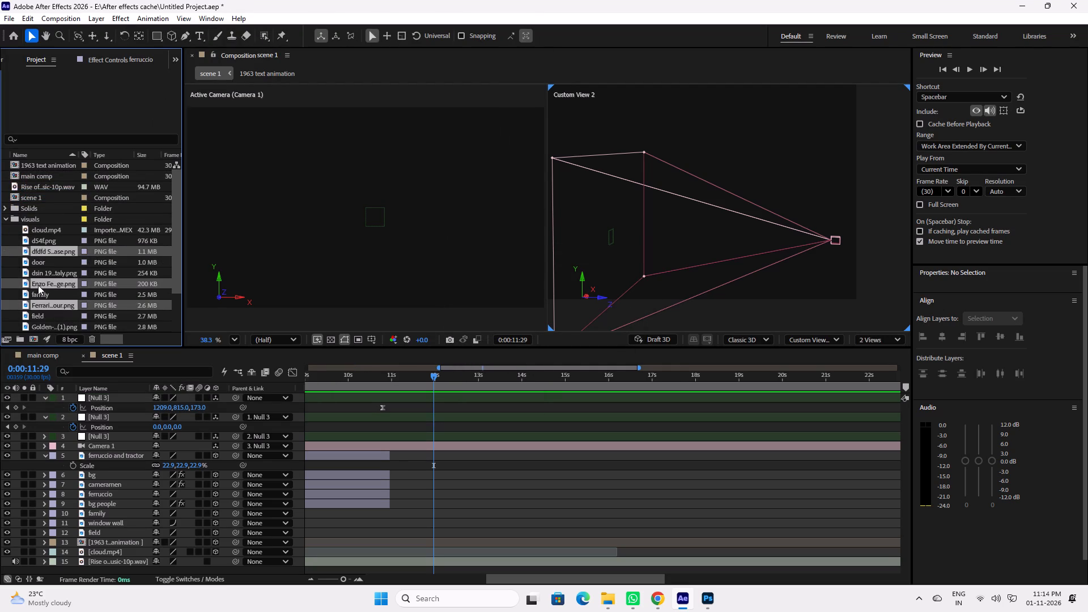
Add the three Ferrari images to scene 1 below Camera 1, starting where the tractor shot ends, and set the playhead to 0:00:11:10.
drag(42, 284, 420, 453)
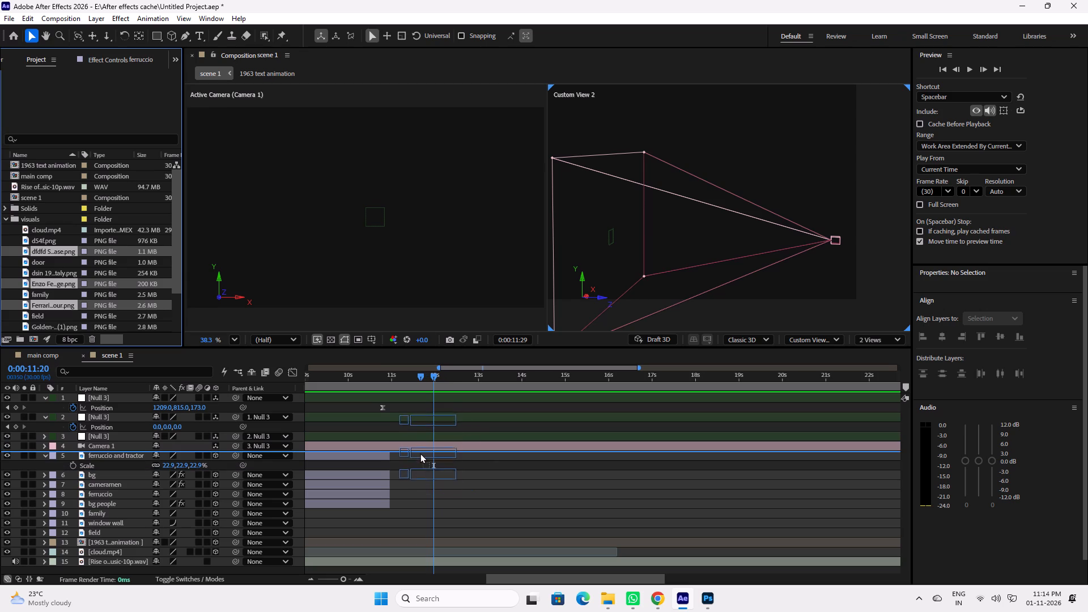
drag(420, 453, 420, 452)
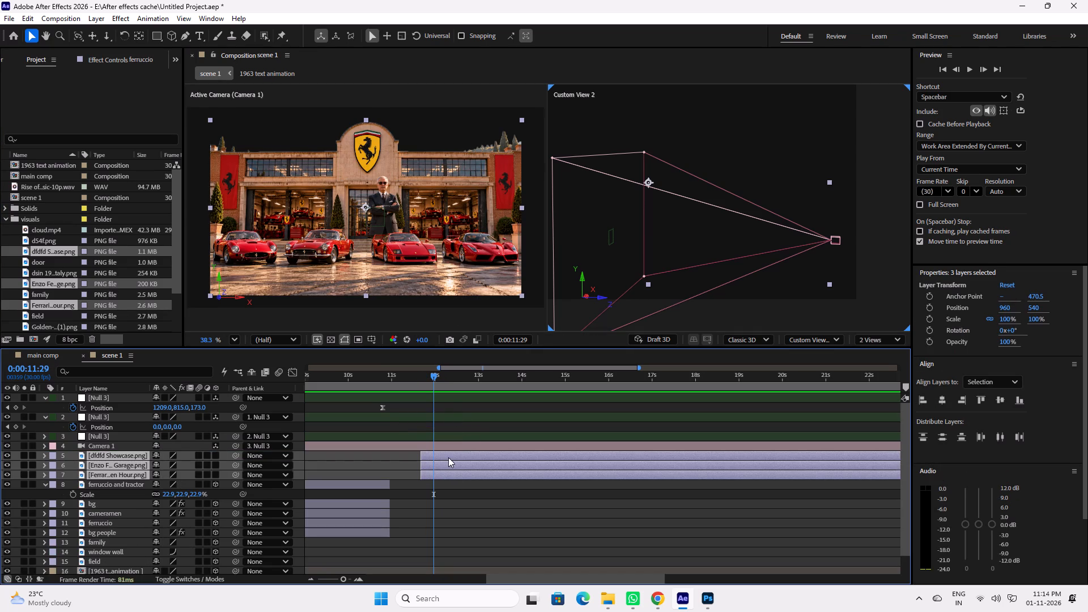
drag(451, 456, 426, 457)
click(405, 376)
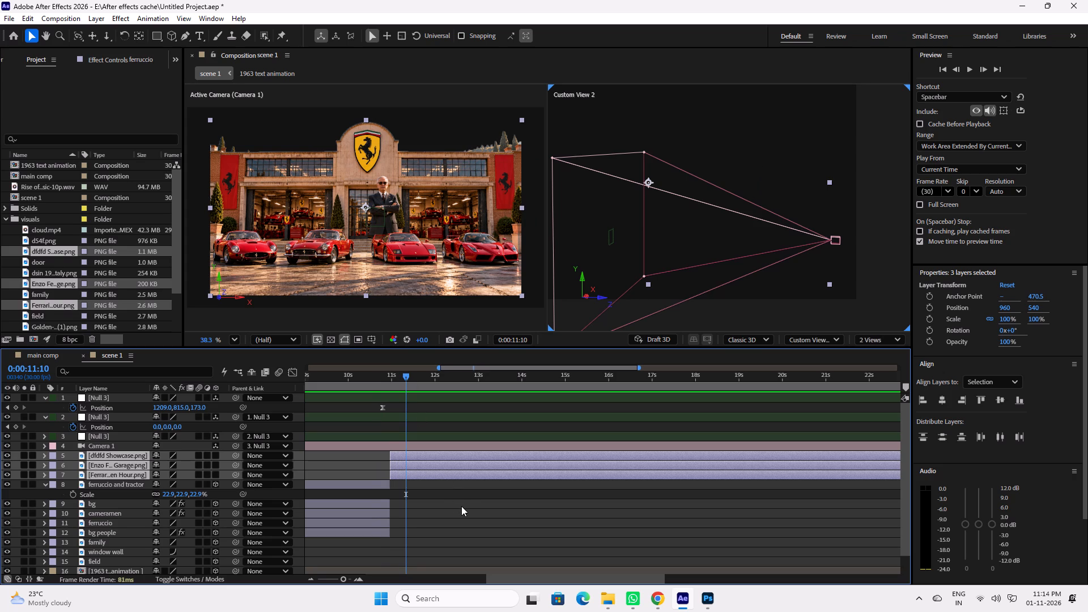
click(443, 493)
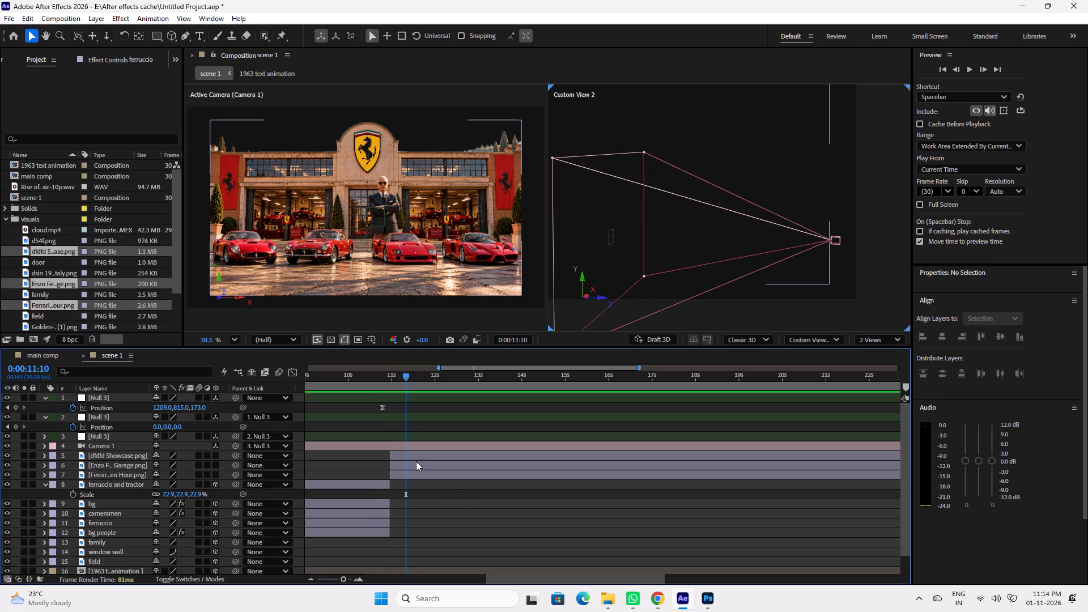
Move the Enzo Ferrari cutout layer above the dfdfd Showcase cars layer in the layer stack.
click(416, 461)
drag(125, 465, 129, 455)
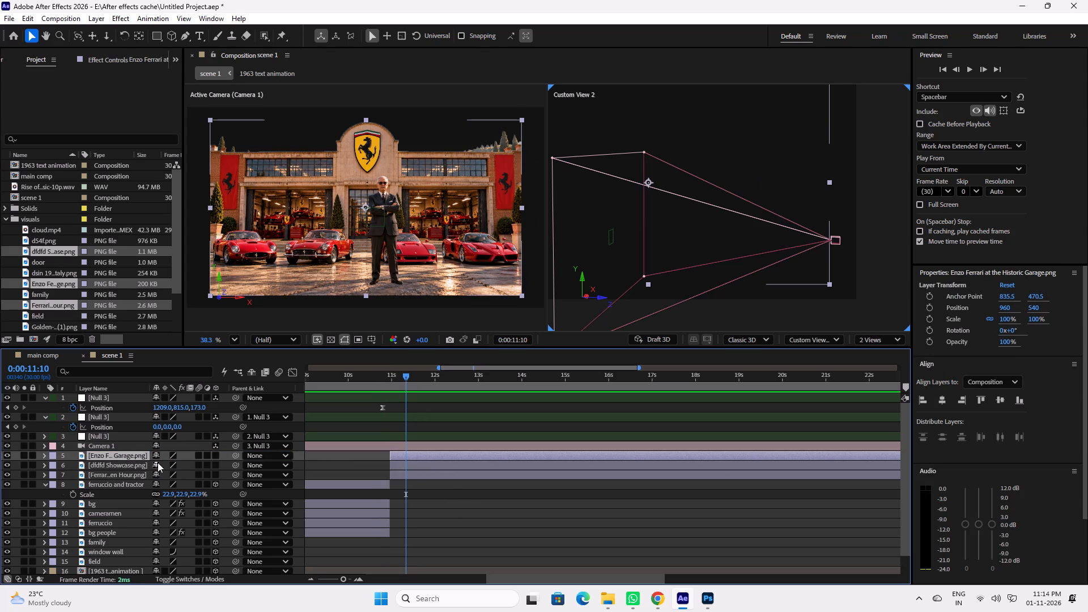
Fit the Enzo, cars and building image layers to the composition width and check the cut from the tractor shot.
ctrl+click(418, 467)
ctrl+click(418, 473)
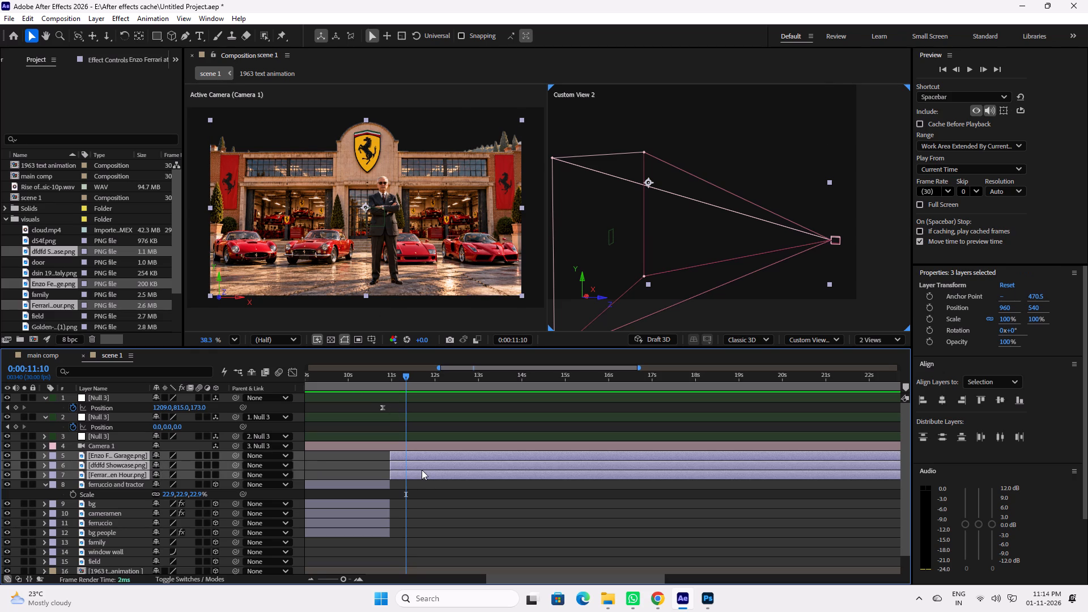
key(ctrl+alt+shift+h)
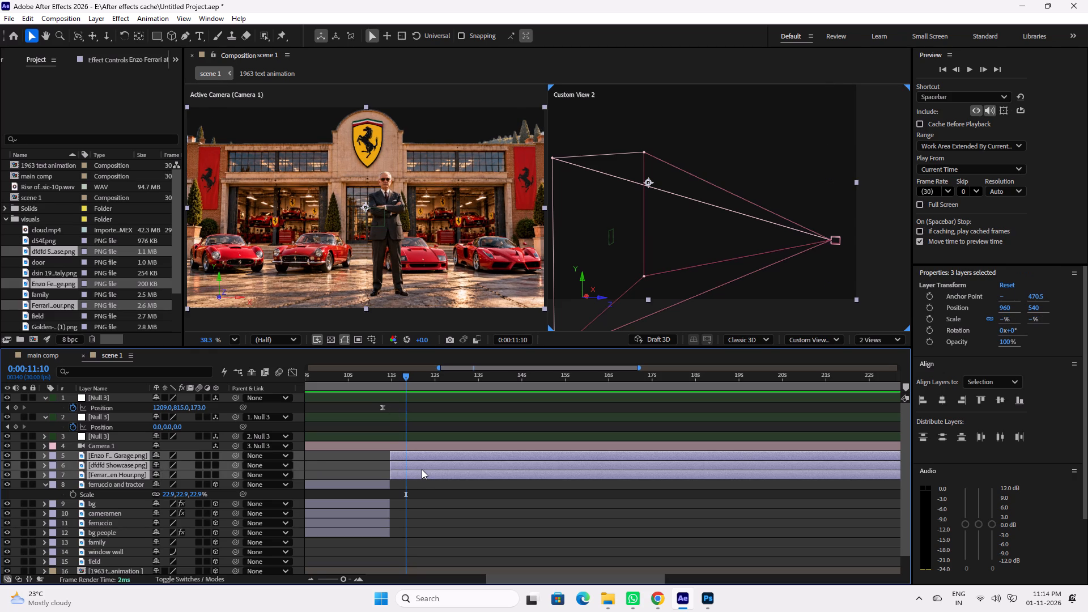
click(467, 501)
drag(396, 382, 392, 382)
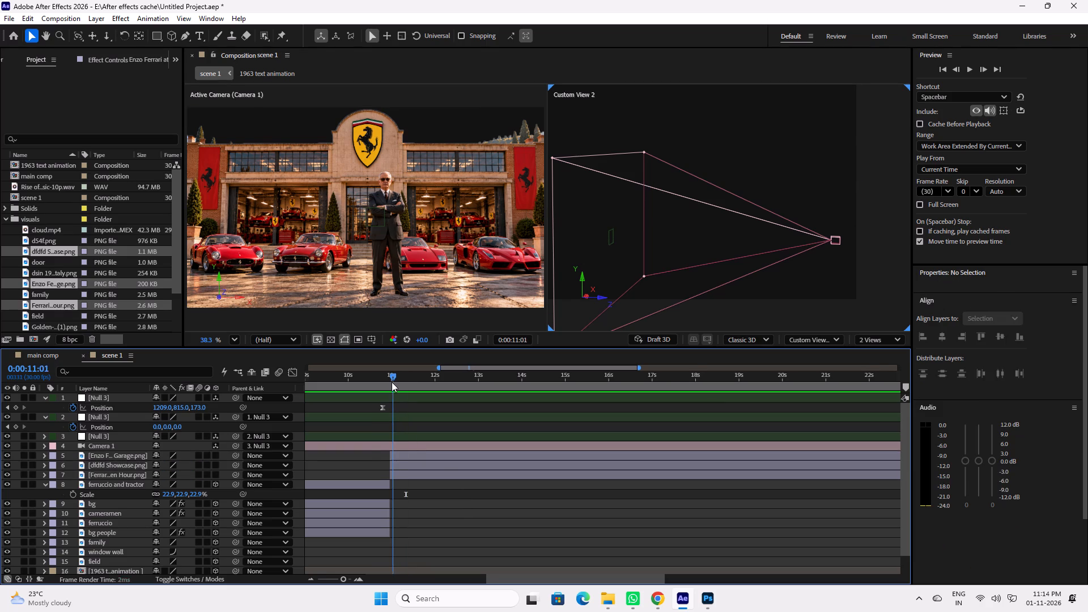
drag(392, 382, 393, 382)
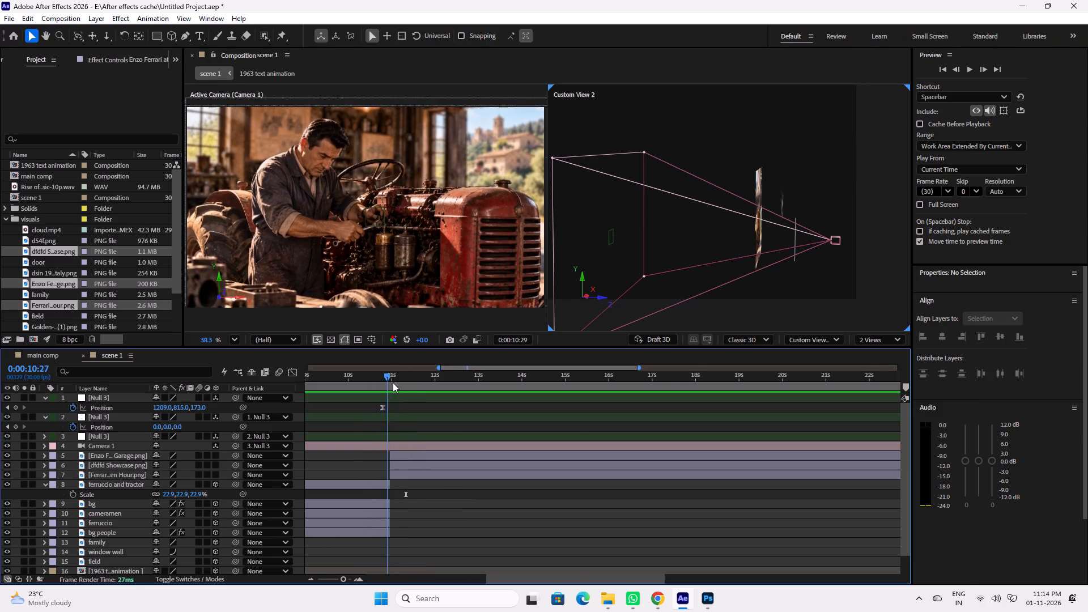
drag(393, 382, 416, 386)
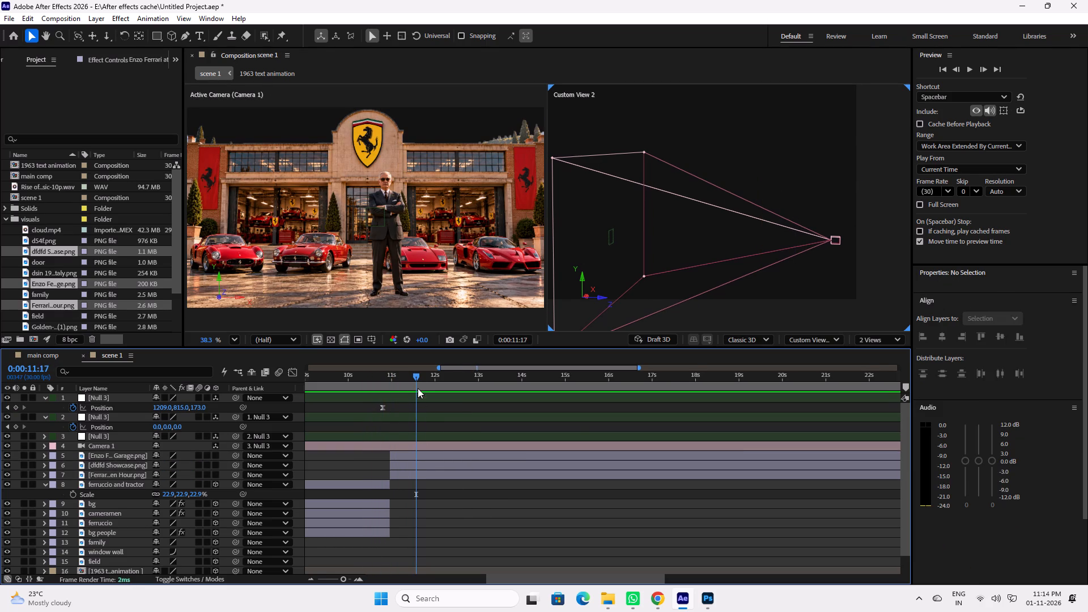
Rename the Ferrari Atelier at Golden Hour layer as building.
click(431, 467)
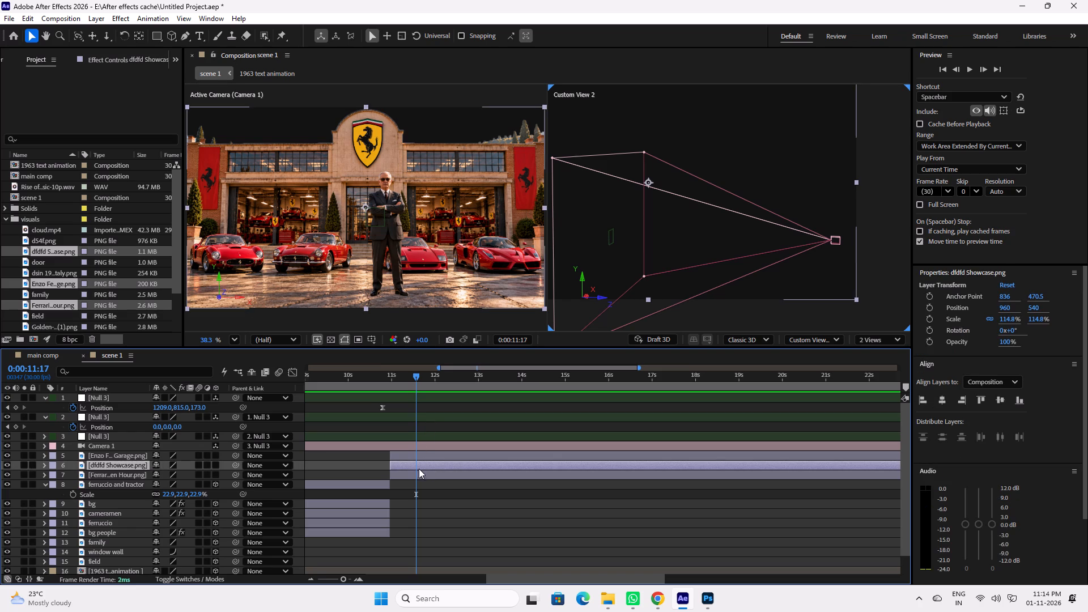
click(419, 472)
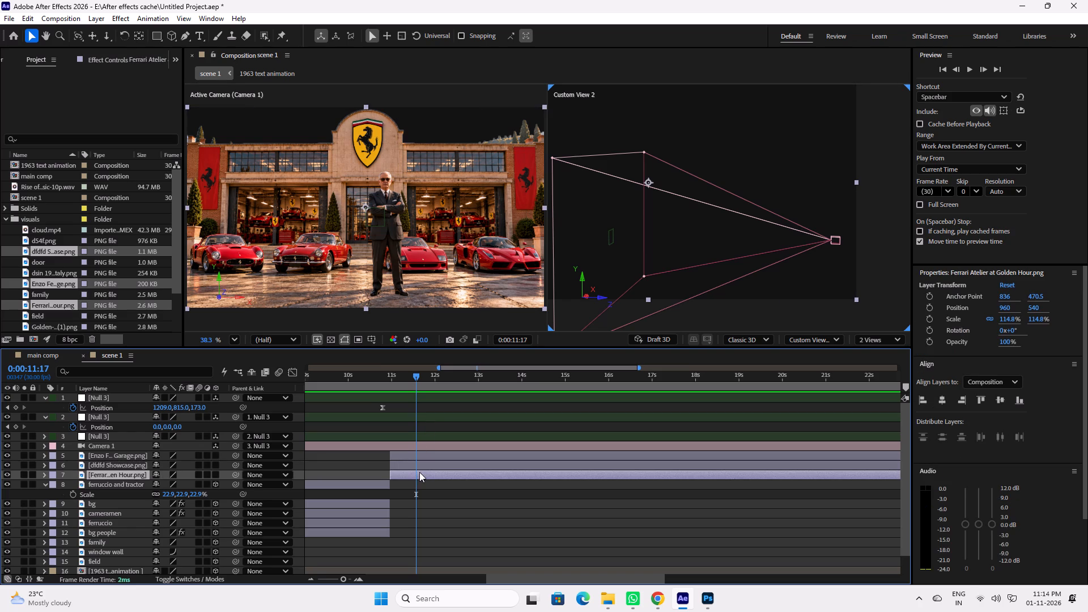
key(Return)
text(building)
key(Return)
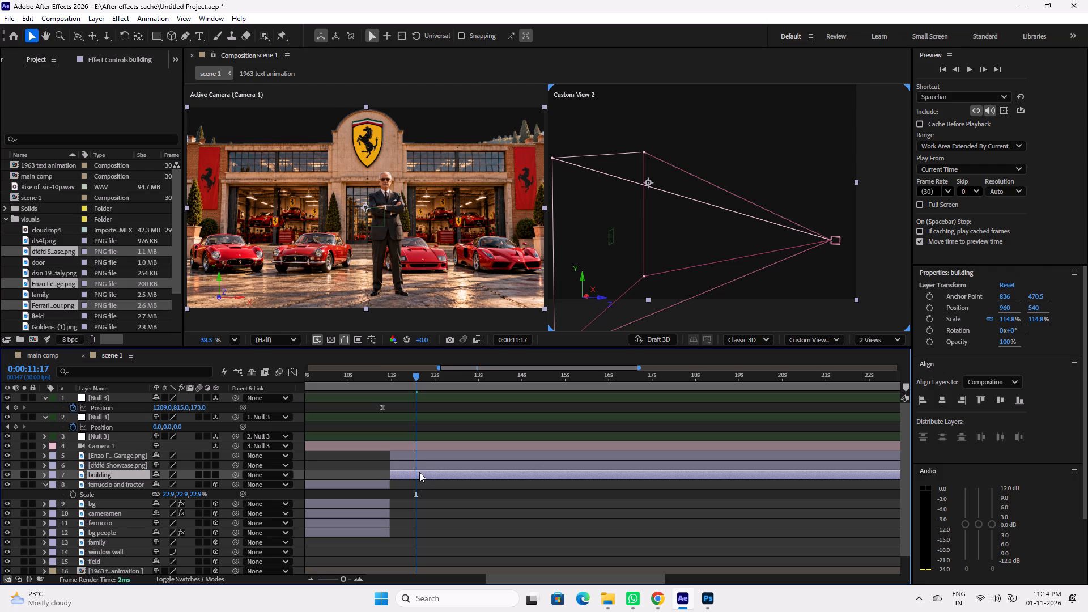
Rename the dfdfd Showcase layer as cars.
click(422, 465)
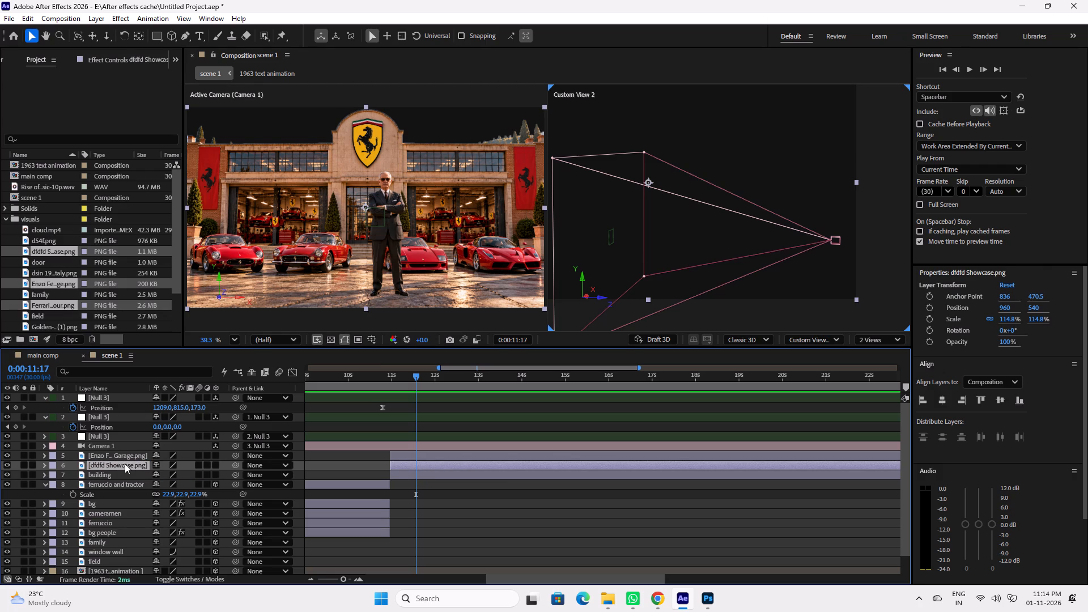
click(125, 464)
key(Return)
text(cars)
key(Return)
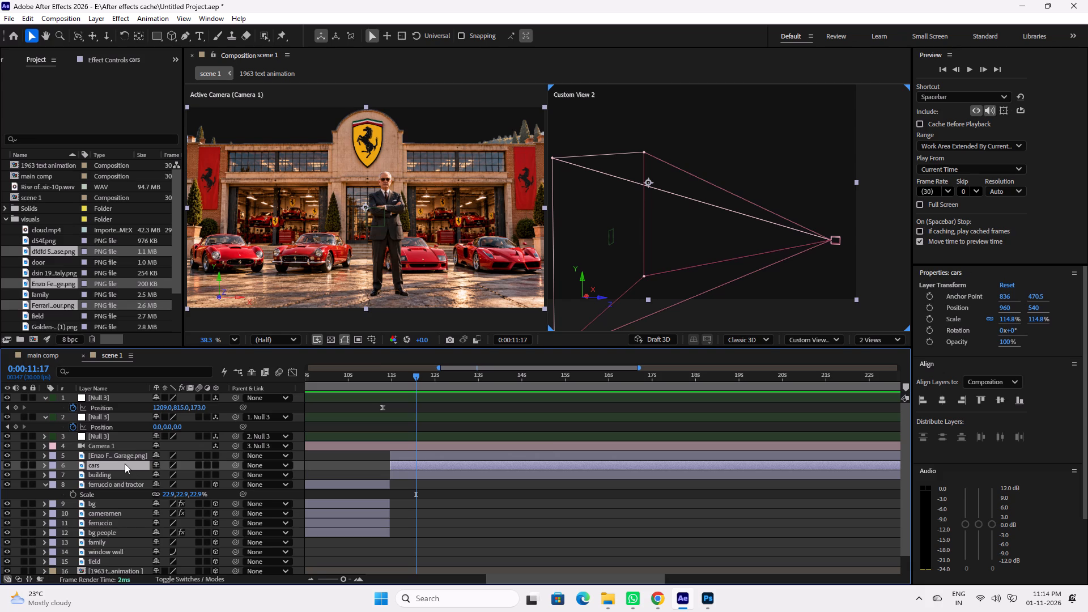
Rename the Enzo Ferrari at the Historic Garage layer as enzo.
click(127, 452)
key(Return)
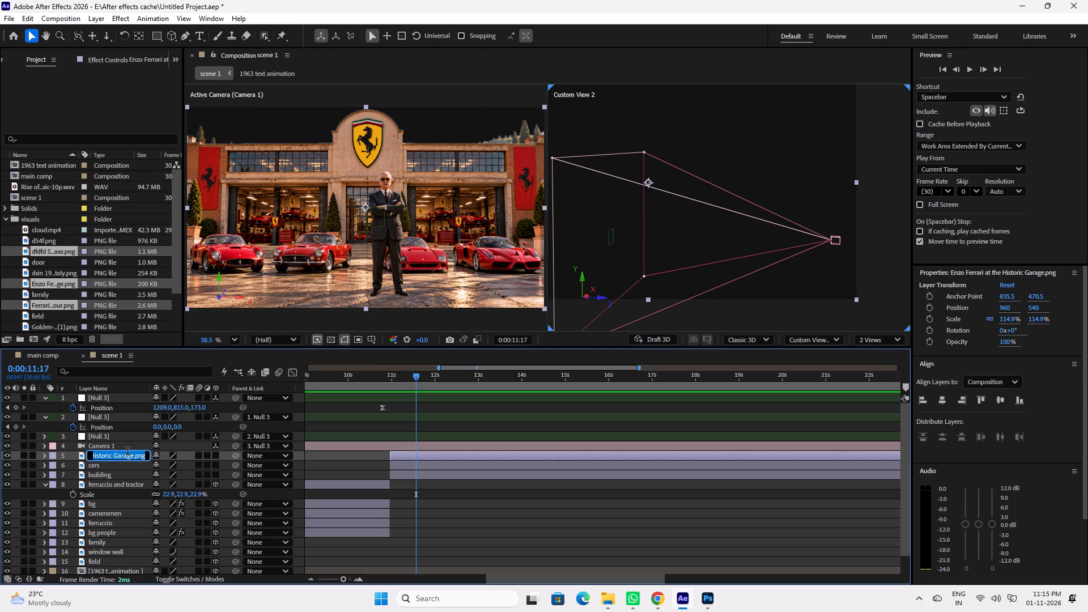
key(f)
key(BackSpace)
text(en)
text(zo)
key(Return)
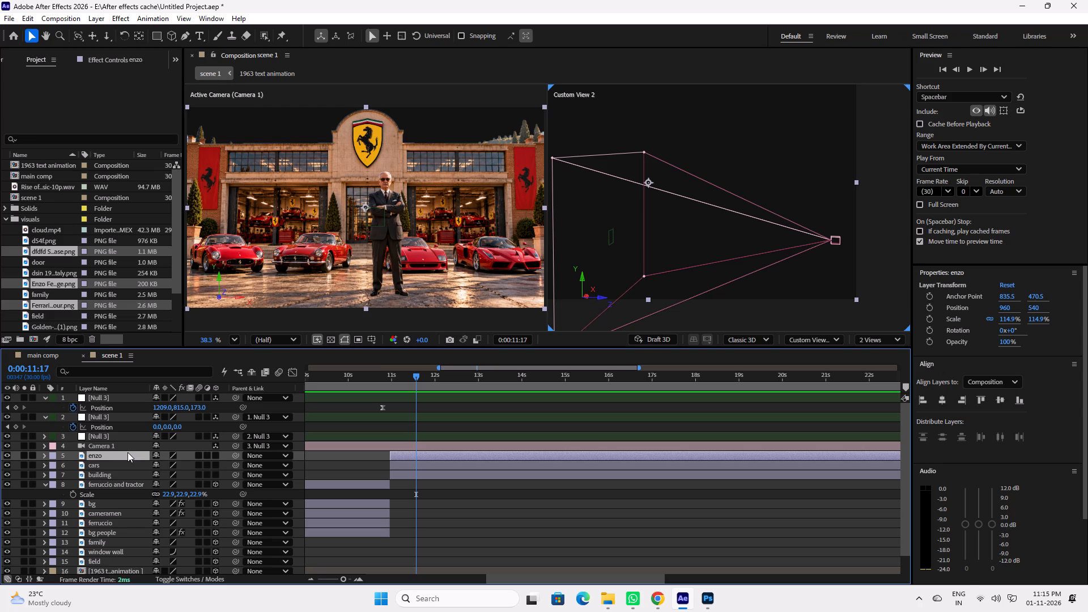
Rename the enzo layer as man and save the project.
click(127, 452)
key(Return)
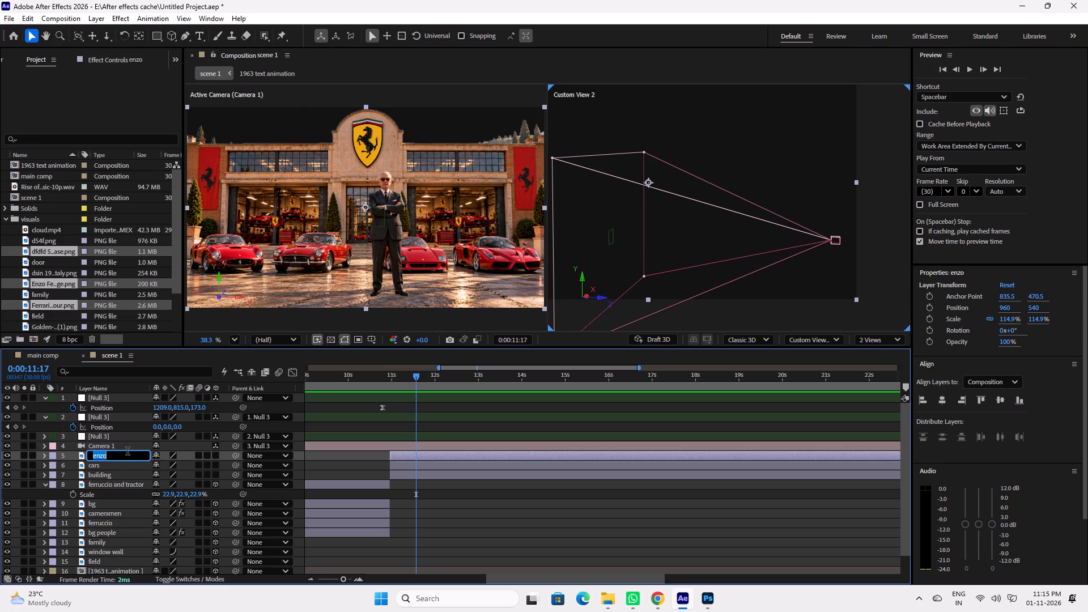
text(man)
key(Return)
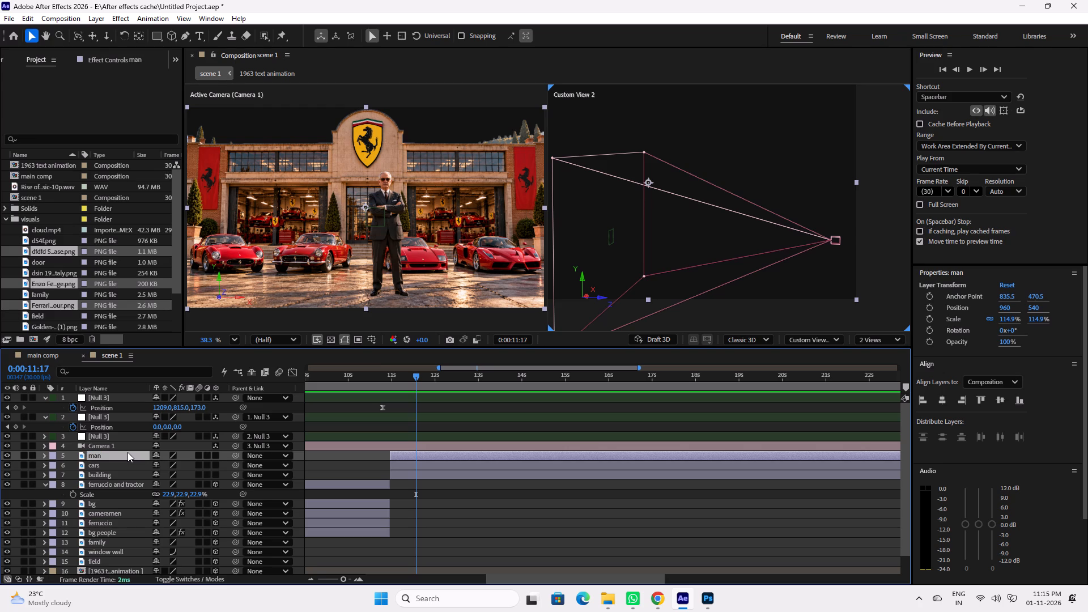
key(ctrl+s)
Shift the man cutout left in the Ferrari shot to a position of about 850.5, 543.
drag(408, 381, 401, 382)
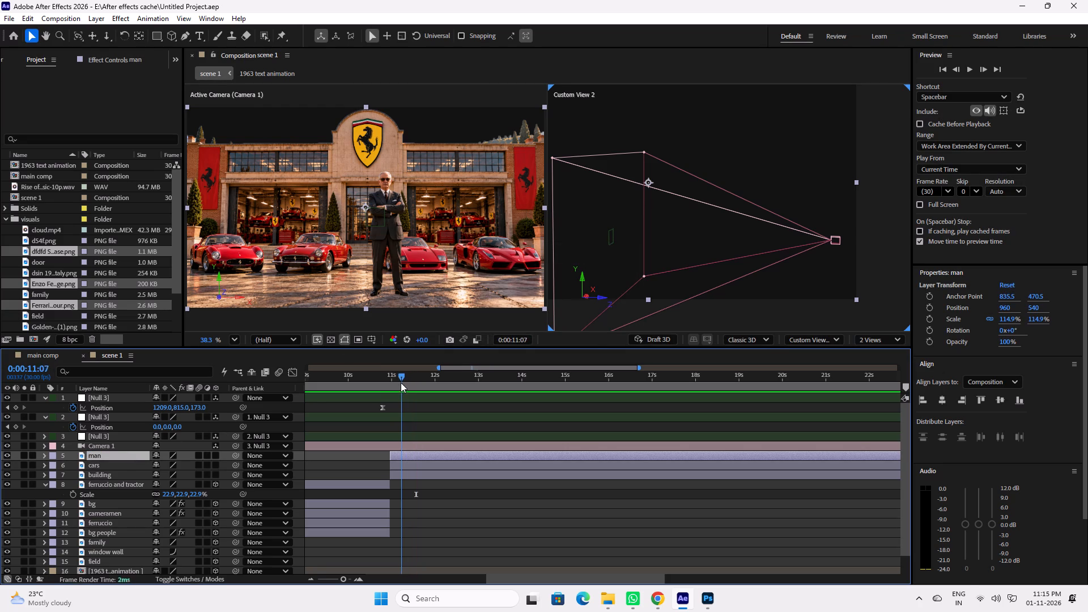
drag(401, 382, 428, 388)
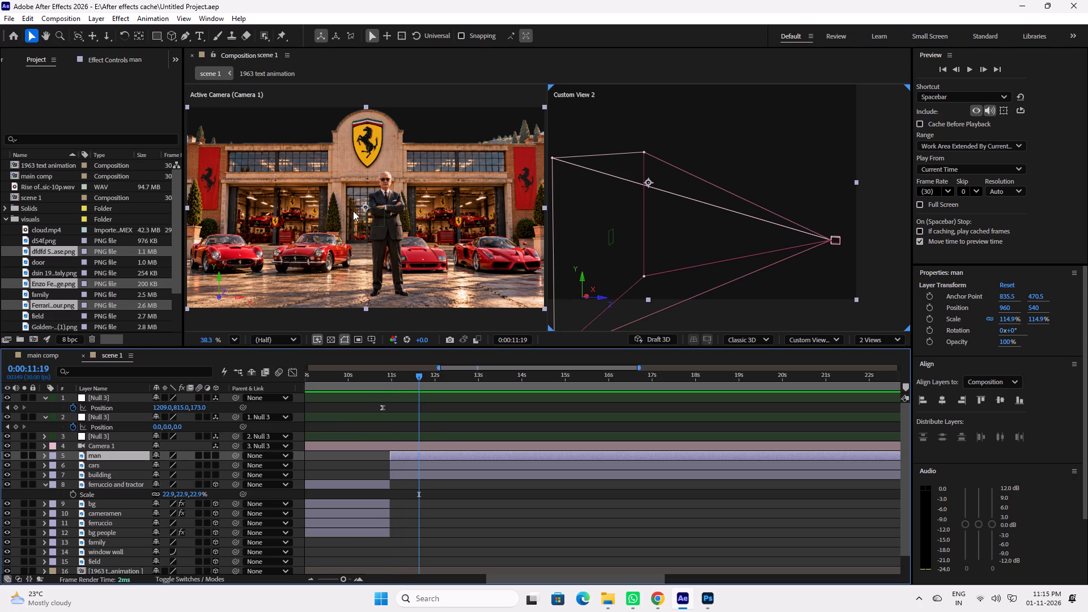
drag(395, 233, 375, 234)
Open the man layer in its own viewer and, at 0:00:10:29, place Puppet pins on his face and folded arms.
double_click(467, 453)
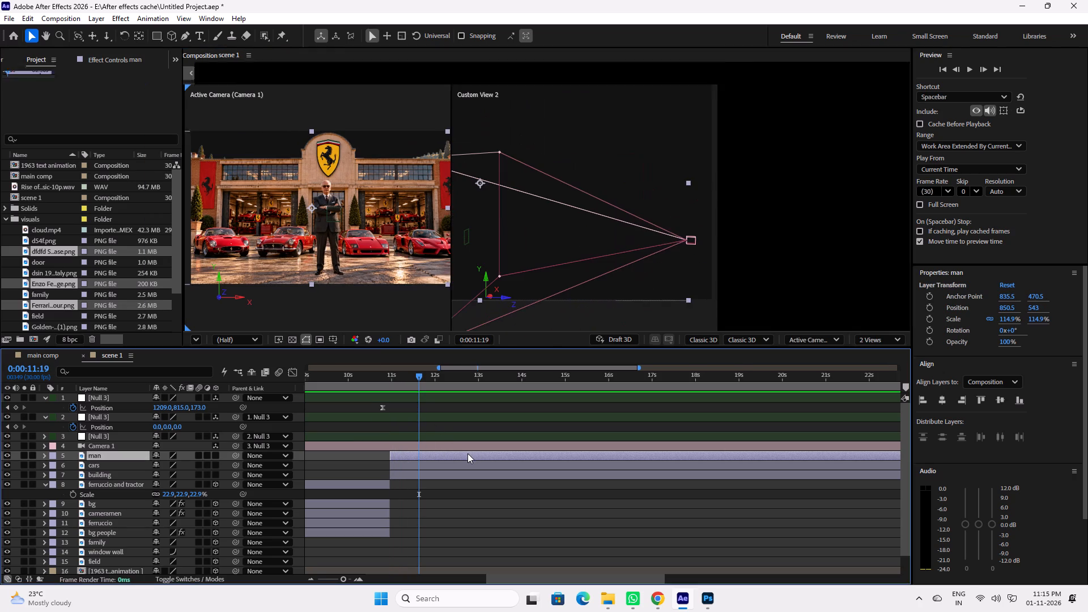
scroll(821, 178, up, 12)
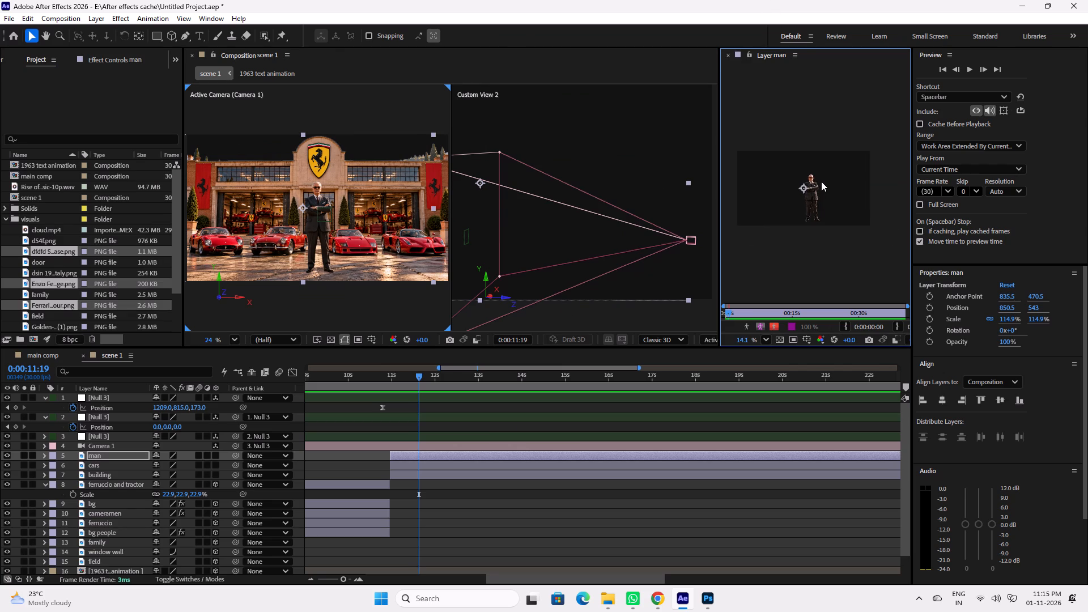
scroll(821, 181, up, 14)
scroll(802, 176, down, 6)
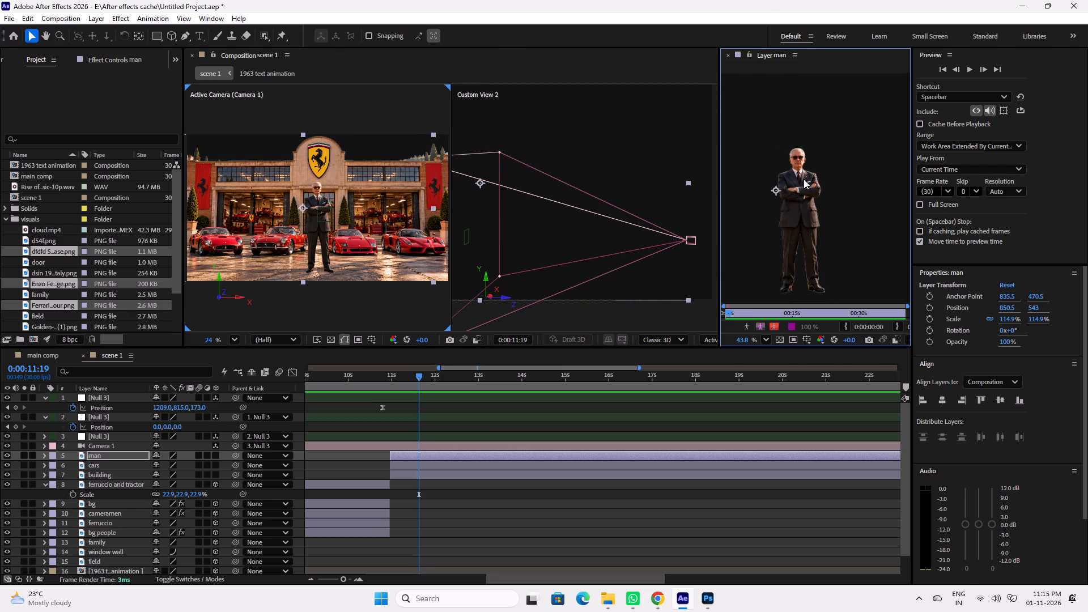
key(space)
key(space)
key(space)
key(space)
key(space)
key(space)
key(space)
key(space)
key(space)
key(space)
key(space)
key(space)
key(space)
key(space)
drag(799, 205, 796, 190)
scroll(801, 177, up, 4)
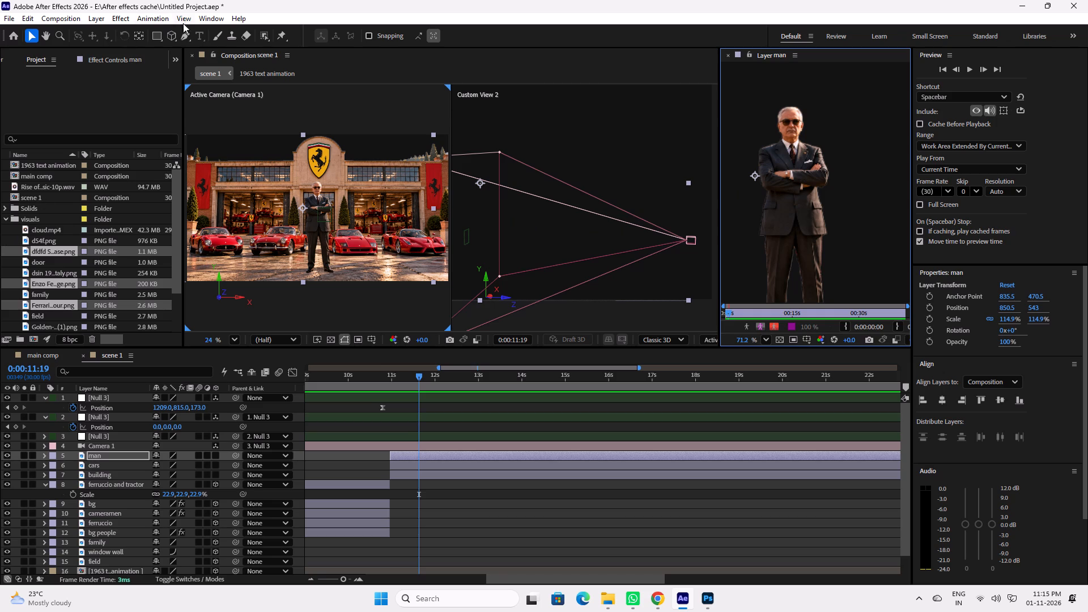
click(279, 36)
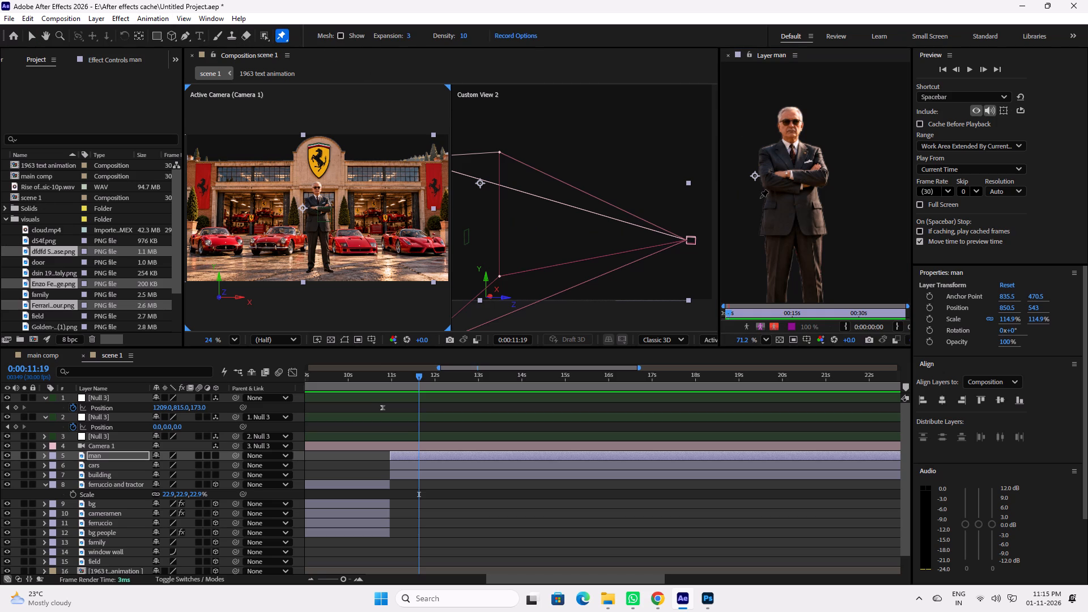
drag(422, 376, 401, 379)
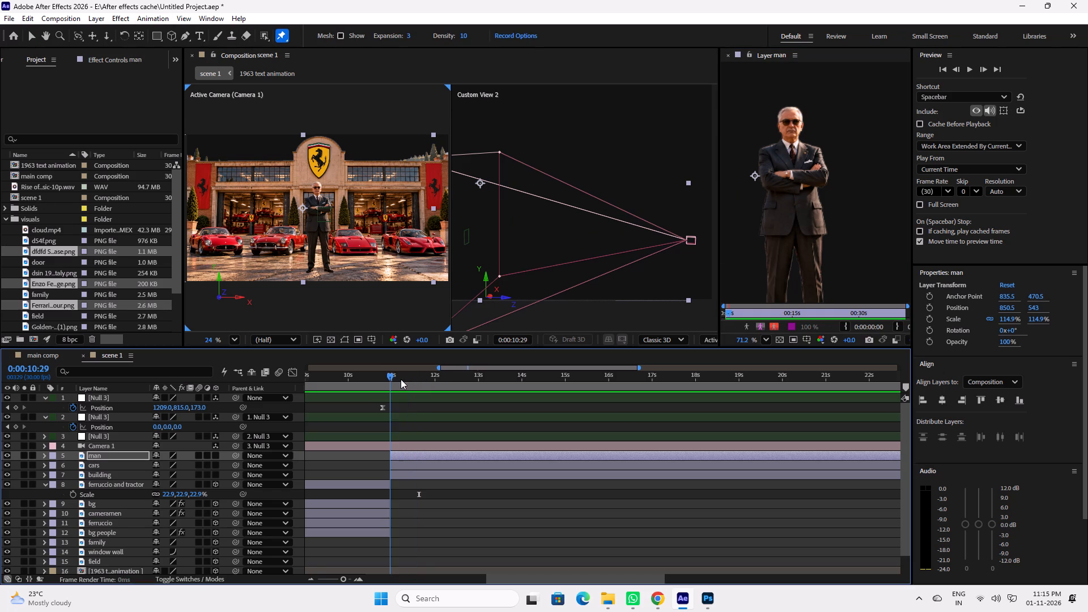
drag(401, 379, 399, 380)
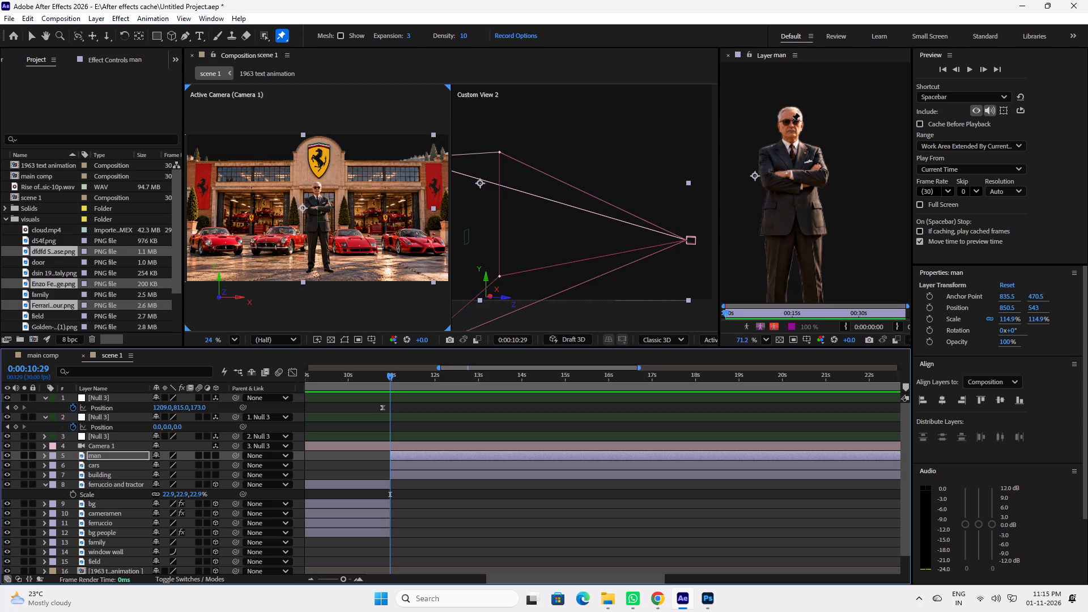
click(791, 121)
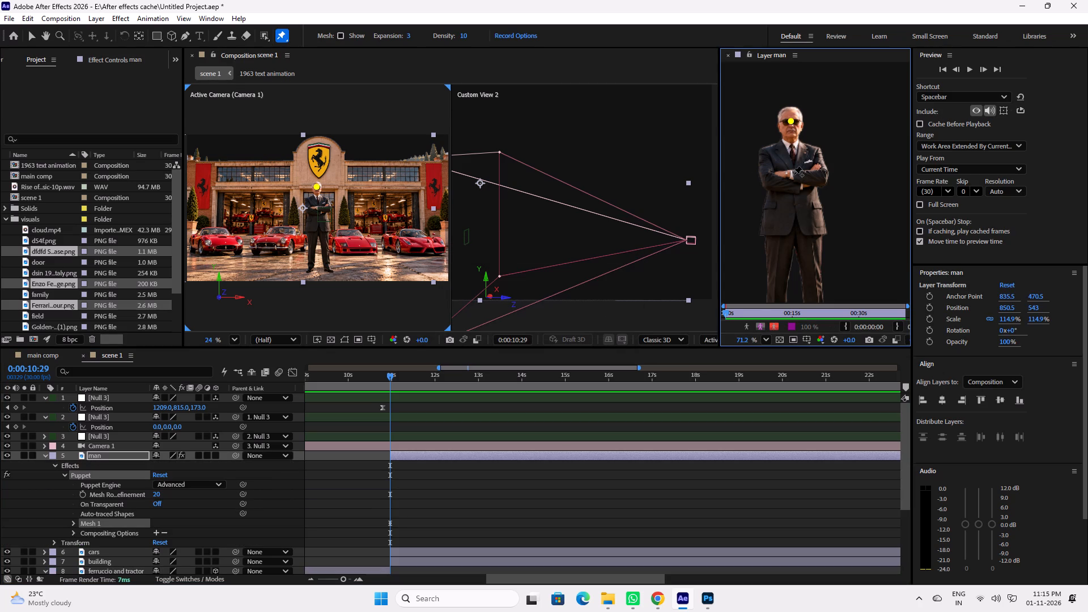
click(794, 175)
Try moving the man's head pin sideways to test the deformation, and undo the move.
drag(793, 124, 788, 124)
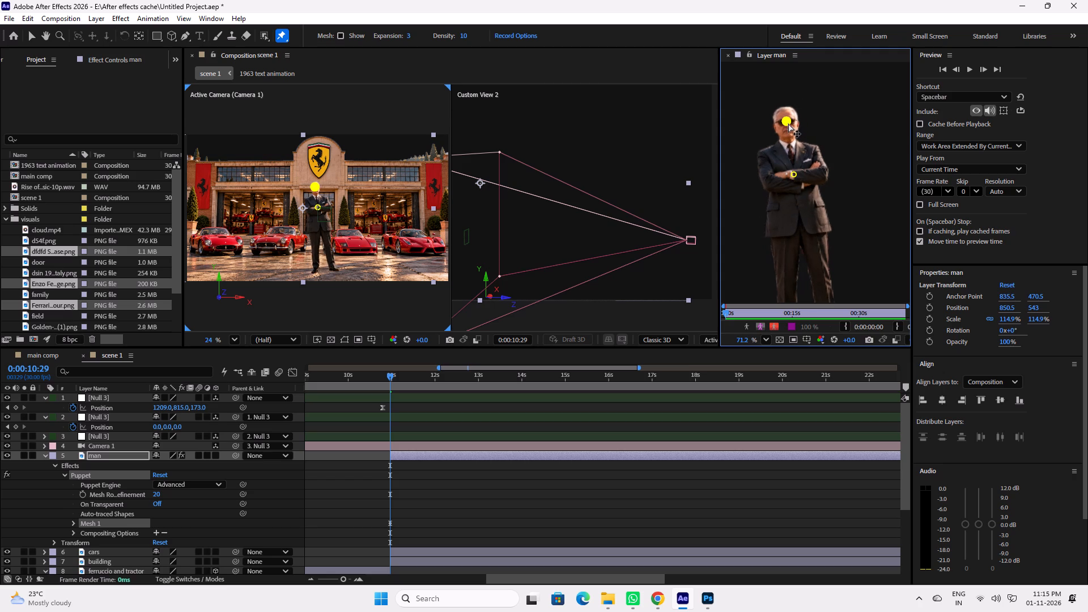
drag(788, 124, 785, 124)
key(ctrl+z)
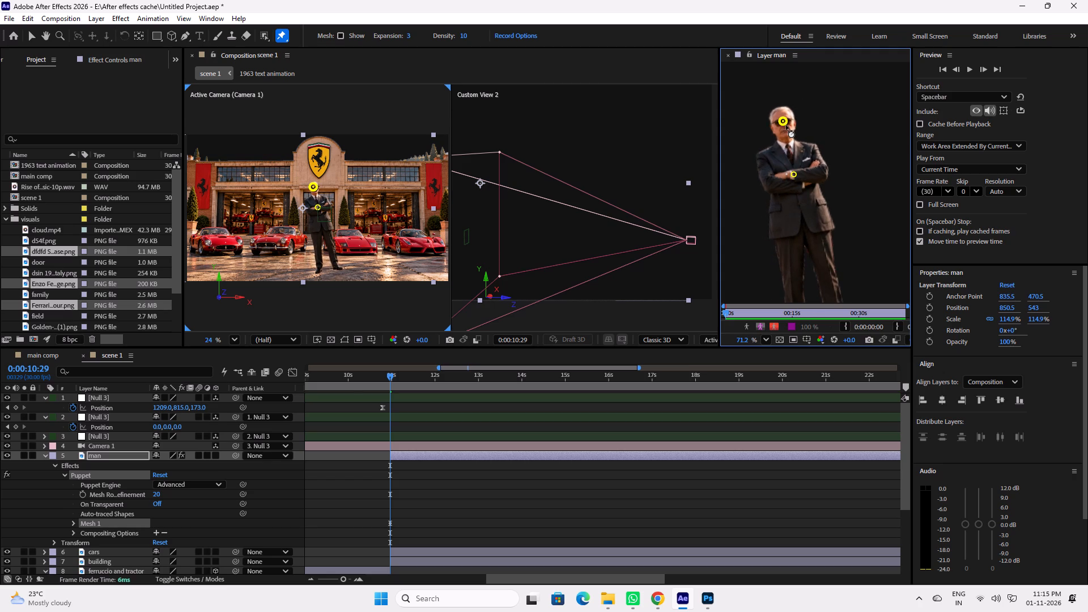
Add Puppet pins to both of the man's knees and both feet to anchor his legs.
scroll(796, 228, down, 2)
key(space)
key(space)
key(space)
key(space)
key(space)
key(space)
key(space)
key(space)
key(space)
drag(795, 223, 794, 209)
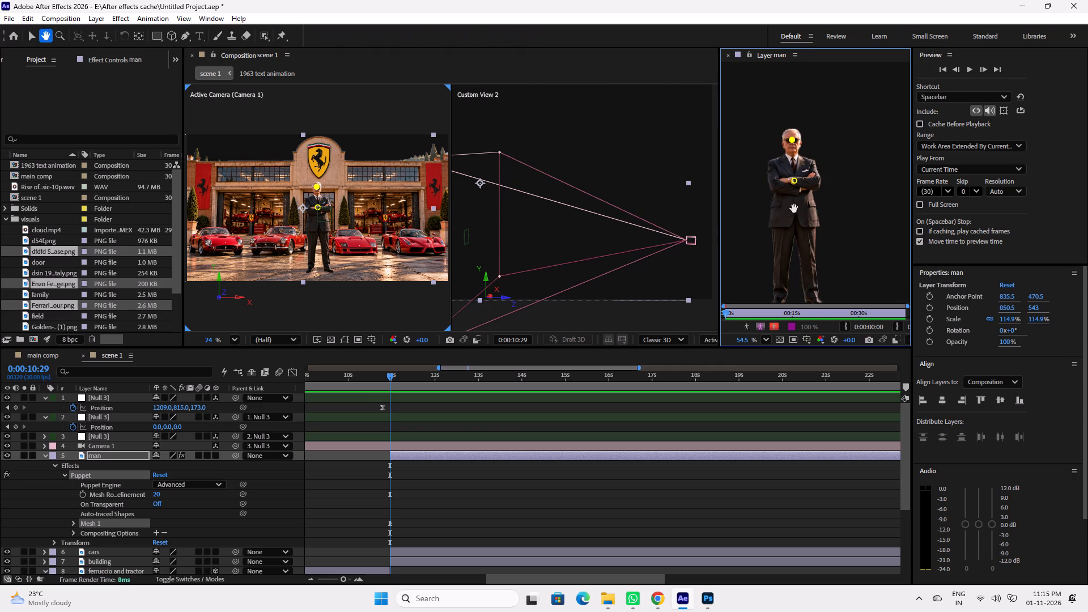
drag(794, 209, 793, 156)
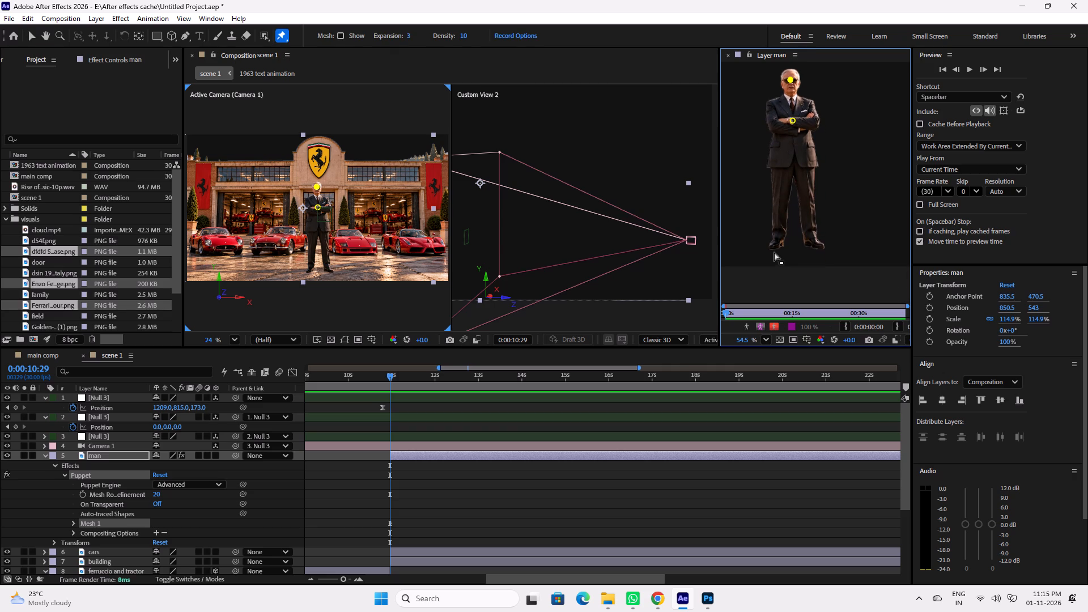
click(780, 186)
click(777, 244)
click(808, 184)
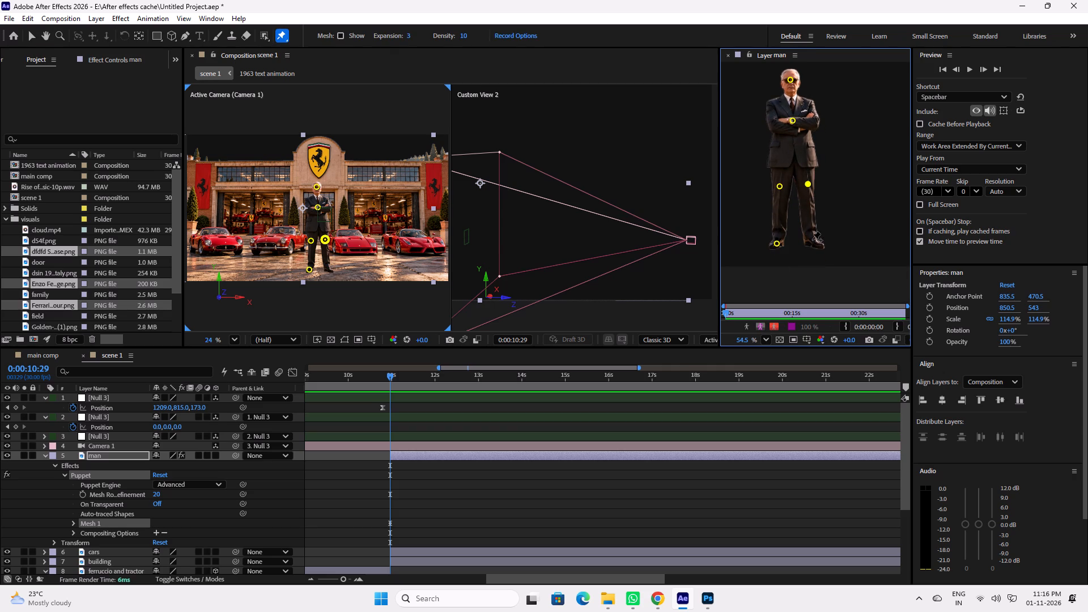
click(813, 240)
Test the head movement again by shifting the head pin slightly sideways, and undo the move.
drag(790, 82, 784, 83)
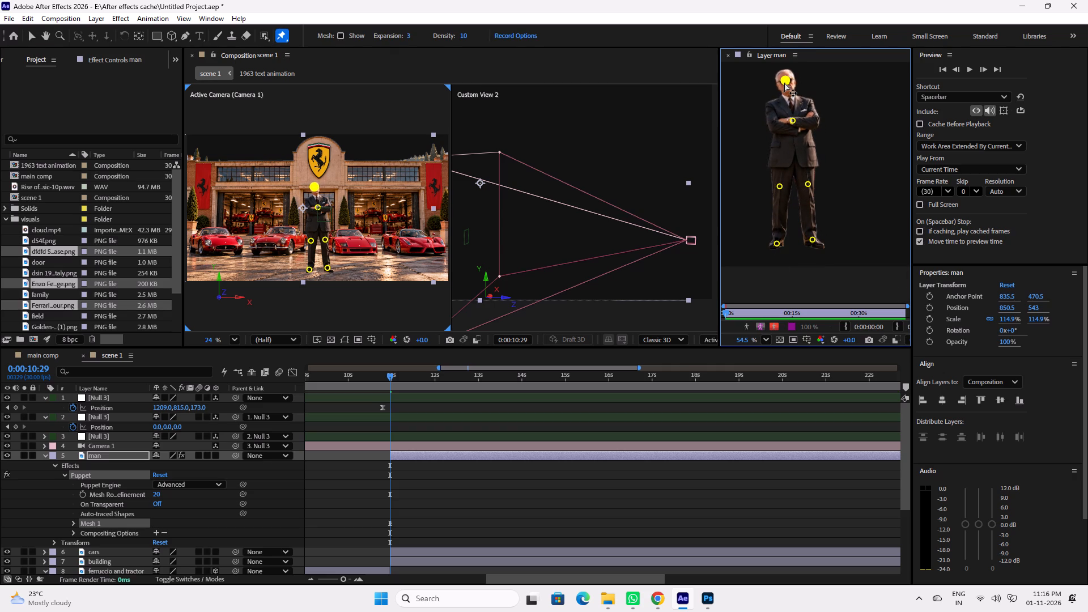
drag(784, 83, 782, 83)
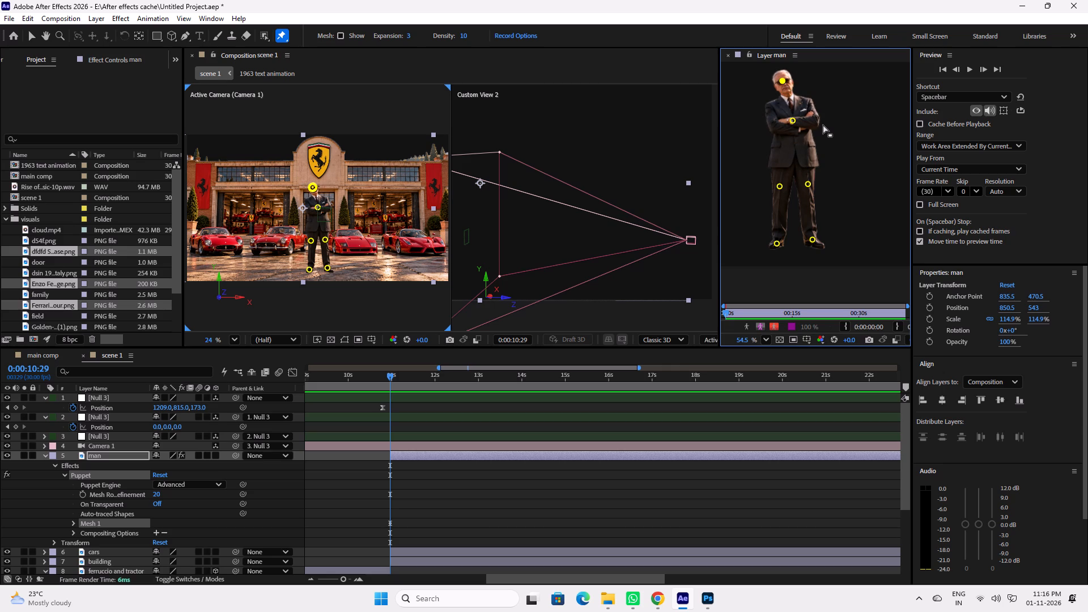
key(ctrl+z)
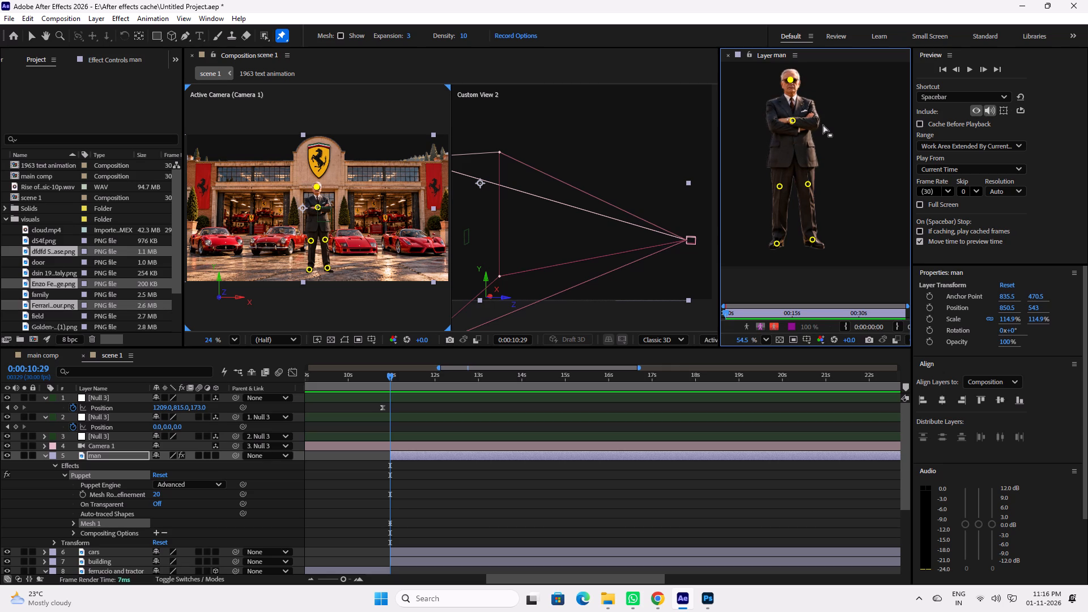
Replace the Puppet pin on the man's folded arms with one at the lower front of his jacket.
click(793, 124)
key(Delete)
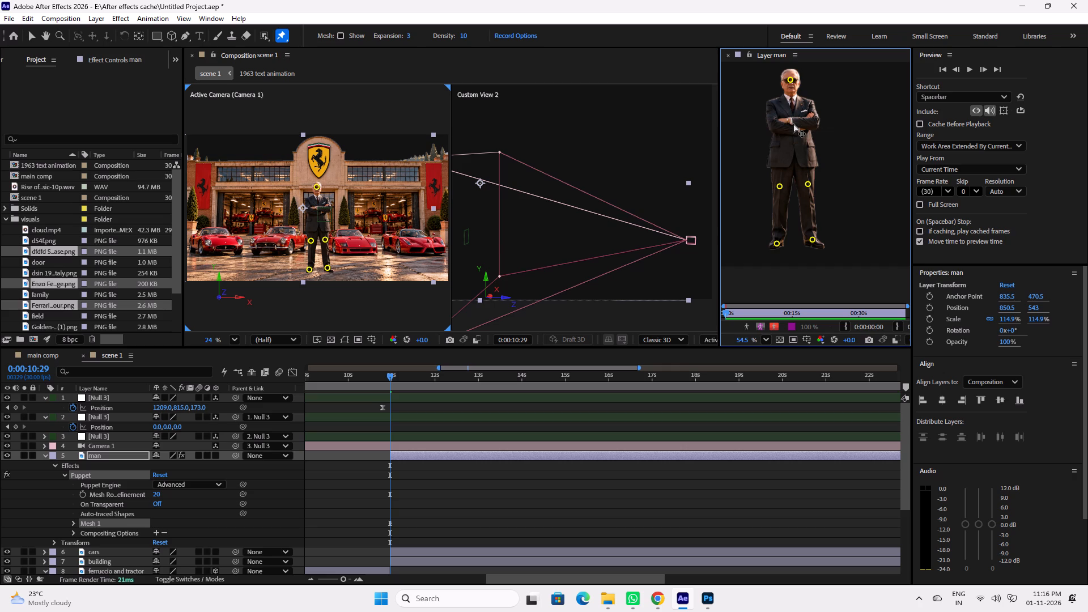
click(794, 152)
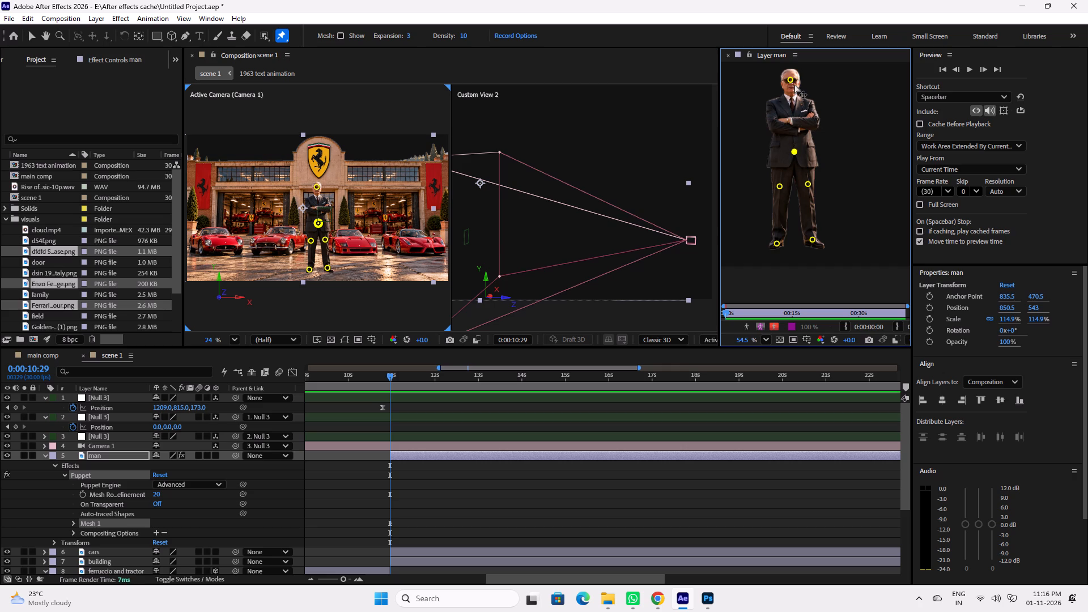
Shift the man's head pin slightly to the left at 0:00:10:29 to set the starting head pose.
drag(792, 83, 783, 83)
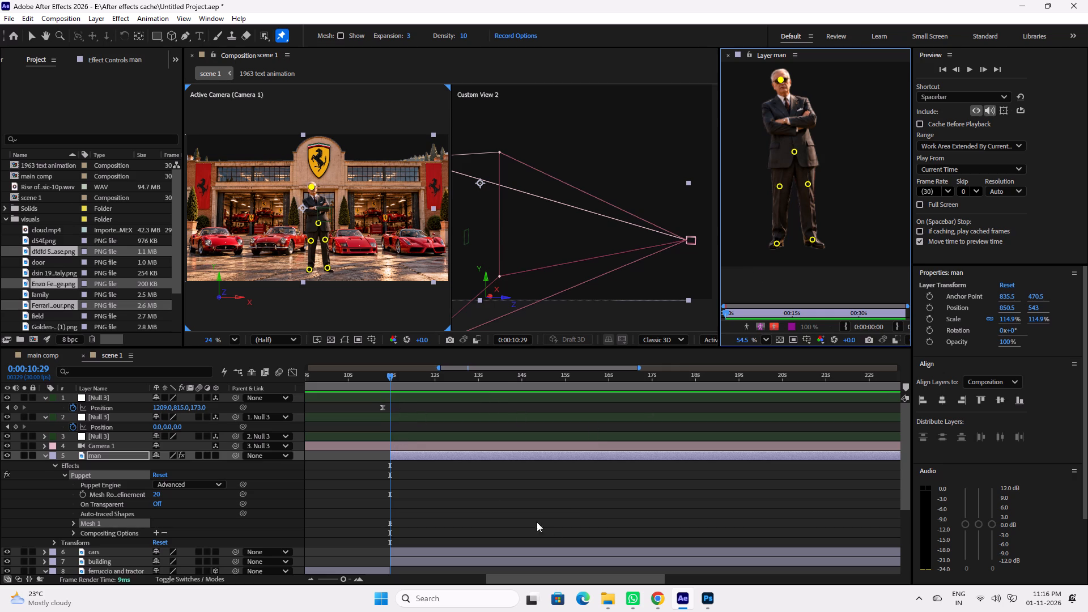
Switch to the YouTube tutorial in Chrome and review how its Layer Refinement section uses a shape layer as a track matte.
click(654, 596)
click(218, 0)
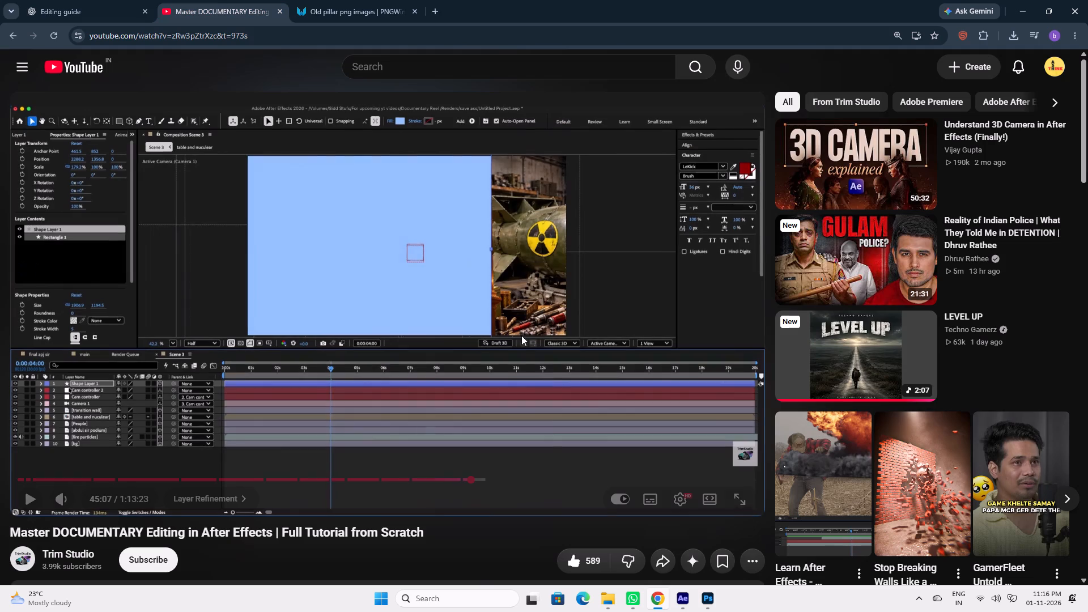
click(465, 337)
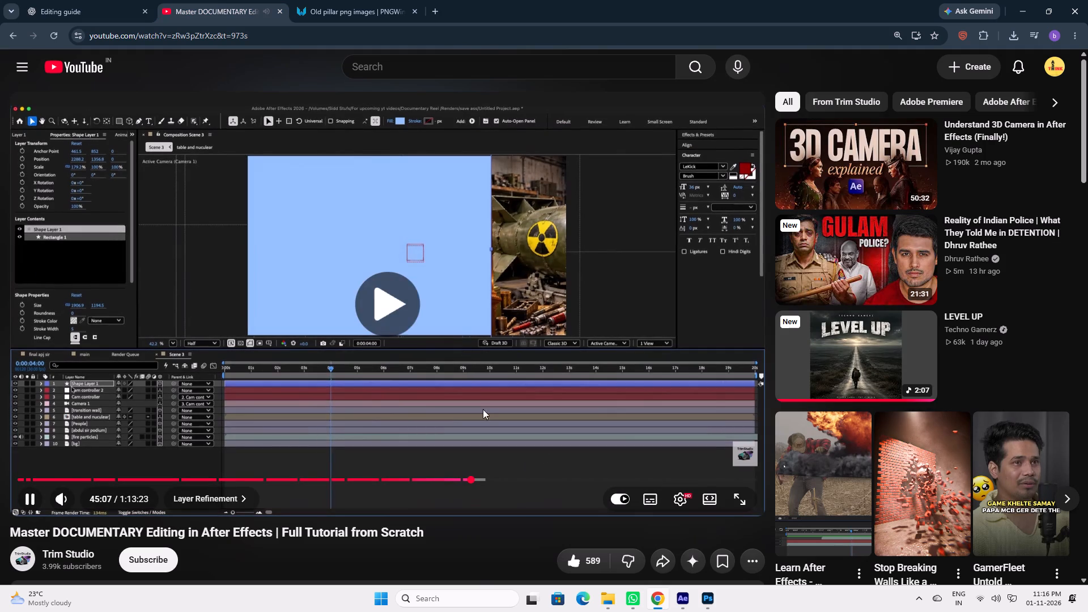
click(466, 479)
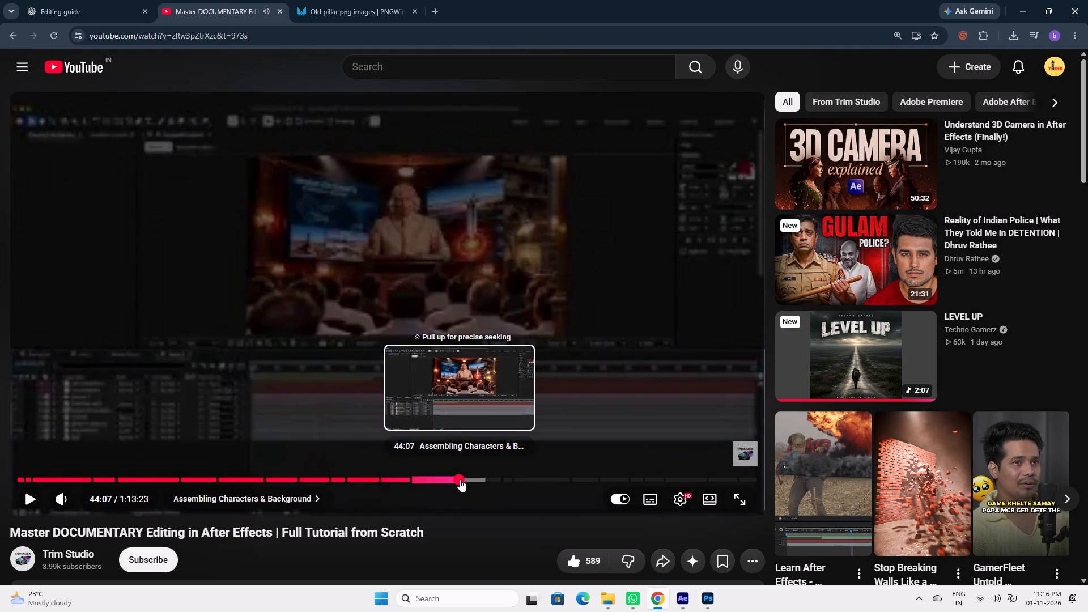
key(space)
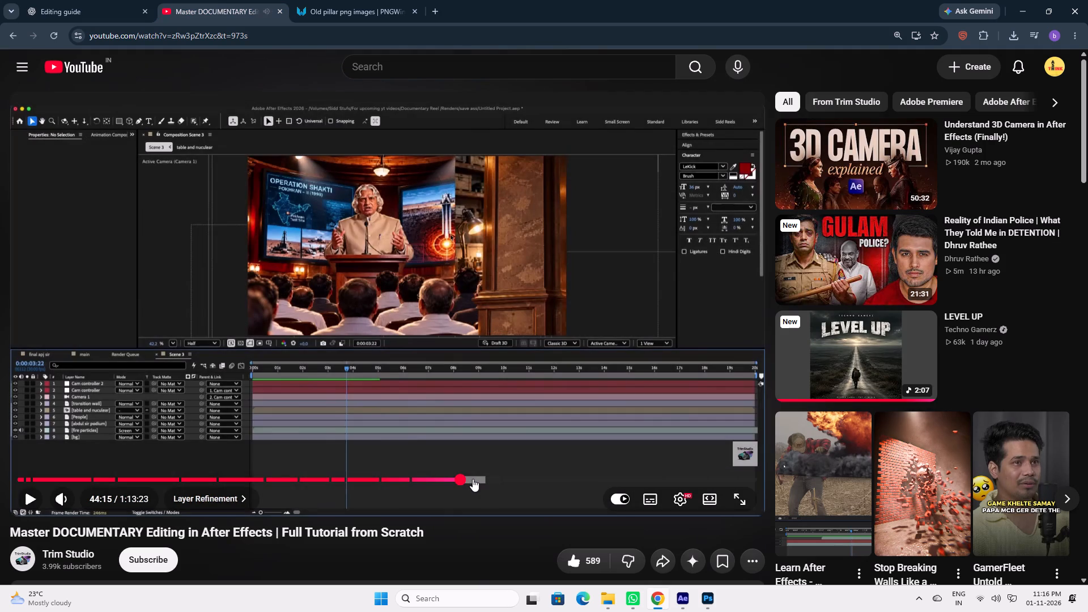
click(460, 349)
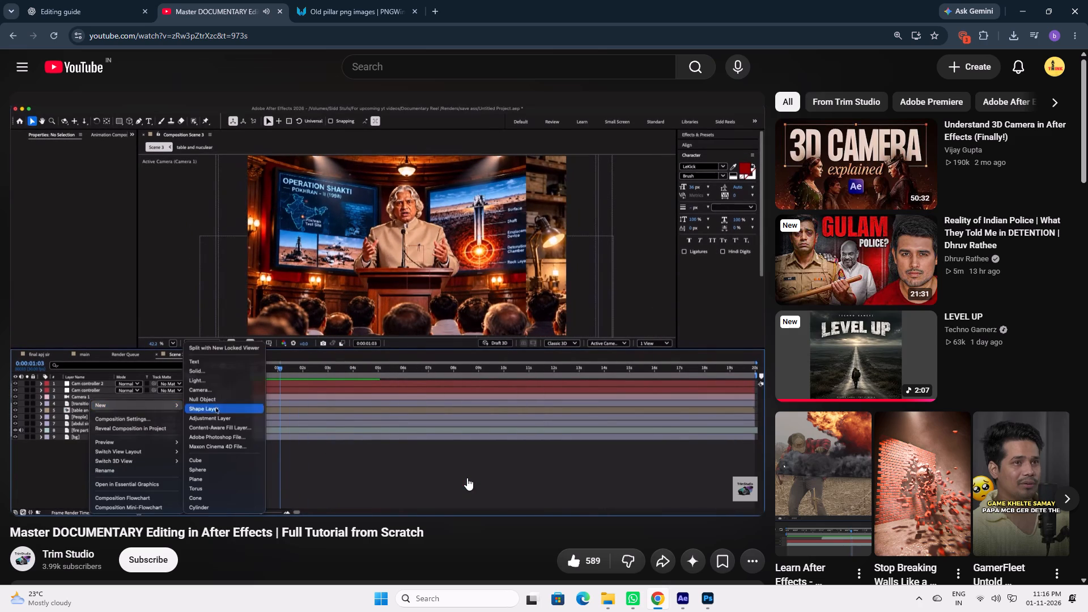
scroll(543, 453, down, 2)
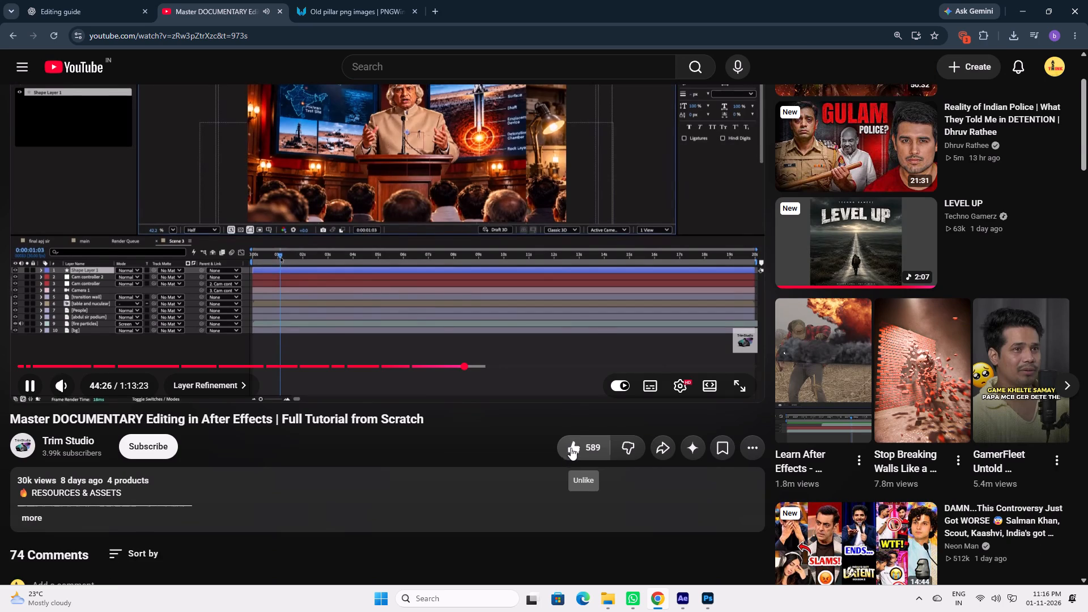
scroll(571, 448, up, 3)
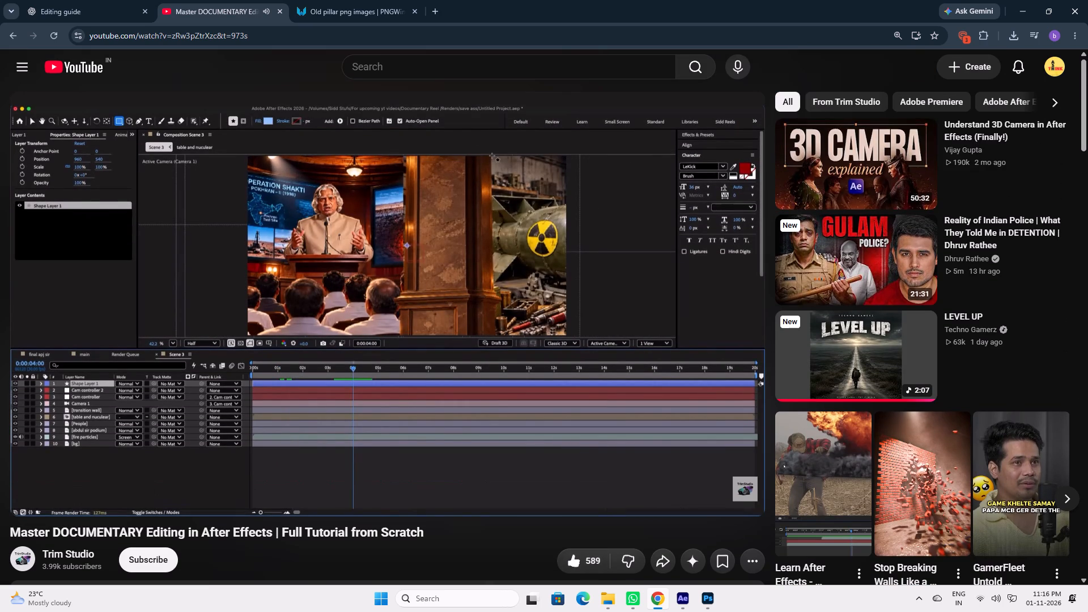
key(Right)
key(Right)
key(Right)
key(Right)
key(Right)
key(Right)
key(Right)
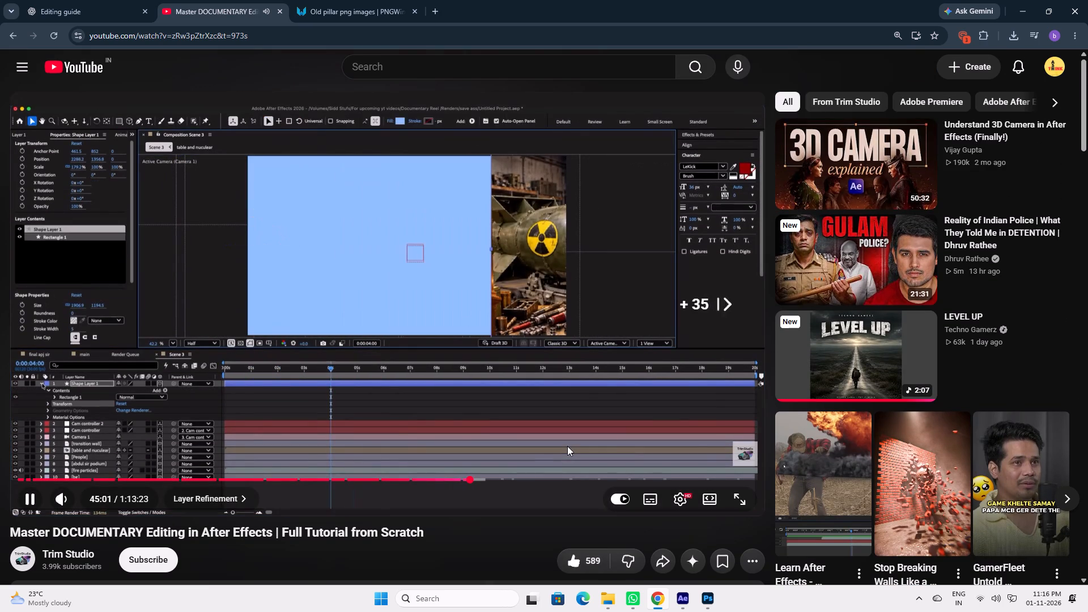
key(Right)
key(Right)
key(Right)
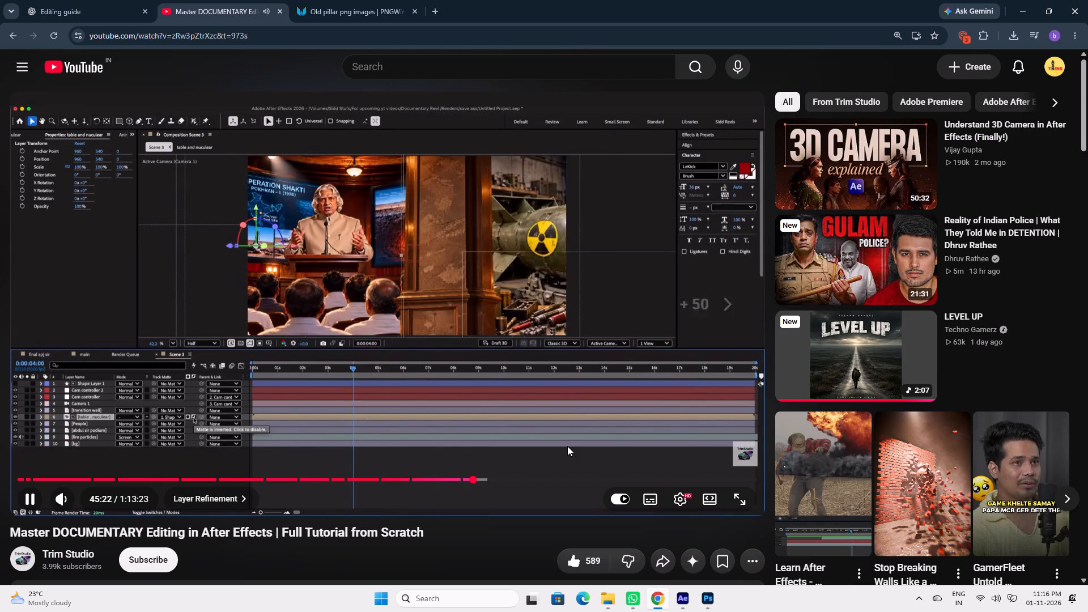
key(Left)
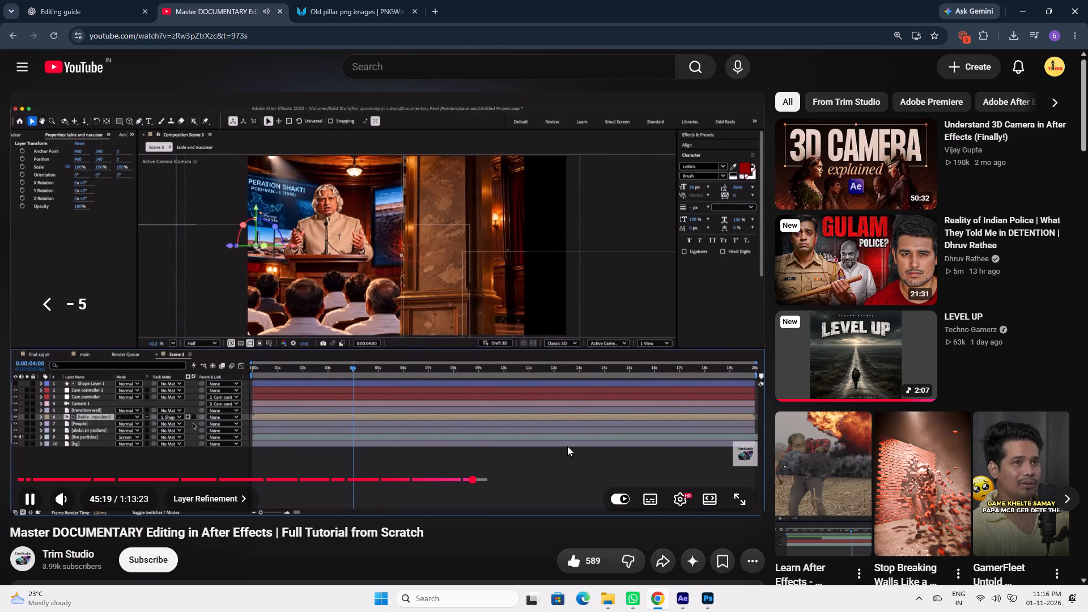
key(Left)
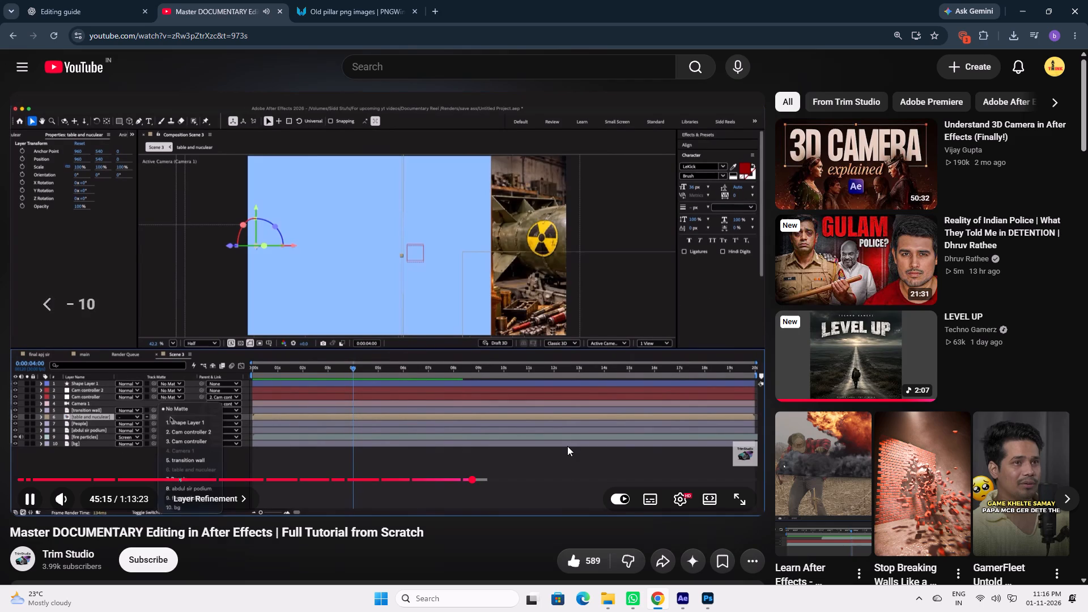
key(Left)
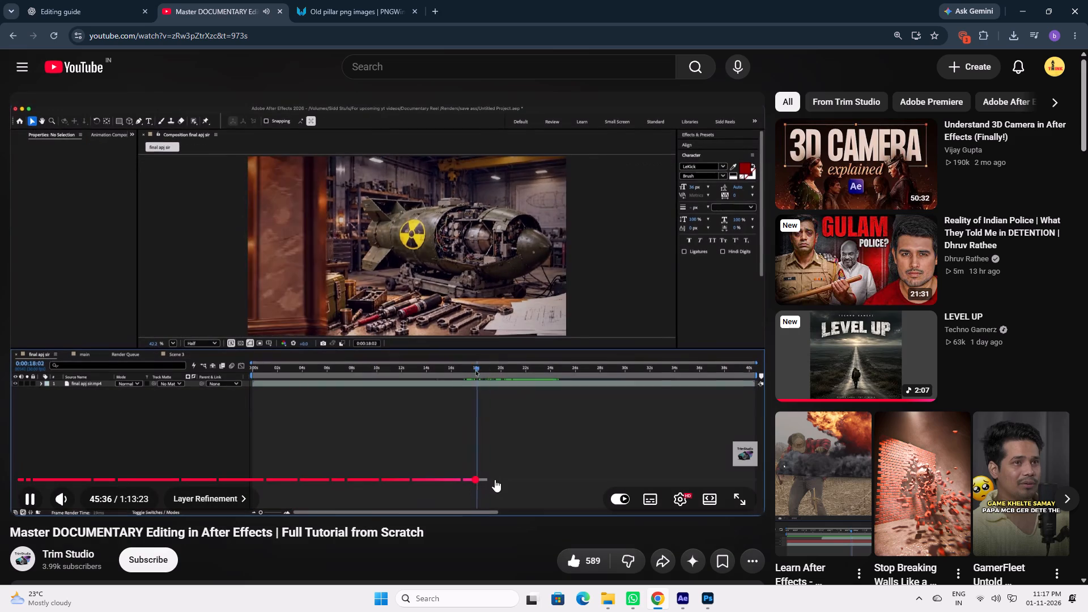
Find the tutorial's Puppet pin section and study how the head pin is keyframed and looped with a loopOut expression.
click(510, 477)
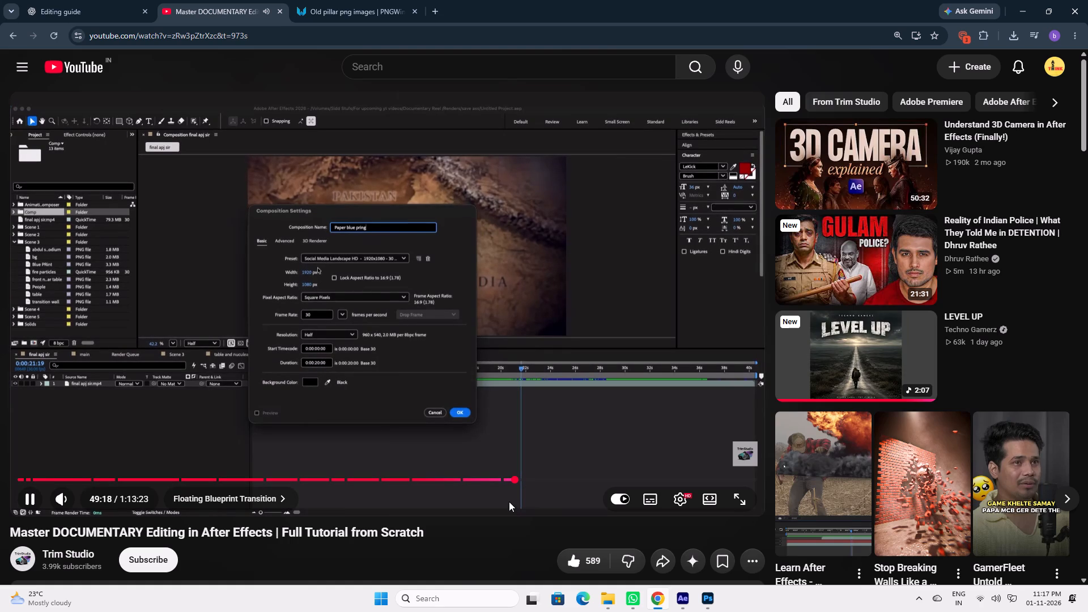
click(500, 478)
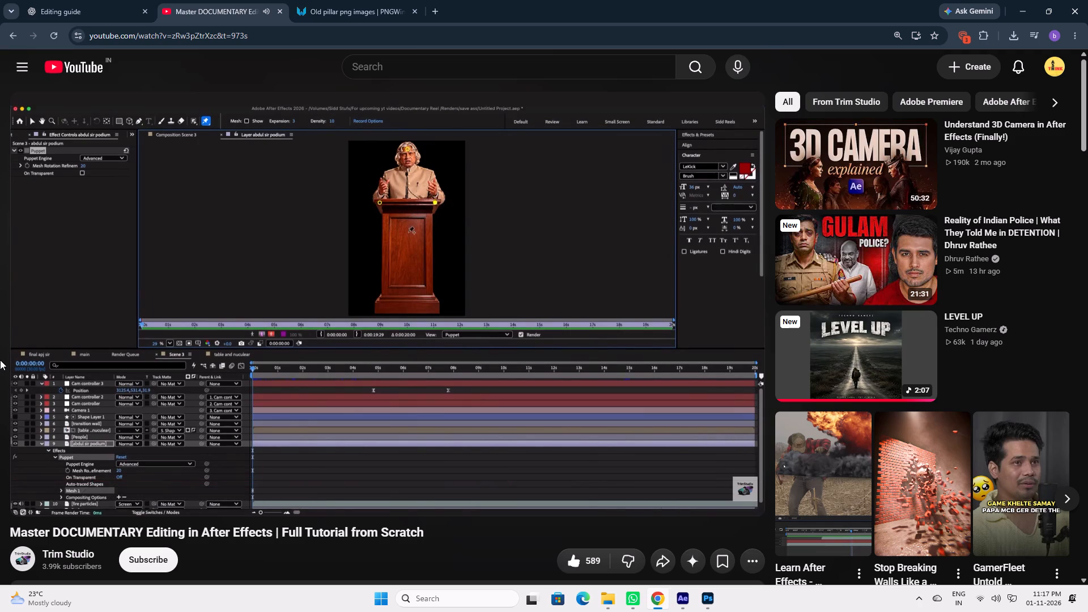
double_click(267, 359)
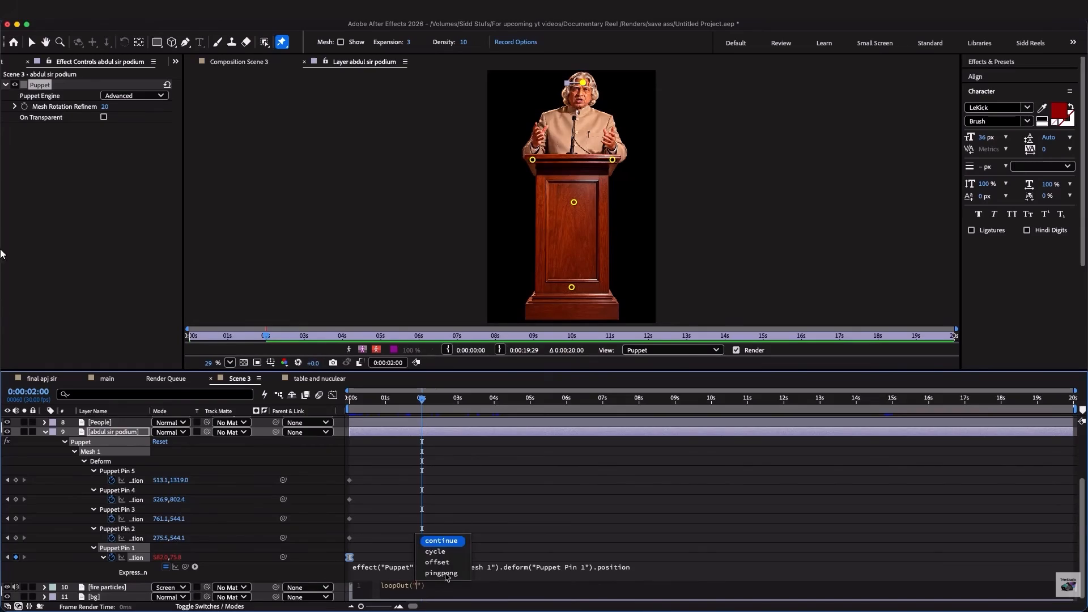
double_click(590, 288)
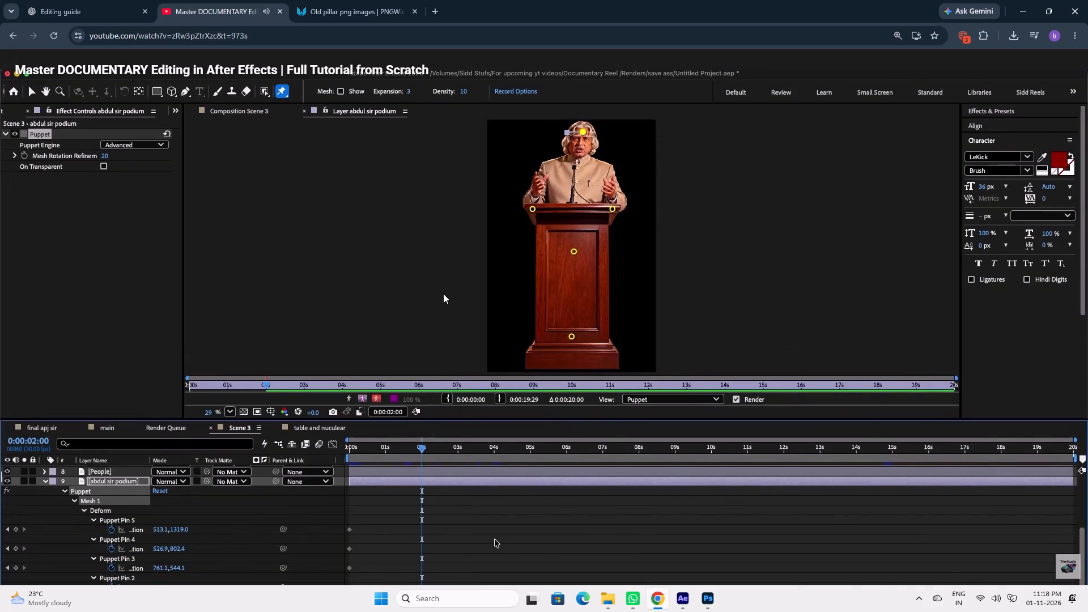
click(484, 268)
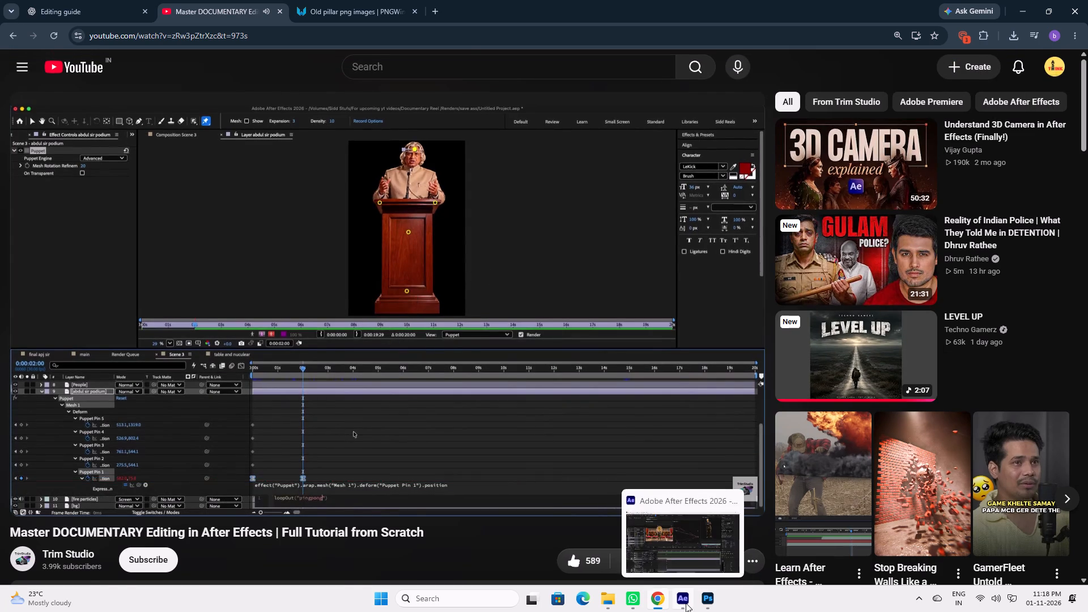
Return to After Effects and shift the man's head pin slightly to the right at 0:00:12:29 for the second head pose.
click(686, 603)
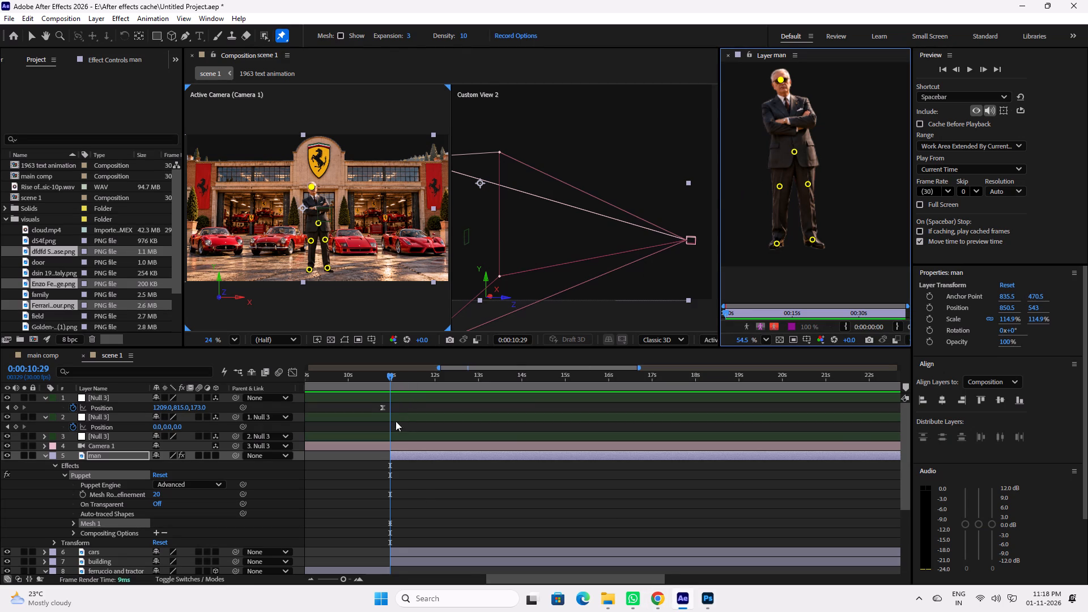
click(345, 579)
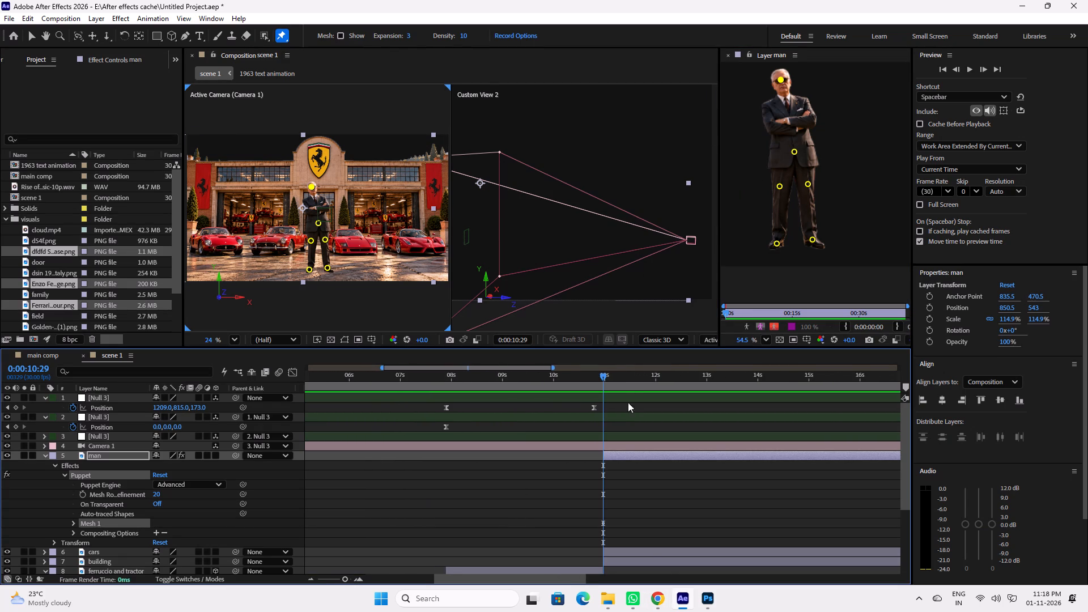
drag(603, 376, 607, 376)
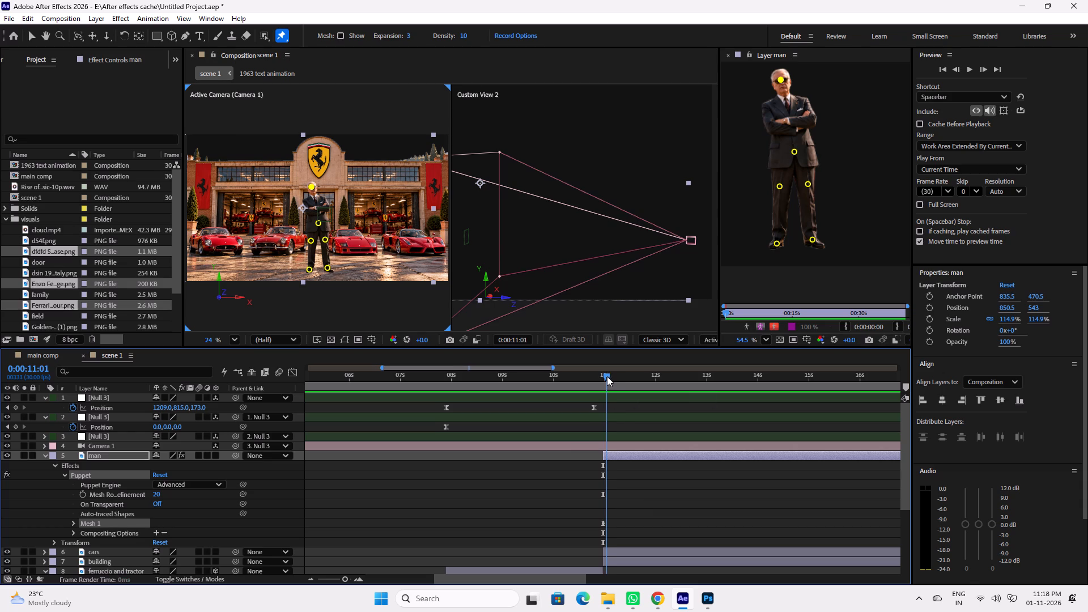
drag(607, 376, 617, 379)
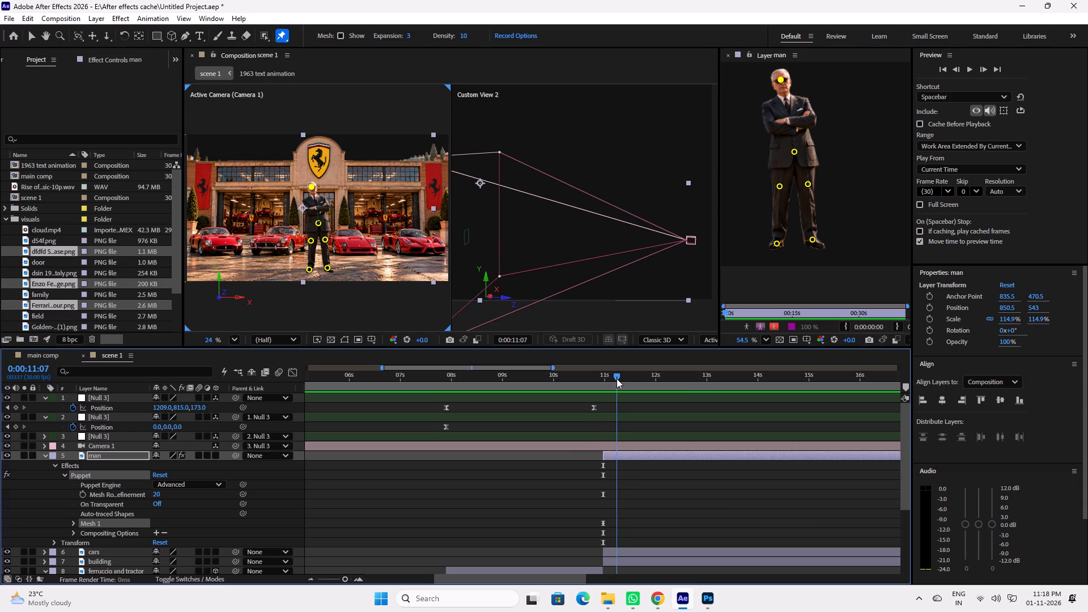
drag(617, 379, 630, 382)
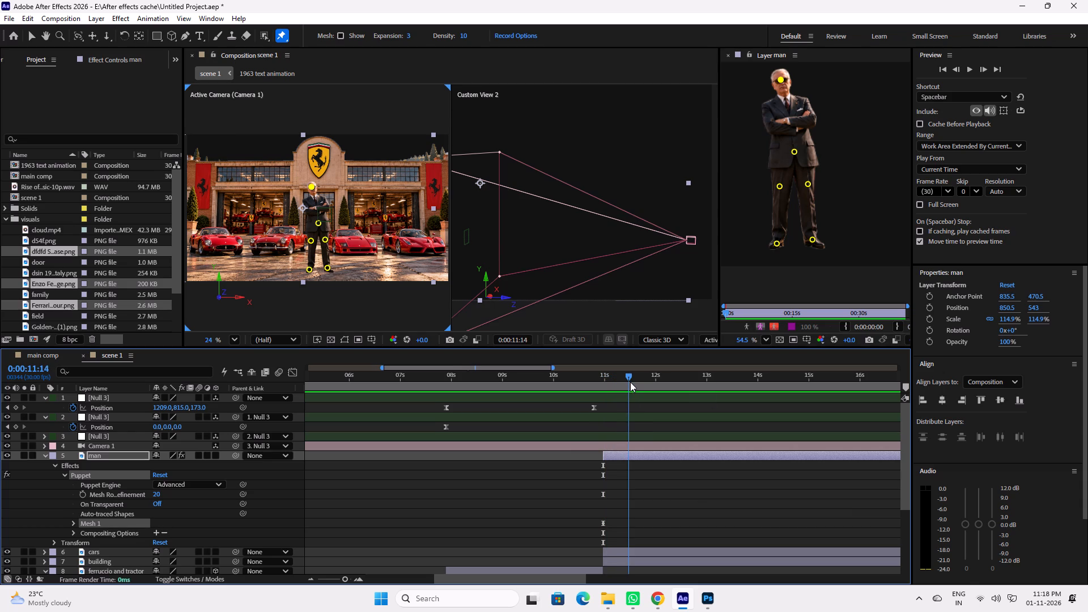
drag(630, 382, 660, 392)
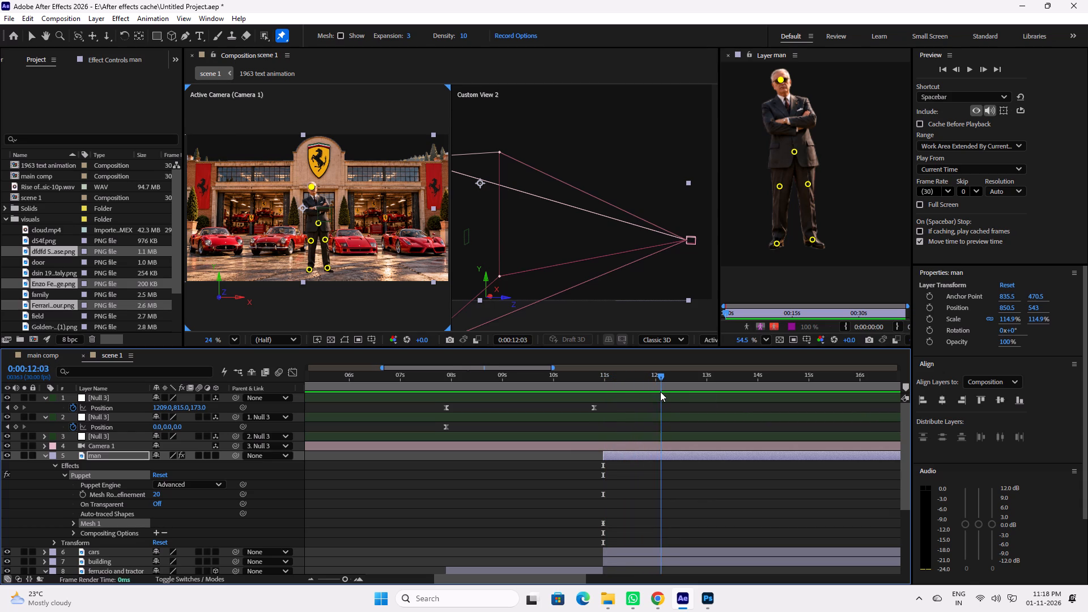
drag(660, 392, 657, 392)
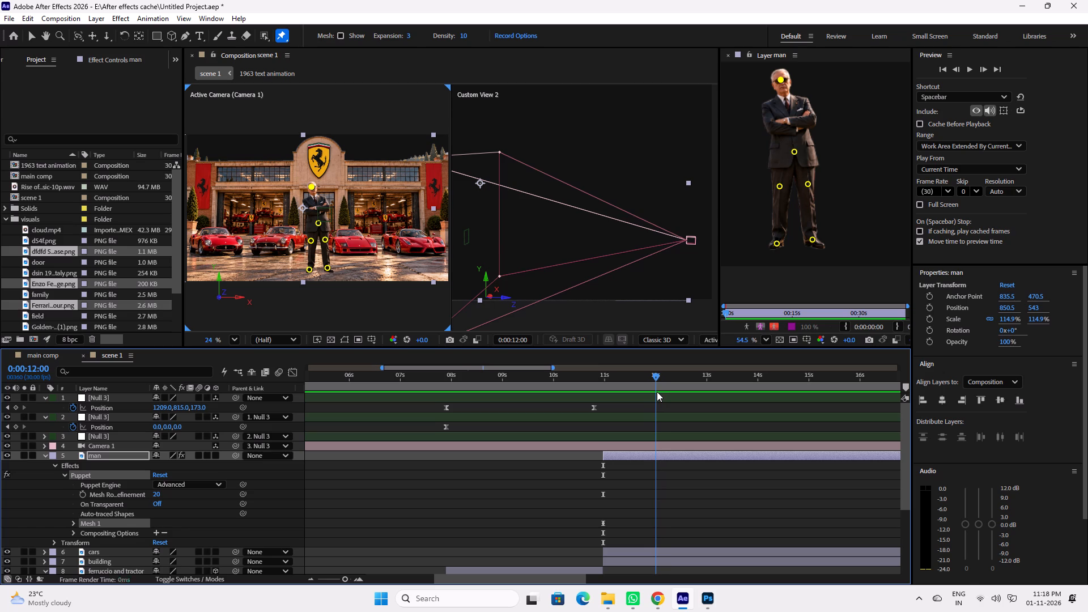
drag(657, 392, 656, 392)
drag(656, 378, 615, 388)
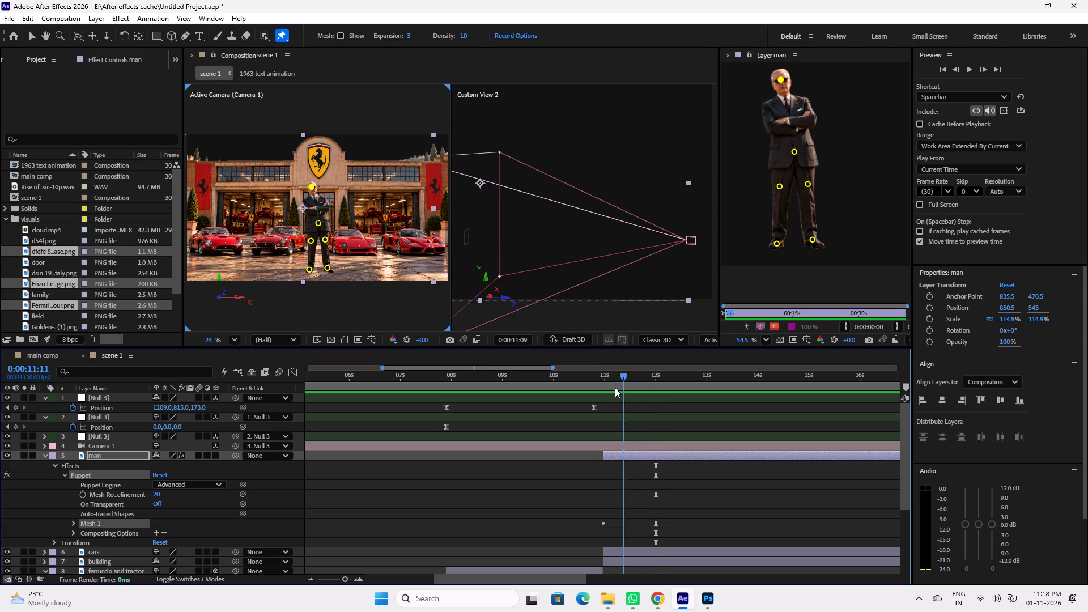
drag(615, 388, 613, 388)
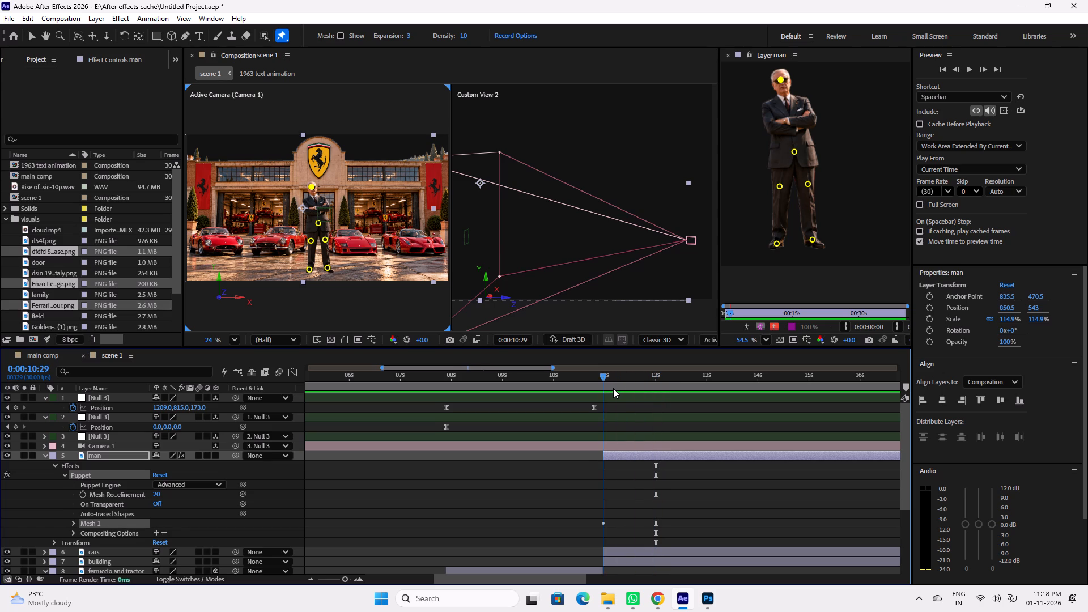
drag(613, 388, 627, 389)
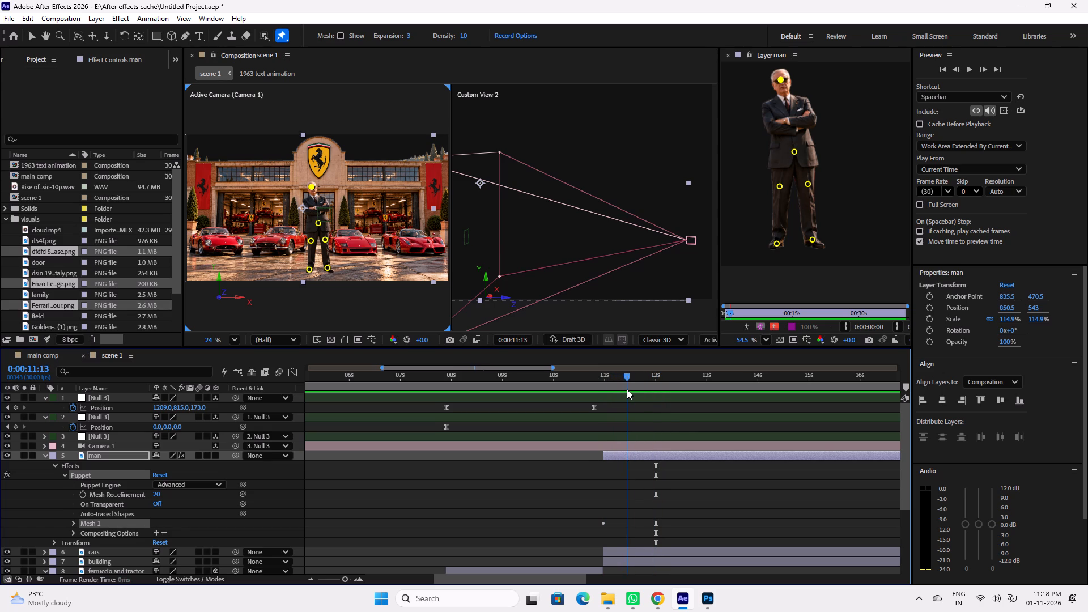
drag(627, 389, 652, 394)
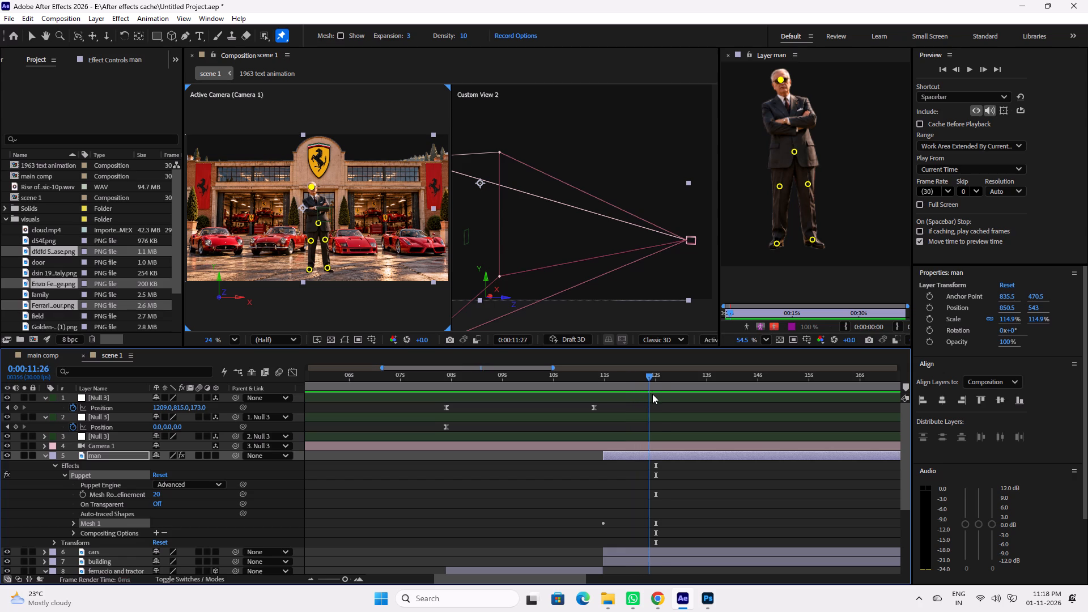
drag(652, 394, 679, 399)
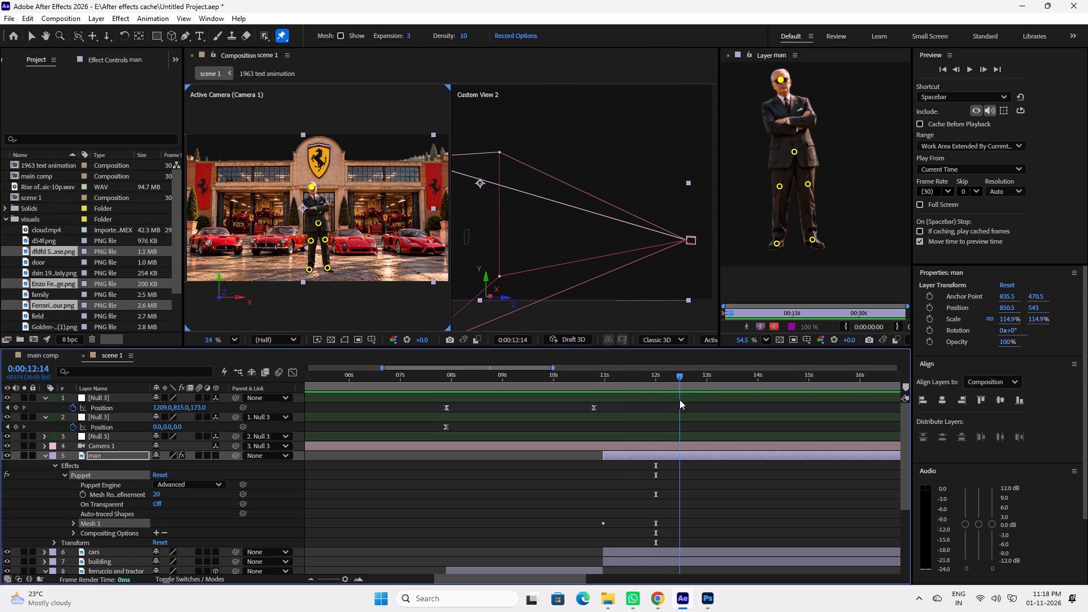
drag(679, 399, 694, 403)
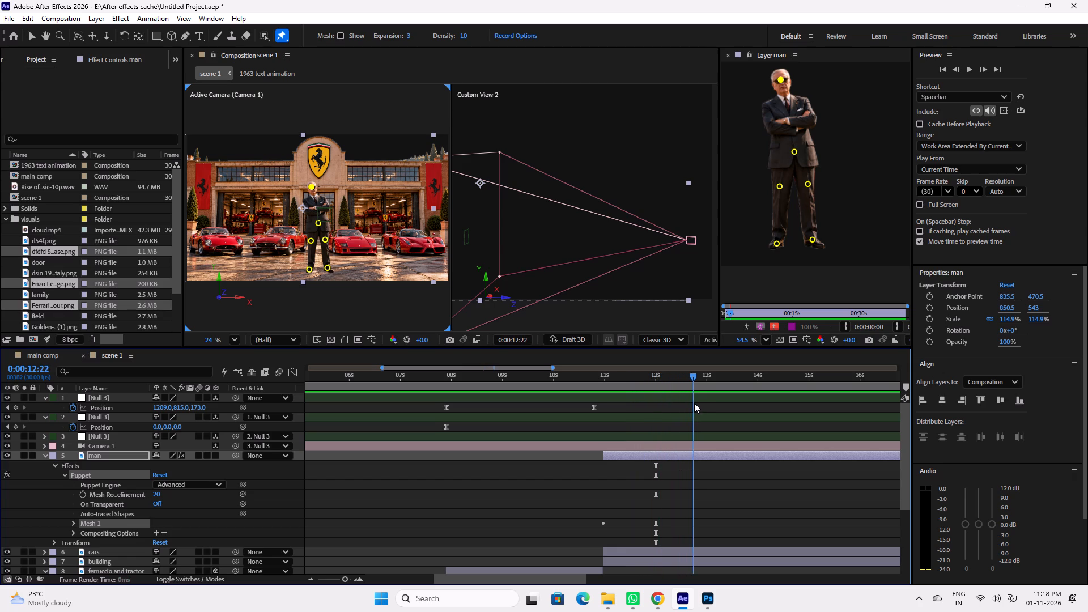
drag(694, 403, 708, 406)
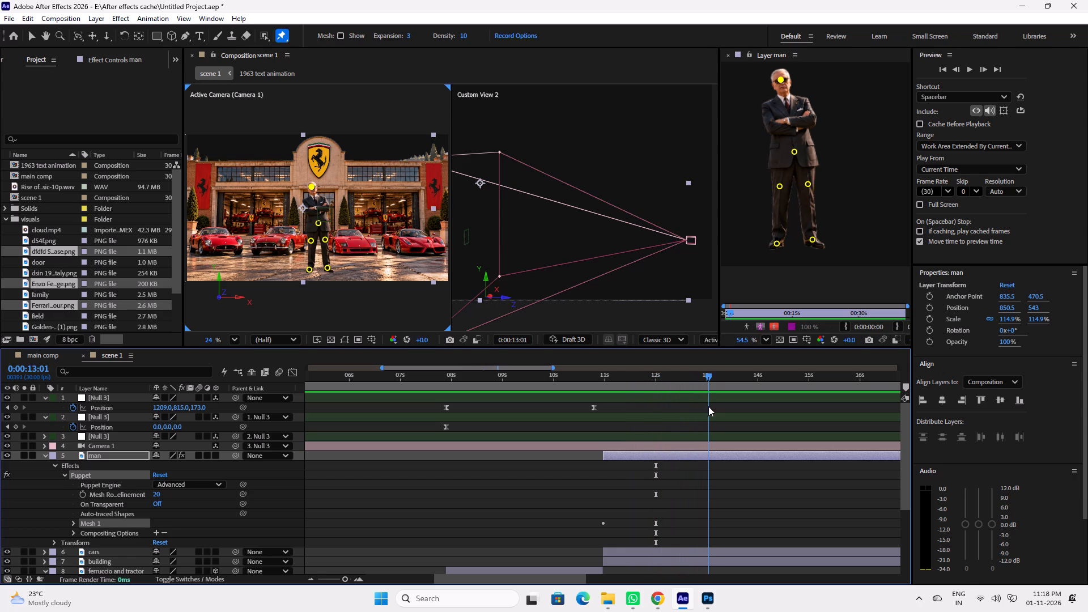
drag(708, 406, 705, 407)
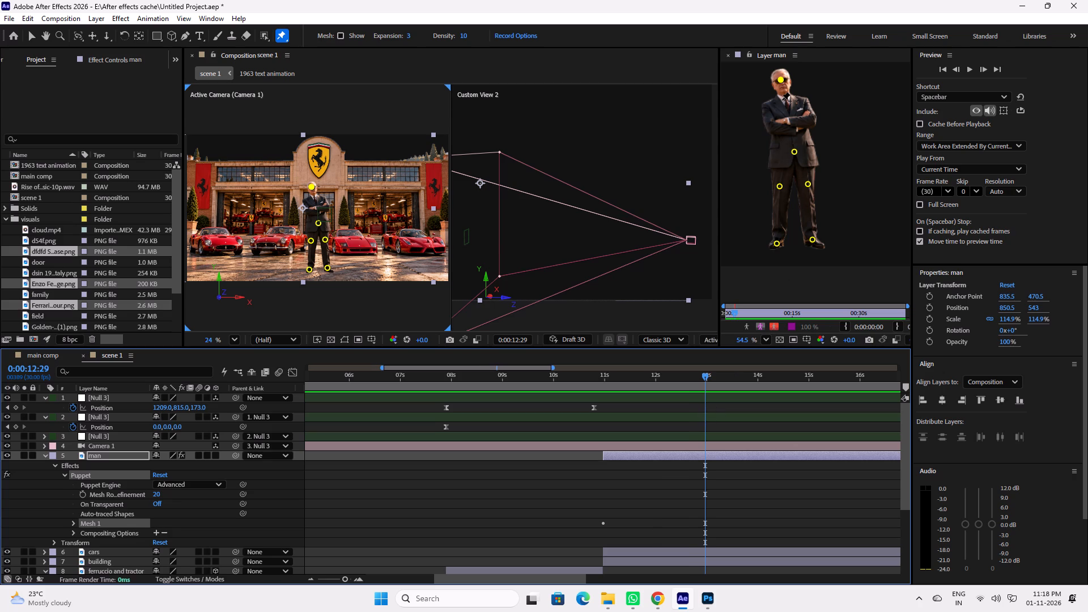
drag(781, 82, 788, 82)
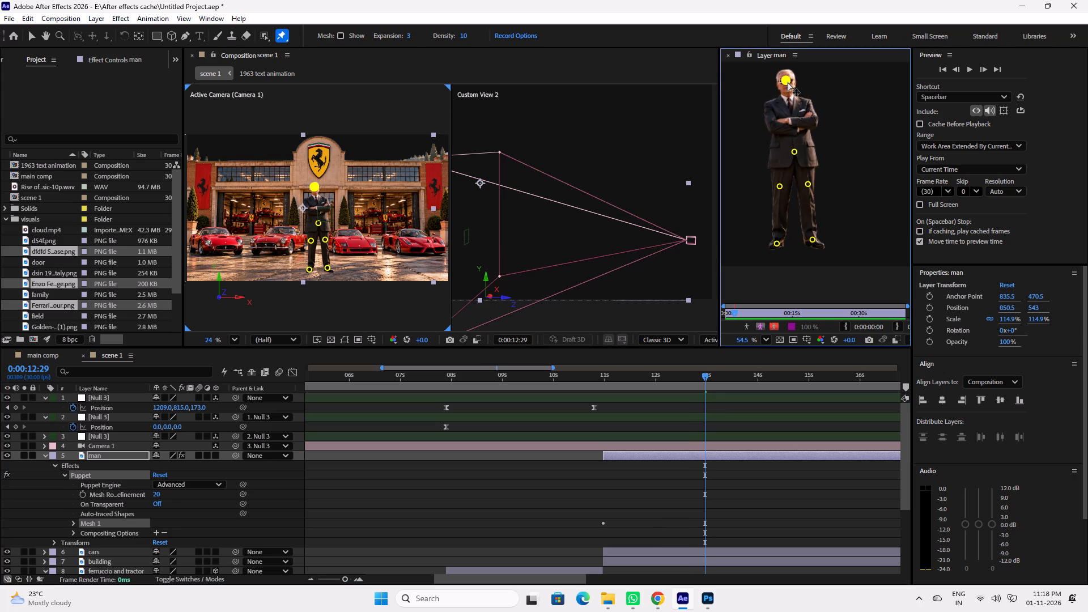
drag(788, 82, 792, 84)
key(ctrl+z)
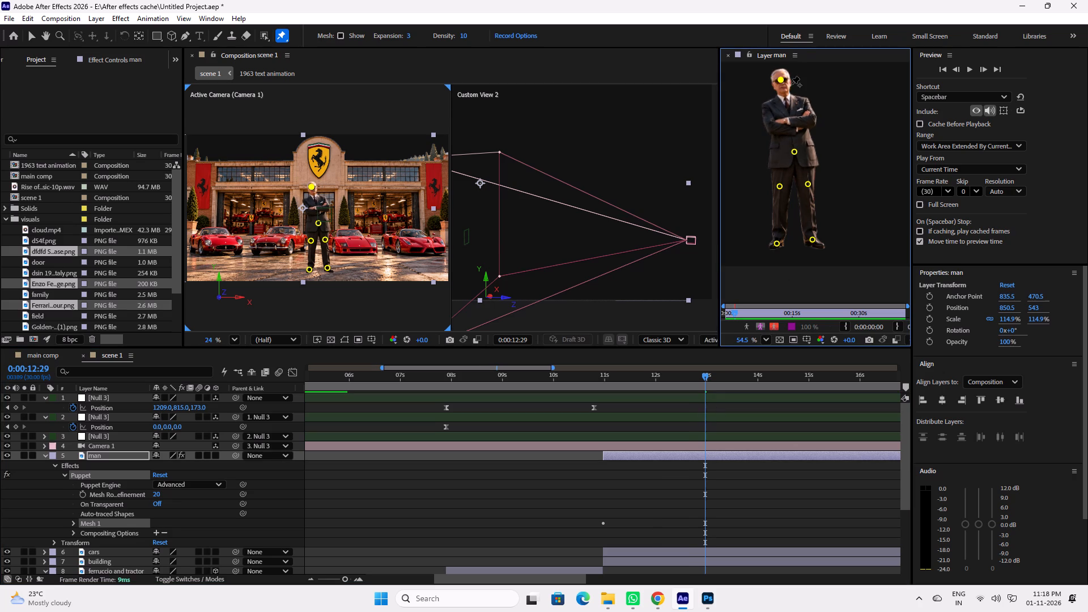
drag(781, 79, 784, 79)
drag(784, 79, 797, 80)
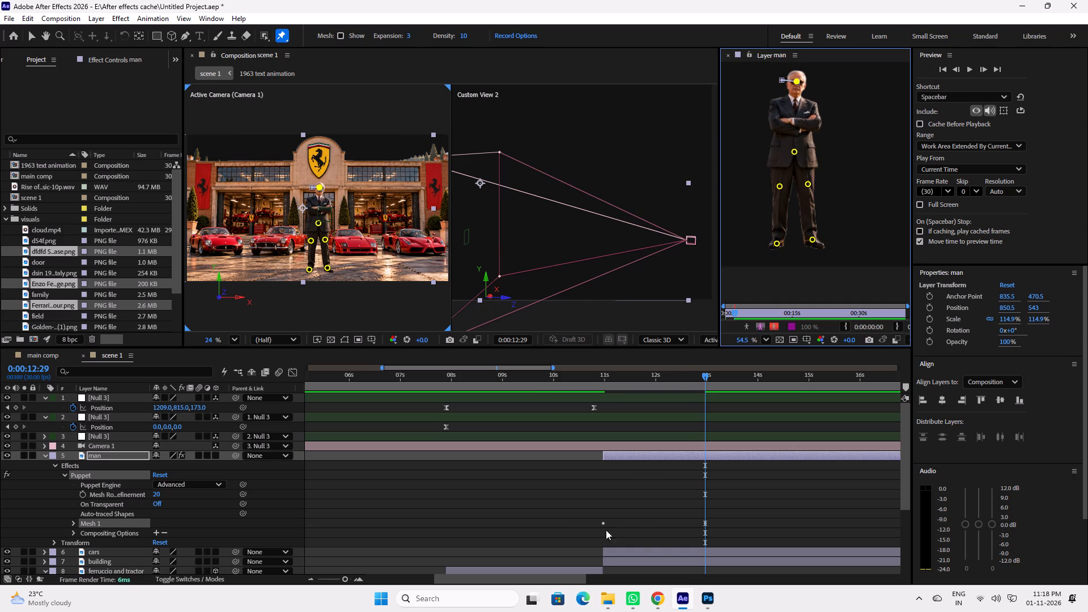
Reveal the man layer's keyframes and apply Easy Ease to both Puppet Pin 1 position keyframes.
key(u)
scroll(650, 511, down, 4)
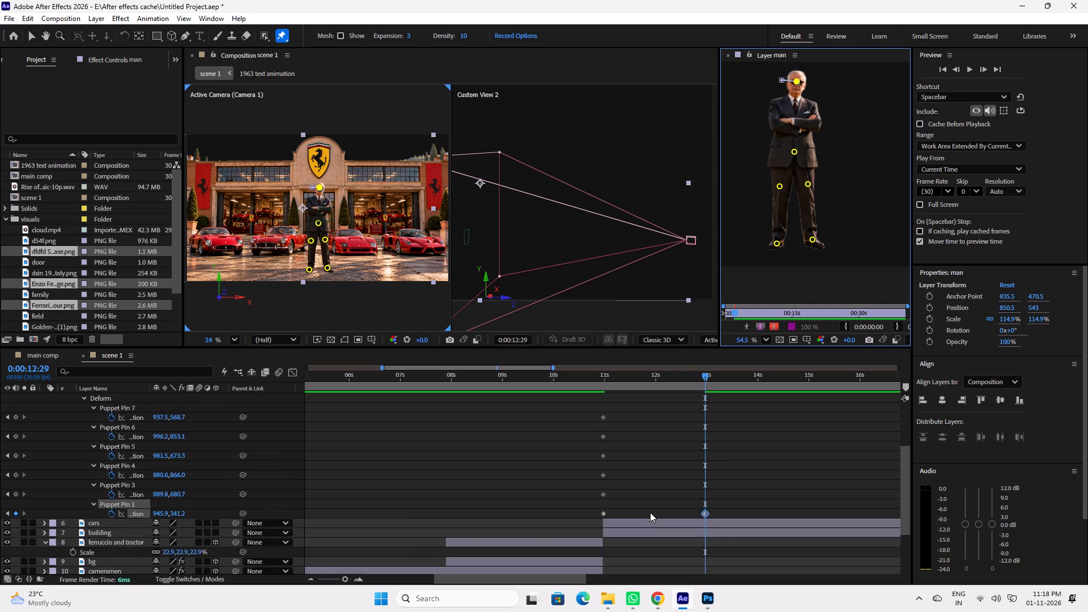
scroll(650, 512, down, 2)
drag(720, 428, 581, 437)
key(F9)
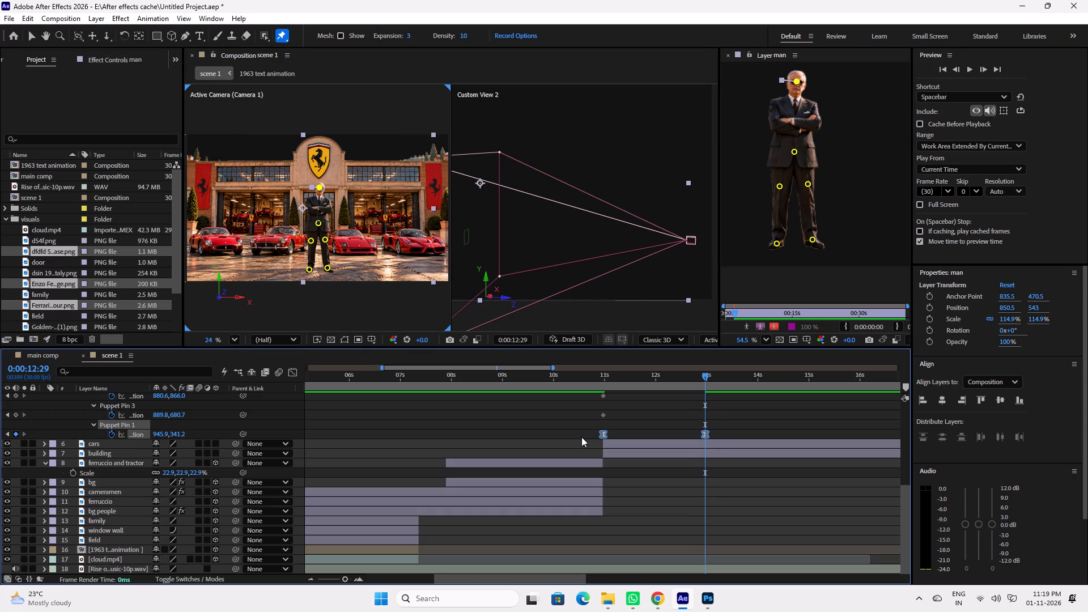
Add the expression loopOut("offset") to the Puppet Pin 1 position on the man layer.
alt+click(112, 436)
text(loo)
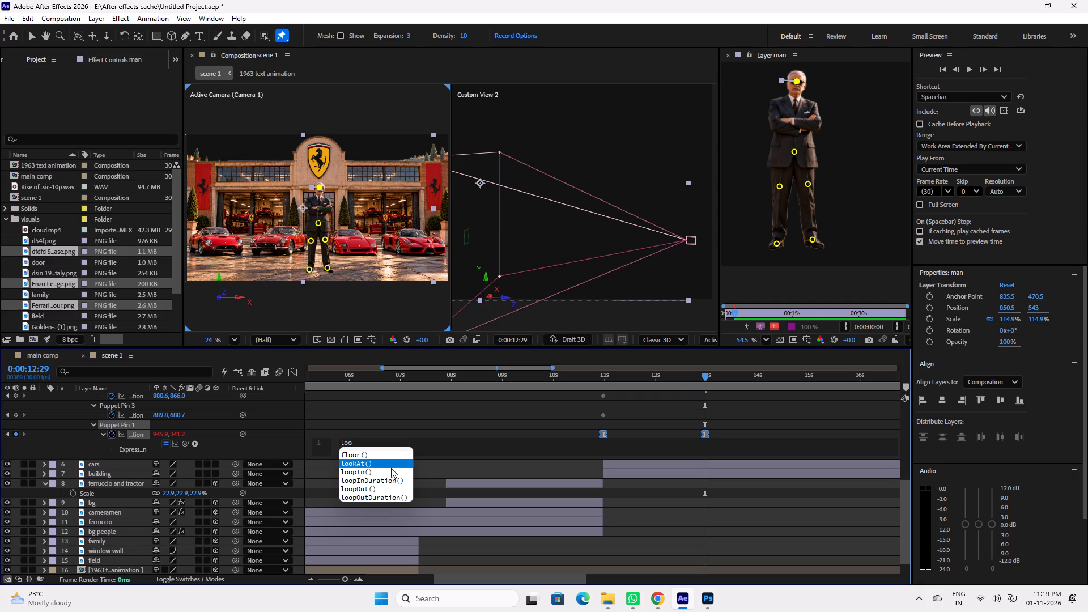
key(BackSpace)
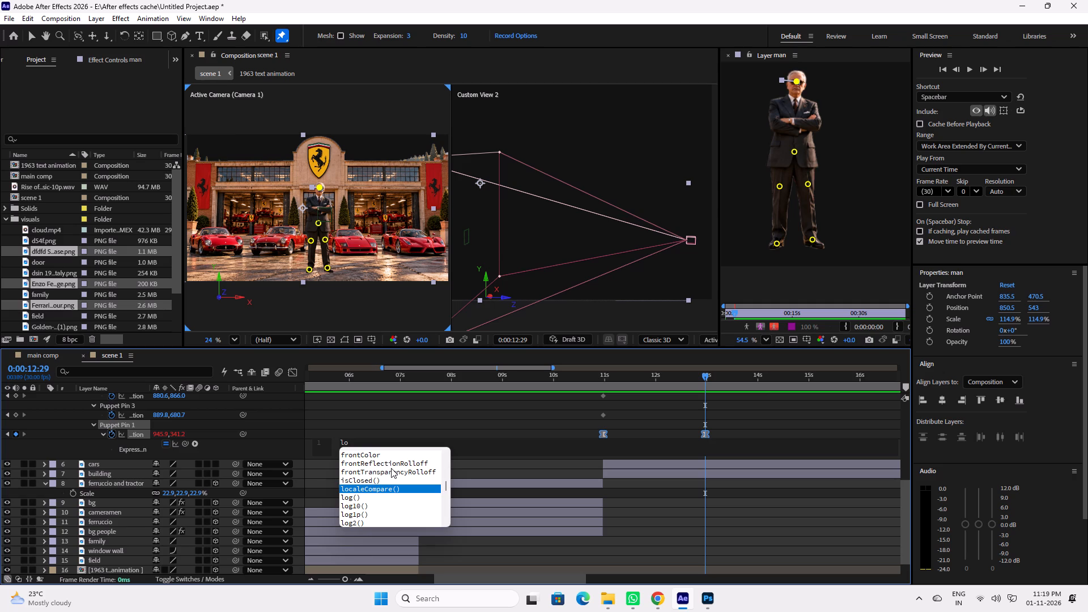
text(op)
text(ou)
key(Return)
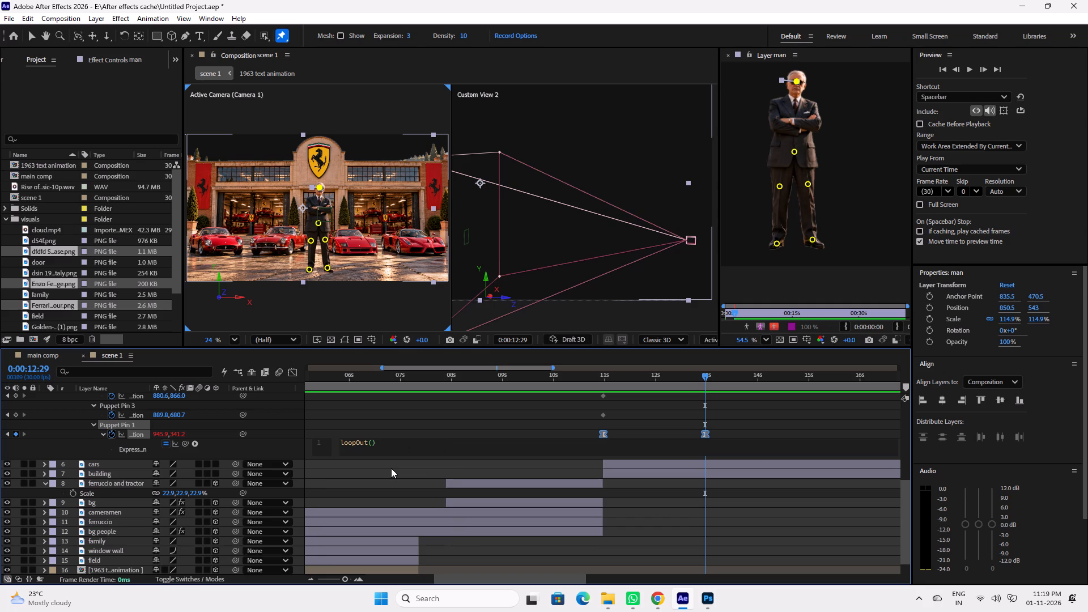
key(shift+quotedbl)
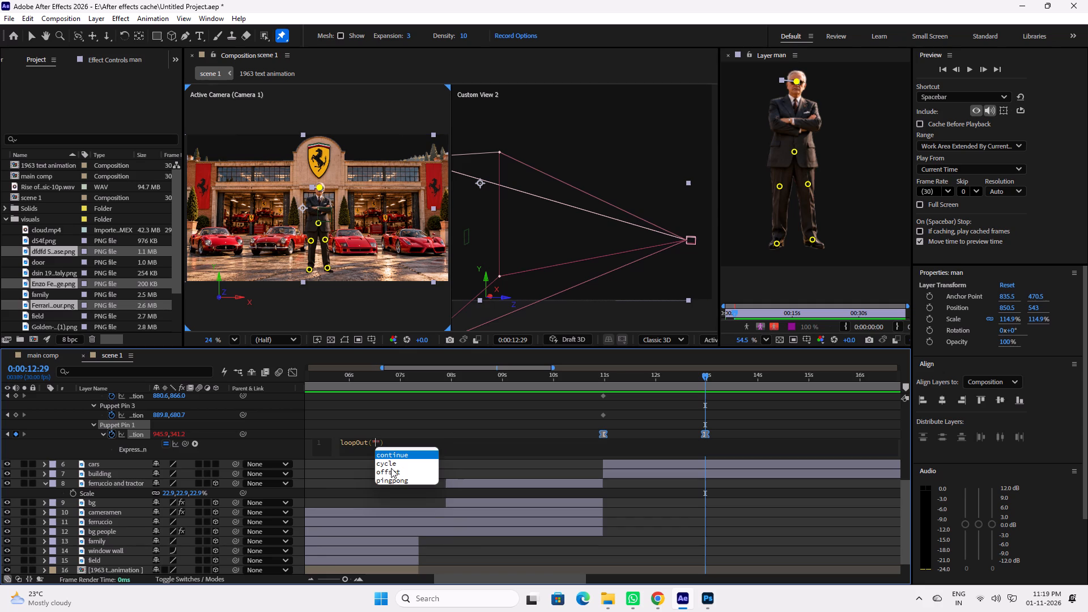
key(Down)
key(Down)
key(Down)
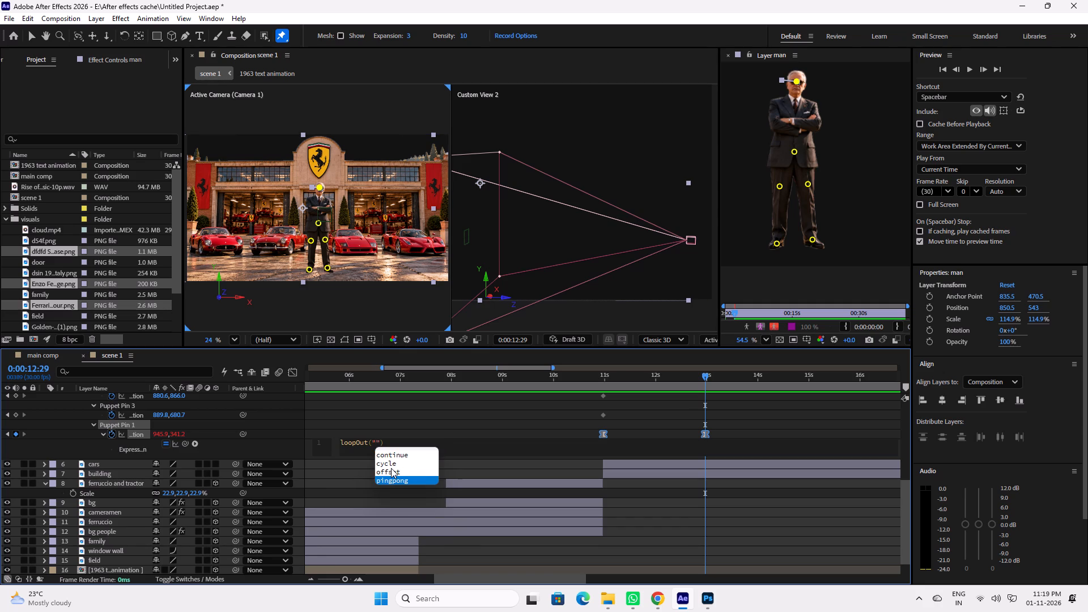
key(Up)
key(Return)
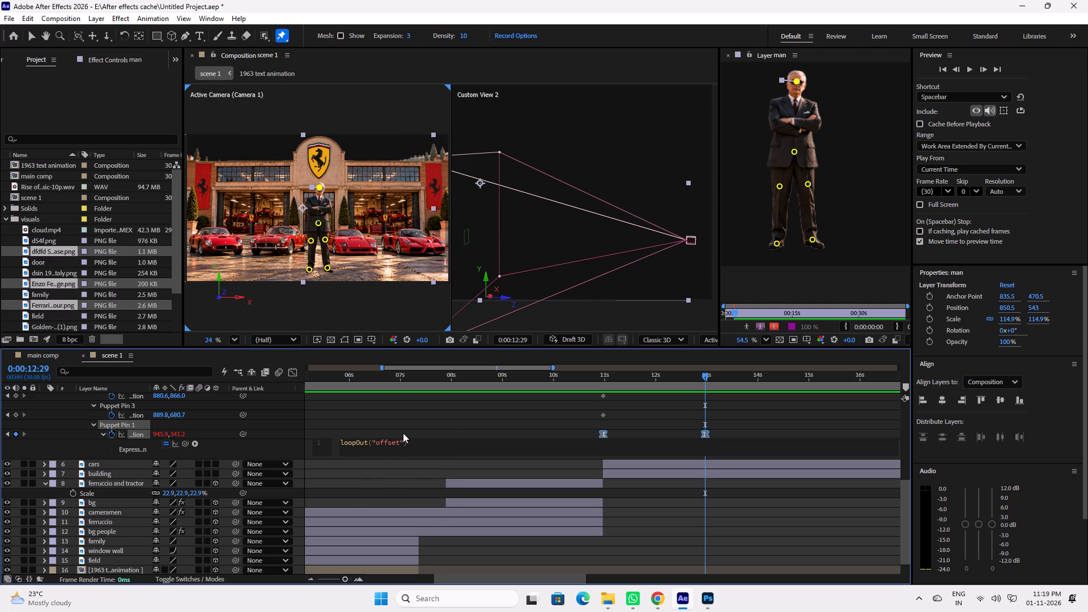
click(283, 452)
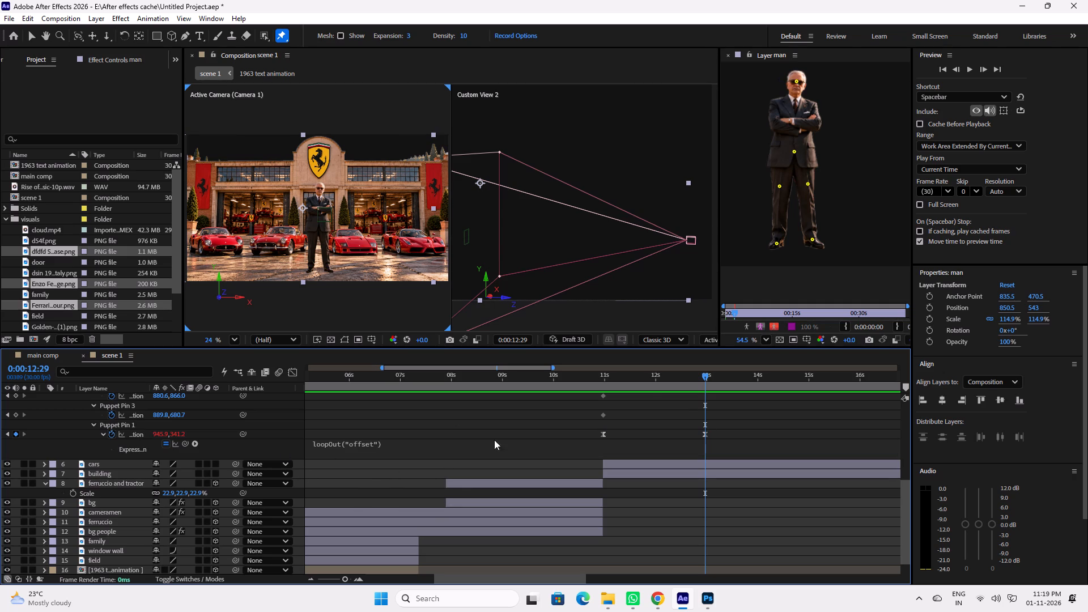
Check the head loop across the factory shot and change the Puppet Pin 1 position expression to loopOut("pingpong").
drag(644, 382, 610, 383)
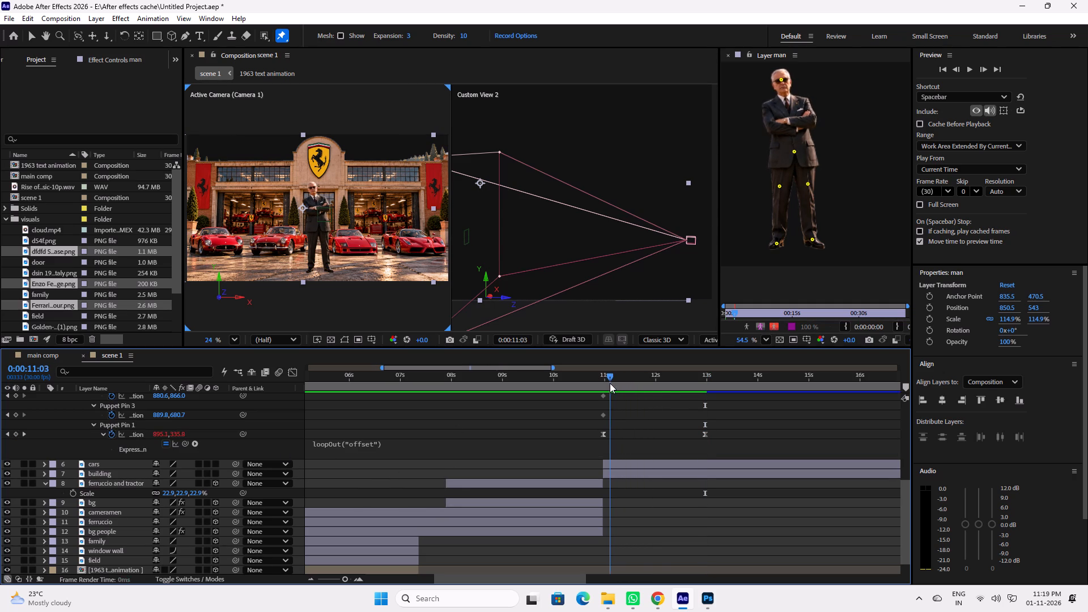
drag(610, 383, 777, 395)
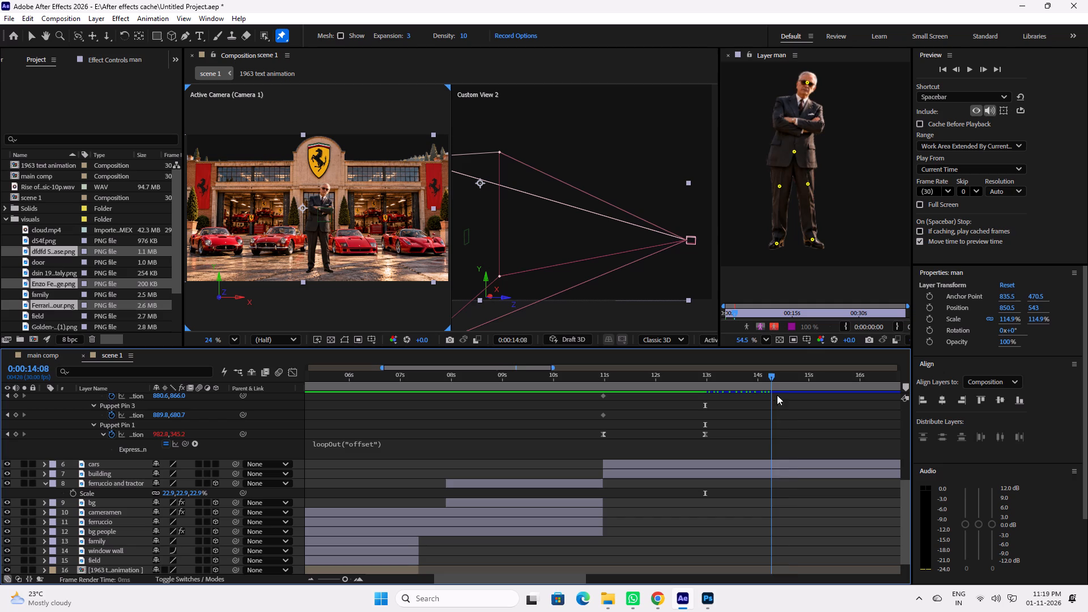
drag(777, 395, 896, 404)
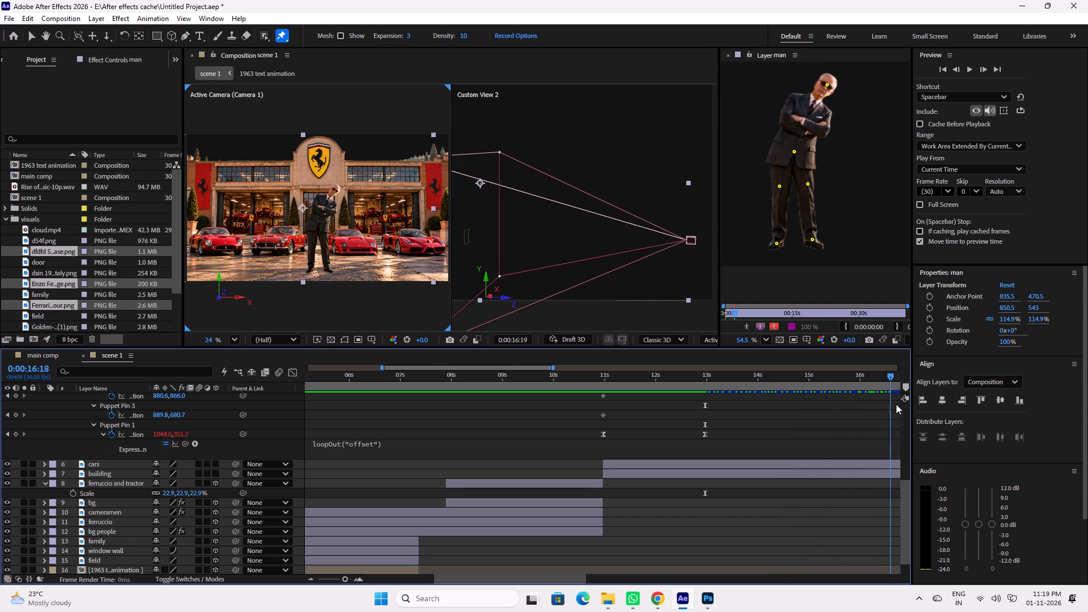
drag(896, 404, 547, 385)
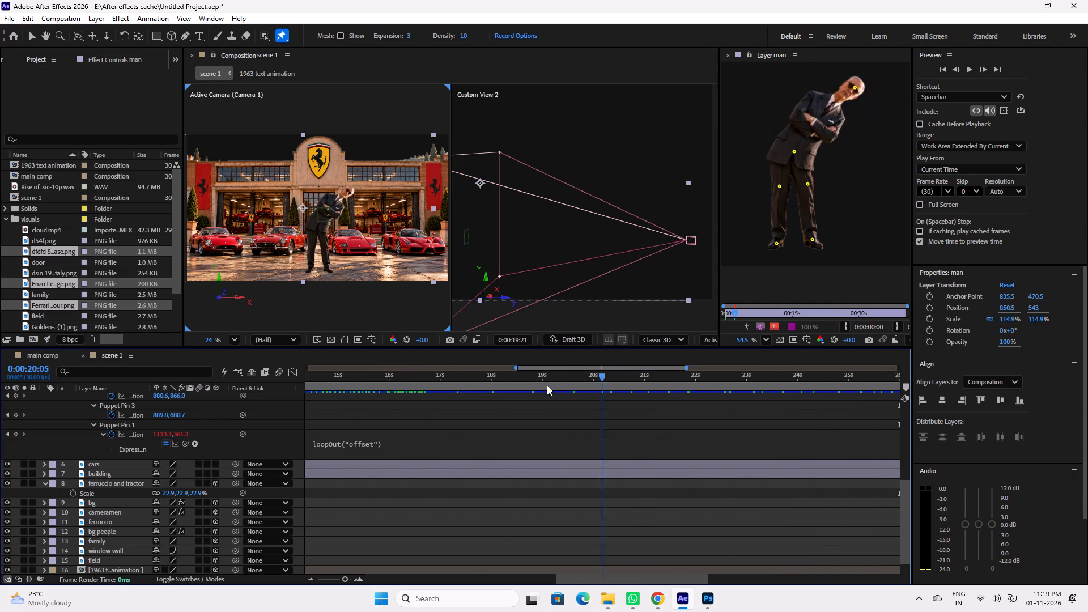
drag(547, 385, 423, 373)
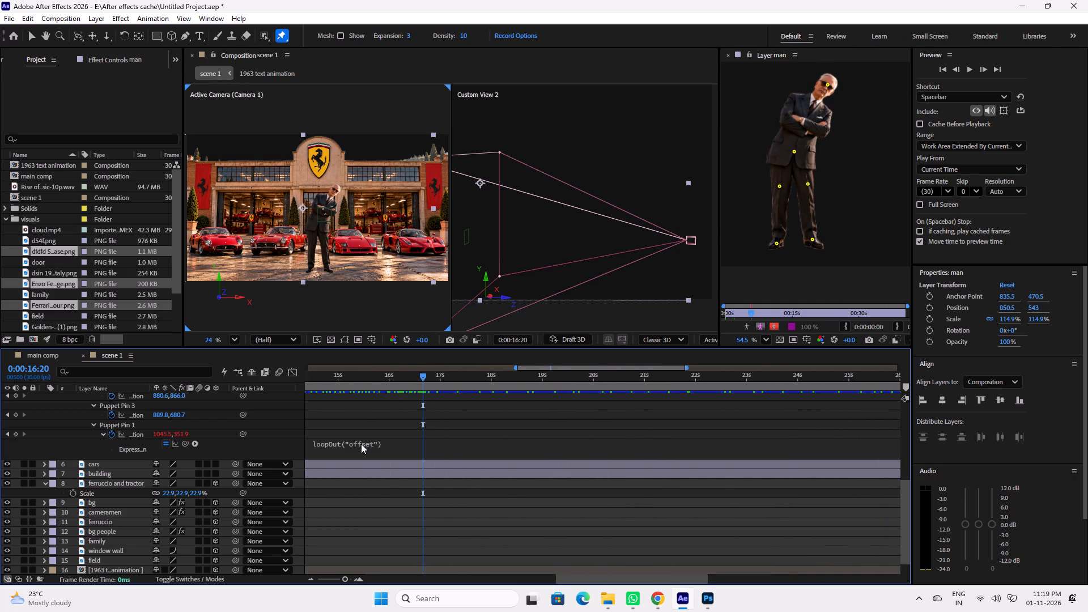
click(361, 444)
click(391, 446)
click(398, 445)
key(BackSpace)
key(BackSpace)
key(BackSpace)
key(BackSpace)
key(BackSpace)
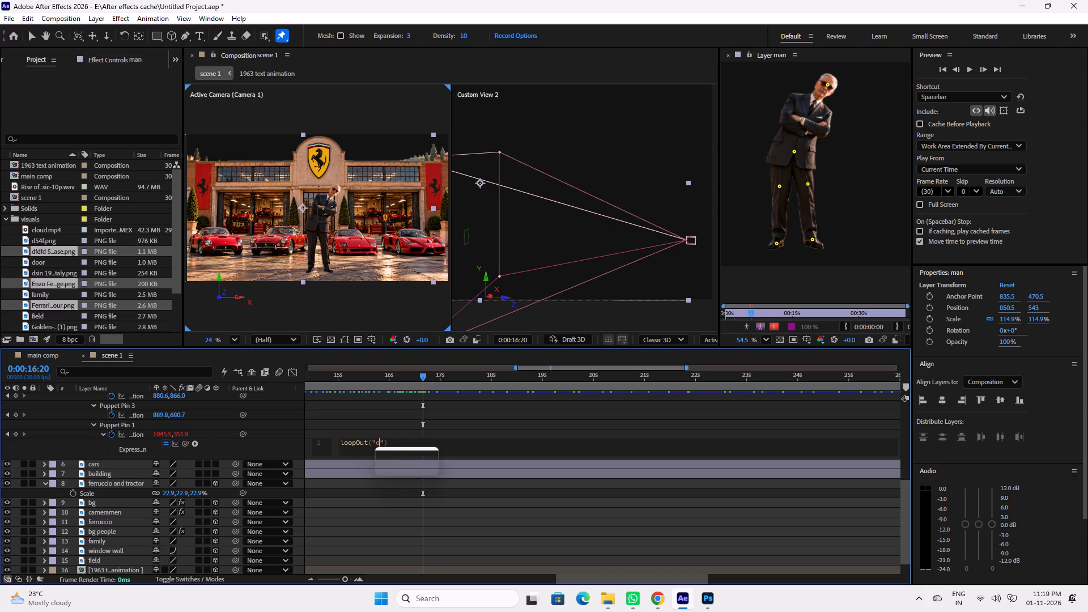
key(BackSpace)
key(Down)
key(Down)
key(Down)
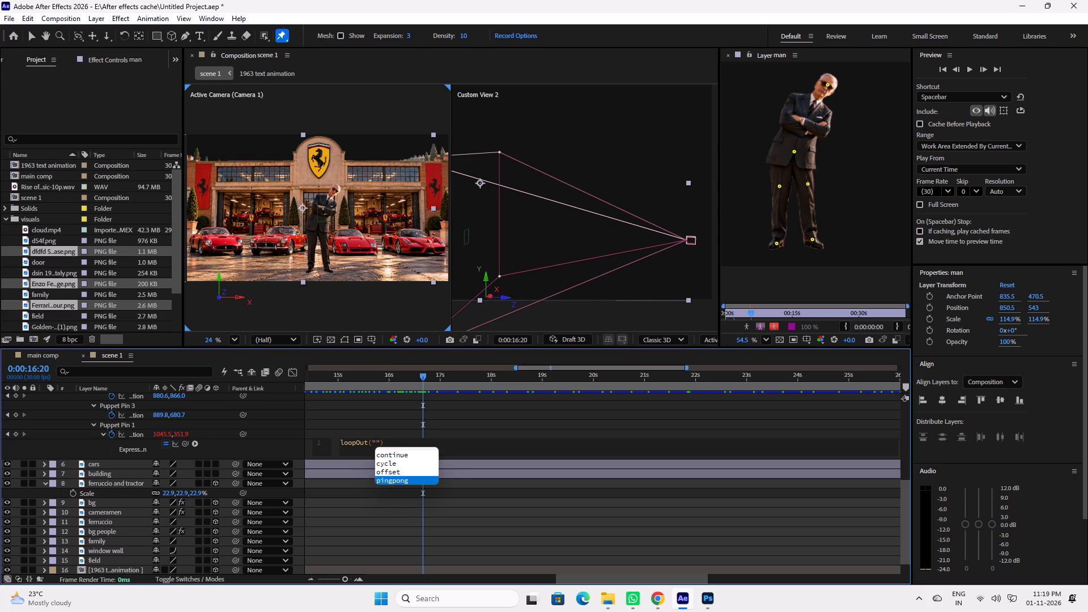
key(Return)
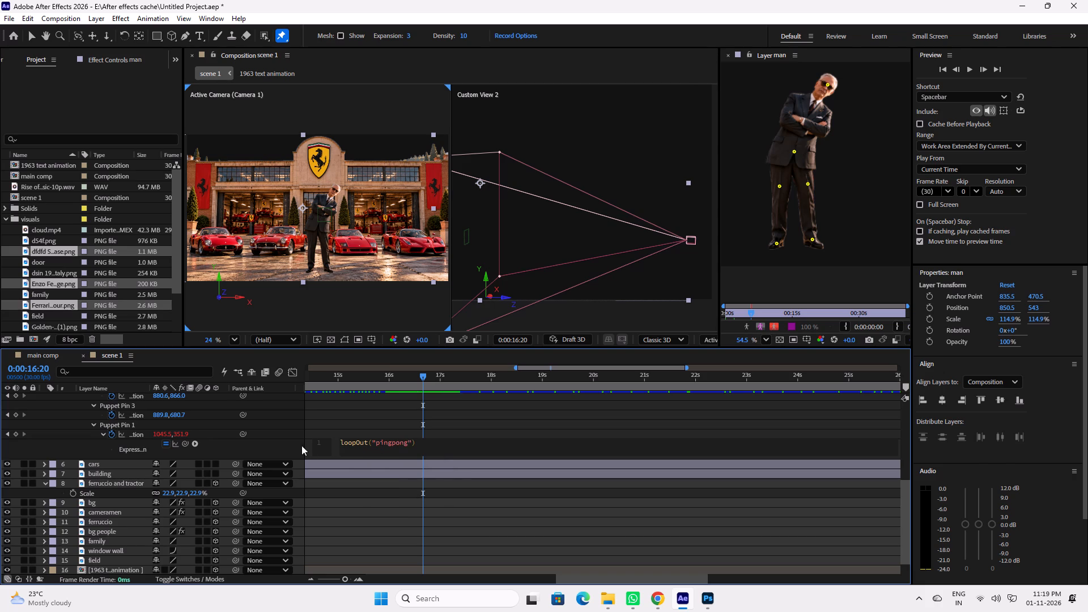
click(288, 446)
Collapse the man layer's Puppet properties and save the project.
click(93, 403)
scroll(82, 431, up, 2)
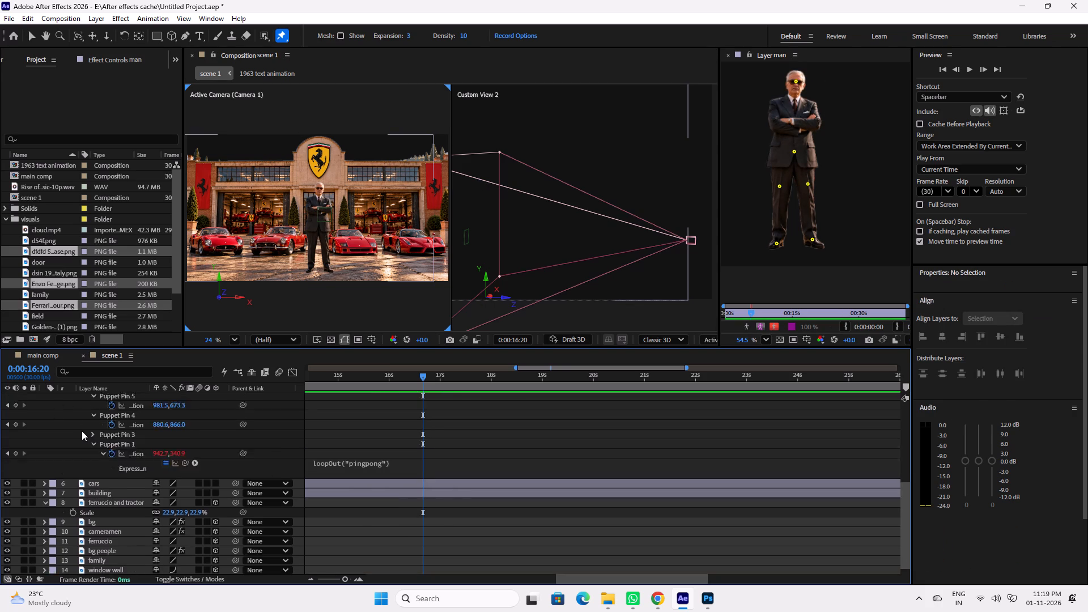
scroll(82, 431, up, 5)
click(63, 466)
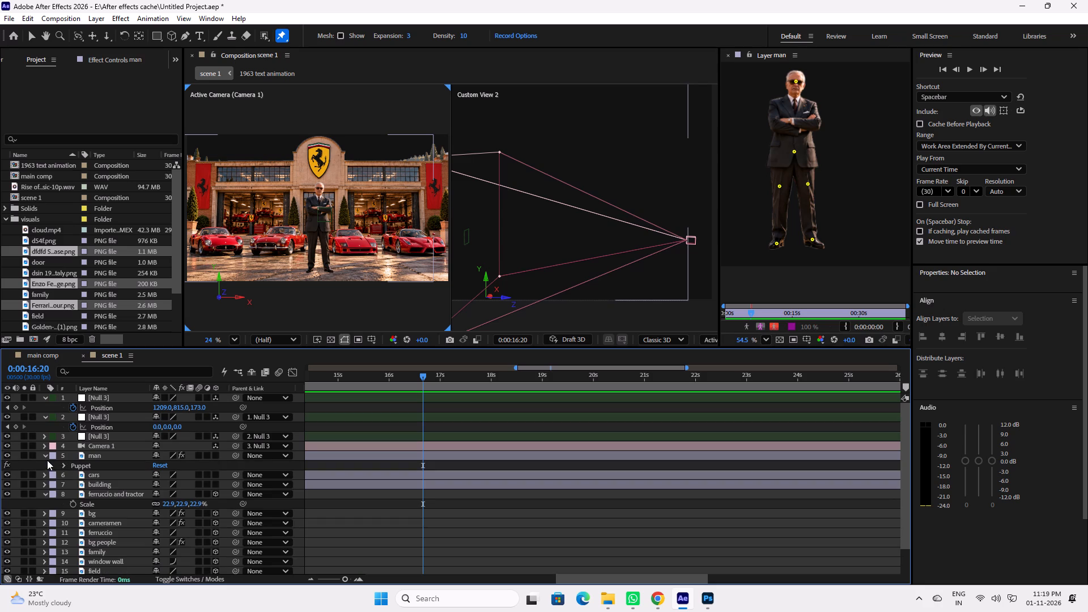
click(45, 458)
key(ctrl+s)
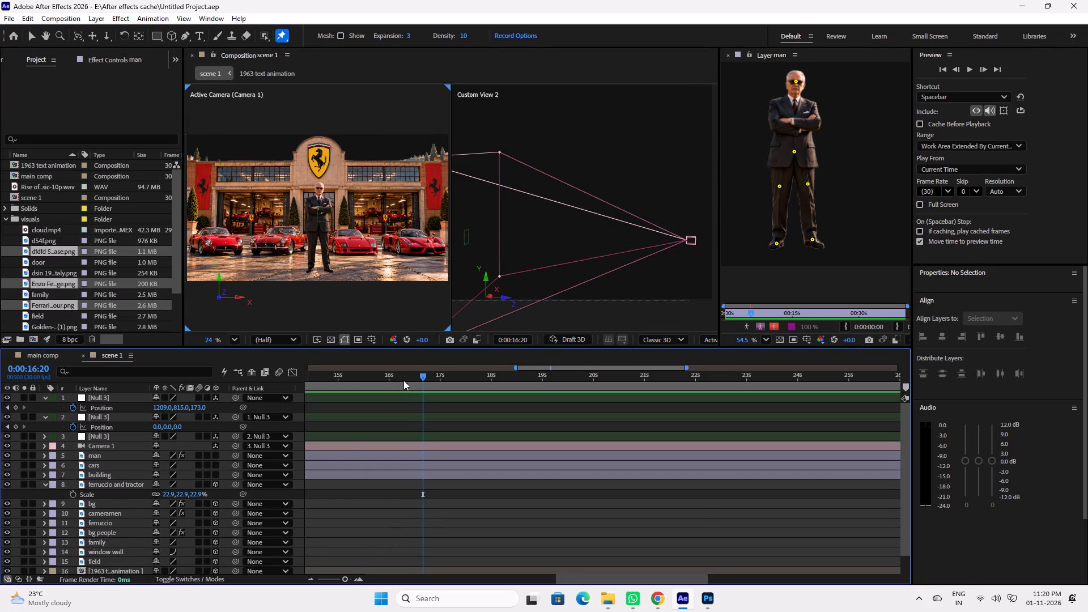
Close the man's Layer view and preview the looping head movement from 0:00:14:28.
drag(403, 379, 362, 377)
click(729, 57)
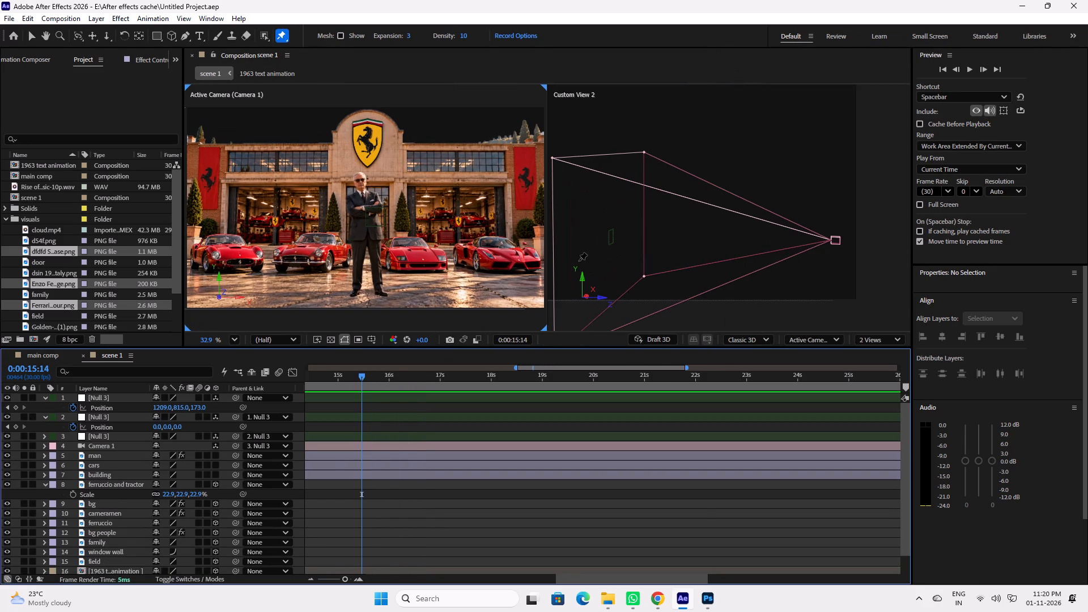
drag(345, 379, 334, 379)
key(space)
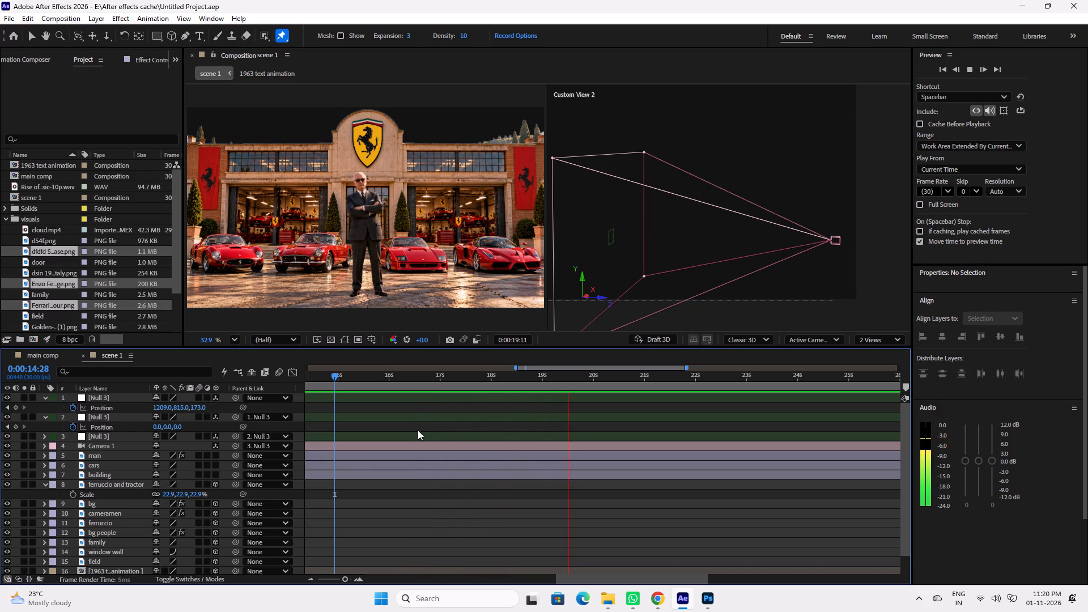
key(space)
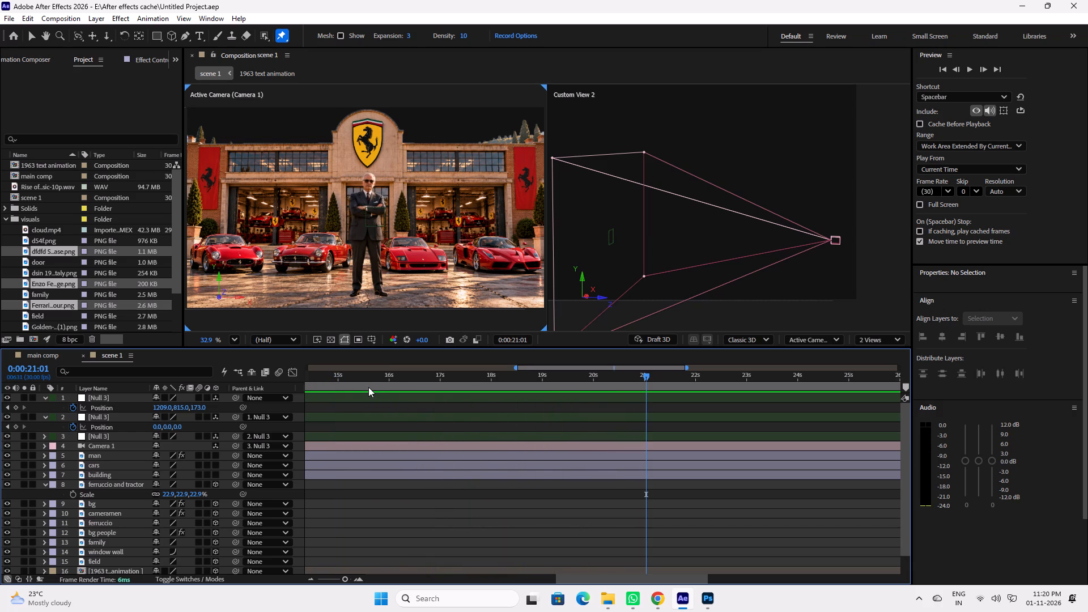
Shift the man's head pin slightly right to about 905.5, 335.7 at the 0:00:10:29 keyframe and save the project.
click(342, 584)
drag(343, 580, 337, 581)
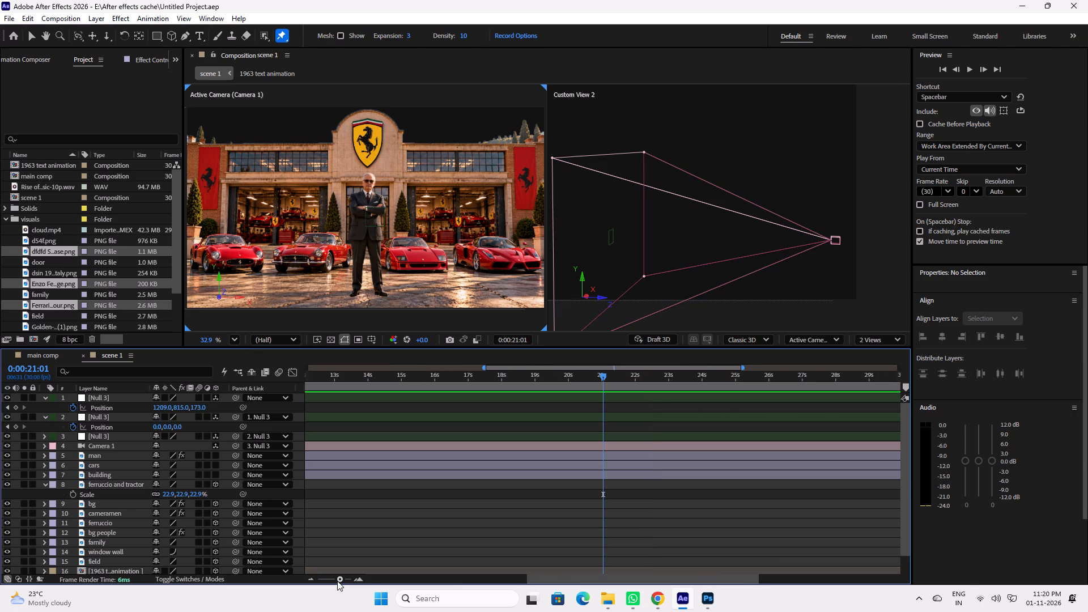
drag(559, 577, 443, 583)
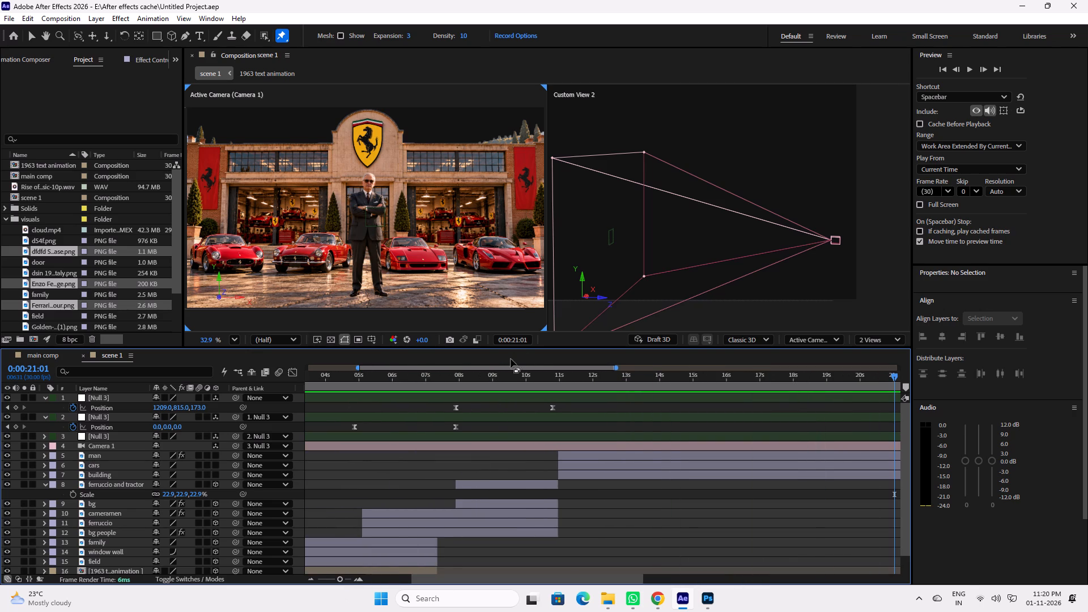
drag(499, 373, 579, 388)
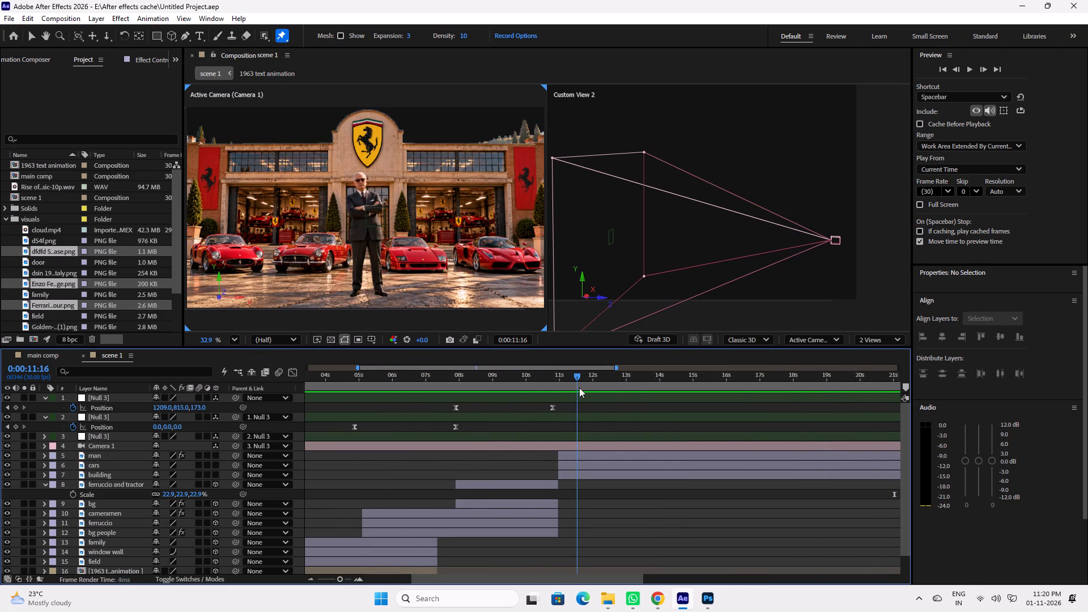
drag(579, 388, 583, 389)
click(588, 467)
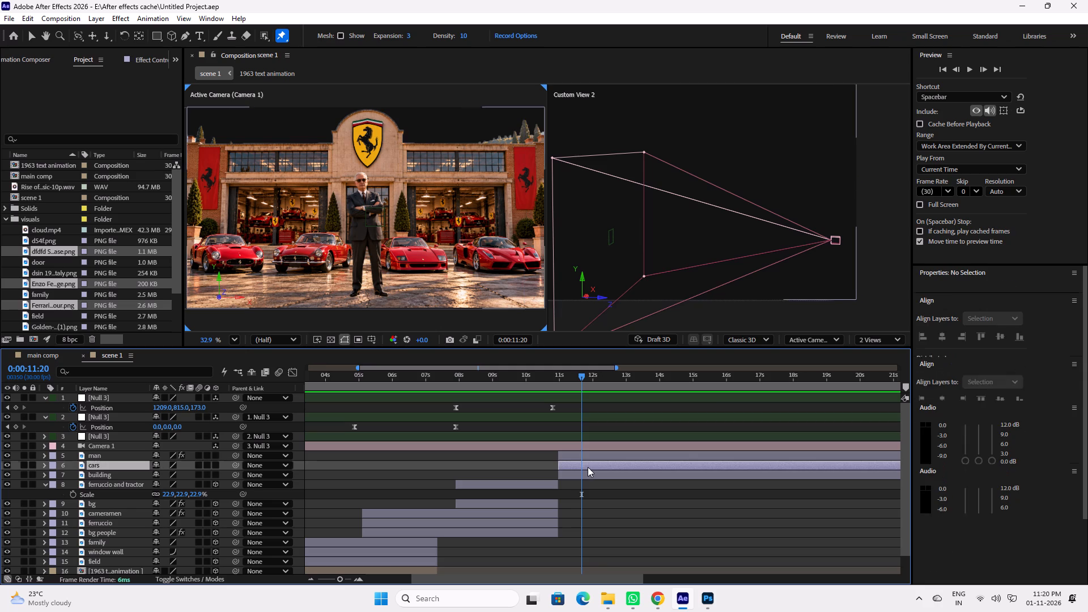
click(590, 457)
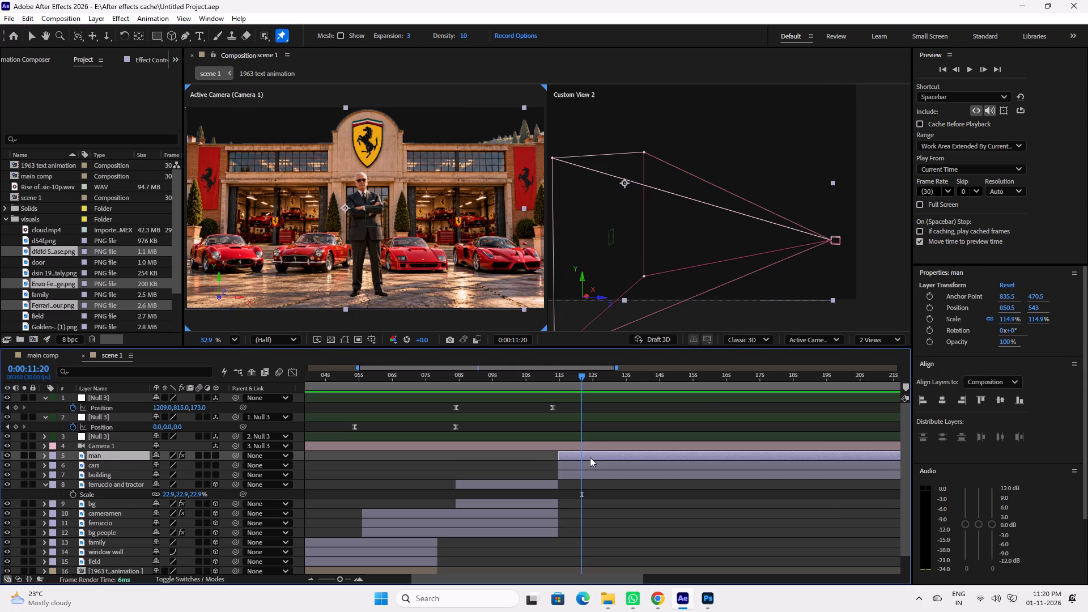
key(u)
scroll(590, 518, down, 4)
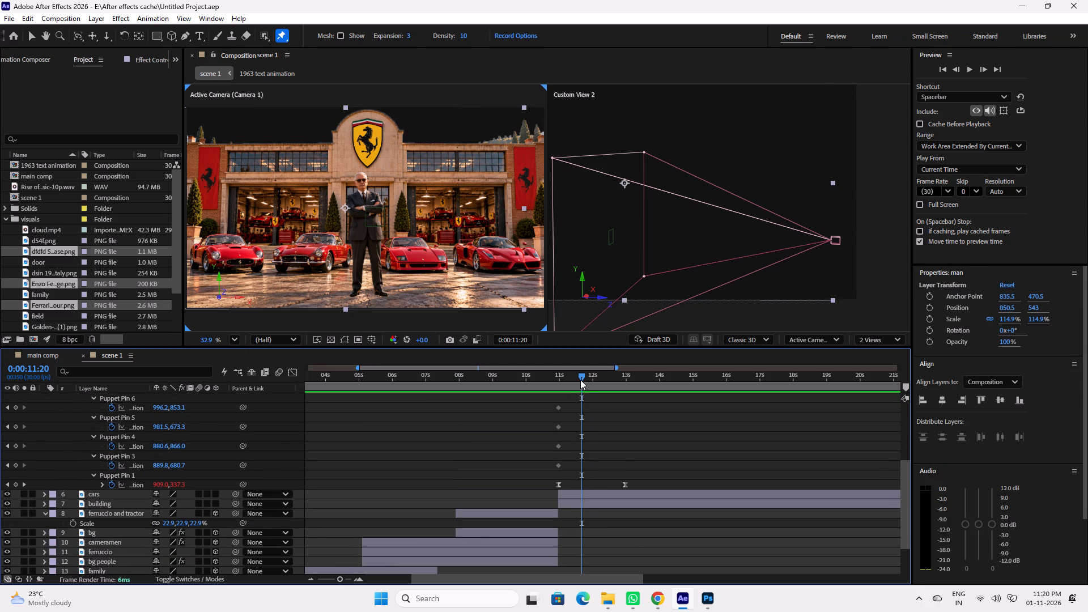
drag(579, 378, 556, 380)
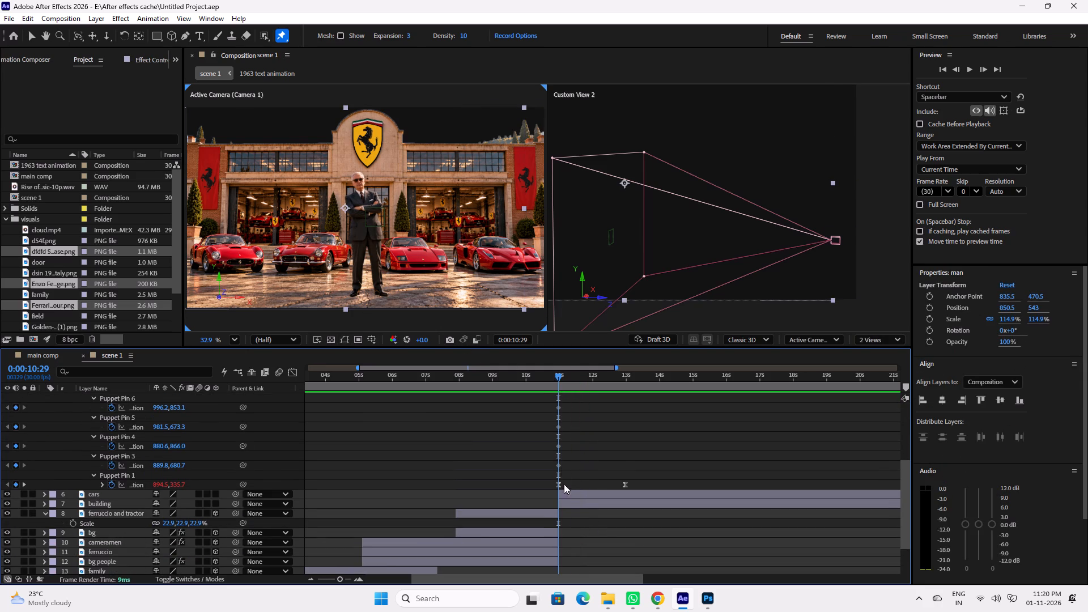
scroll(595, 436, up, 3)
double_click(595, 428)
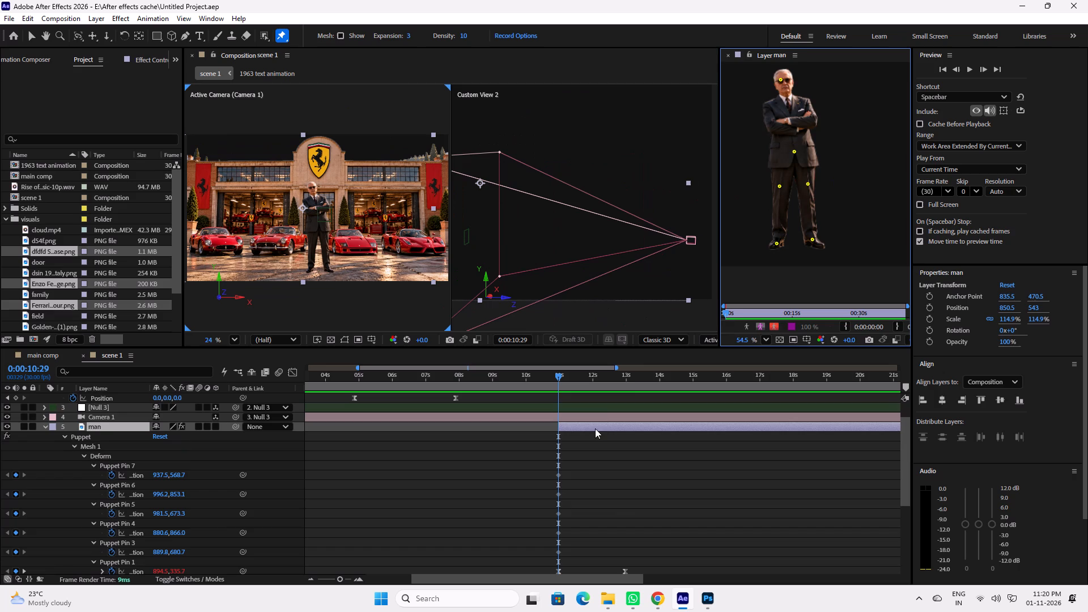
click(783, 82)
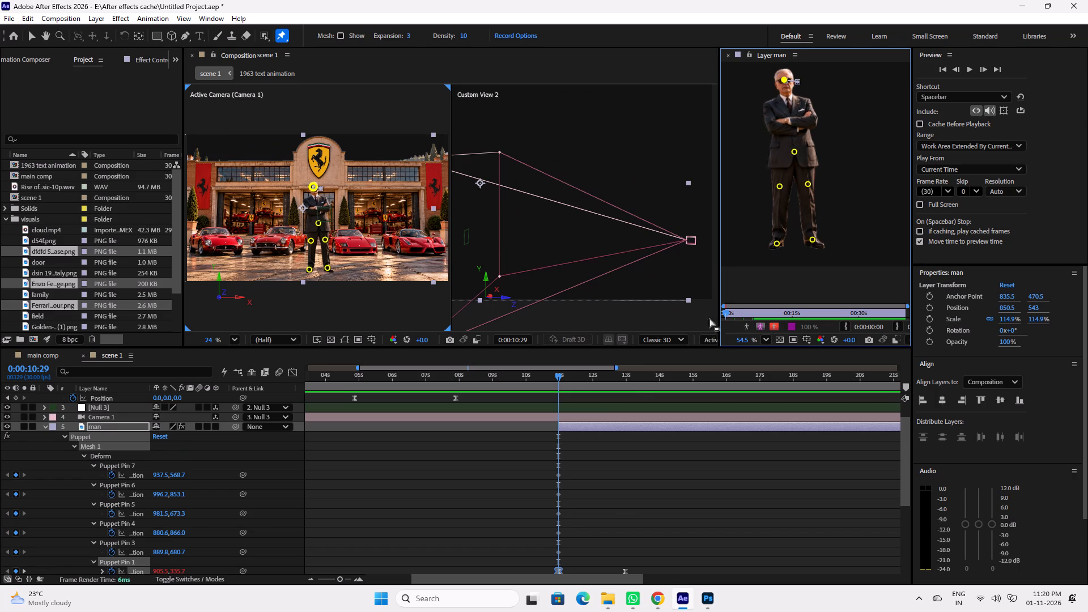
key(ctrl+s)
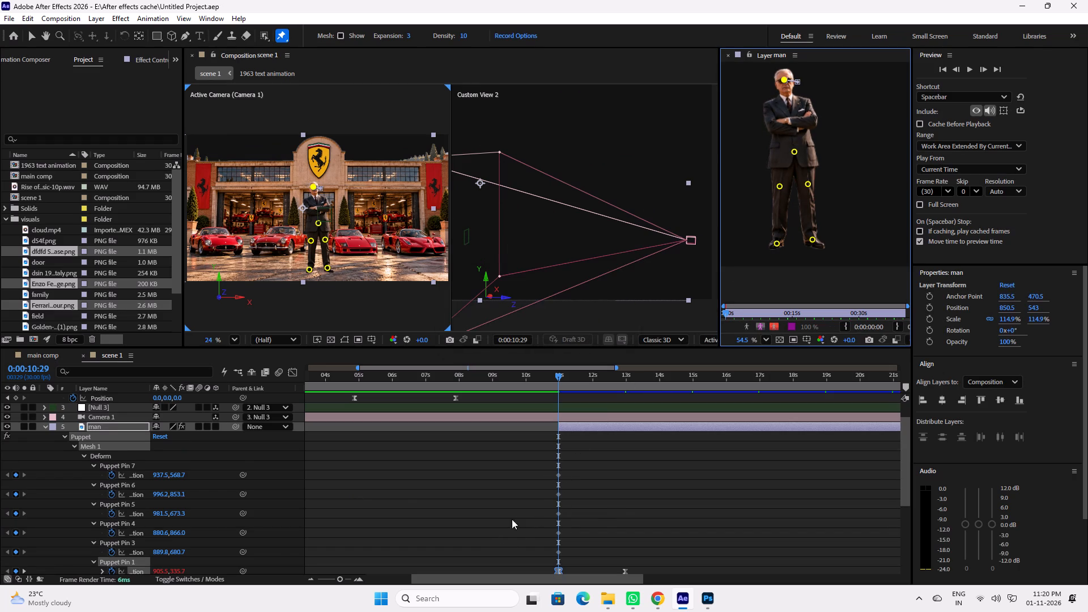
Preview the adjusted head movement from 0:00:10:20 and close the man's Layer view.
scroll(609, 506, down, 5)
scroll(606, 507, up, 1)
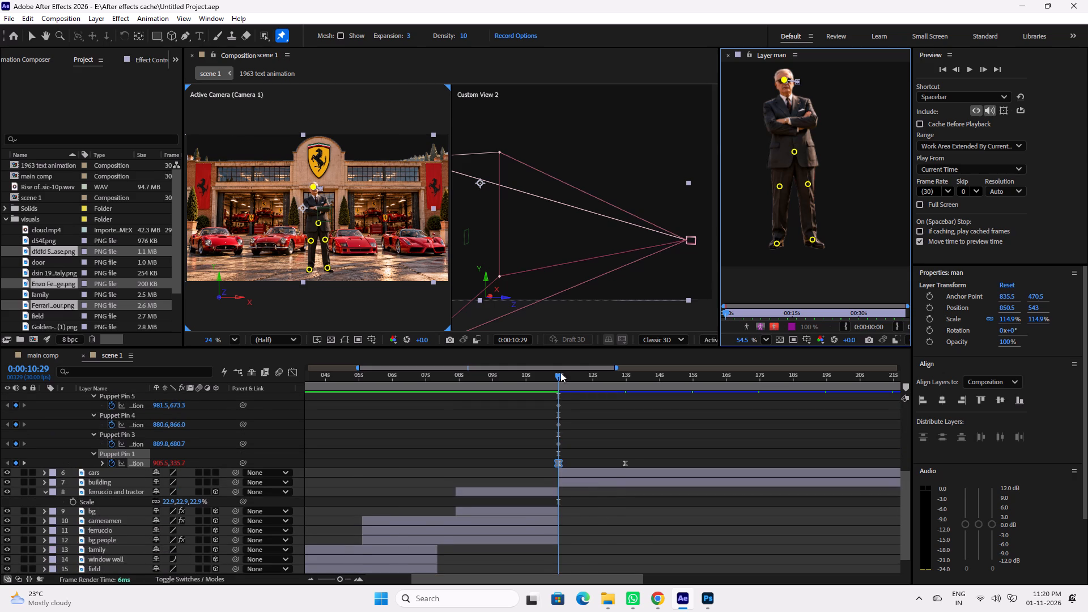
click(548, 375)
key(space)
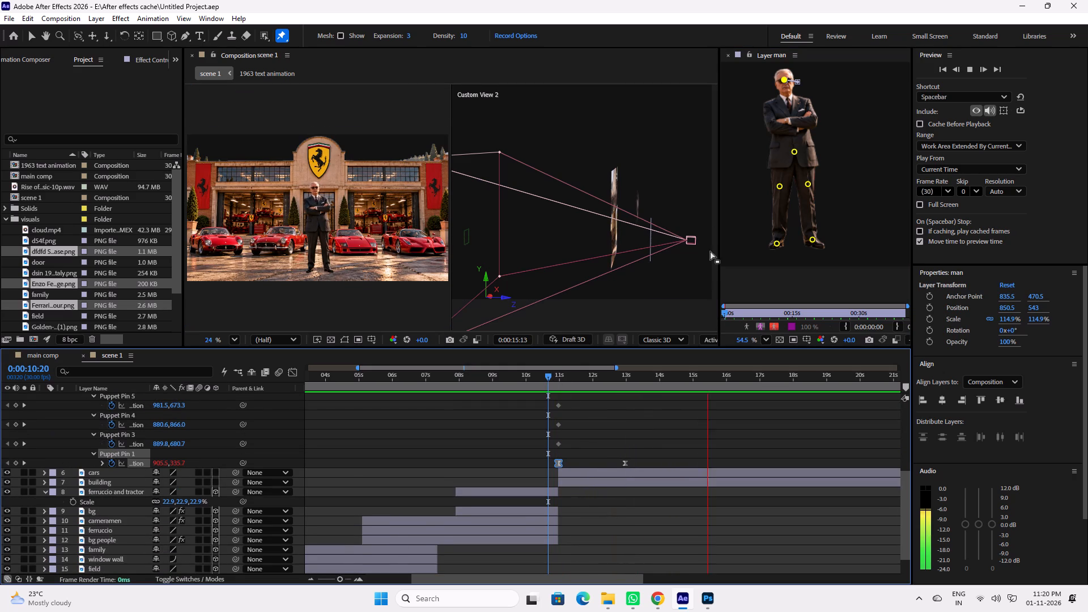
key(space)
click(729, 57)
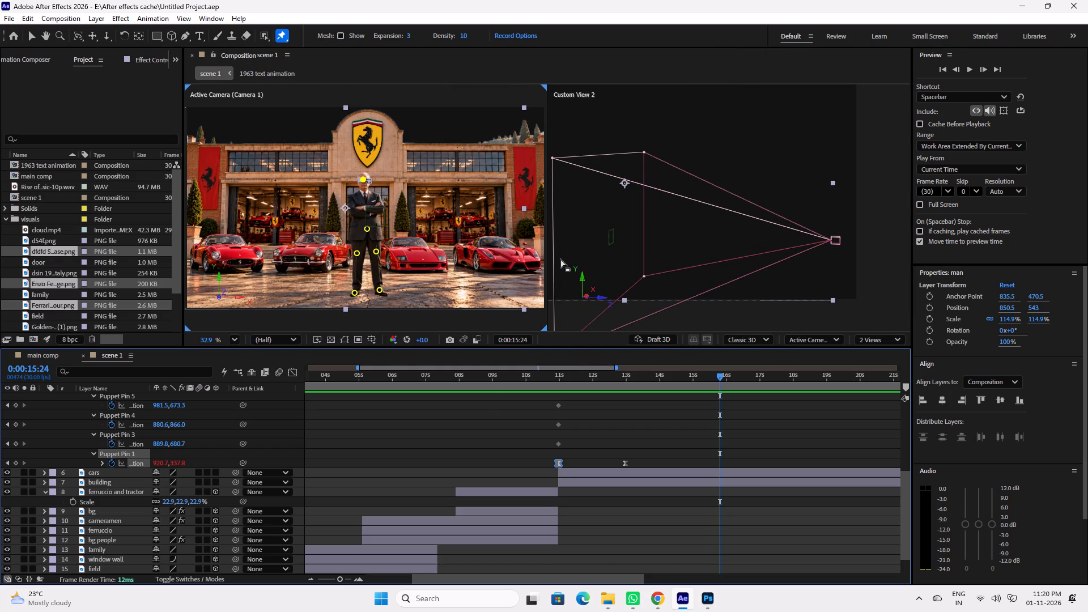
Switch the composition viewer to a single active camera view, centre the factory shot in it and save the project.
click(807, 281)
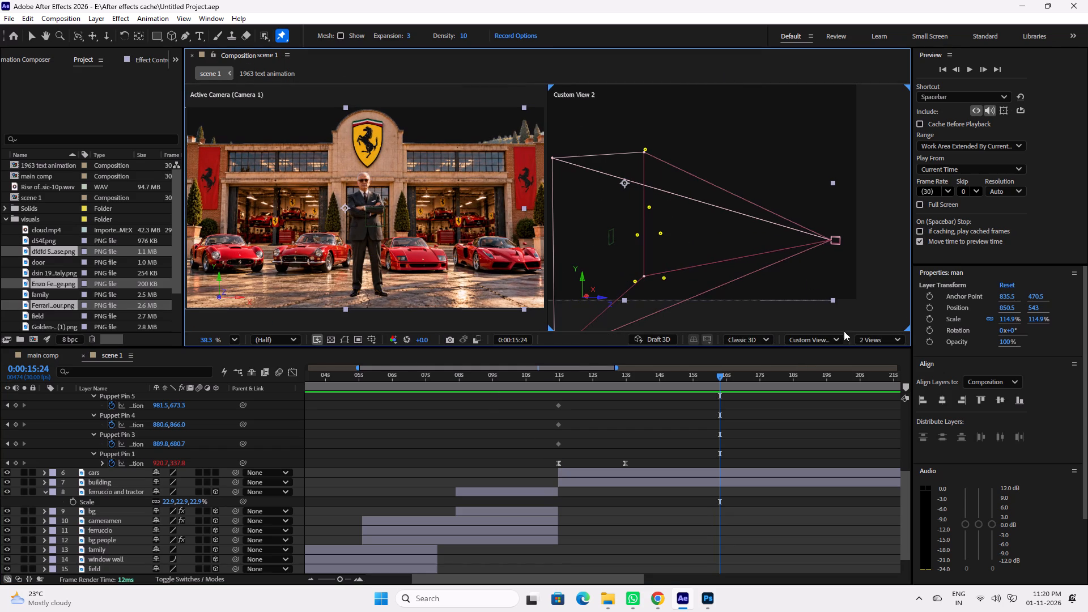
click(869, 343)
click(877, 363)
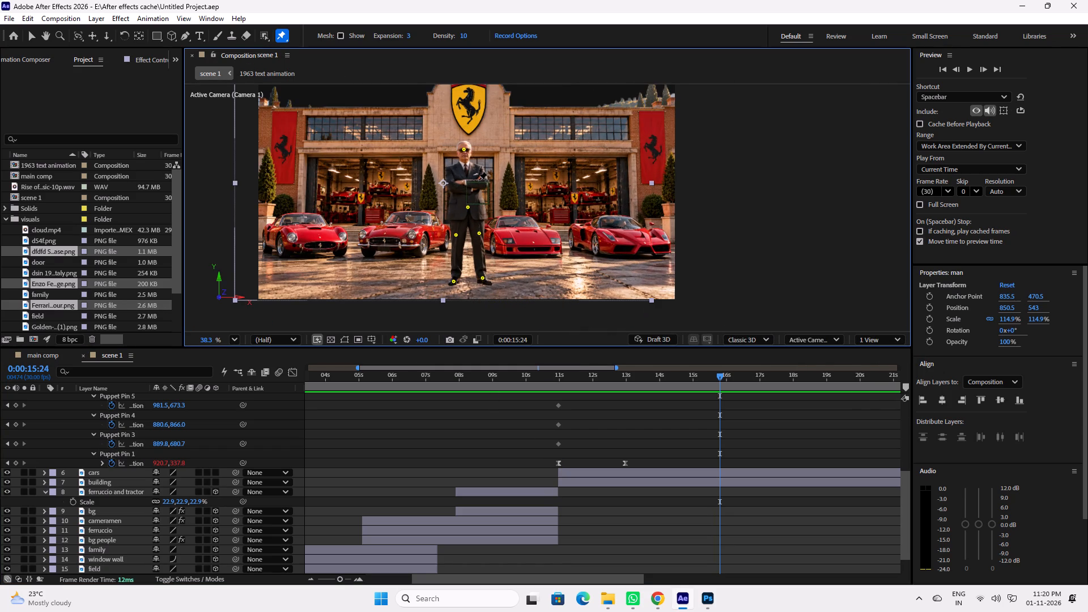
scroll(479, 180, down, 1)
key(space)
key(space)
key(space)
key(space)
key(space)
key(space)
key(space)
key(space)
key(space)
key(space)
key(space)
key(space)
key(space)
key(space)
key(space)
key(space)
key(space)
key(space)
key(space)
key(space)
drag(460, 193, 520, 214)
scroll(524, 215, up, 1)
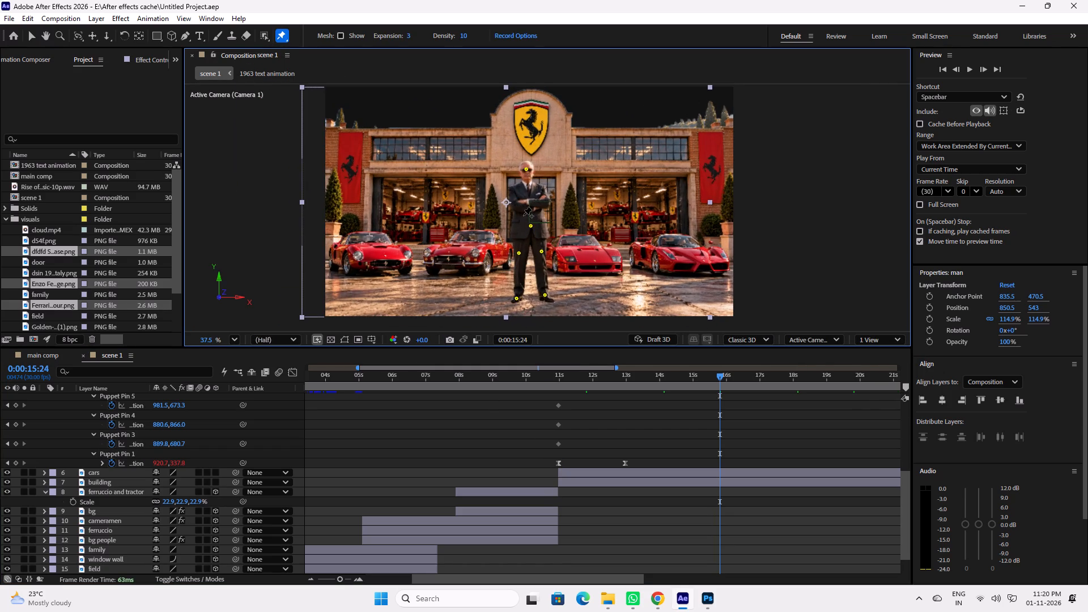
key(ctrl+s)
Collapse the man layer's keyframes and preview the transition from the tractor shot to the Ferrari factory from 0:00:09:15.
drag(551, 377, 535, 380)
scroll(563, 444, up, 3)
key(u)
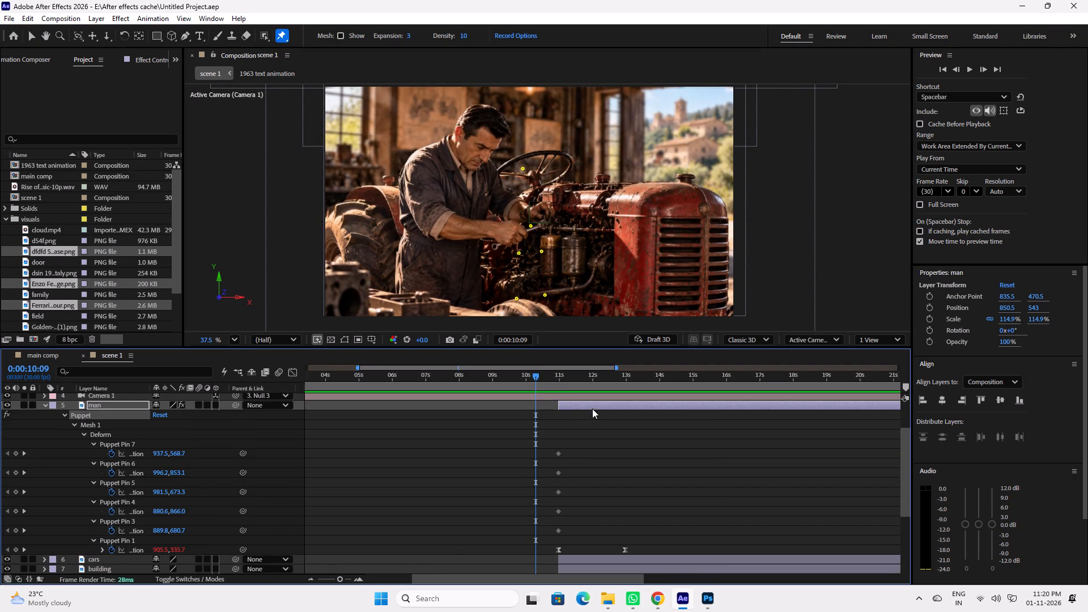
drag(526, 377, 509, 379)
key(space)
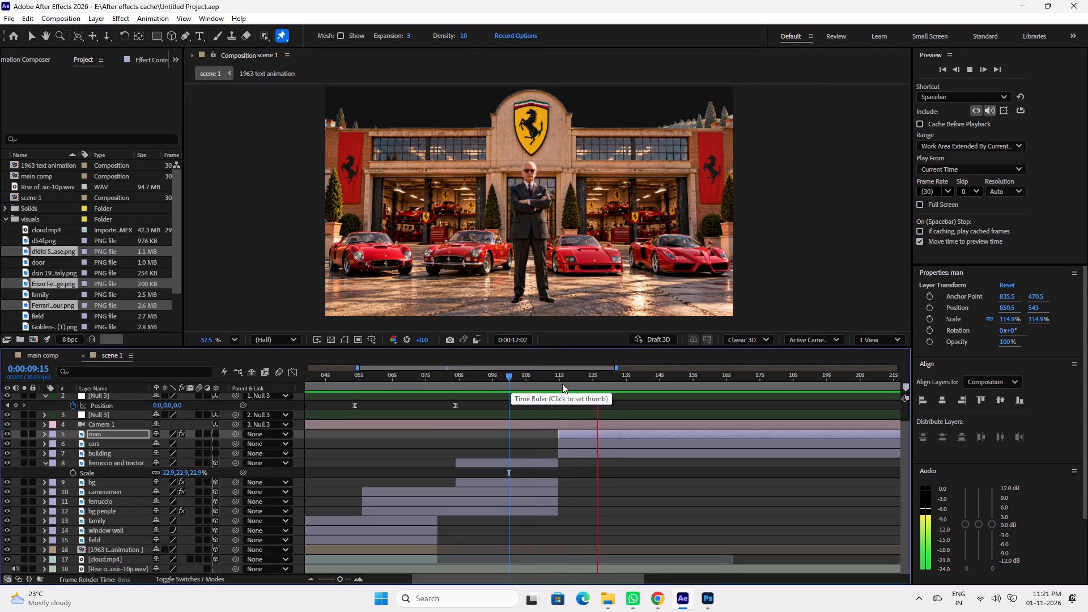
key(space)
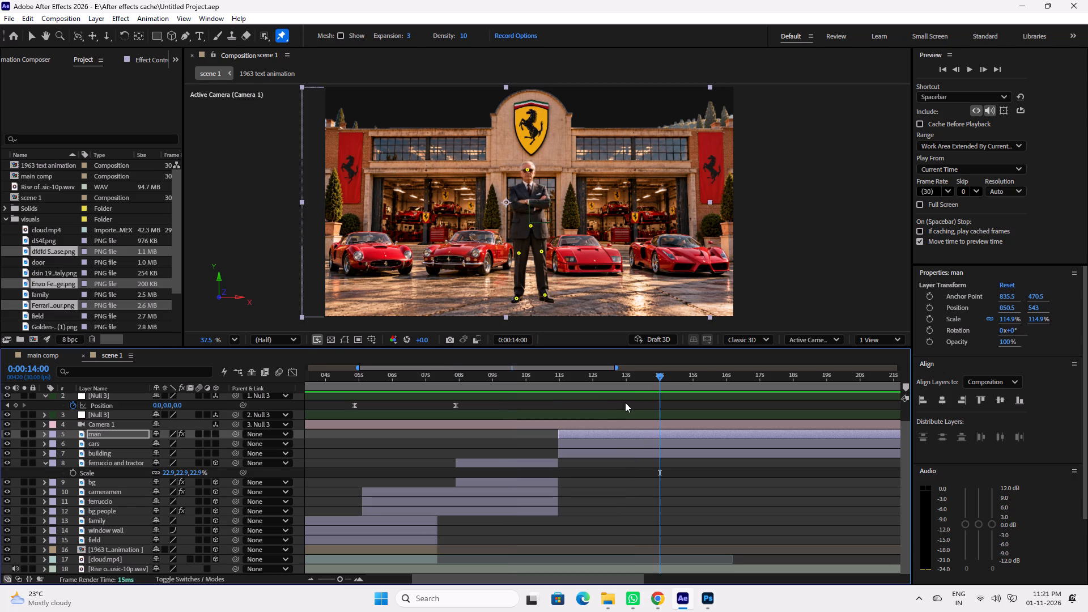
Add cloud.mp4 beneath the building layer, align its start with the factory layers and fit it to the comp width.
scroll(37, 309, down, 1)
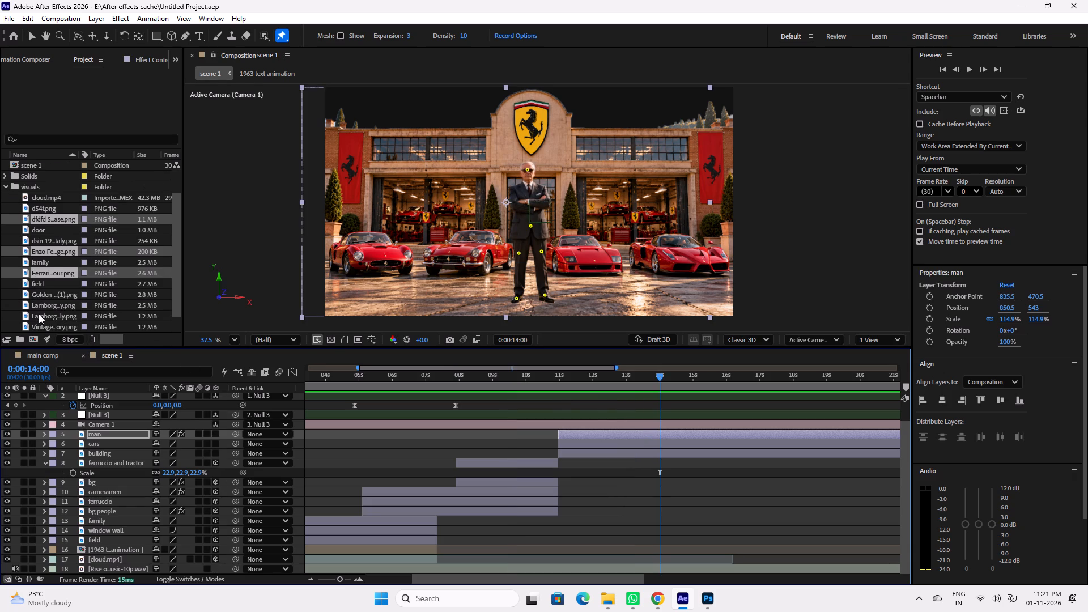
scroll(41, 310, down, 7)
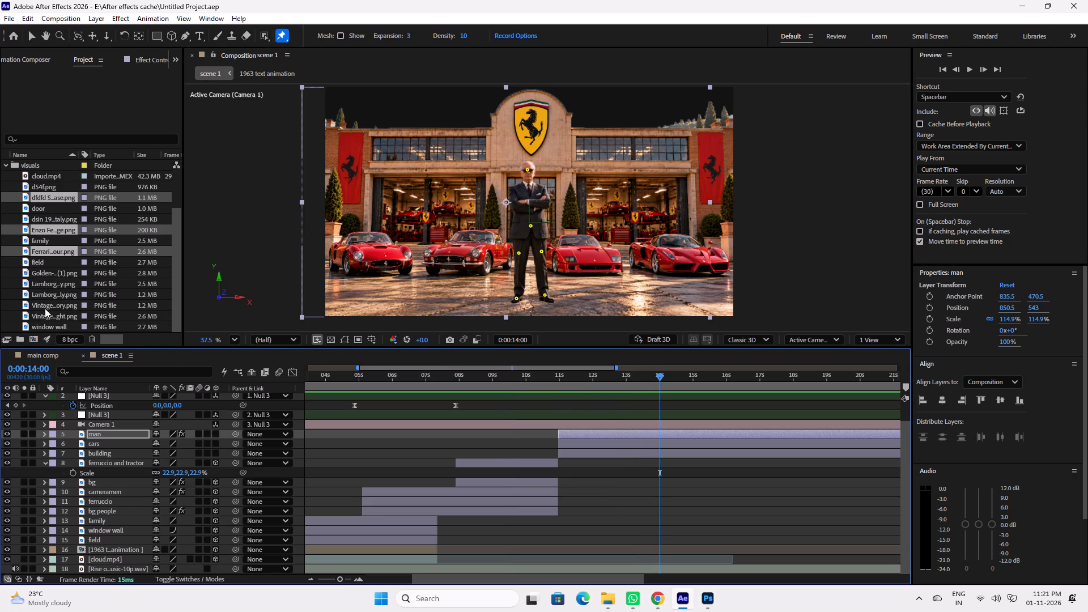
click(49, 178)
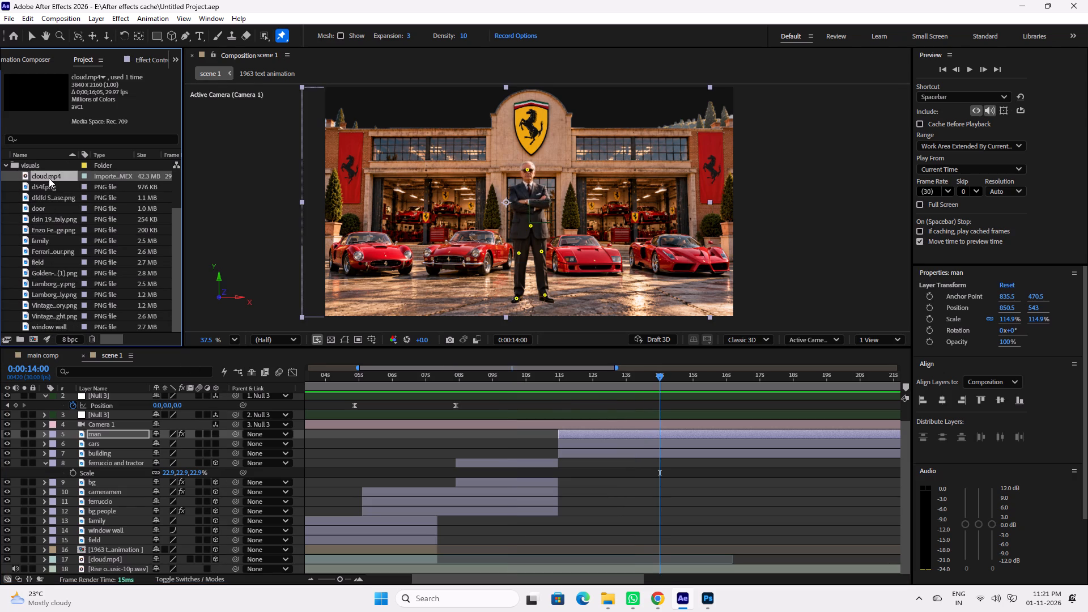
drag(45, 176, 564, 462)
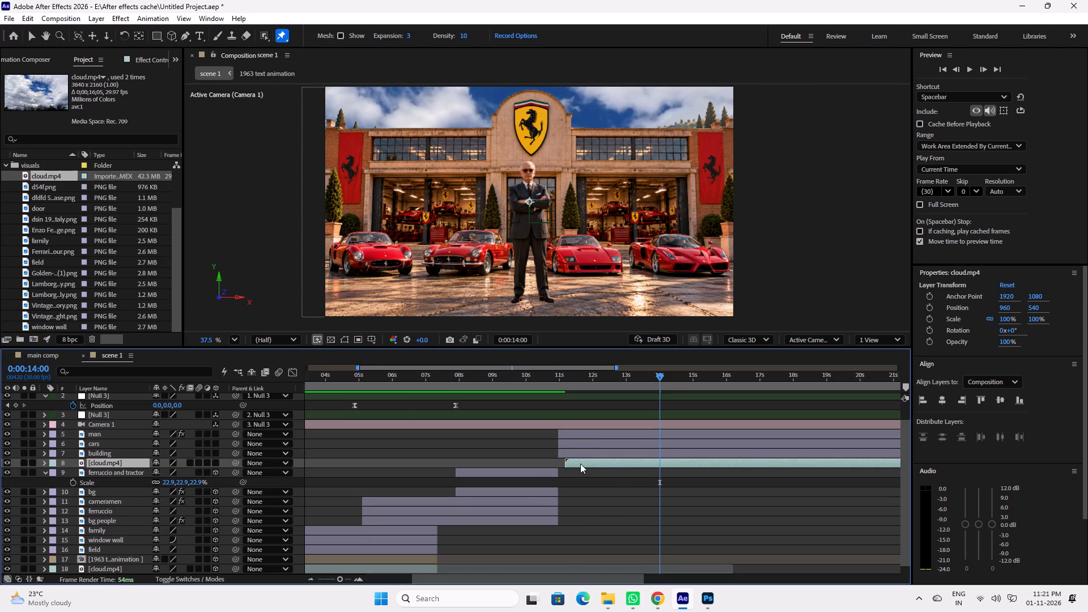
drag(580, 464, 575, 465)
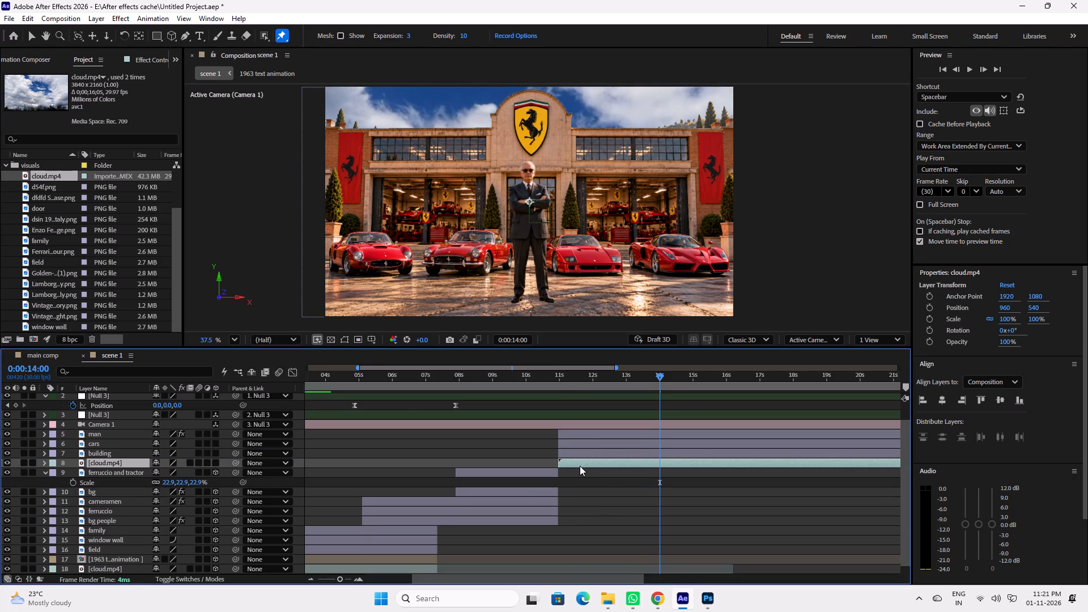
key(ctrl+alt+shift+h)
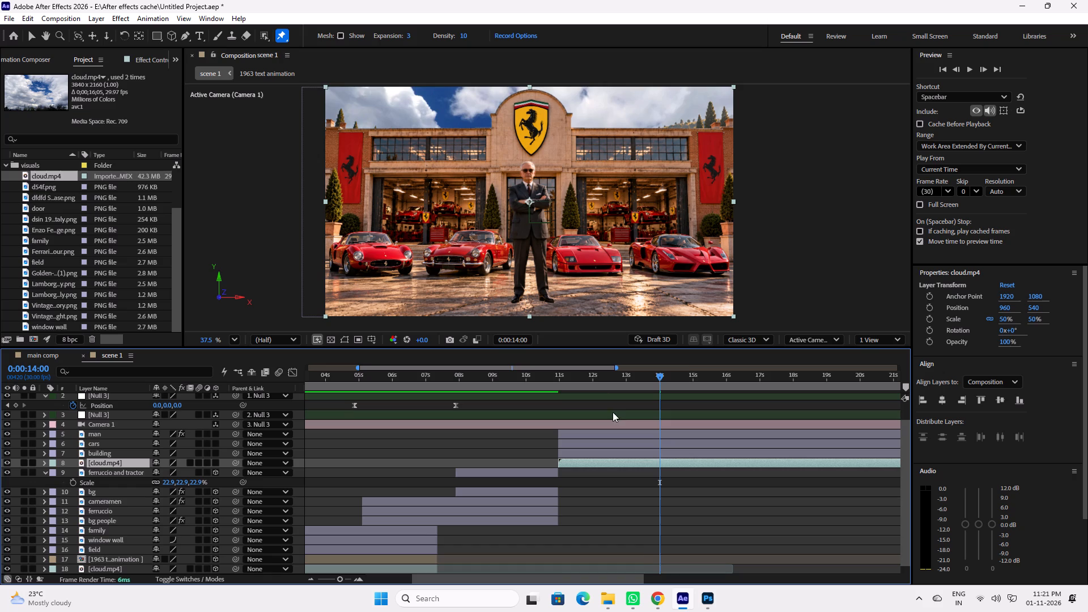
Preview the factory shot with the cloud sky from 0:00:11:08 and save the project.
drag(590, 379, 568, 379)
key(space)
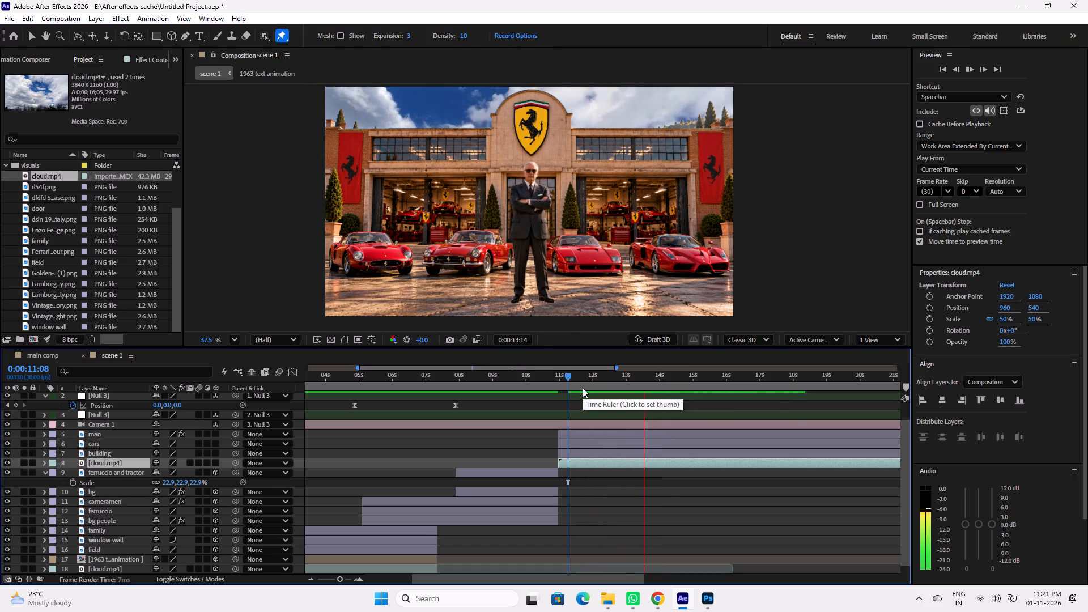
key(space)
key(ctrl+s)
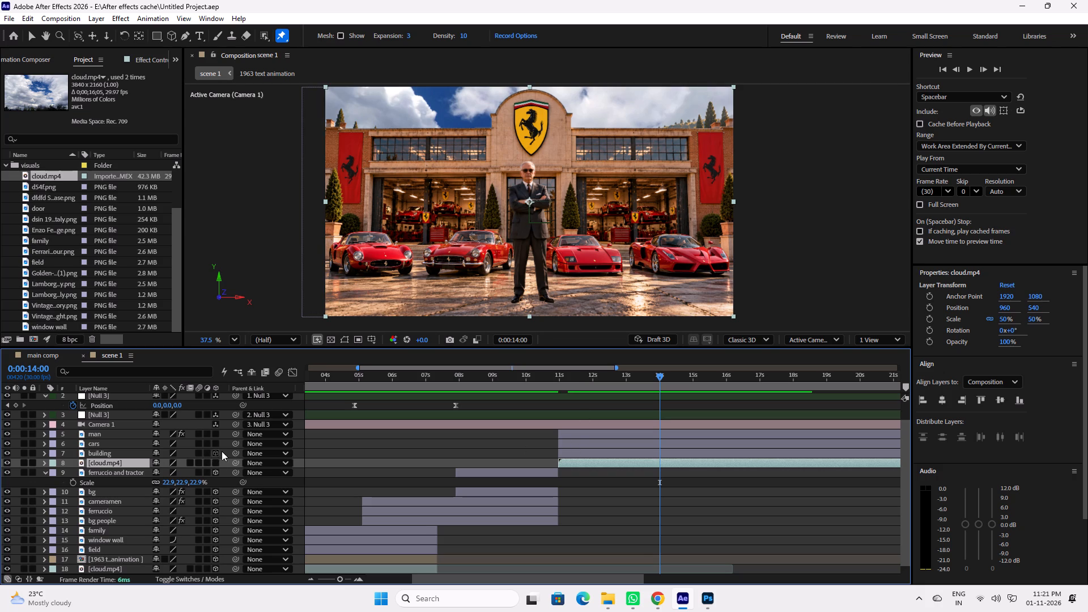
Make the man, cars, building and cloud layers 3D and centre all four in the camera view.
drag(214, 435, 215, 462)
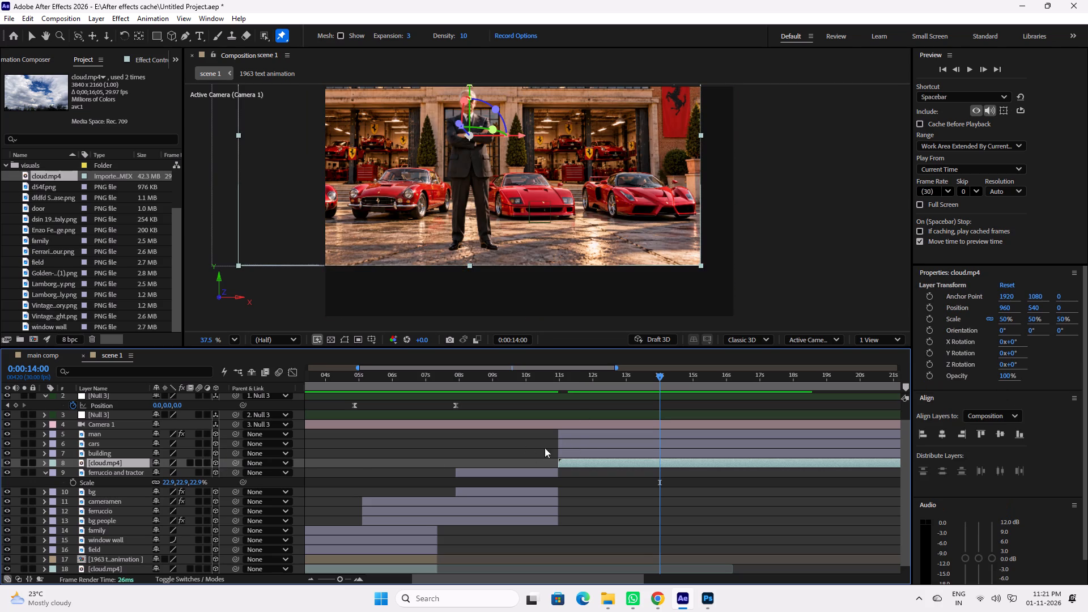
ctrl+click(110, 454)
ctrl+click(110, 445)
ctrl+click(115, 435)
right_click(115, 435)
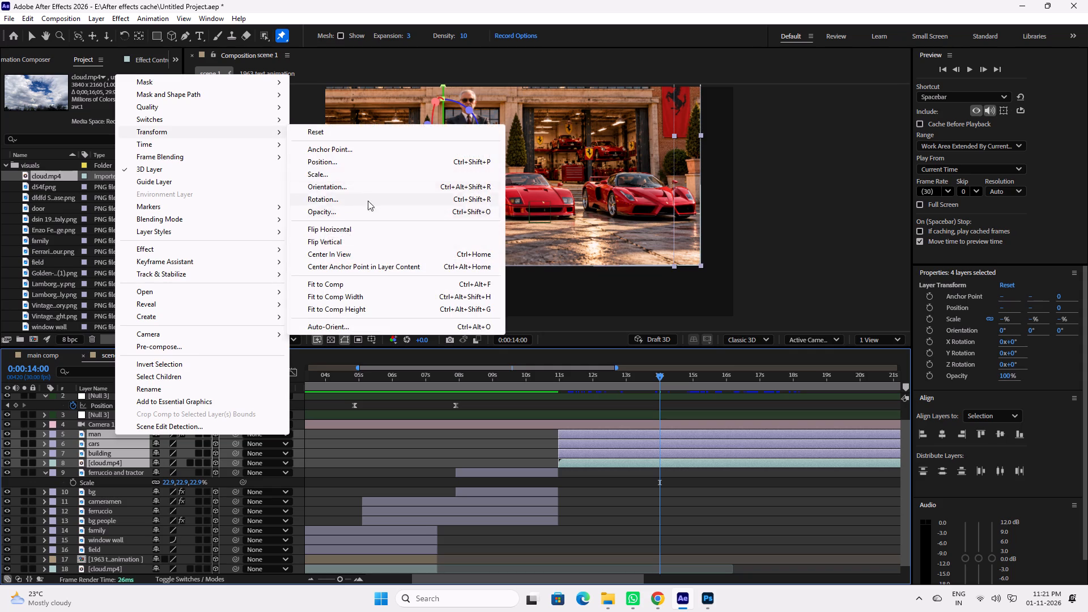
click(372, 255)
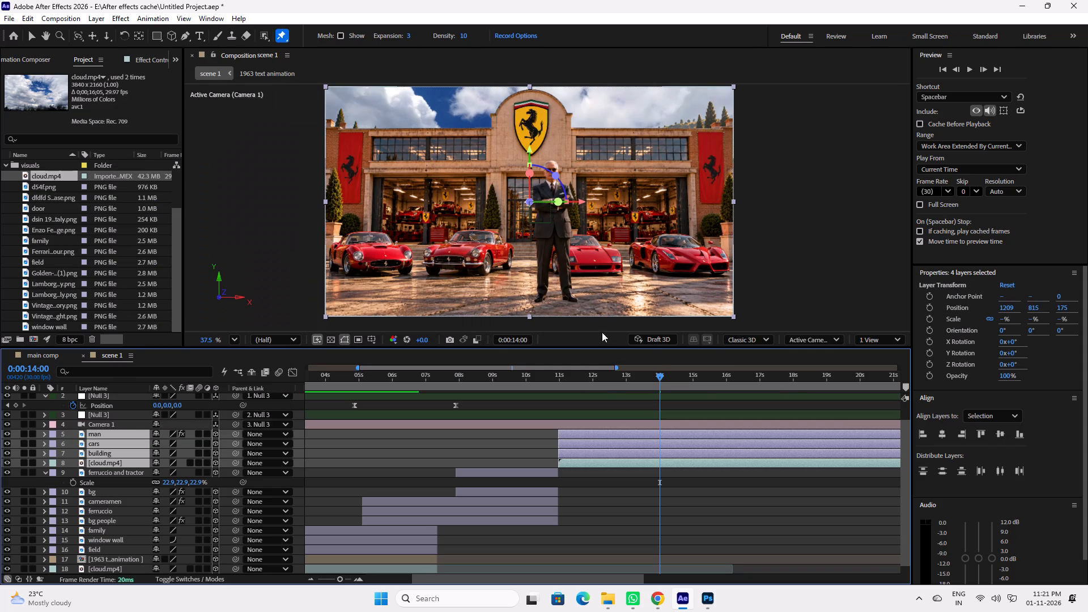
At 0:00:10:29, stagger the factory layers in depth with Z positions of -467 for man, -253 for cars, -39 for building and 175 for cloud.
drag(605, 378, 547, 381)
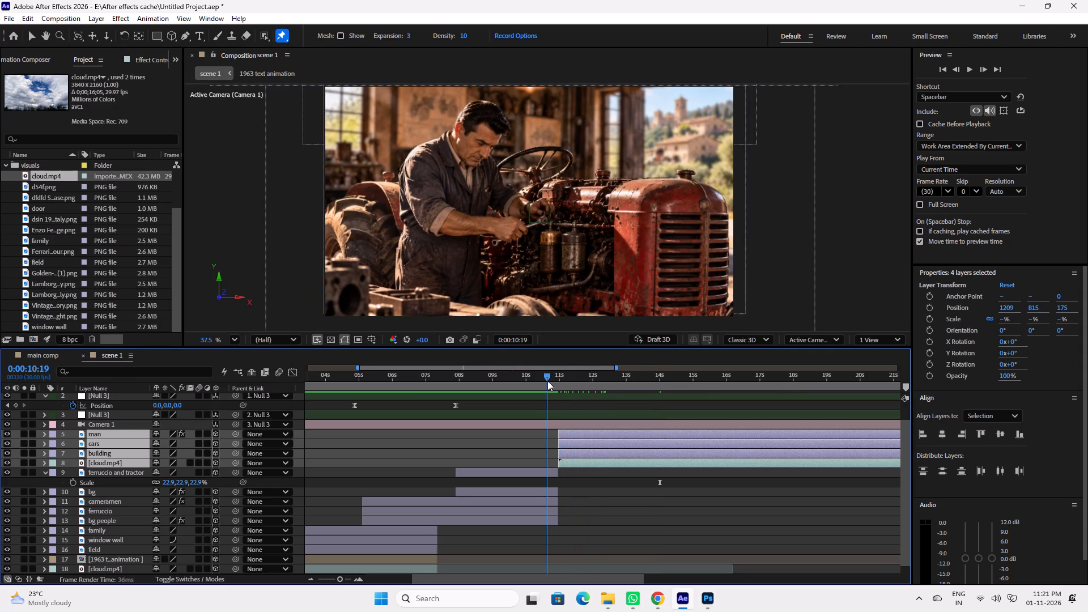
drag(547, 381, 573, 382)
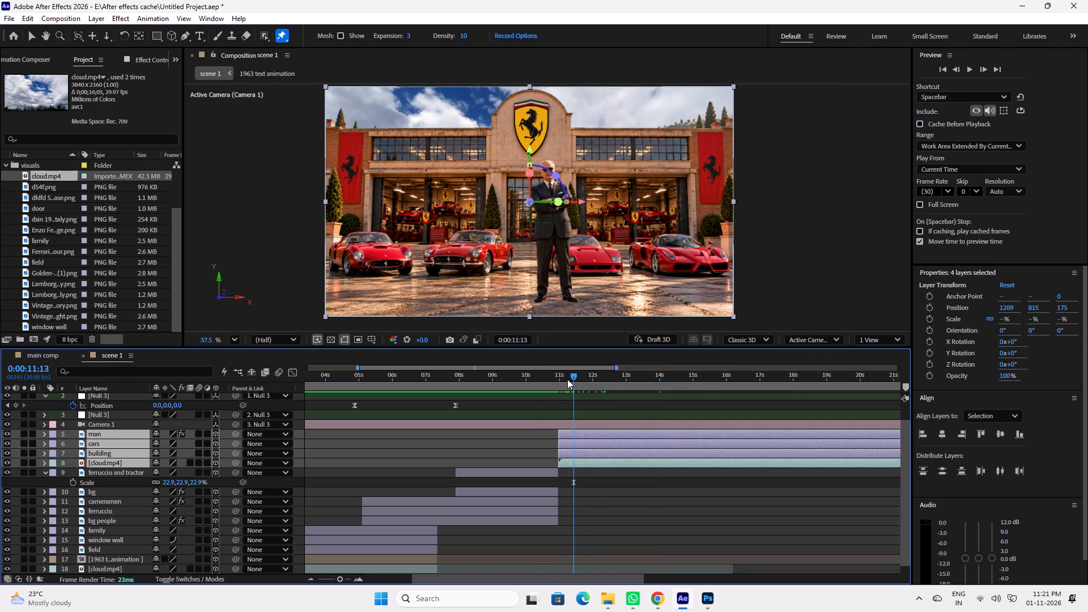
click(568, 377)
scroll(575, 427, up, 3)
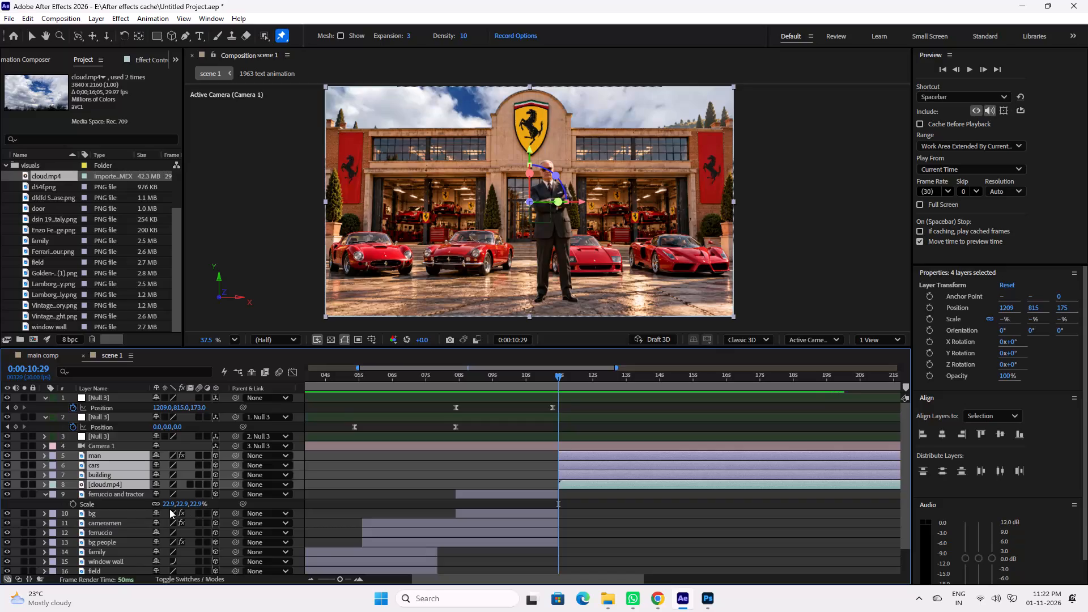
key(p)
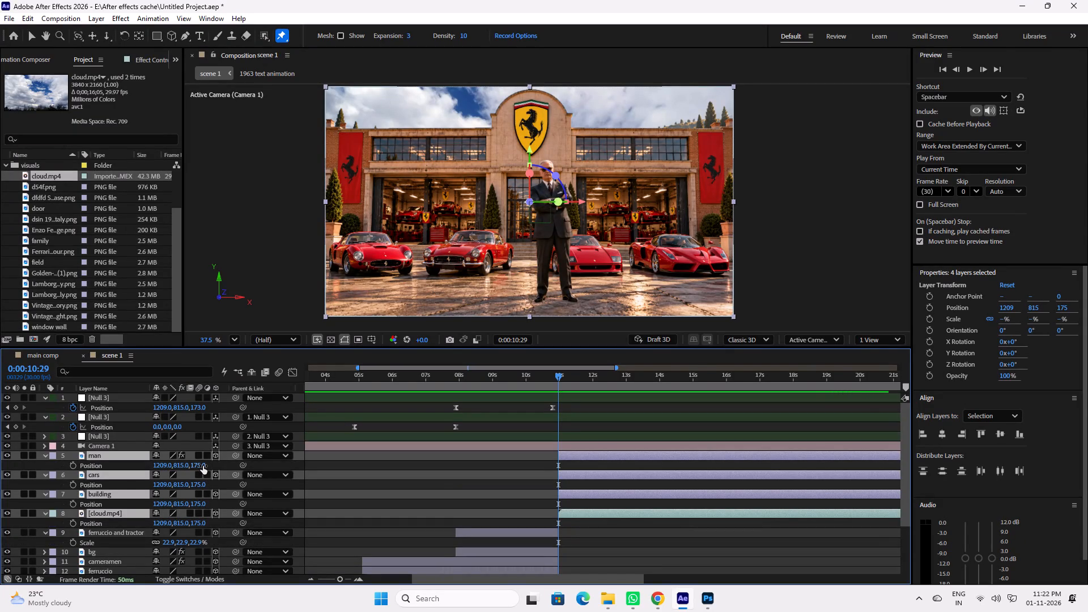
alt+drag(203, 466, 171, 467)
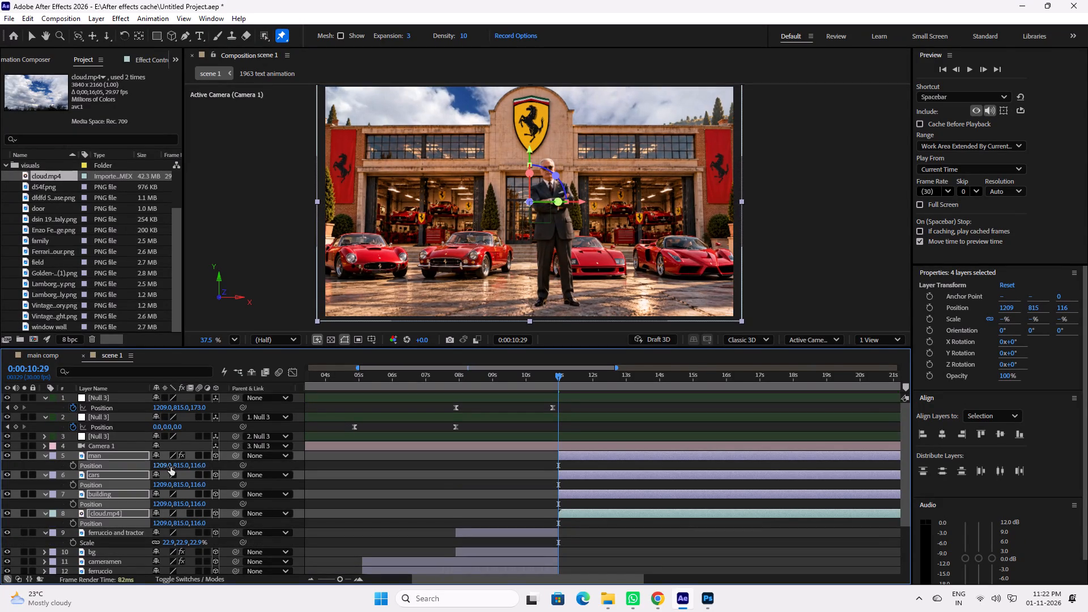
key(ctrl+z)
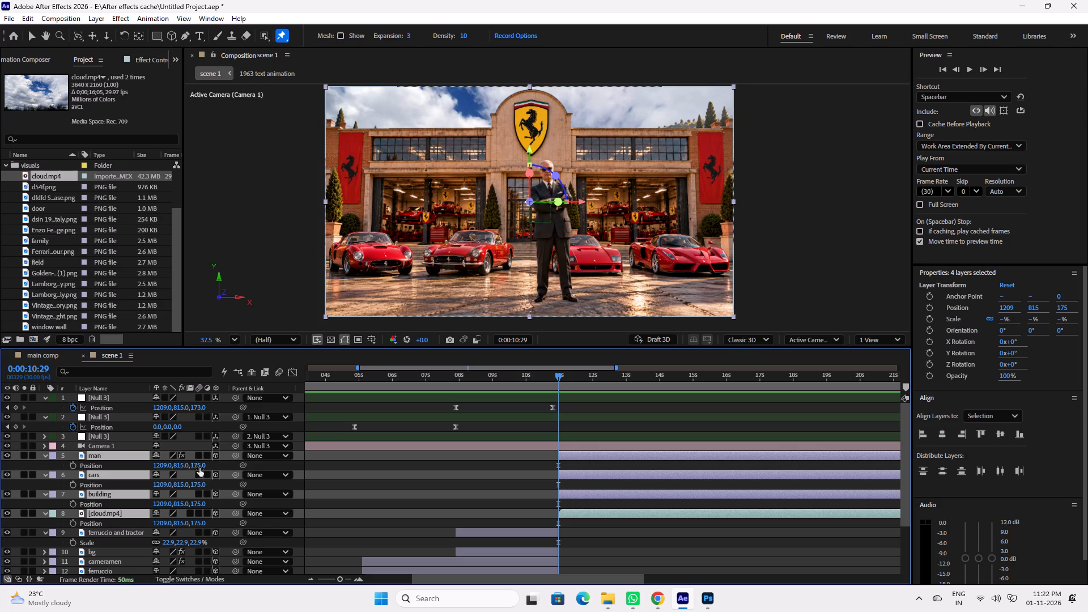
ctrl+alt+drag(201, 465, 55, 467)
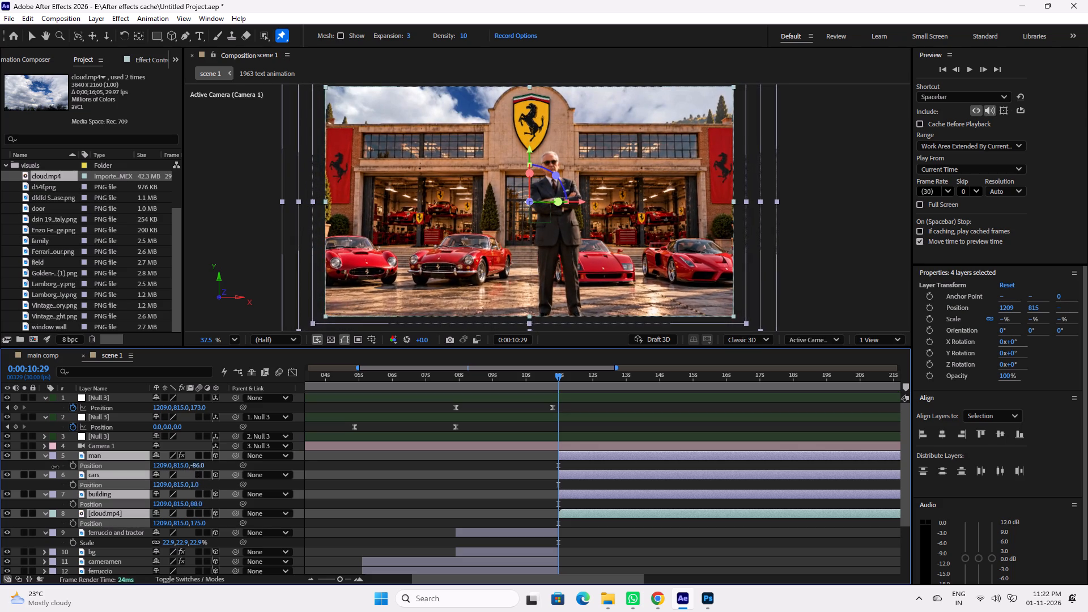
ctrl+alt+drag(55, 467, 416, 503)
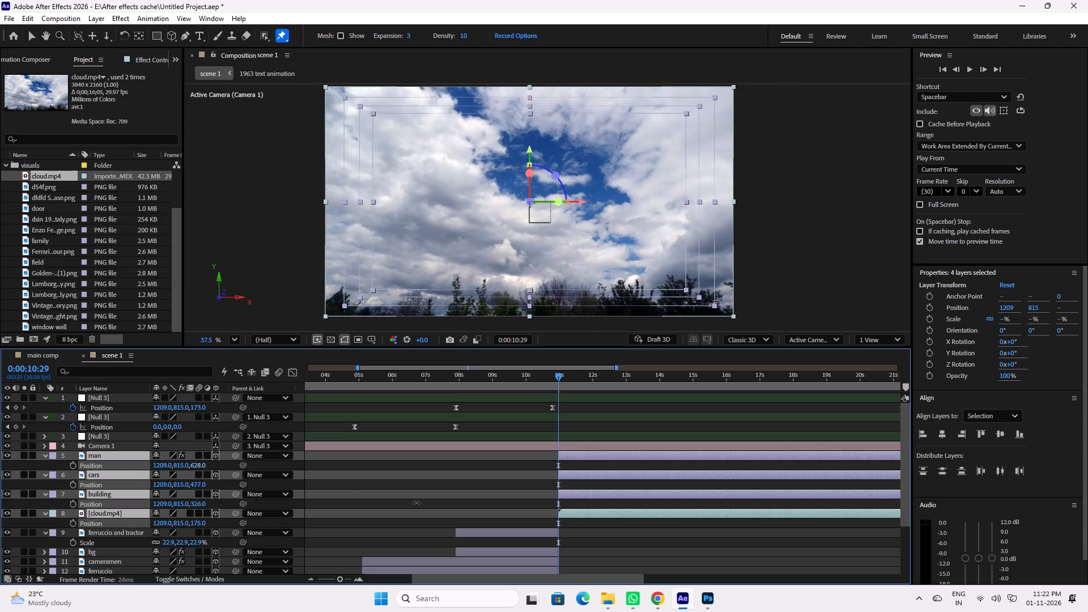
ctrl+alt+drag(416, 503, 73, 486)
ctrl+alt+drag(202, 465, 65, 475)
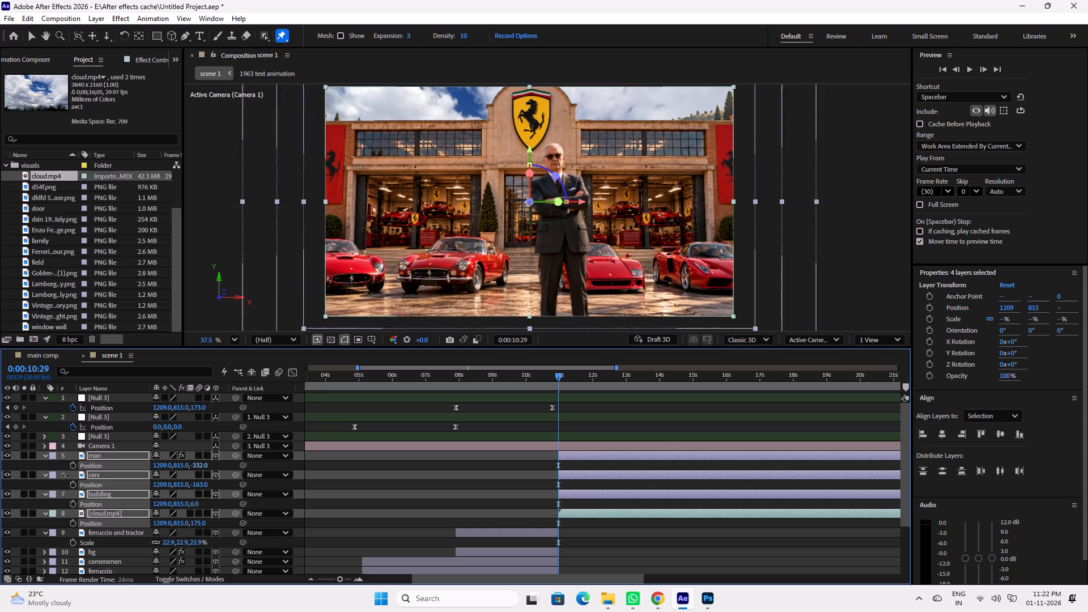
ctrl+alt+drag(65, 475, 14, 478)
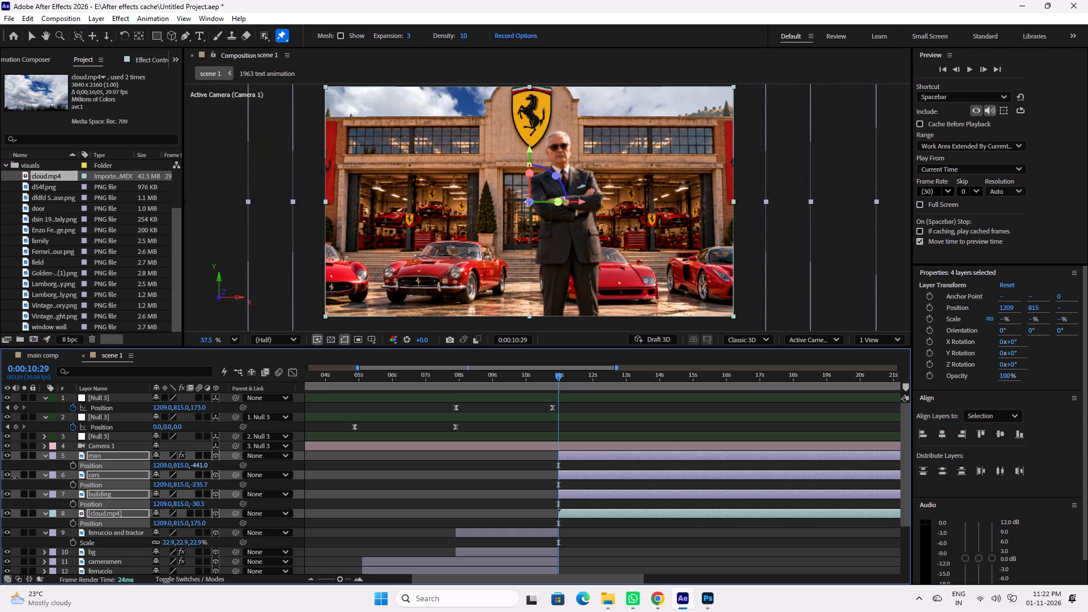
ctrl+alt+drag(14, 478, 0, 478)
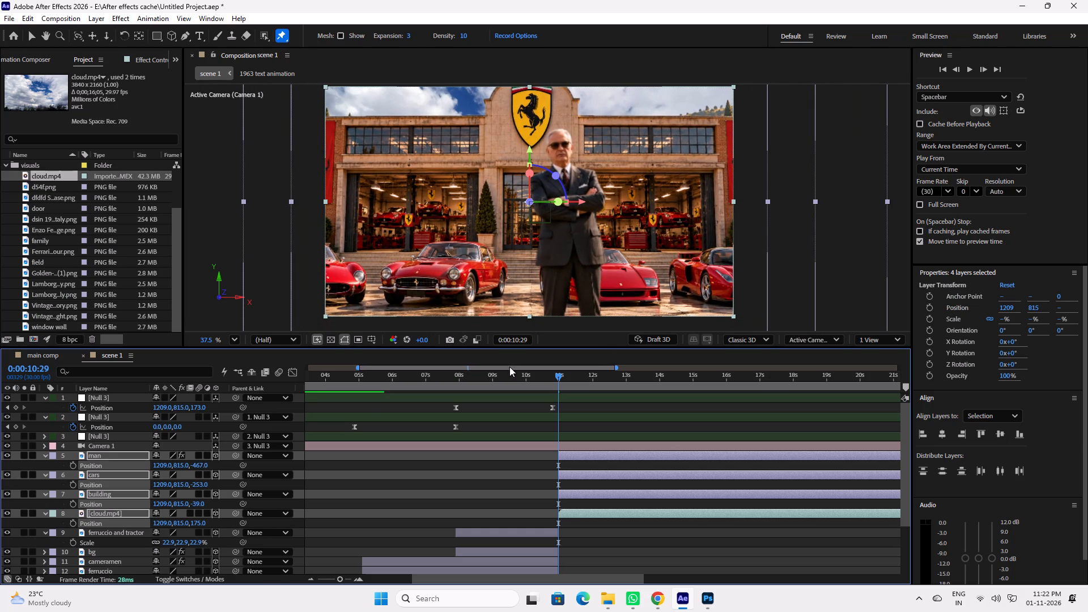
Shift the man layer horizontally to an X position of 1042.
click(630, 466)
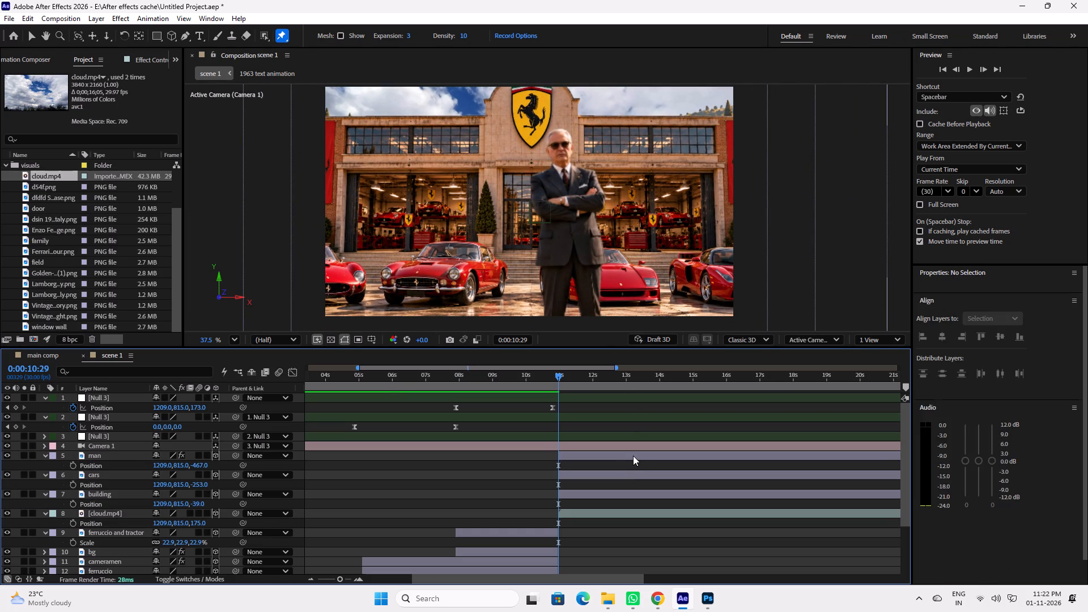
click(633, 456)
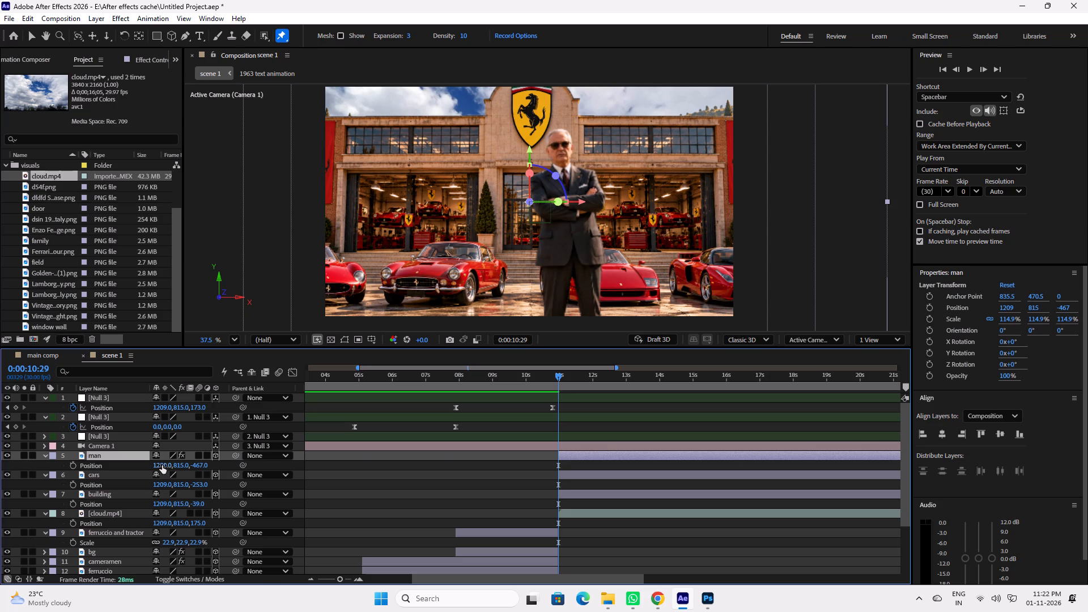
drag(161, 465, 108, 465)
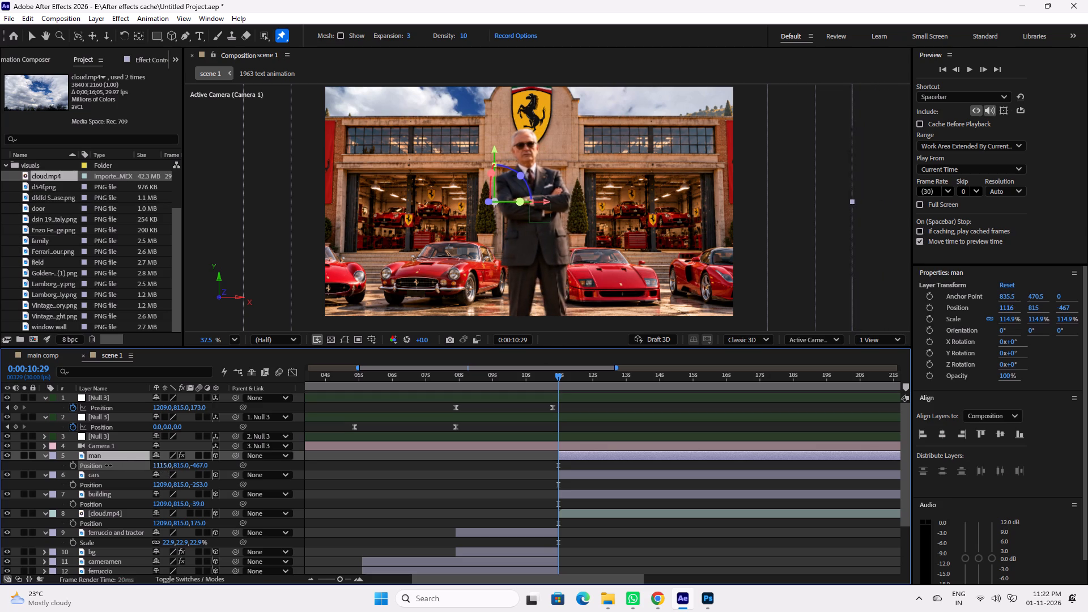
drag(108, 465, 144, 464)
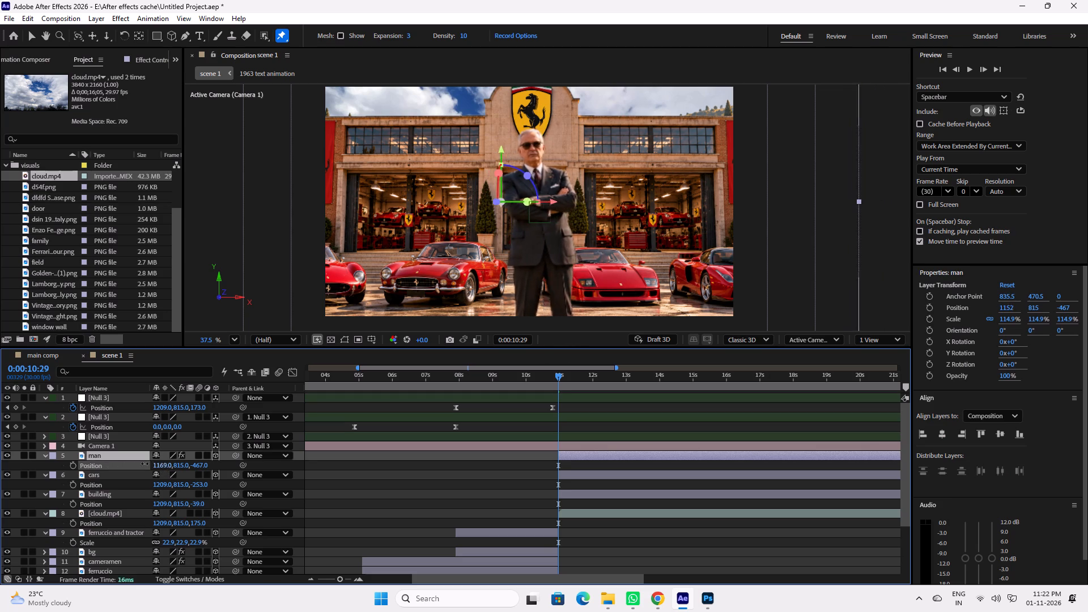
drag(144, 464, 170, 464)
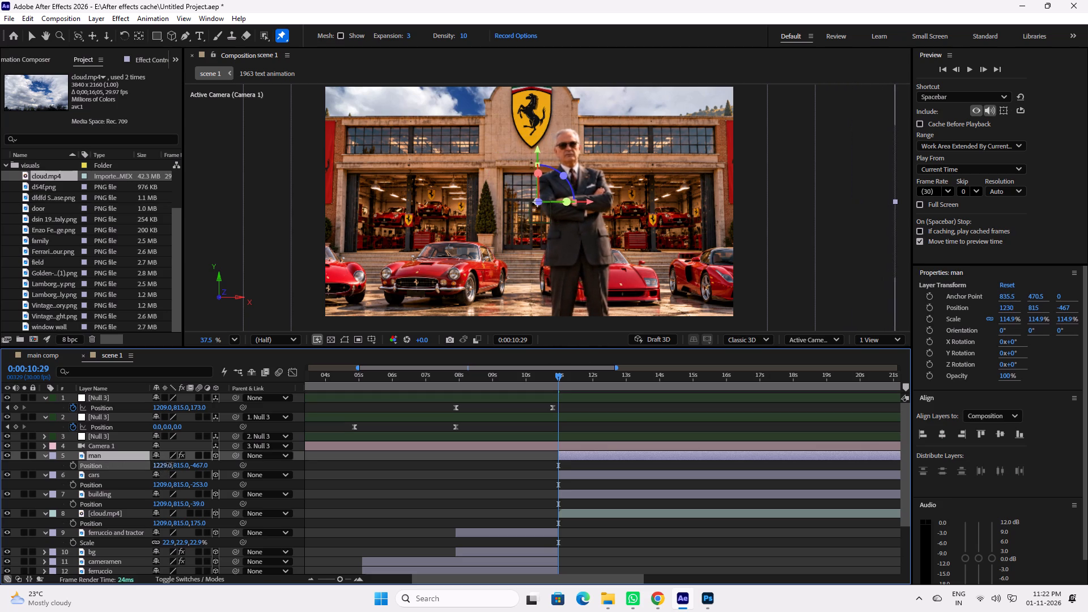
drag(170, 464, 70, 469)
At 0:00:10:29, duplicate the top null and replace the copy's Position keyframes with a single new one.
click(559, 380)
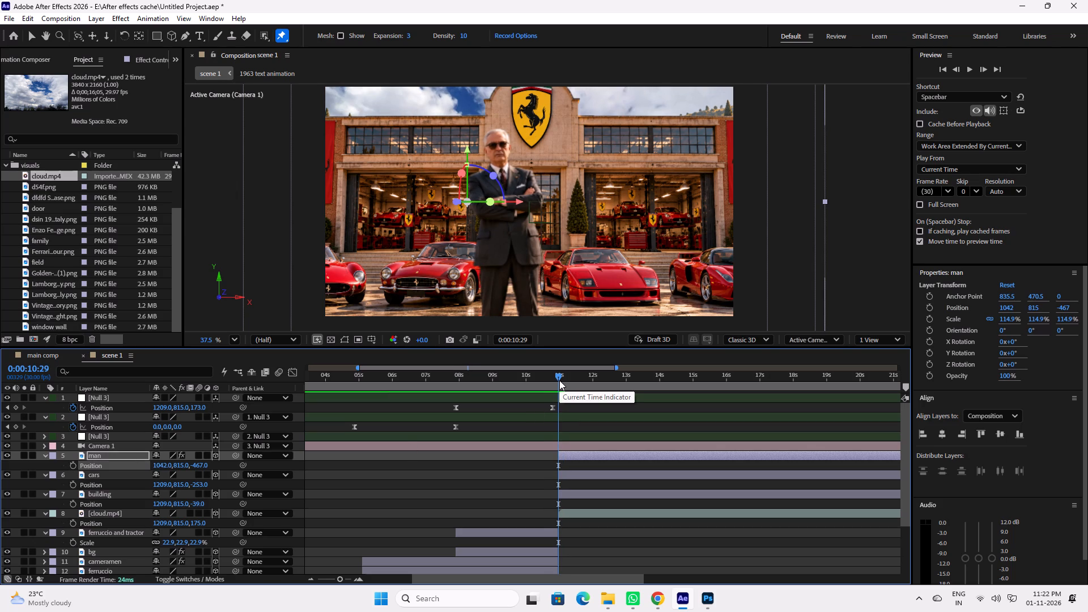
scroll(574, 445, up, 3)
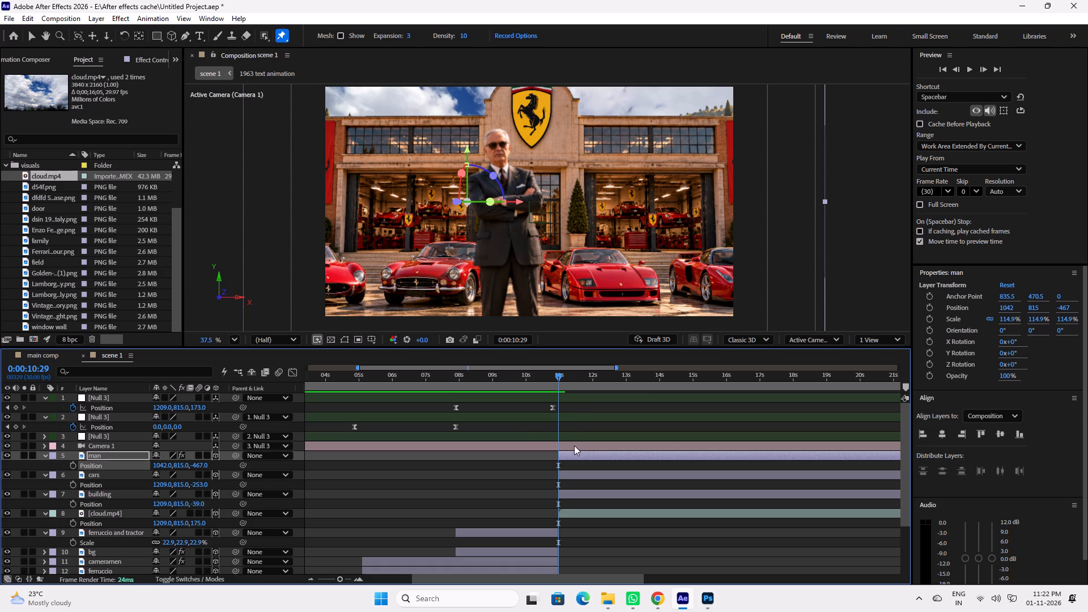
scroll(574, 445, up, 1)
click(576, 397)
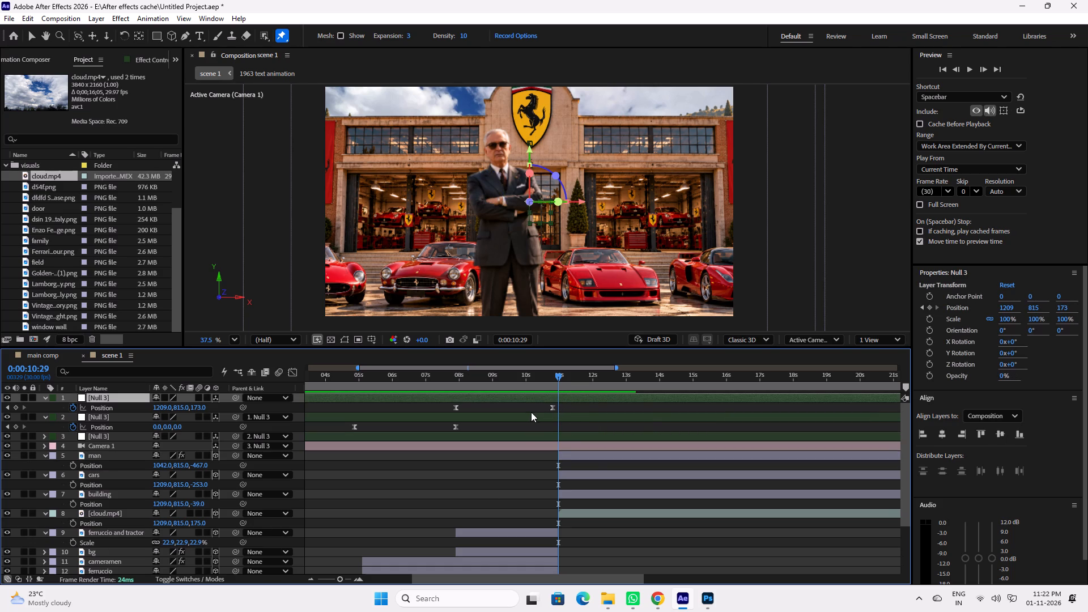
key(ctrl+d)
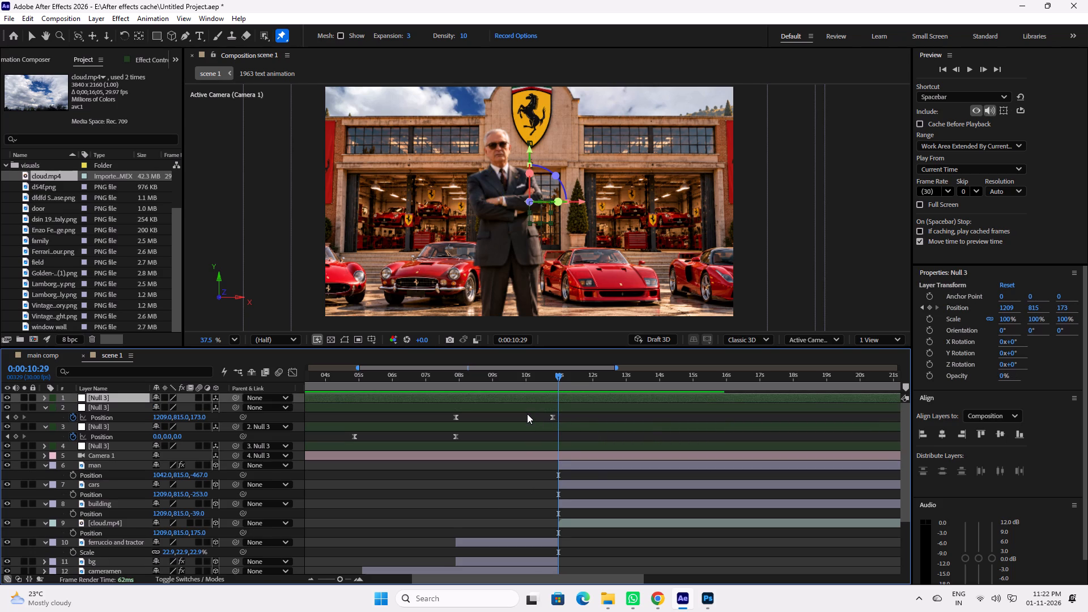
key(u)
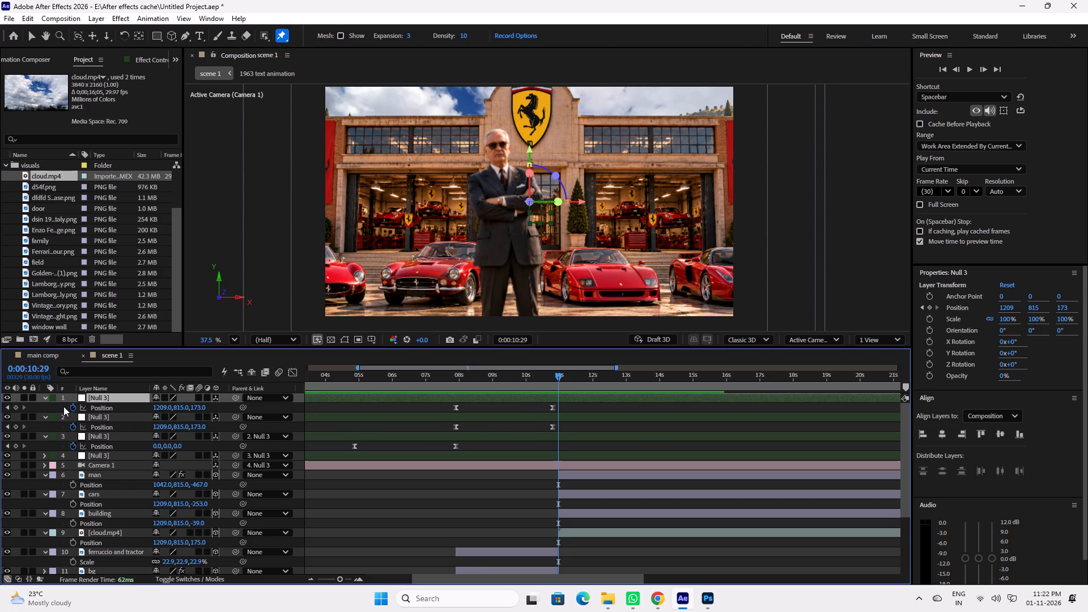
click(69, 407)
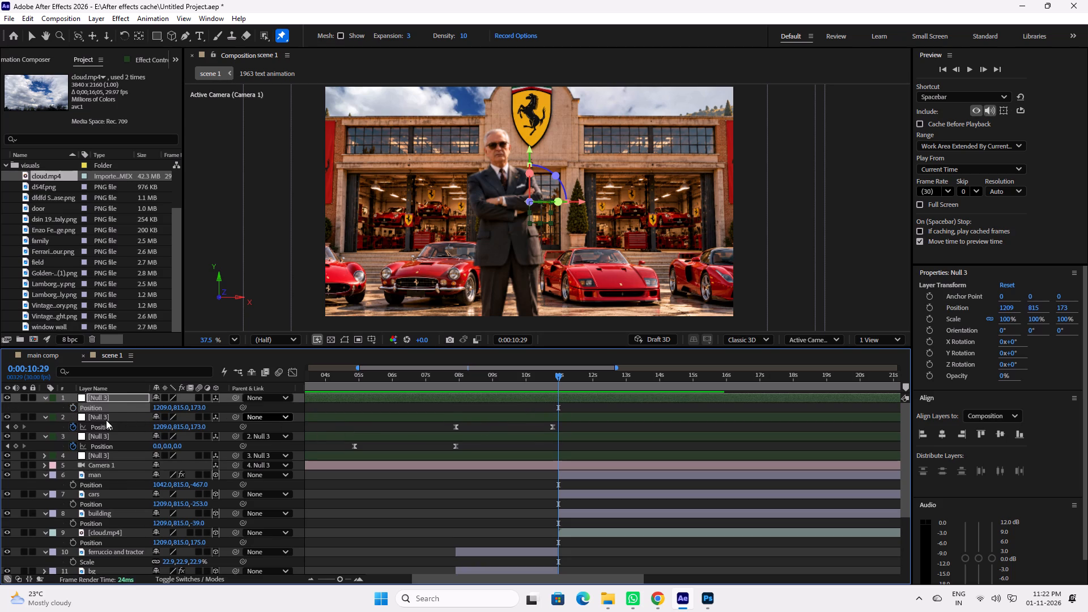
click(72, 408)
Preview the factory shot up to 0:00:14:08 and parent the second null to the new top null.
drag(559, 375, 582, 379)
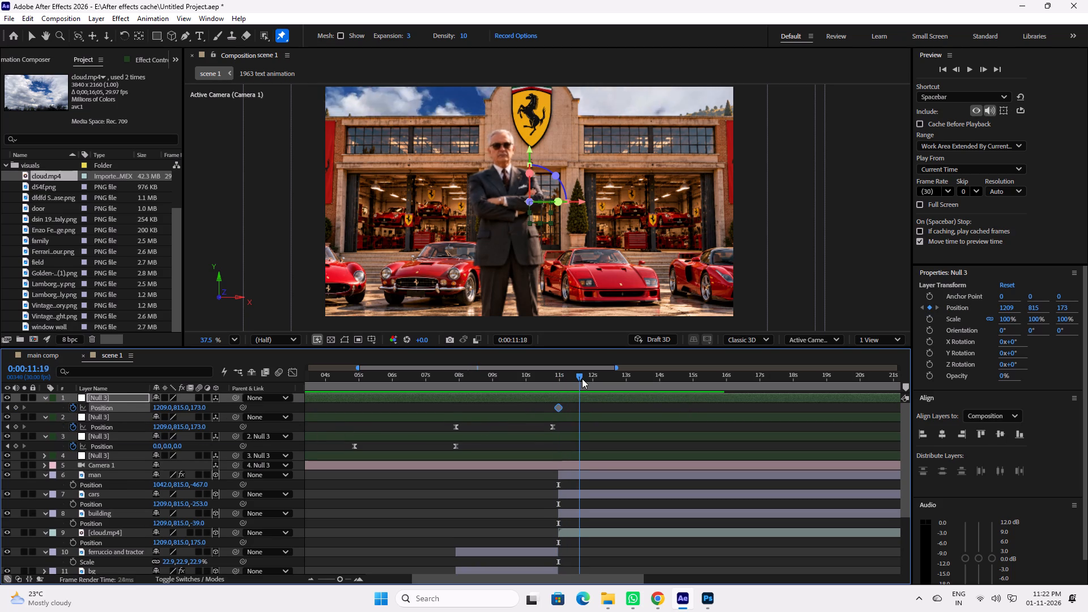
drag(582, 379, 583, 379)
key(space)
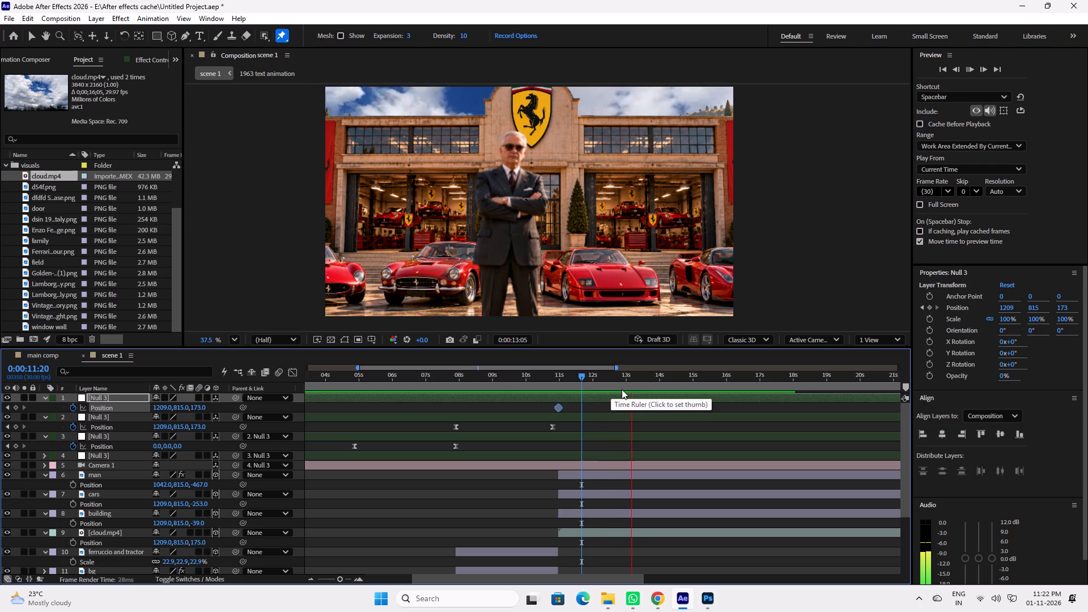
key(space)
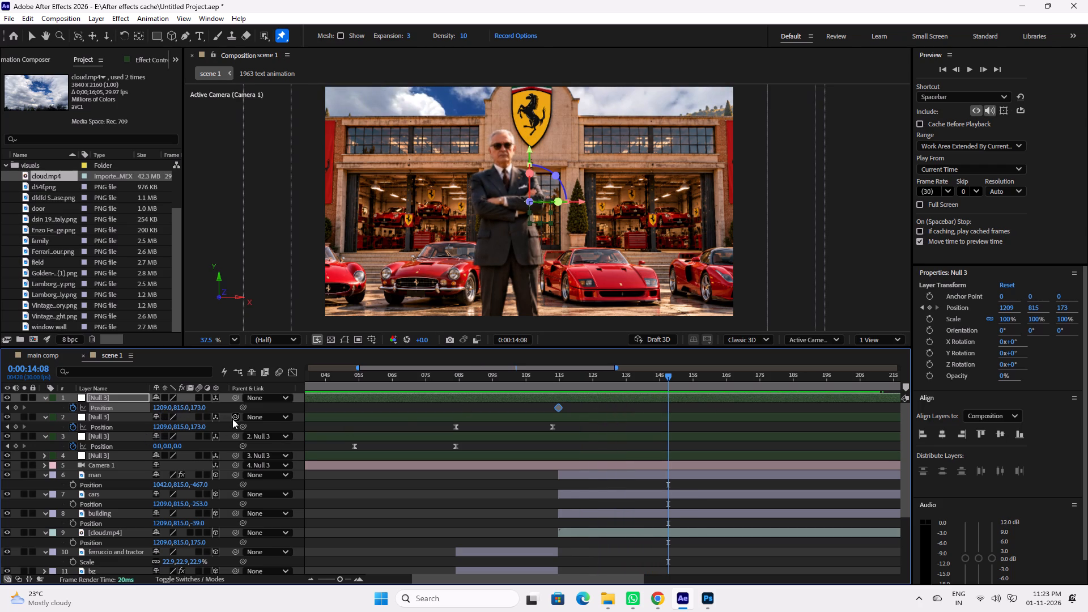
drag(234, 419, 116, 398)
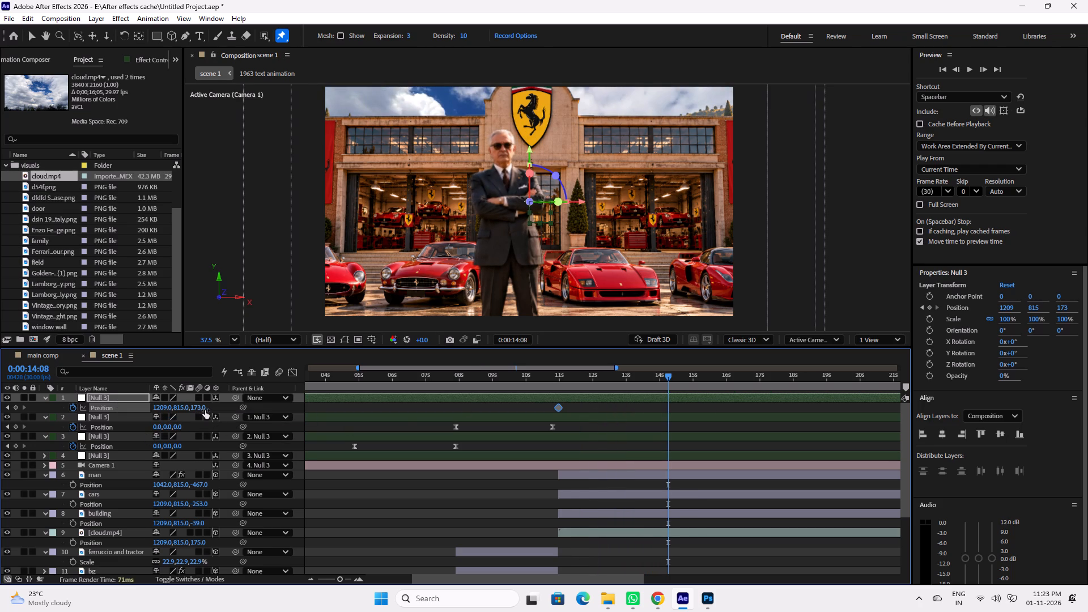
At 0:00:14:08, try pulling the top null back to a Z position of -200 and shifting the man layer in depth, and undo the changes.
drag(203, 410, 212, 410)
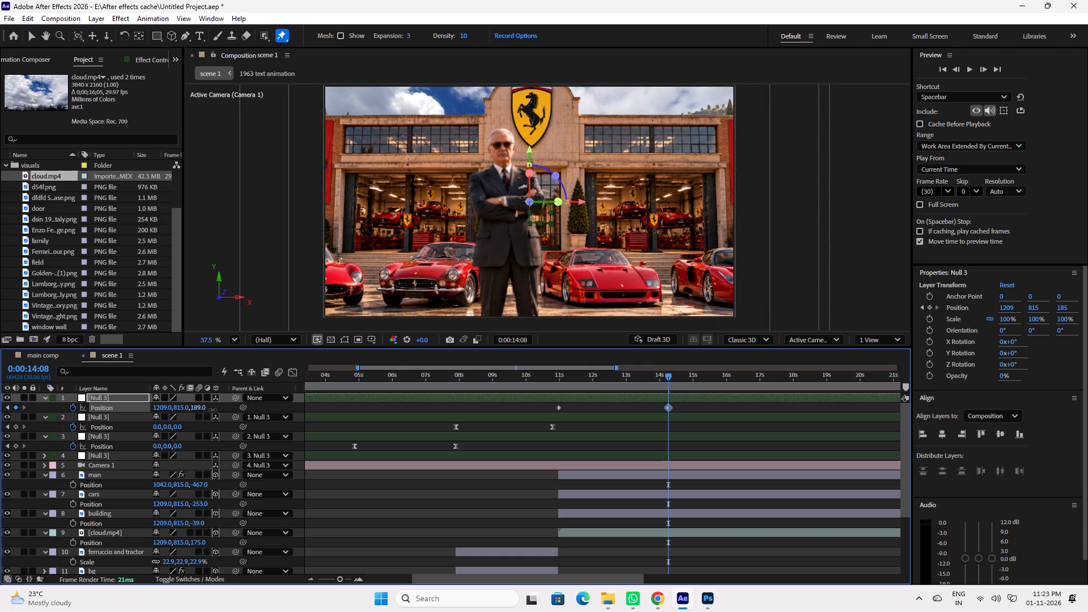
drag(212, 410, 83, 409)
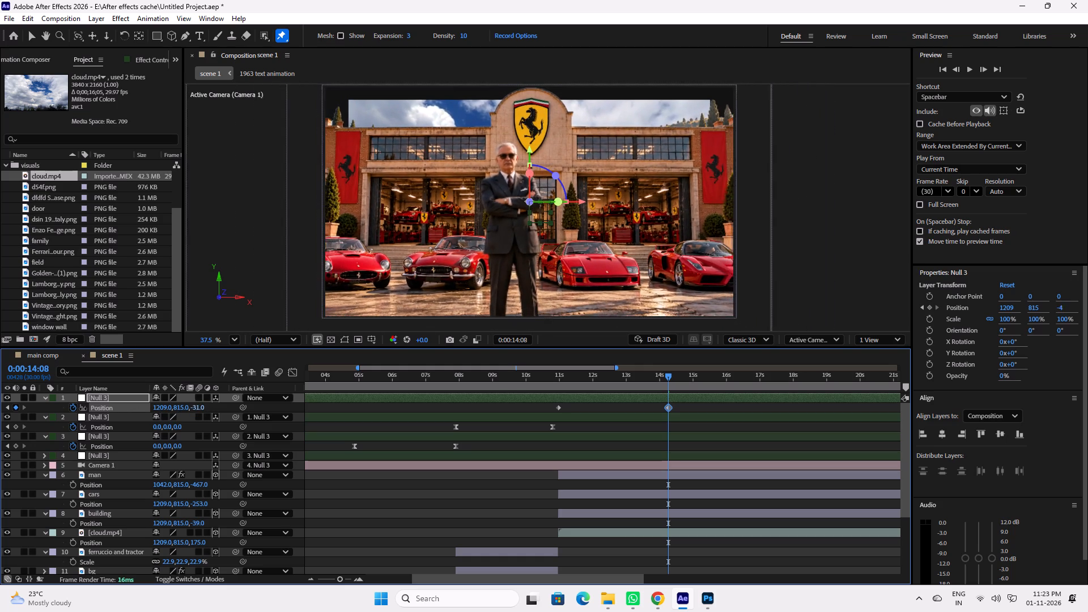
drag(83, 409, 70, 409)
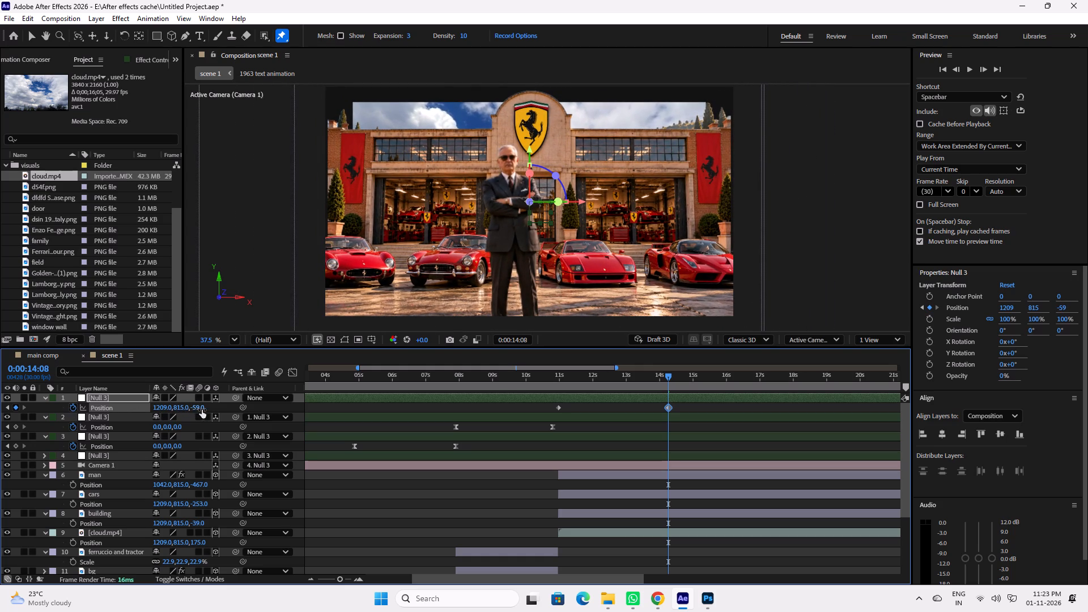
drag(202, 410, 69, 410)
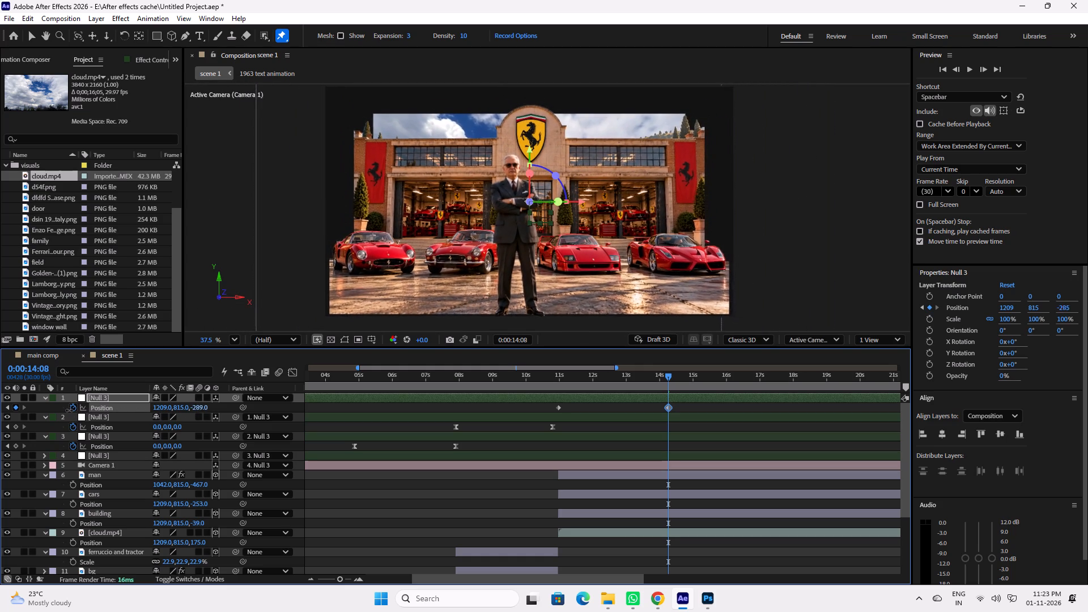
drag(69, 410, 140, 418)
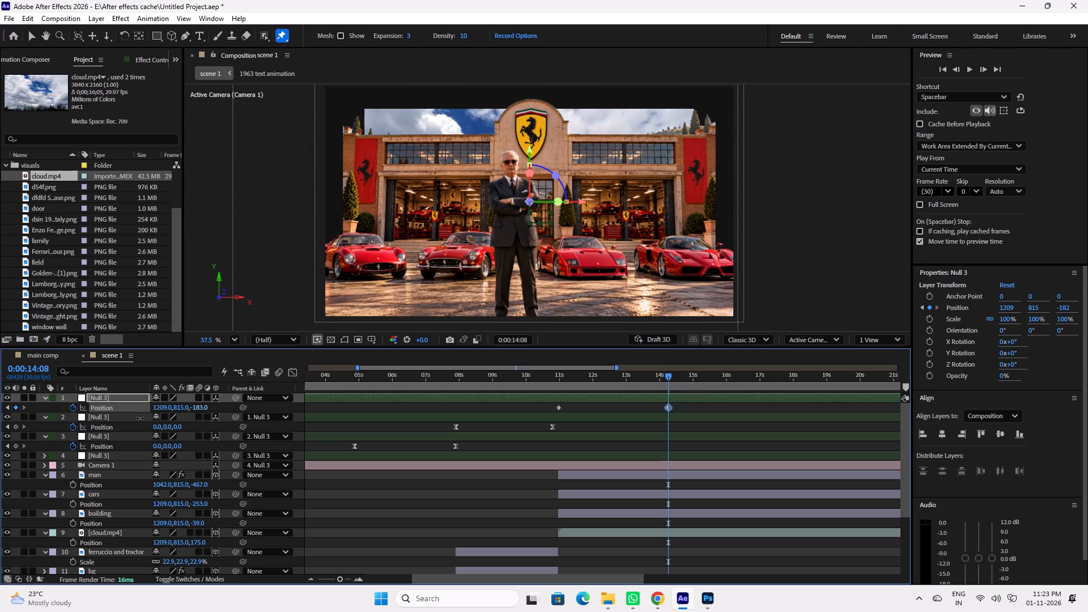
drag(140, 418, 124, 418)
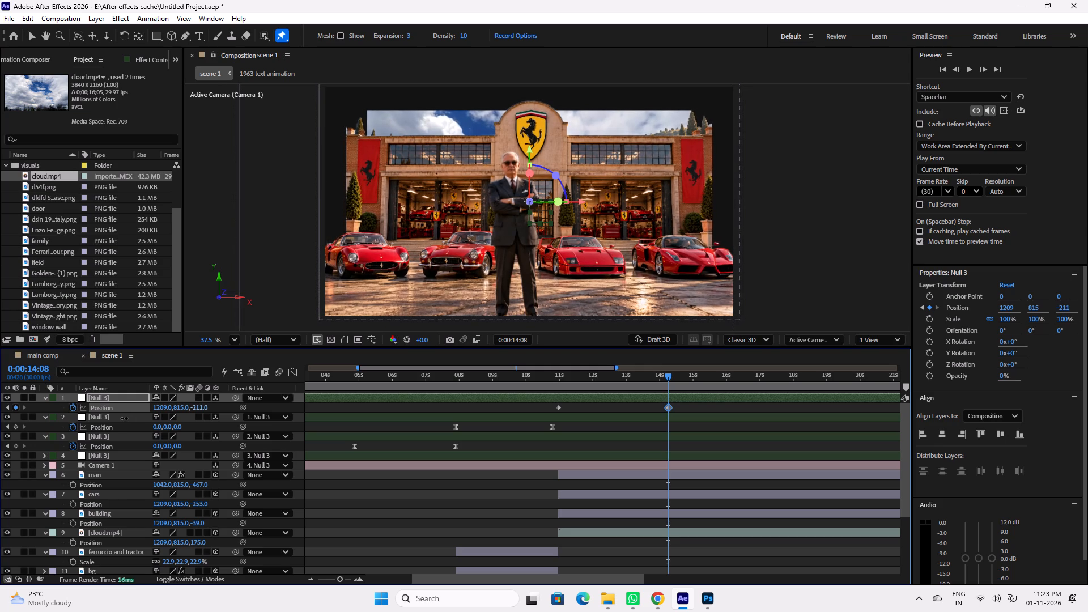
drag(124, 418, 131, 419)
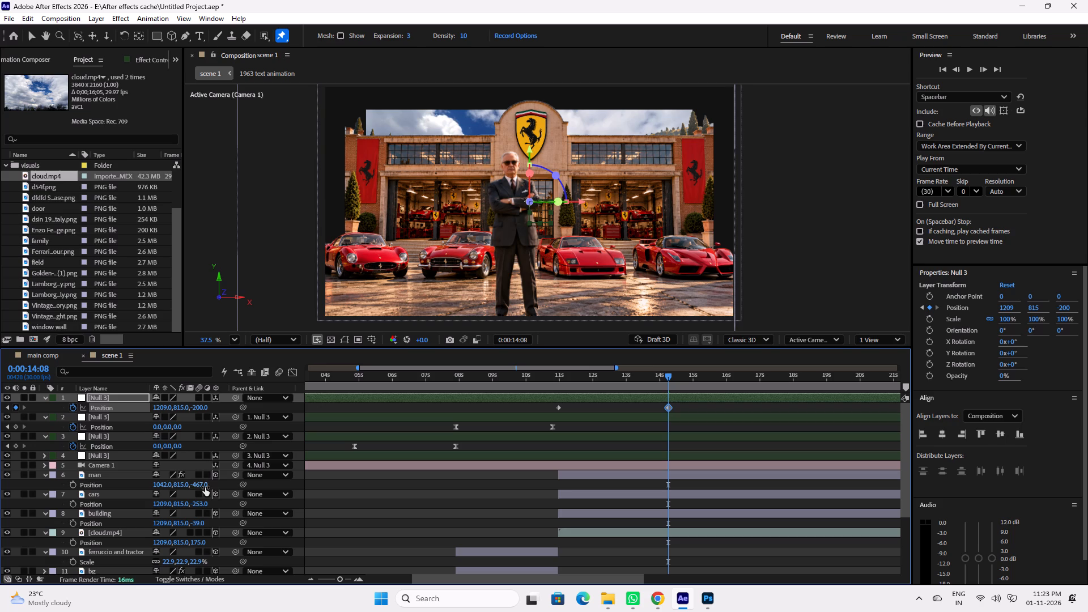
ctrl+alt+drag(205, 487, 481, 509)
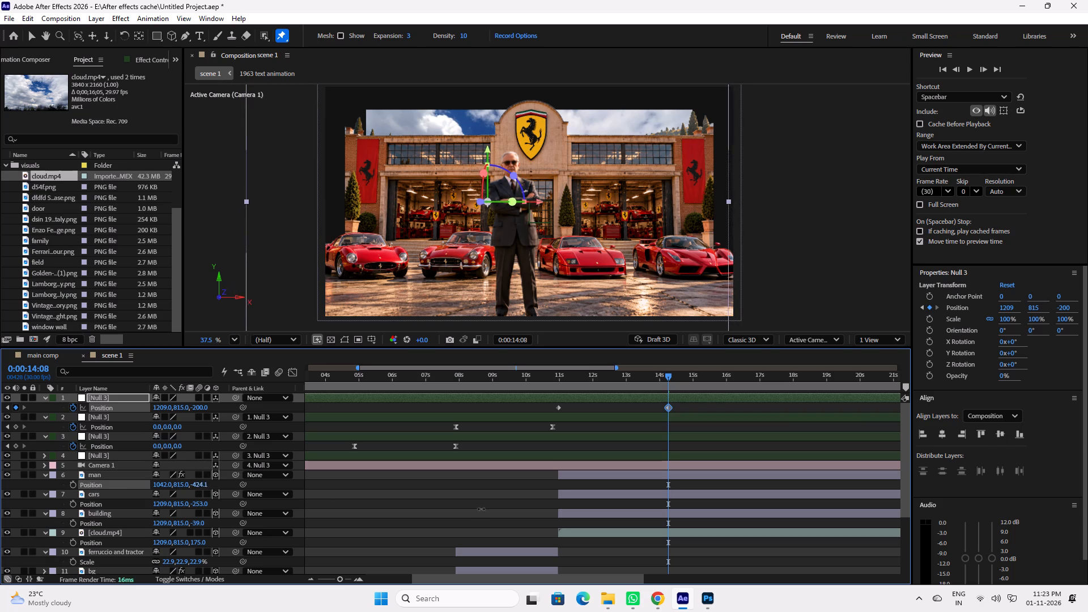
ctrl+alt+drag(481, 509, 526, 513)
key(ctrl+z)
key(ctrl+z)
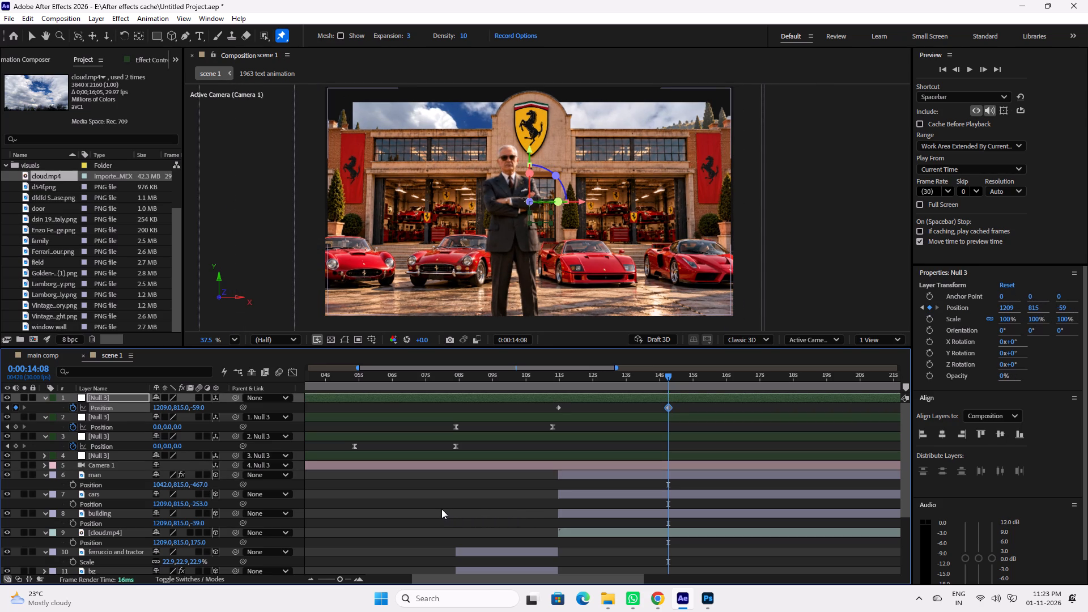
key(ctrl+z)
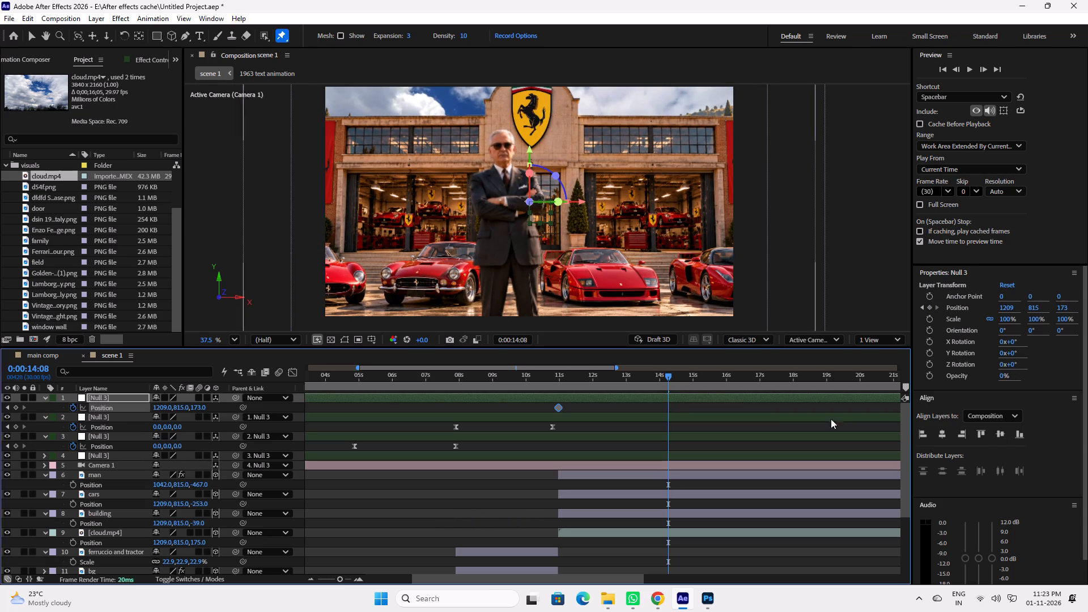
Switch the composition to 2 Views and orbit Custom View 2 to show the factory layers' depth spacing from the side.
click(881, 339)
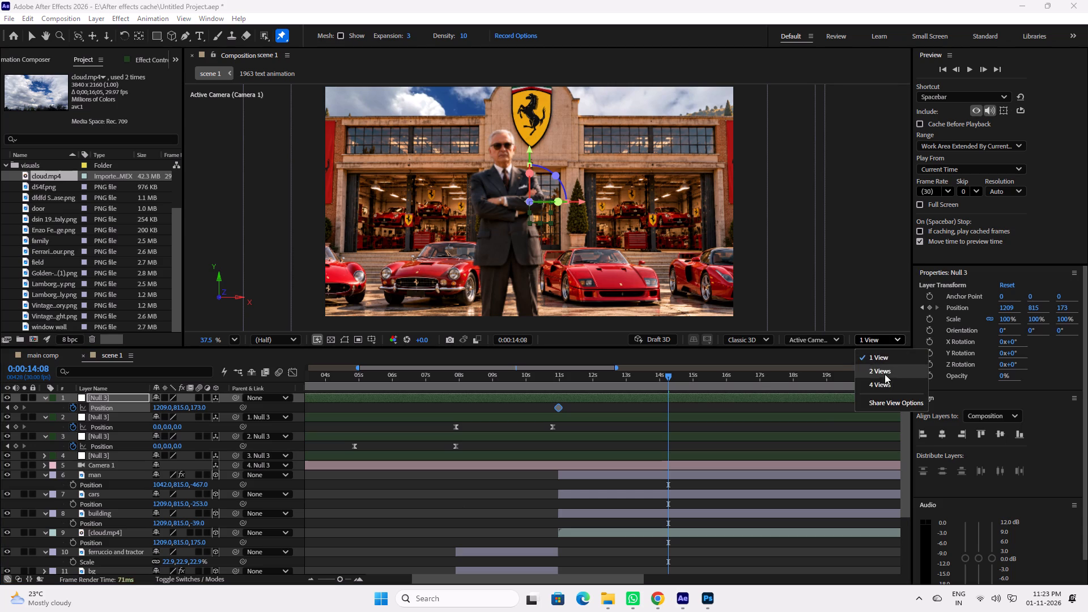
click(885, 375)
key(space)
key(space)
key(space)
key(space)
key(space)
key(space)
key(space)
key(space)
key(space)
drag(698, 270, 734, 206)
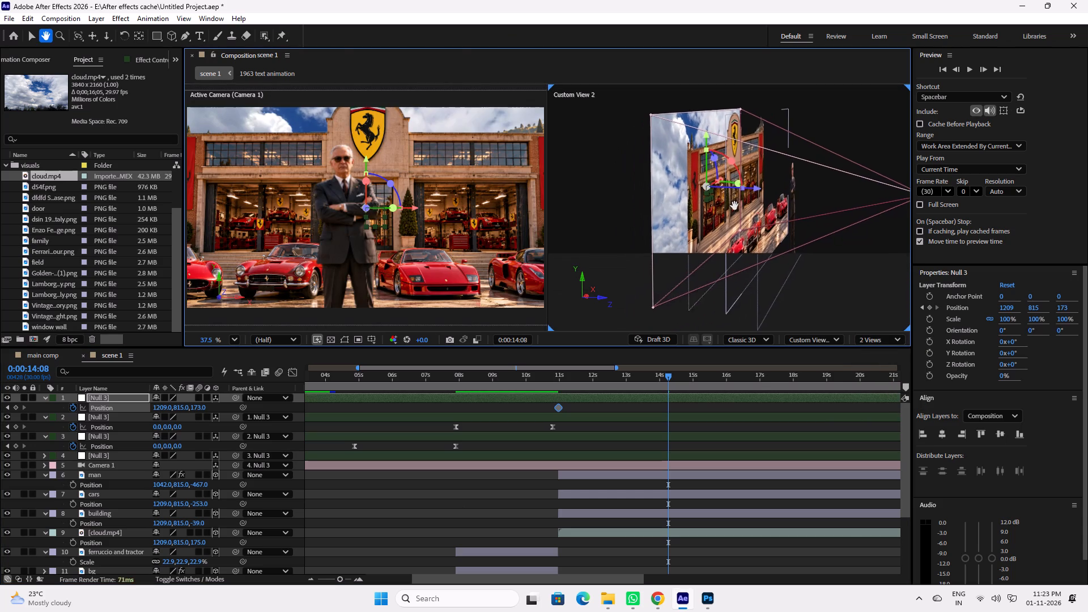
drag(734, 206, 736, 205)
alt+drag(758, 249, 736, 246)
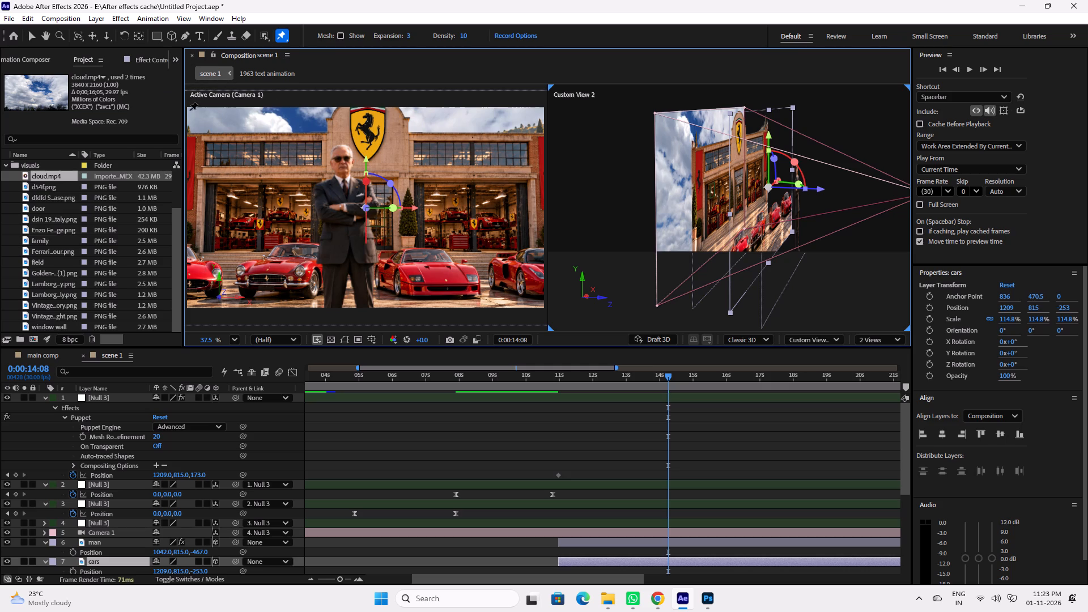
key(ctrl+z)
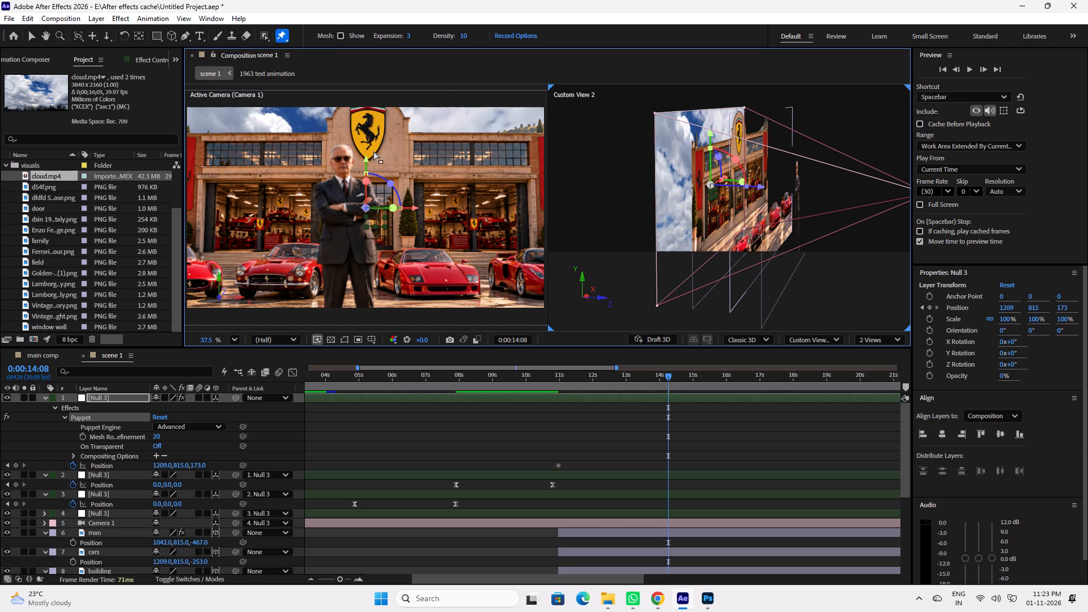
click(31, 38)
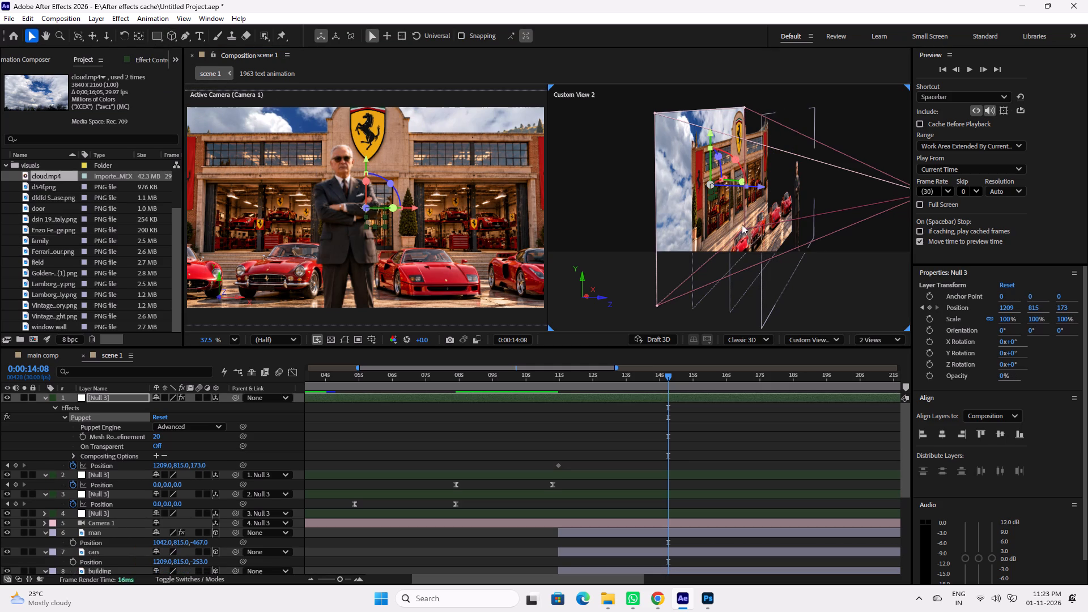
alt+drag(755, 214, 736, 211)
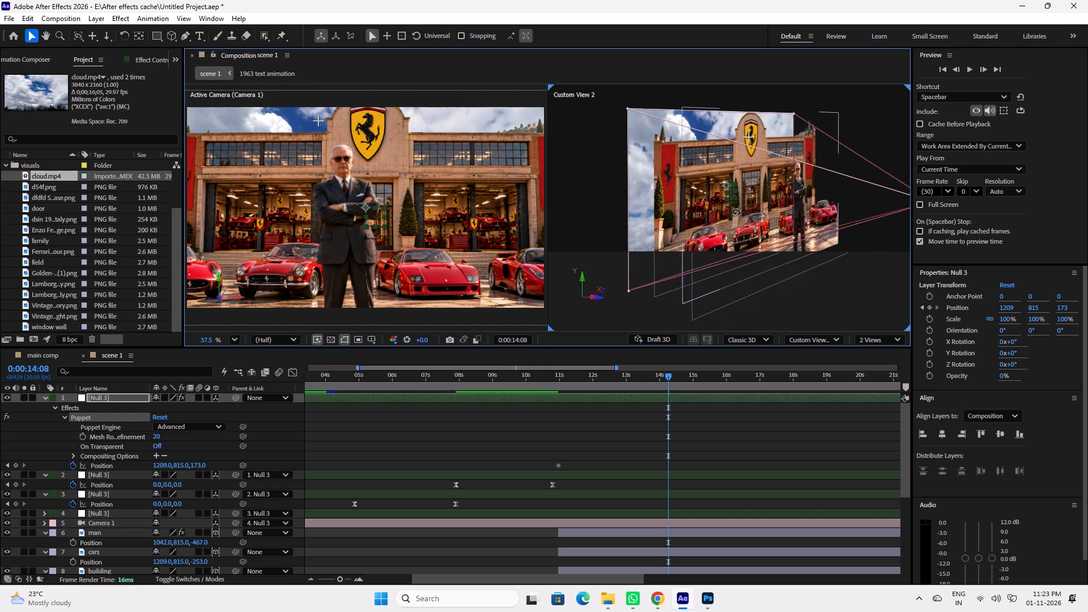
alt+drag(736, 211, 770, 216)
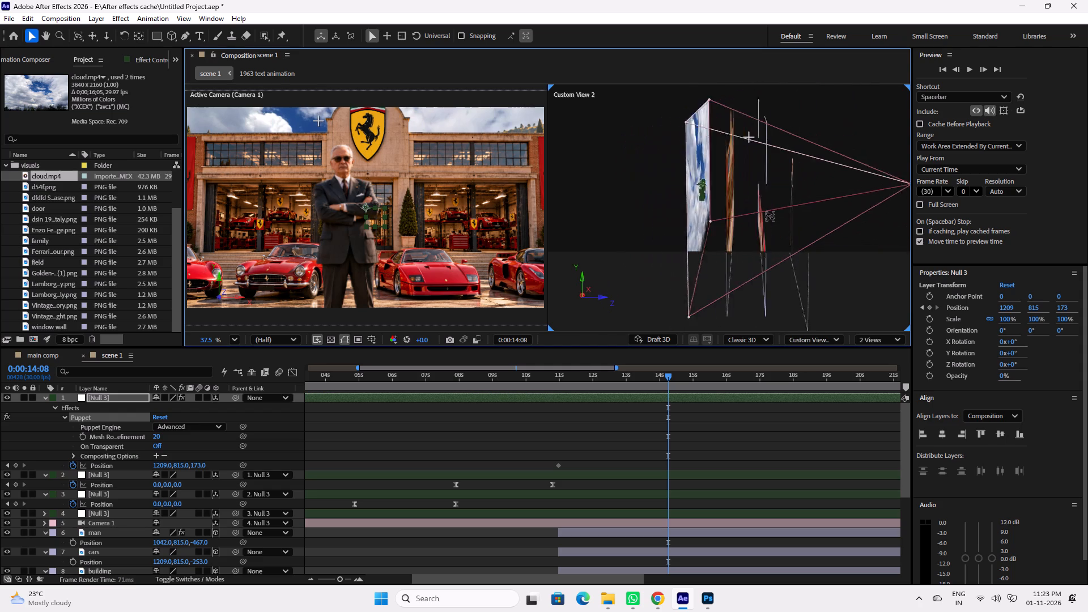
alt+drag(770, 216, 767, 209)
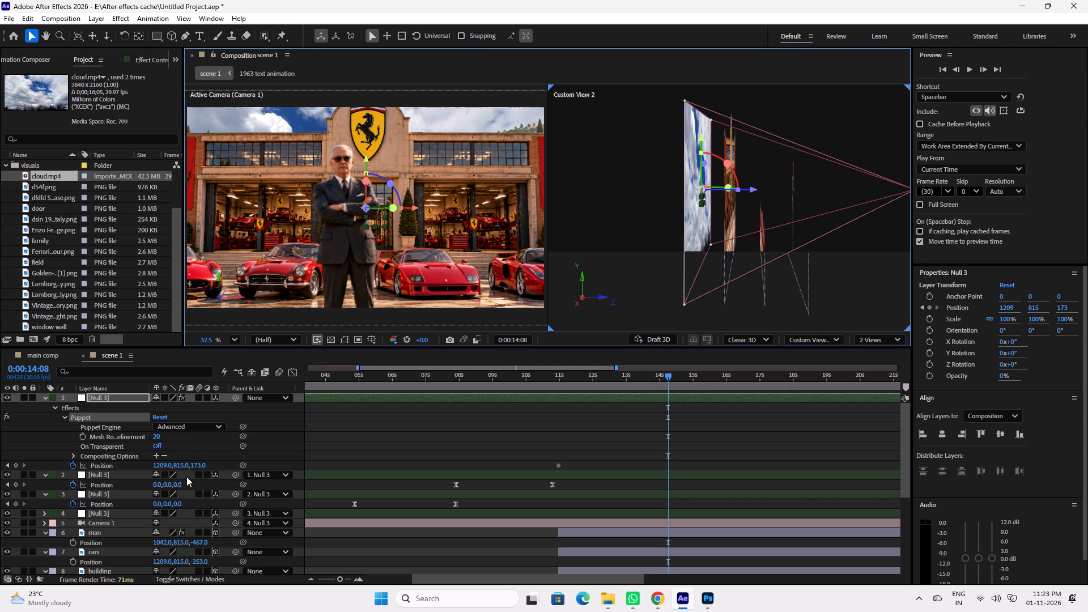
Spread the man, cars, building and cloud.mp4 layers apart in depth, to Z positions of -149.5, 382, 913.5 and 1445.
scroll(378, 533, down, 2)
ctrl+click(584, 479)
ctrl+click(586, 496)
ctrl+click(589, 515)
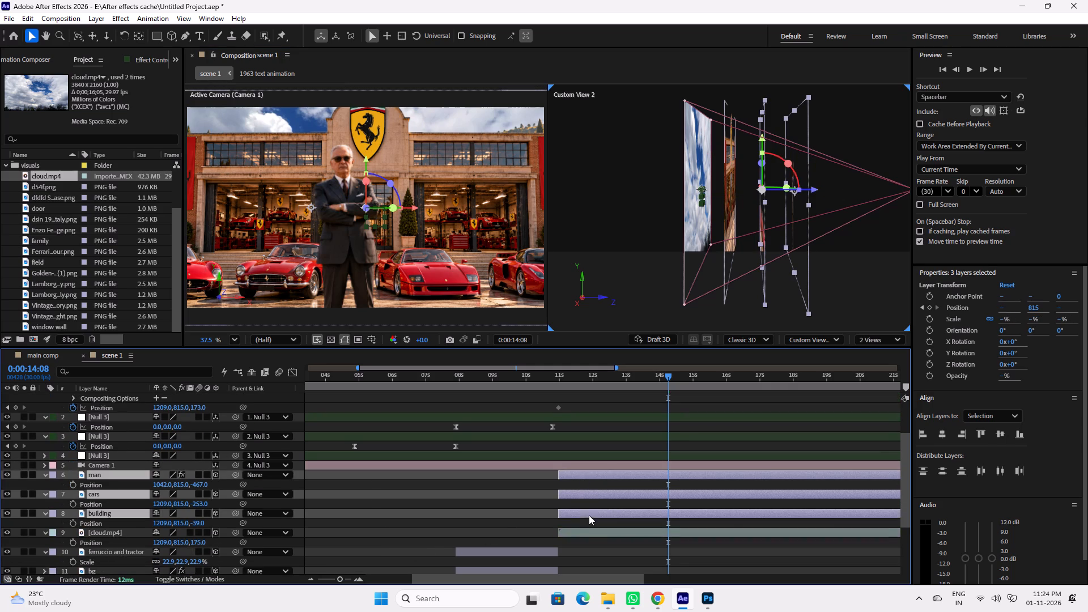
ctrl+click(590, 529)
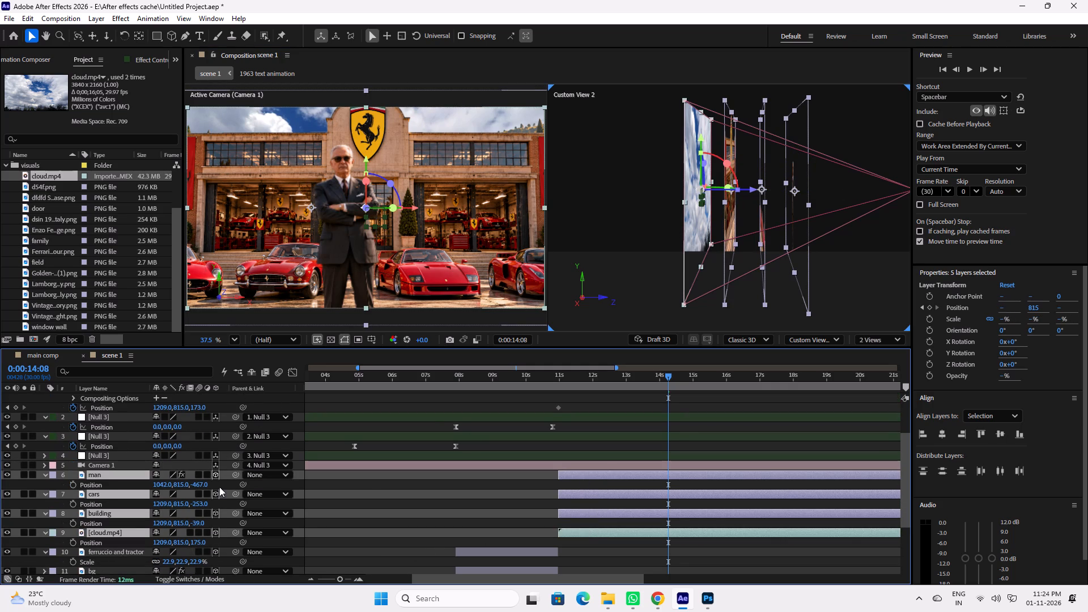
ctrl+alt+drag(206, 484, 302, 495)
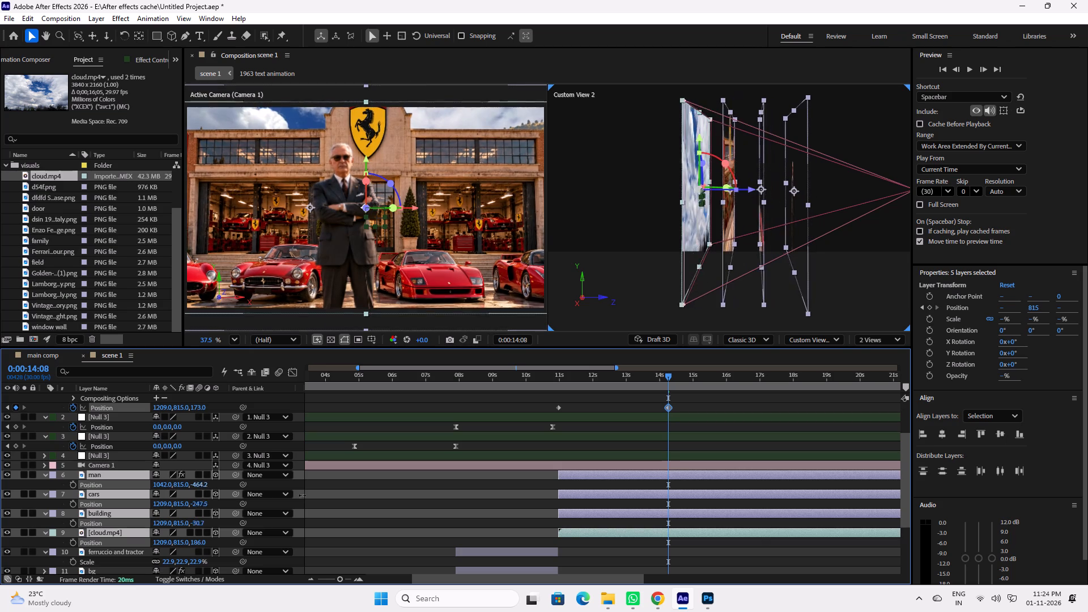
ctrl+alt+drag(302, 495, 652, 518)
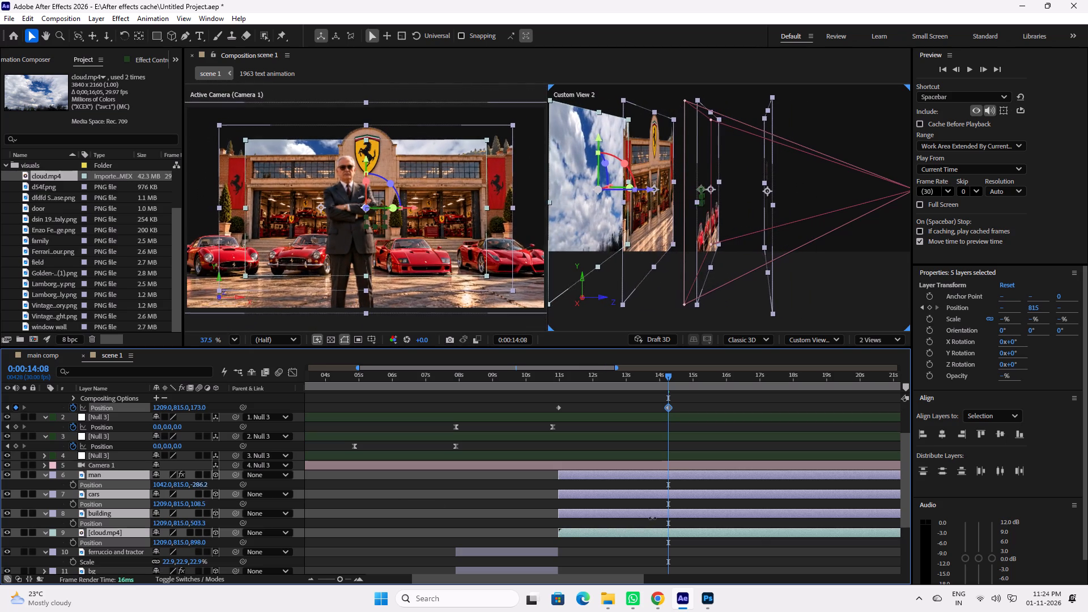
ctrl+alt+drag(652, 518, 882, 510)
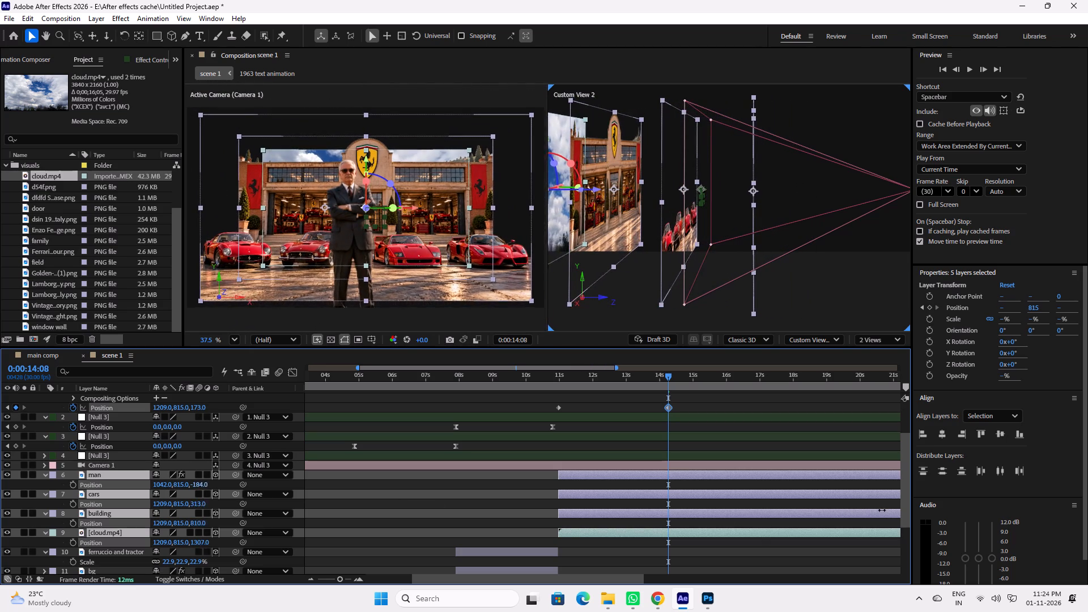
ctrl+alt+drag(882, 510, 911, 508)
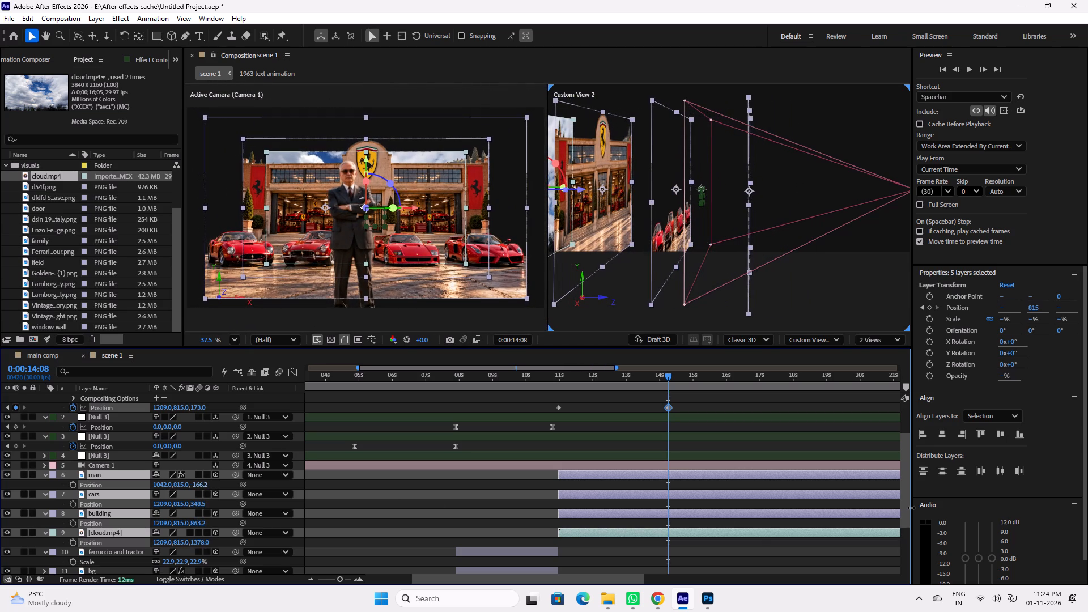
ctrl+alt+drag(911, 508, 872, 516)
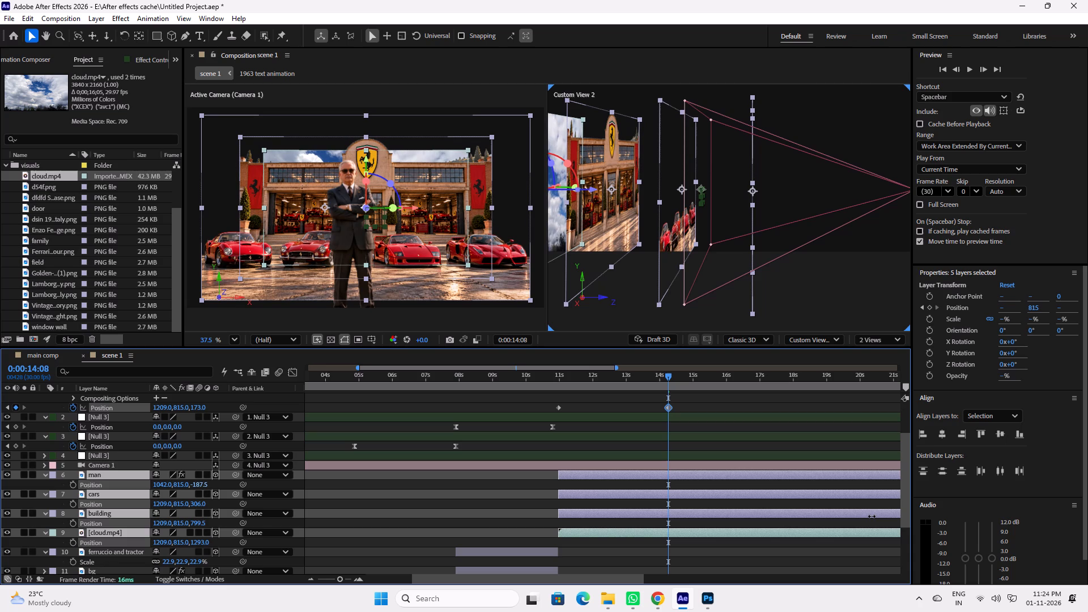
ctrl+alt+drag(872, 516, 873, 516)
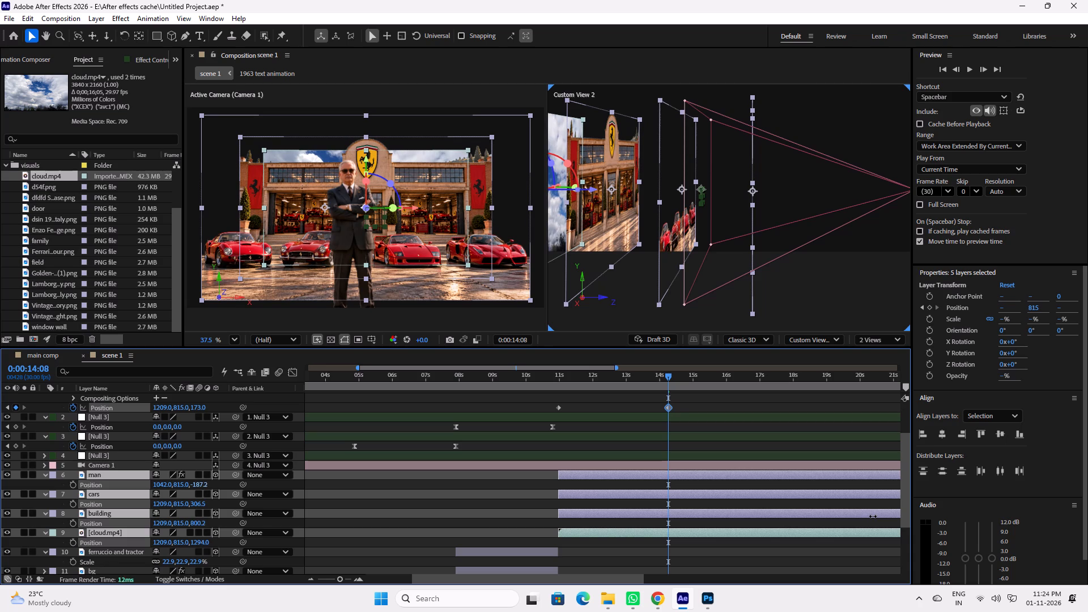
ctrl+alt+drag(873, 516, 957, 516)
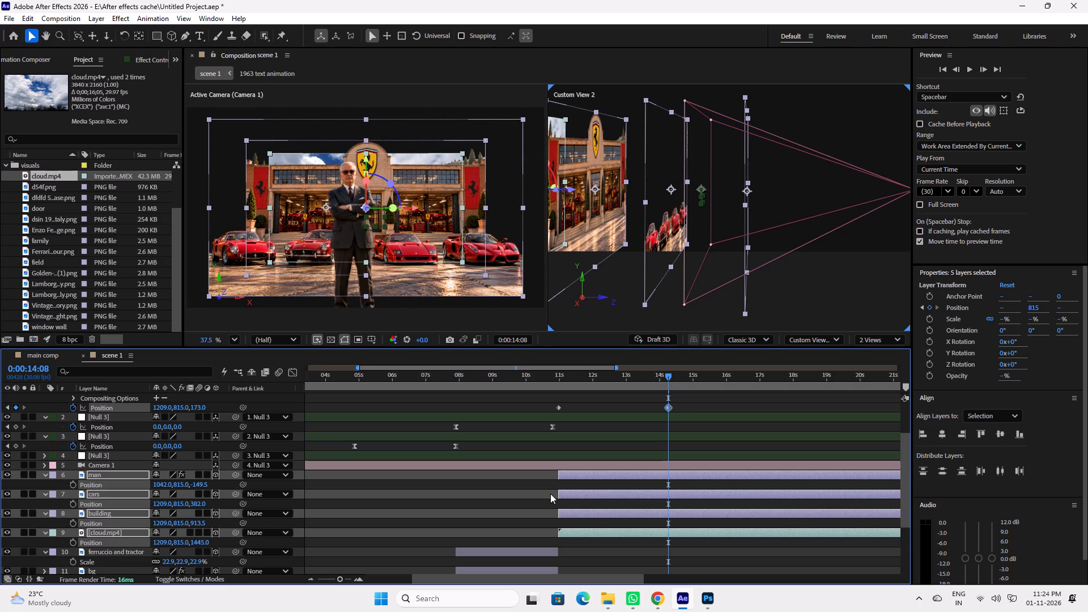
Scrub through the cut between the tractor shot and the factory shot, and save the project.
drag(650, 377, 634, 377)
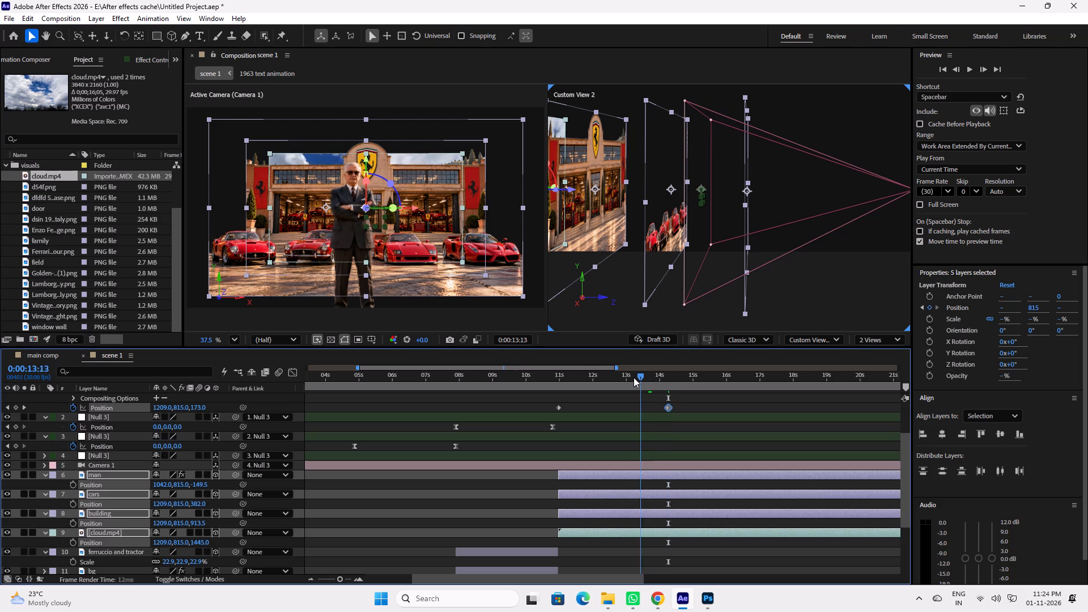
drag(634, 377, 547, 381)
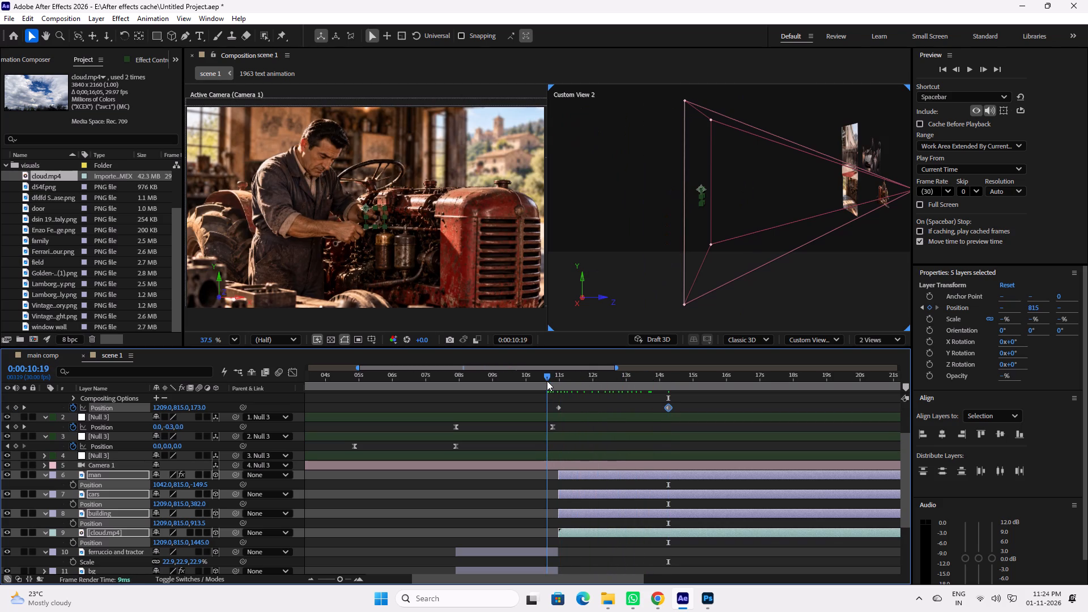
drag(547, 381, 610, 386)
drag(592, 381, 571, 381)
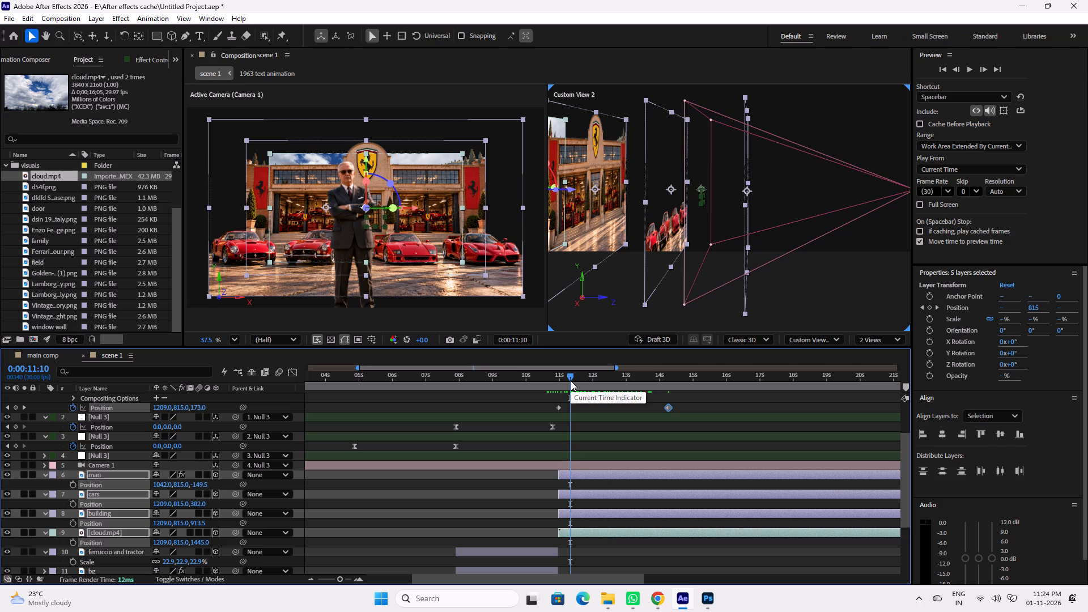
key(ctrl+s)
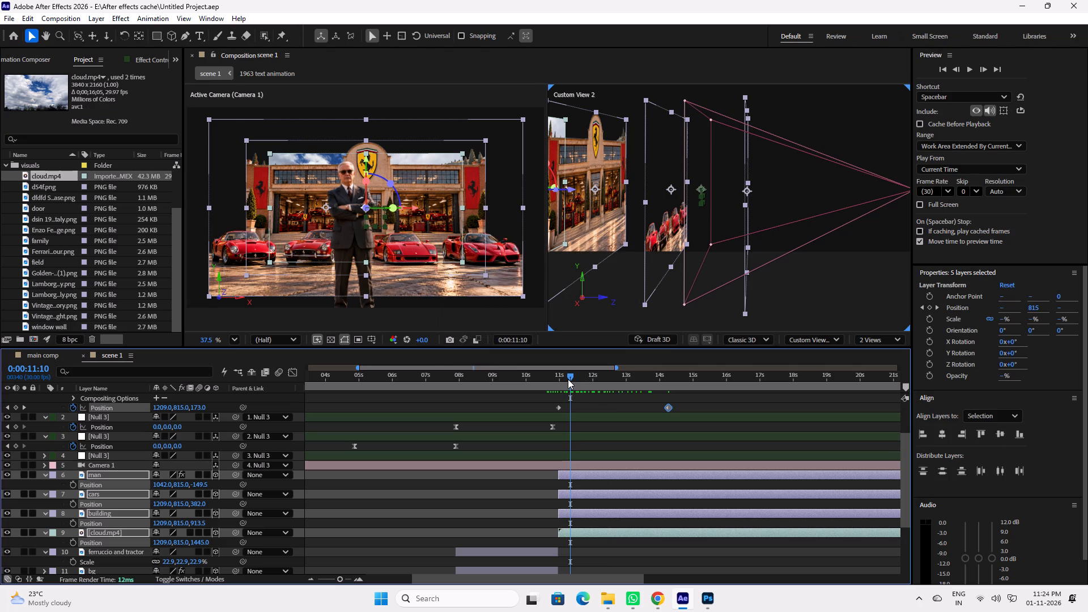
Check the factory shot's movement from 0:00:10:29, collapse the top null's properties and delete that null layer.
drag(570, 379, 563, 379)
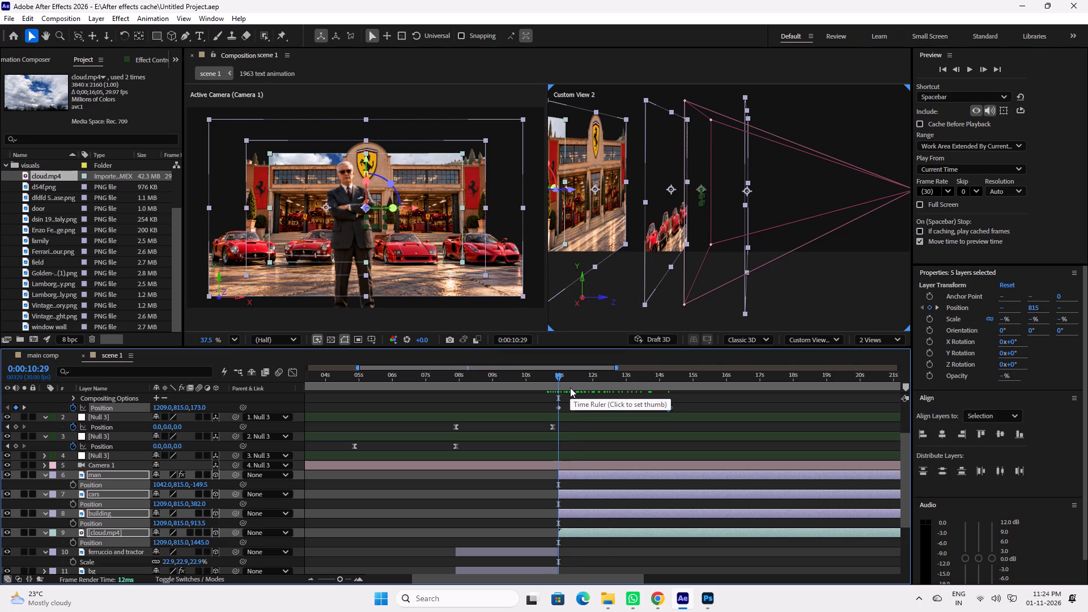
drag(576, 378, 666, 385)
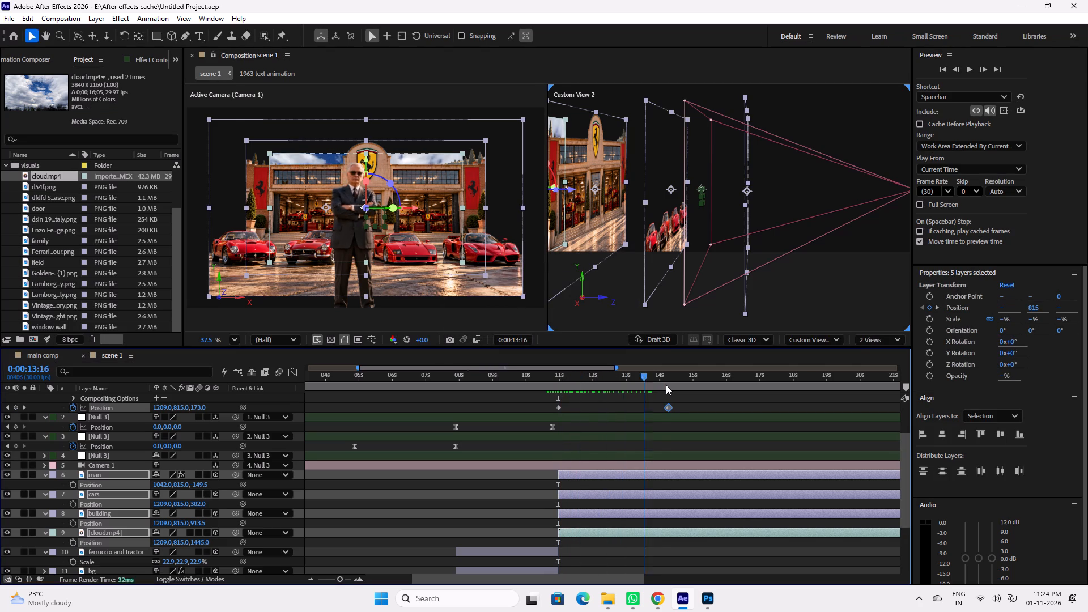
drag(666, 385, 567, 381)
scroll(600, 410, up, 3)
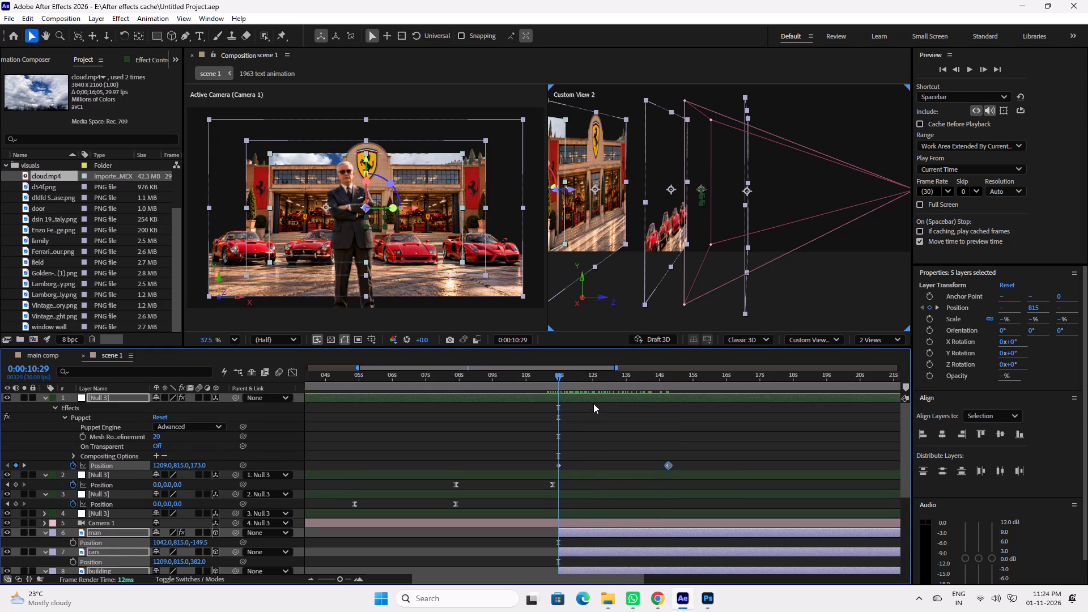
click(42, 397)
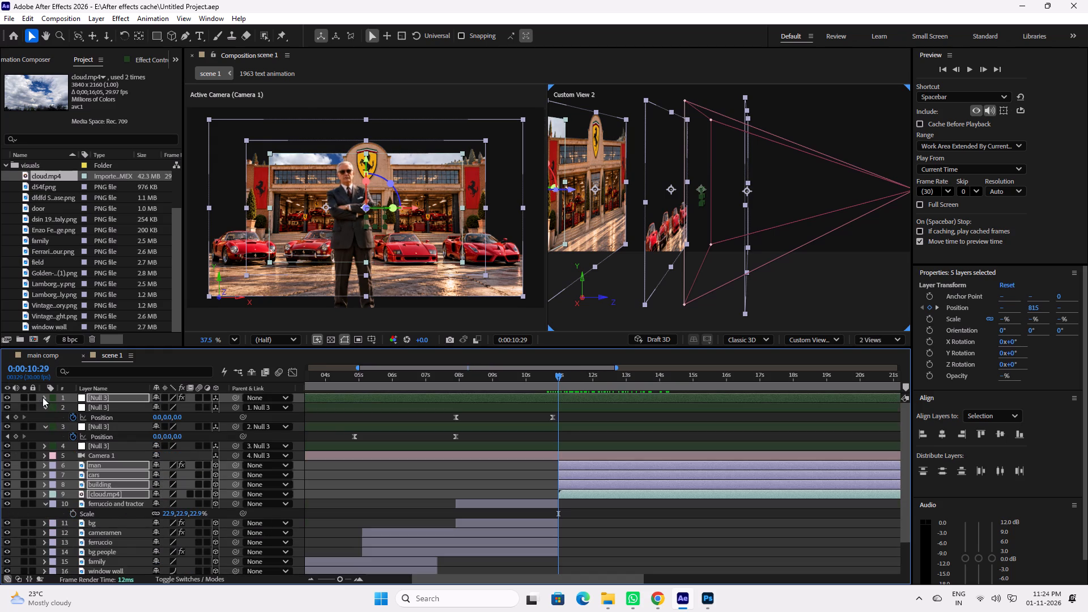
click(582, 420)
click(580, 399)
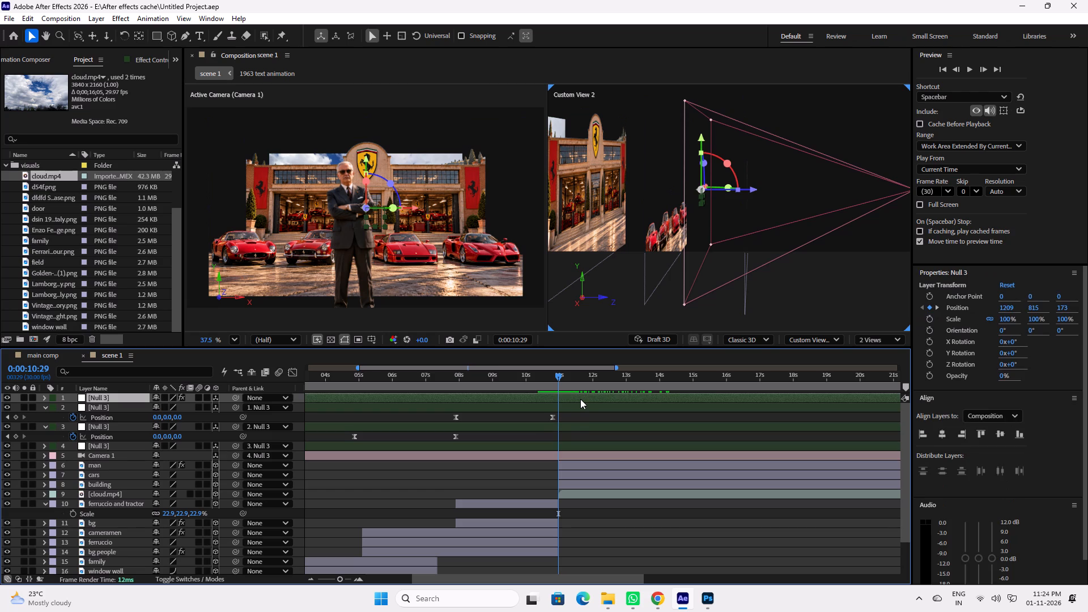
key(Delete)
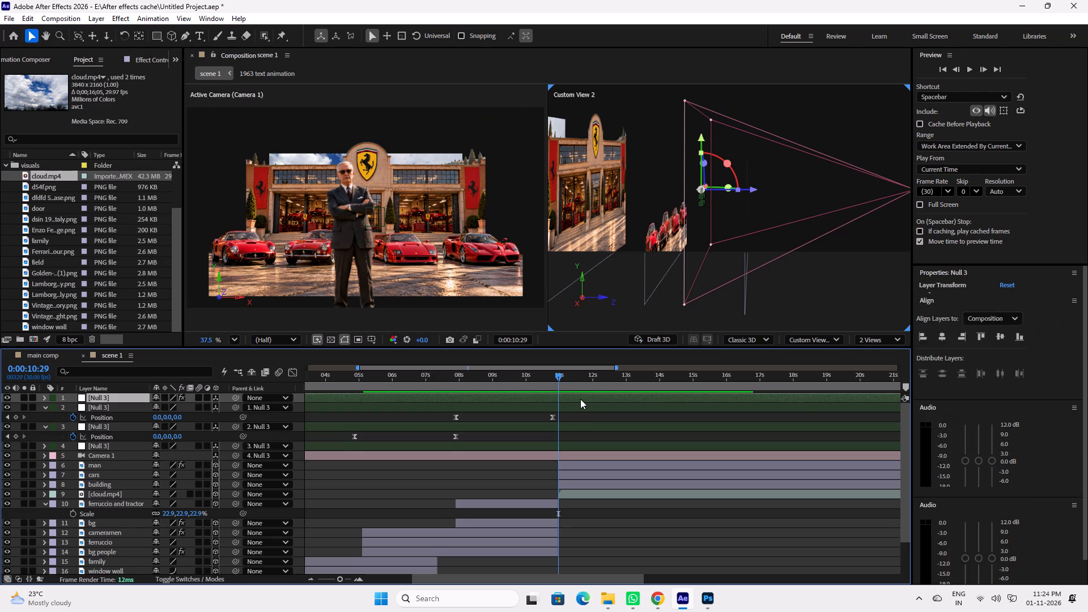
Preview the tractor shot from 0:00:08:15 into the start of the factory shot.
drag(556, 380, 443, 380)
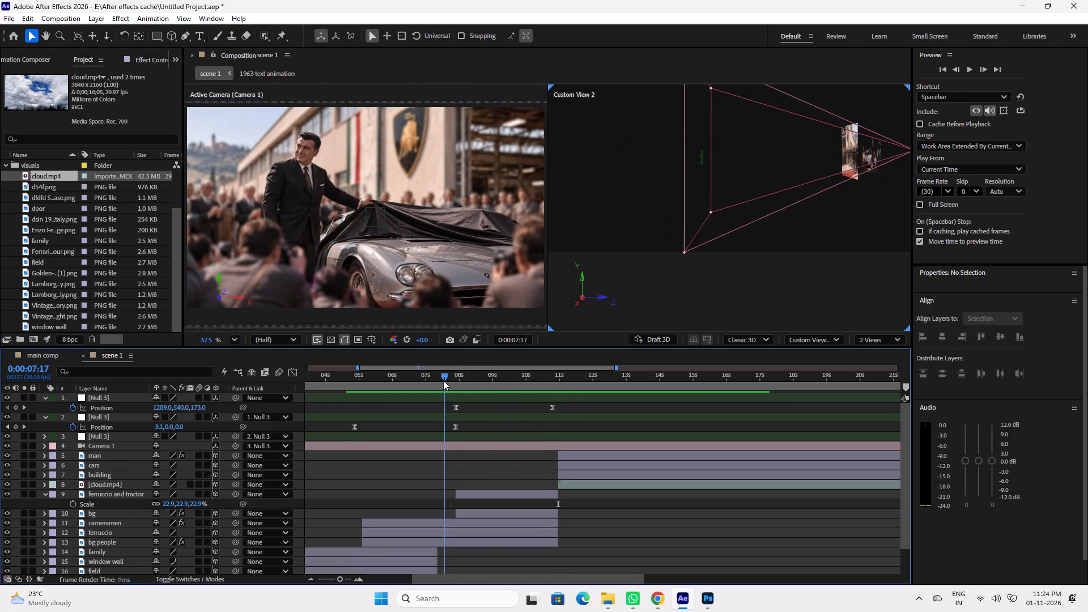
drag(443, 380, 474, 384)
key(space)
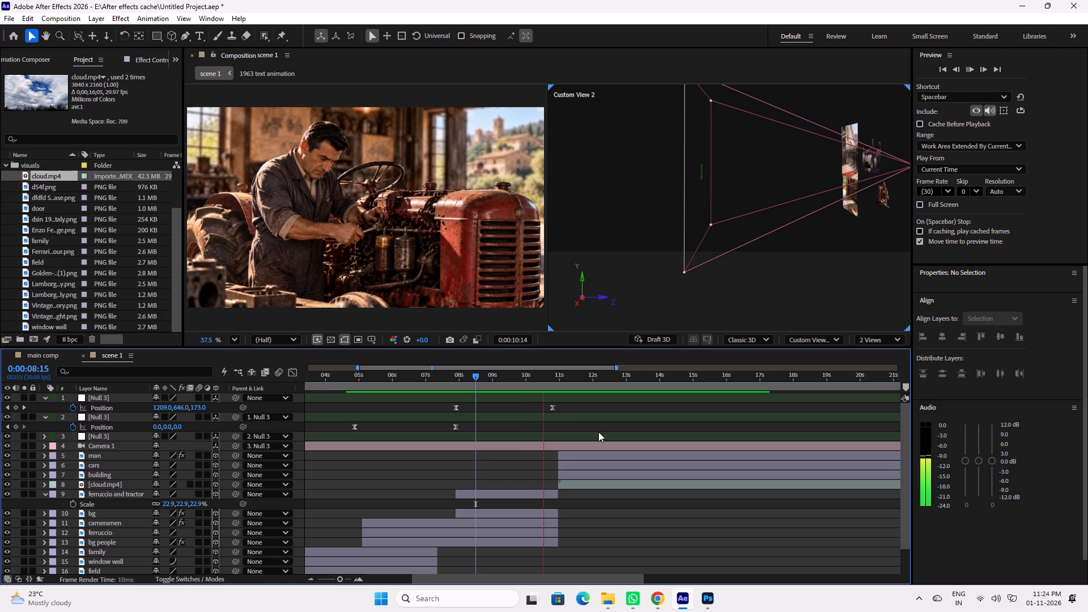
key(space)
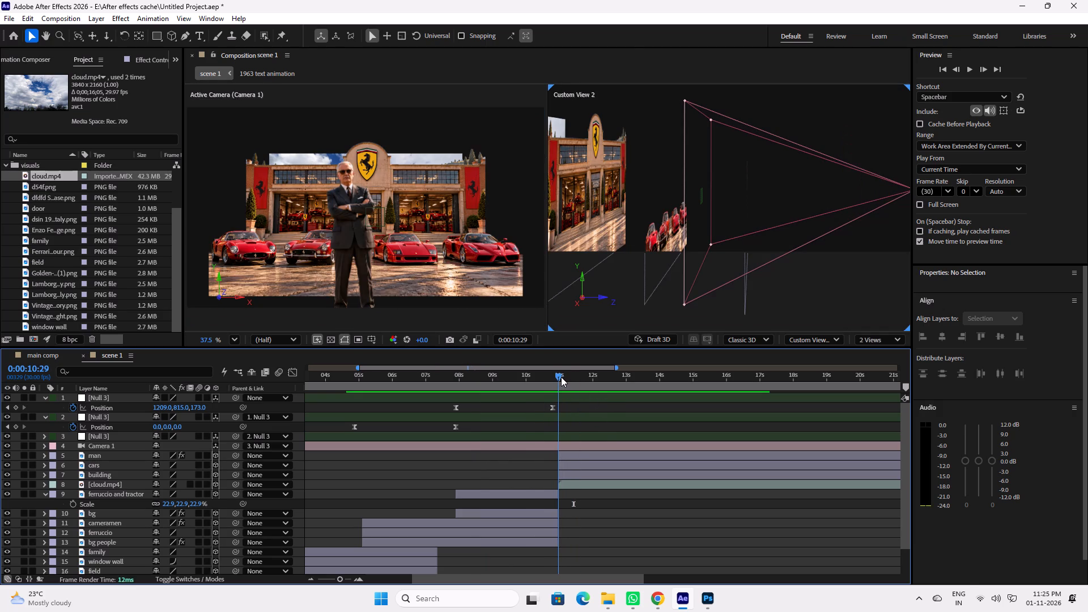
Scale the building layer up to 180.8% so it fills the frame at 0:00:10:29.
click(607, 473)
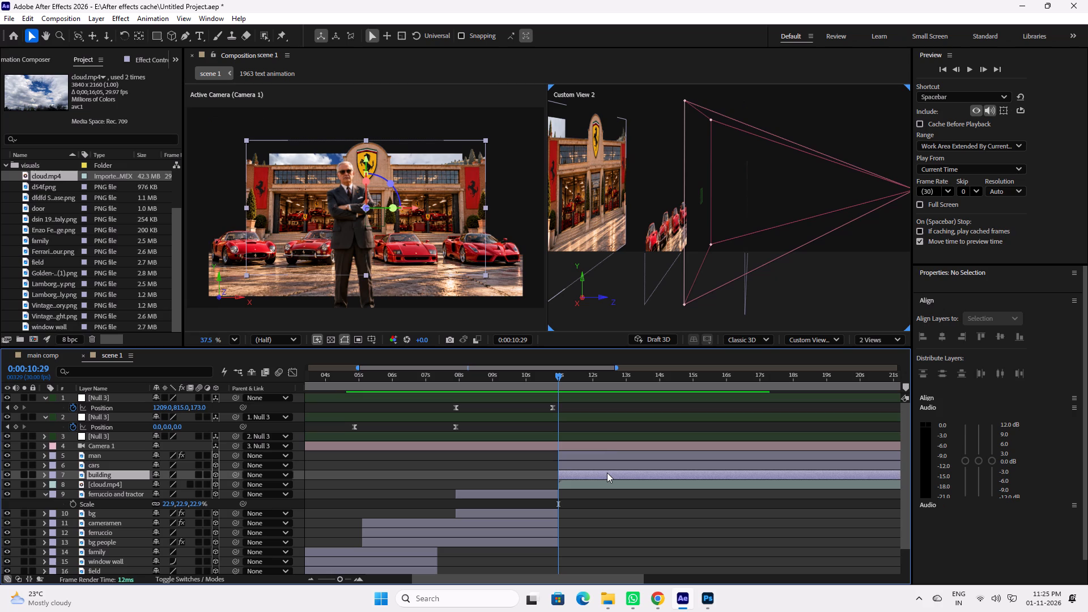
key(s)
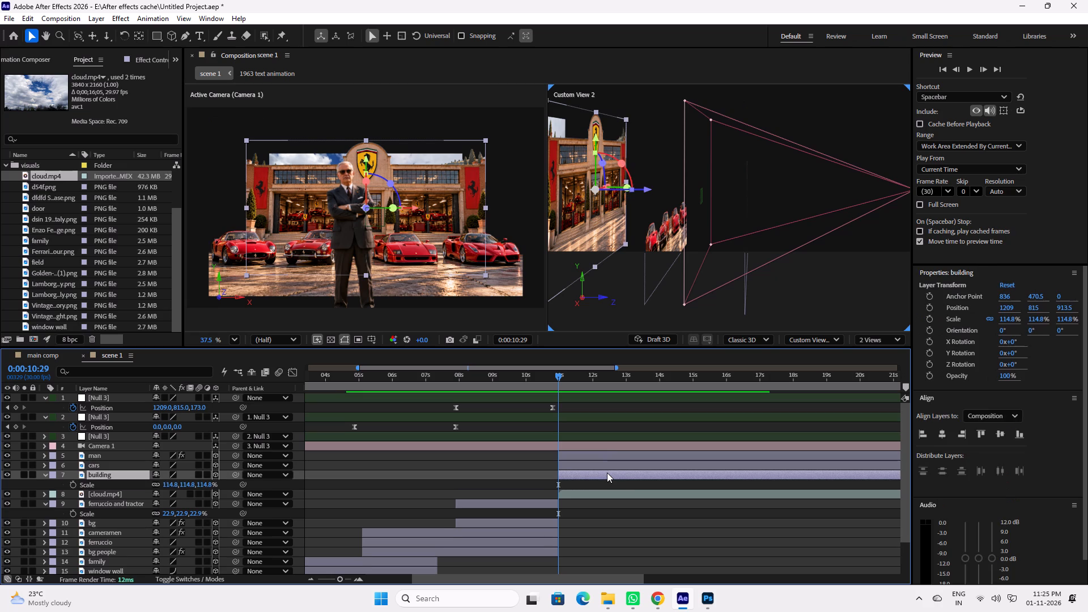
drag(202, 485, 210, 487)
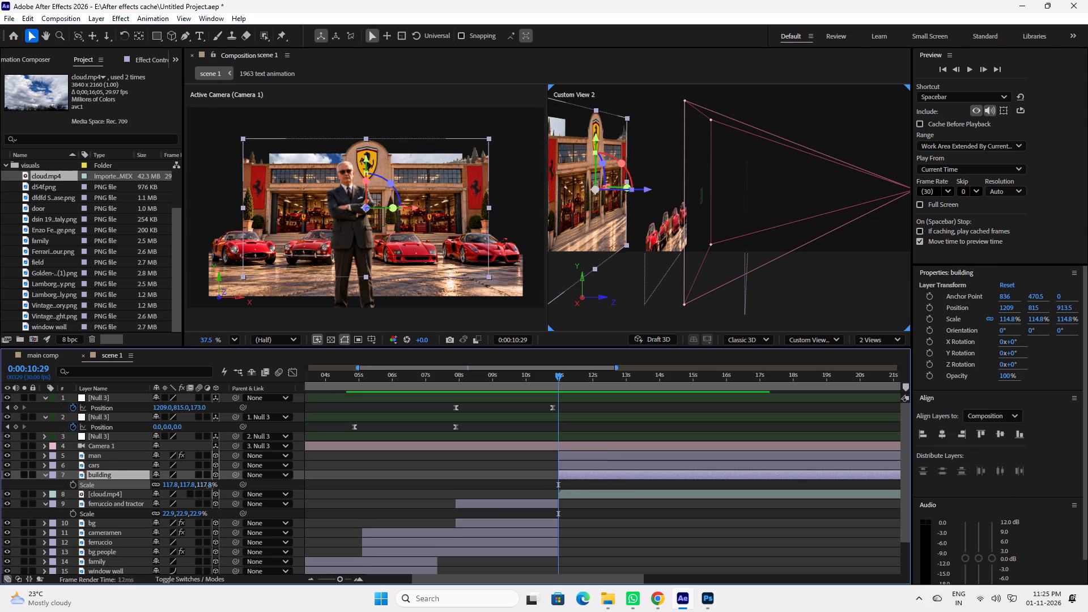
drag(210, 487, 242, 492)
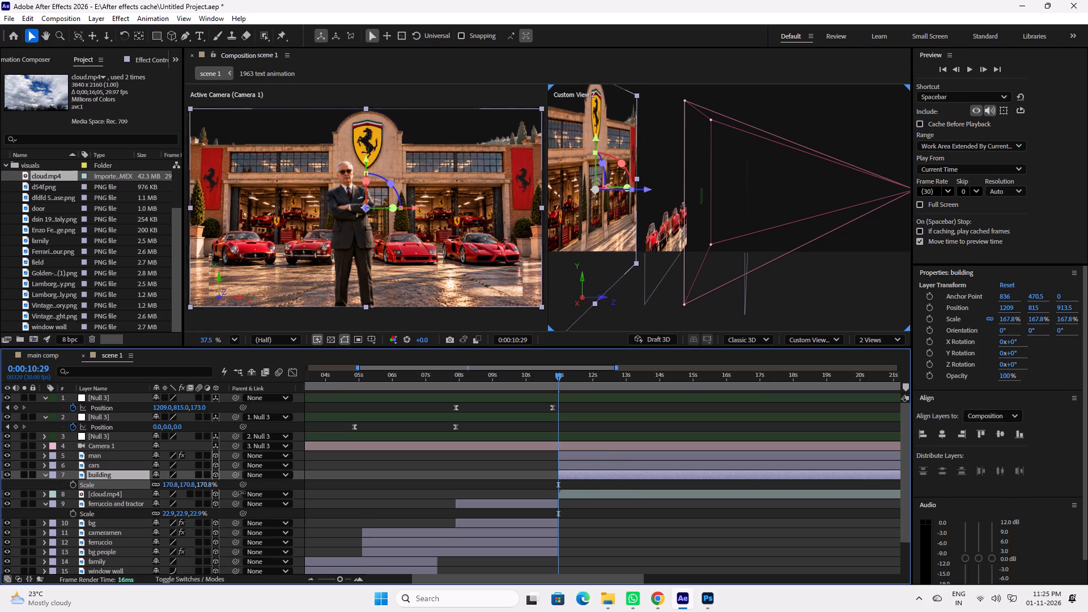
drag(242, 492, 241, 492)
scroll(354, 287, down, 1)
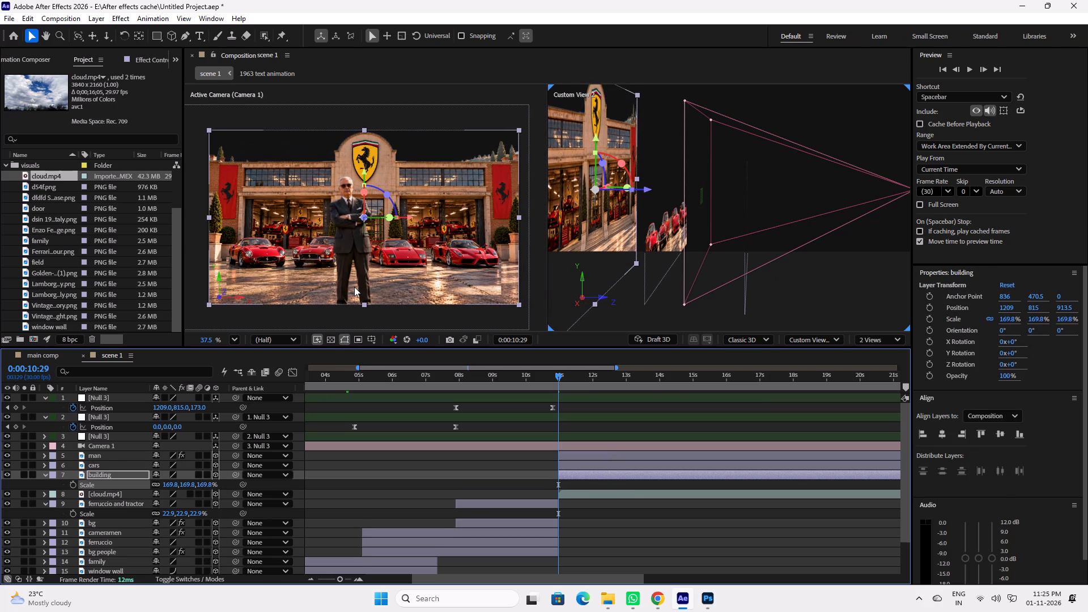
drag(205, 486, 209, 487)
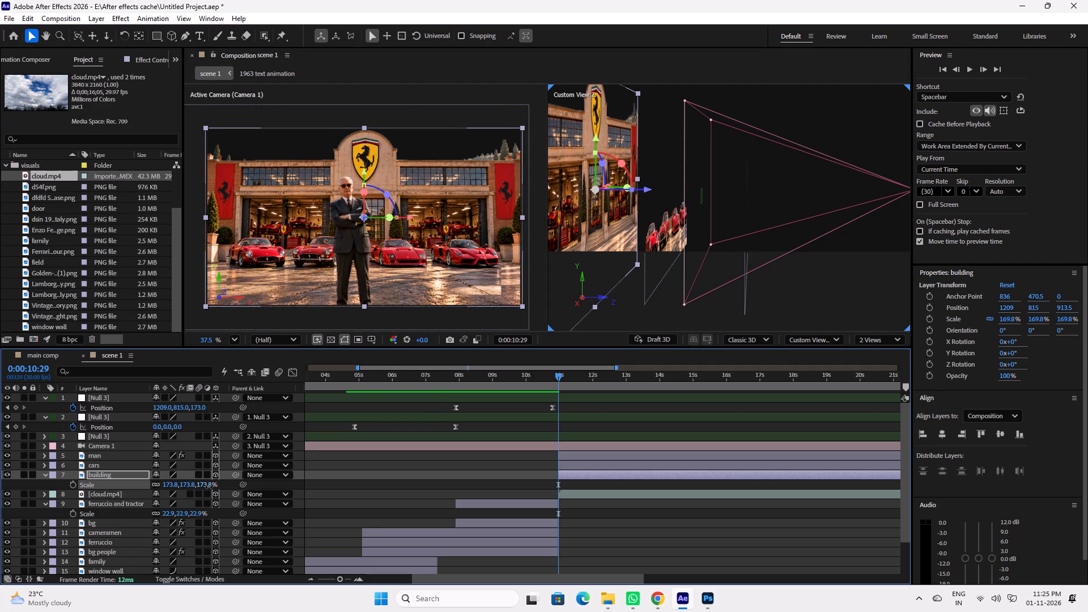
drag(209, 487, 209, 487)
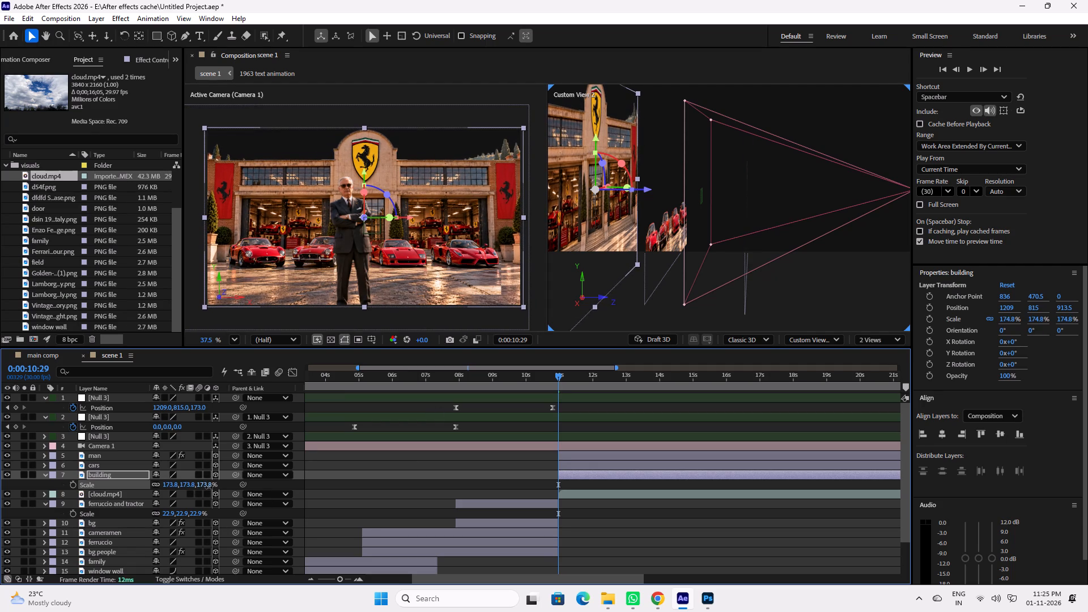
drag(209, 487, 215, 490)
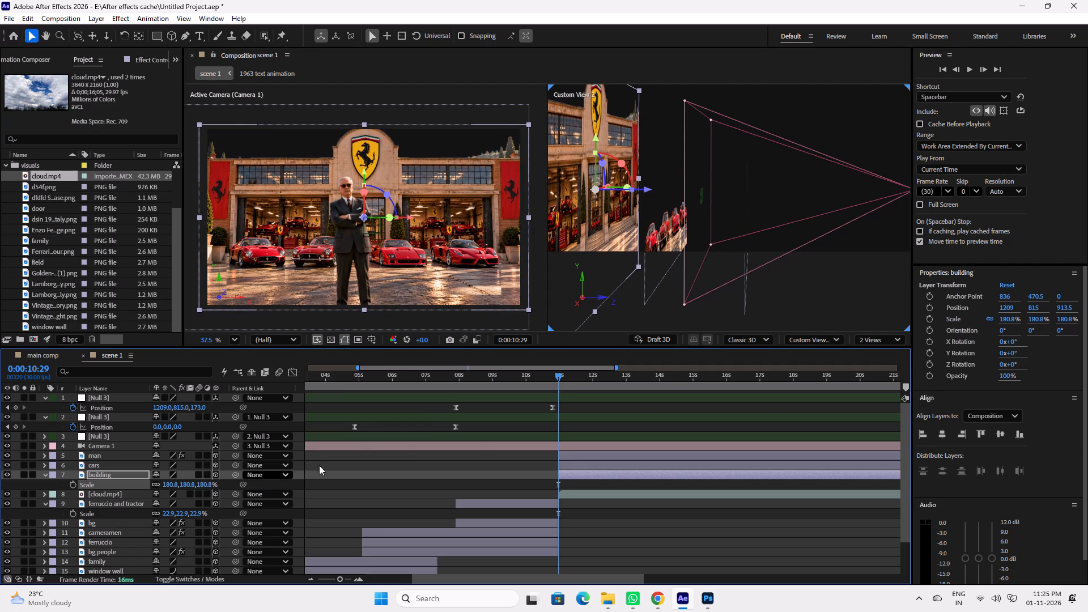
Scale the cars layer up to 170.8% to match the enlarged building, and clear the layer selection.
click(588, 470)
click(589, 466)
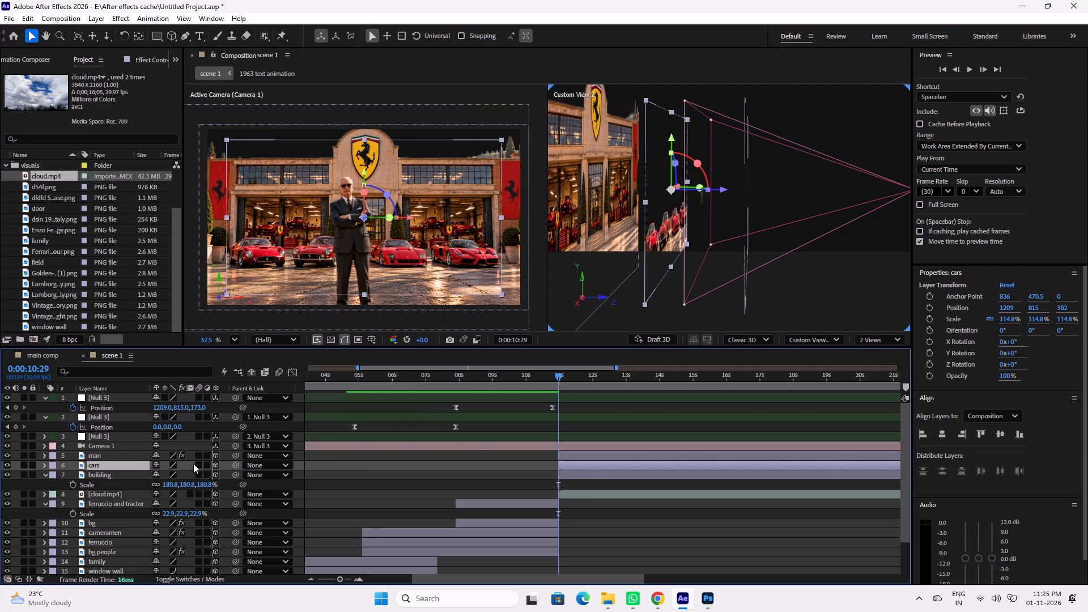
key(s)
drag(203, 476, 210, 478)
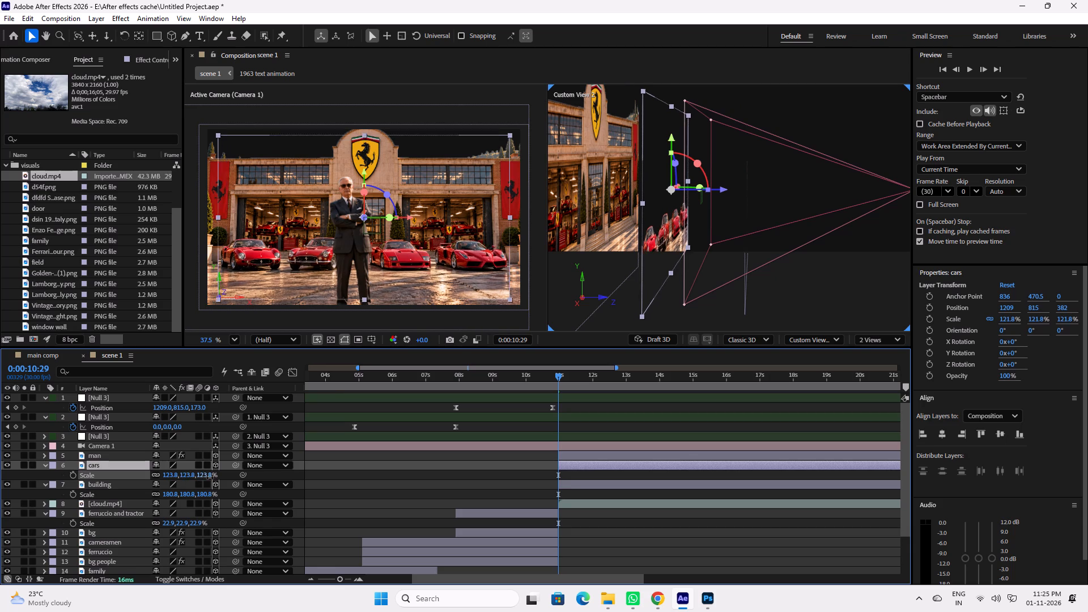
drag(210, 478, 226, 481)
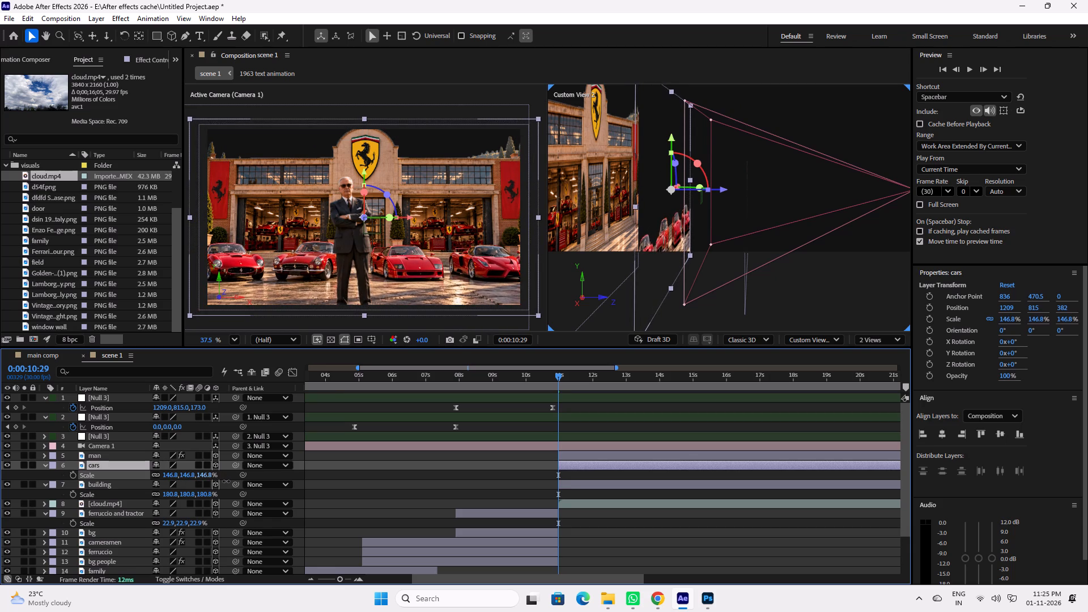
drag(226, 481, 244, 486)
right_click(244, 486)
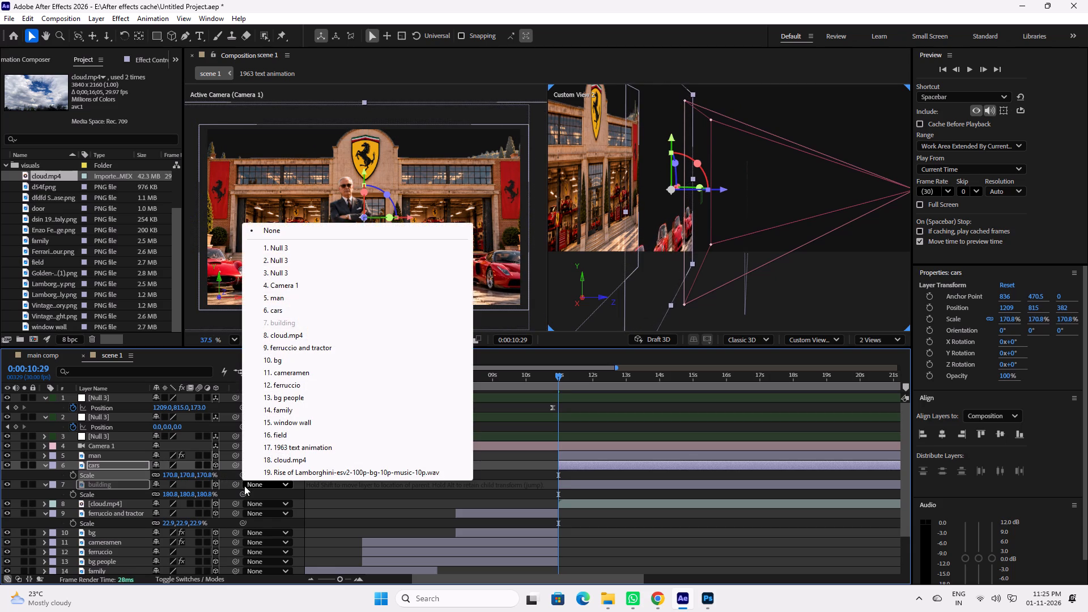
click(665, 527)
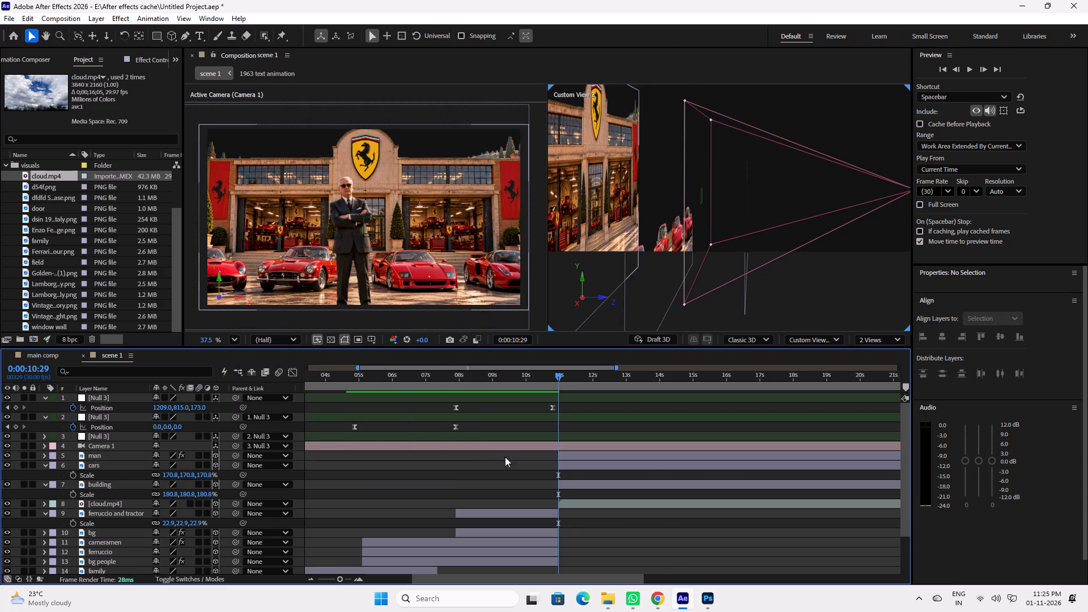
Scale the building layer up to 207.8% at 0:00:10:29.
click(624, 469)
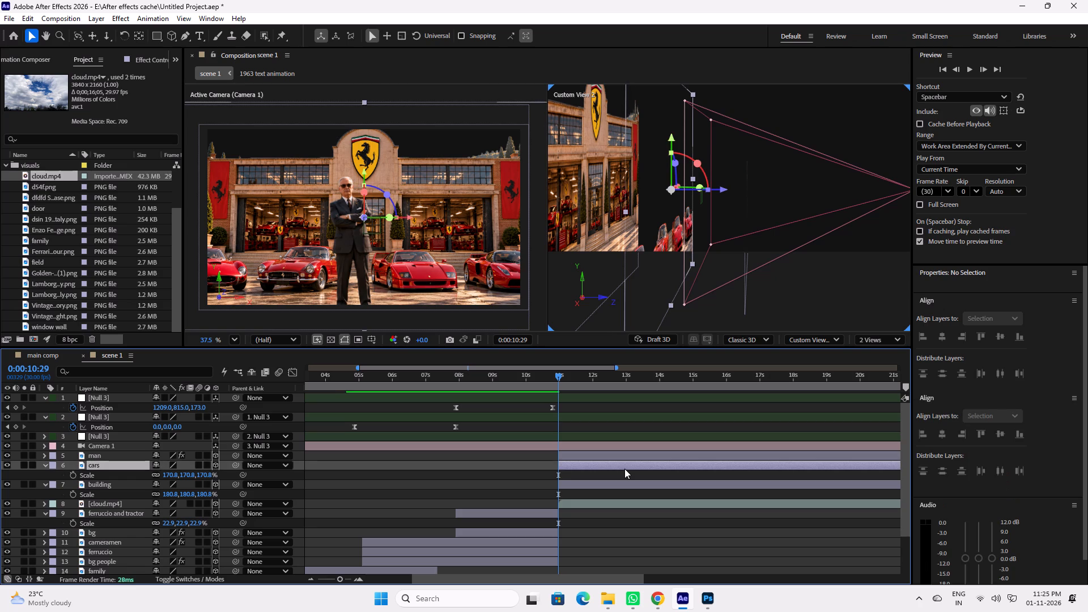
click(118, 488)
drag(201, 496, 199, 502)
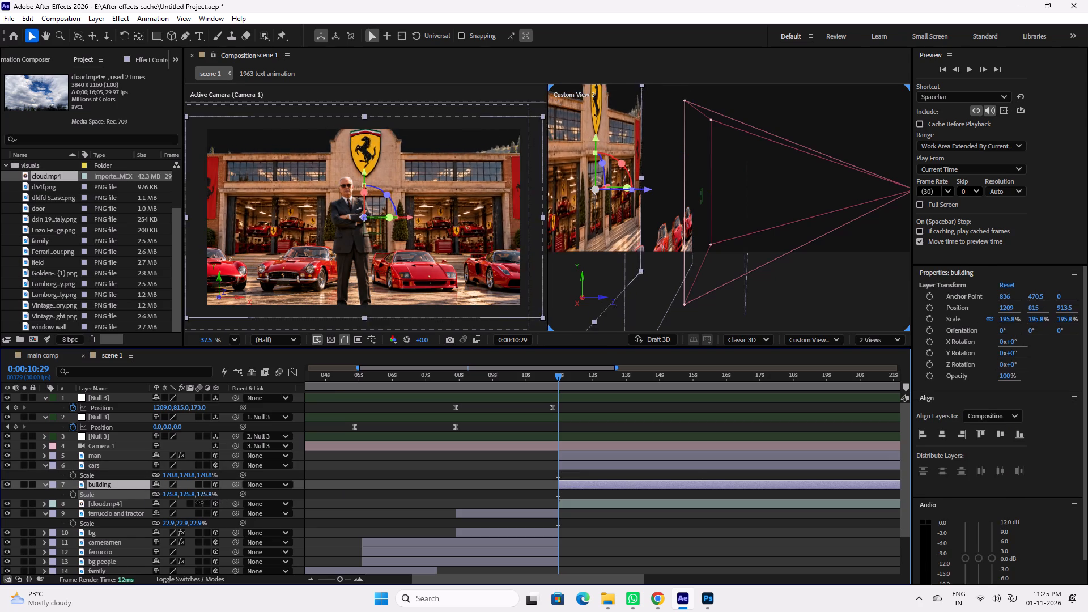
drag(199, 502, 219, 508)
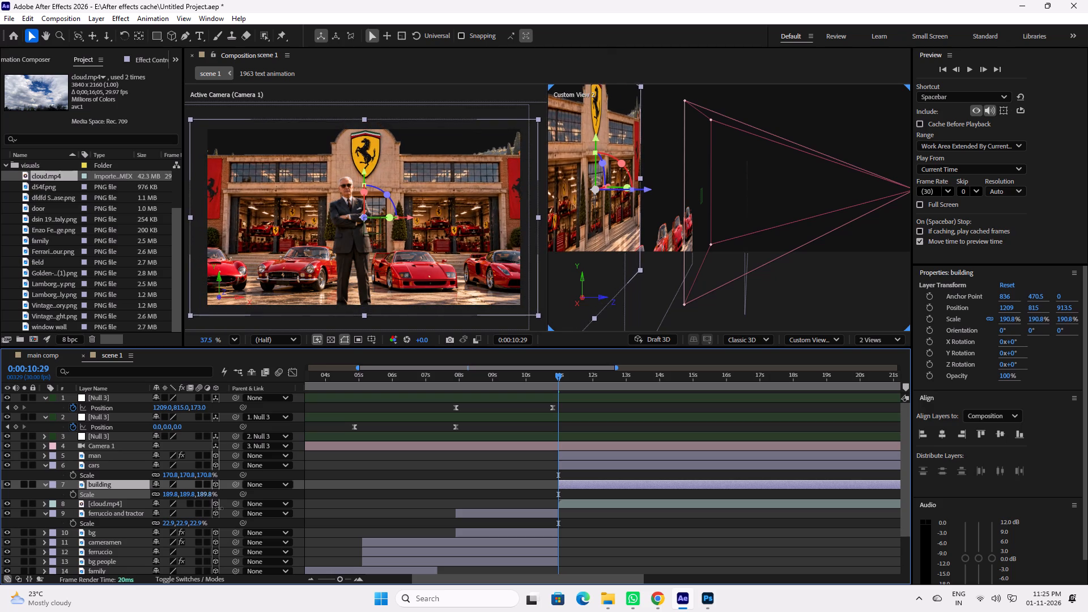
drag(219, 508, 236, 514)
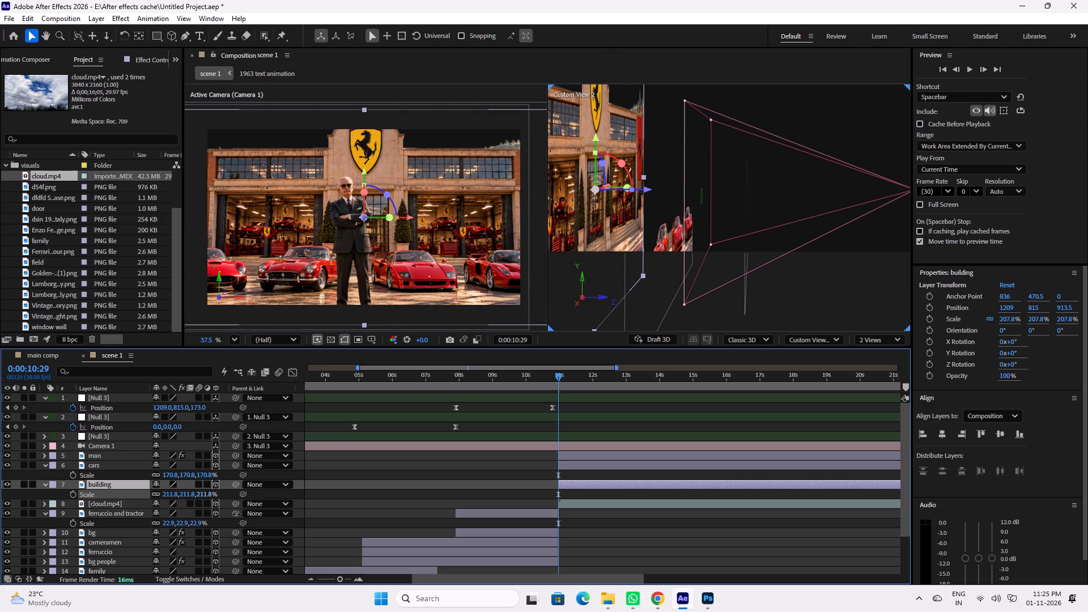
drag(236, 514, 235, 515)
Scale the cloud.mp4 layer up to 123% so the sky spans the full frame behind the building.
scroll(343, 261, down, 3)
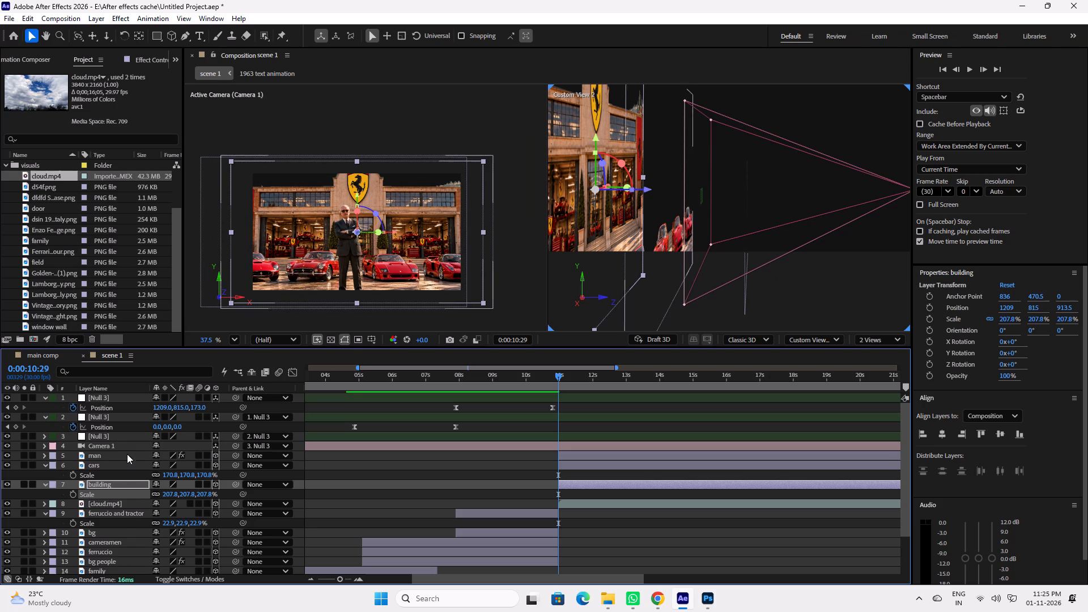
click(105, 503)
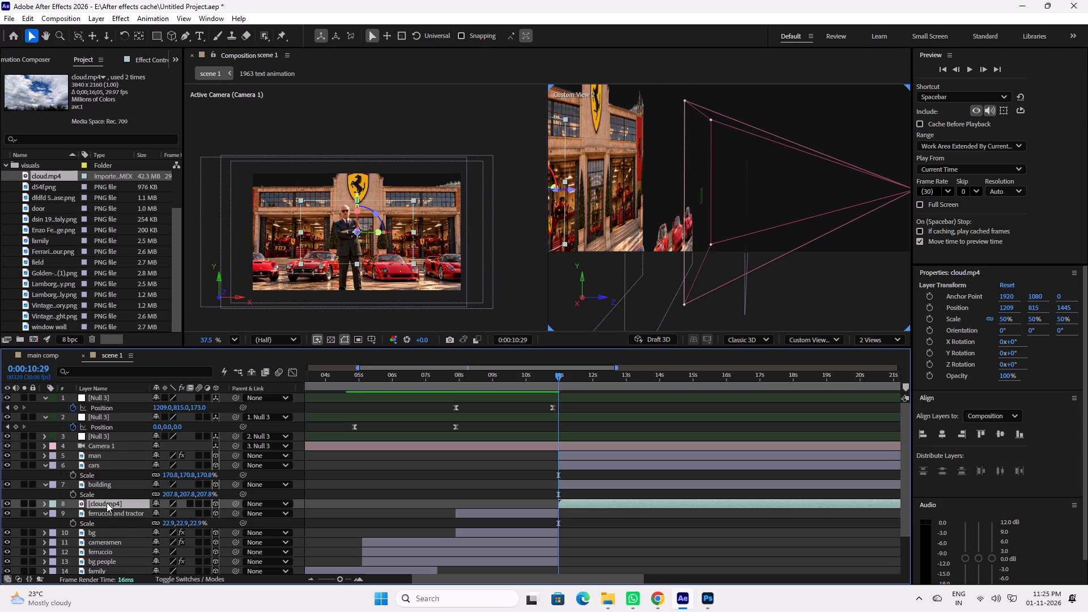
key(s)
drag(195, 515, 236, 526)
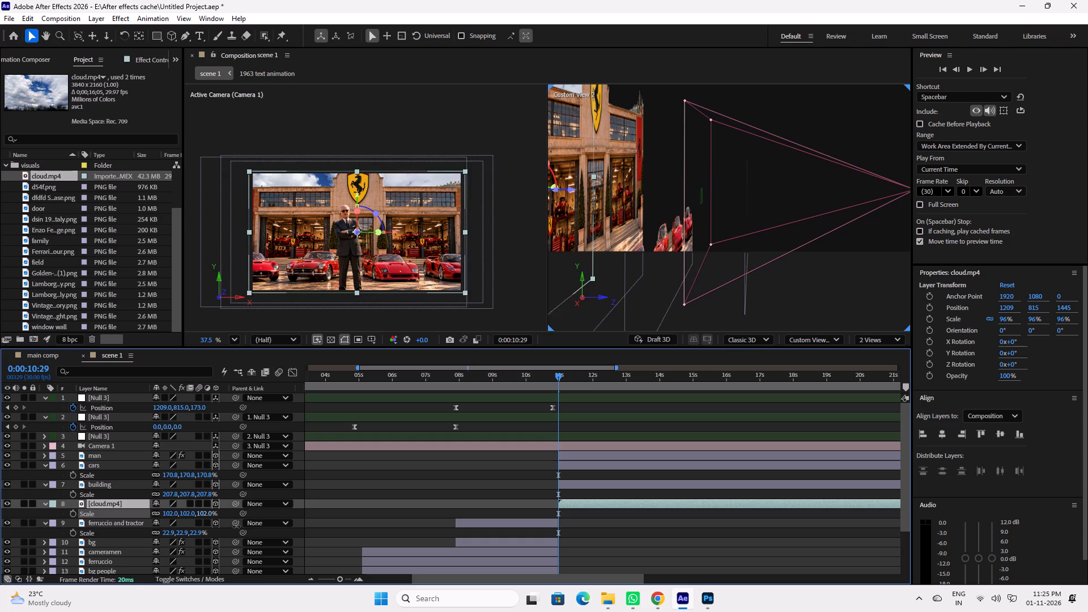
drag(236, 526, 254, 533)
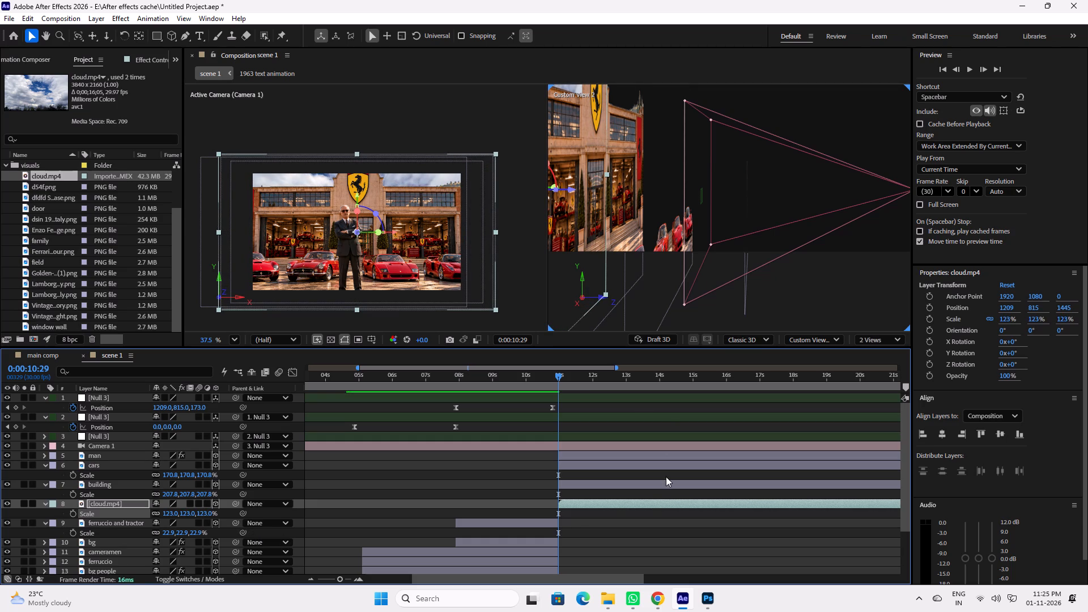
Preview the factory shot from 0:00:10:29 and save the project.
key(space)
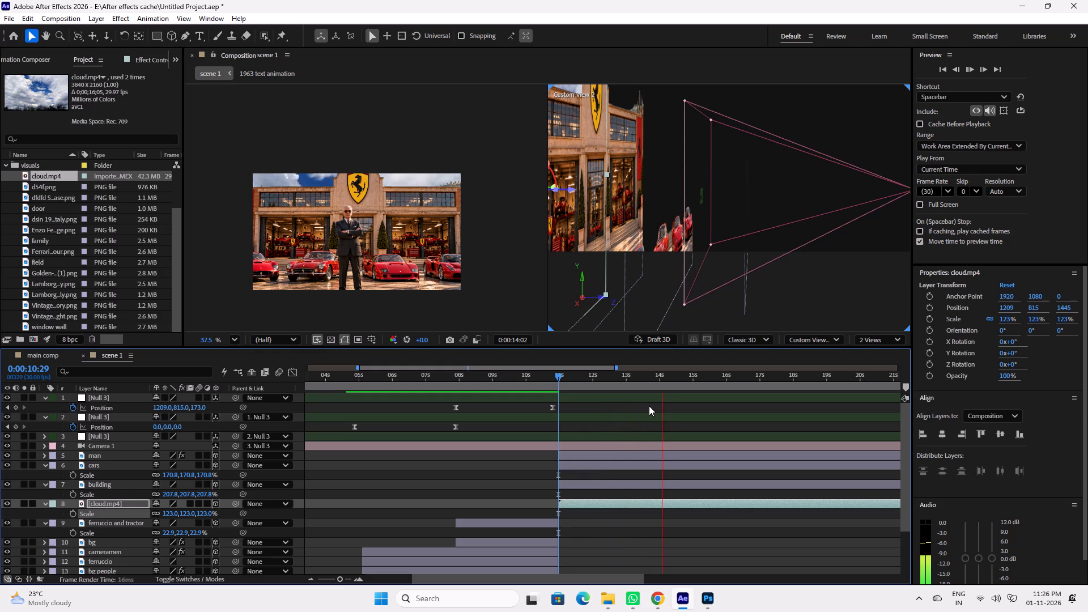
key(space)
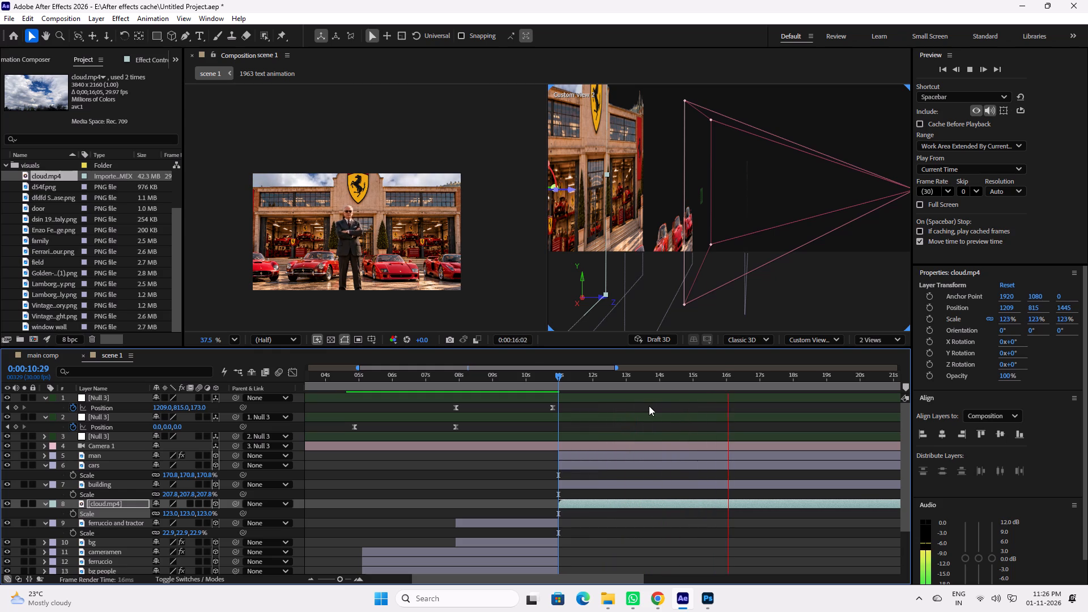
key(ctrl+s)
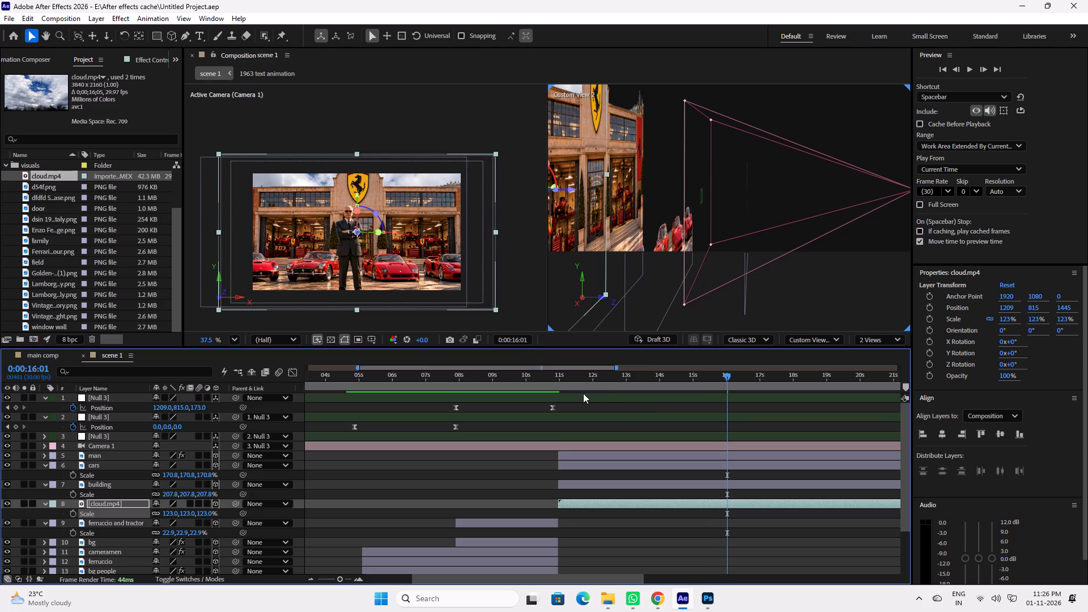
Duplicate the top null at 0:00:10:29, replace the copy's Position keyframes with a single one, and place it slightly before the 14-second mark.
click(569, 380)
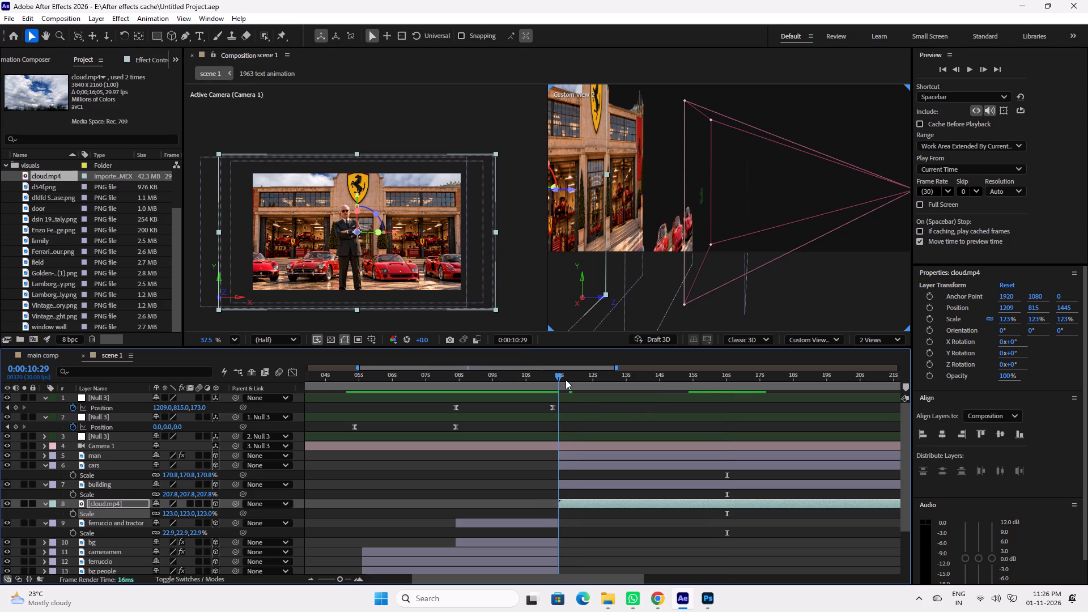
click(564, 401)
key(ctrl+d)
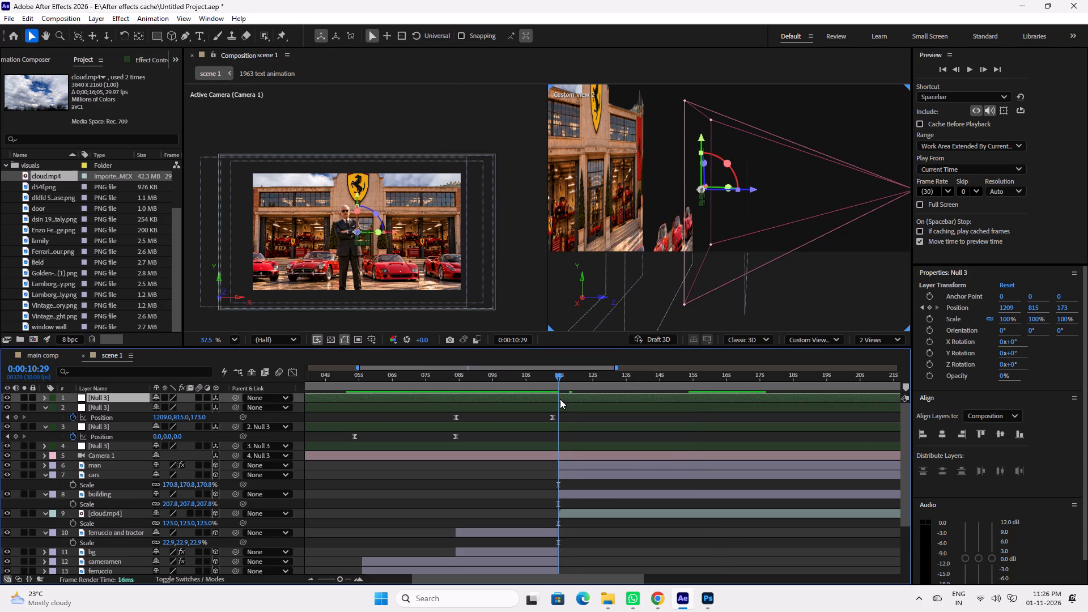
key(u)
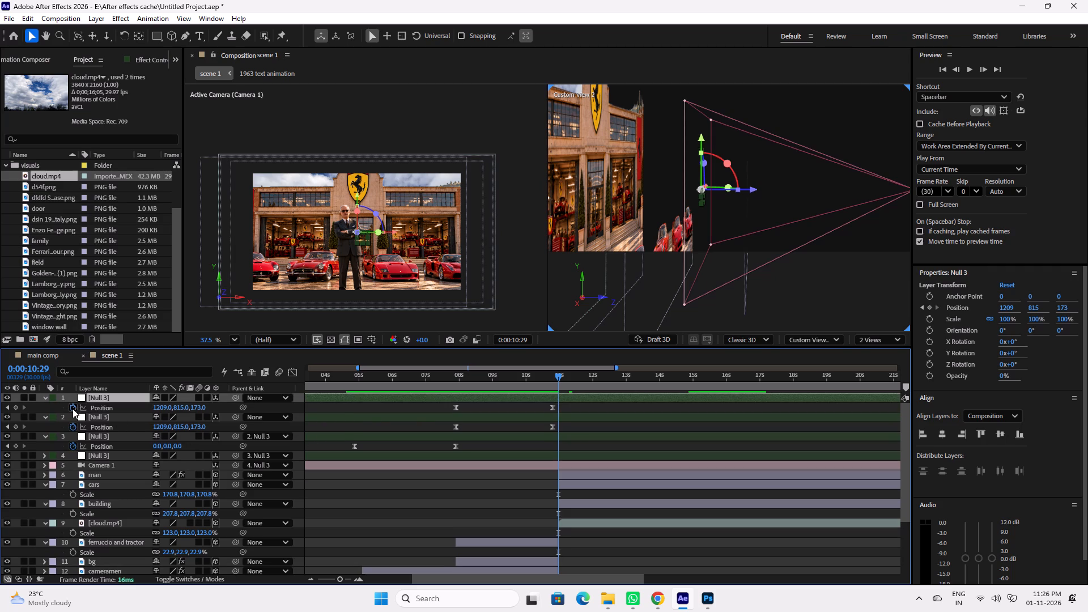
click(73, 409)
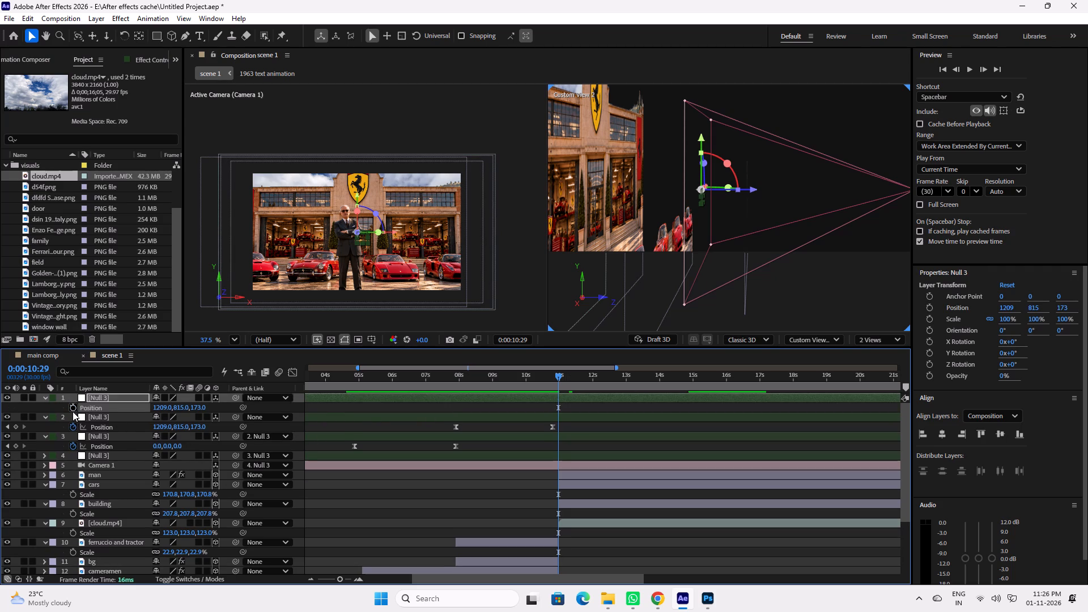
click(73, 409)
drag(558, 406, 652, 416)
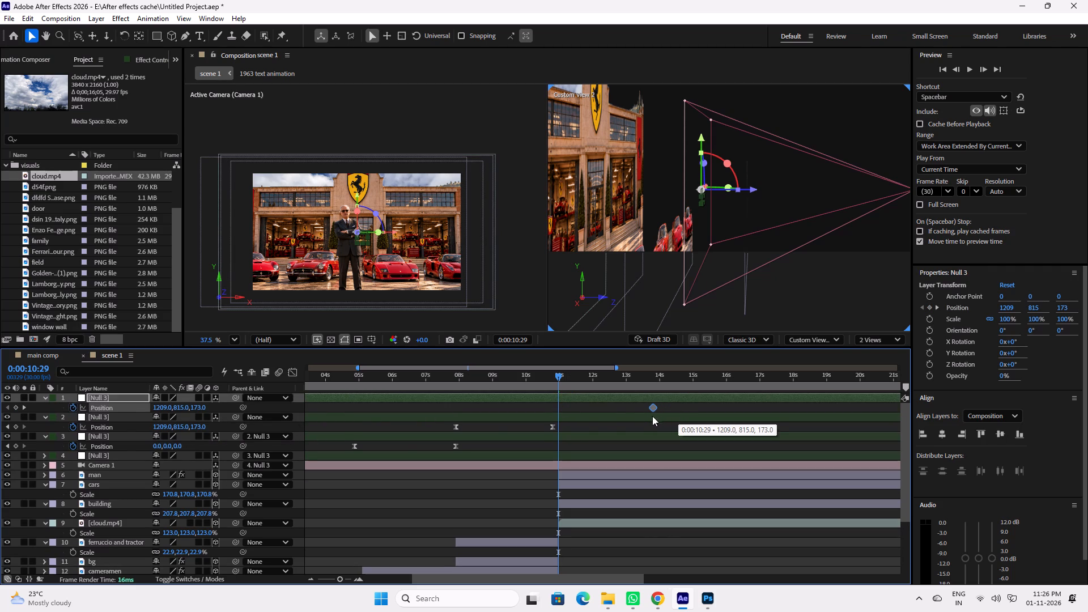
drag(652, 416, 652, 416)
Parent the second null layer to the new top null.
drag(233, 415, 128, 394)
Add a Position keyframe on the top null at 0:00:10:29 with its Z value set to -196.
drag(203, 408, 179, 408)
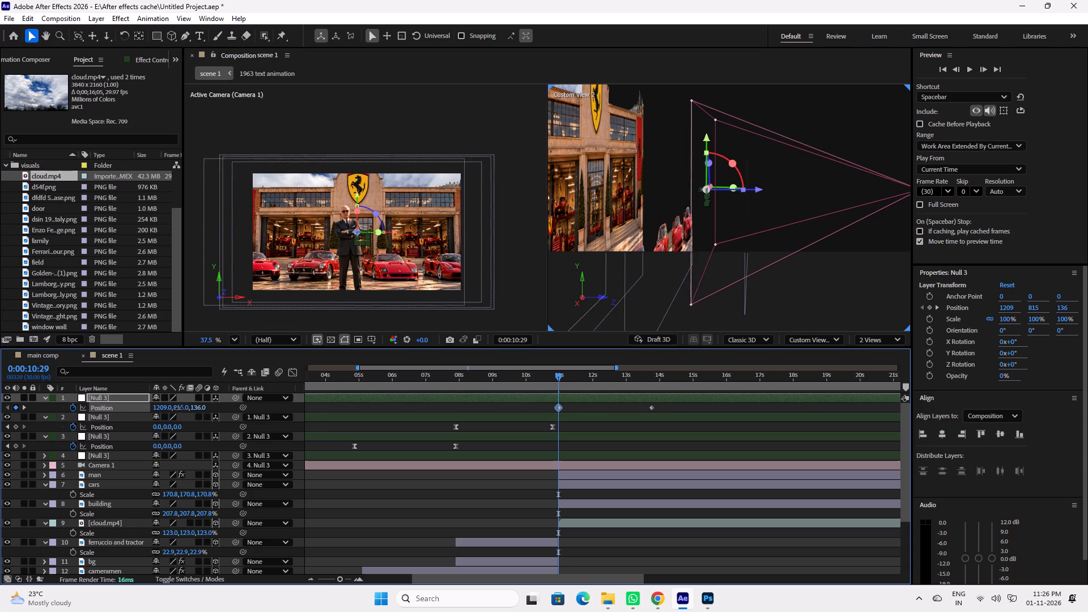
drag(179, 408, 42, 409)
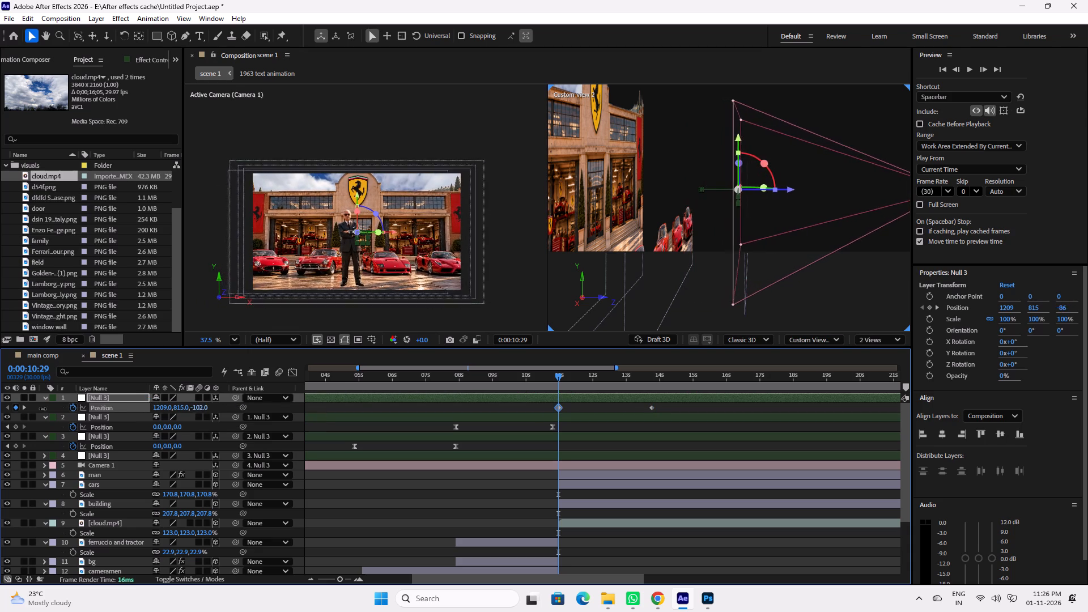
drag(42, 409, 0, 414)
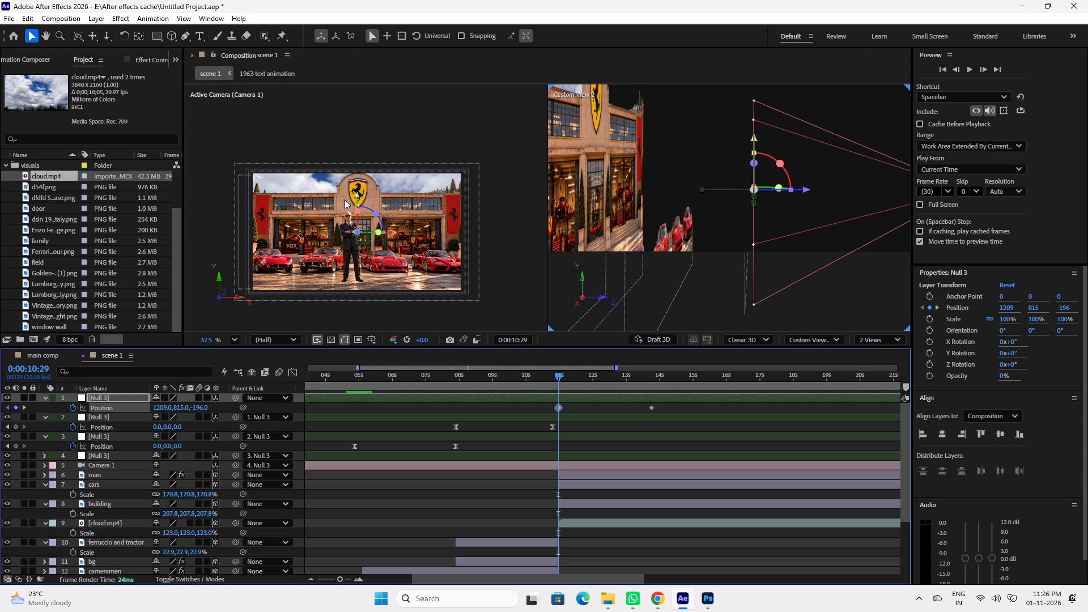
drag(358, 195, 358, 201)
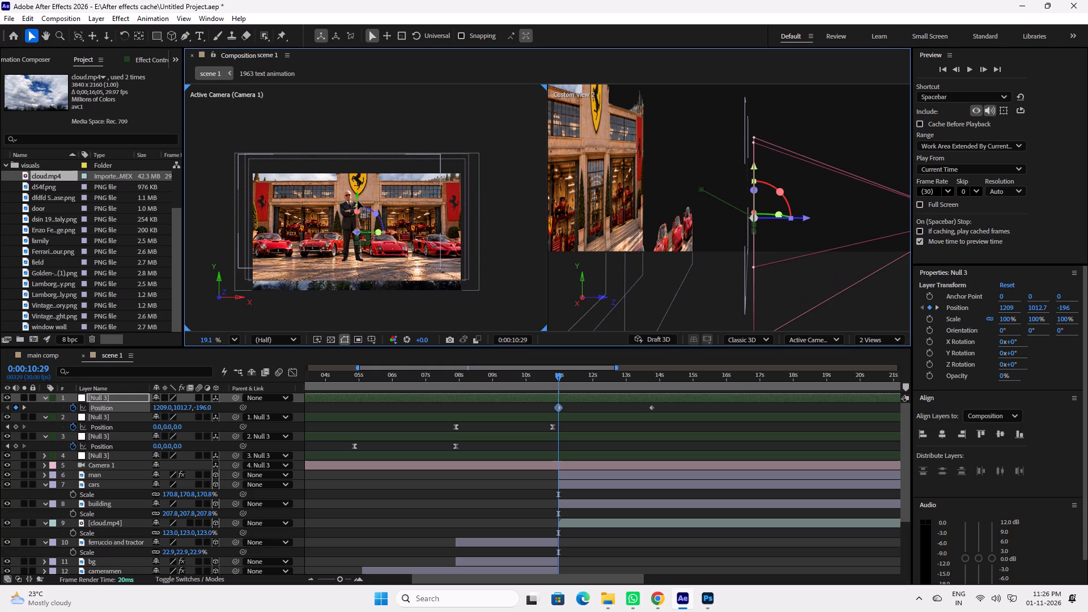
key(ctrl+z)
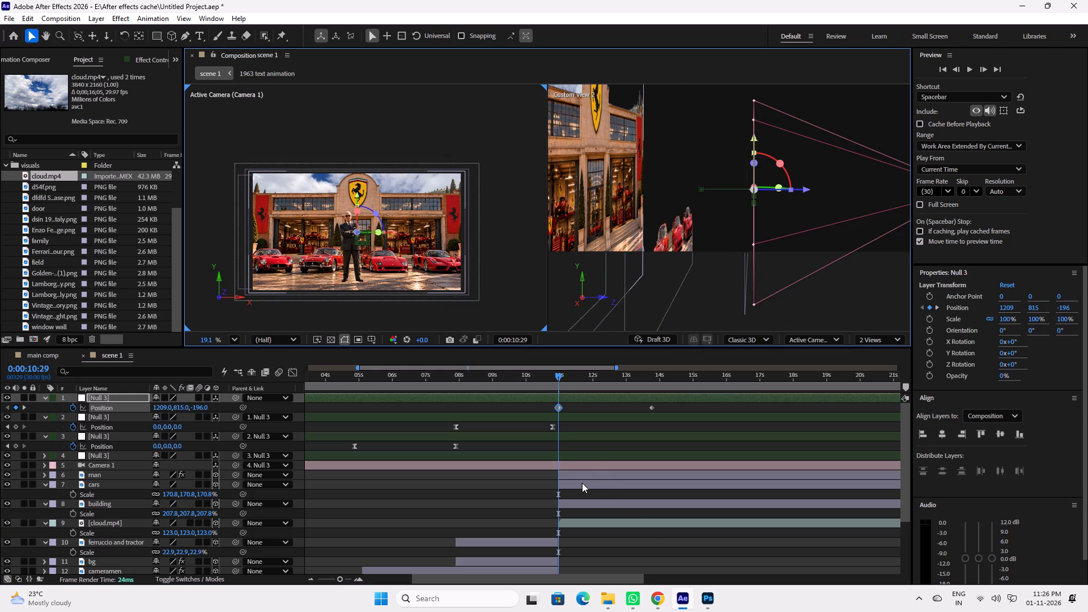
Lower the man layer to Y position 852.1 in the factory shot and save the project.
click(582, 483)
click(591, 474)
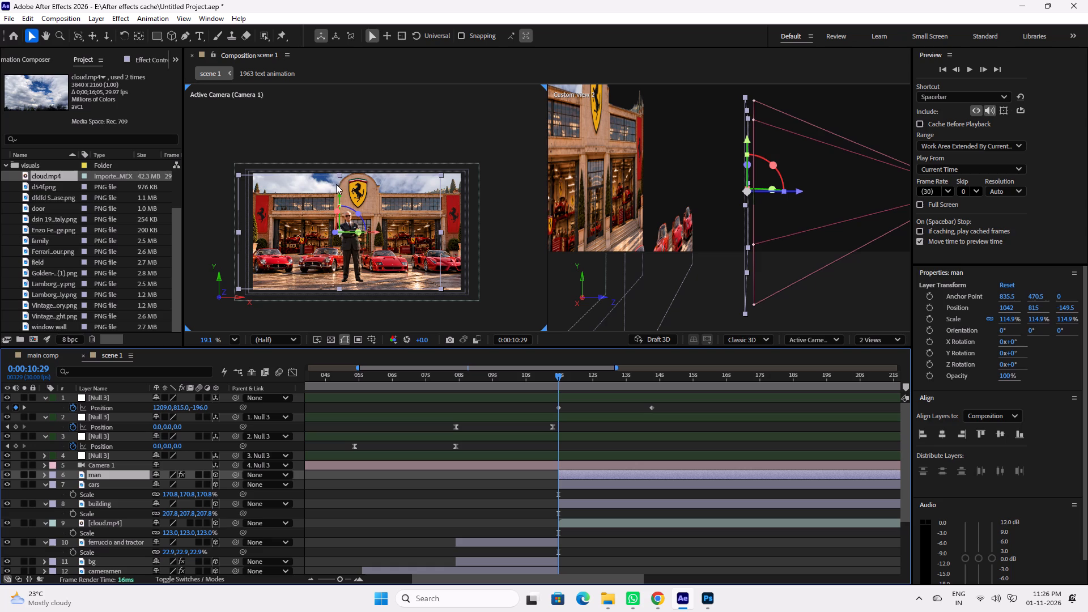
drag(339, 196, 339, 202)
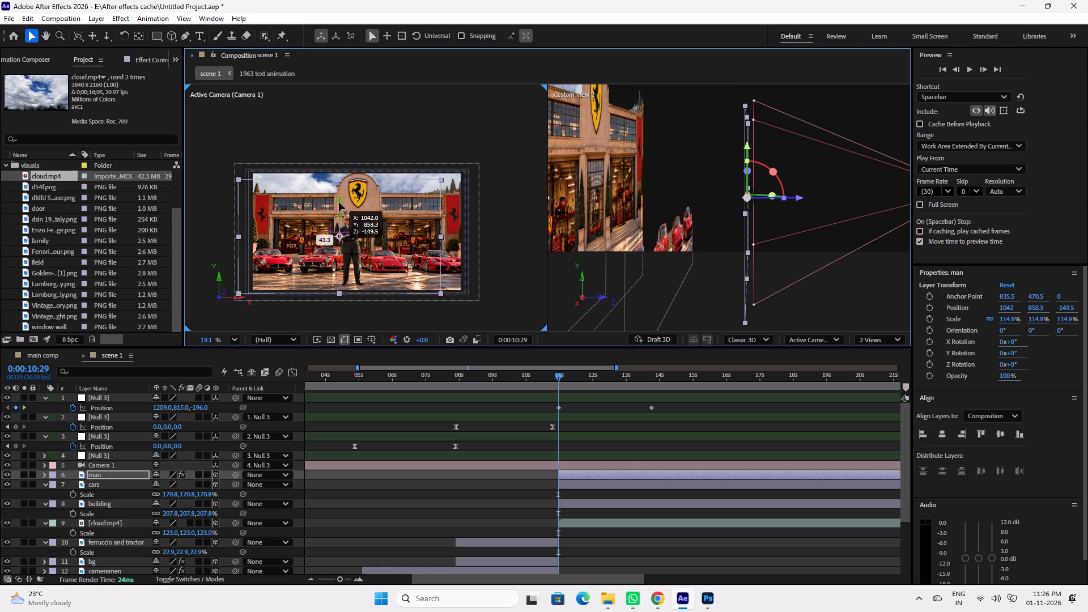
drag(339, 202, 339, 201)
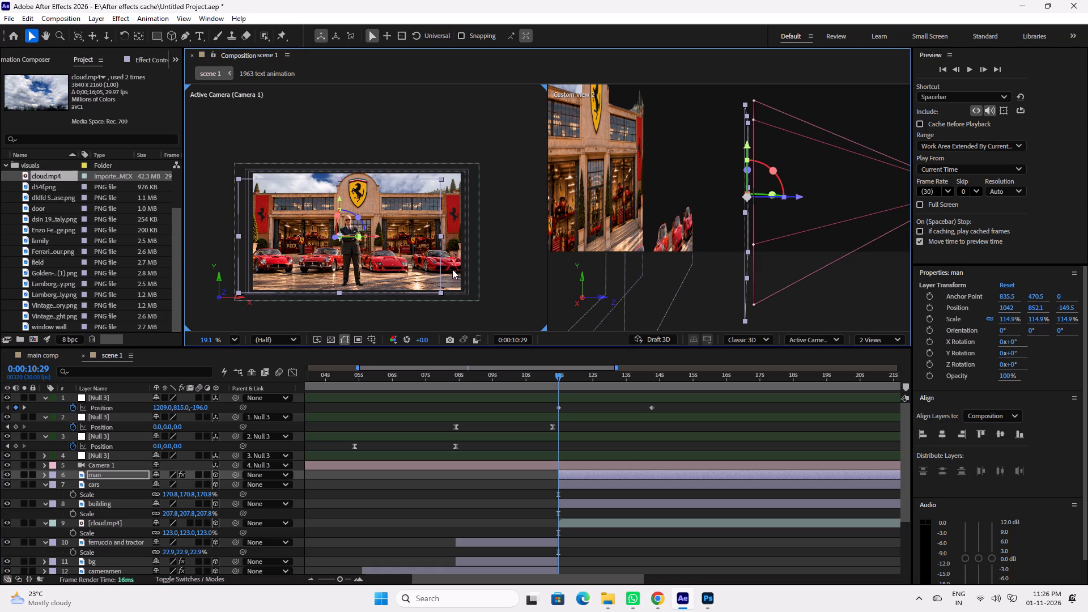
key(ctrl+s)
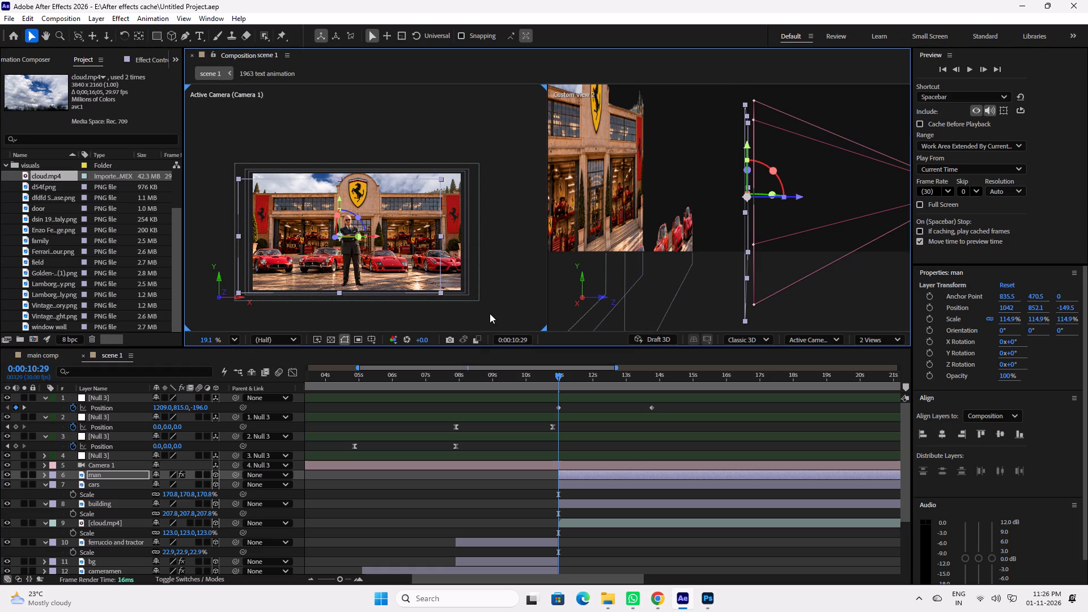
Scrub back through the tractor shot and earlier shots to check the camera framing before 0:00:10:29.
drag(549, 378, 541, 378)
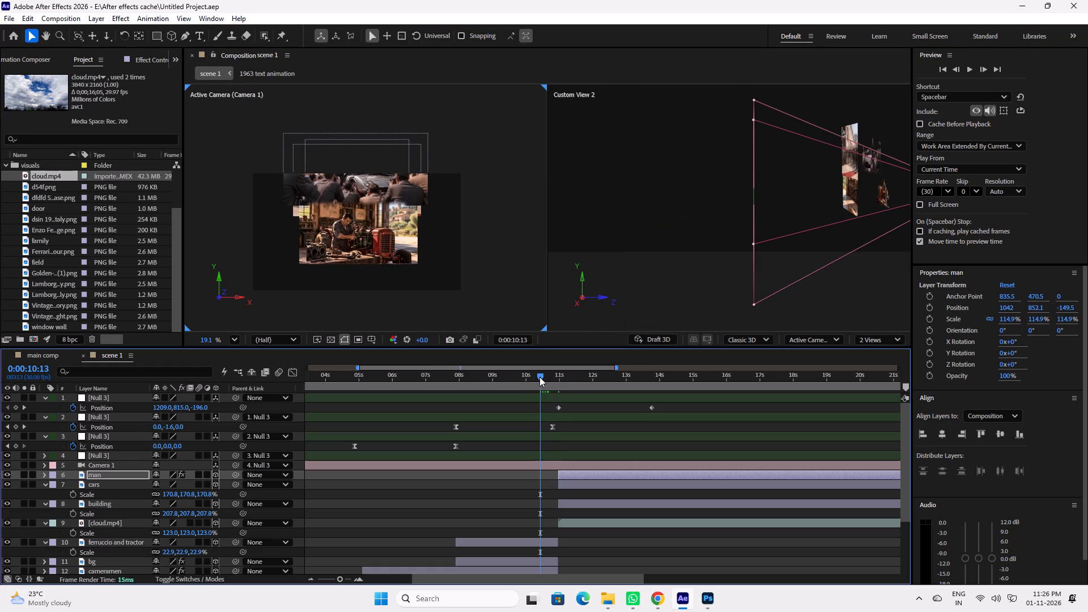
scroll(354, 207, up, 6)
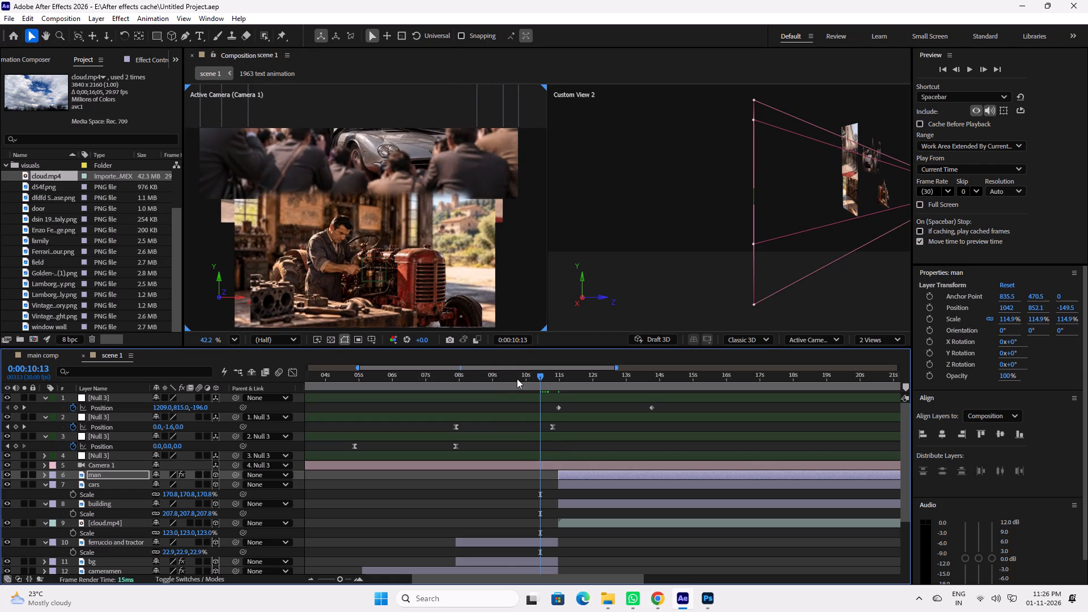
drag(517, 379, 370, 378)
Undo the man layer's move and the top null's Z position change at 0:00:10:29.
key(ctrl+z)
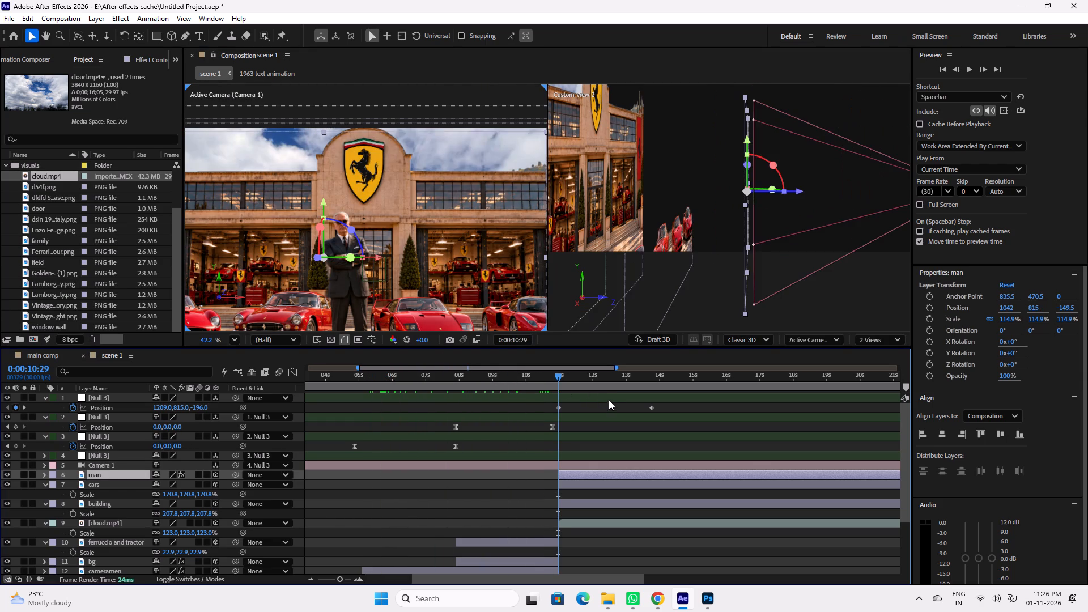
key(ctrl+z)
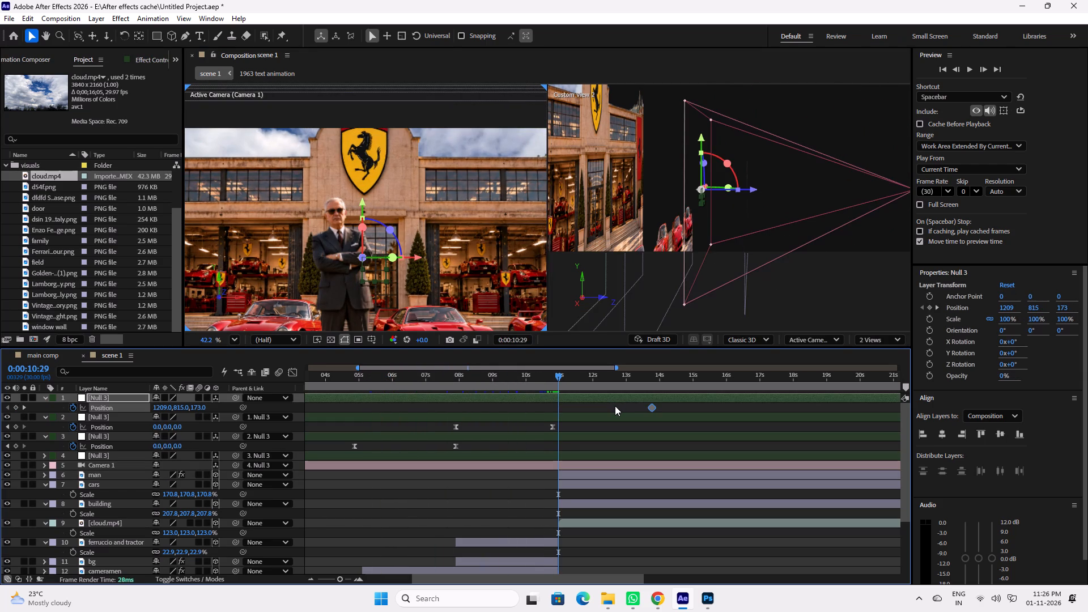
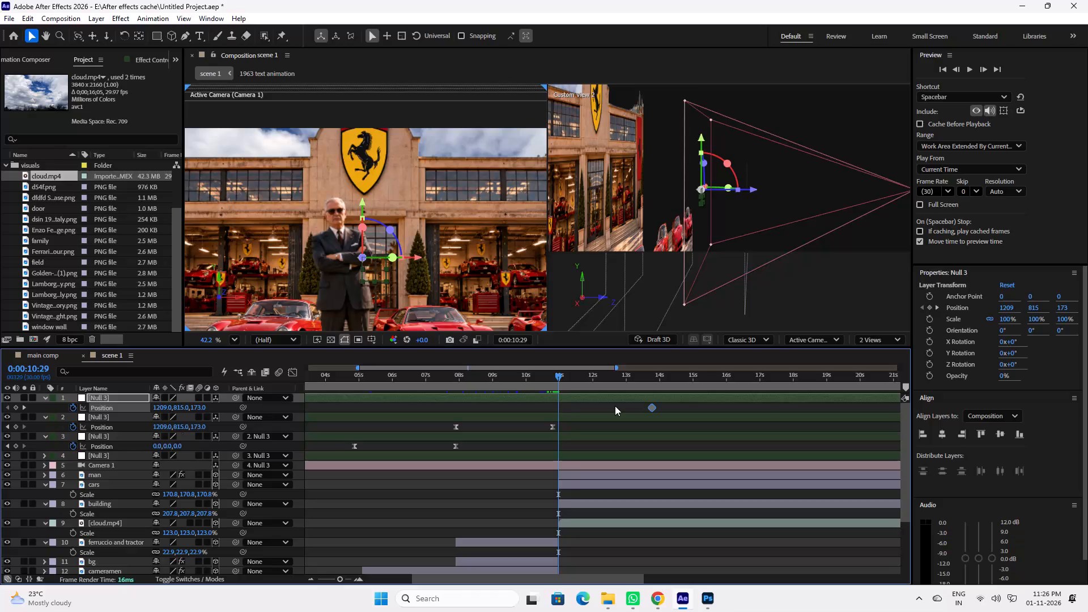
Undo the last move of the top null's Position keyframe.
key(ctrl+z)
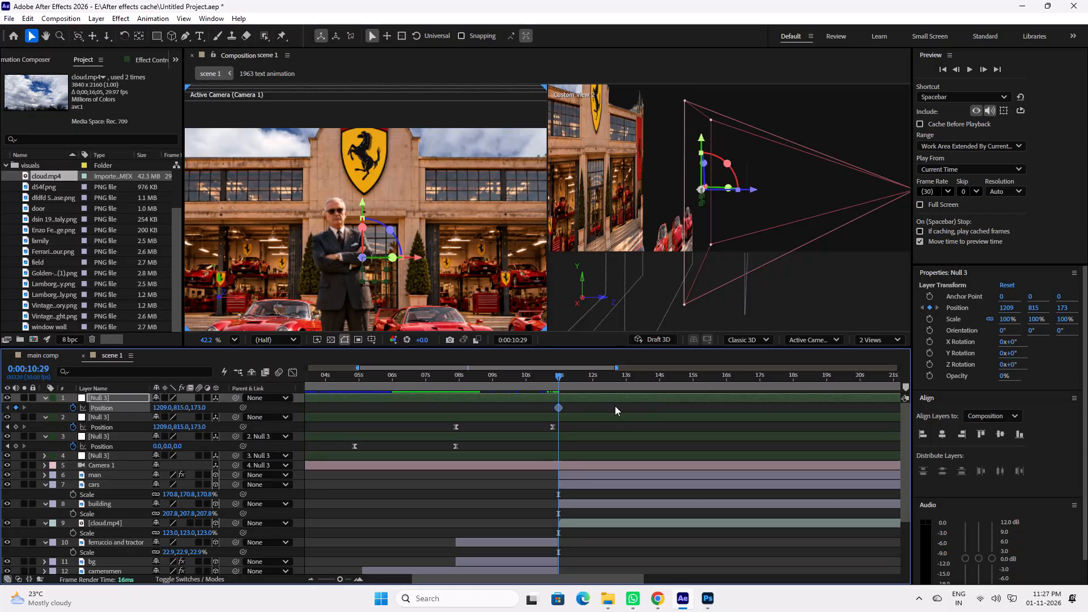
Scrub from the car unveiling through the tractor shot to the factory shot and examine the camera framing up to 0:00:10:29.
drag(539, 381, 448, 381)
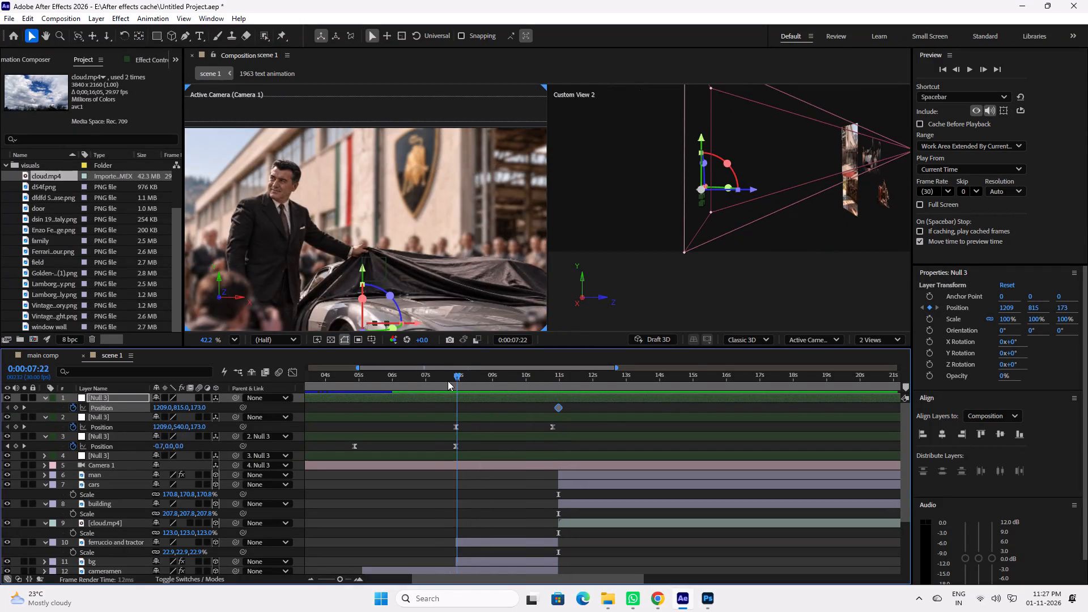
drag(448, 381, 483, 381)
scroll(385, 283, down, 4)
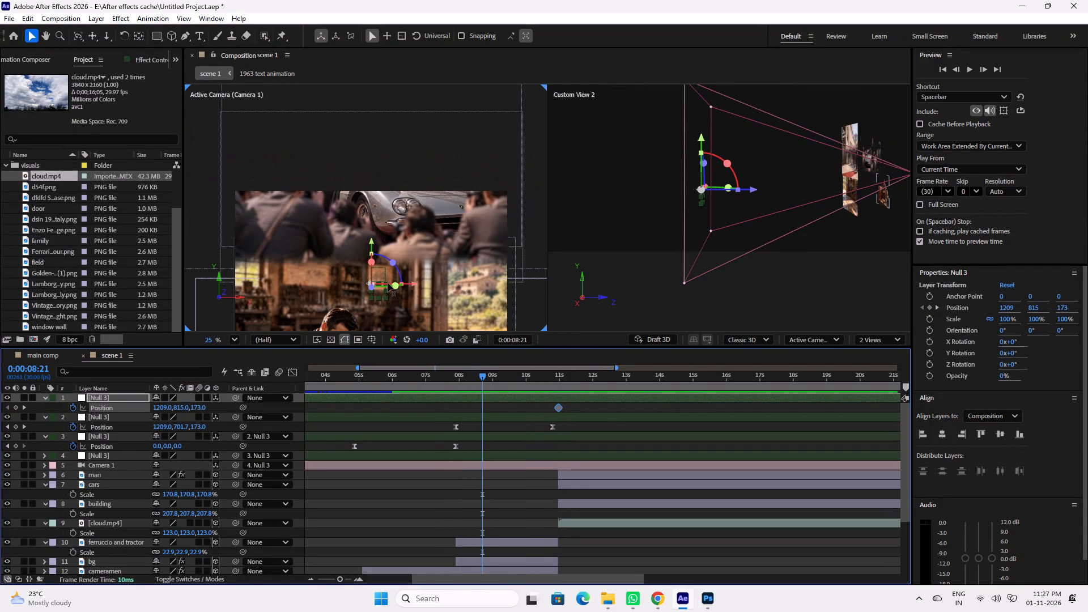
key(space)
key(space)
key(space)
key(space)
key(space)
key(space)
key(space)
key(space)
key(space)
key(space)
key(space)
key(space)
key(space)
key(space)
key(space)
key(space)
key(space)
key(space)
key(space)
key(space)
drag(422, 275, 427, 235)
scroll(413, 248, up, 1)
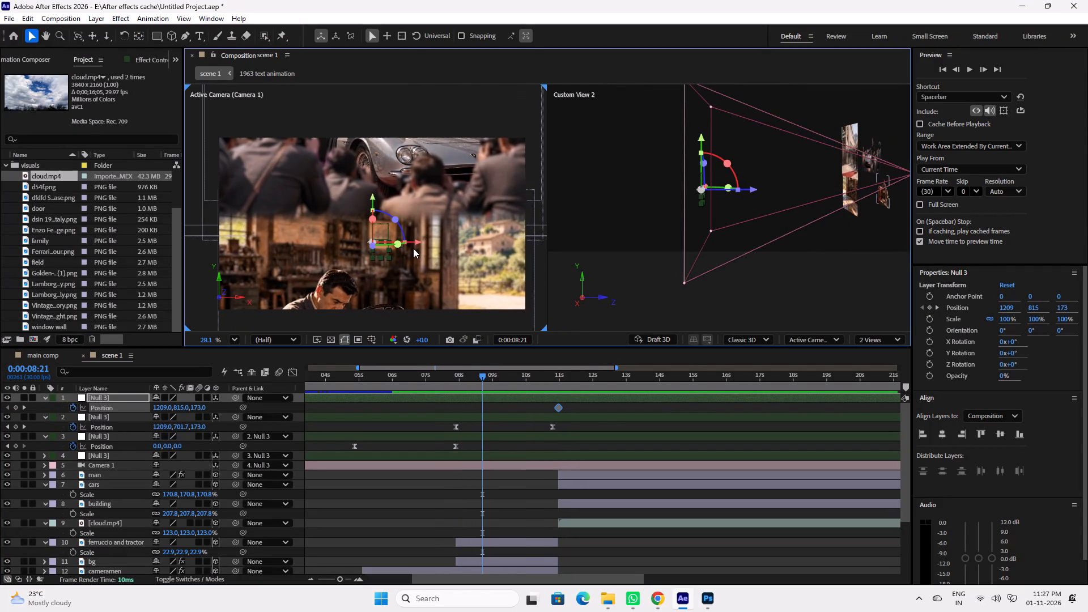
drag(556, 388, 583, 390)
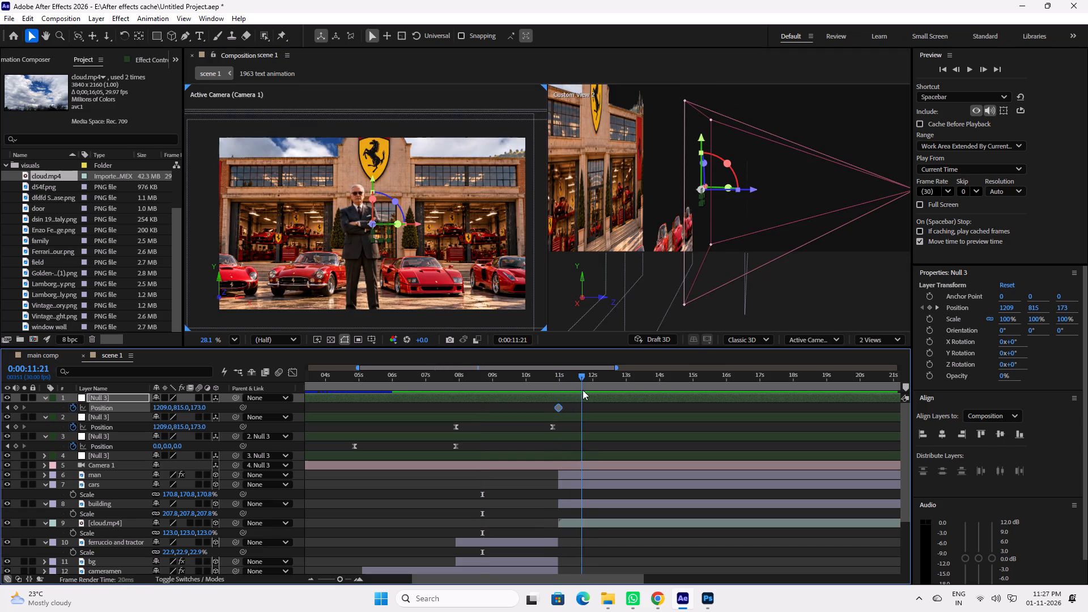
drag(583, 390, 566, 390)
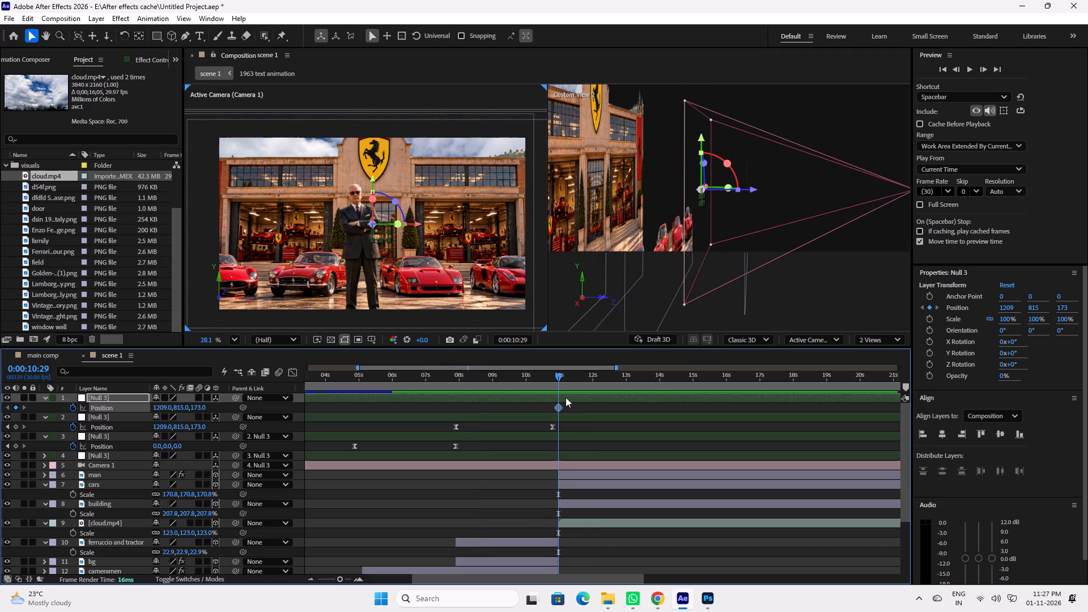
Move the current time to 0:00:13:10 and parent the second null to the top null.
drag(560, 406, 597, 412)
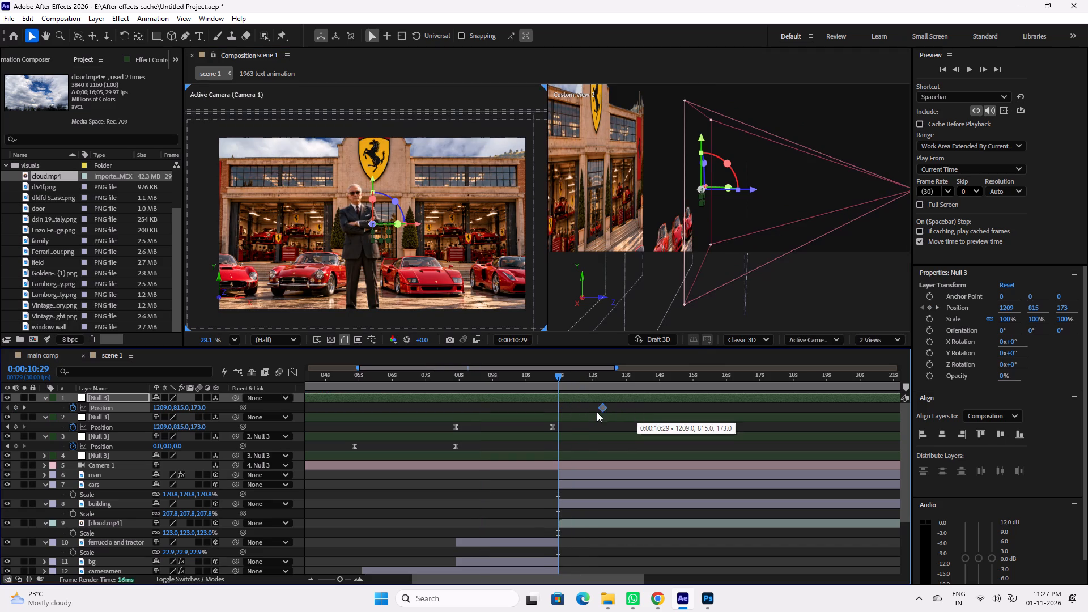
drag(597, 412, 564, 412)
drag(586, 379, 609, 379)
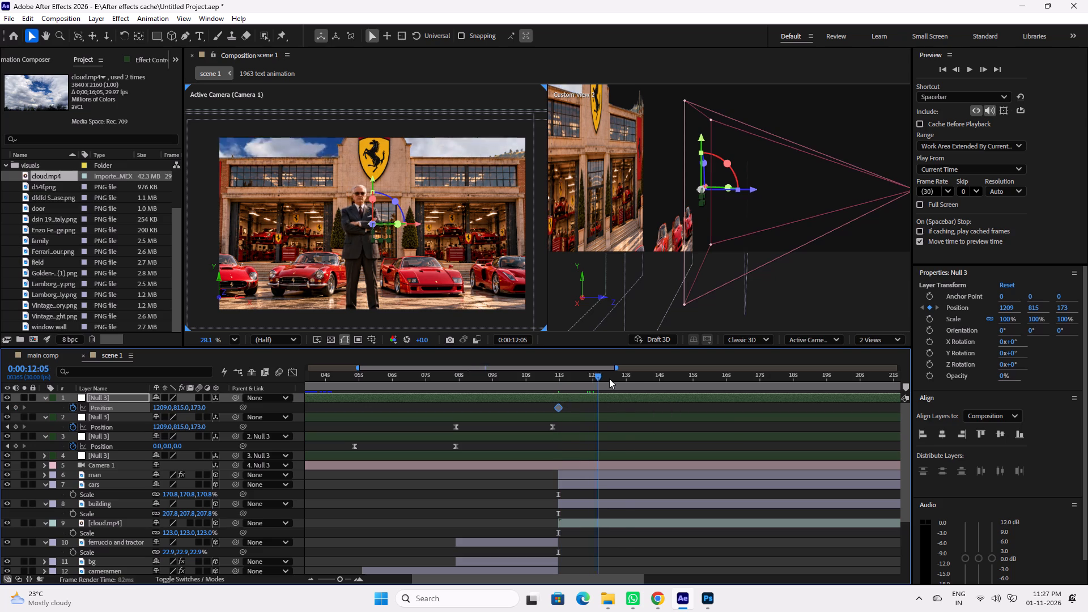
drag(609, 379, 637, 381)
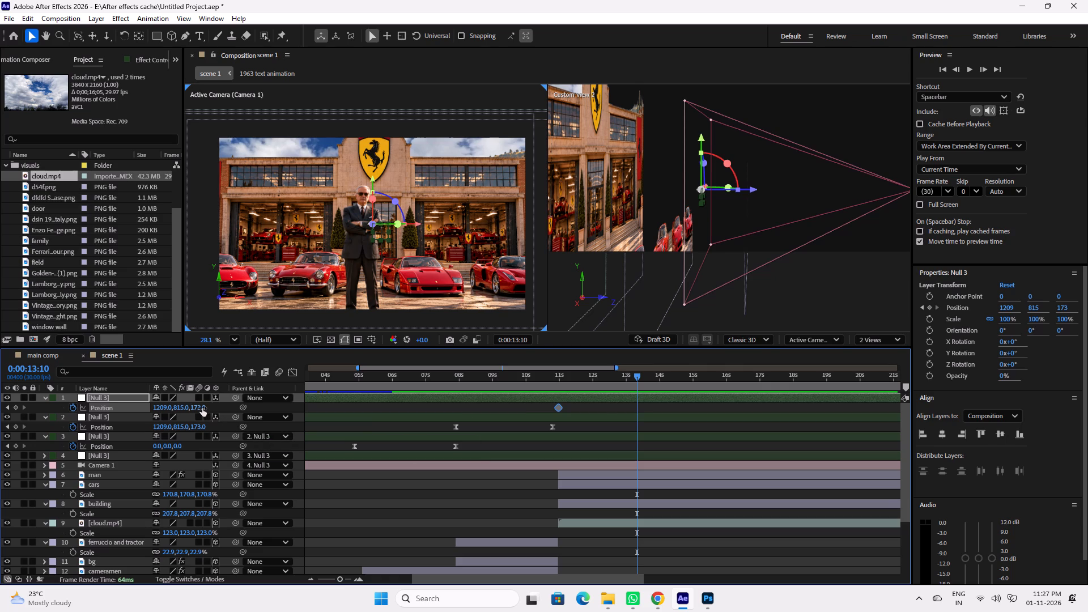
drag(202, 408, 175, 408)
key(ctrl+z)
drag(235, 416, 209, 410)
drag(209, 410, 122, 398)
Add a Position keyframe on the top null at 0:00:13:10 with its Z value set to -187.
drag(200, 409, 171, 408)
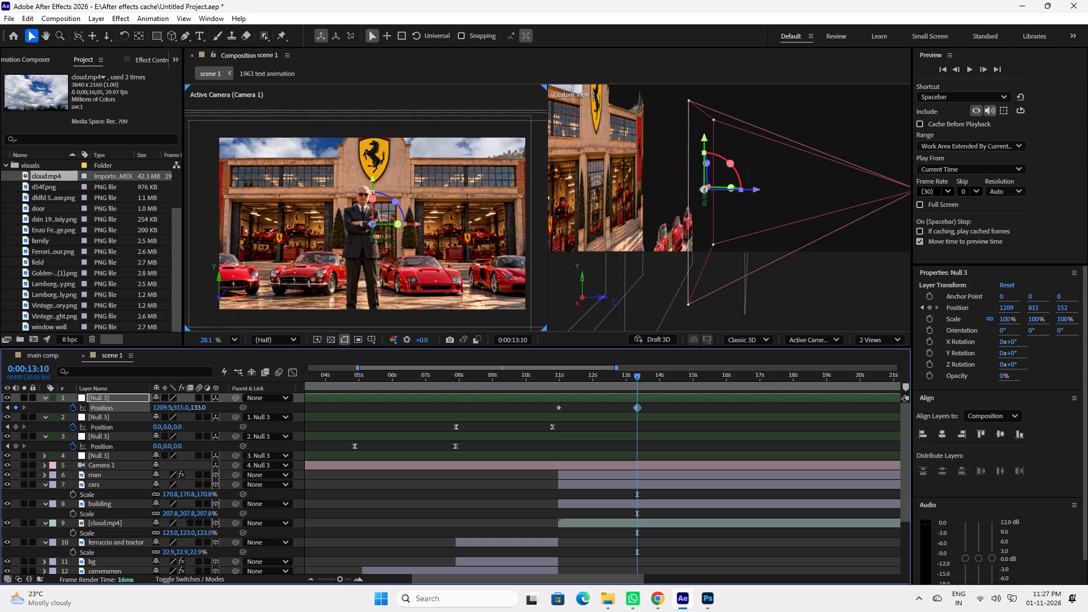
drag(171, 408, 49, 410)
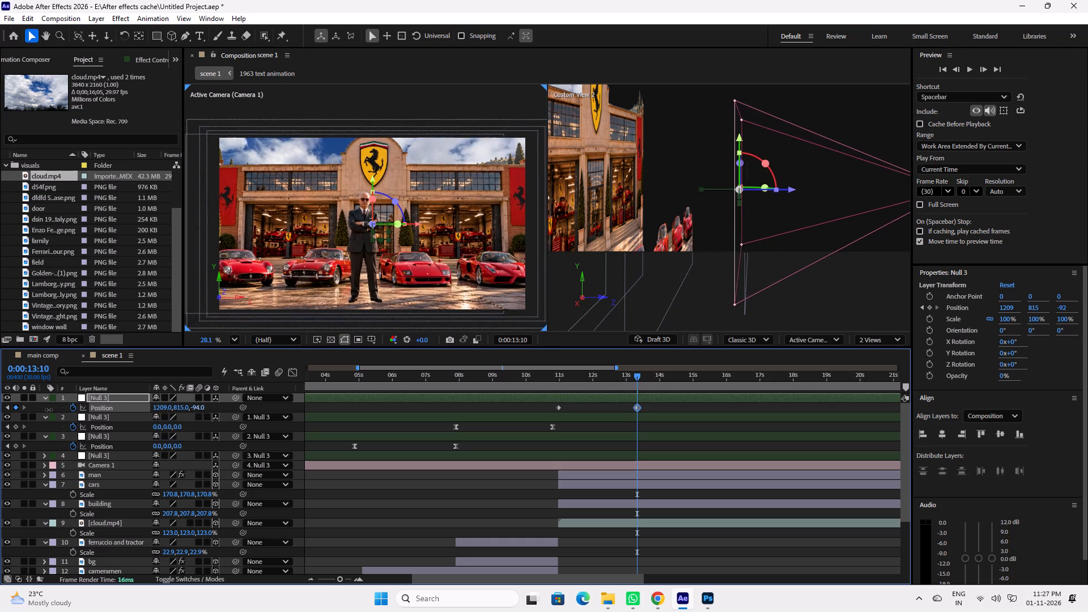
drag(49, 410, 0, 413)
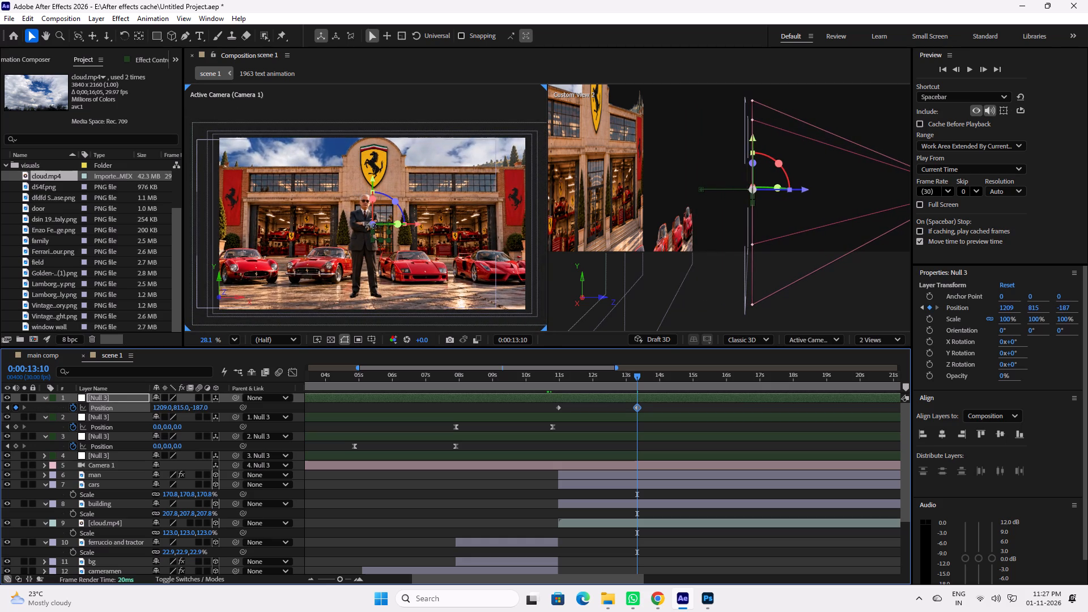
Lower the man layer to Y position 843.7 in the factory shot.
click(363, 250)
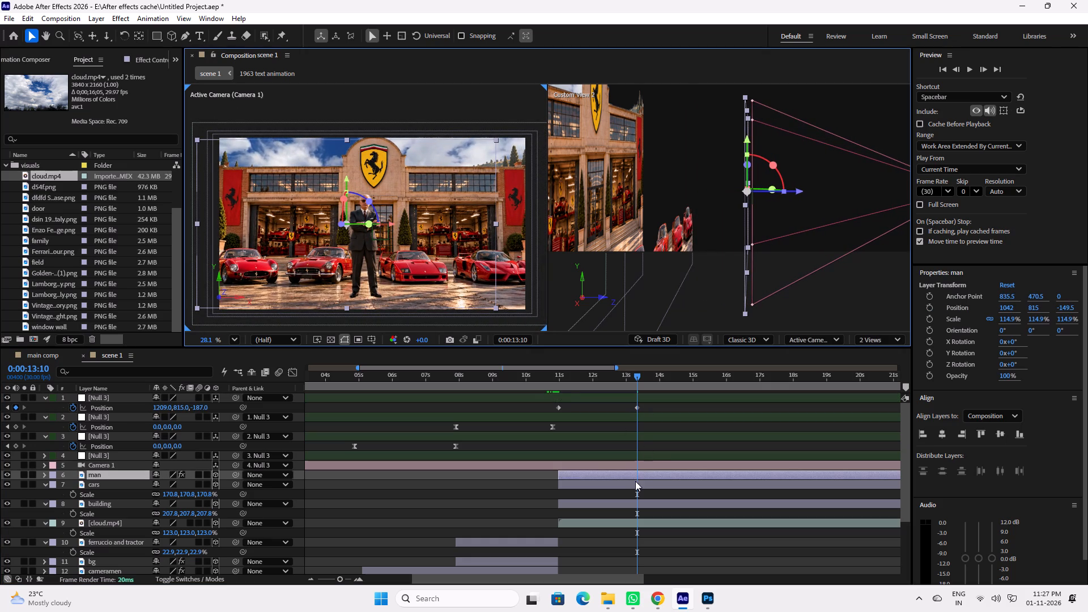
drag(350, 182, 349, 188)
Scrub and play the change from the tractor shot to the factory shot to check the camera pull-back.
drag(608, 378, 512, 377)
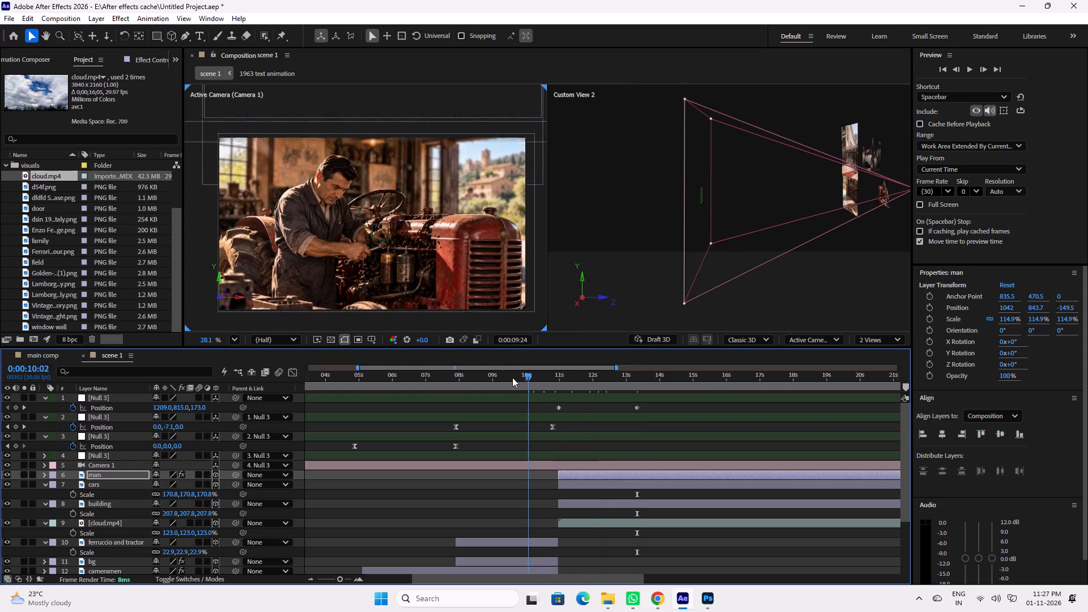
drag(512, 377, 581, 386)
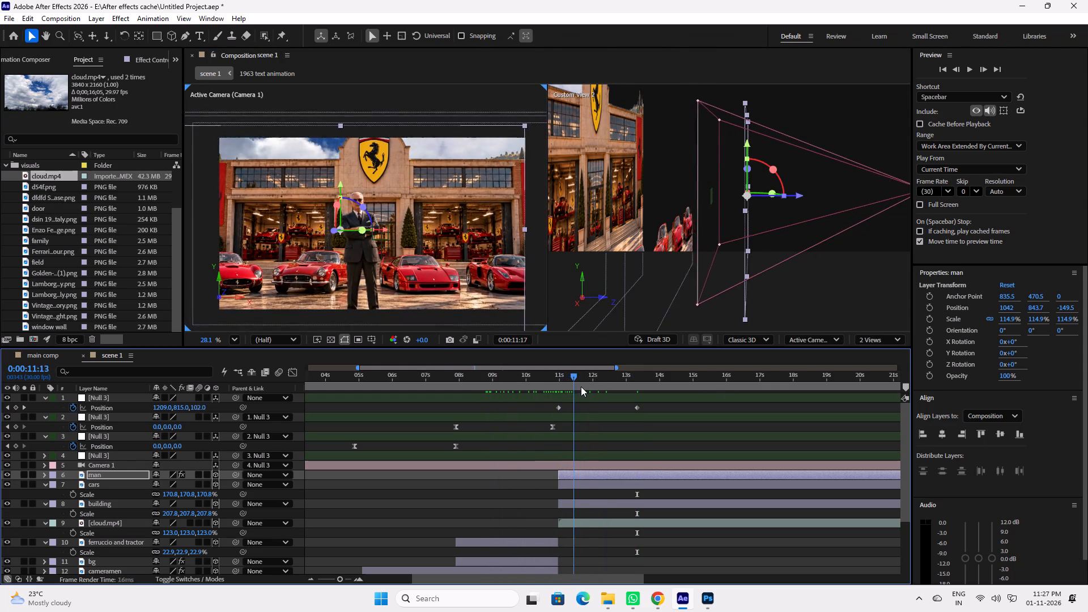
drag(581, 386, 621, 392)
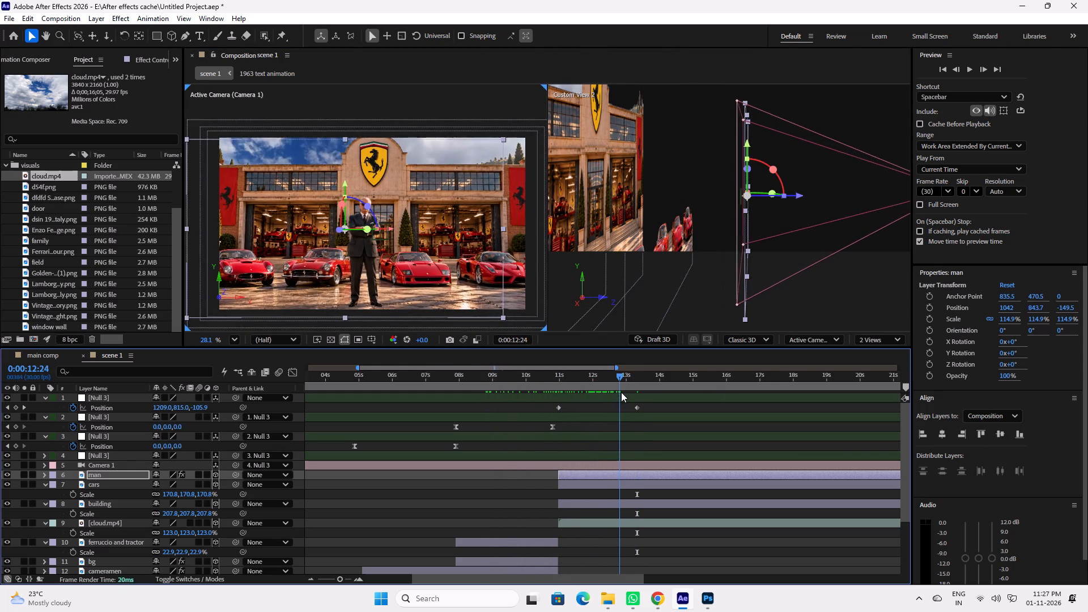
drag(621, 392, 585, 395)
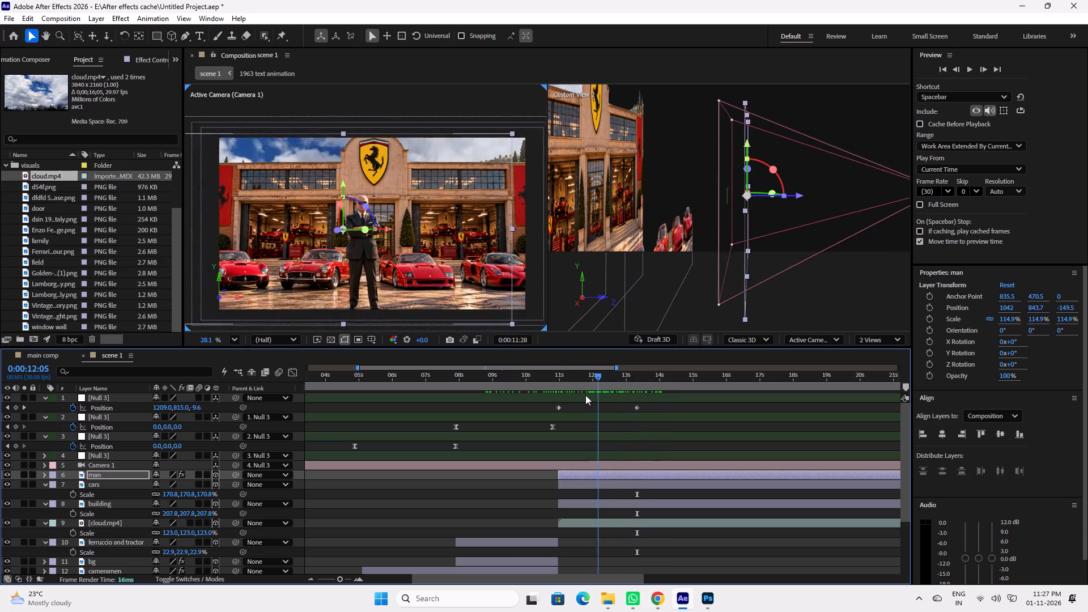
drag(585, 395, 592, 397)
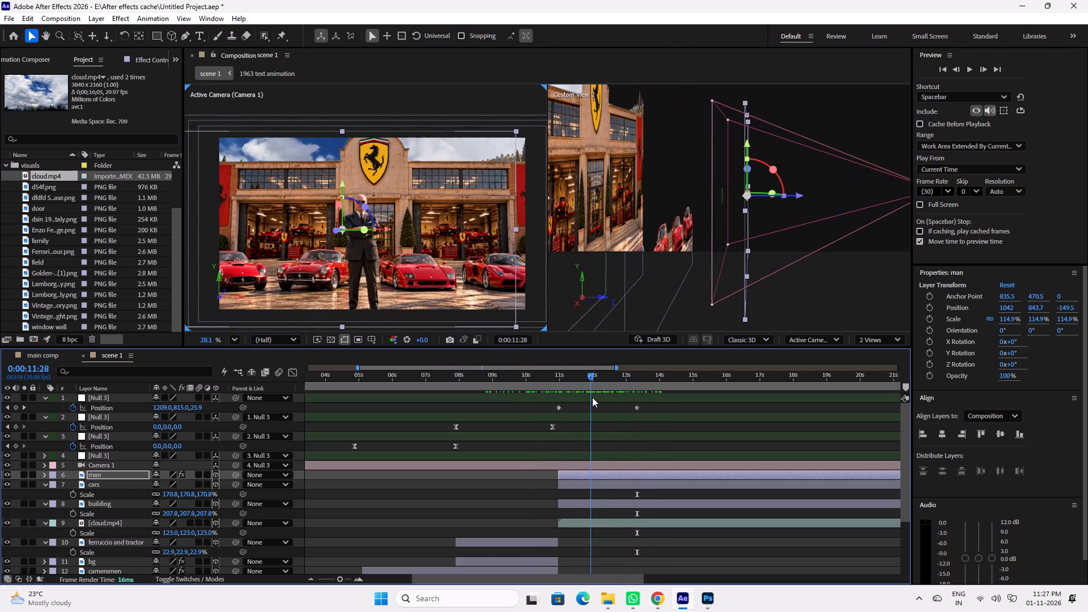
drag(592, 397, 618, 401)
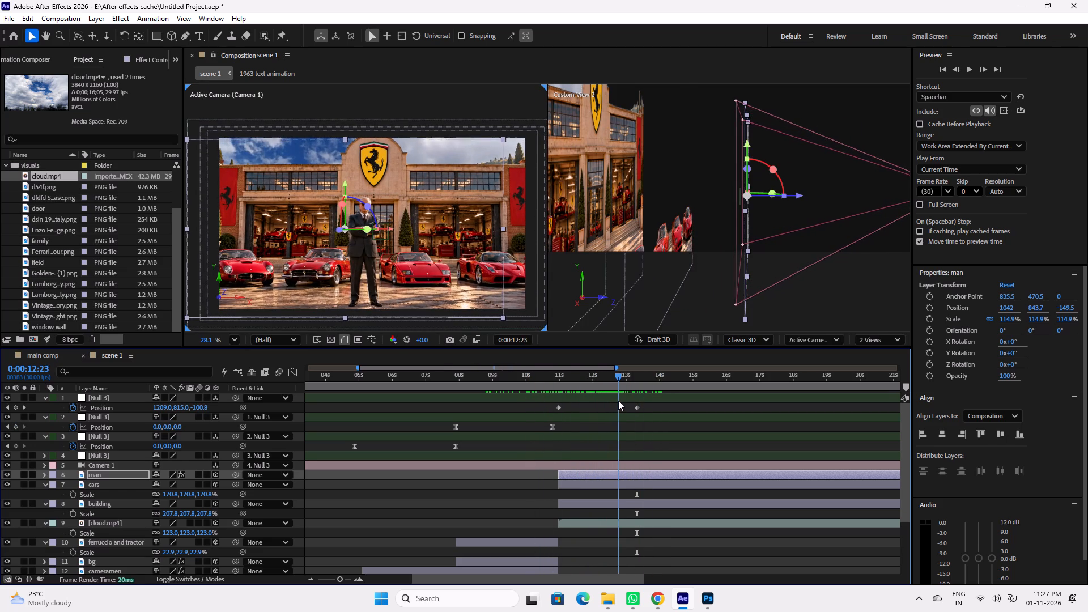
drag(618, 401, 559, 401)
key(space)
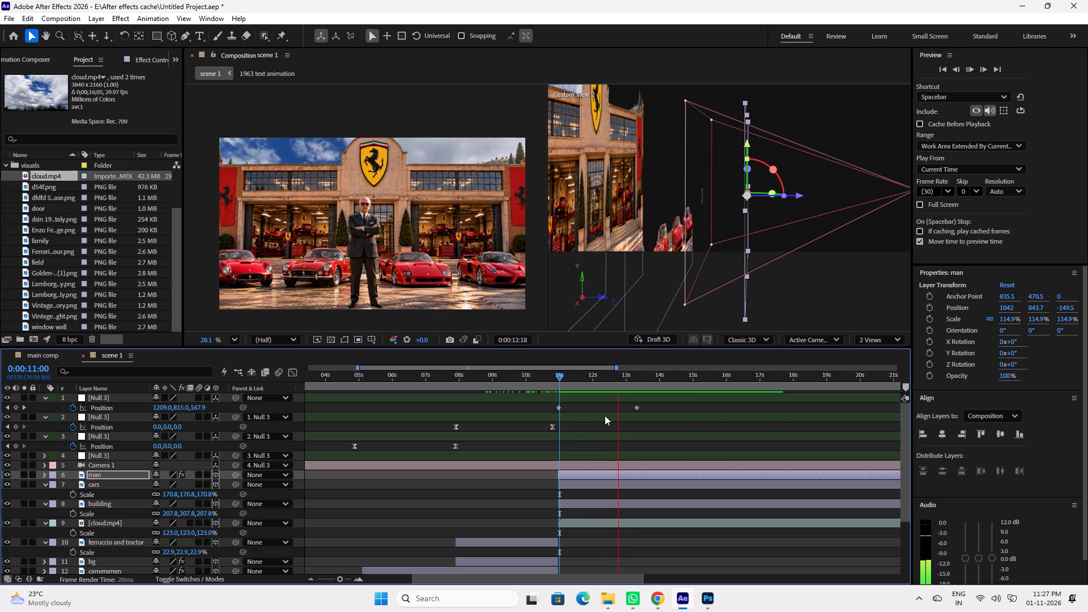
key(space)
Save the project.
key(ctrl+s)
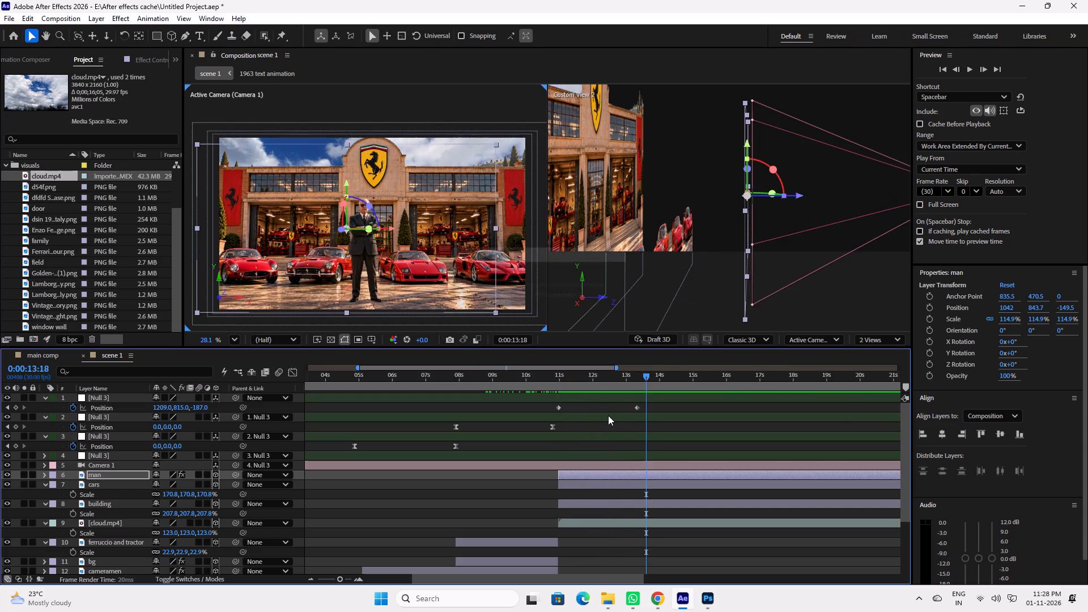
Play back the factory camera move several times, including the lead-in from the tractor shot, and save the project.
key(space)
key(space)
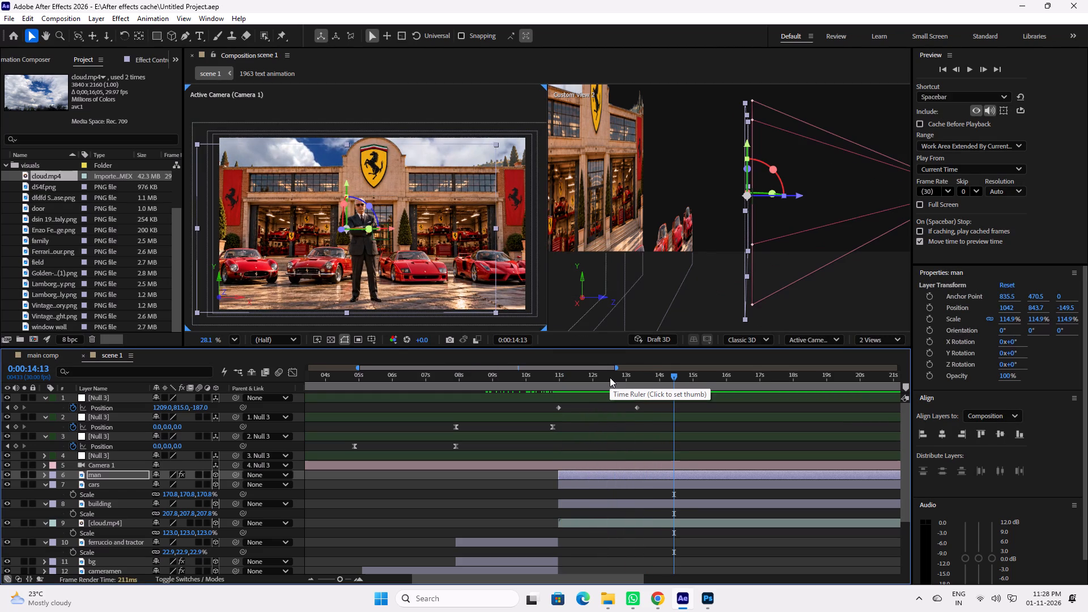
drag(595, 377, 564, 377)
key(space)
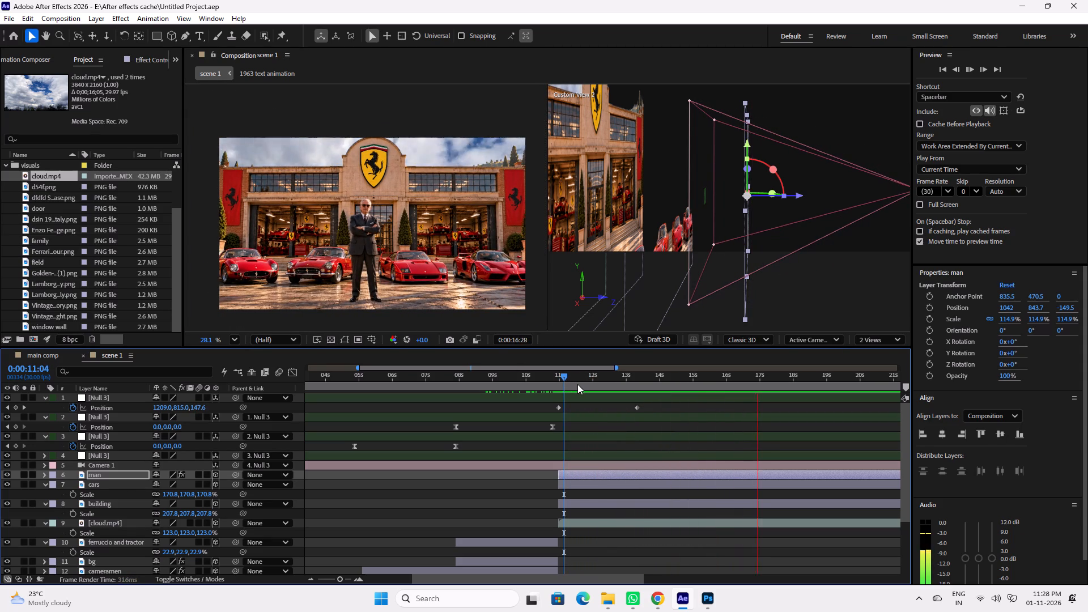
key(space)
key(ctrl+s)
key(ctrl+s)
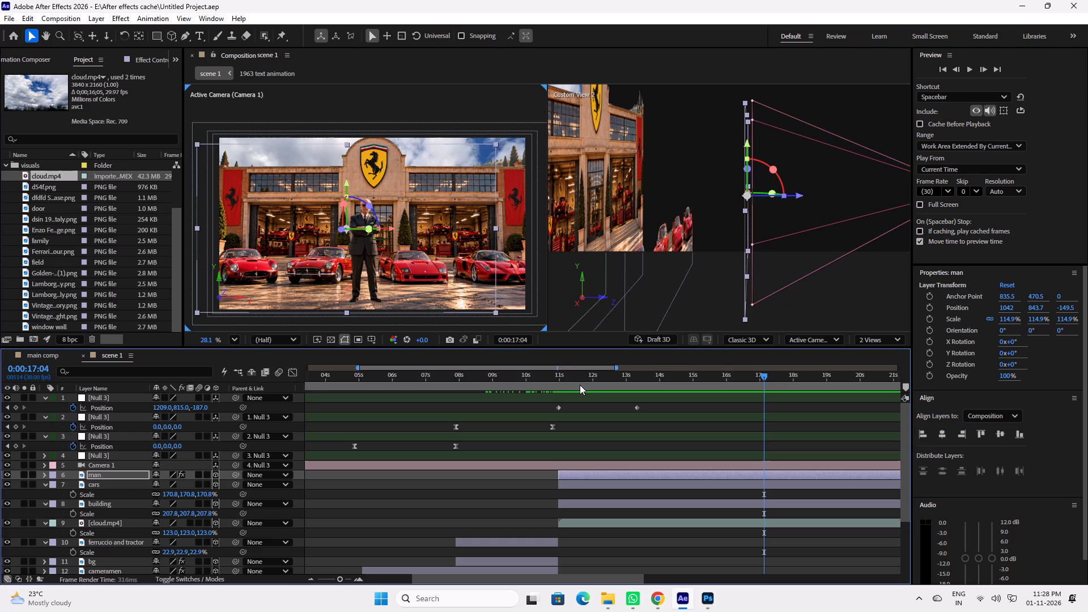
drag(578, 380, 535, 379)
key(space)
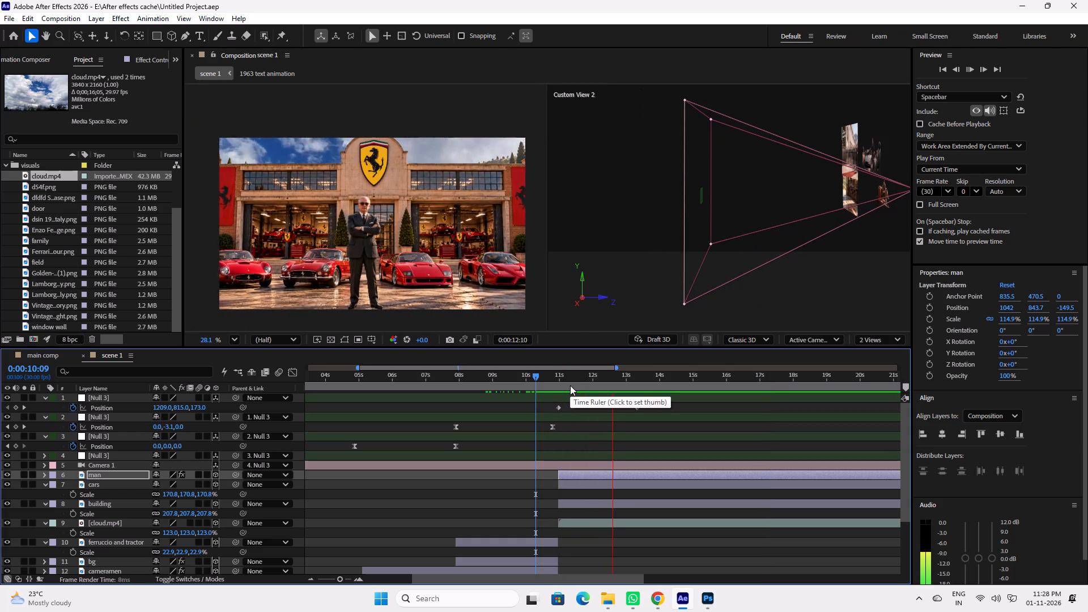
key(space)
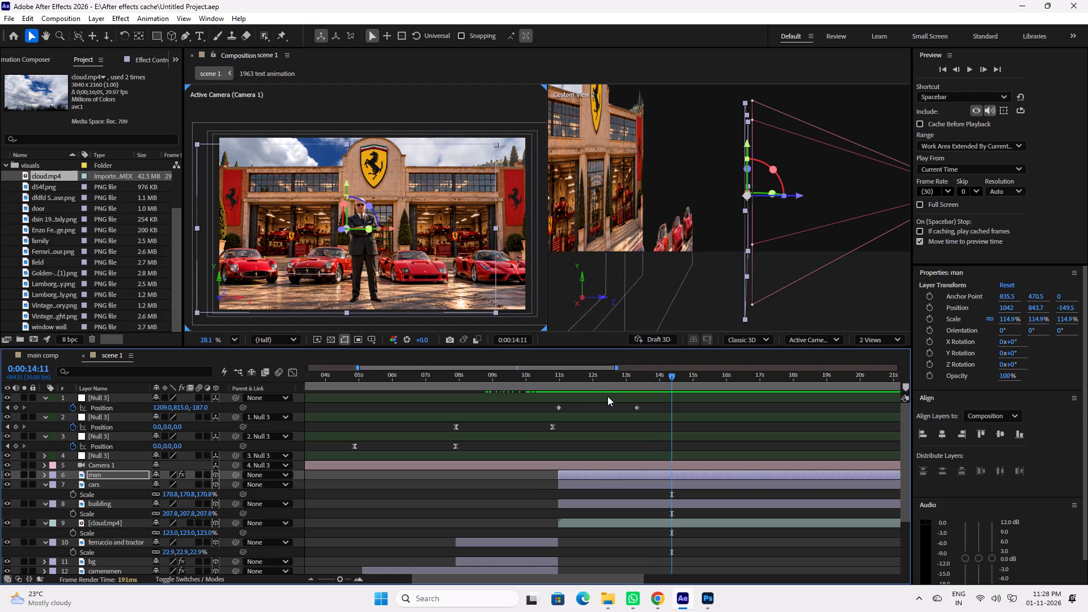
key(space)
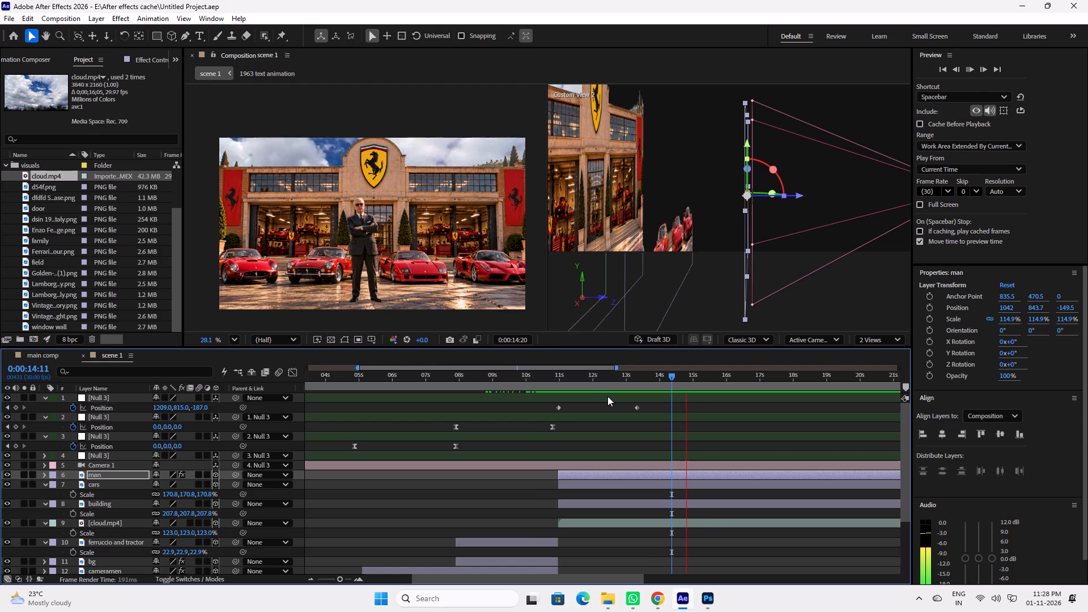
key(space)
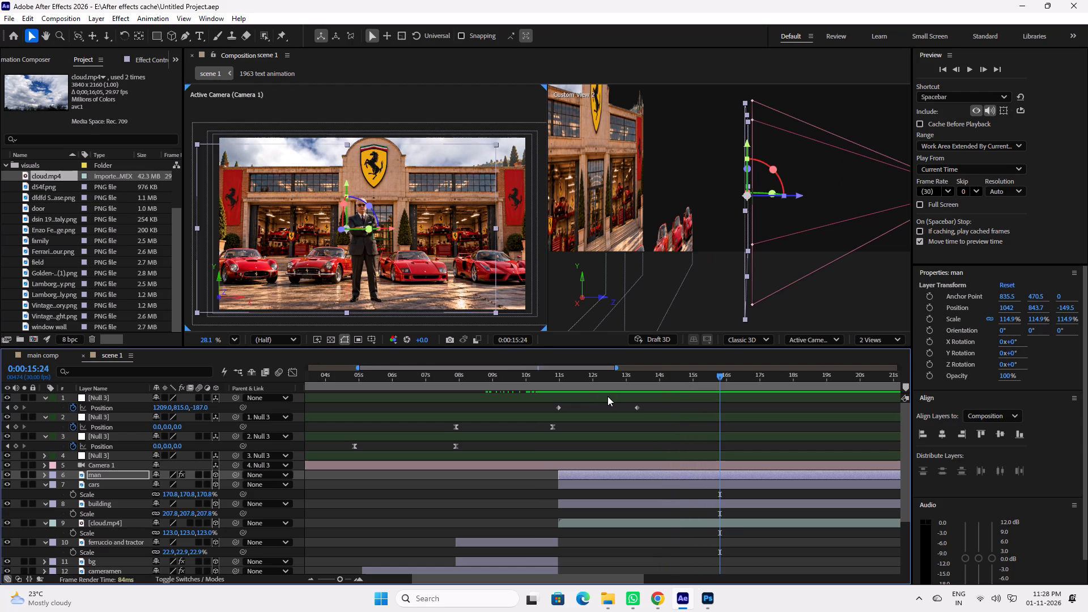
key(space)
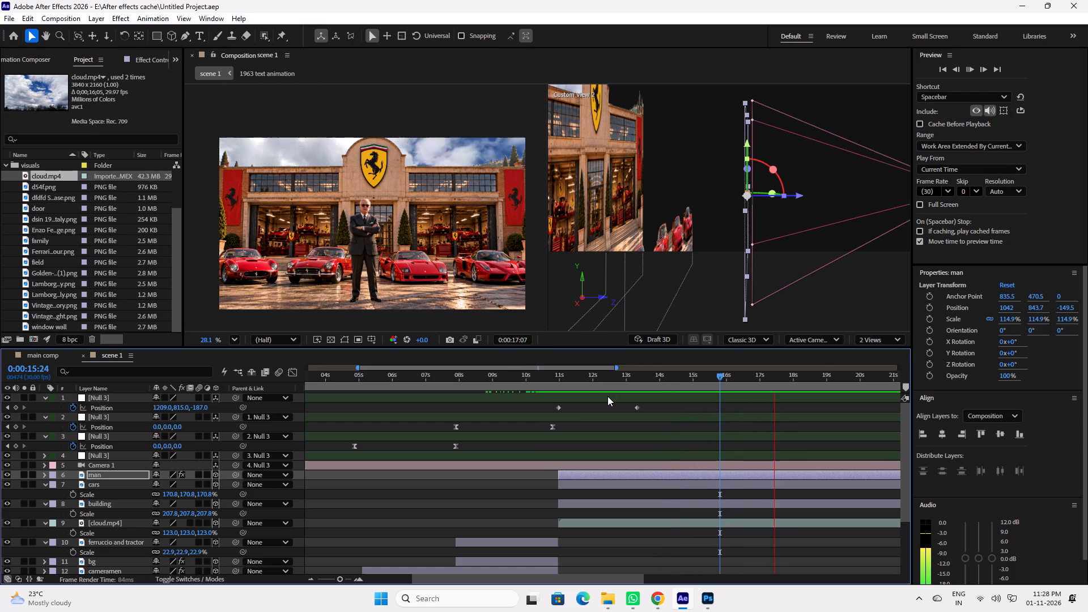
key(space)
key(ctrl+s)
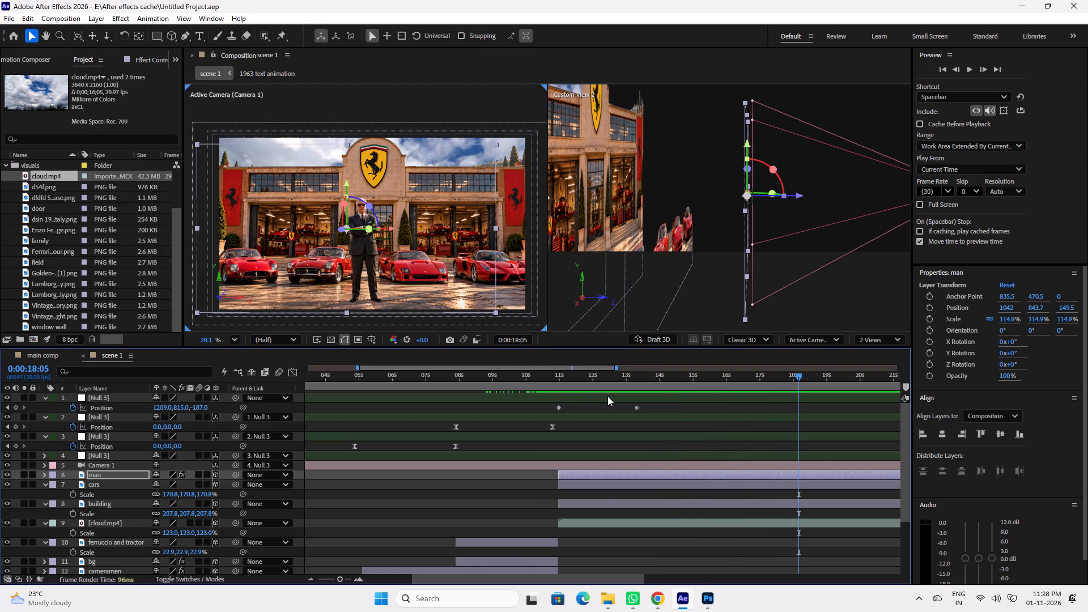
Collapse the Scale properties of the cars, building, cloud.mp4 and ferruccio and tractor layers, and save the project.
click(42, 486)
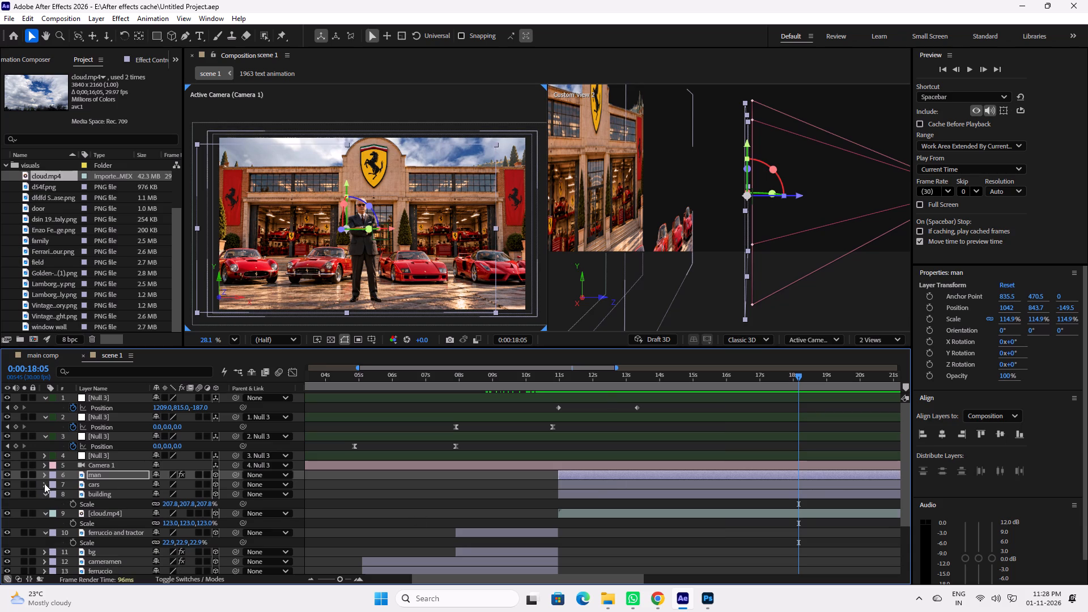
click(44, 496)
click(45, 501)
click(45, 511)
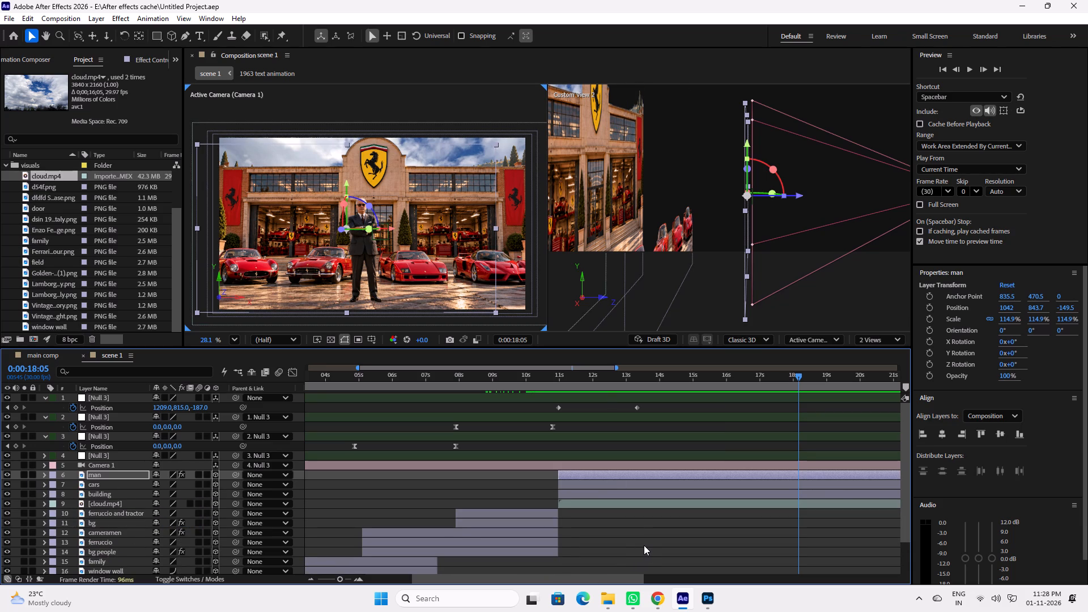
key(ctrl+s)
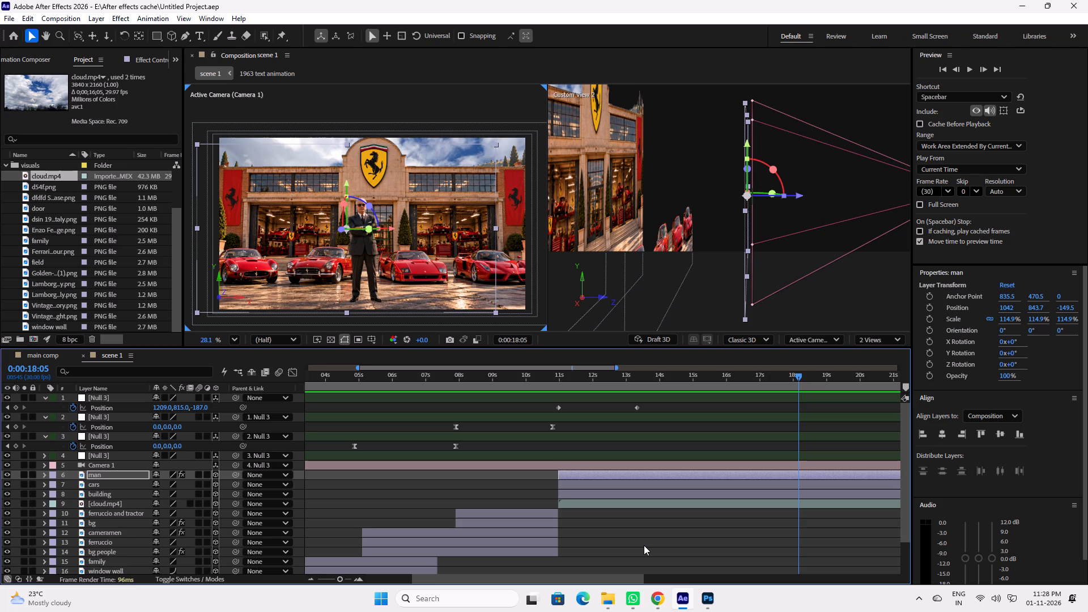
Open the Overlays category of Graphic Components in Animation Composer.
click(29, 57)
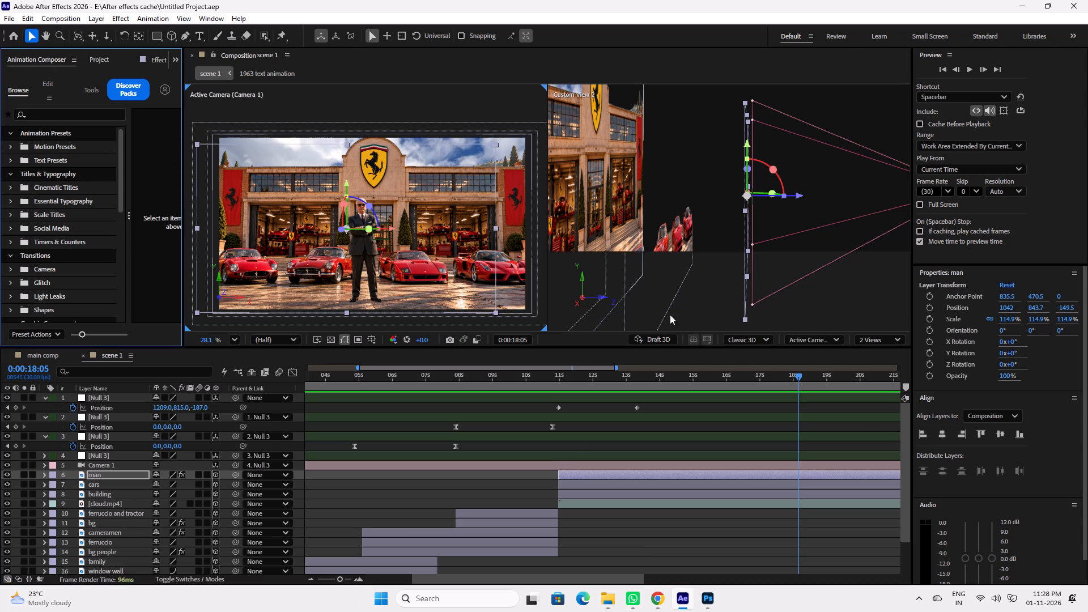
scroll(49, 226, down, 3)
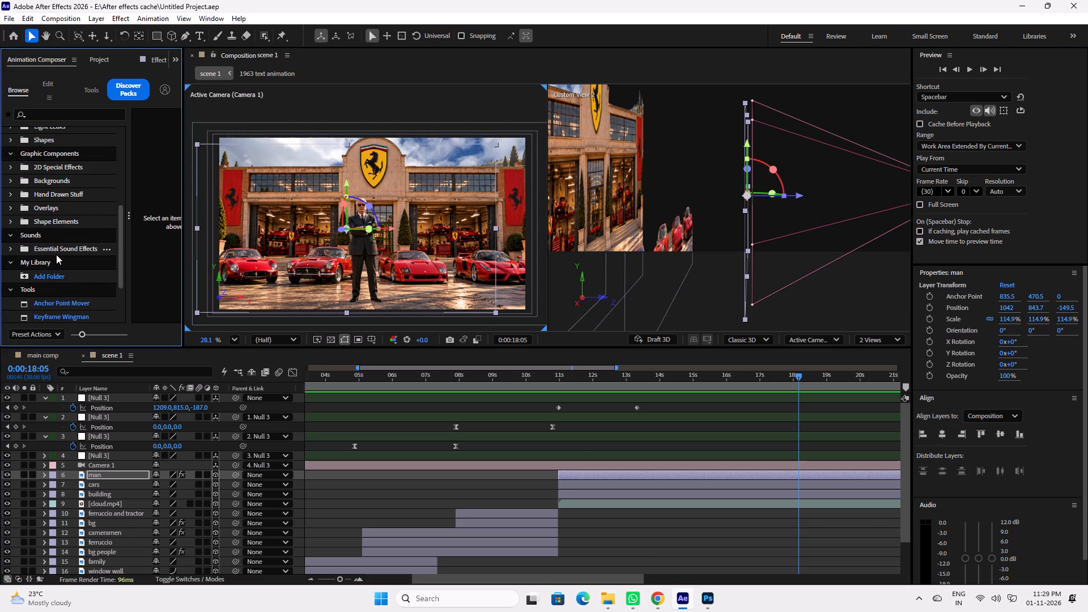
scroll(56, 254, up, 2)
scroll(53, 305, down, 1)
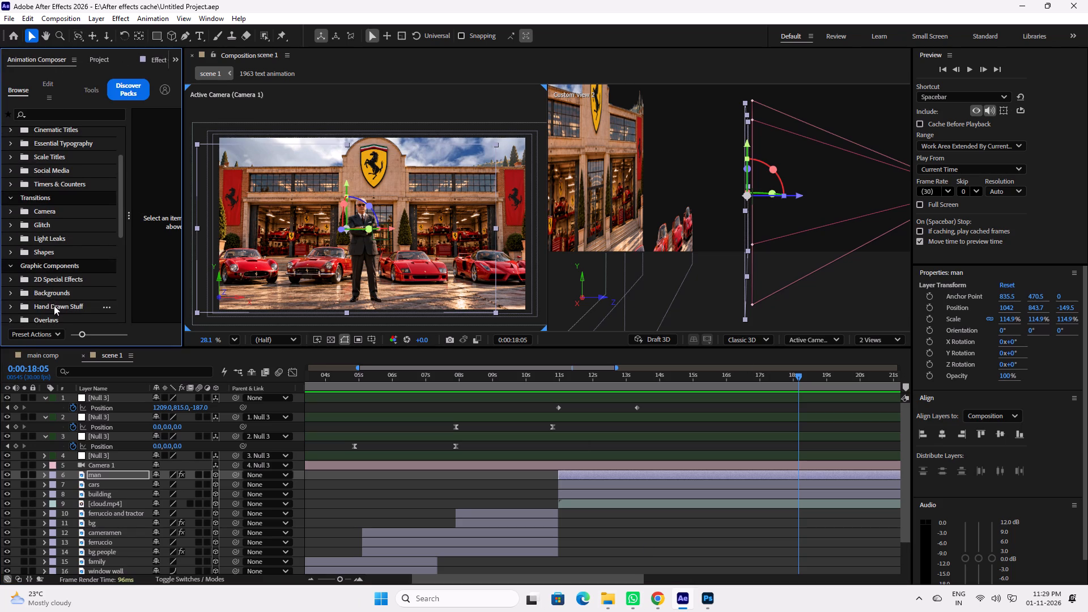
scroll(54, 305, down, 1)
click(62, 209)
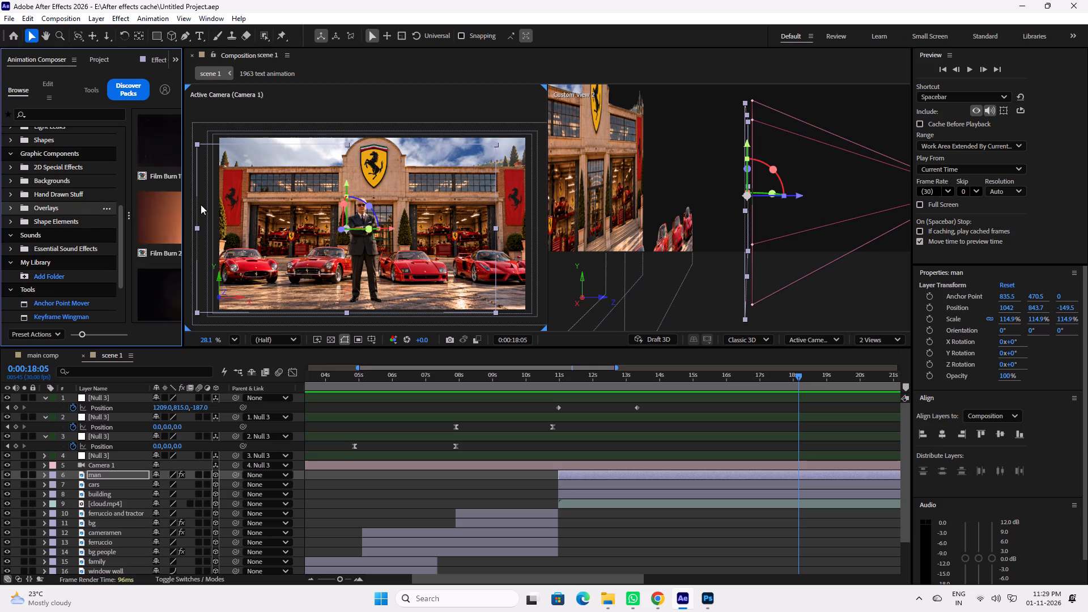
Switch the composition viewer to 1 View and zoom so the whole factory frame fits inside it.
click(902, 338)
click(883, 361)
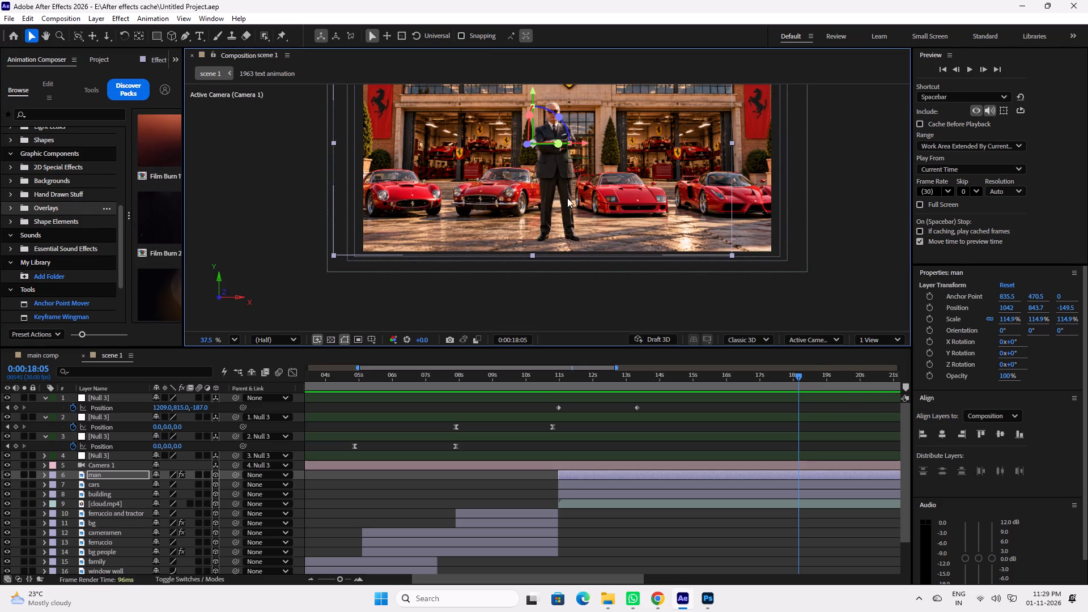
click(229, 338)
click(266, 356)
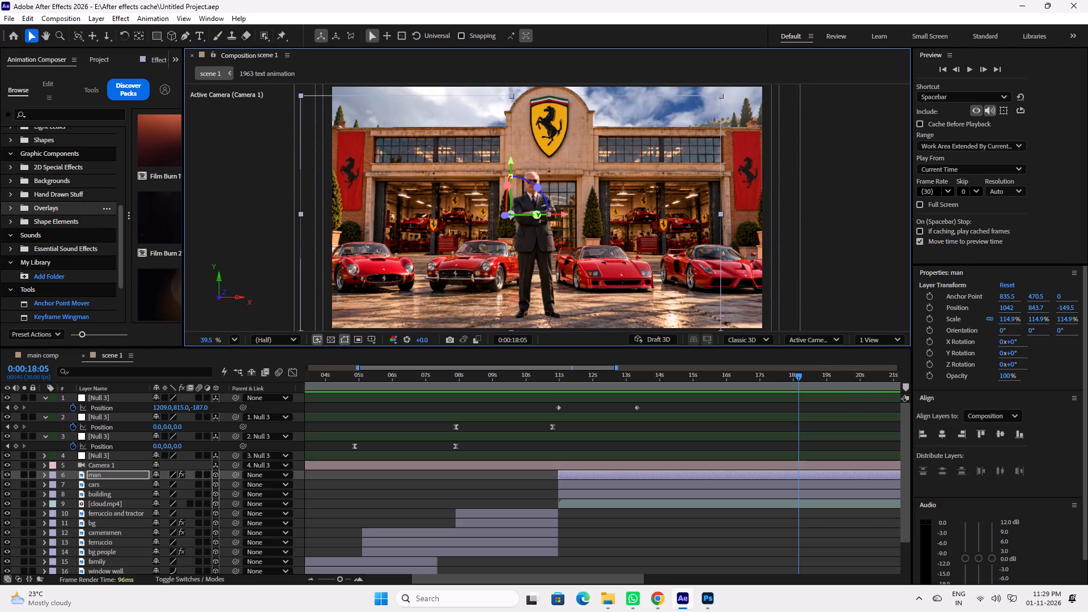
scroll(544, 213, down, 2)
Widen the Animation Composer area so two columns of overlay thumbnails fit beside the category list.
drag(182, 194, 233, 203)
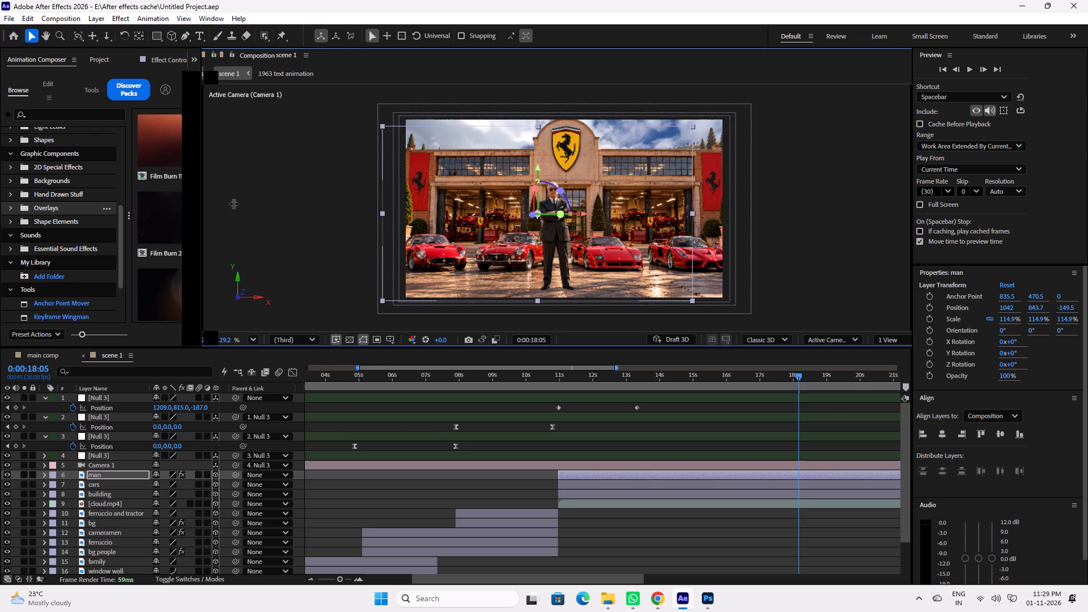
drag(233, 203, 320, 218)
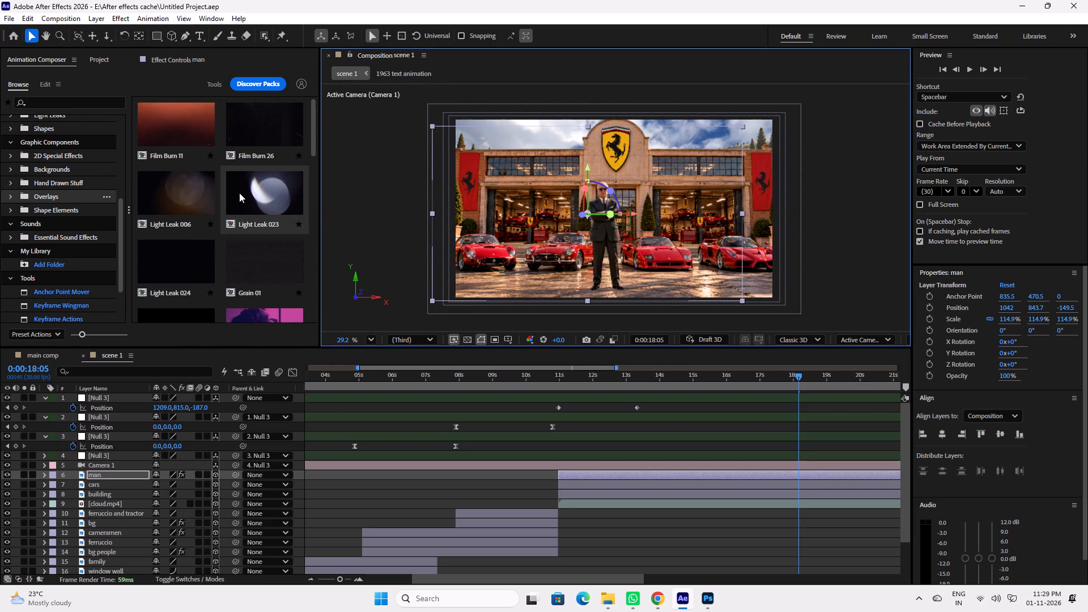
Browse the overlay presets, previewing Film Burn 11, Film Burn 26, Light Leak 024, Grain 01 and Grain 06.
scroll(180, 192, up, 3)
click(189, 133)
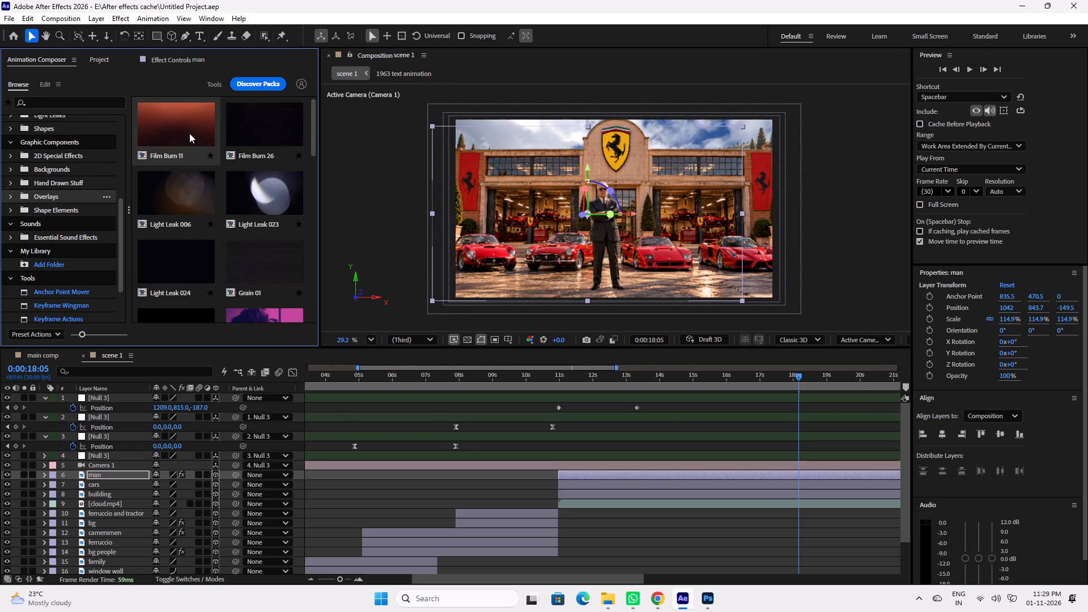
click(253, 121)
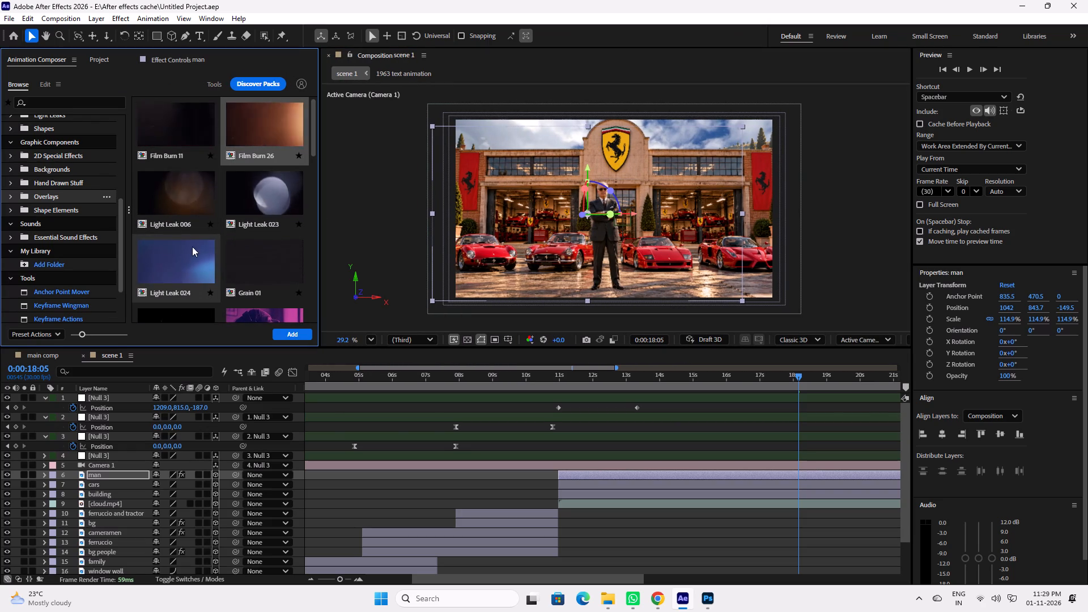
click(189, 254)
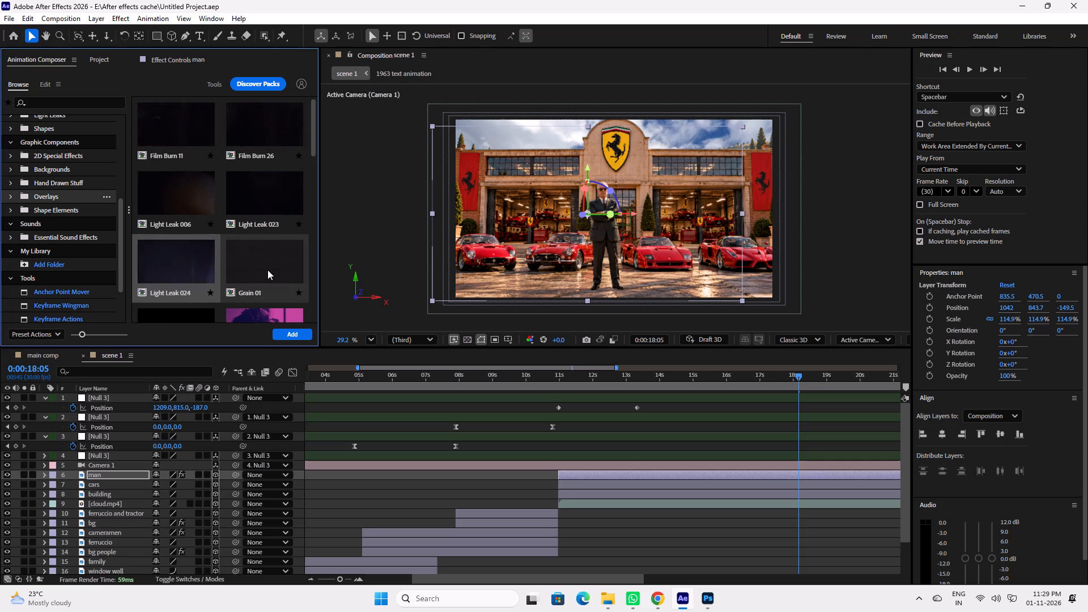
scroll(269, 270, down, 1)
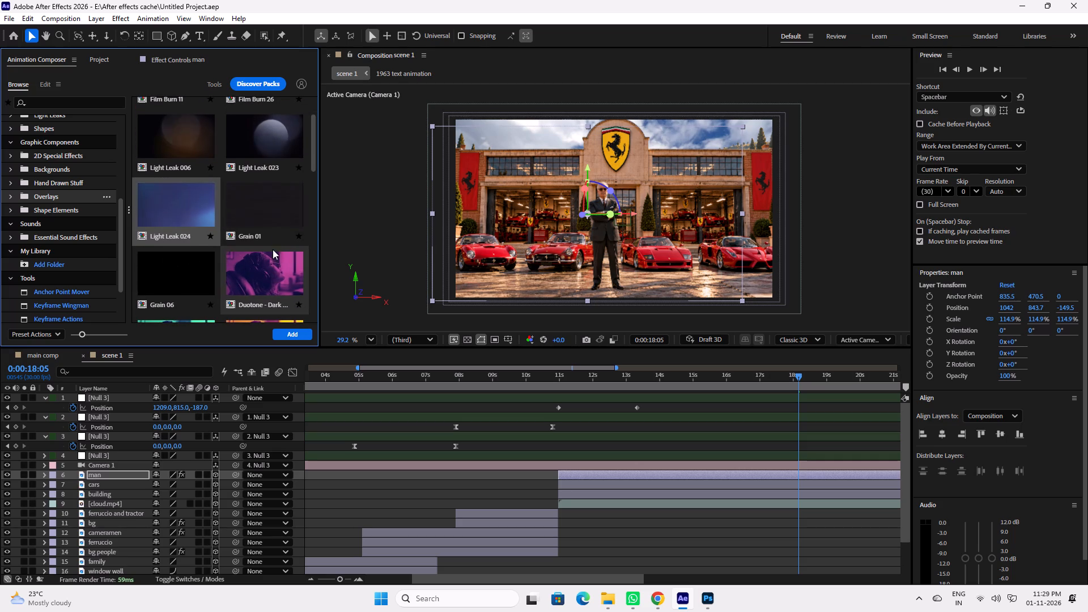
click(273, 213)
scroll(185, 274, down, 1)
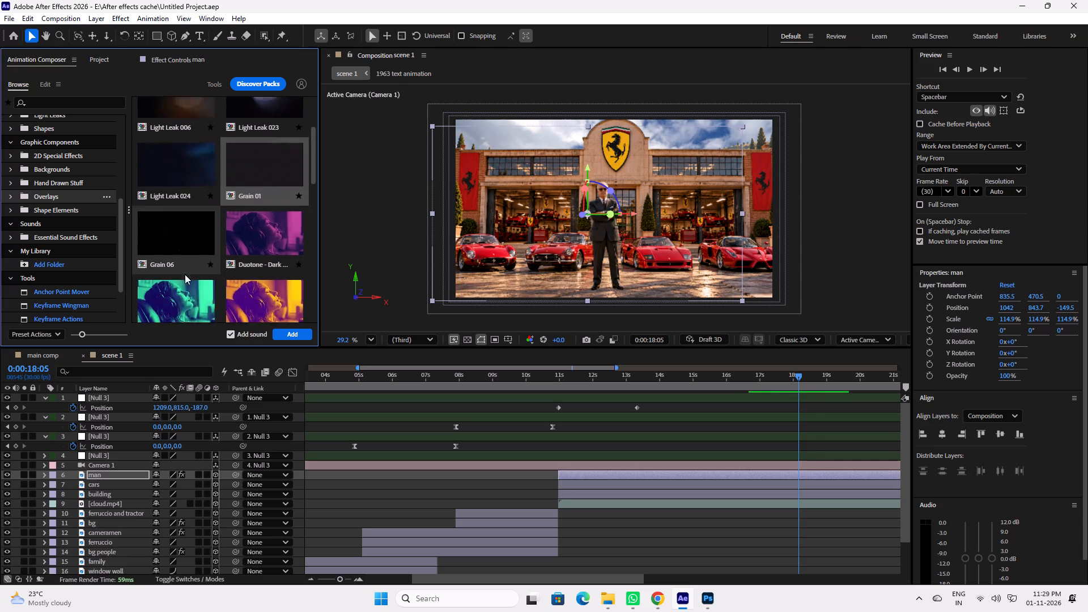
click(172, 228)
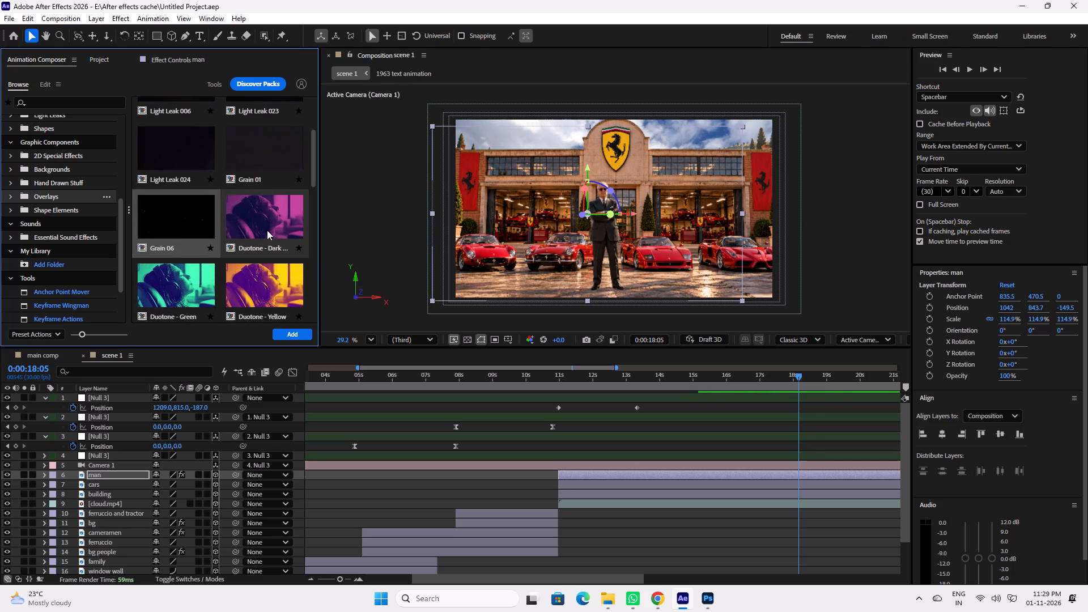
scroll(218, 253, down, 5)
scroll(212, 254, up, 2)
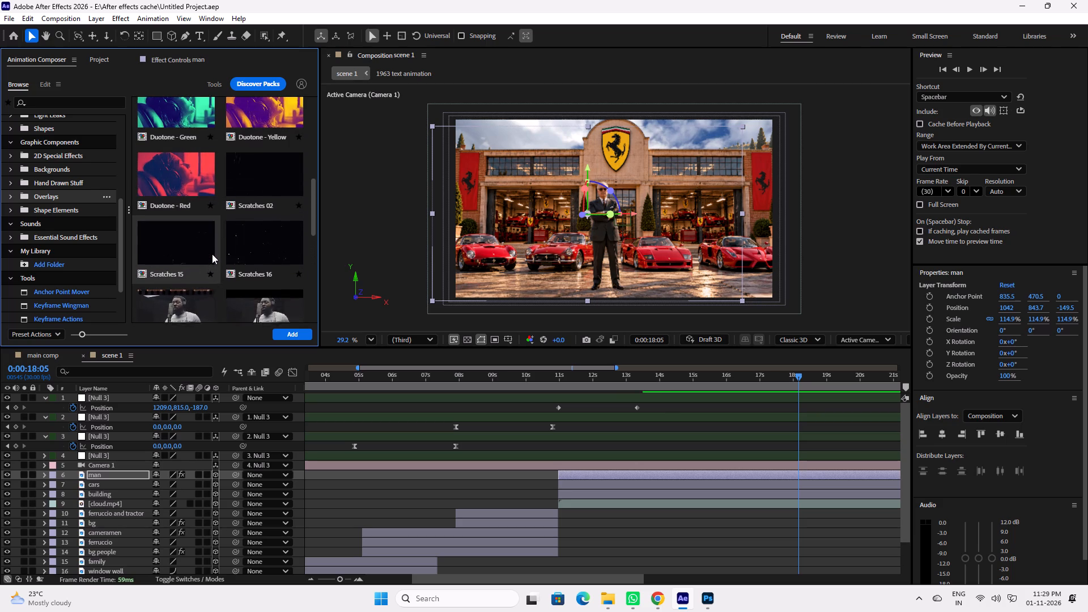
scroll(220, 246, down, 2)
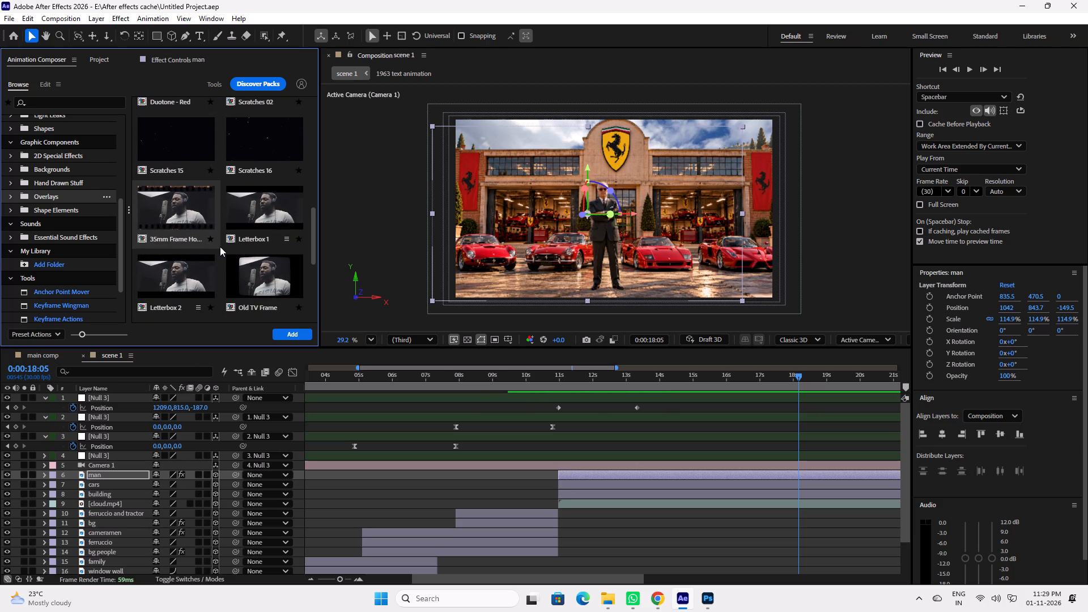
Preview the Letterbox 1, 35mm Frame and Old TV Frame overlays, and the Horizontal and Vertical variants of Letterbox 2.
click(254, 199)
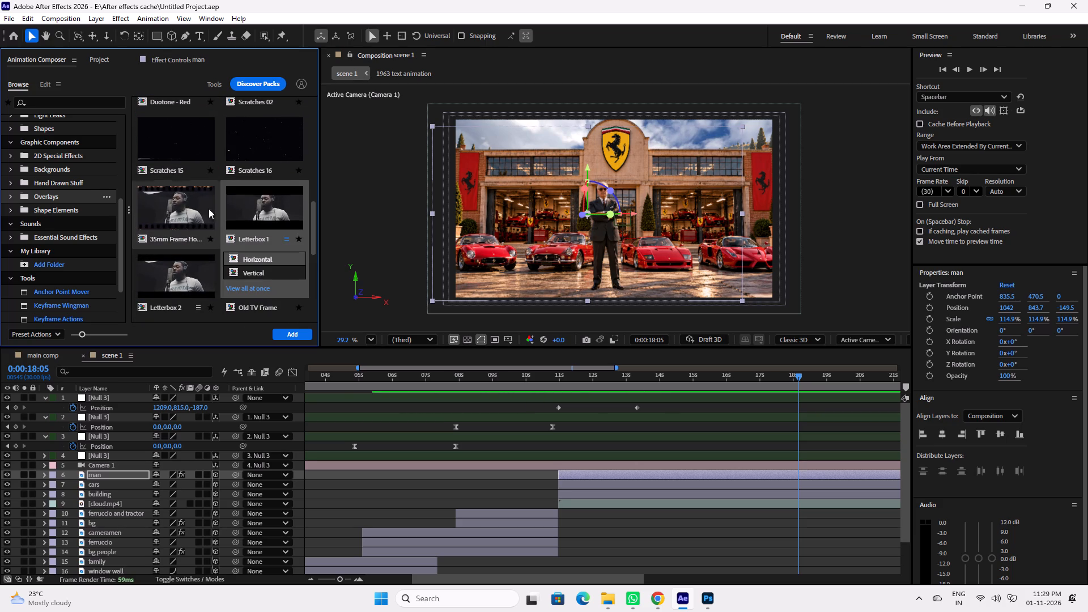
click(190, 203)
scroll(196, 228, down, 2)
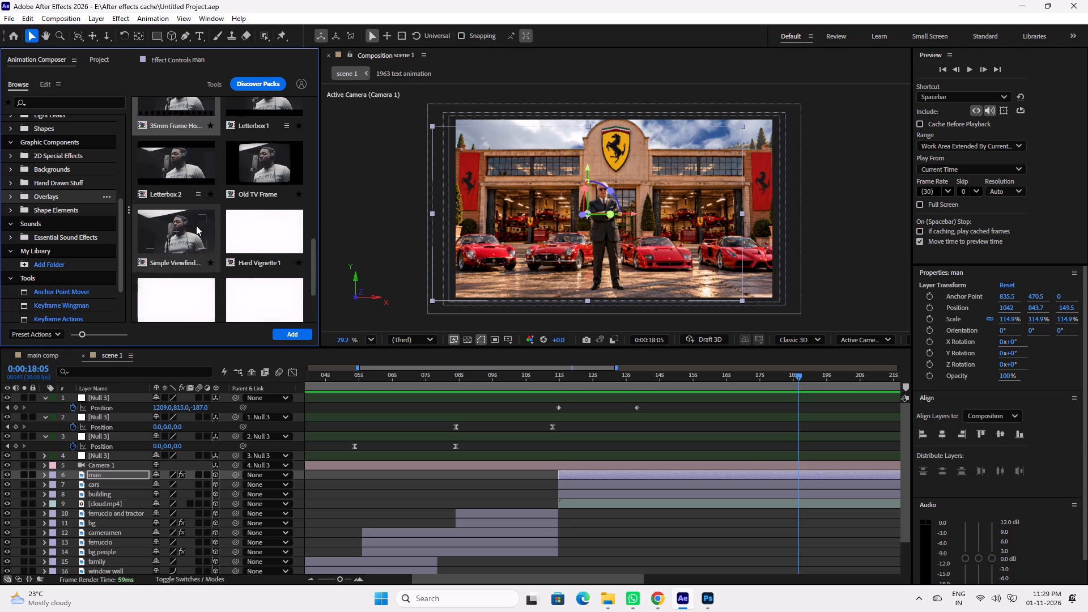
scroll(196, 226, up, 1)
click(185, 224)
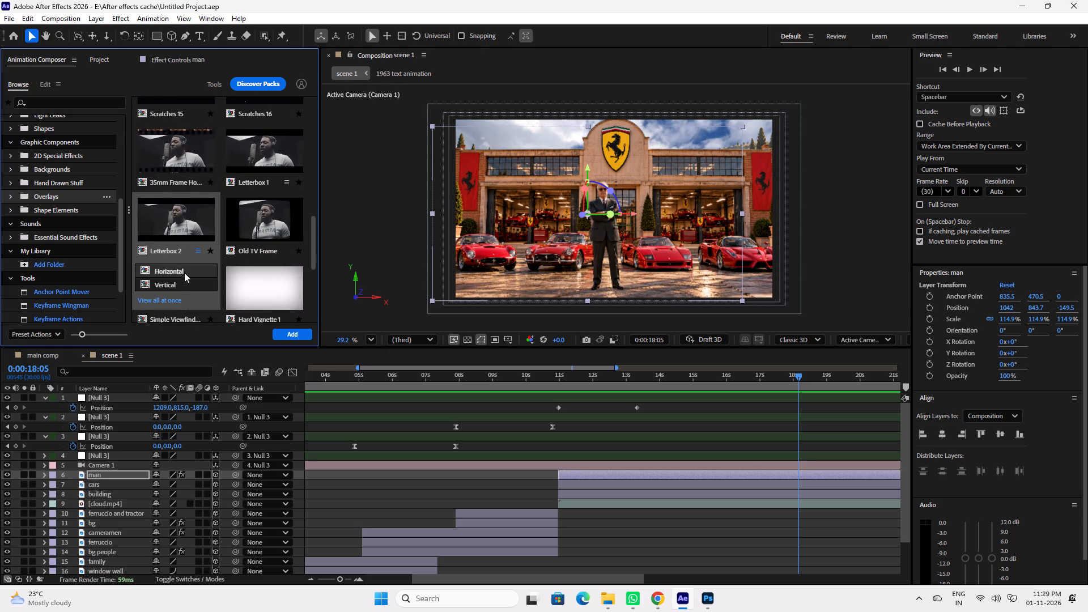
click(183, 282)
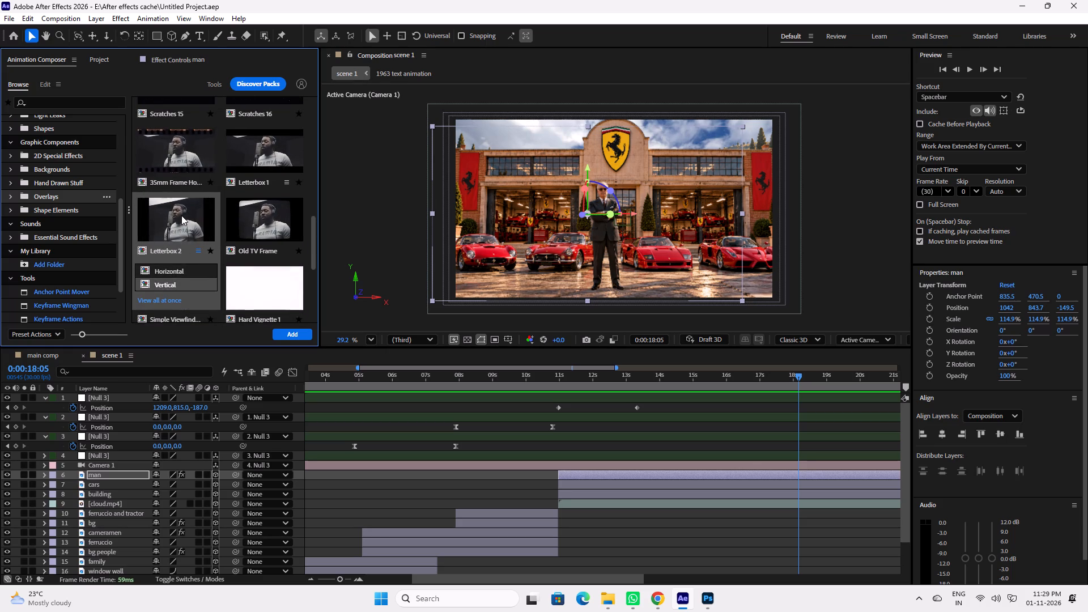
click(181, 215)
click(178, 229)
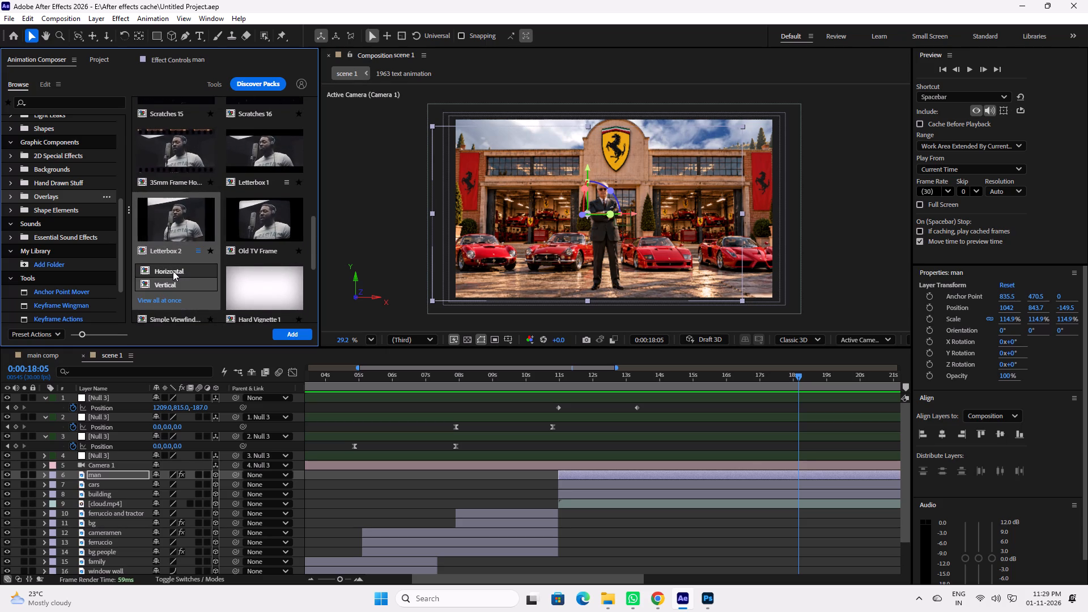
click(173, 271)
click(270, 218)
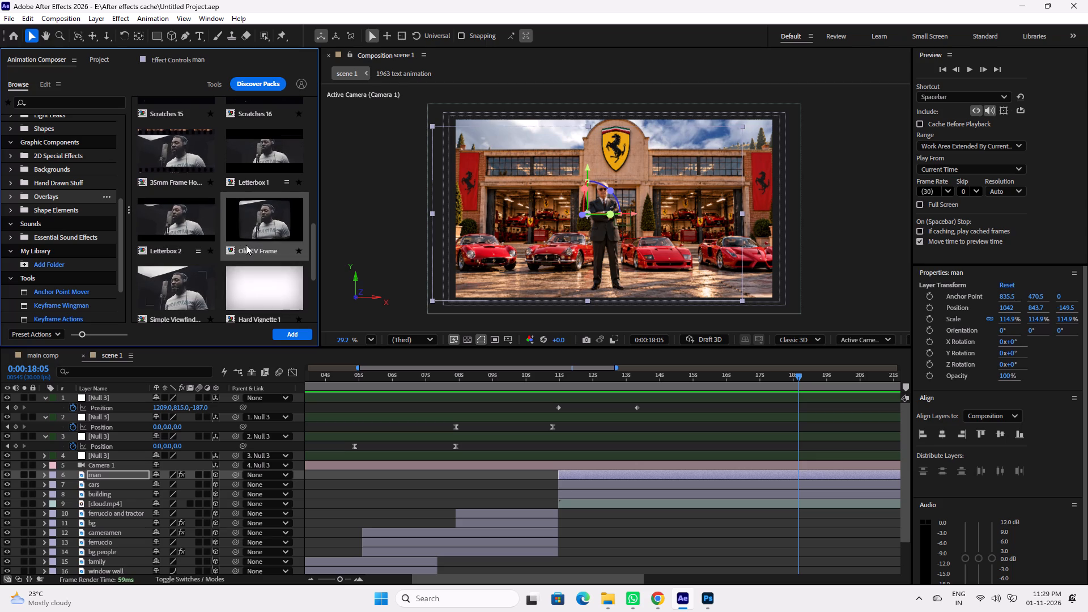
scroll(236, 269, down, 1)
Add the Hard Vignette 1 overlay above the man layer at the start of the factory shot, 0:00:10:29.
click(251, 243)
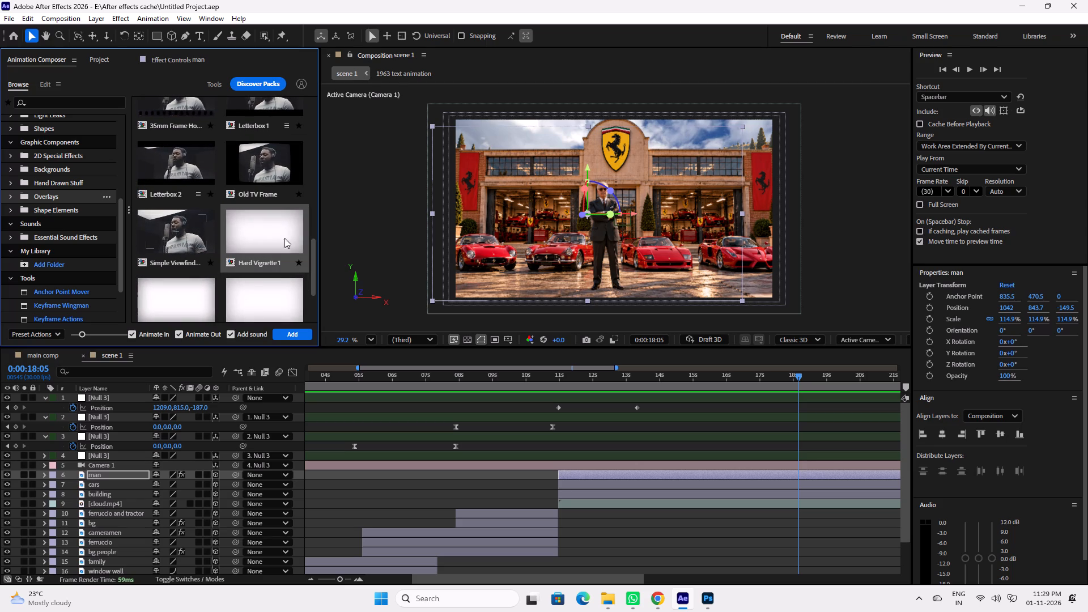
scroll(261, 279, down, 13)
scroll(265, 218, up, 1)
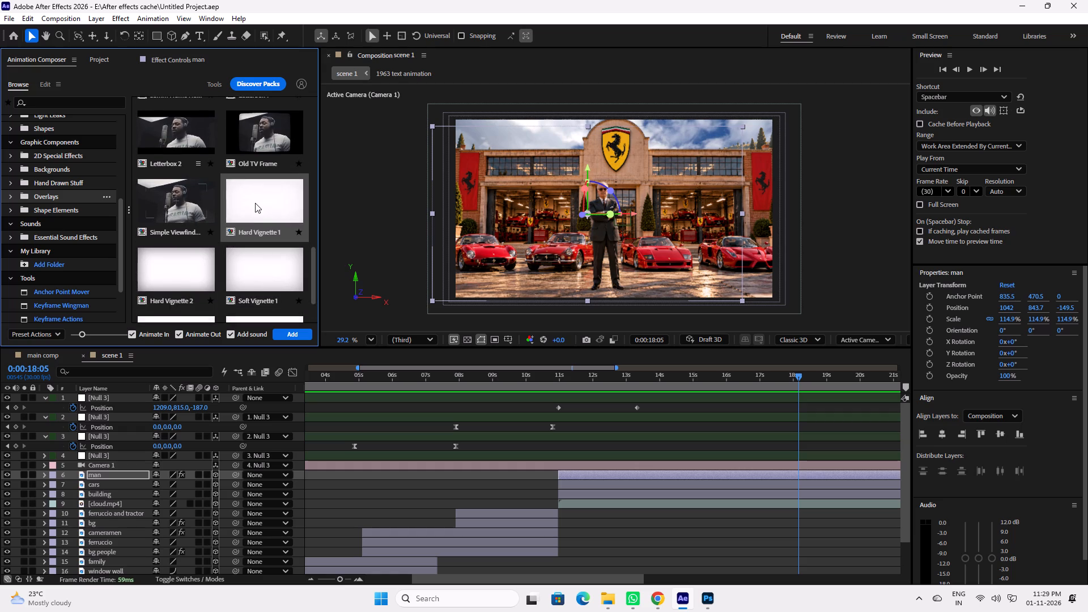
drag(556, 376, 566, 376)
click(291, 333)
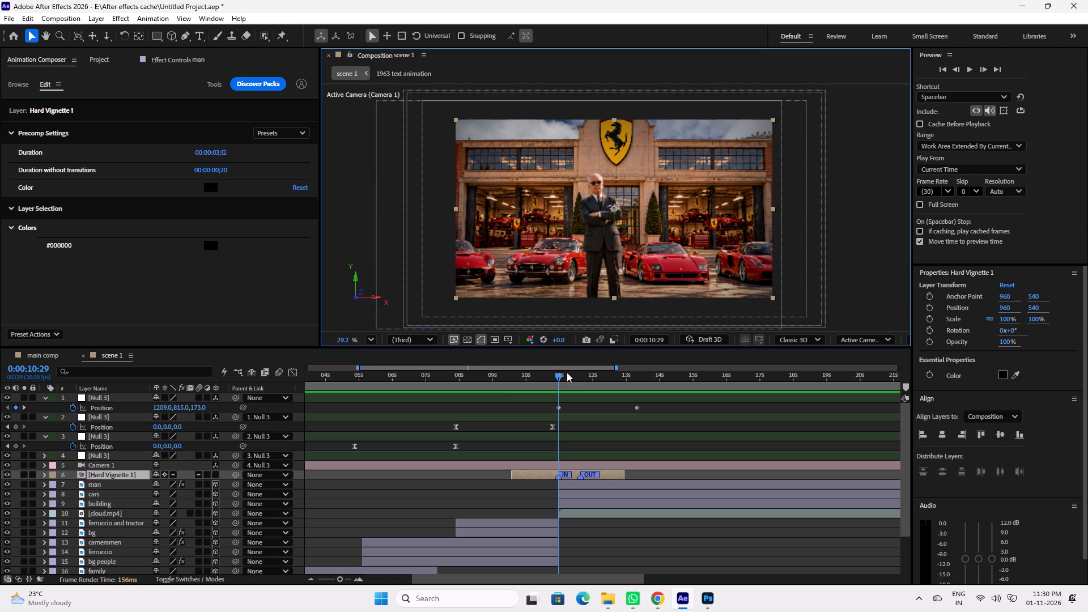
Scrub through the start of the factory shot and toggle the Hard Vignette 1 layer's visibility to compare the image.
drag(555, 377, 560, 376)
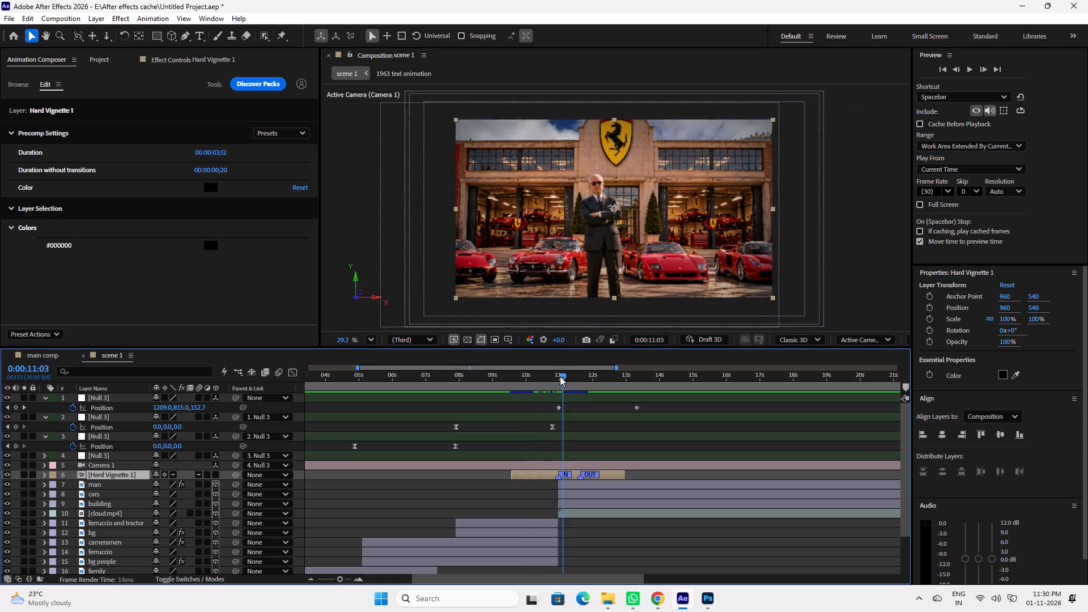
drag(560, 376, 601, 379)
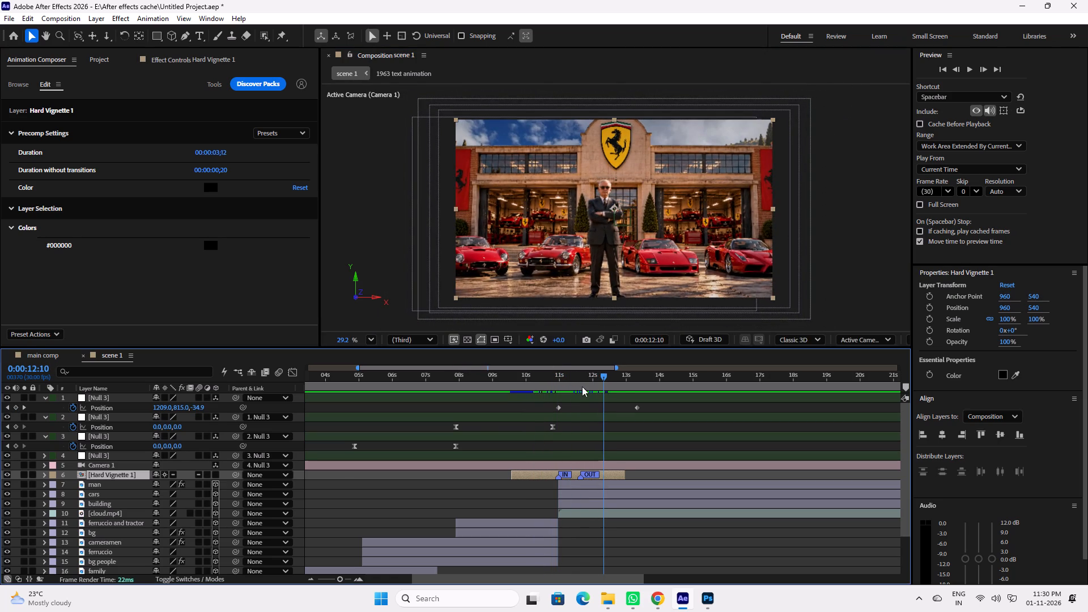
click(7, 473)
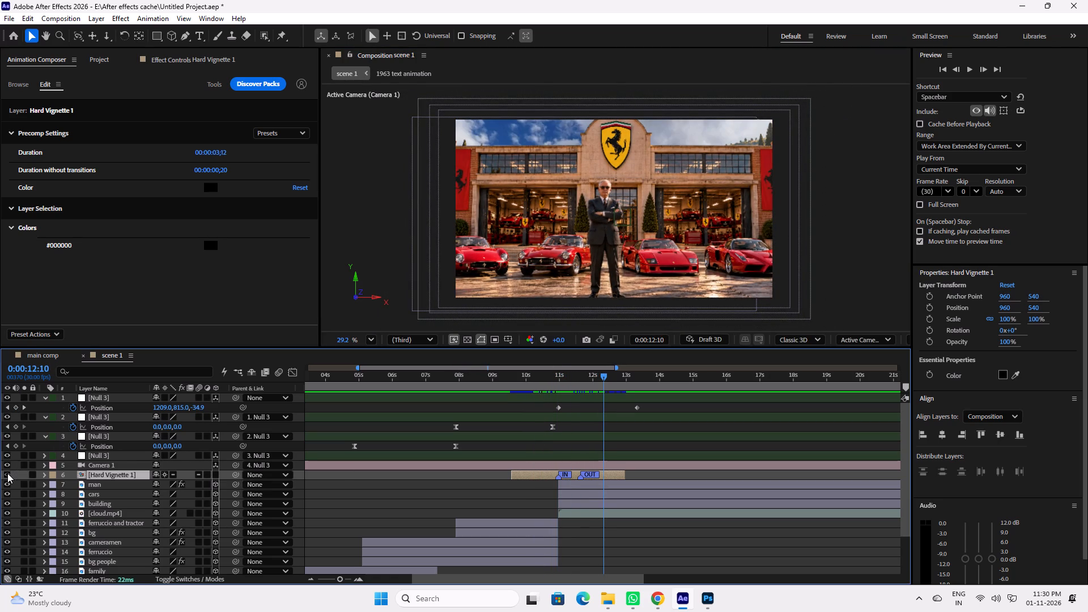
click(7, 473)
click(7, 473)
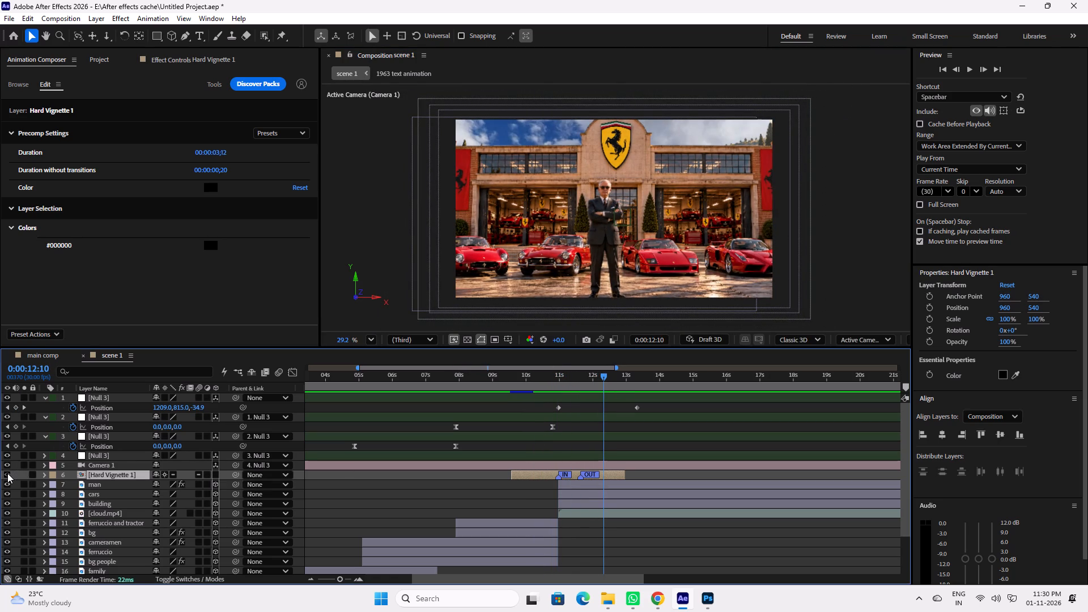
click(7, 473)
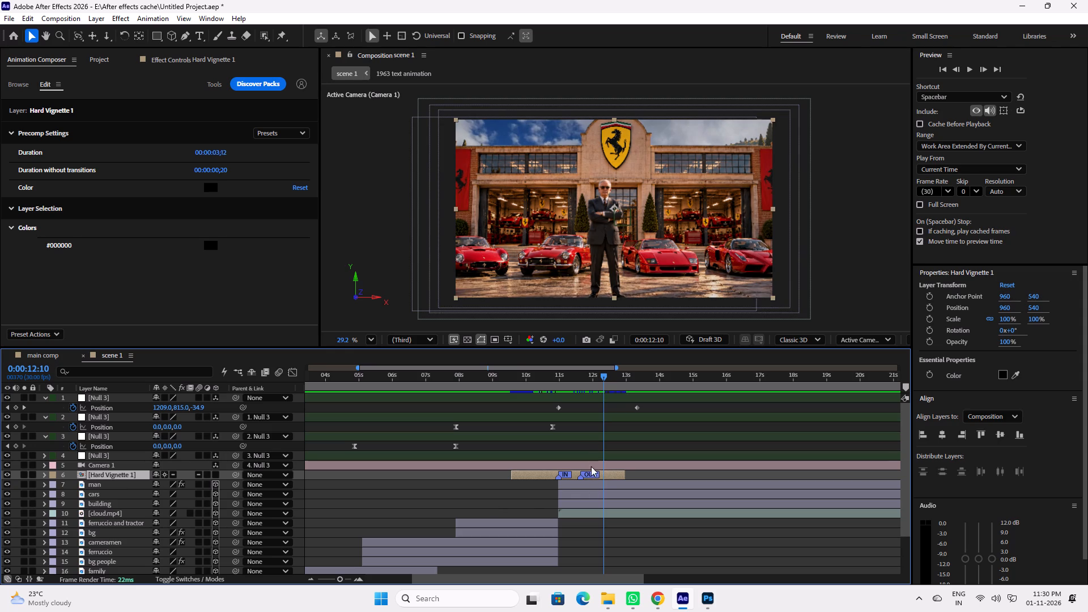
Play back the opening of the factory shot twice to check how the vignette animates in and out.
drag(584, 375, 566, 377)
key(space)
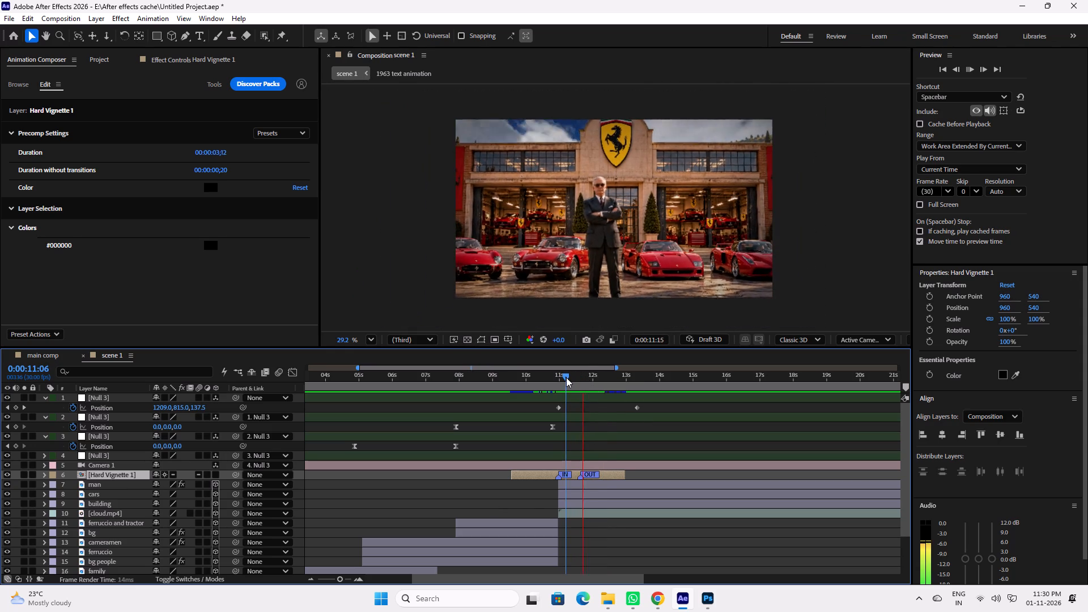
key(space)
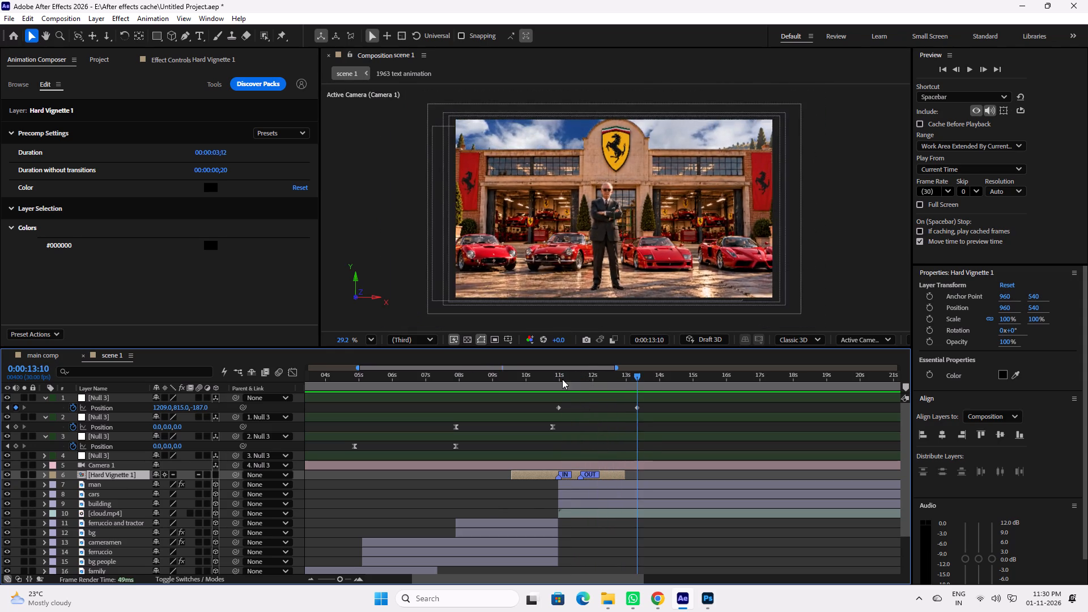
drag(561, 378, 547, 378)
key(space)
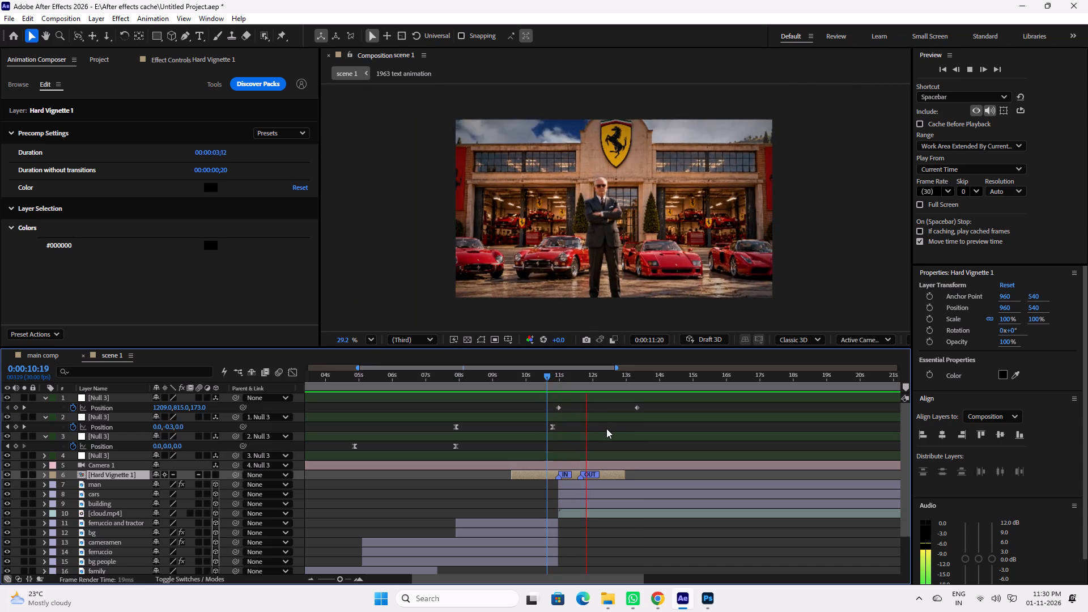
key(space)
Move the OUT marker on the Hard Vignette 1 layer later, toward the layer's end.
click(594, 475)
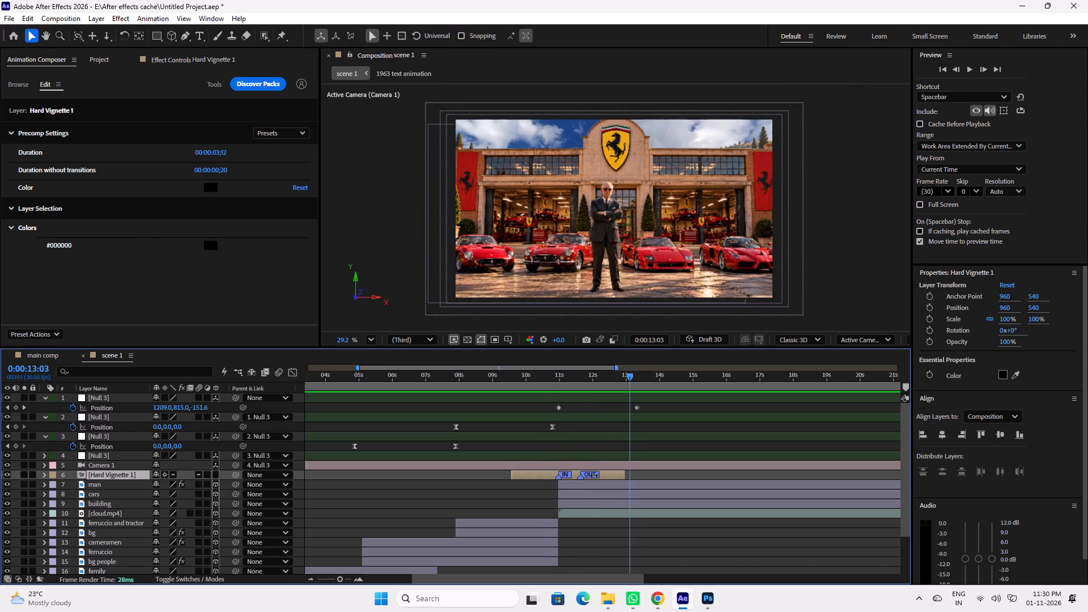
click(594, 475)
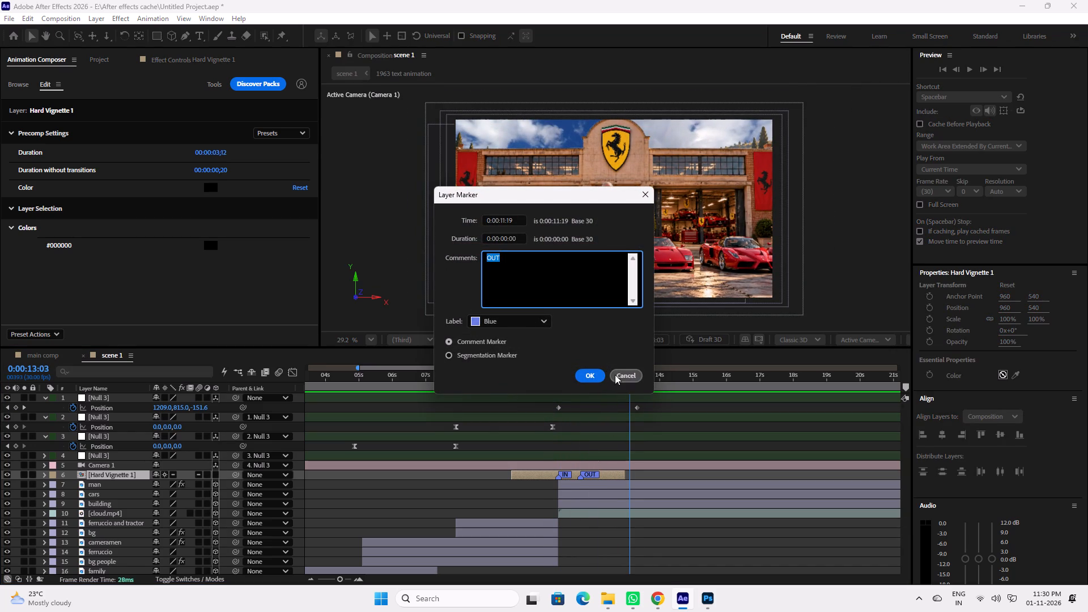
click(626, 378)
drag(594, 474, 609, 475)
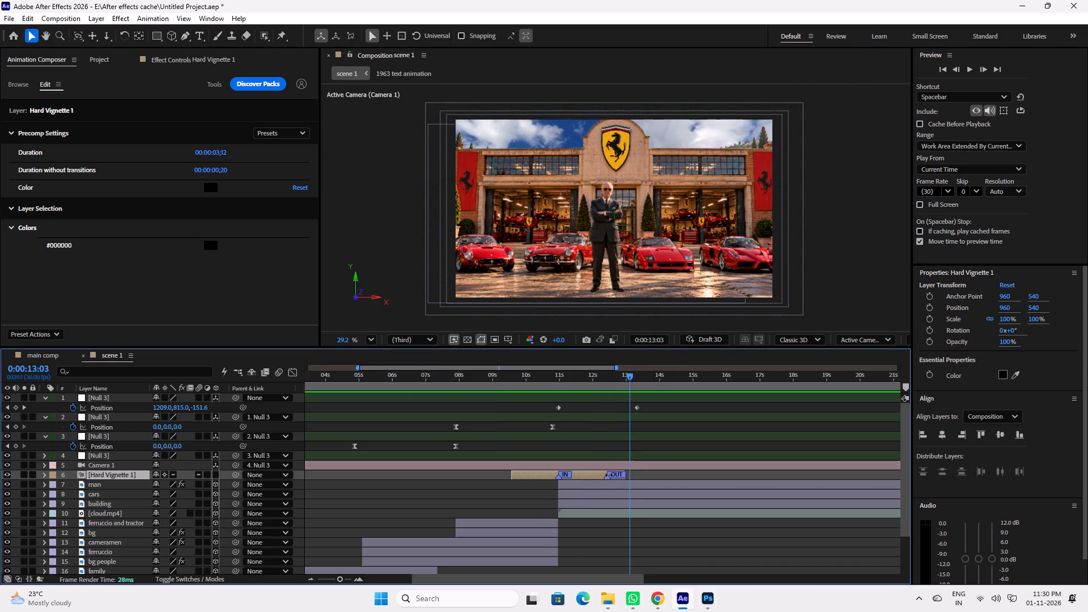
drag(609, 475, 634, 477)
Delete the Hard Vignette 1 layer and return the current time to the factory shot's start, 0:00:10:29.
key(Delete)
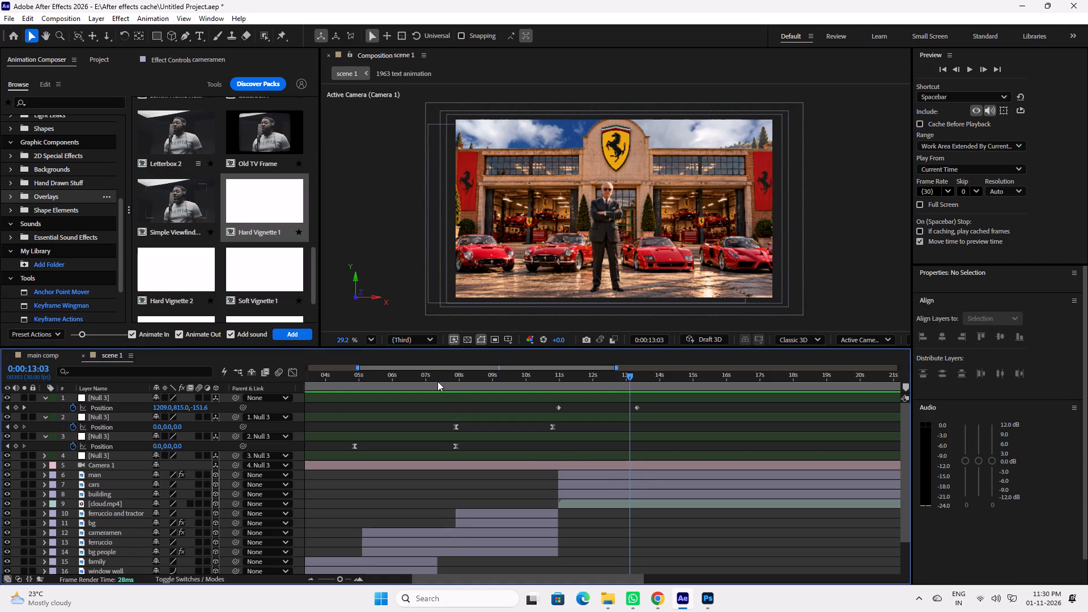
drag(589, 377, 564, 384)
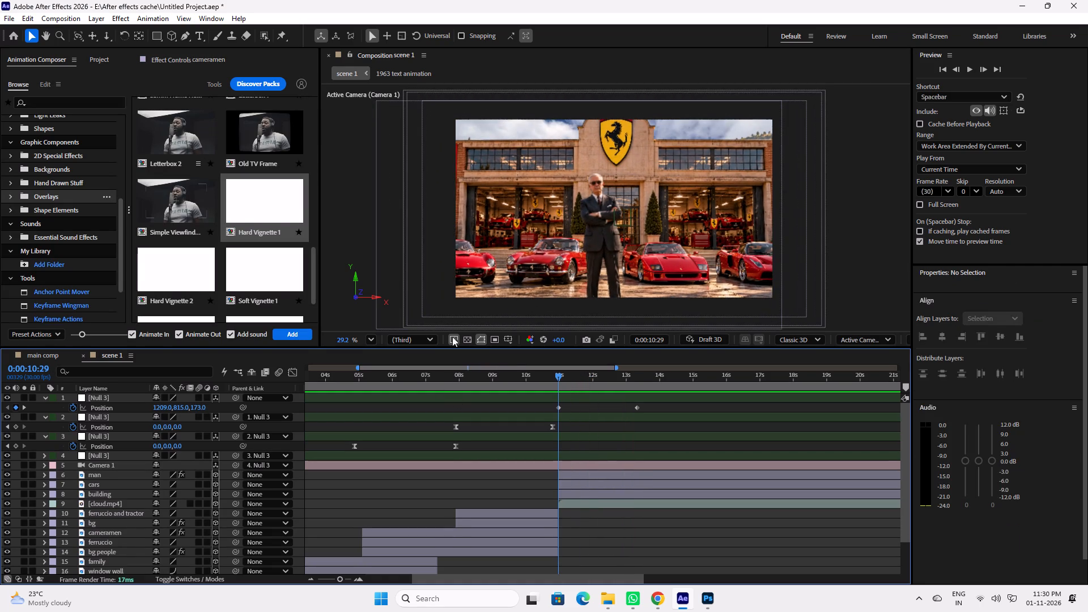
Browse the Shape Elements and 2D Special Effects presets in Animation Composer, looking through the fire, liquid, smoke and spark effects.
scroll(191, 227, down, 2)
click(66, 207)
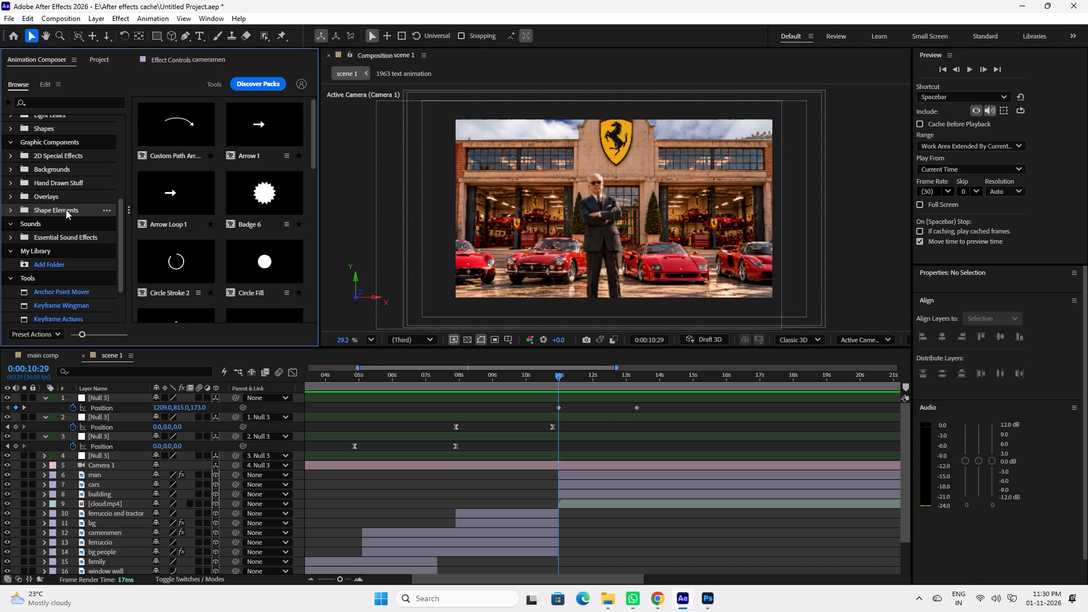
scroll(205, 232, up, 3)
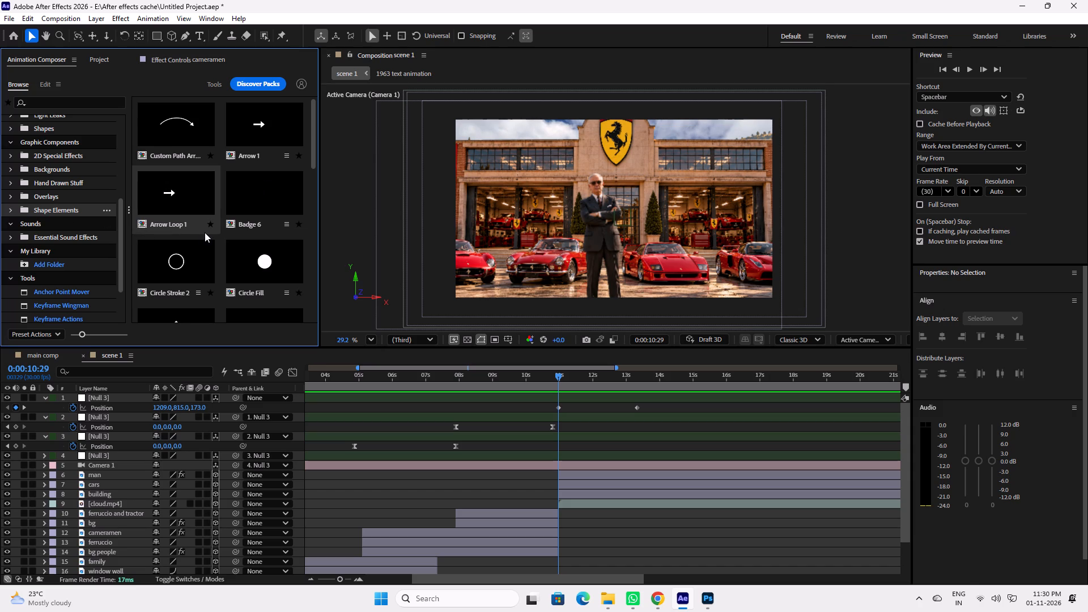
scroll(205, 232, up, 2)
click(63, 159)
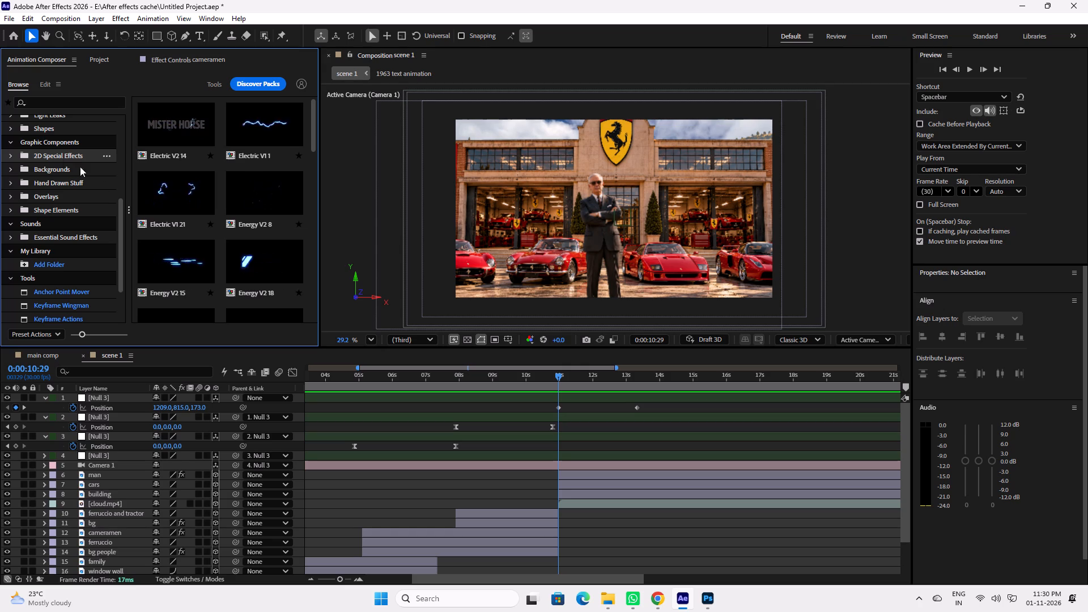
scroll(237, 254, down, 4)
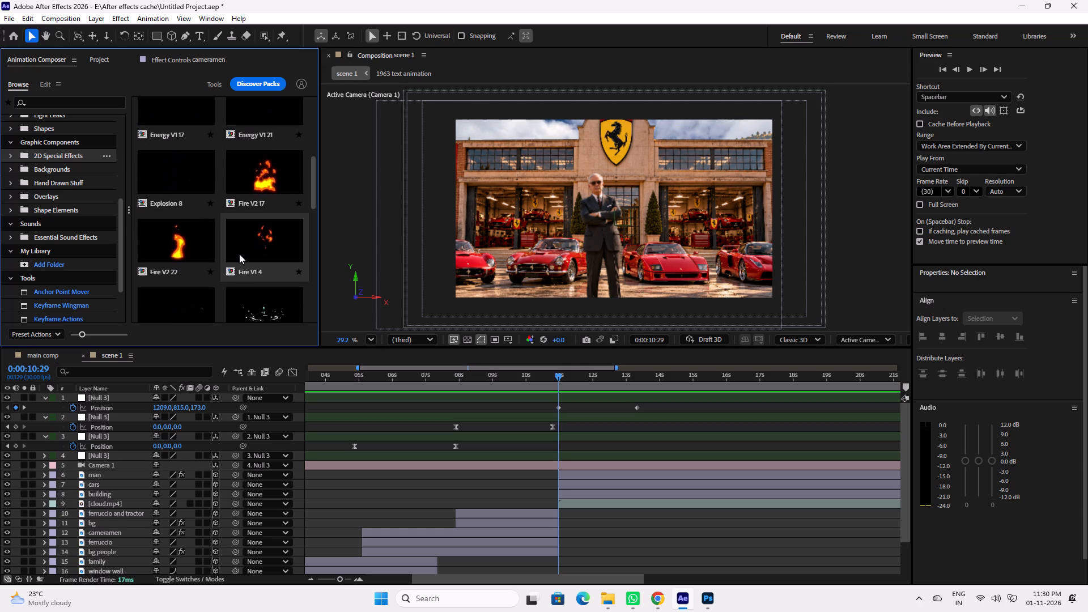
scroll(240, 244, up, 1)
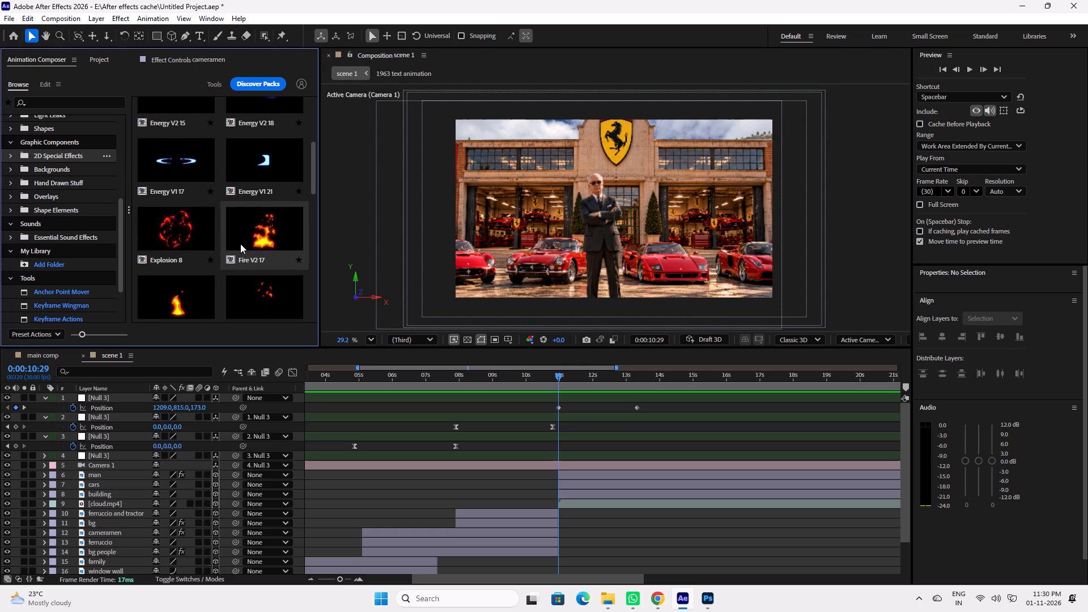
scroll(240, 244, down, 3)
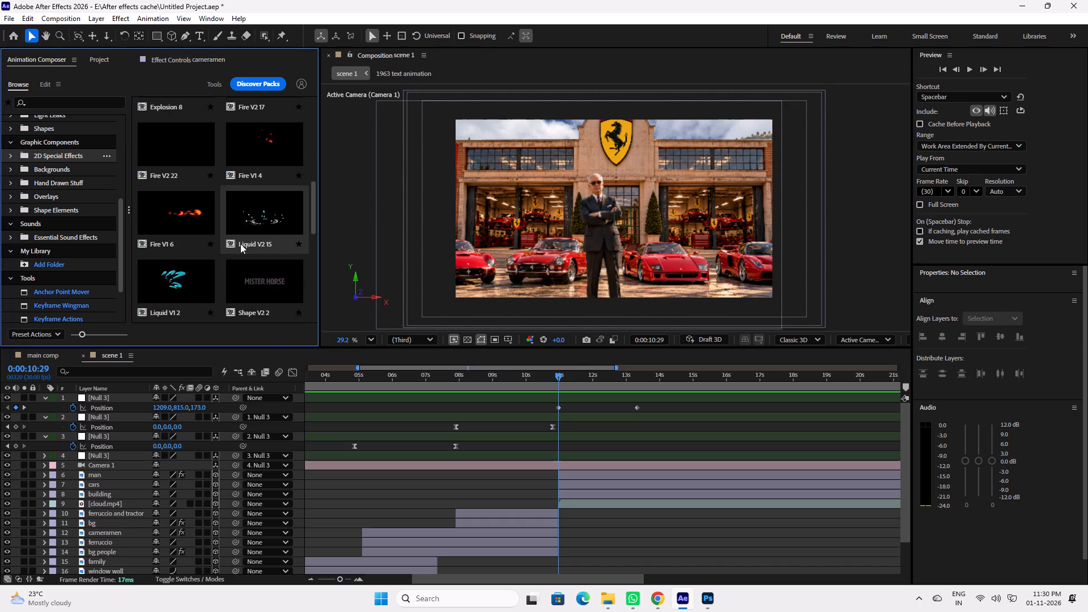
scroll(240, 244, down, 3)
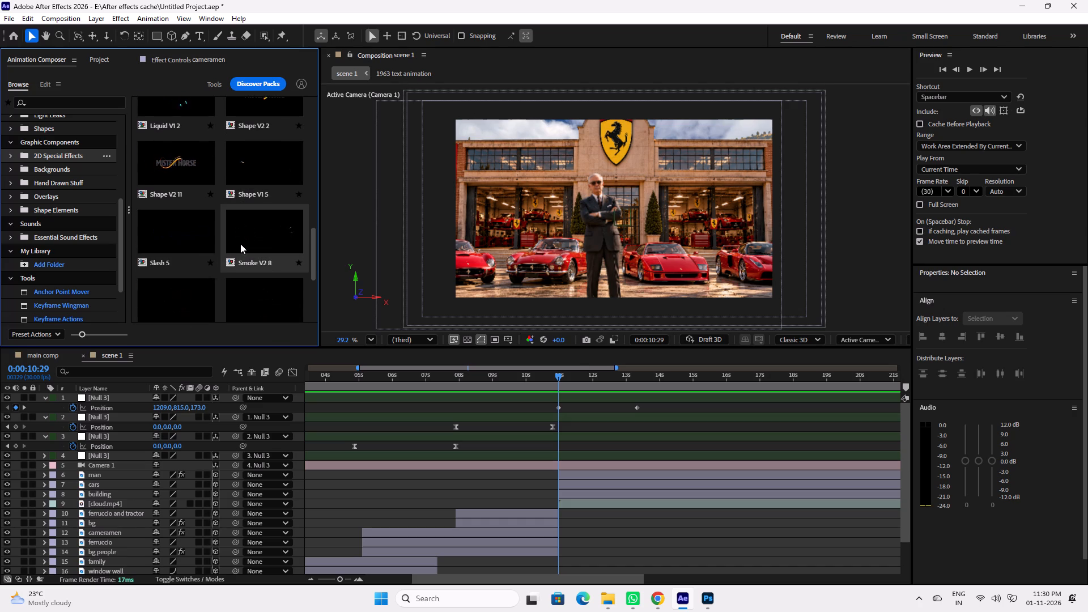
scroll(240, 244, down, 2)
scroll(240, 244, up, 2)
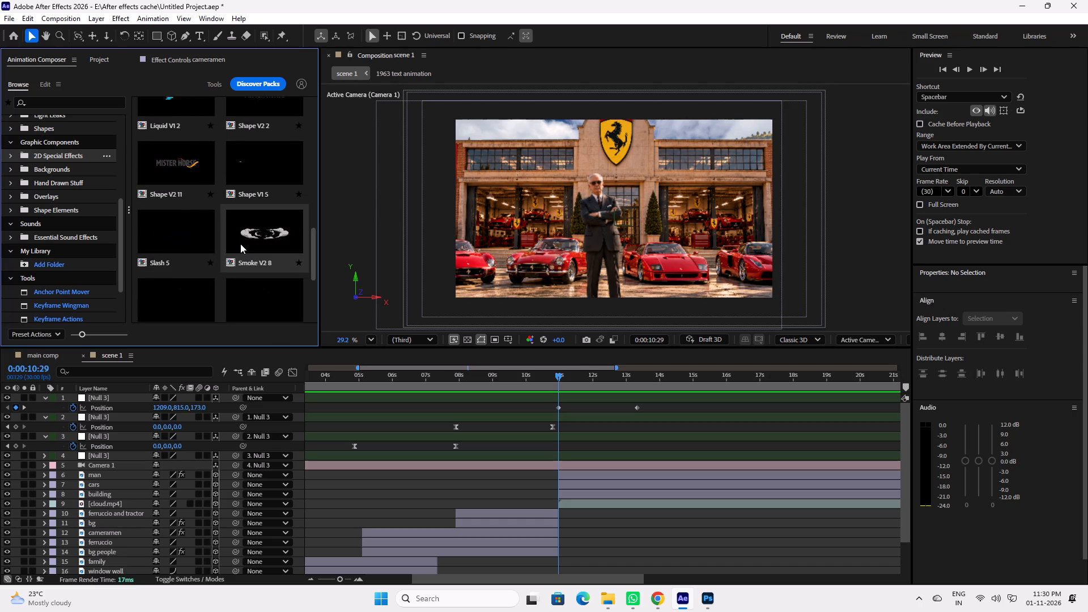
scroll(240, 244, down, 3)
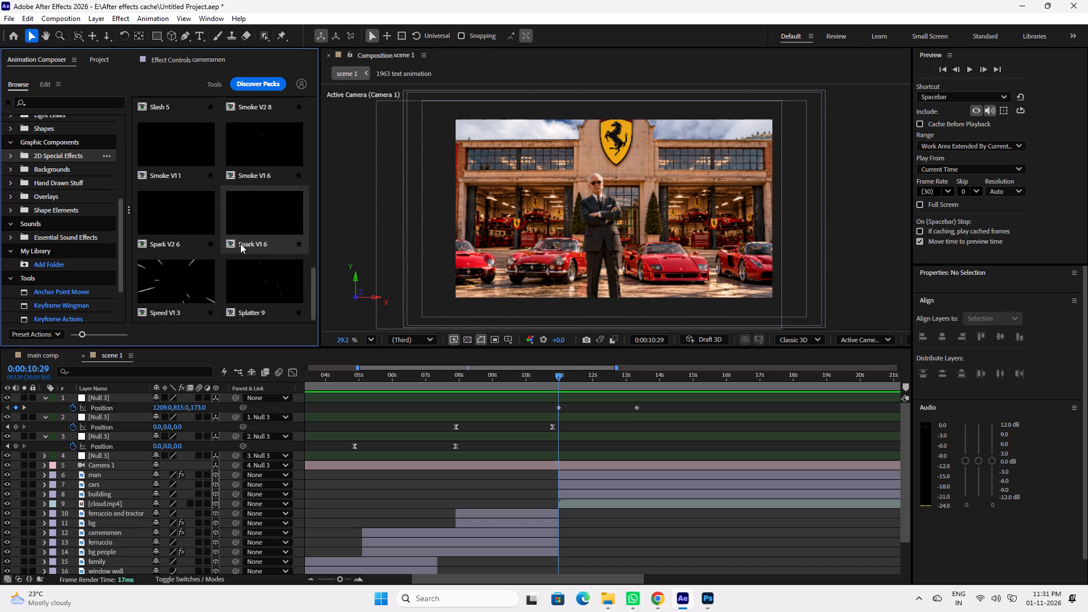
scroll(240, 244, down, 4)
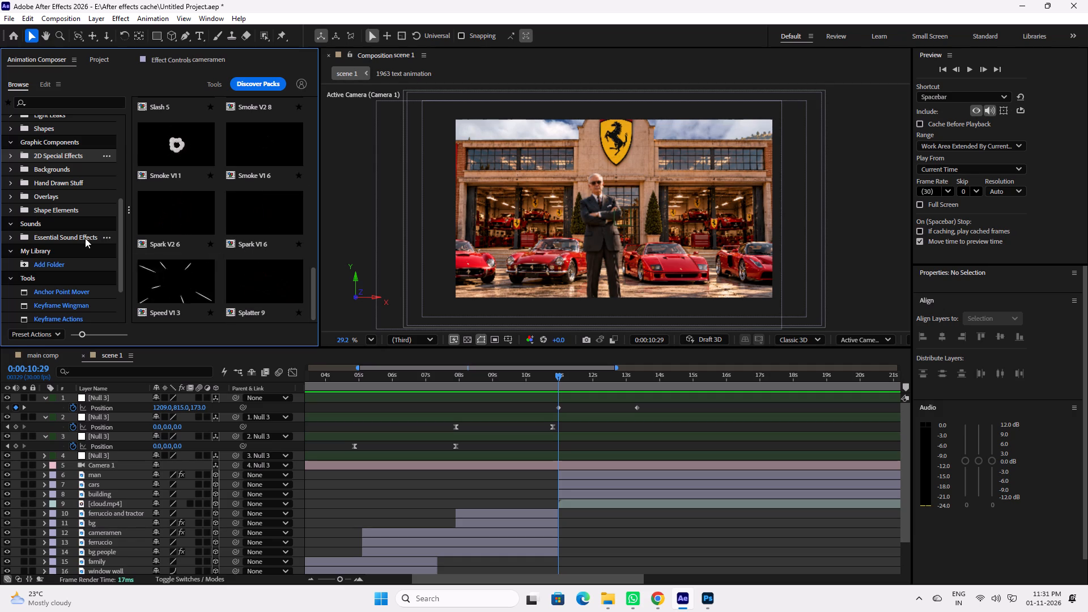
Look through the whole Hand Drawn Stuff collection of animated graphics.
click(48, 196)
click(57, 177)
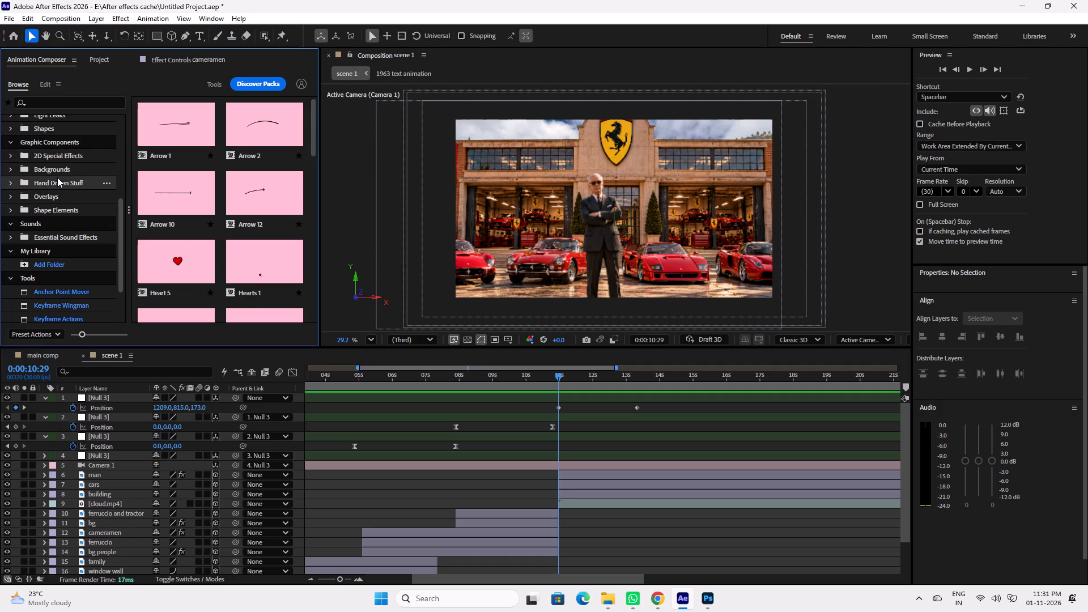
scroll(187, 215, down, 1)
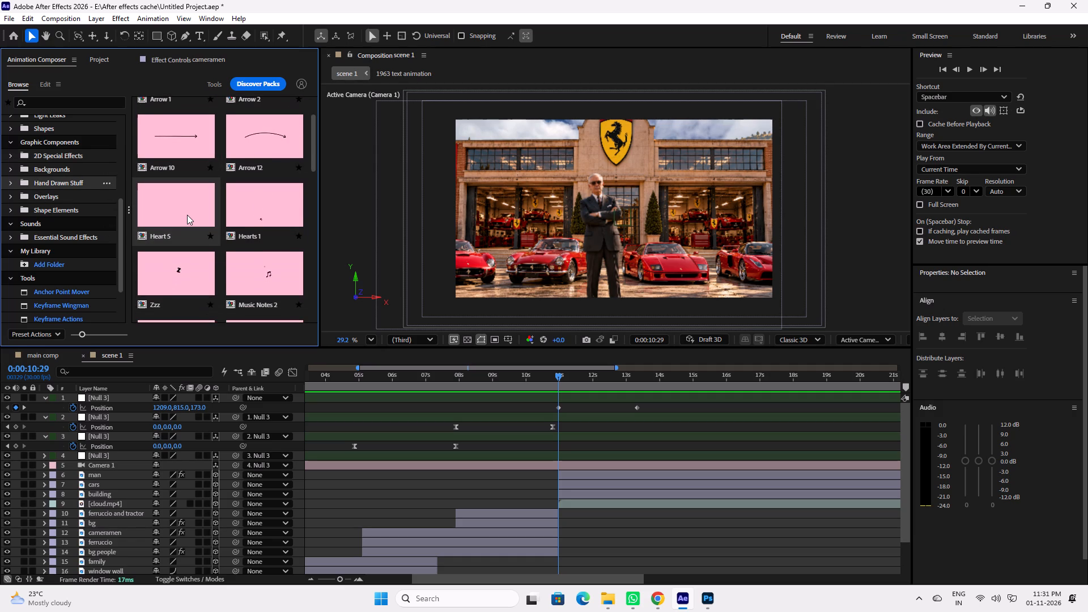
scroll(187, 215, up, 2)
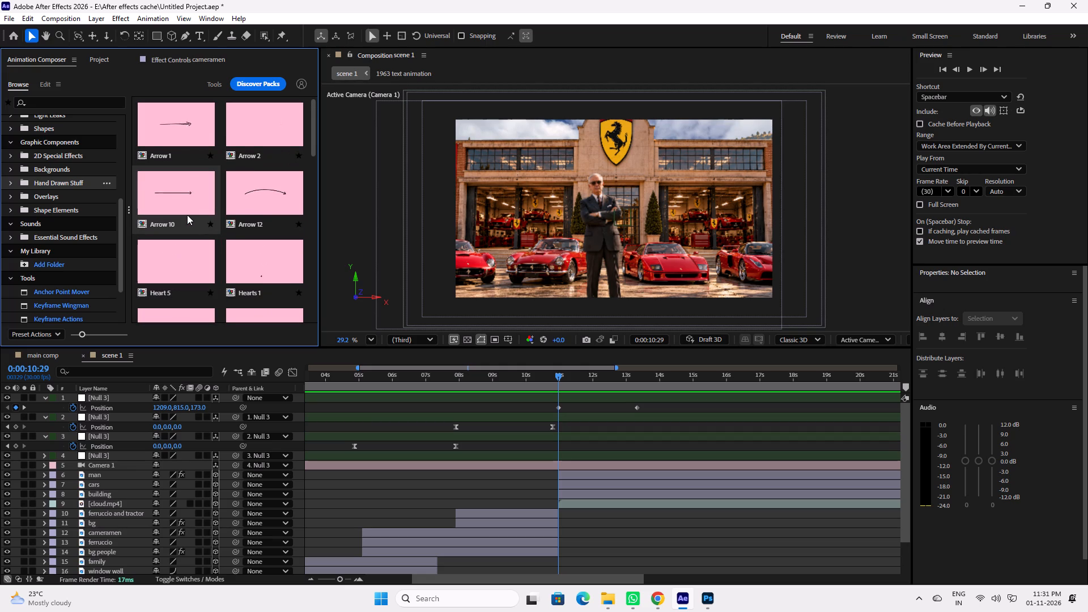
scroll(187, 215, down, 7)
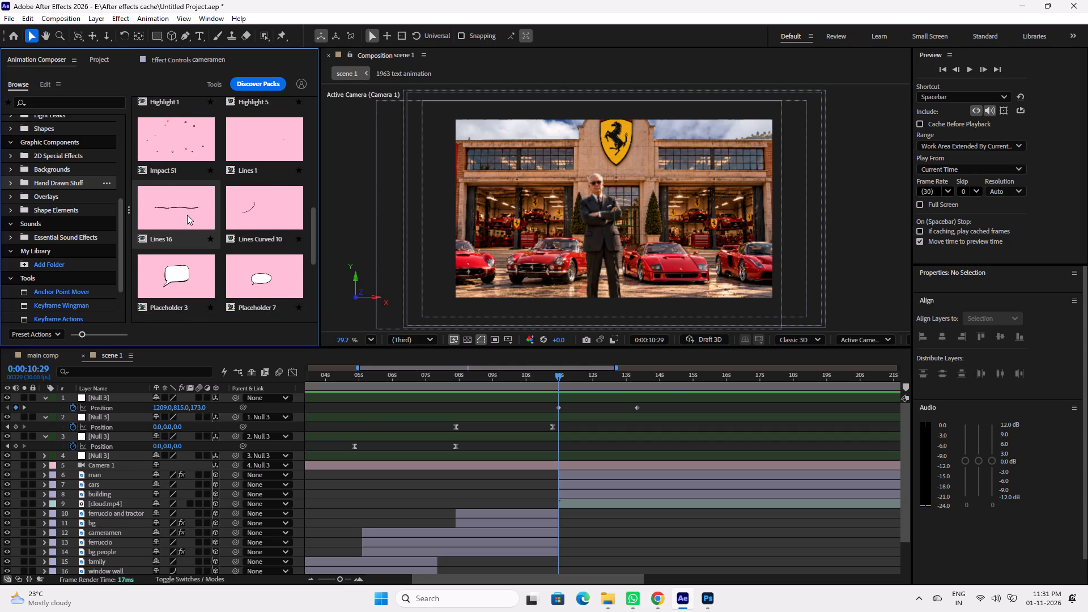
scroll(187, 215, down, 3)
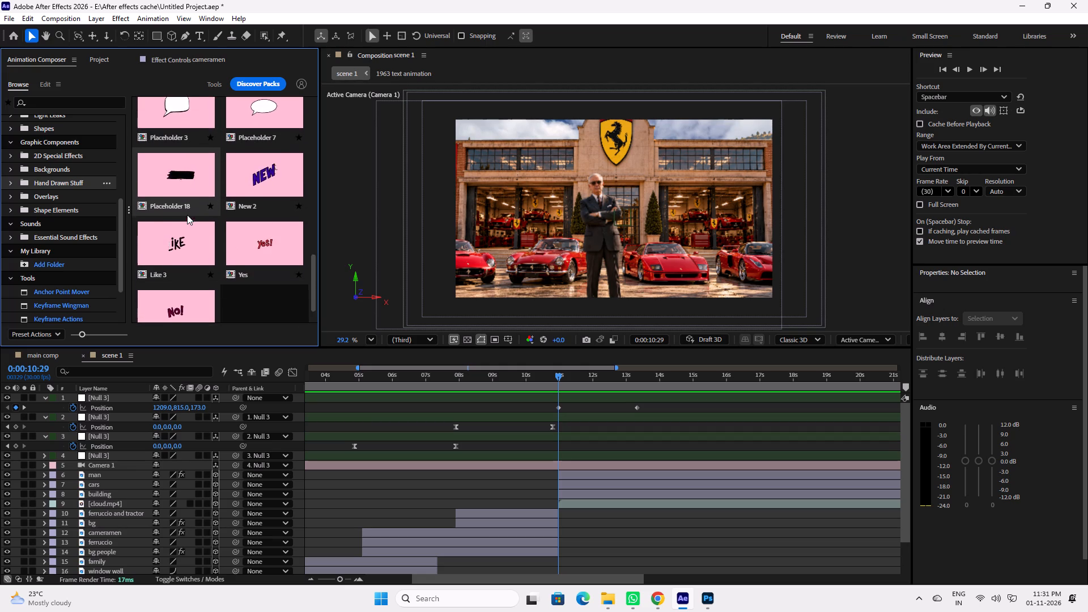
scroll(187, 215, down, 1)
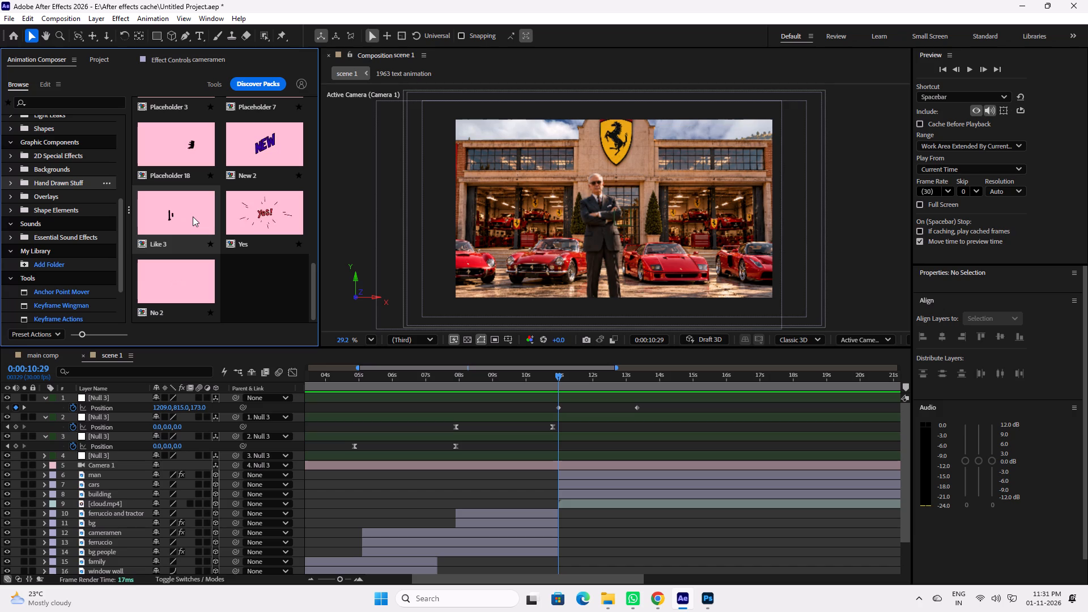
Browse the Backgrounds, the Titles & Typography categories, and the Text Presets and Motion Presets.
click(65, 168)
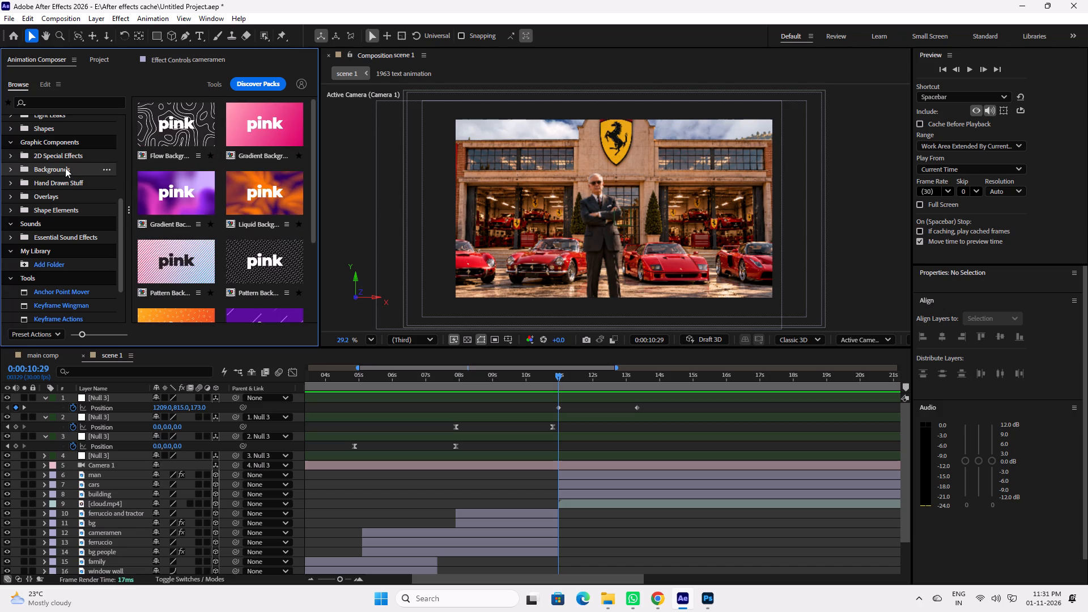
scroll(79, 225, up, 3)
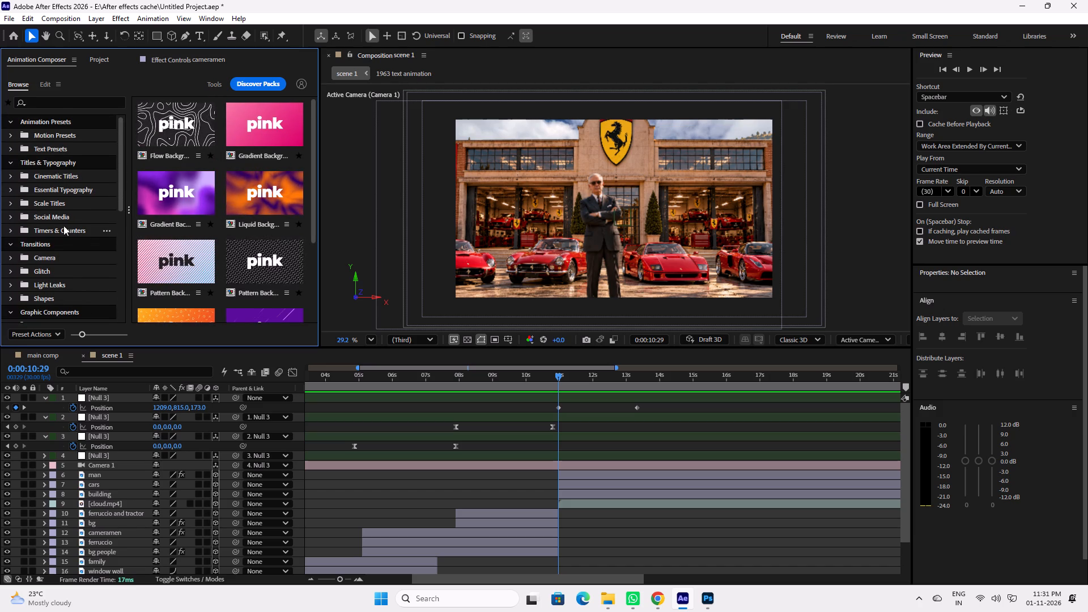
click(53, 218)
click(56, 230)
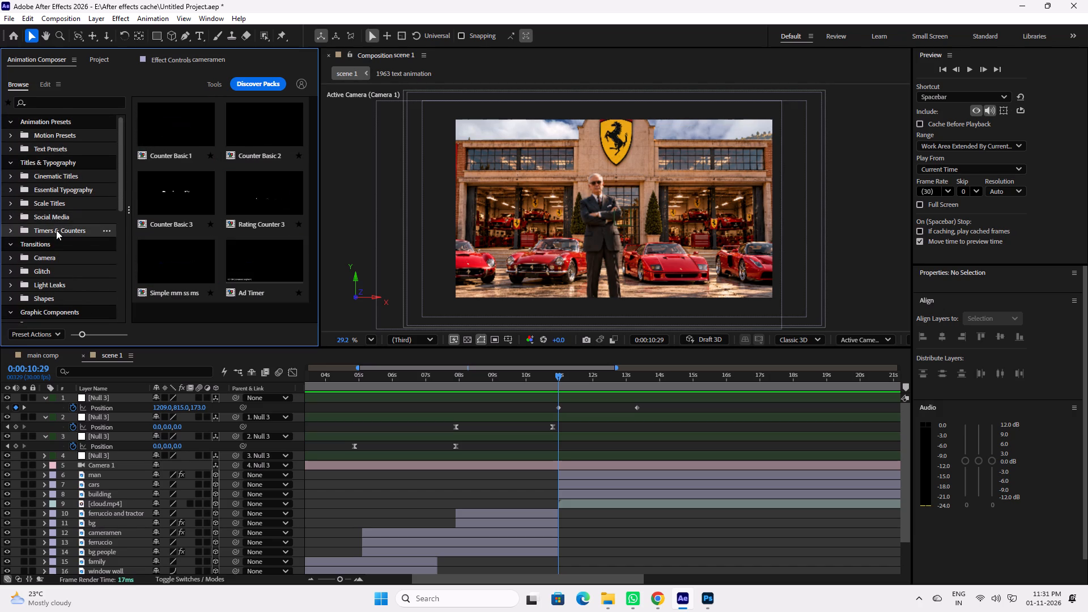
click(56, 198)
click(61, 184)
click(63, 174)
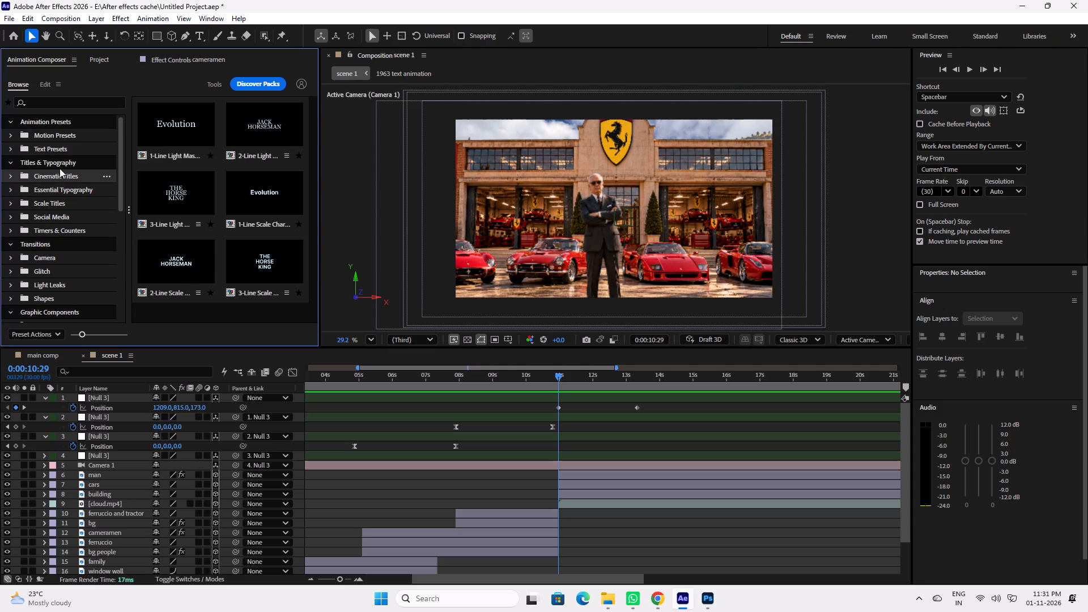
click(59, 158)
click(57, 145)
scroll(52, 176, up, 5)
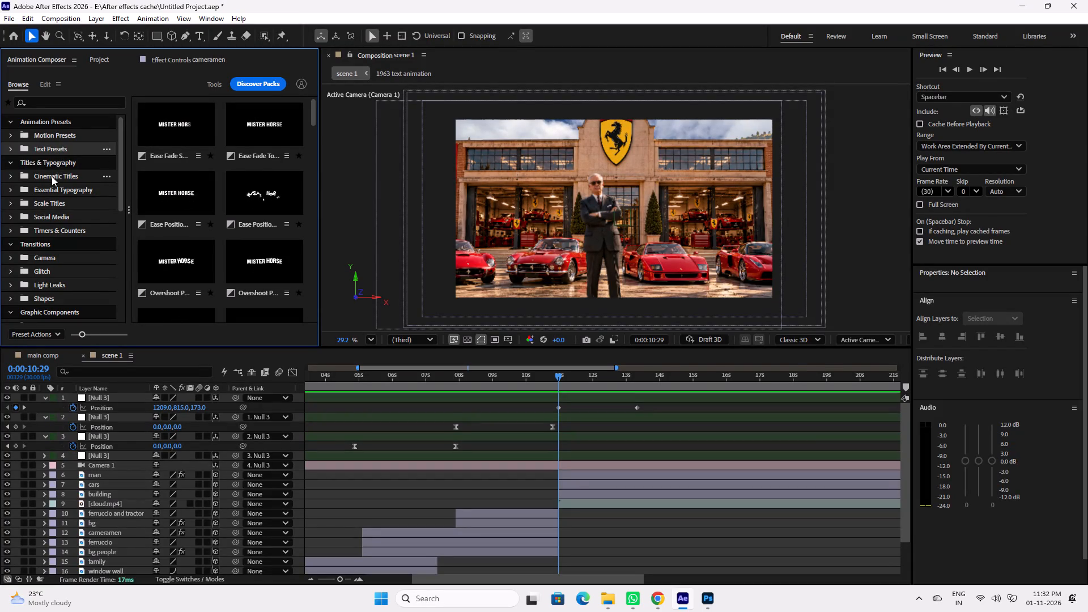
click(59, 137)
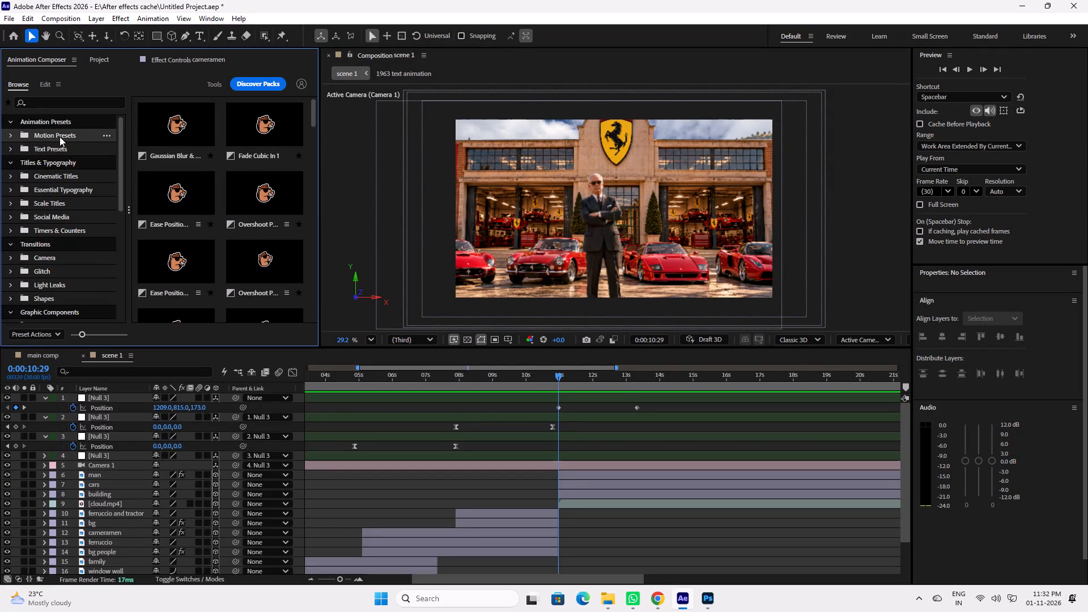
Check the Shape Elements again and look through the Overlays collection down to the vignettes.
scroll(56, 249, down, 2)
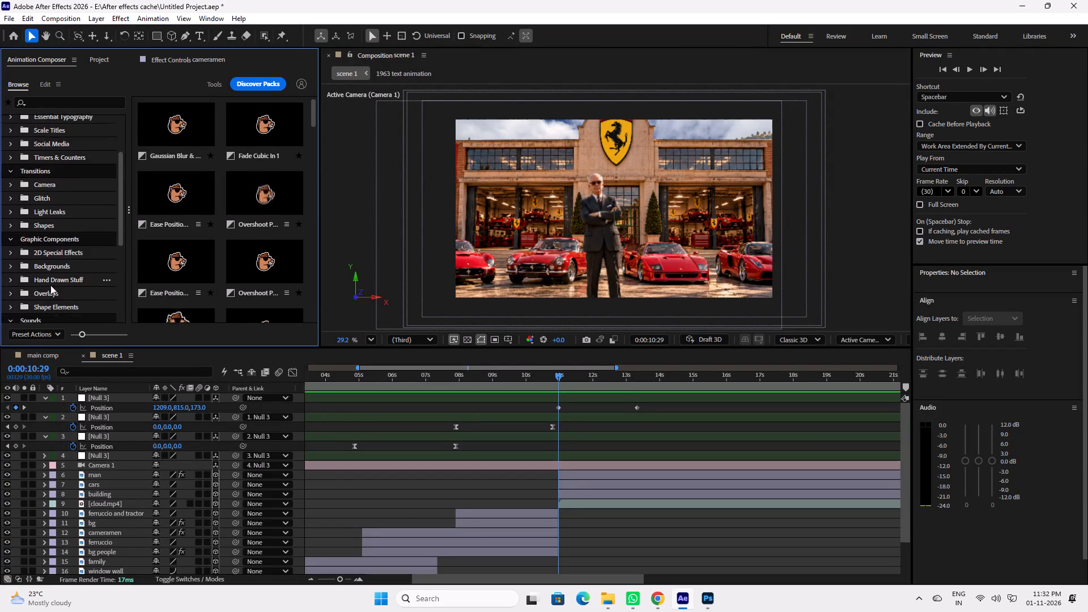
scroll(53, 285, down, 3)
click(69, 151)
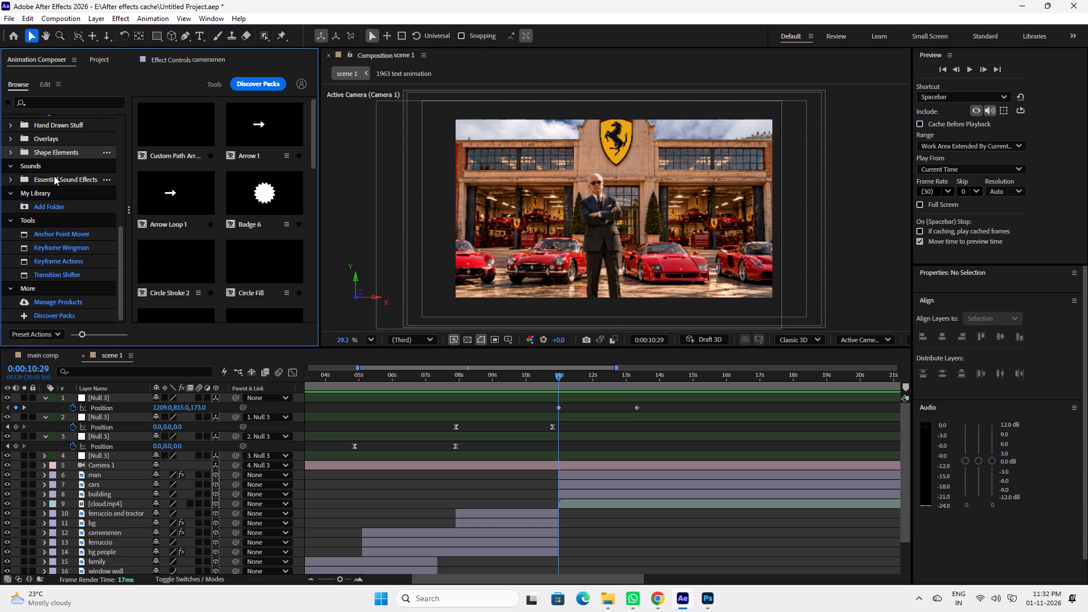
scroll(58, 208, up, 2)
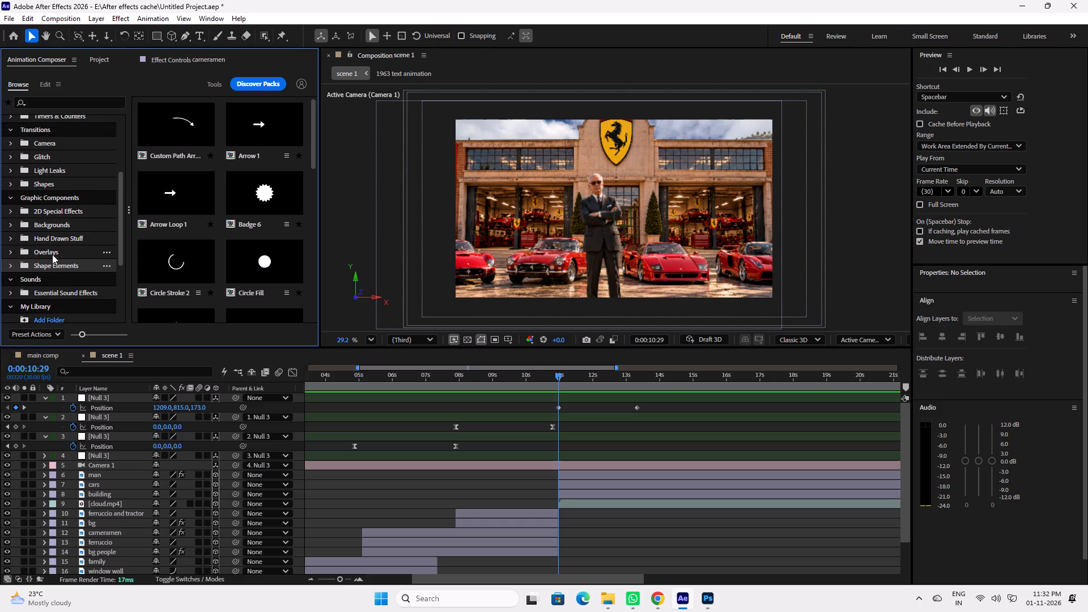
click(53, 254)
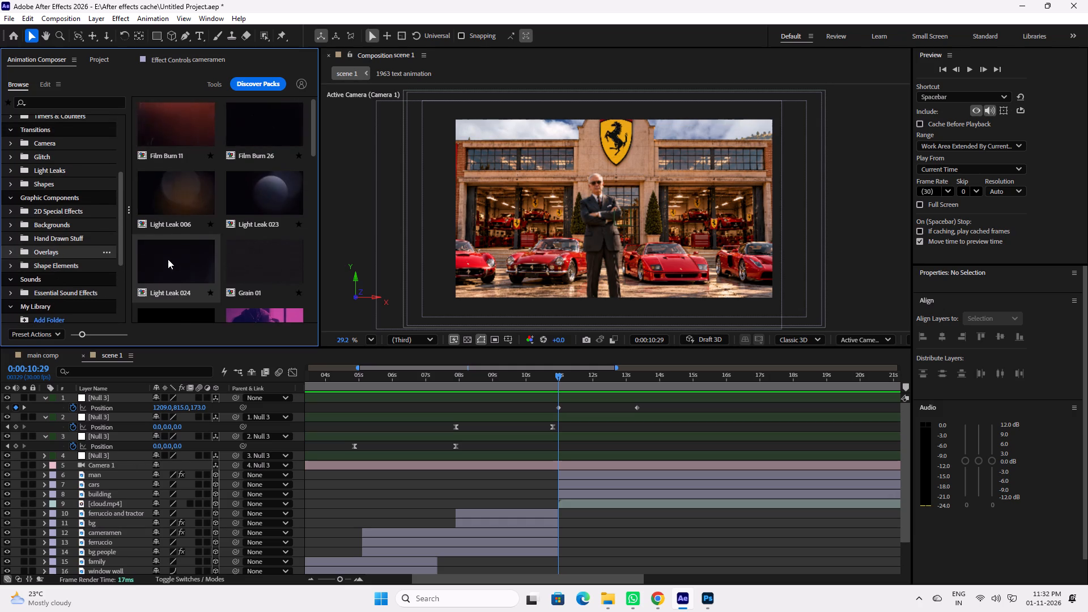
scroll(171, 260, down, 13)
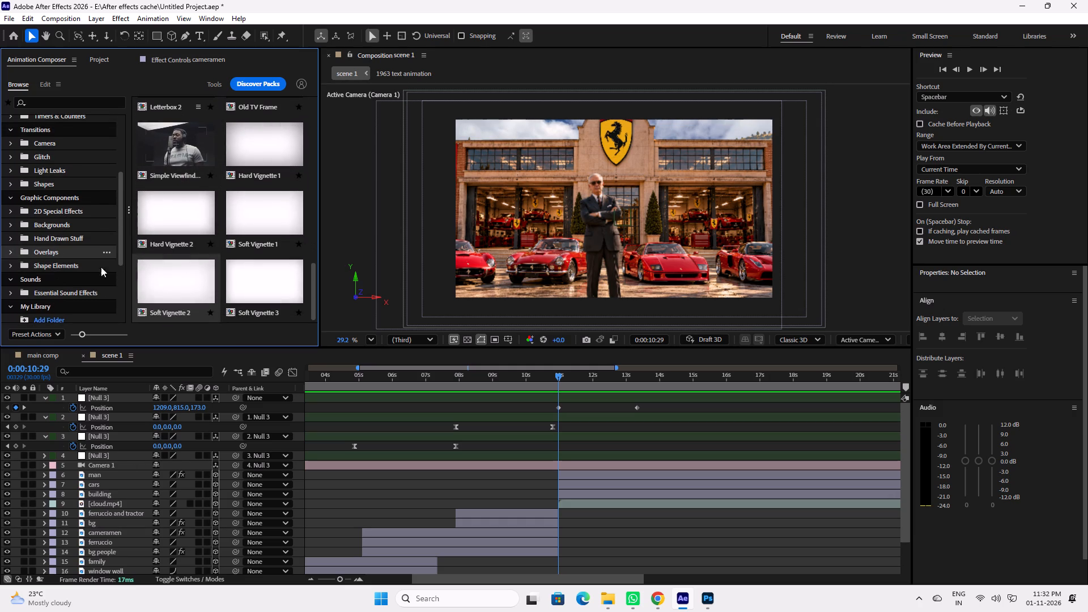
Look over the Hand Drawn Stuff graphics and the Backgrounds collection, including its Gradient subcategory.
click(44, 233)
scroll(206, 254, down, 2)
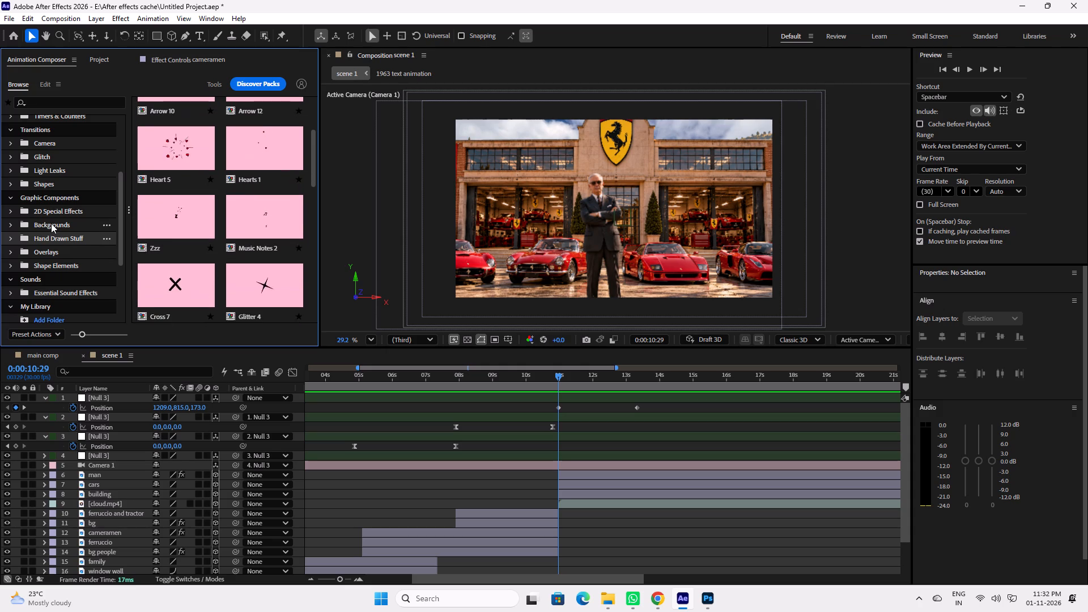
click(51, 223)
click(9, 226)
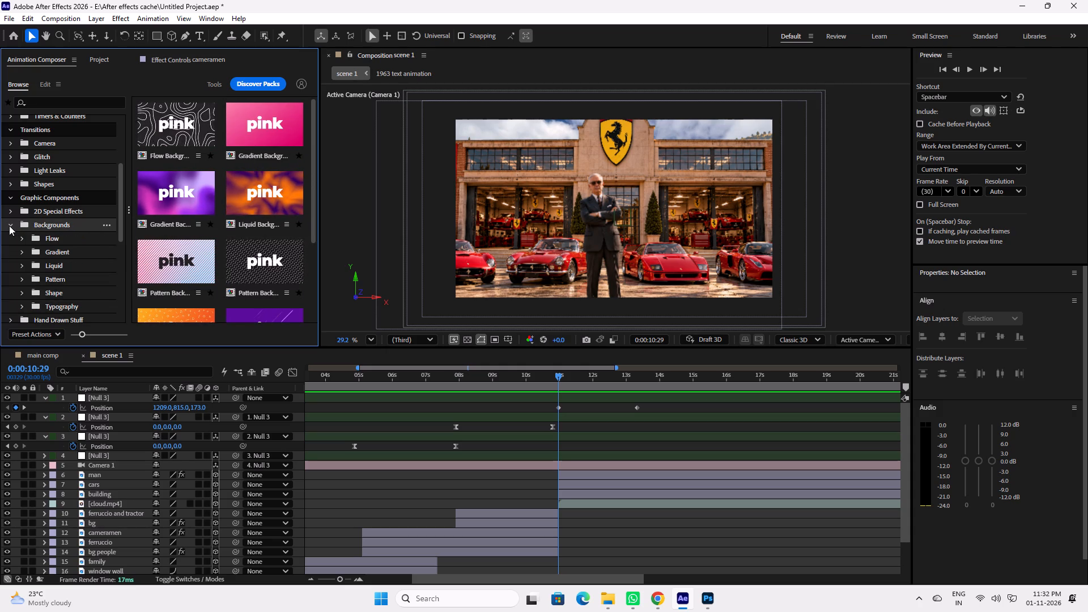
click(51, 246)
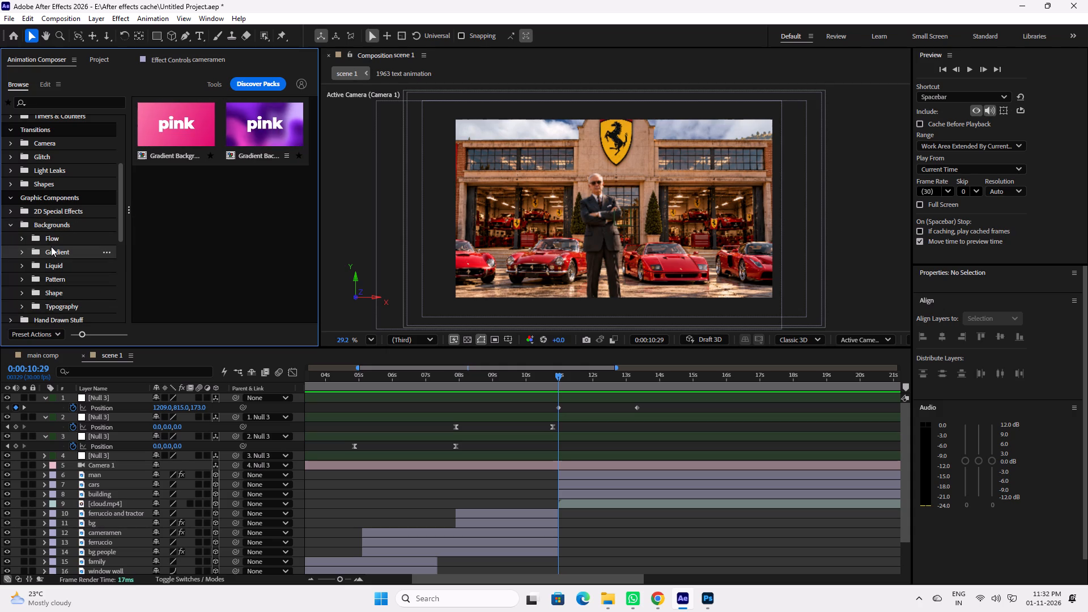
click(7, 225)
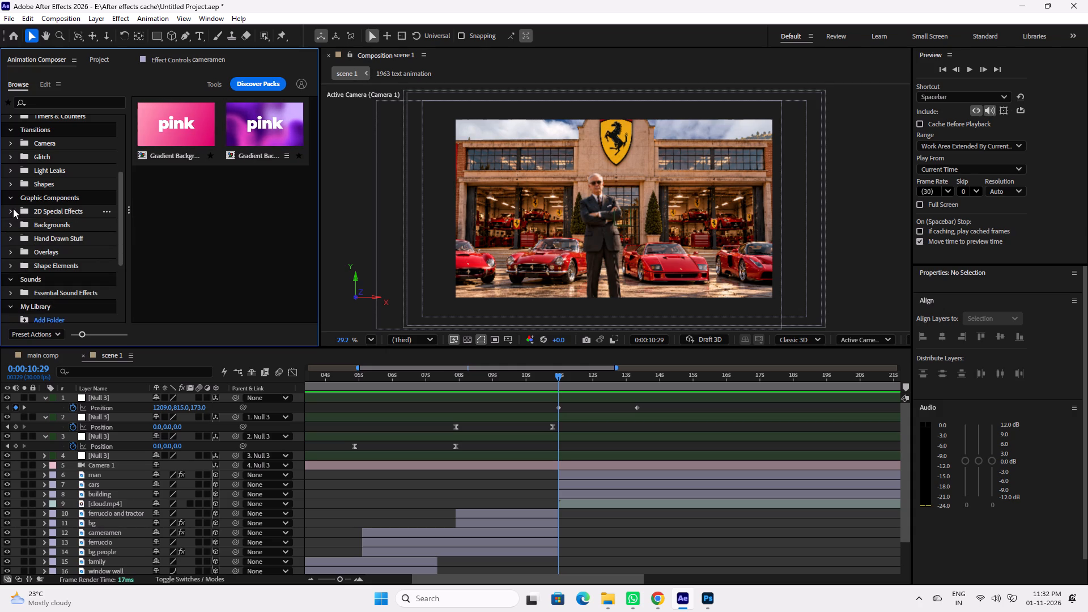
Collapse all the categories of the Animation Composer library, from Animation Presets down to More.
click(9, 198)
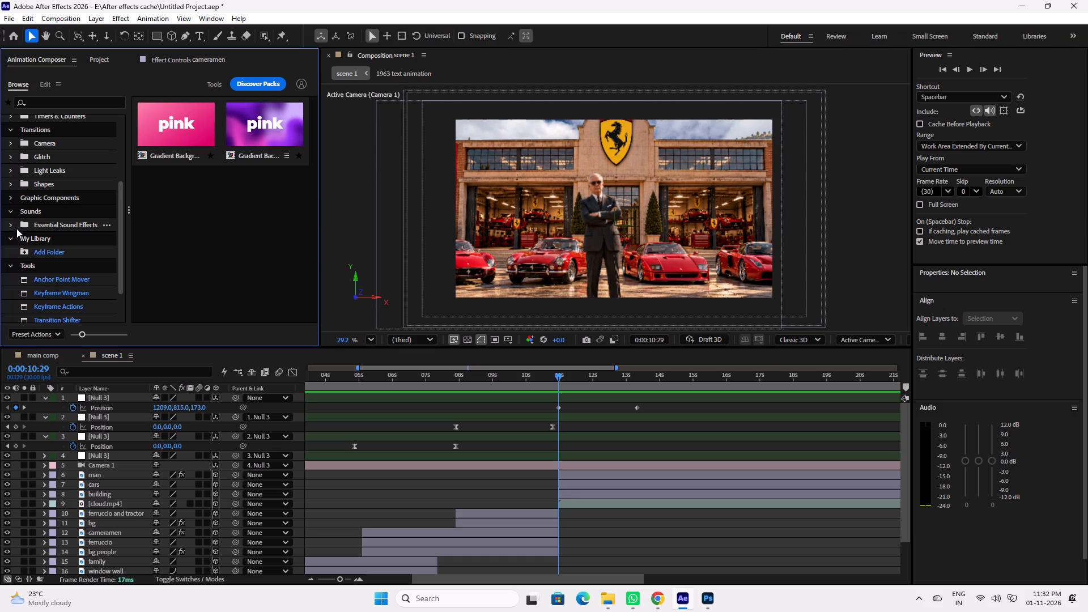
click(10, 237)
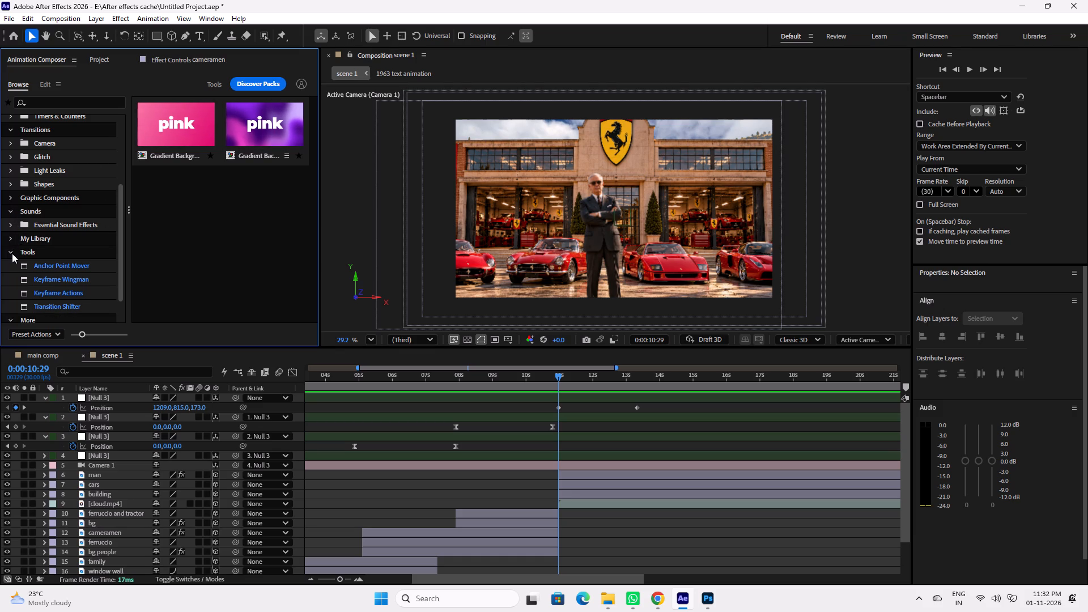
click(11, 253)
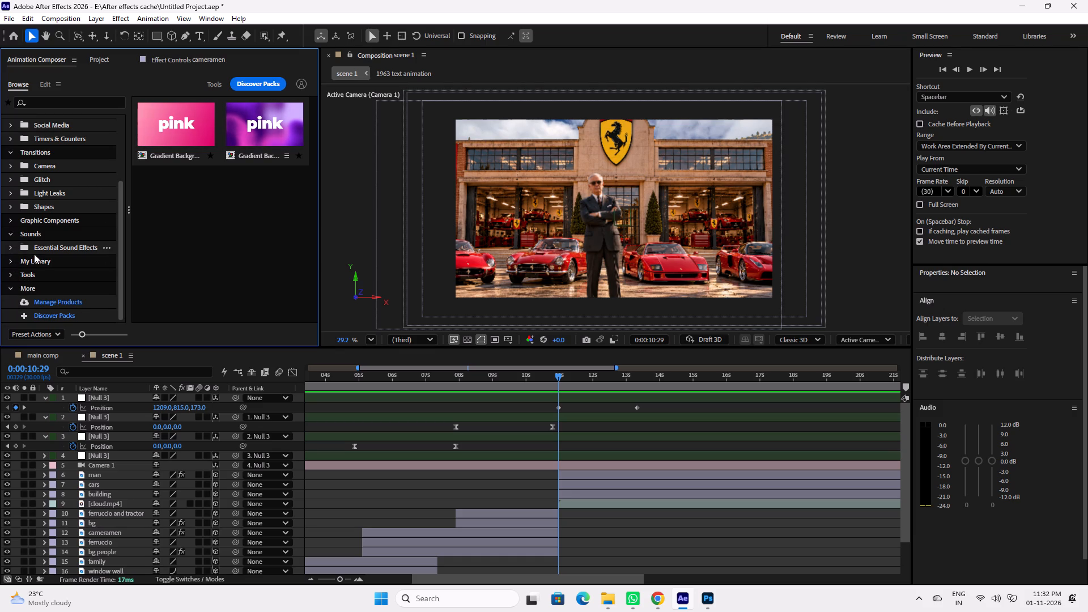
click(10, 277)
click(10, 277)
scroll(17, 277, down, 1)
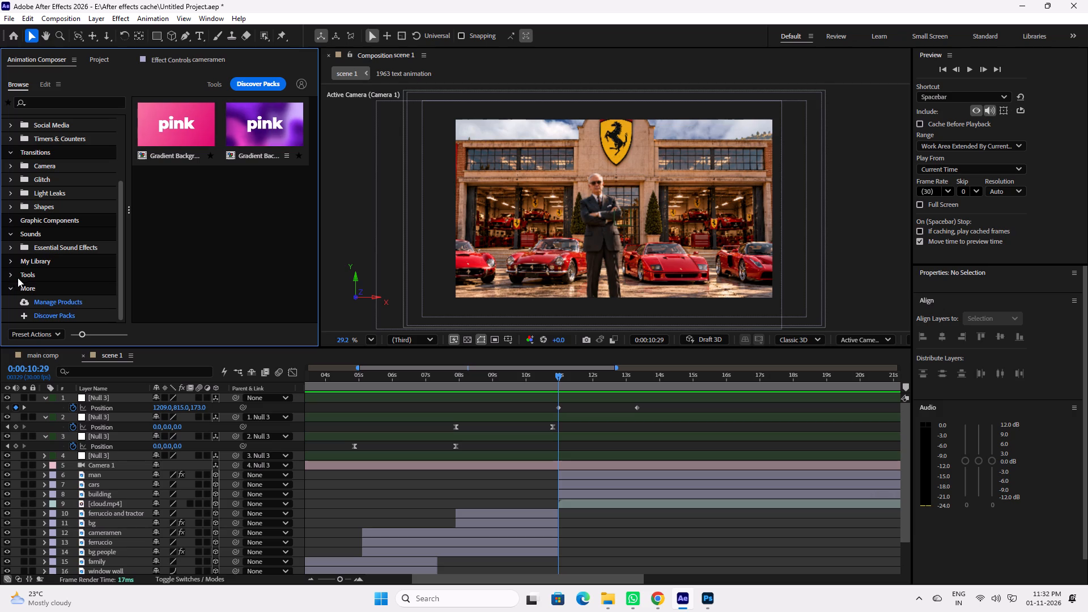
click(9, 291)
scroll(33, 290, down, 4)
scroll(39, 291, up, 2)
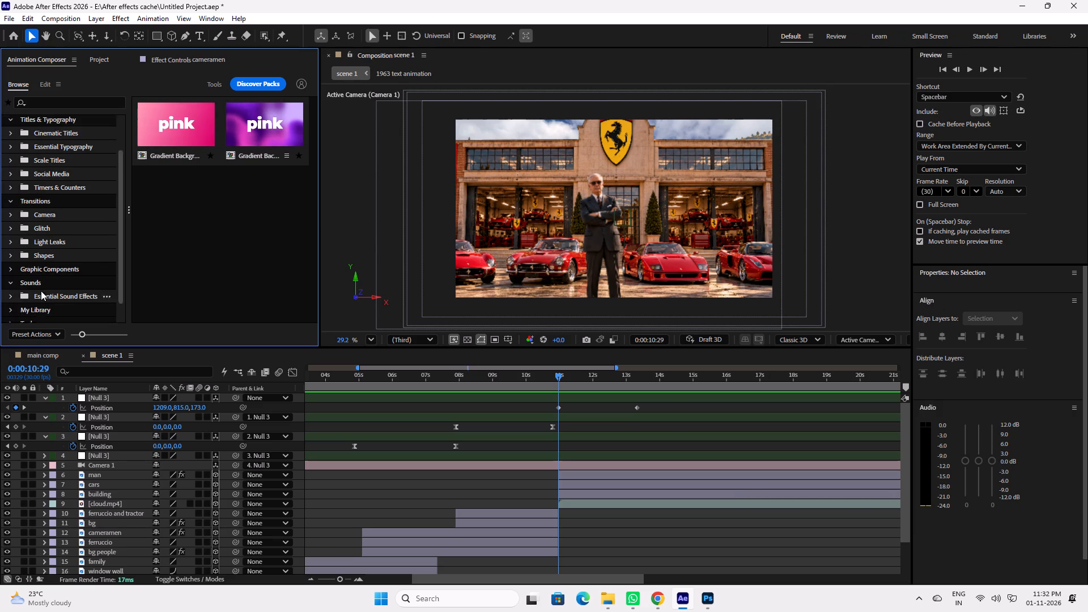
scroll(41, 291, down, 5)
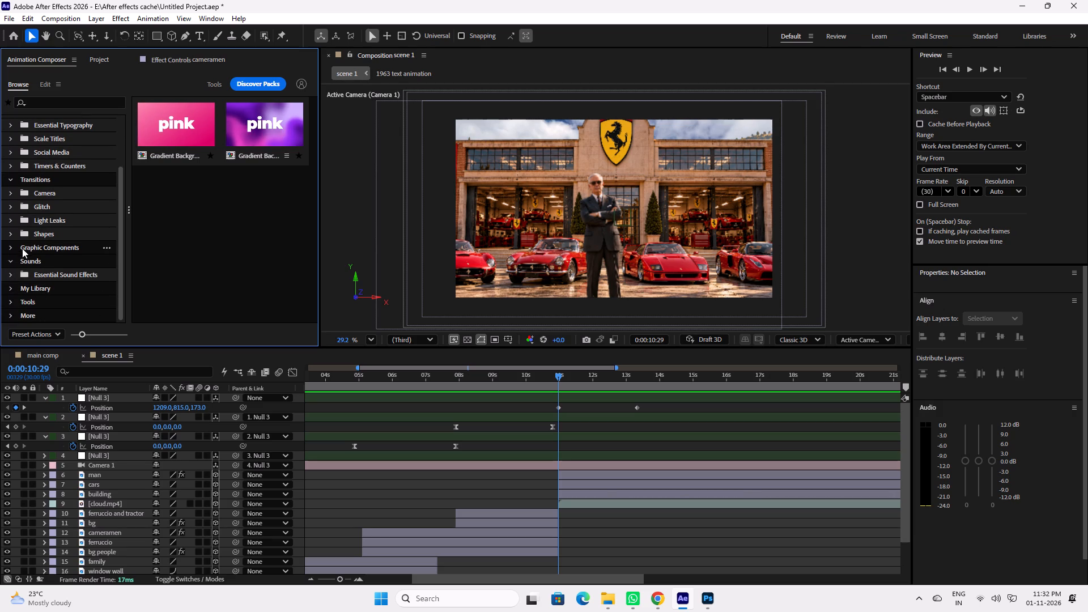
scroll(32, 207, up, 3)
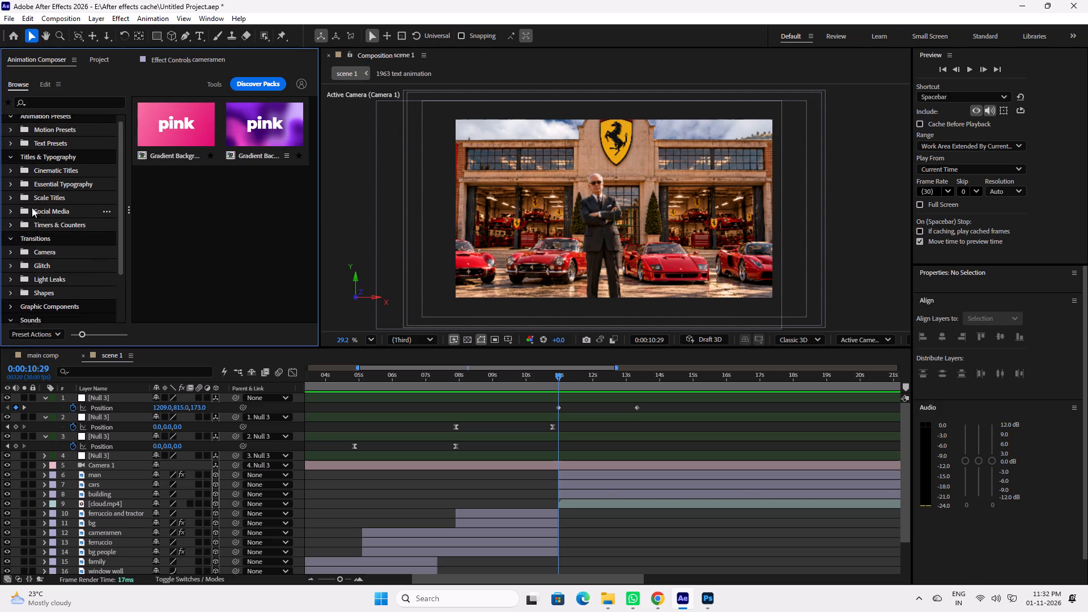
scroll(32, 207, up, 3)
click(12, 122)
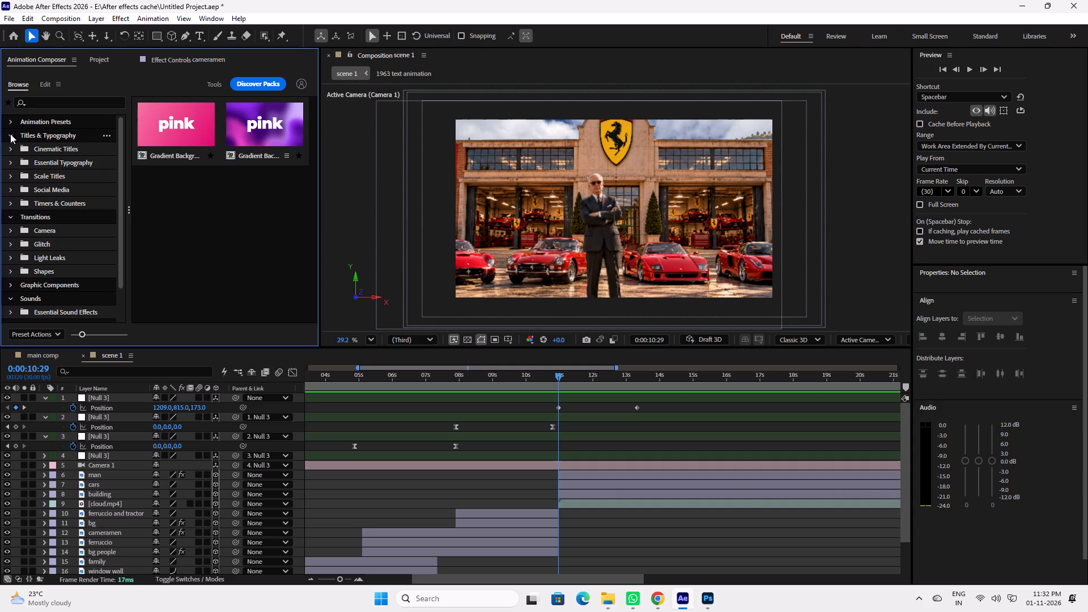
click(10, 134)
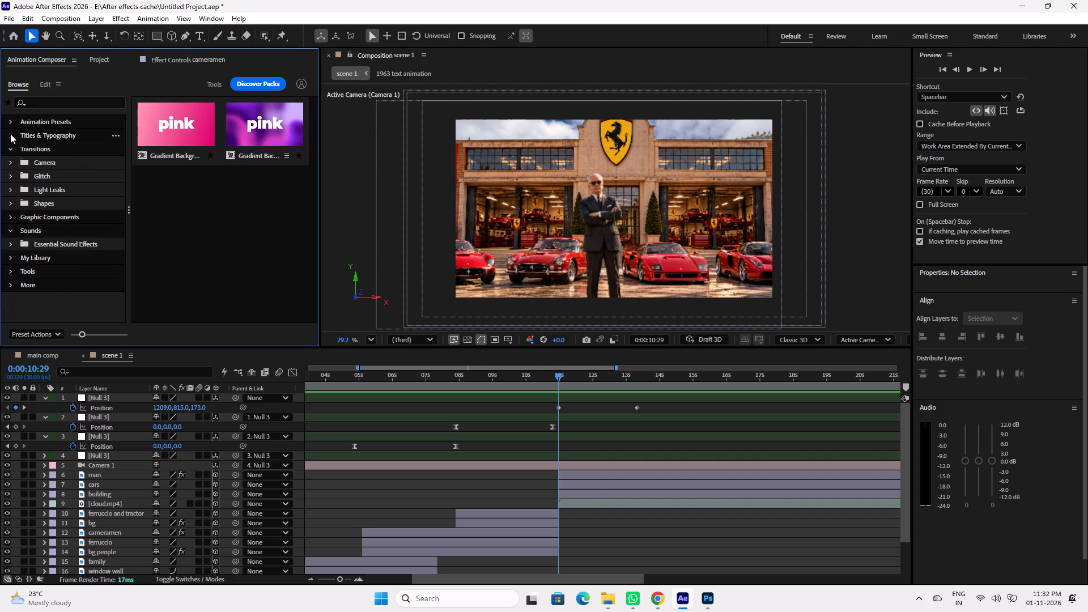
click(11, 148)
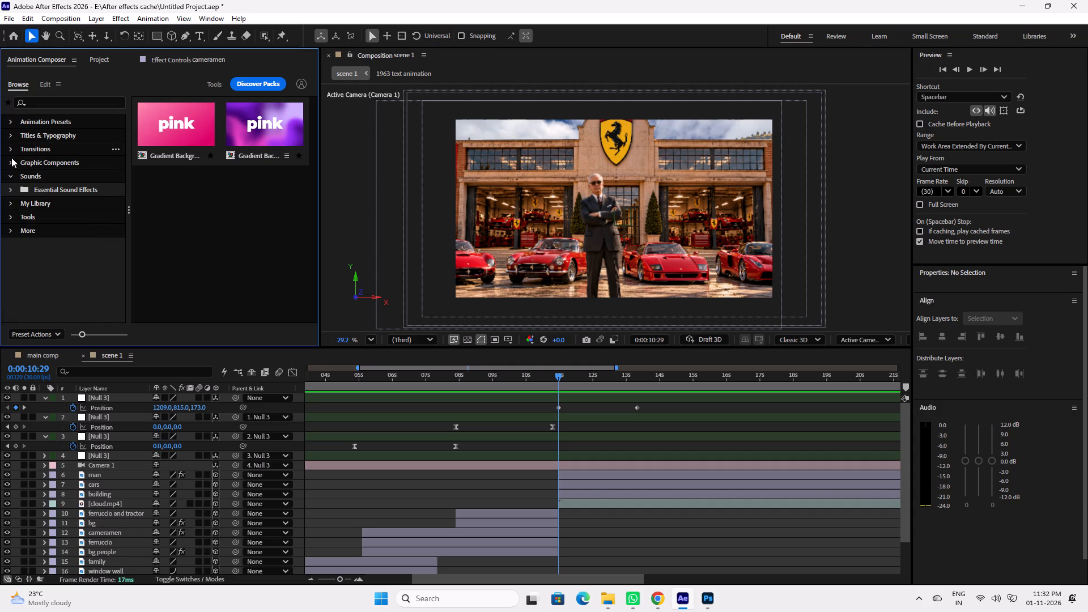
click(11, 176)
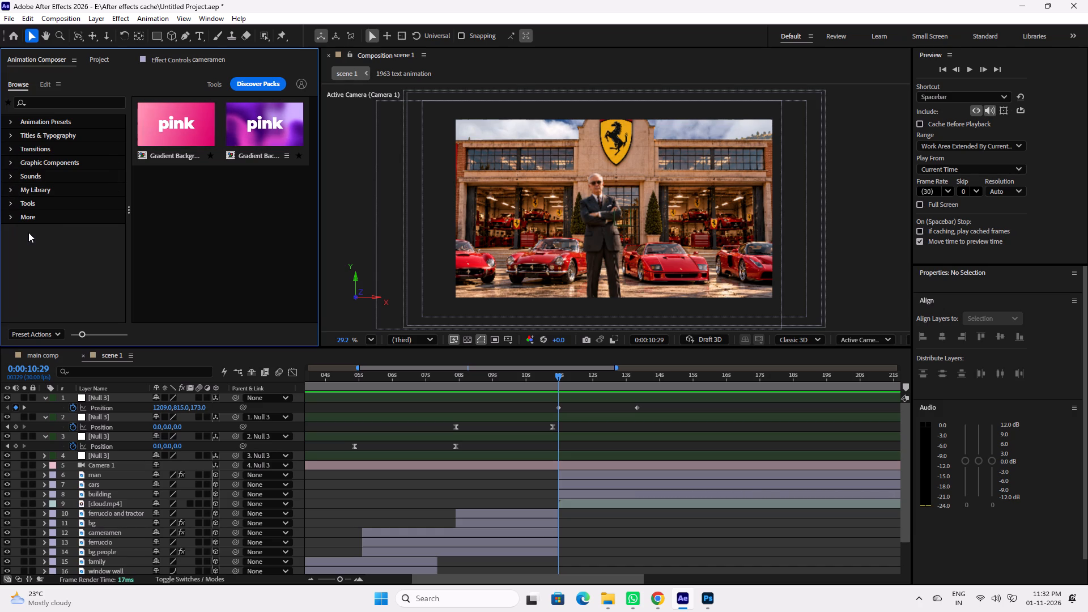
Check the More, Tools and My Library categories, opening the Transition Shifter tool briefly and closing it again.
click(10, 218)
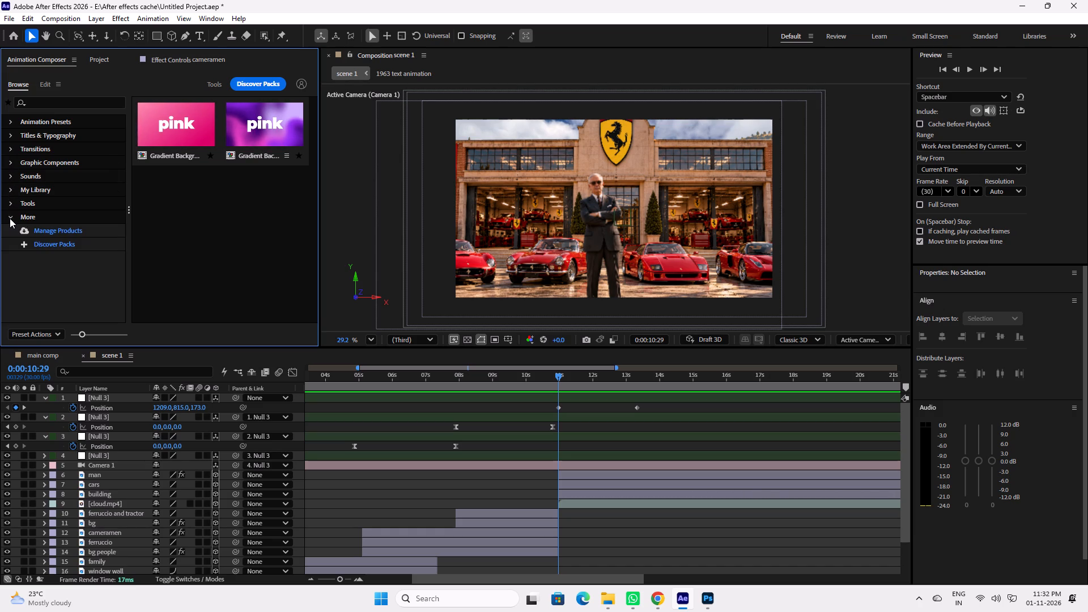
click(11, 205)
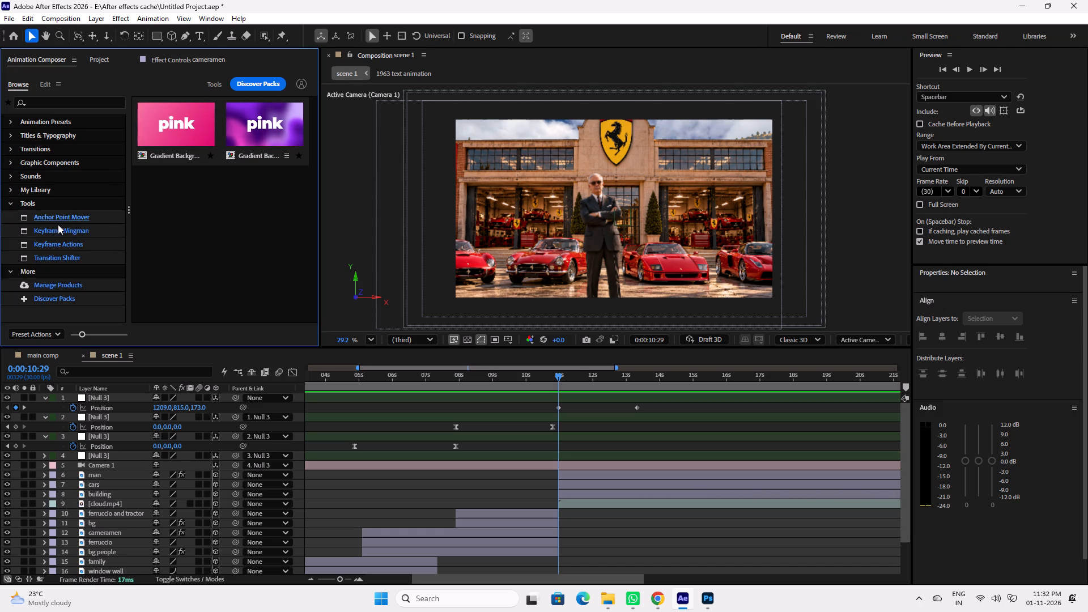
click(56, 256)
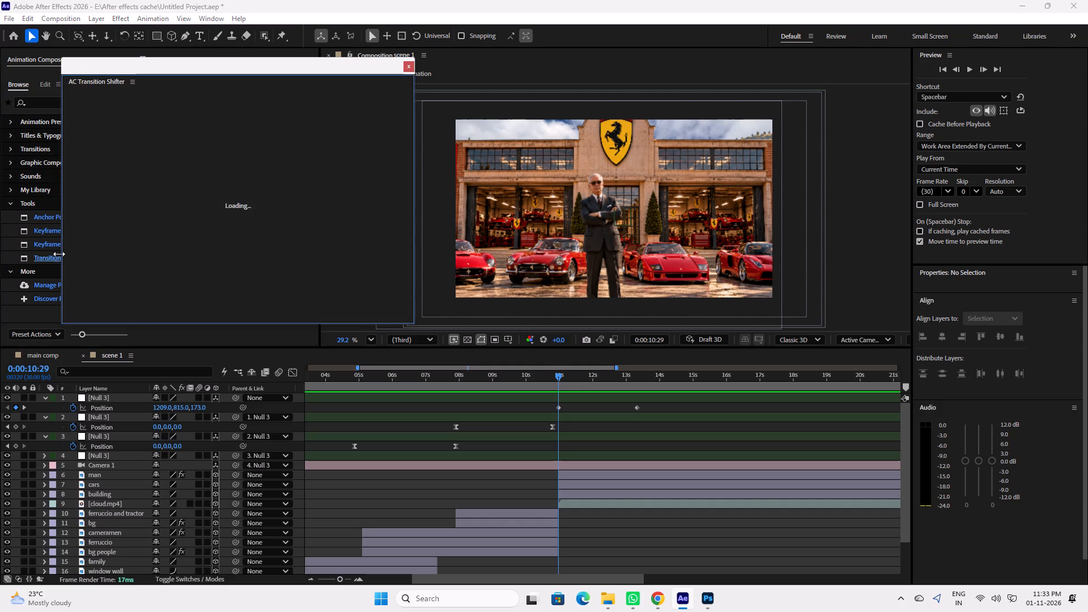
click(407, 65)
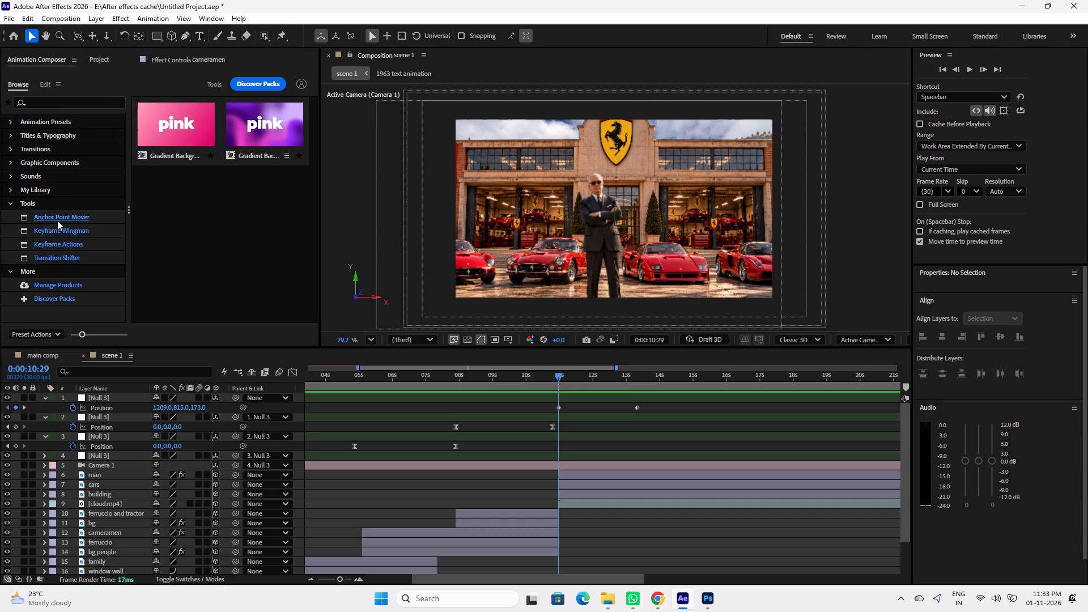
click(37, 190)
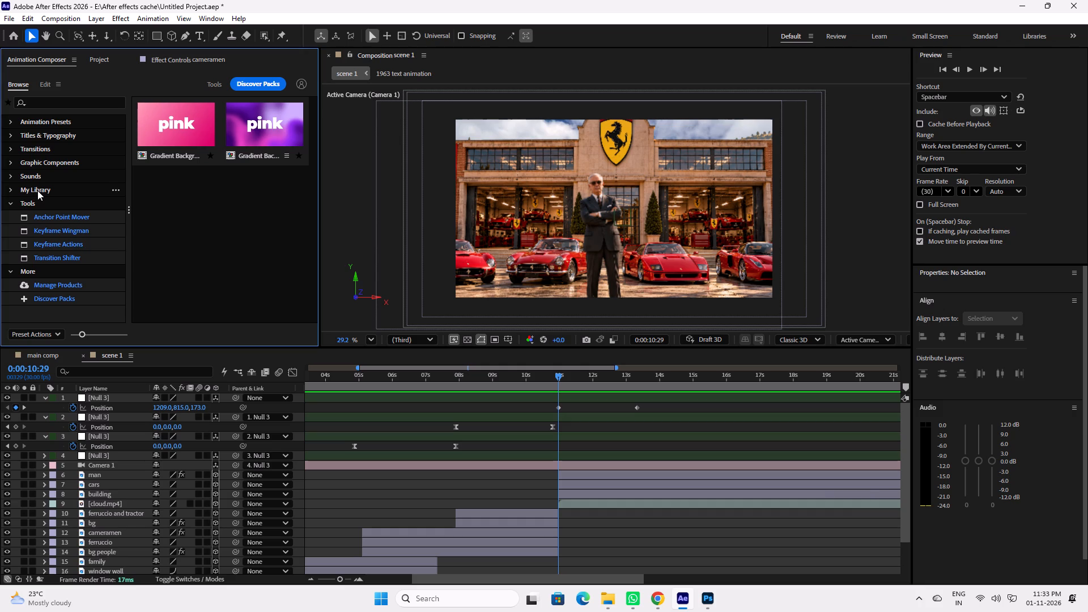
click(10, 188)
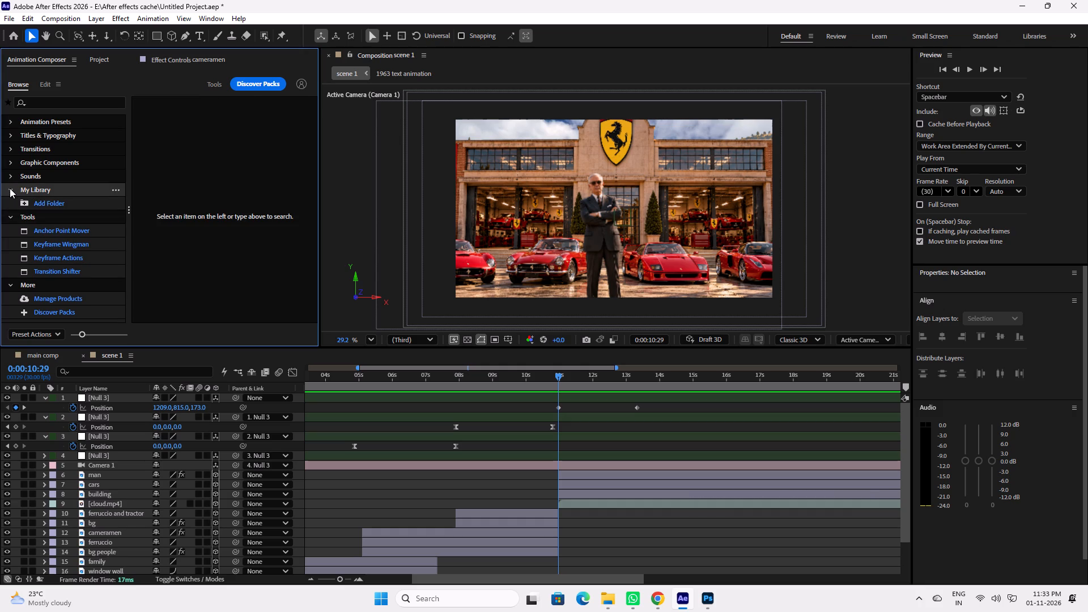
click(12, 189)
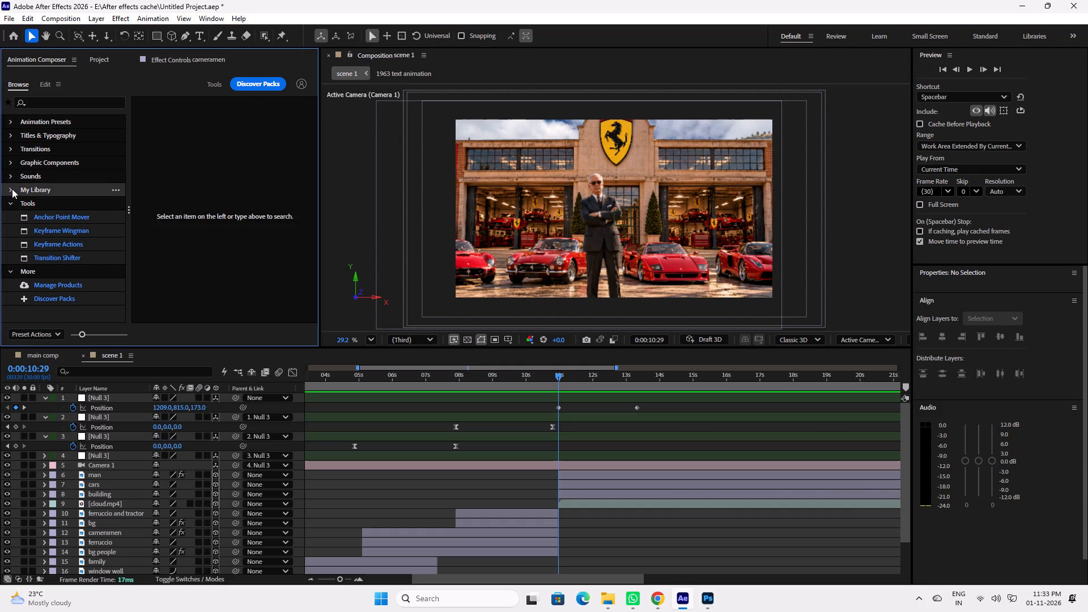
Expand the Sounds, Graphic Components, Transitions, Titles & Typography and Animation Presets categories to see their subcategories.
click(10, 176)
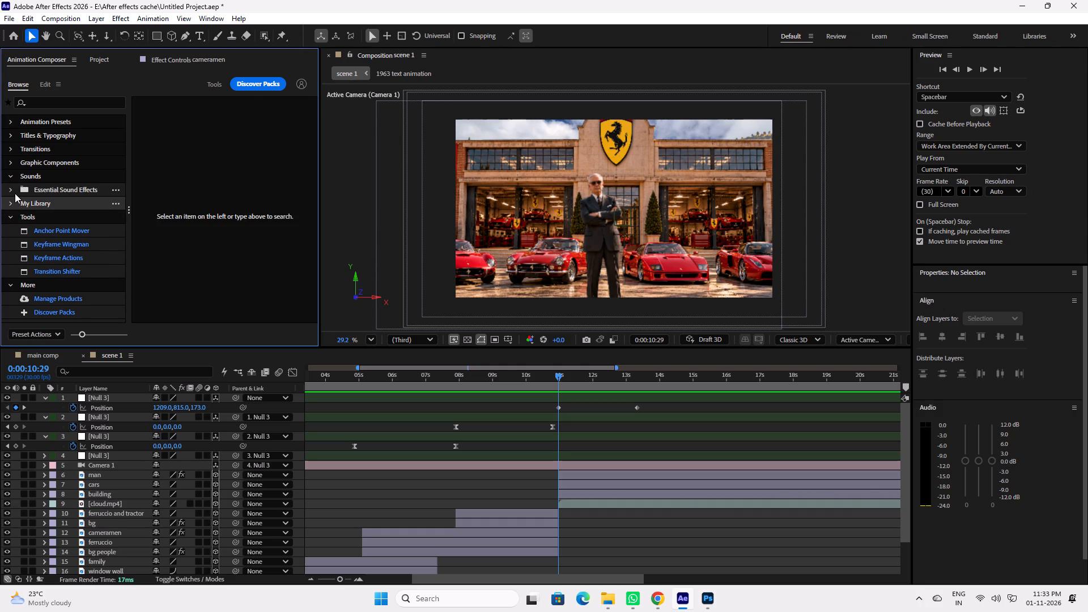
click(12, 190)
click(10, 192)
click(11, 167)
scroll(15, 198, up, 2)
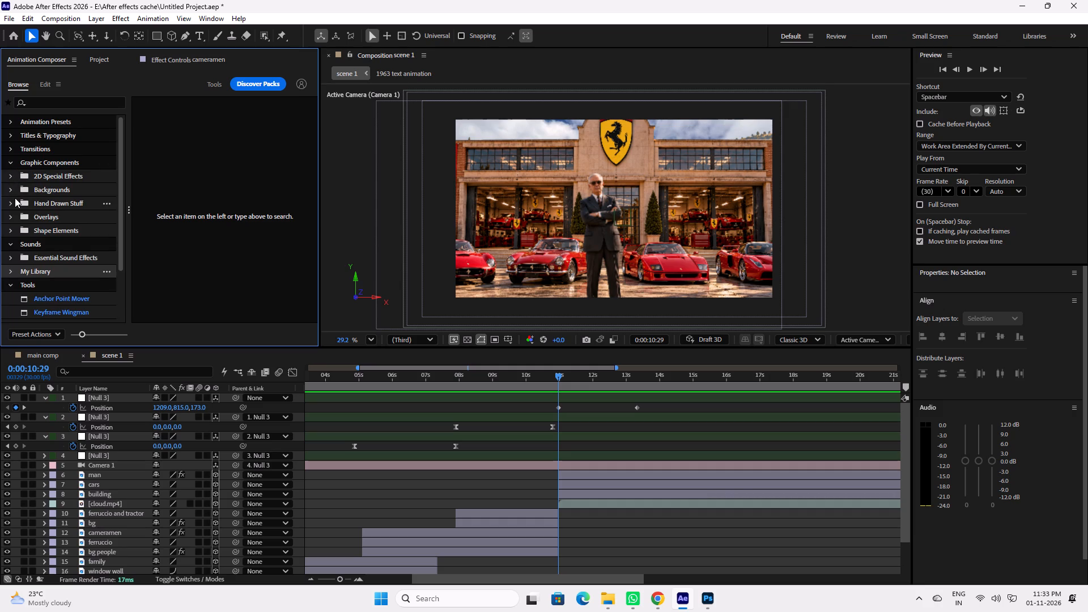
scroll(15, 198, up, 1)
click(10, 148)
click(11, 133)
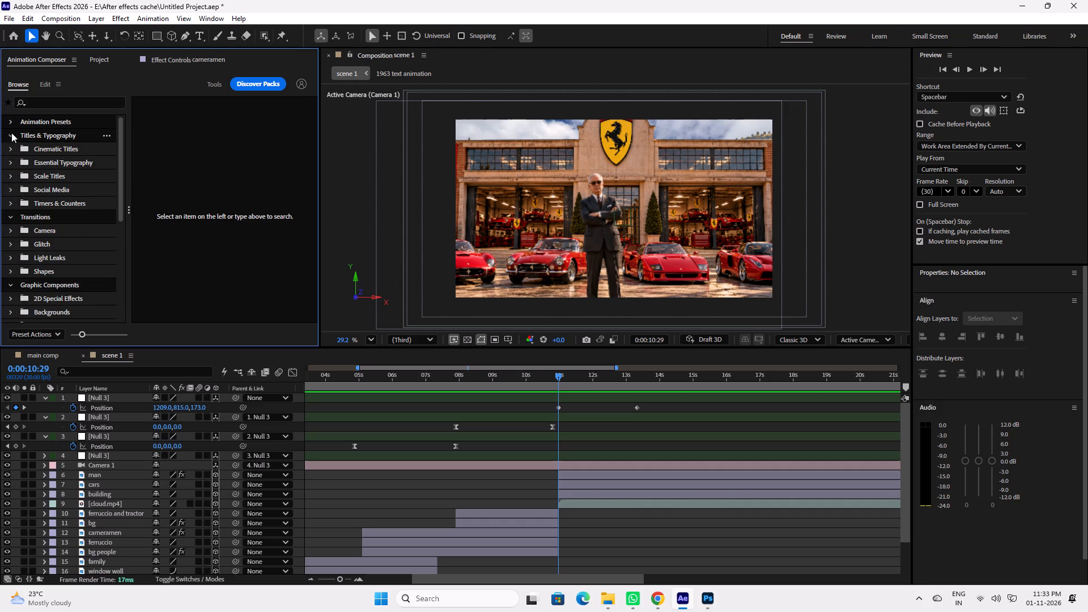
click(10, 120)
scroll(50, 193, up, 1)
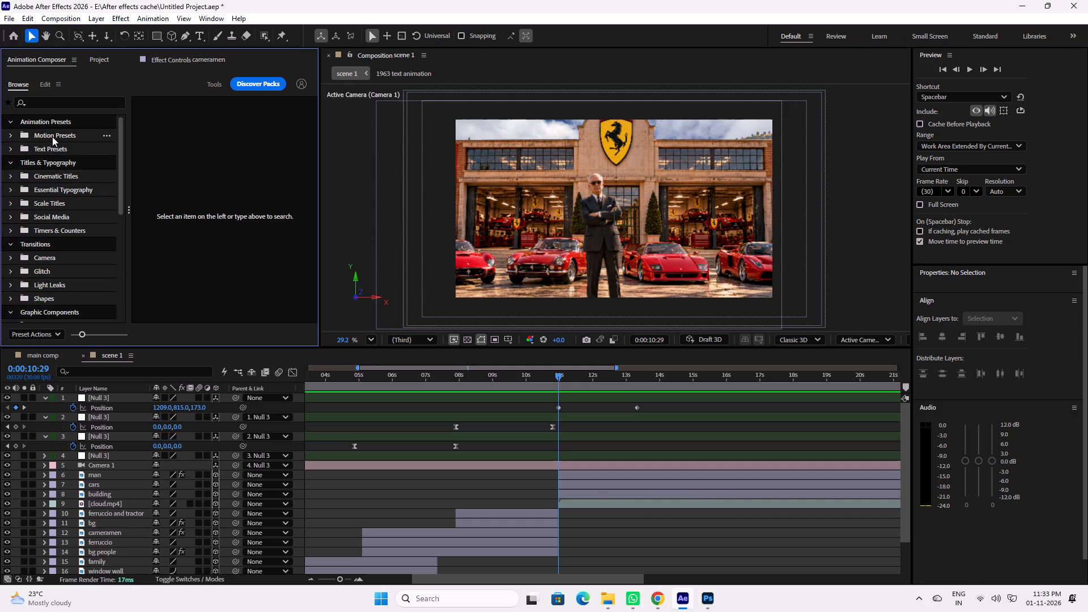
Look through the Motion Presets collection, from the ease and overshoot presets to the wiggle and cosine ones.
click(54, 133)
scroll(201, 219, down, 8)
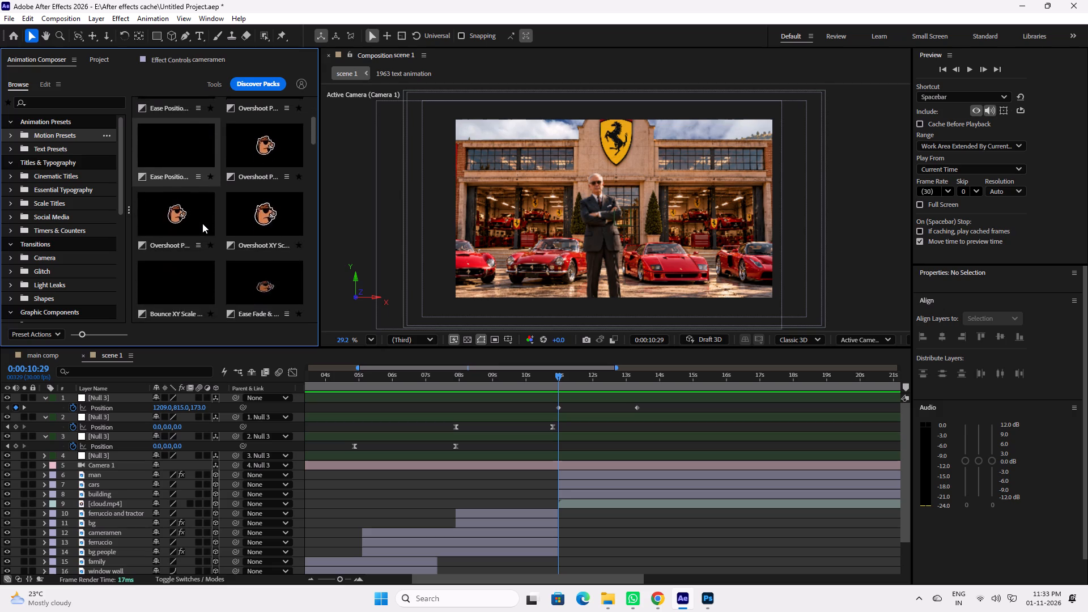
scroll(202, 223, down, 7)
scroll(220, 241, up, 1)
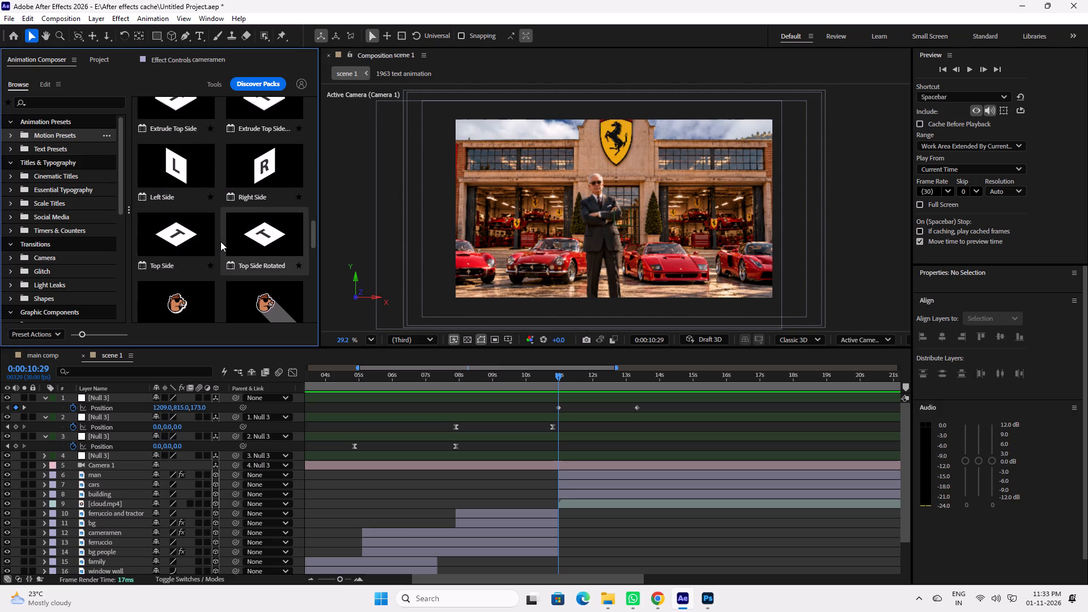
scroll(220, 241, up, 1)
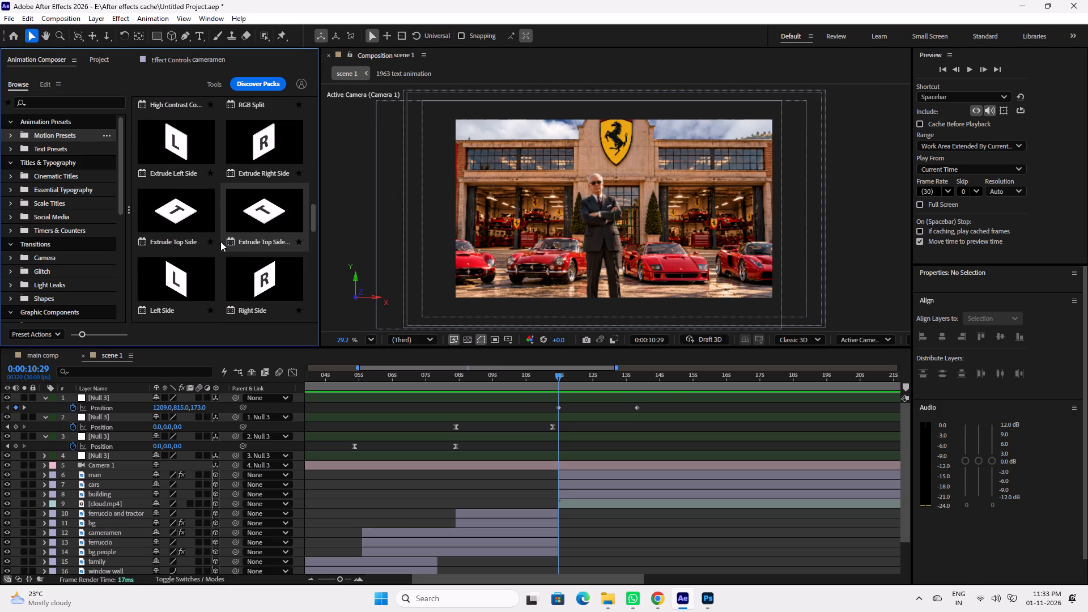
scroll(223, 241, up, 4)
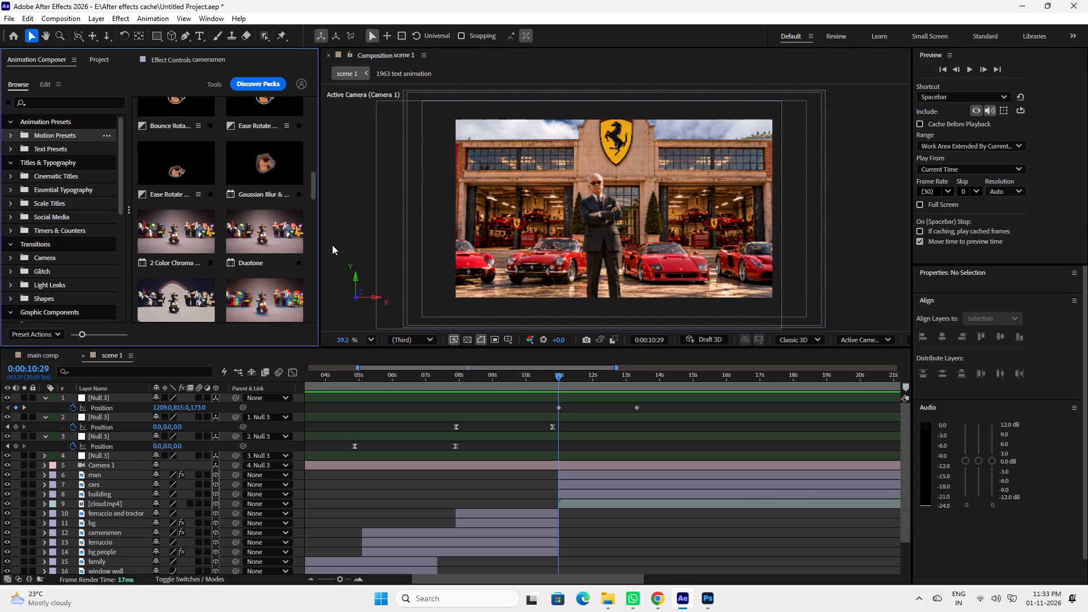
scroll(331, 246, down, 1)
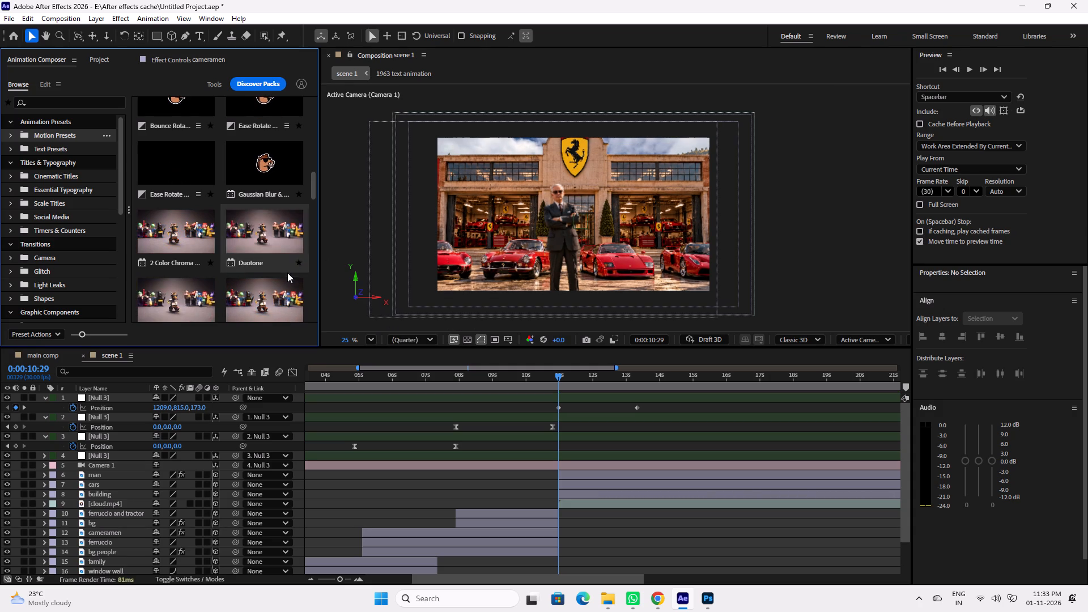
scroll(286, 274, down, 8)
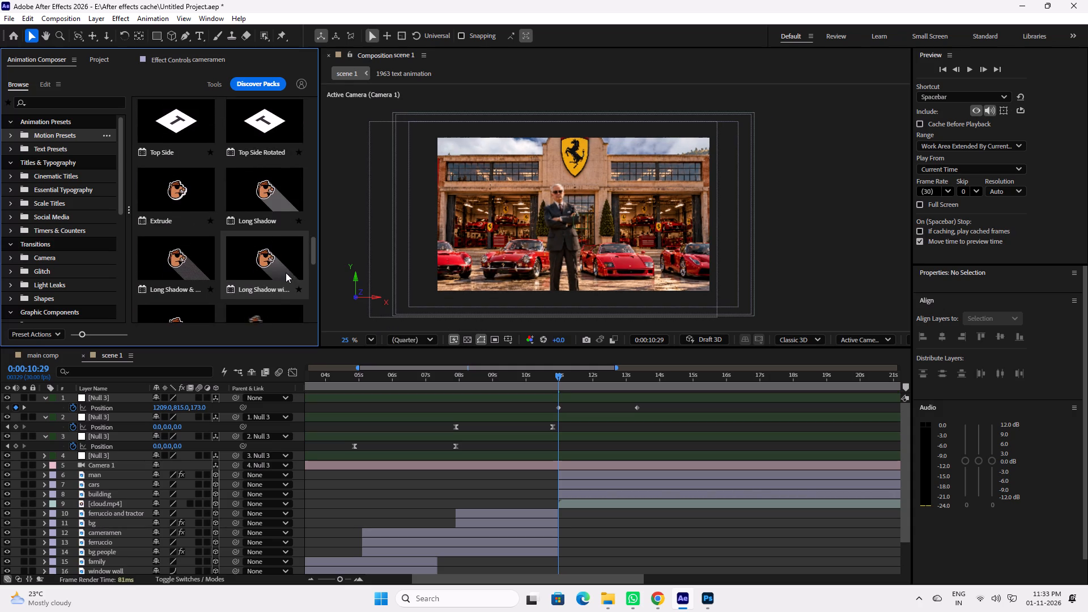
scroll(286, 273, down, 4)
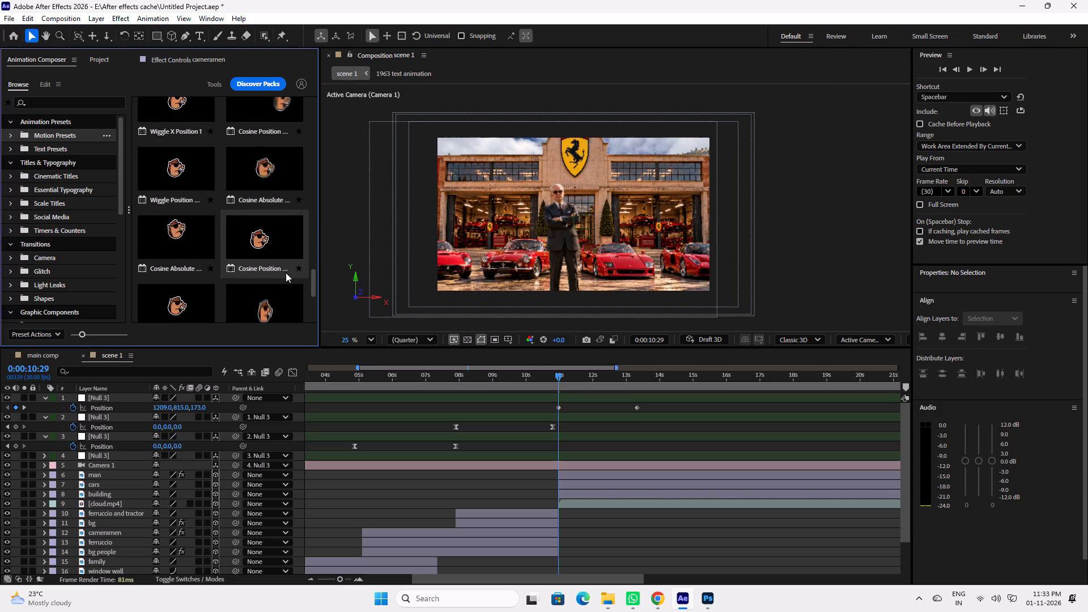
scroll(286, 273, down, 2)
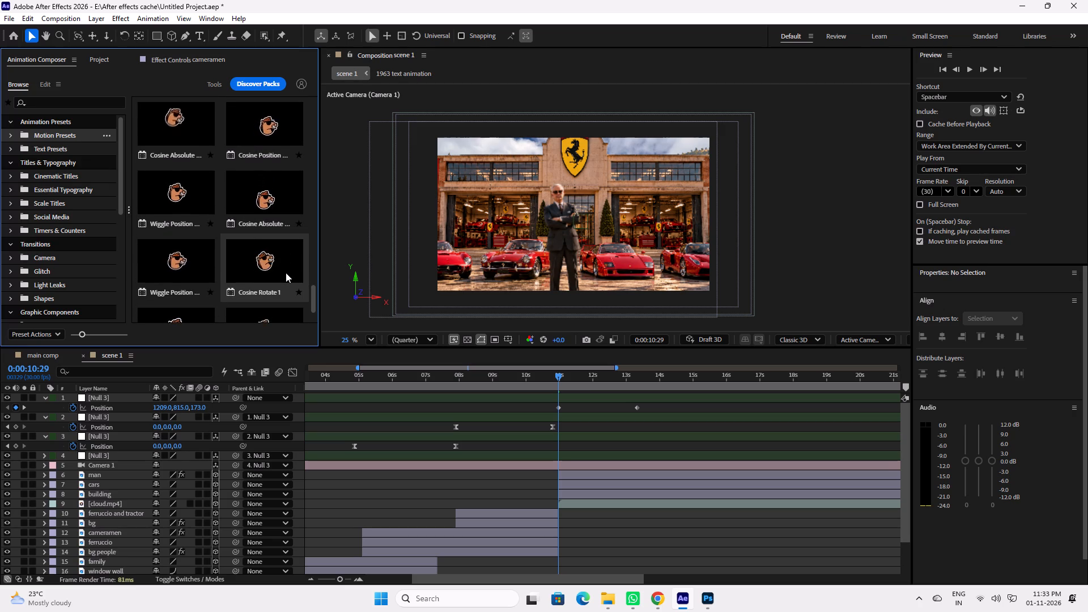
Look through the last wiggle, cosine, scale and warp items in Motion Presets and open the Text Presets collection.
click(249, 210)
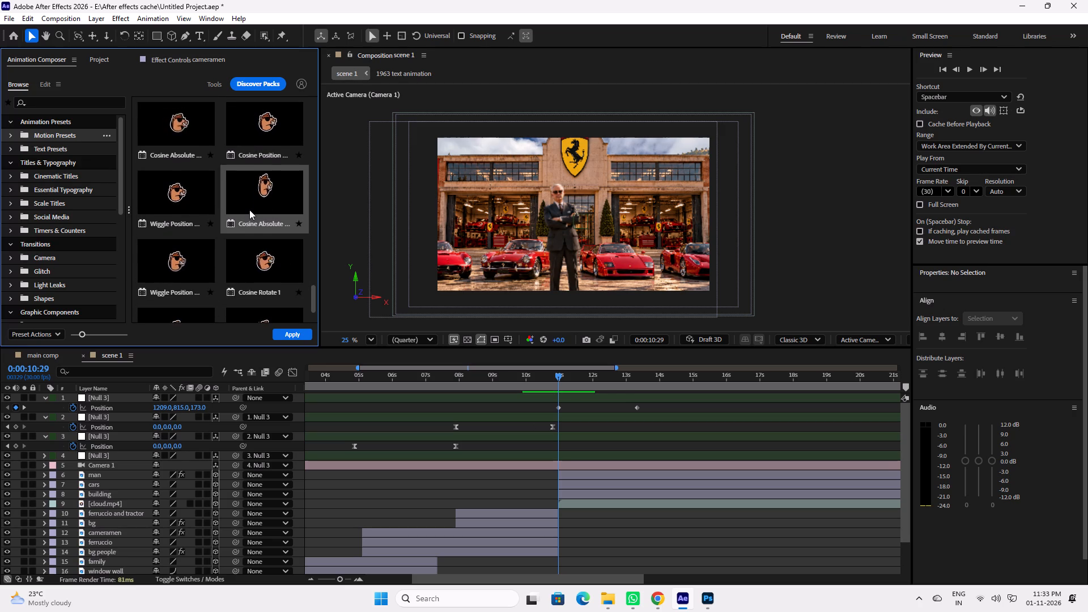
scroll(244, 231, down, 4)
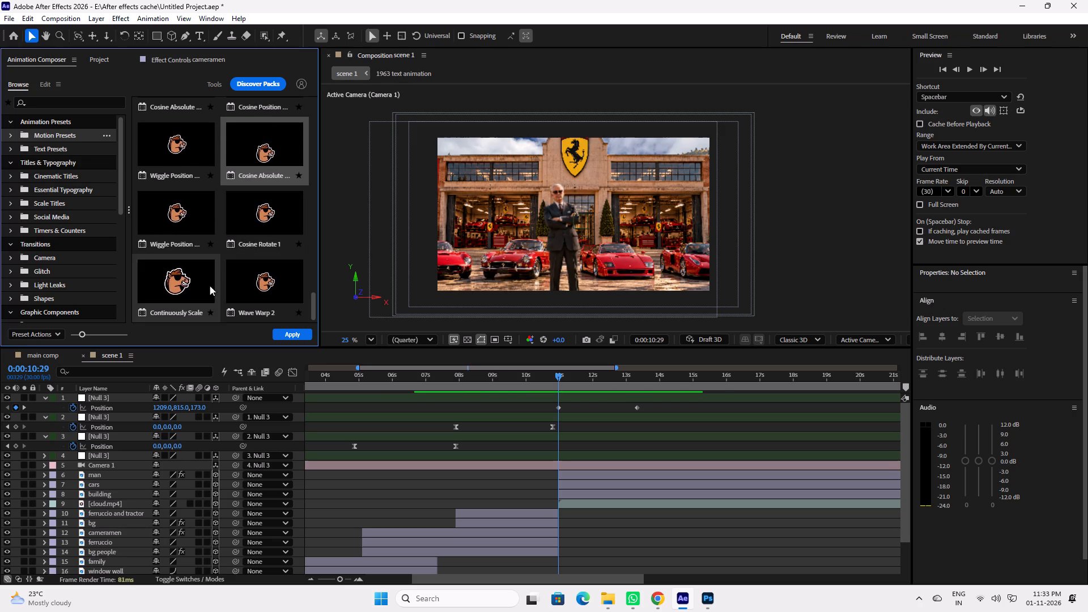
click(53, 146)
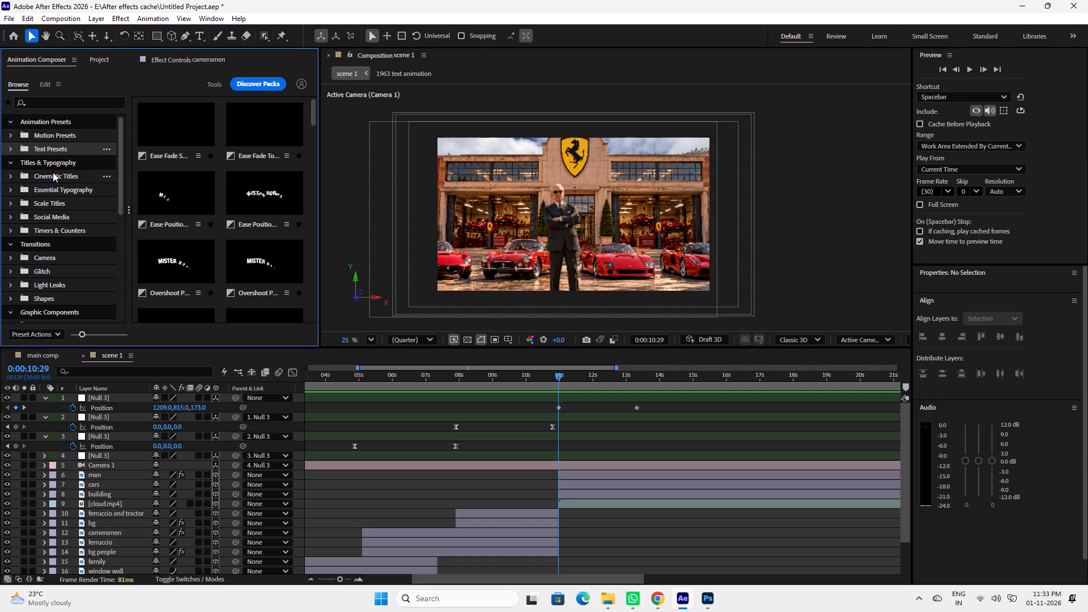
Browse the Cinematic Titles collection and preview its two-line scale title and three-line light title.
click(53, 172)
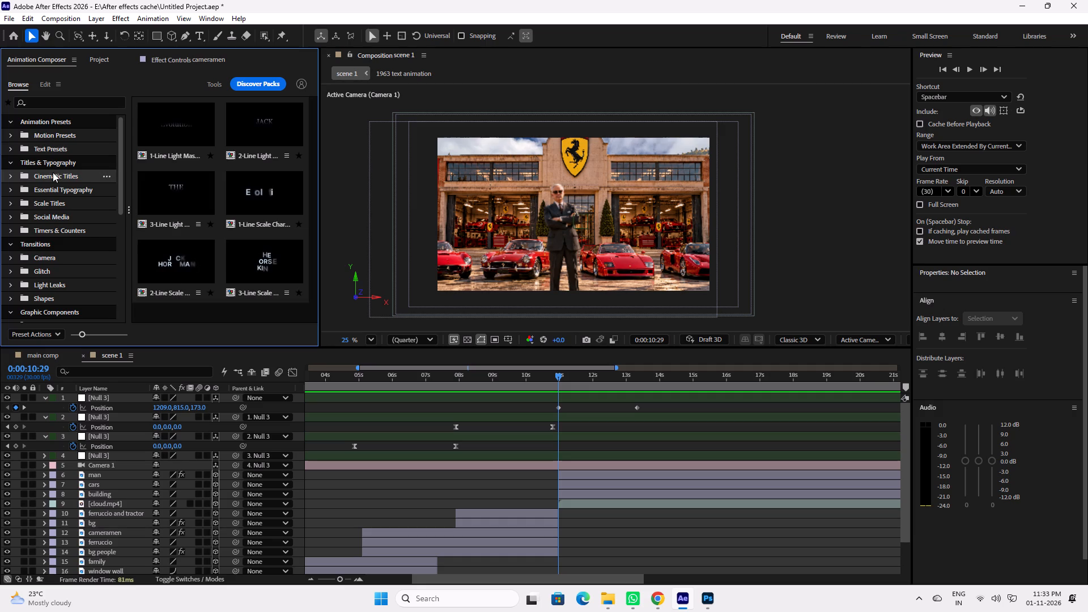
scroll(237, 262, down, 13)
scroll(236, 258, up, 7)
scroll(232, 237, down, 6)
click(178, 240)
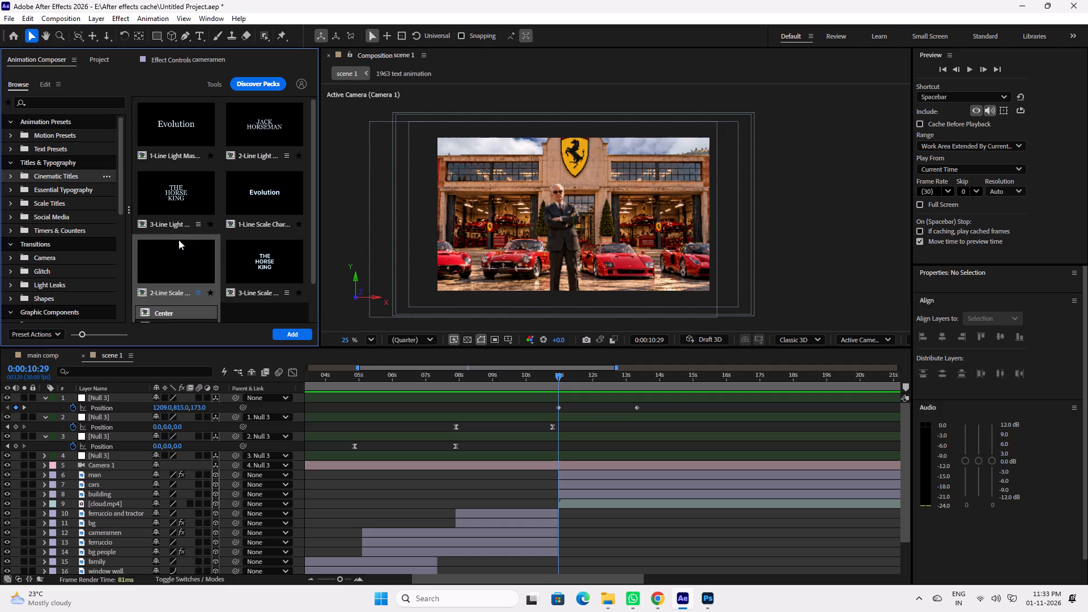
click(181, 207)
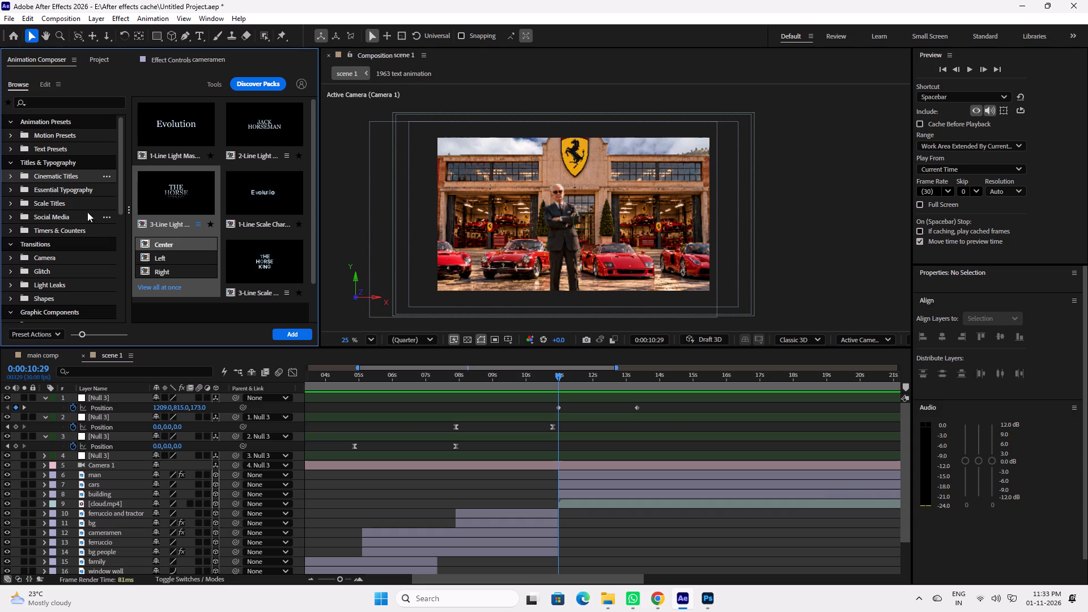
Look through the remaining title collections: Essential Typography, Scale Titles, Social Media and Timers & Counters.
click(54, 188)
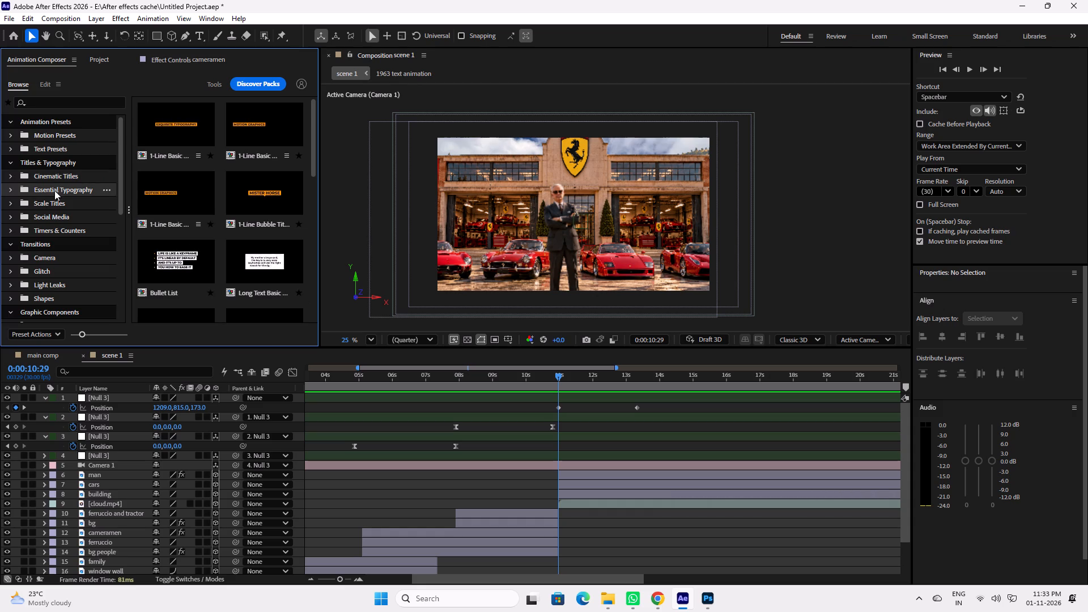
click(54, 199)
click(54, 214)
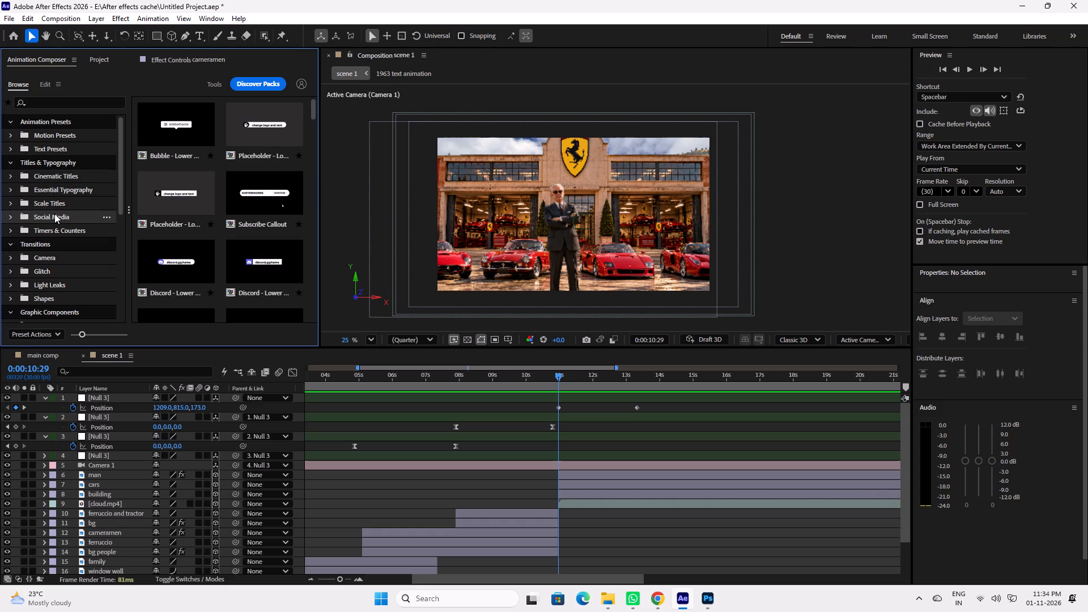
scroll(207, 243, down, 20)
scroll(207, 243, down, 7)
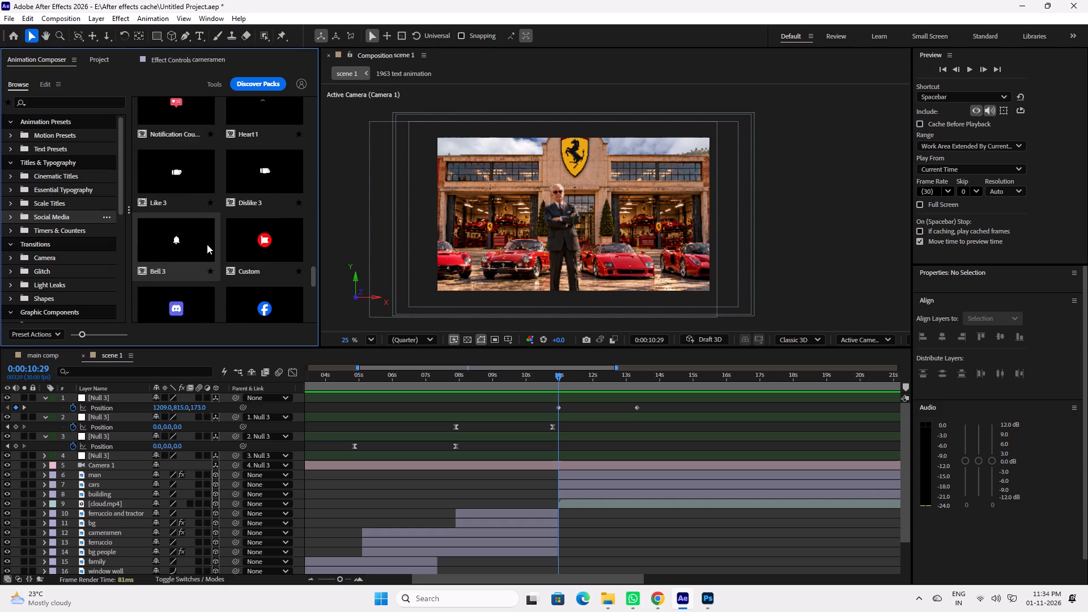
scroll(207, 244, down, 15)
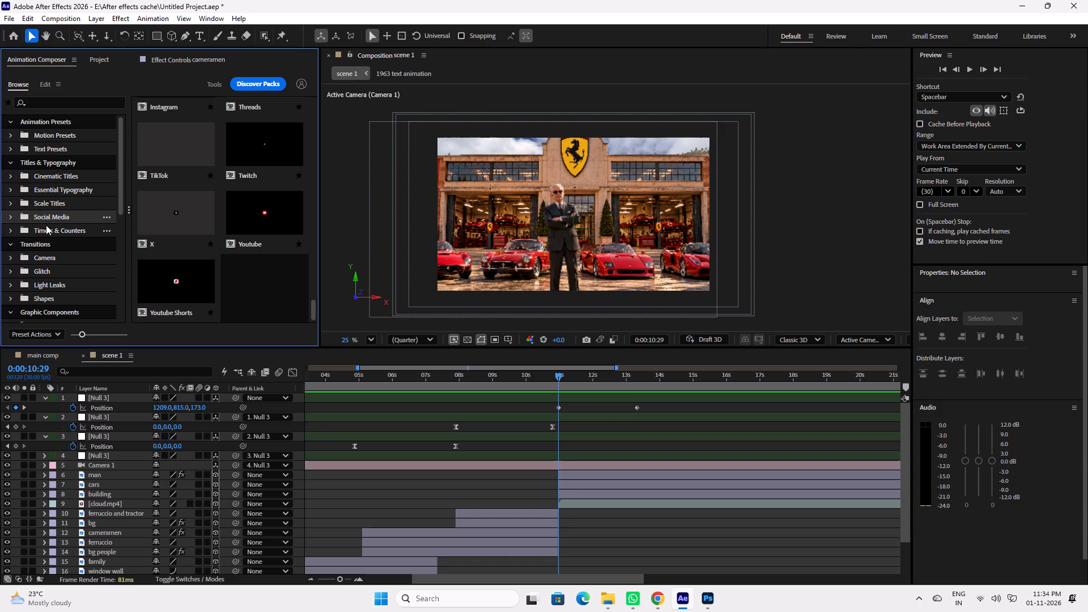
click(46, 226)
scroll(237, 244, down, 11)
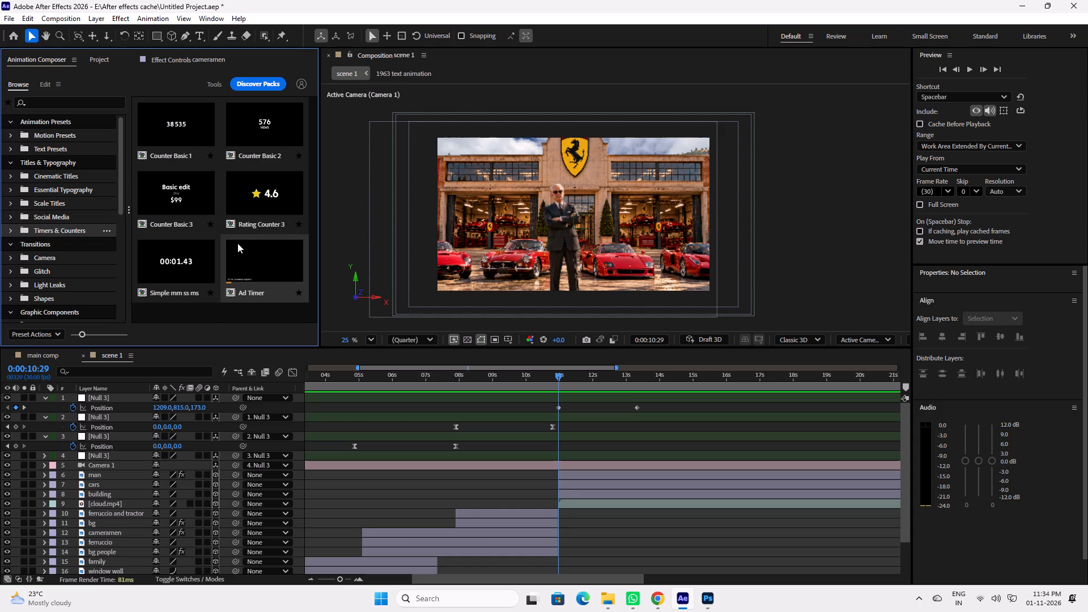
scroll(237, 243, down, 4)
Check the Camera and Glitch transition collections, comparing the Long and Short variants of Digital Glitch 1.
click(56, 255)
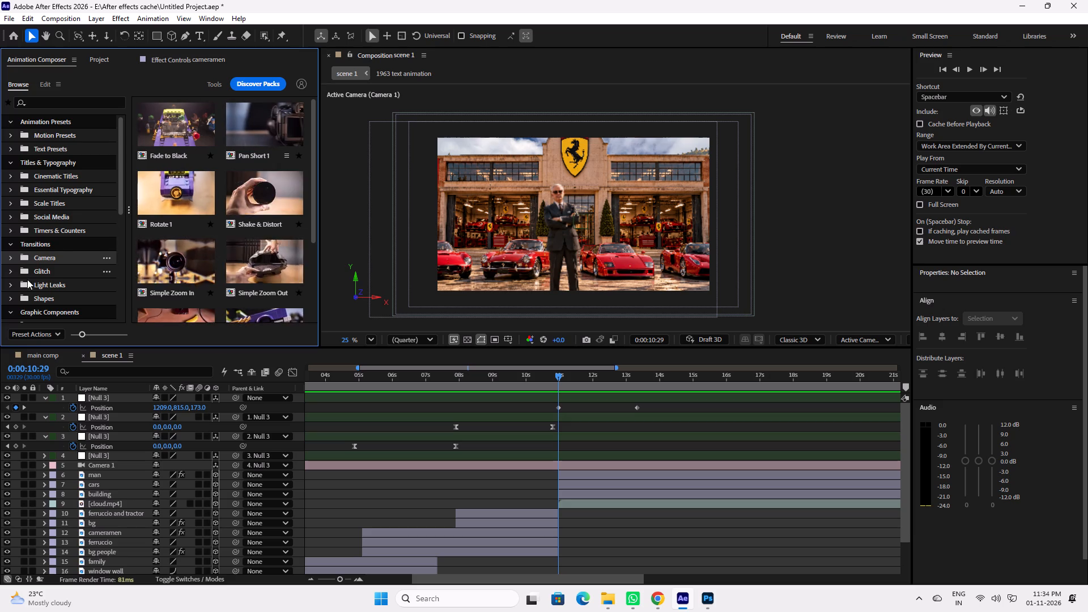
click(57, 270)
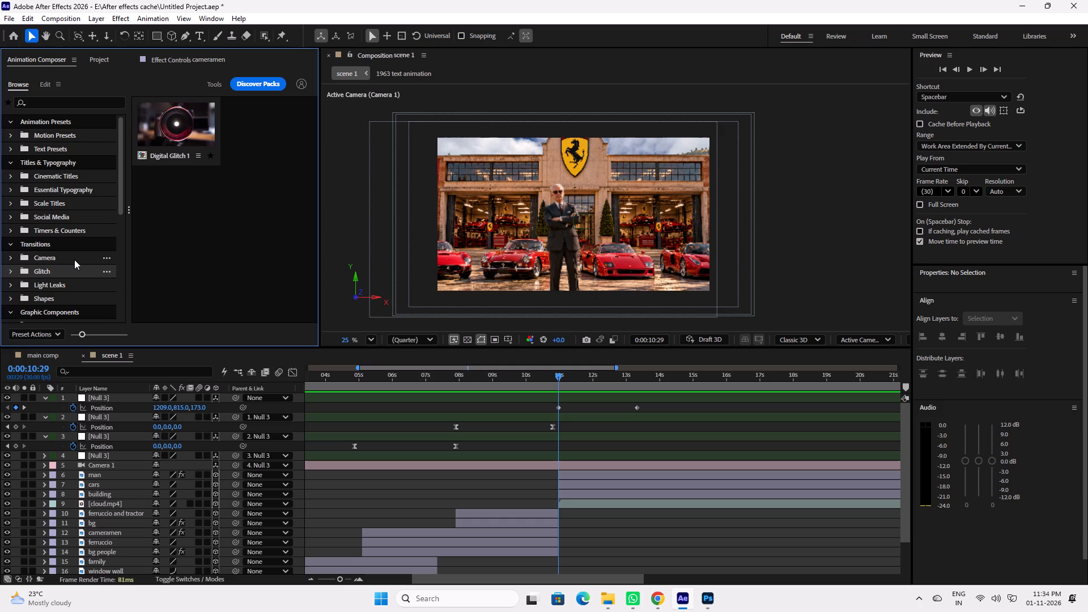
click(180, 120)
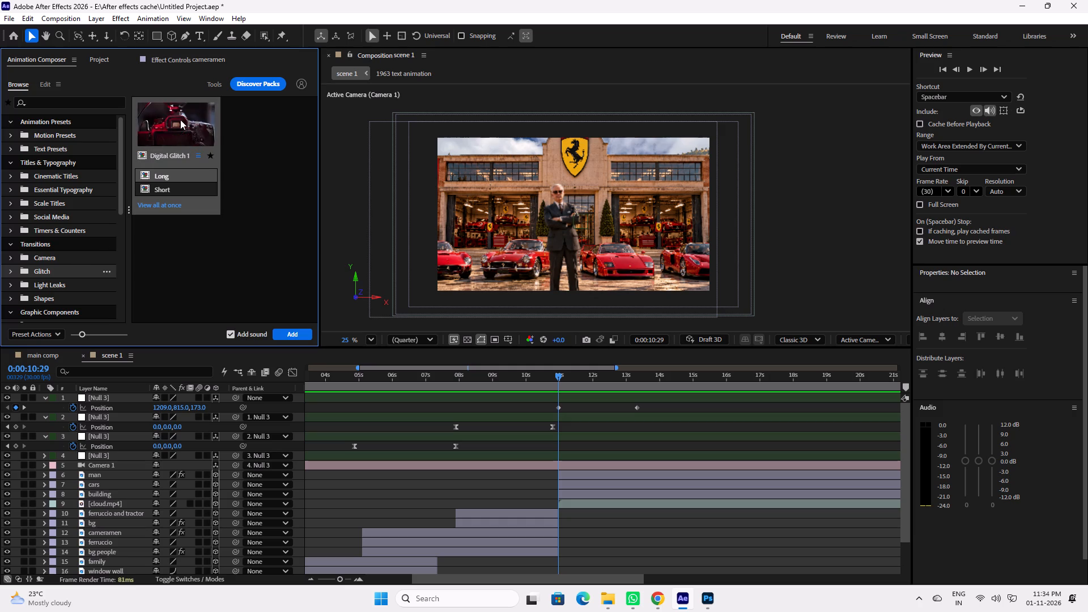
click(176, 190)
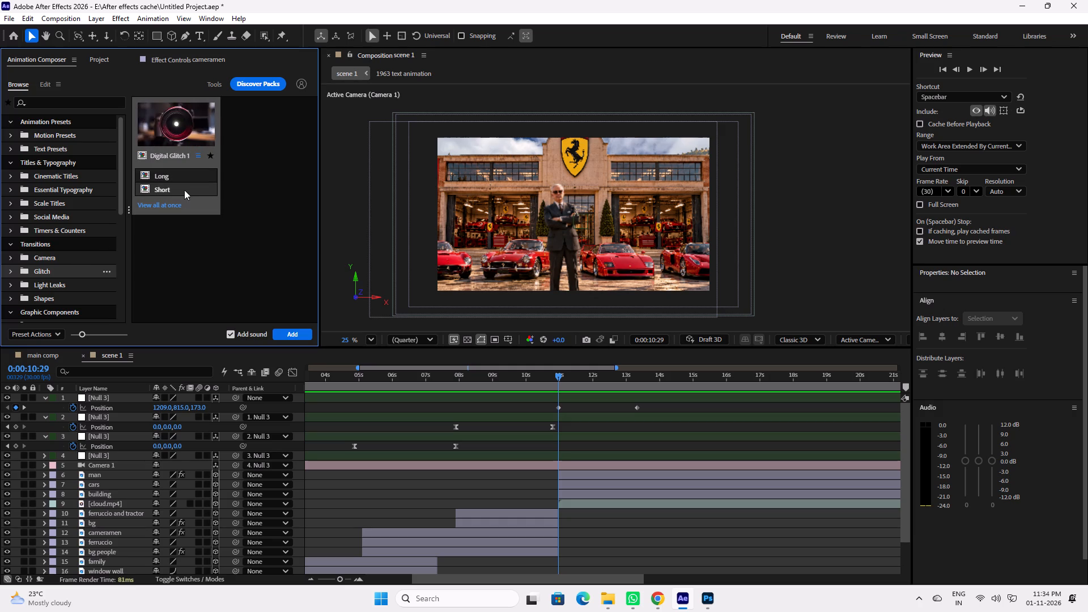
click(174, 176)
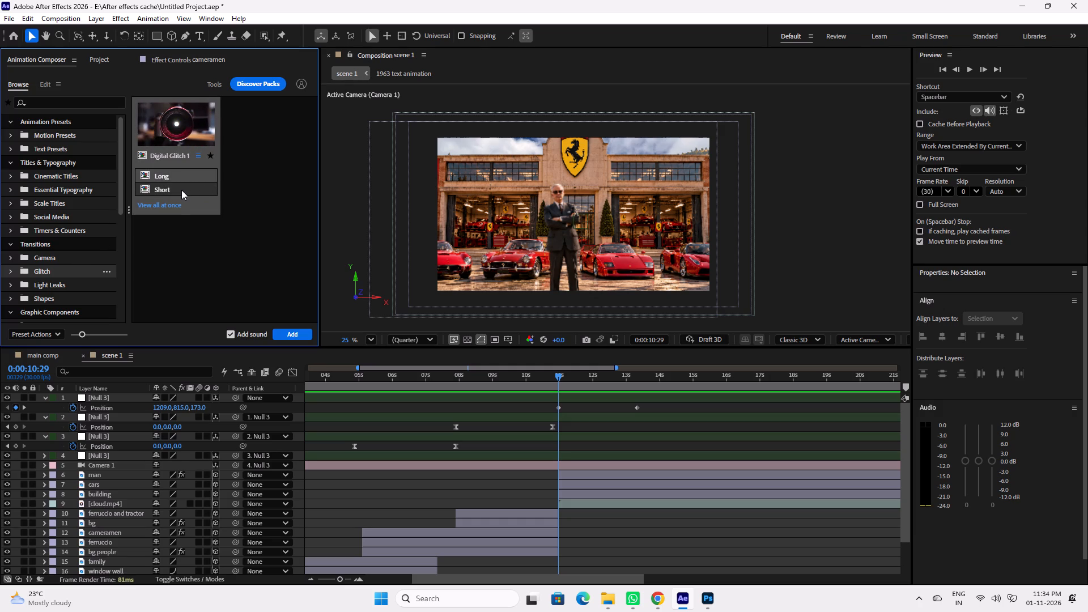
Compare the Camera transitions, including Rotate 1, Shake & Distort, Pan Short 1, Fade to Black, and the simple, rotating and twirling zooms.
click(70, 259)
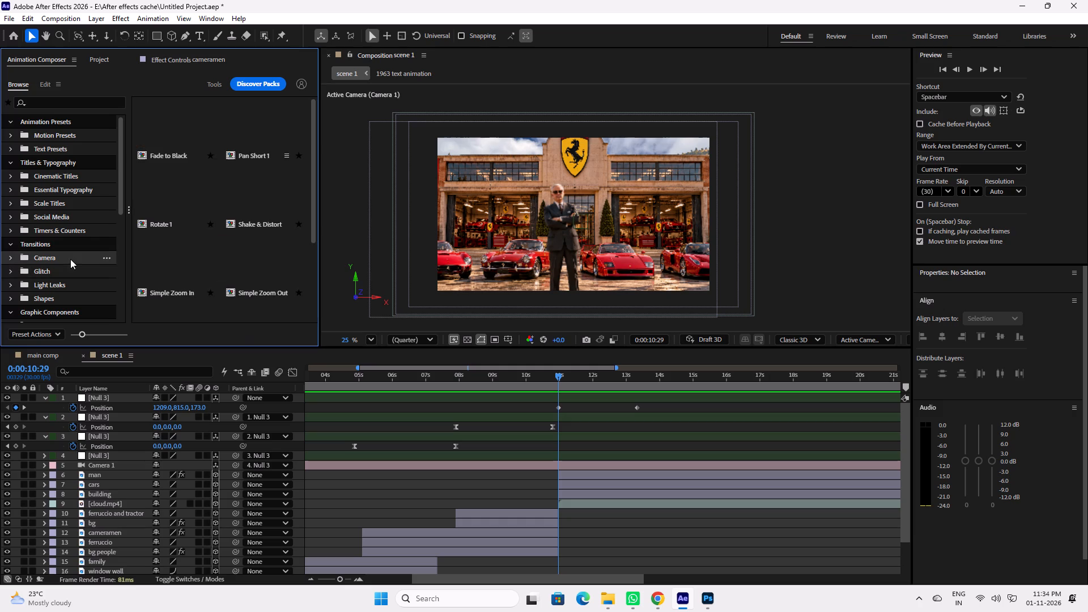
click(169, 198)
click(257, 187)
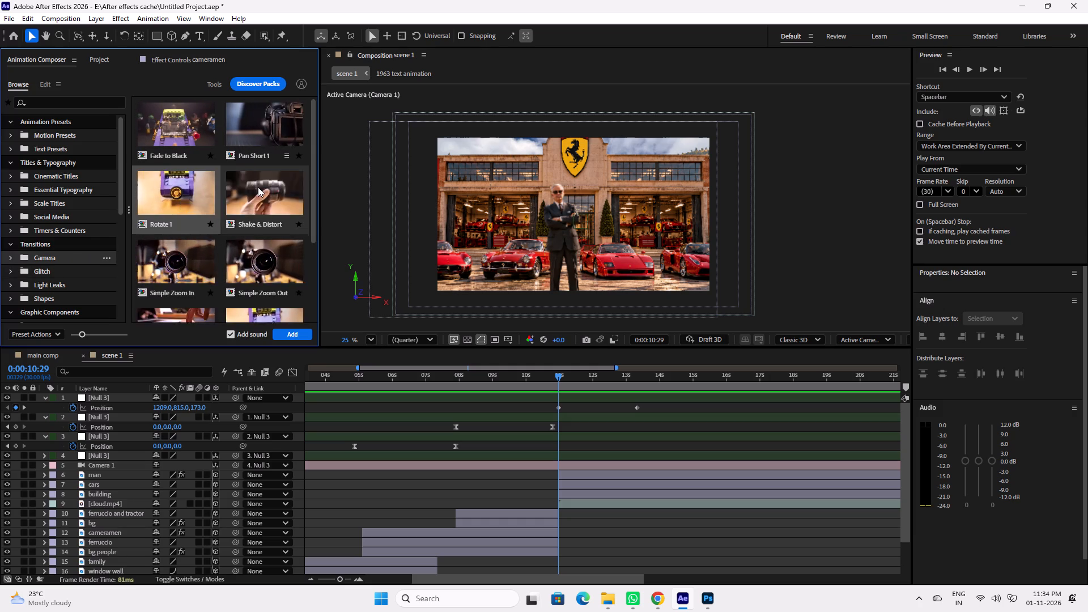
click(258, 189)
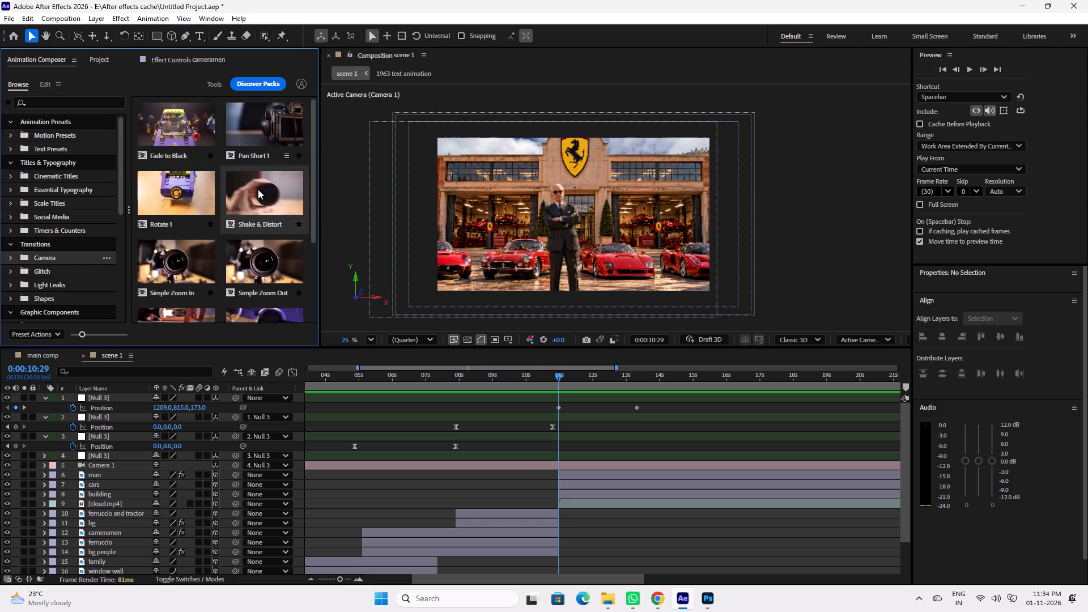
click(269, 121)
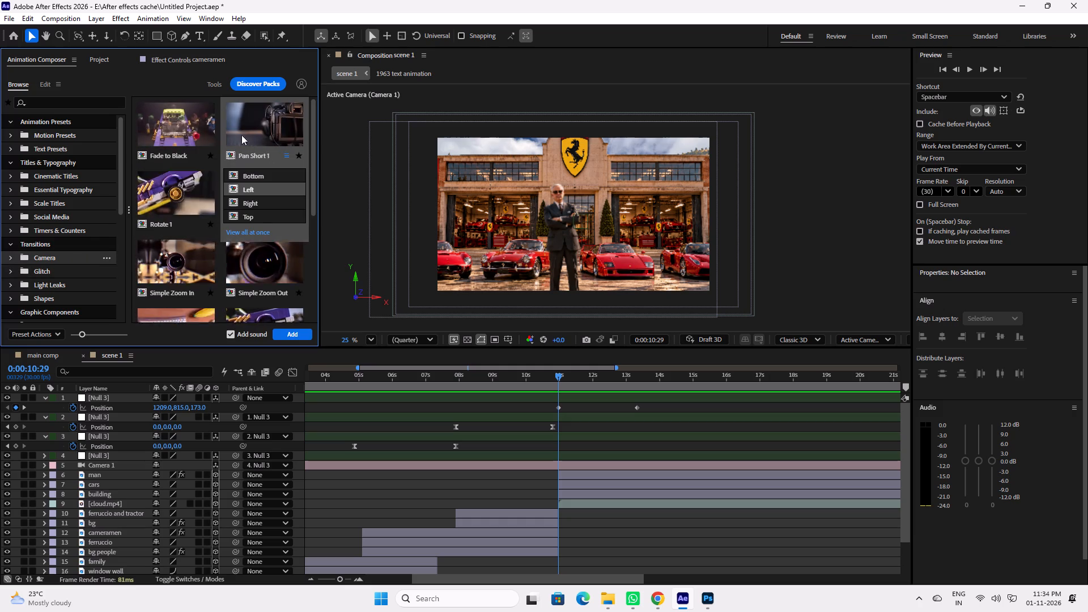
click(180, 122)
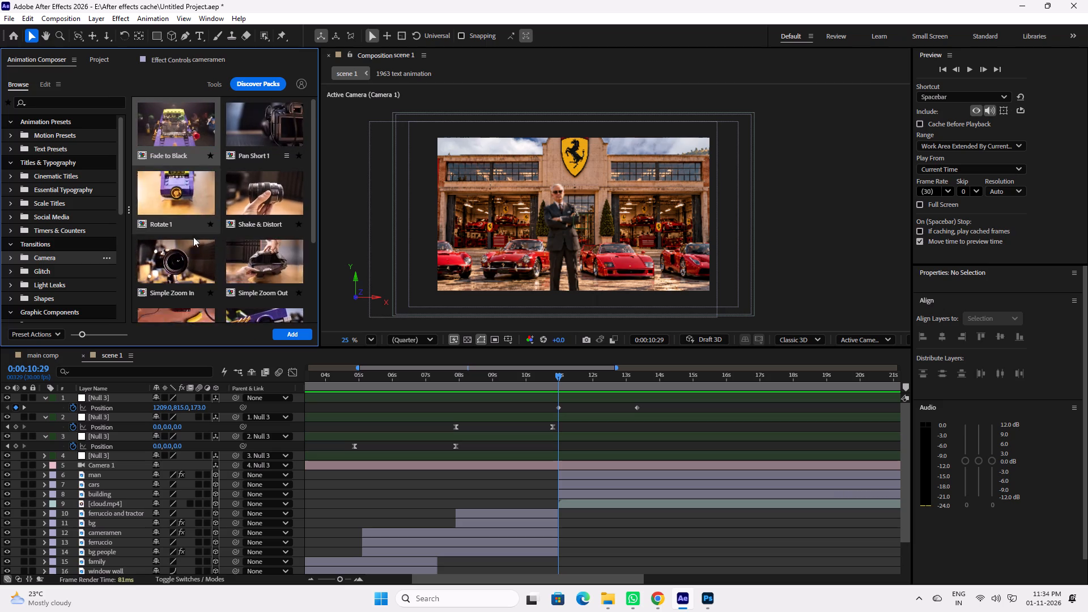
click(187, 273)
click(279, 202)
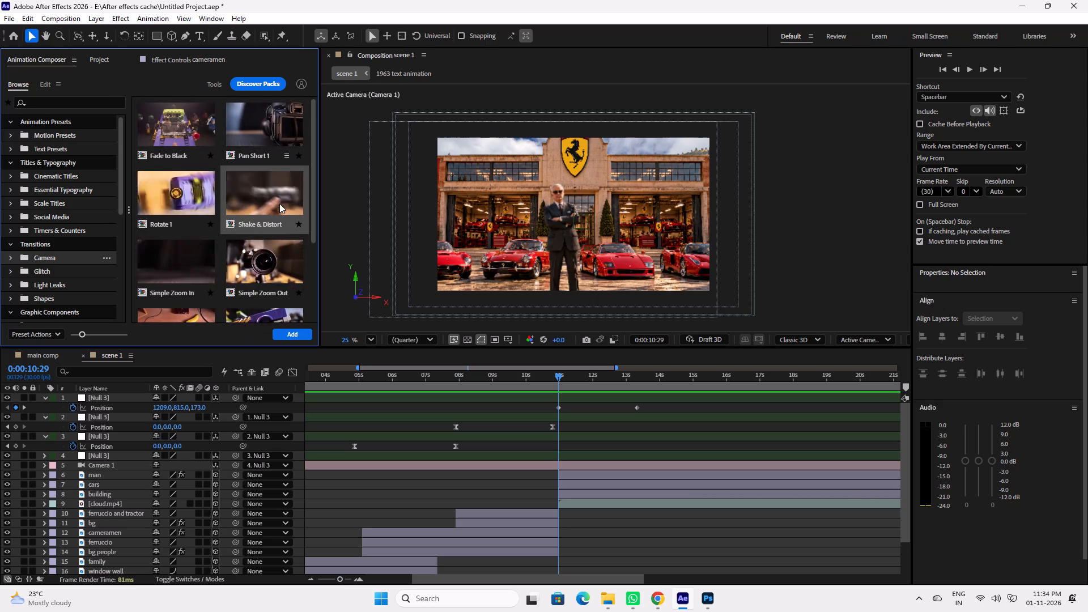
click(271, 249)
scroll(262, 256, down, 2)
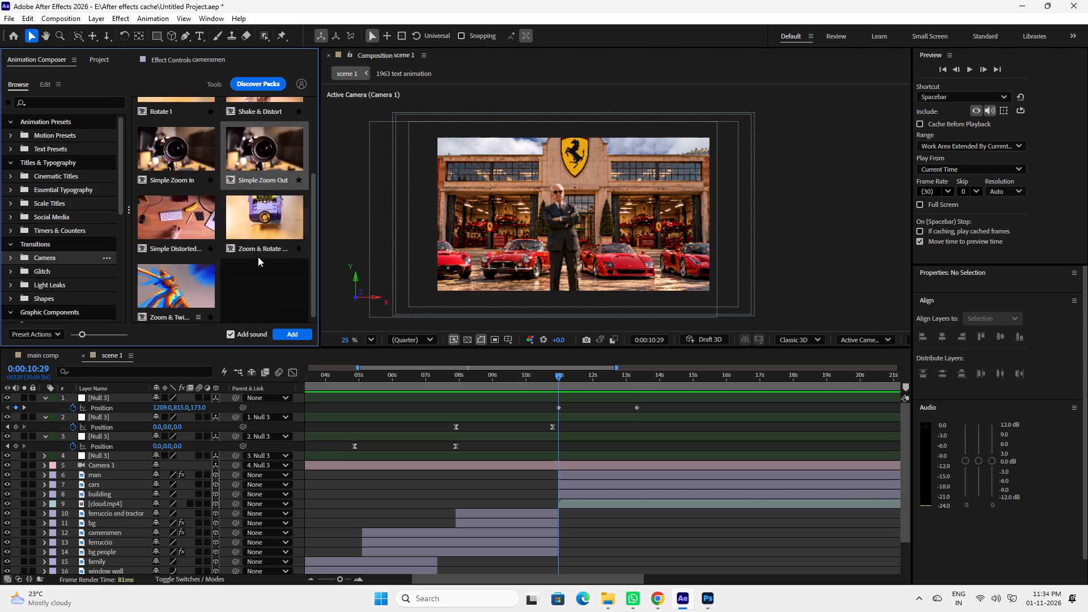
click(169, 214)
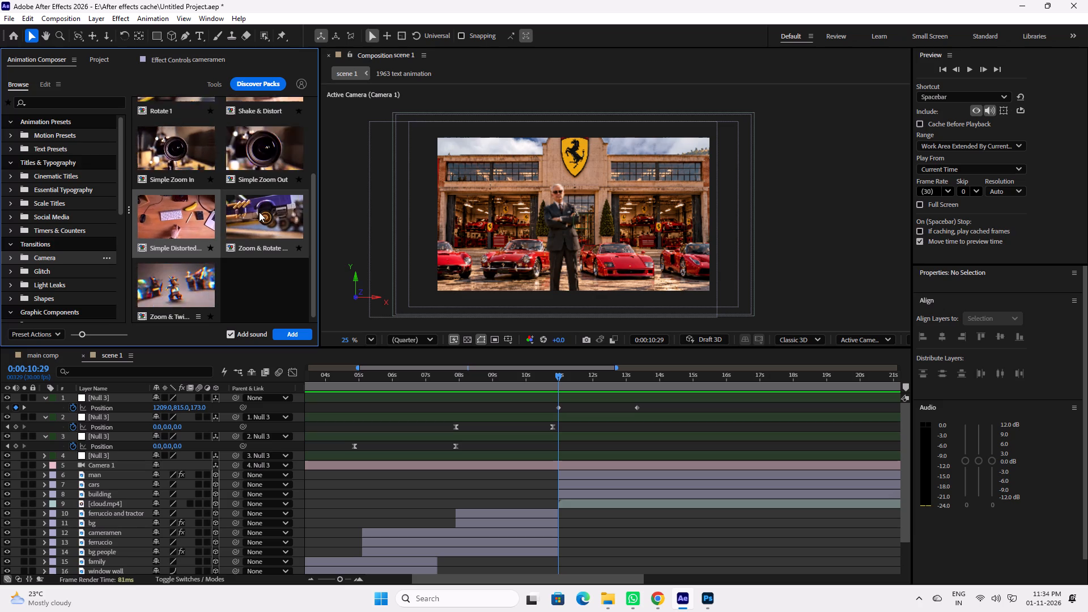
click(259, 212)
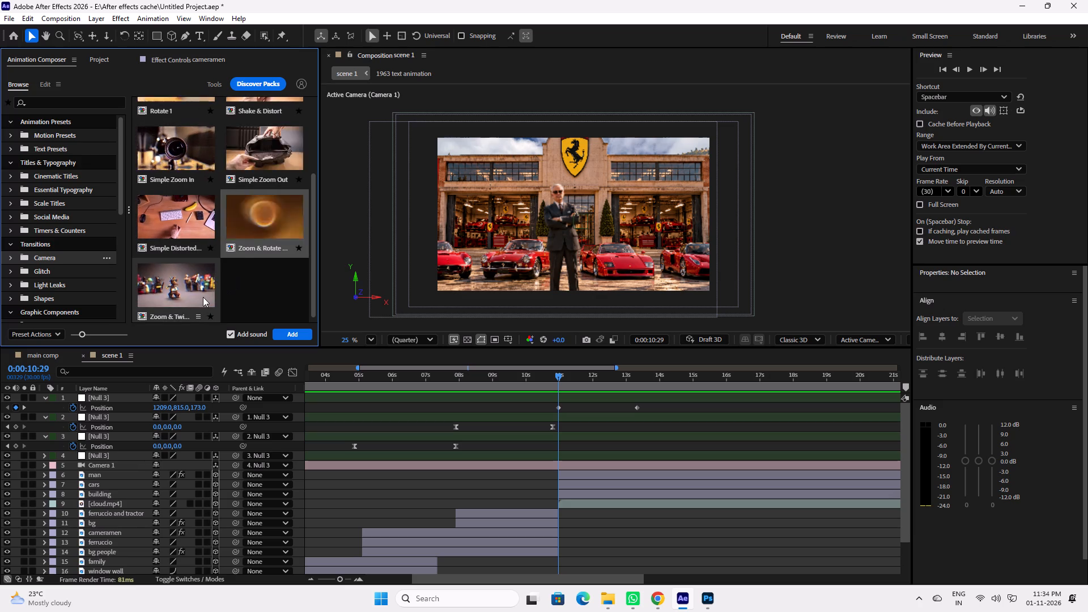
click(173, 303)
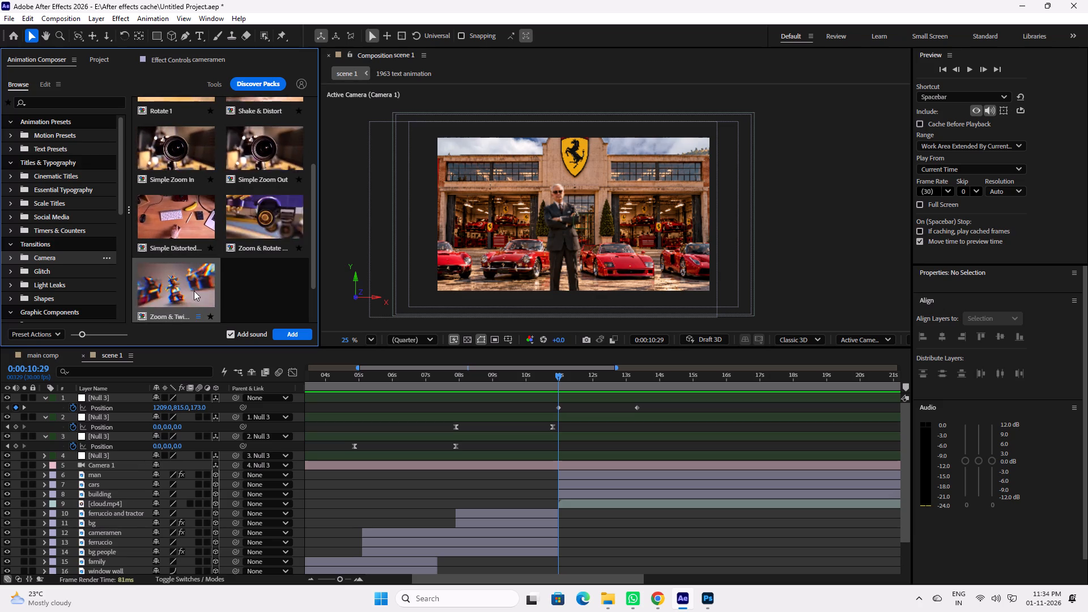
click(193, 220)
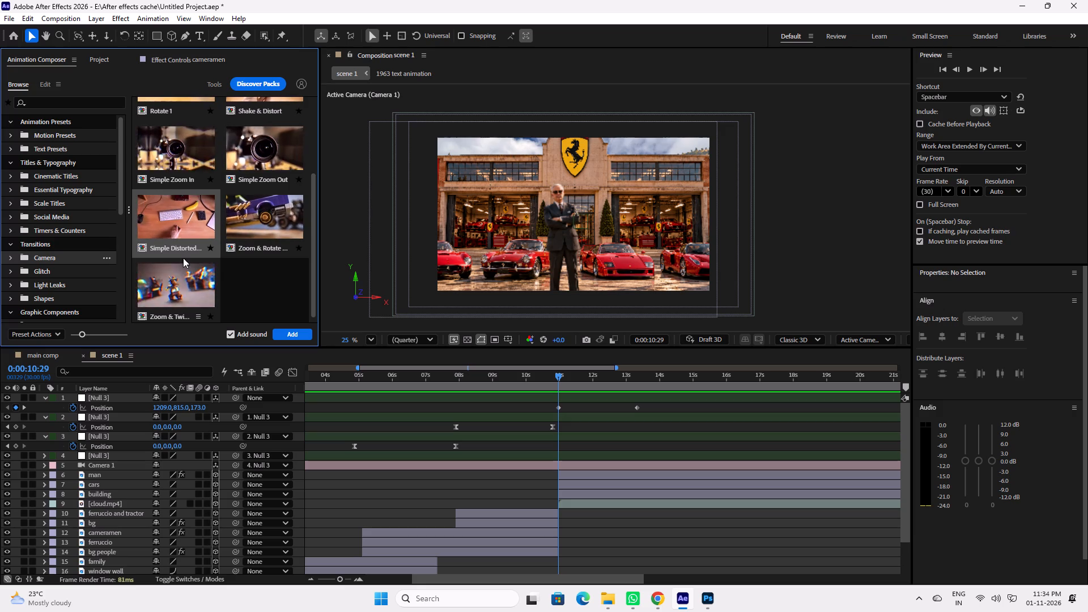
Add the Zoom & Twirl & Chroma Split & Shake camera transition, with sound, at 0:00:10:29 where the Ferrari factory shot begins.
click(176, 280)
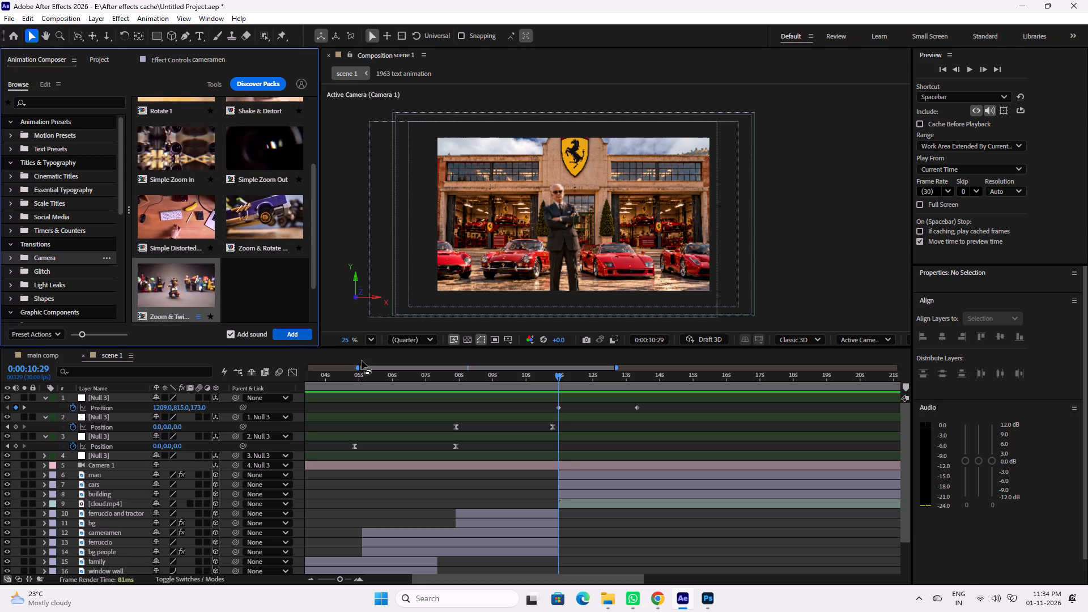
click(292, 332)
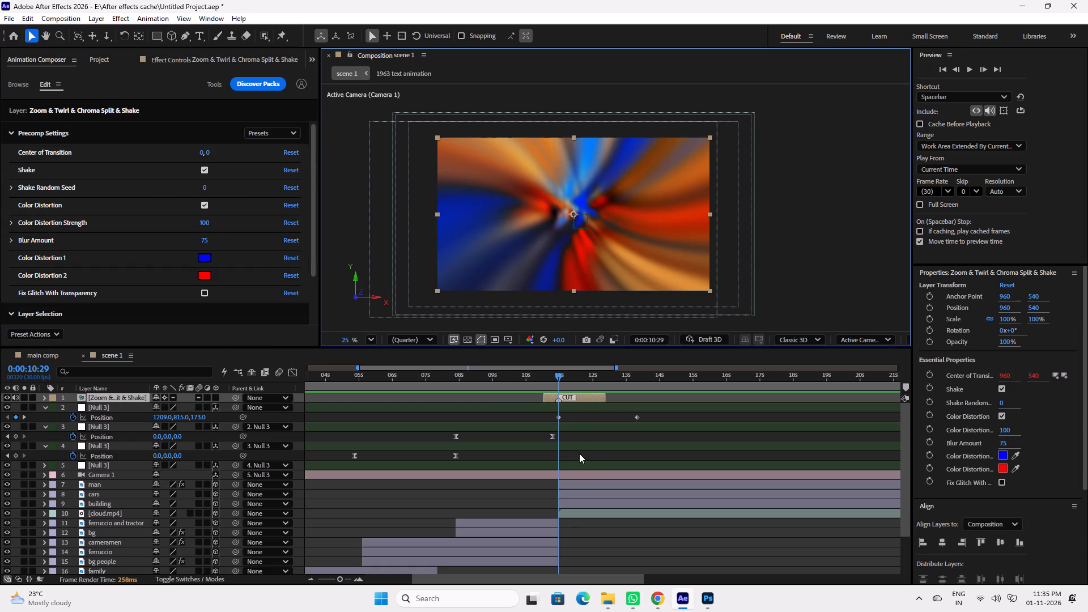
Move the Zoom & Twirl & Chroma Split & Shake layer directly below Camera 1 in the layer stack.
drag(111, 397, 111, 406)
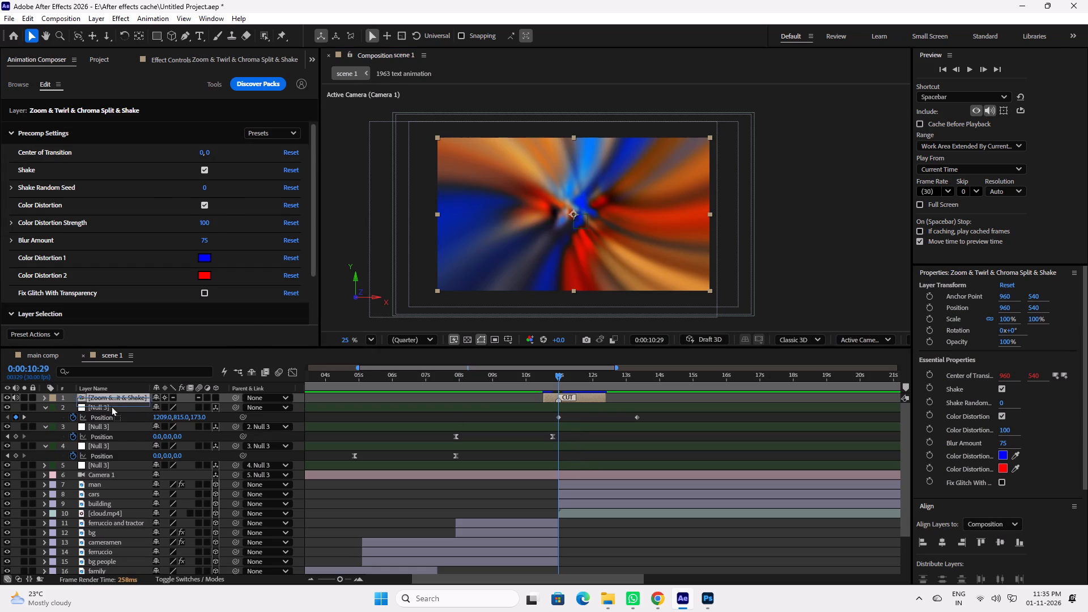
drag(111, 406, 110, 477)
Preview the transition into the factory shot from 0:00:10:09, replay the scene from 0:00:05:00, and return to about 0:00:10:12.
drag(549, 375, 542, 377)
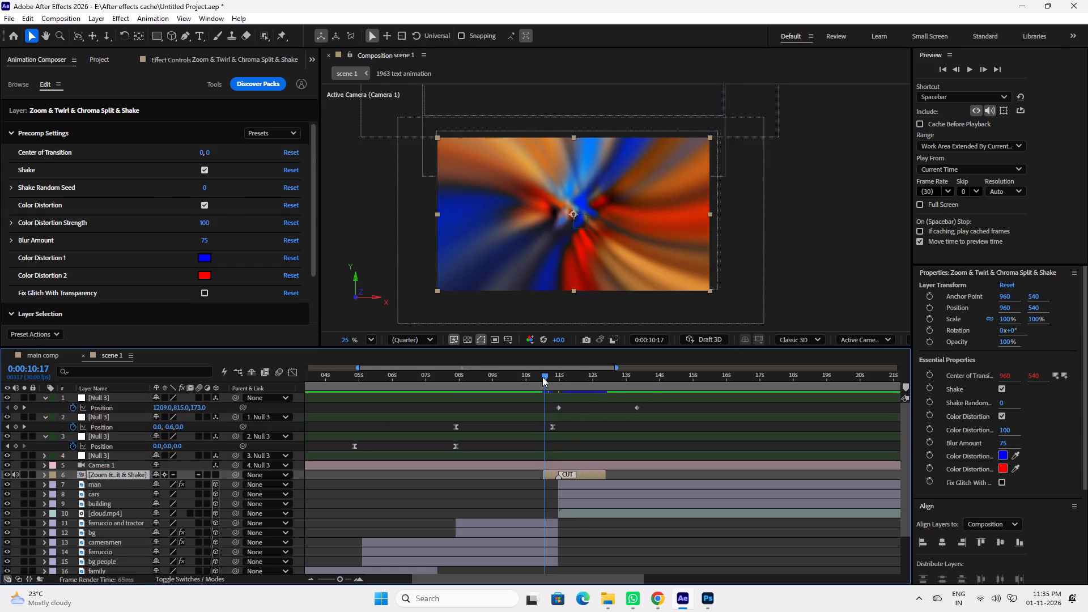
drag(542, 377, 535, 380)
key(space)
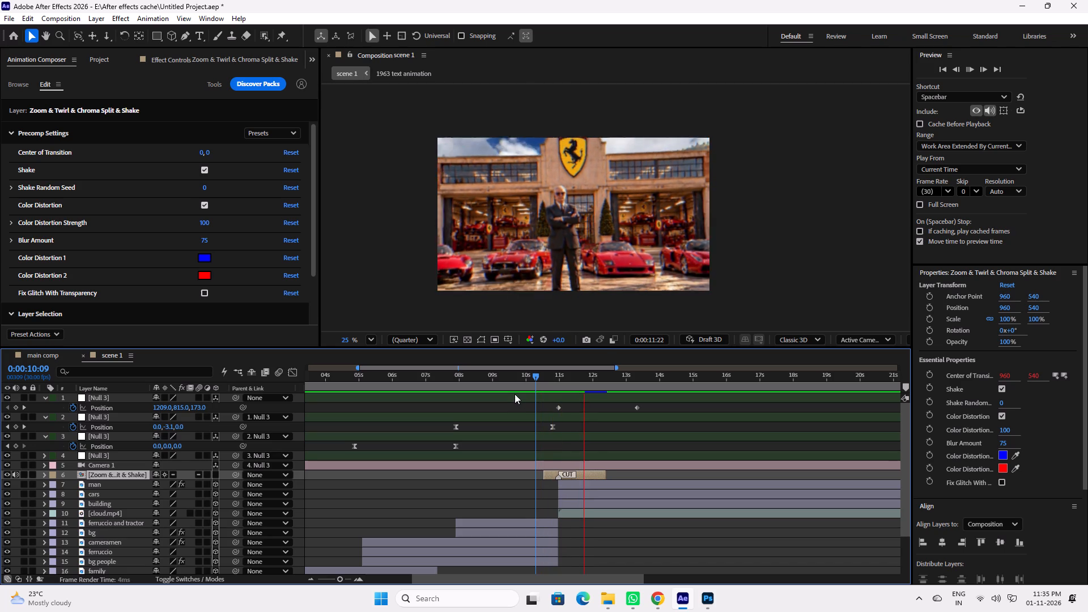
key(space)
drag(379, 377, 359, 377)
key(space)
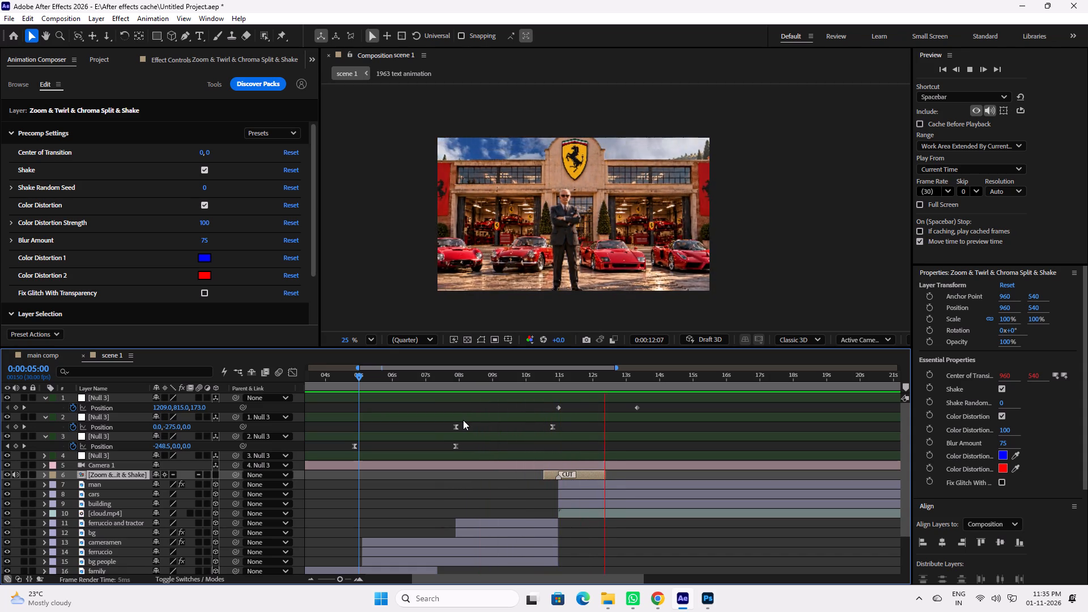
key(space)
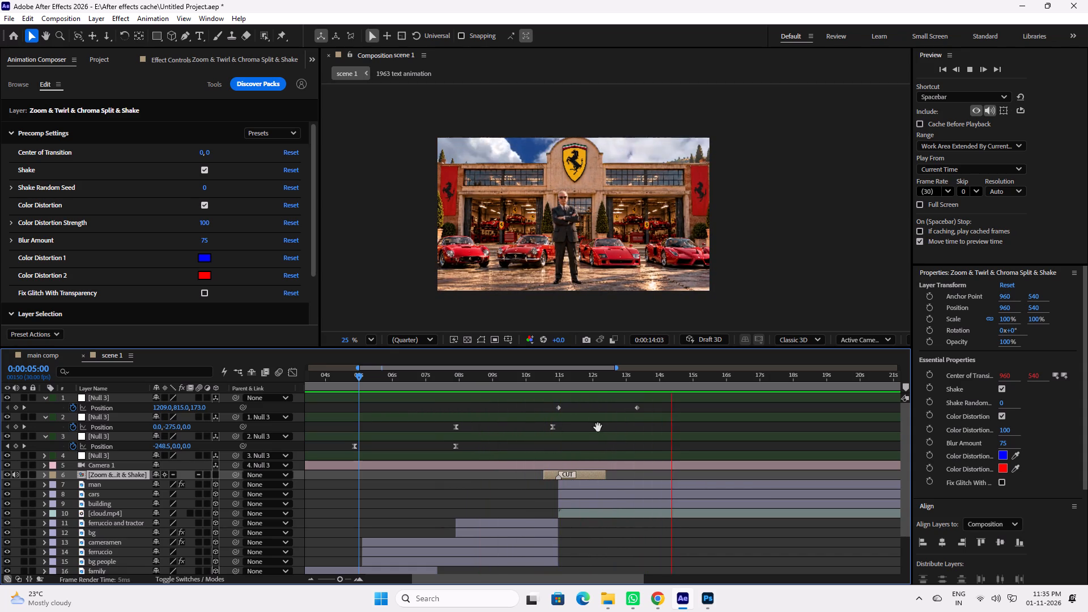
drag(572, 382, 538, 381)
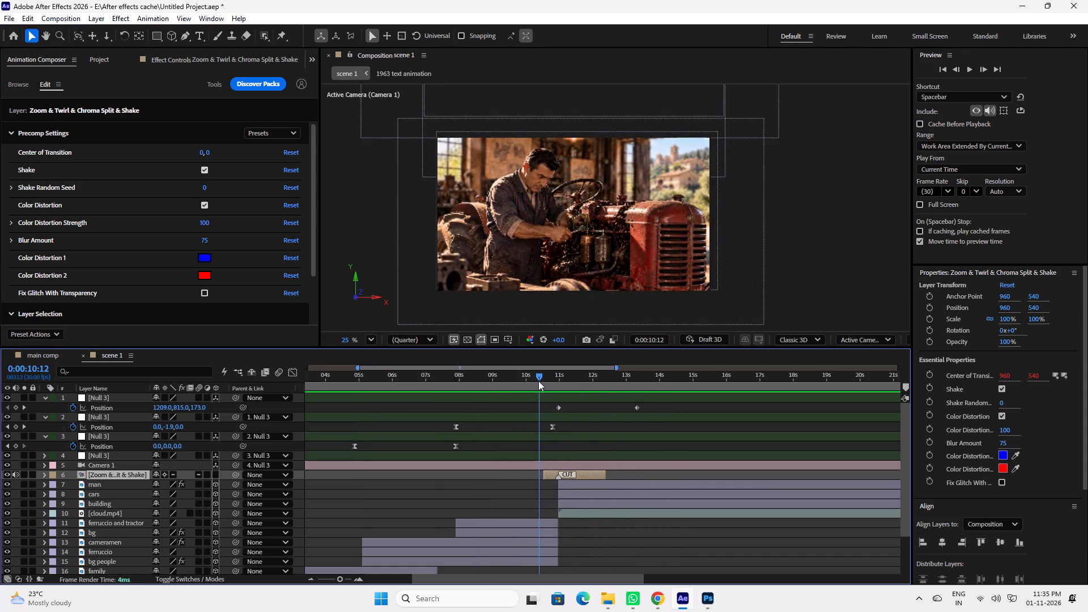
Preview the Zoom & Twirl & Chroma Split & Shake transition from 0:00:10:12, 0:00:09:22 and 0:00:10:25.
drag(538, 381, 539, 381)
key(space)
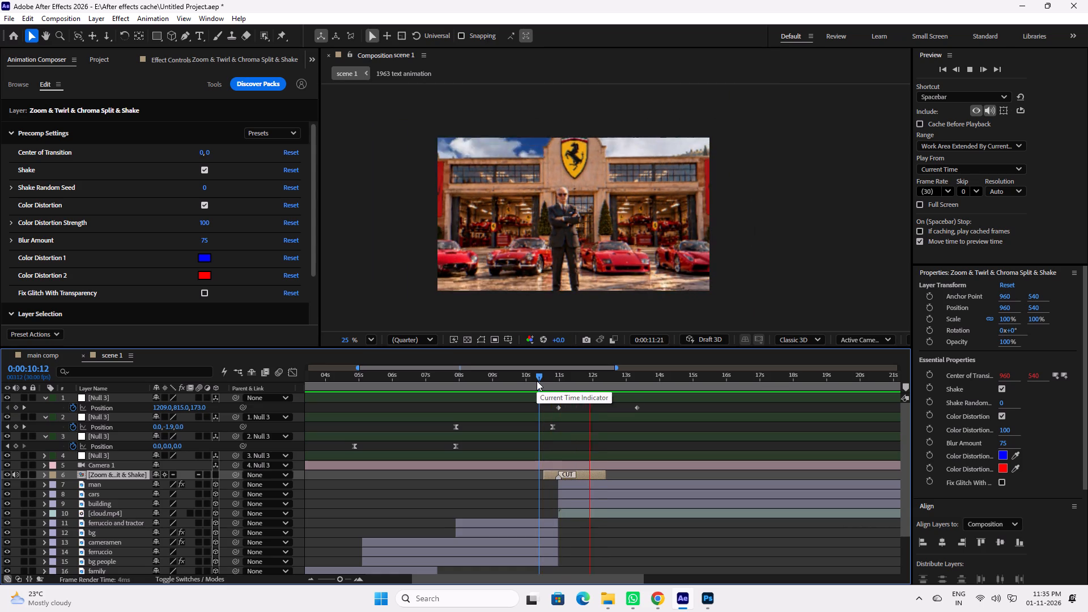
key(space)
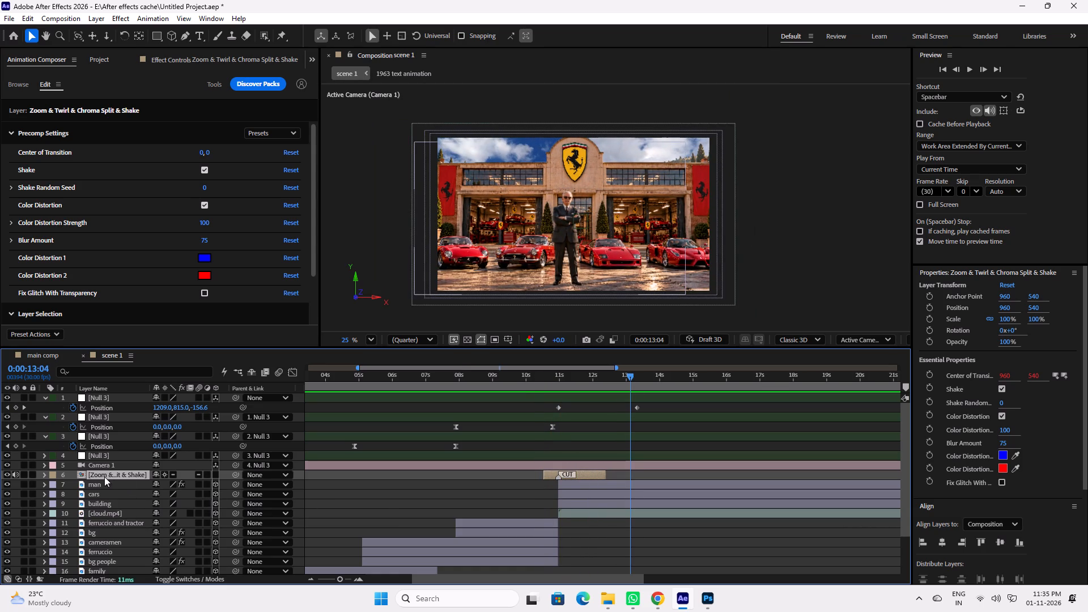
click(43, 476)
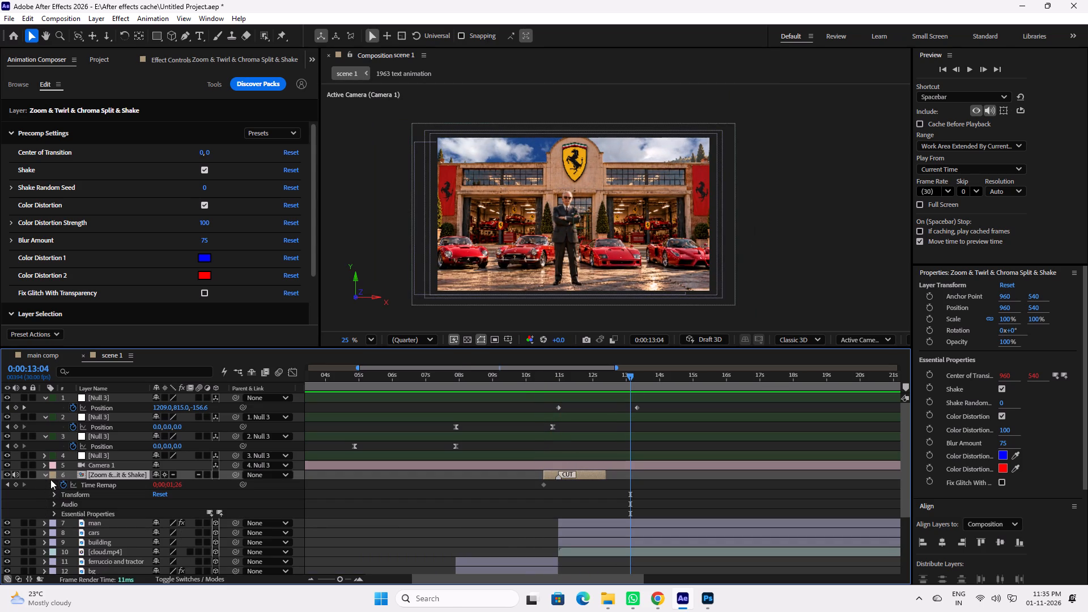
click(42, 476)
click(517, 371)
key(space)
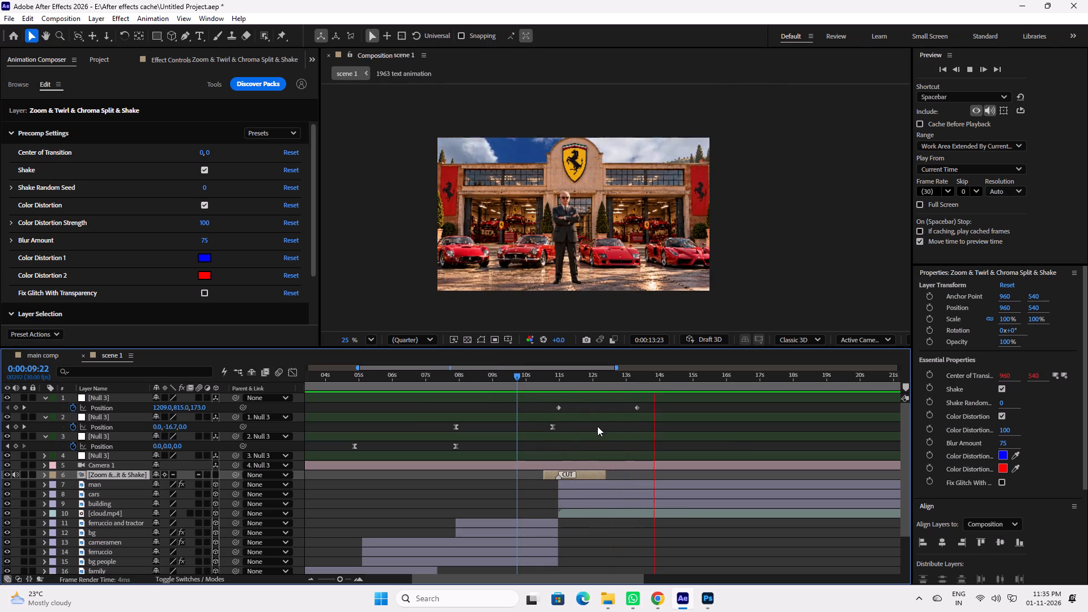
drag(574, 379, 554, 379)
key(space)
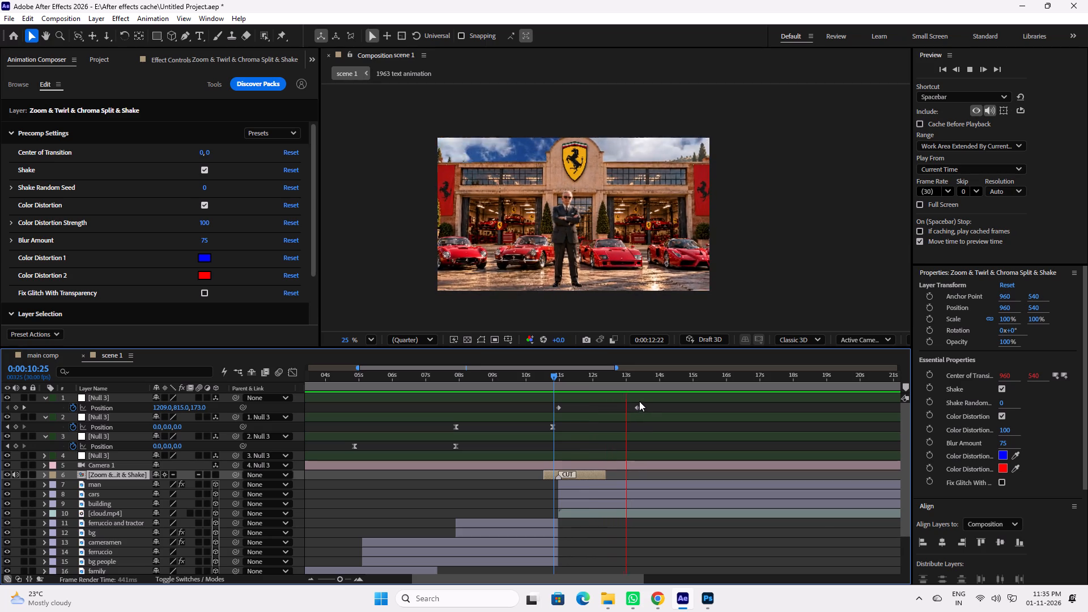
key(space)
Move the top null's last Position keyframe to about 0:00:14:15 and apply Easy Ease to both of its Position keyframes.
drag(639, 406, 677, 410)
drag(696, 406, 545, 406)
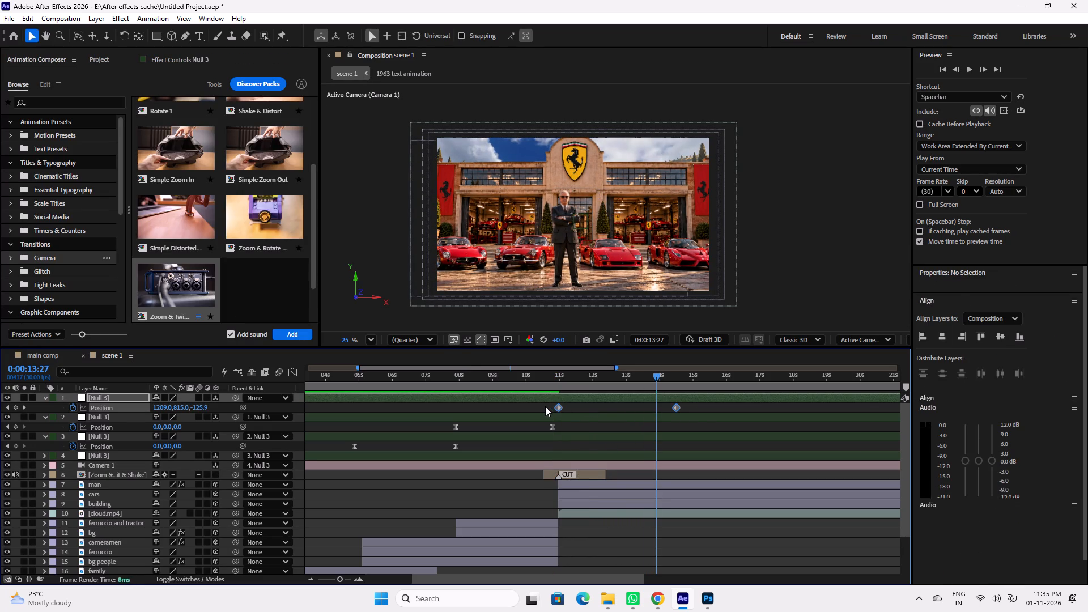
key(F9)
Reshape the top null's Position speed graph into an early peak of about 400 px/sec with a long, gradual slowdown.
click(290, 371)
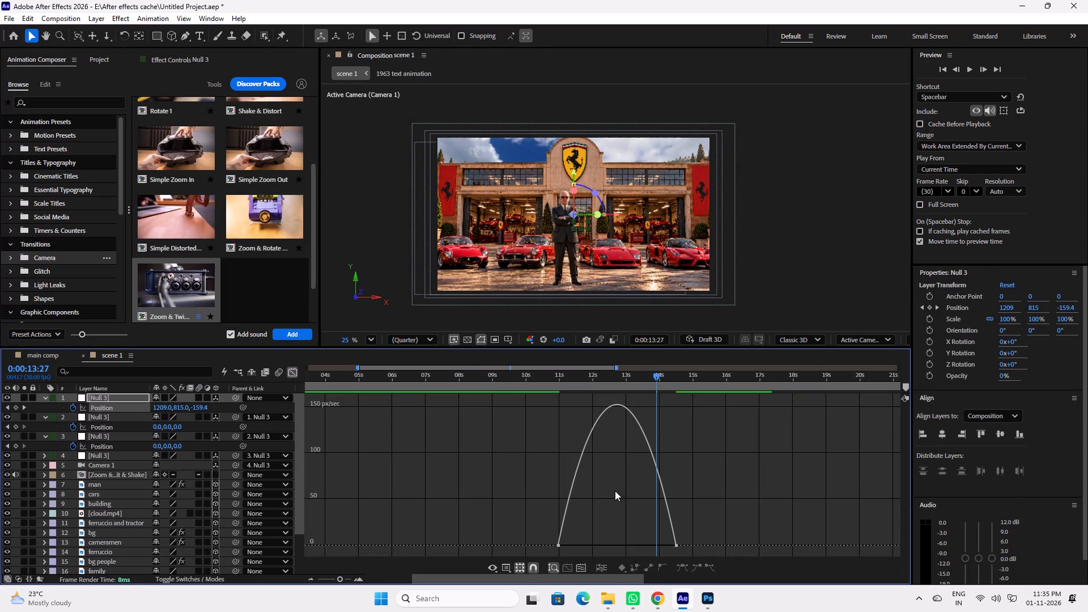
drag(707, 530, 649, 552)
drag(656, 546, 656, 546)
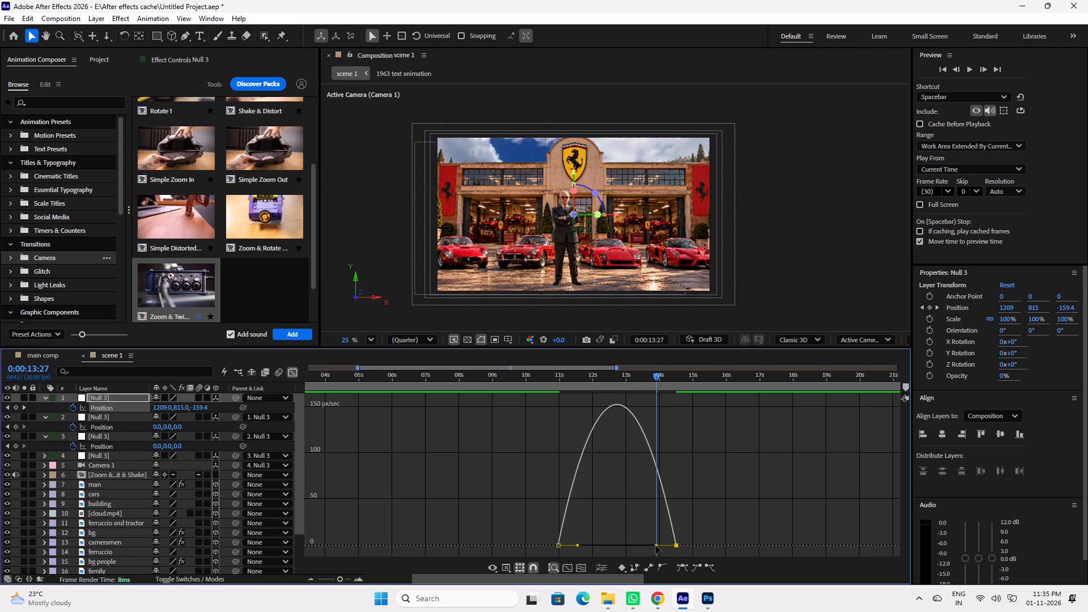
drag(656, 546, 579, 550)
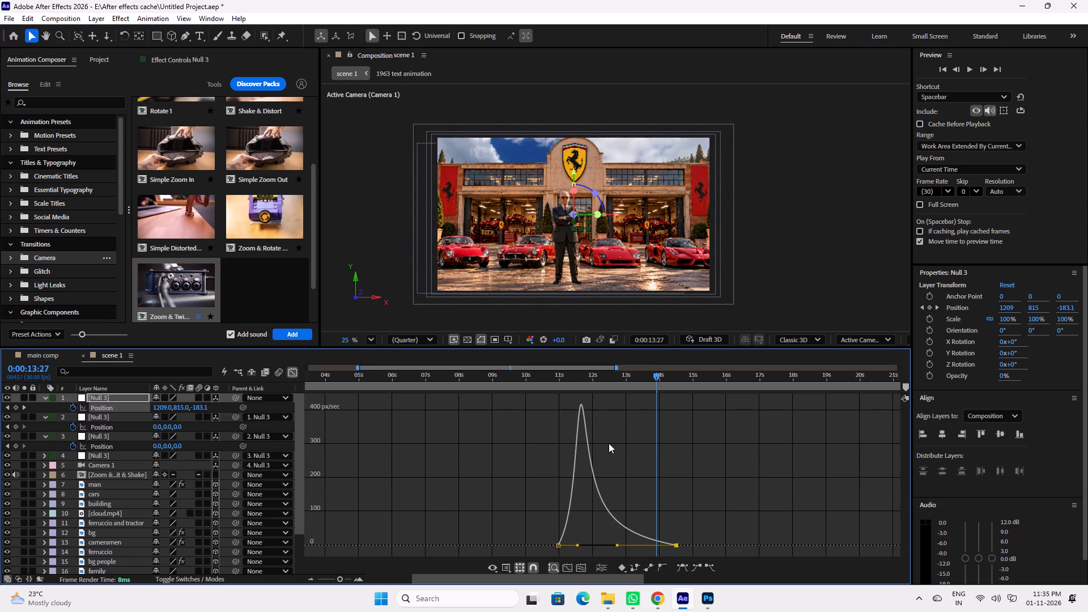
Preview the eased camera move twice from about 0:00:10:10, then collapse the top null and return to the layer bars.
click(537, 377)
key(space)
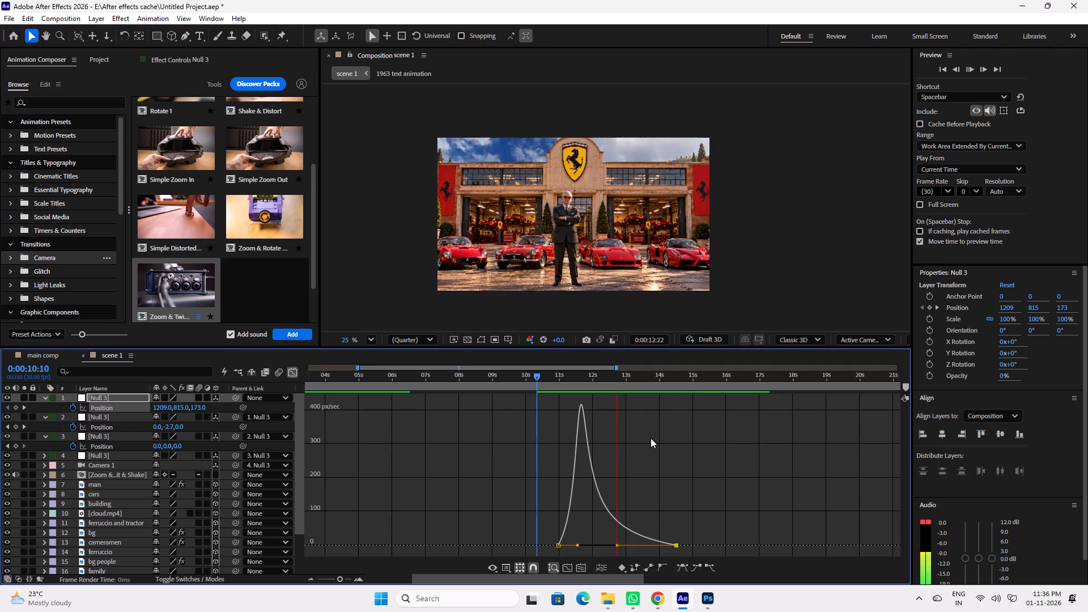
key(space)
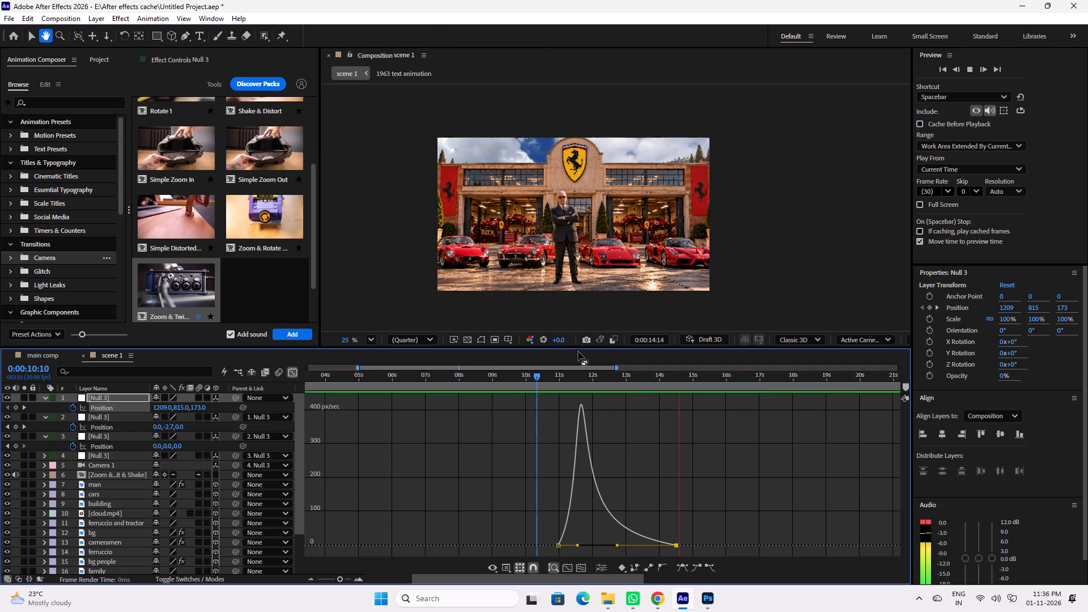
click(535, 378)
key(space)
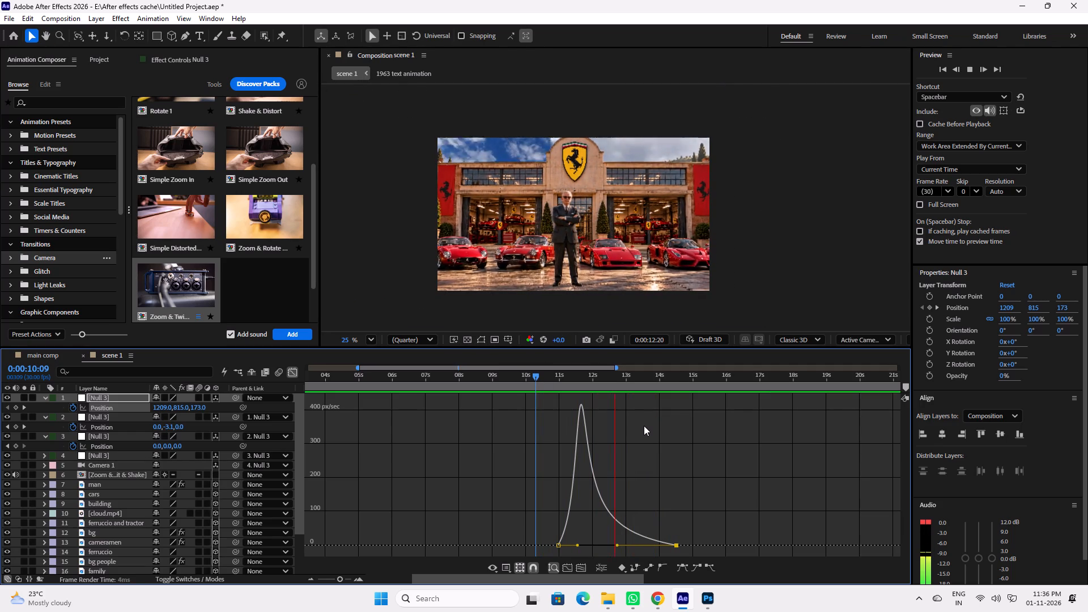
key(space)
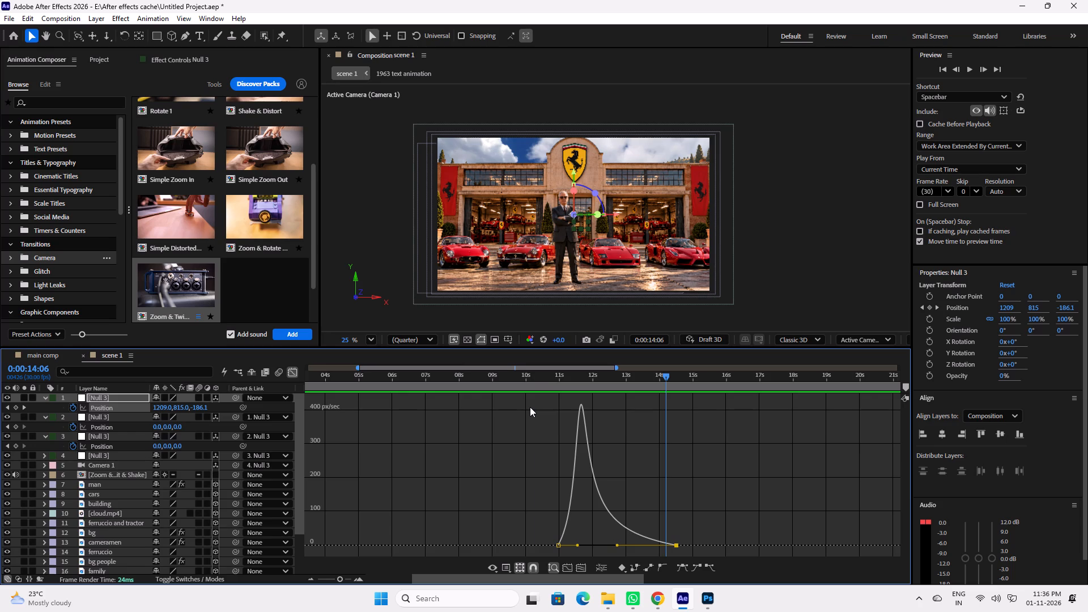
click(43, 398)
click(291, 371)
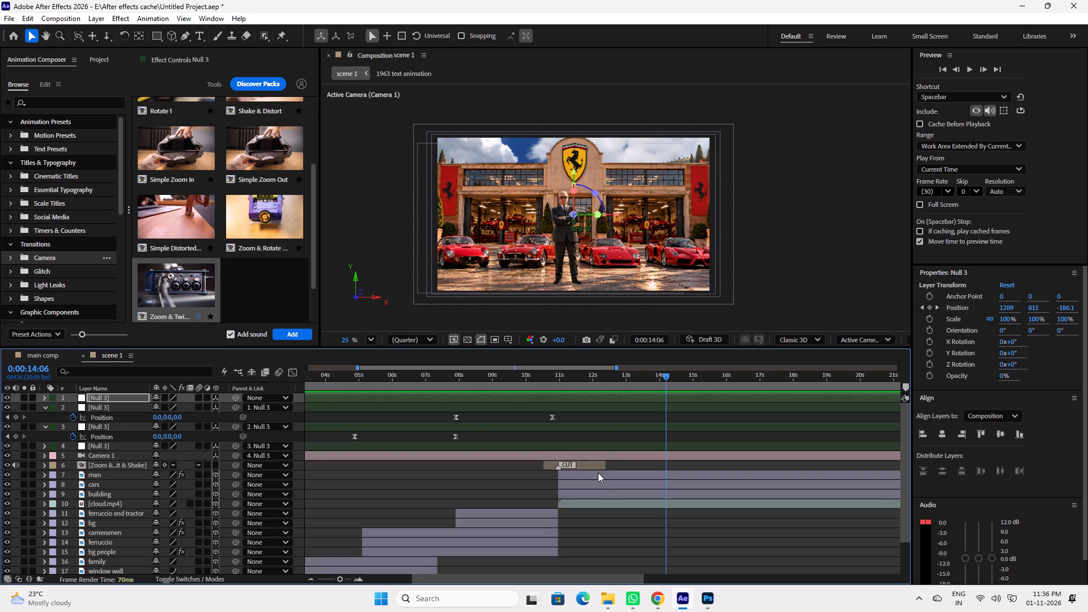
Delete the Zoom & Twirl & Chroma Split & Shake transition layer.
click(593, 466)
key(Delete)
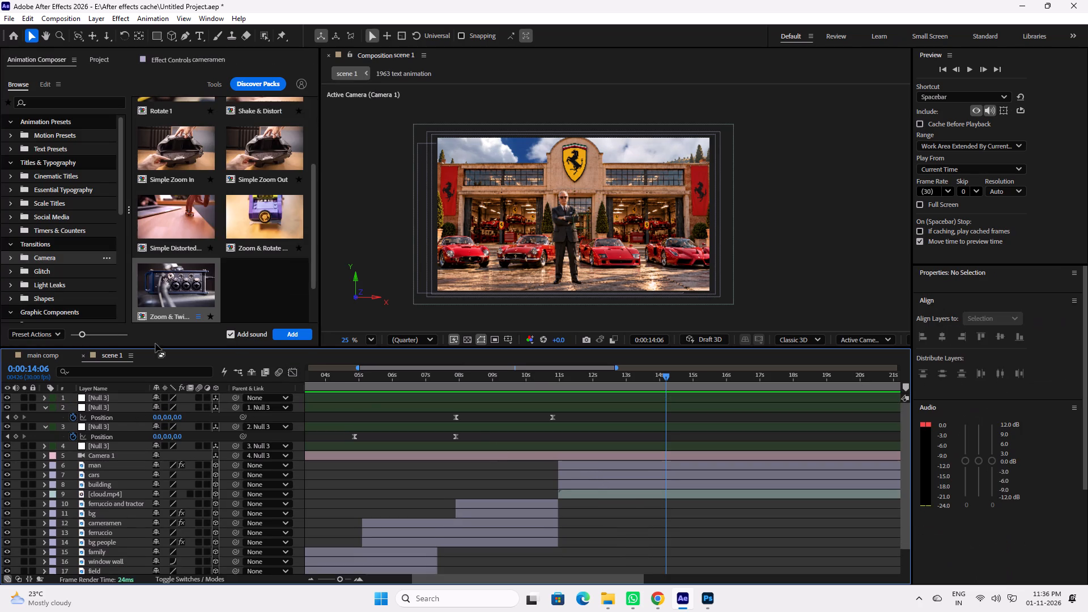
Add the Simple Zoom Out camera transition, with sound, at 0:00:10:29 where the Ferrari factory shot begins.
click(189, 222)
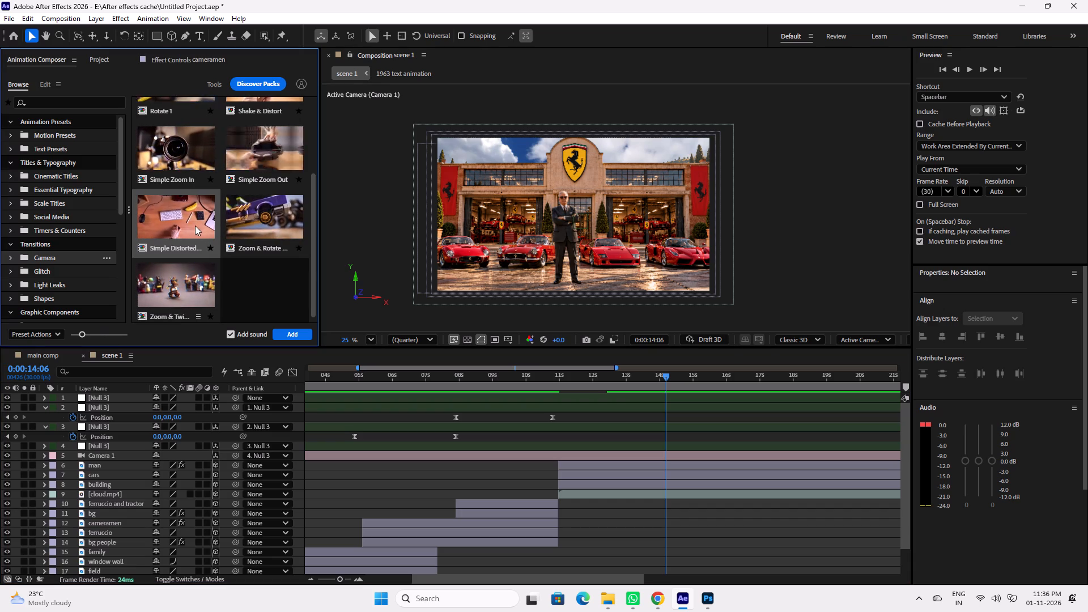
click(268, 212)
click(266, 156)
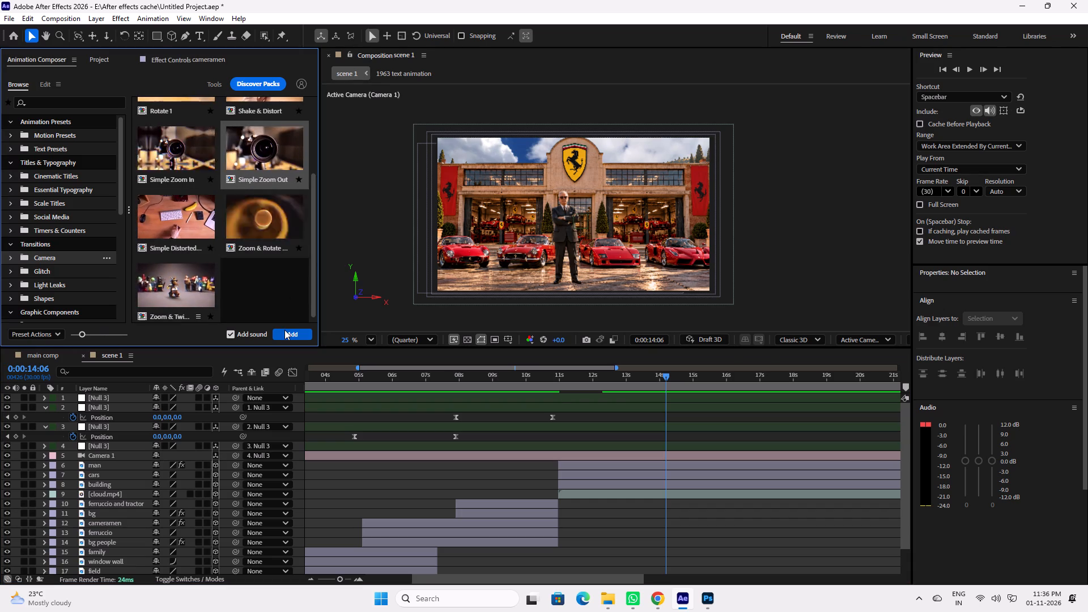
drag(586, 380, 574, 381)
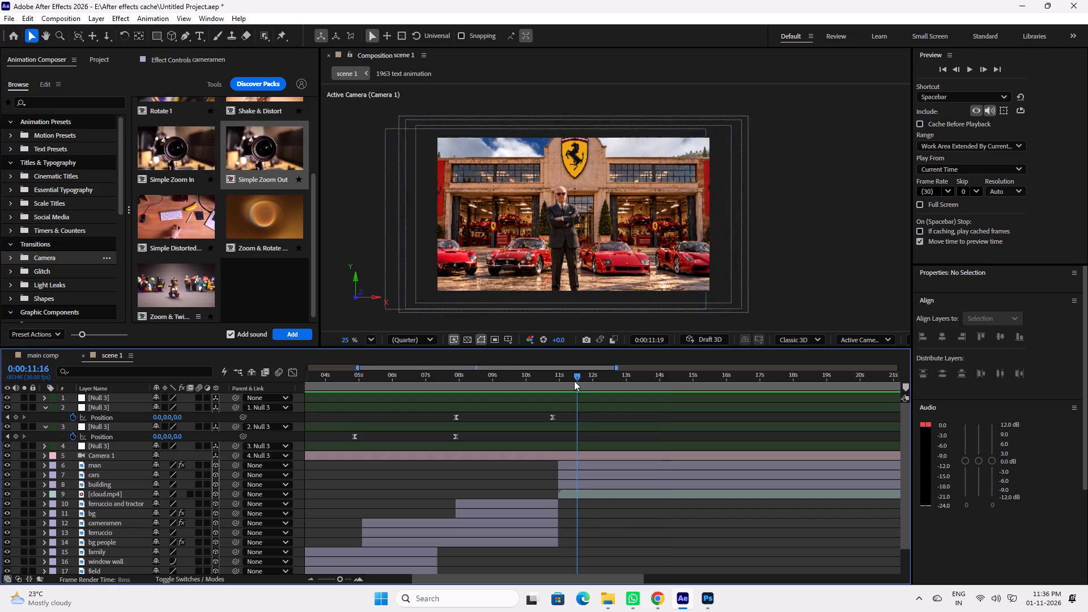
drag(574, 381, 562, 382)
click(269, 150)
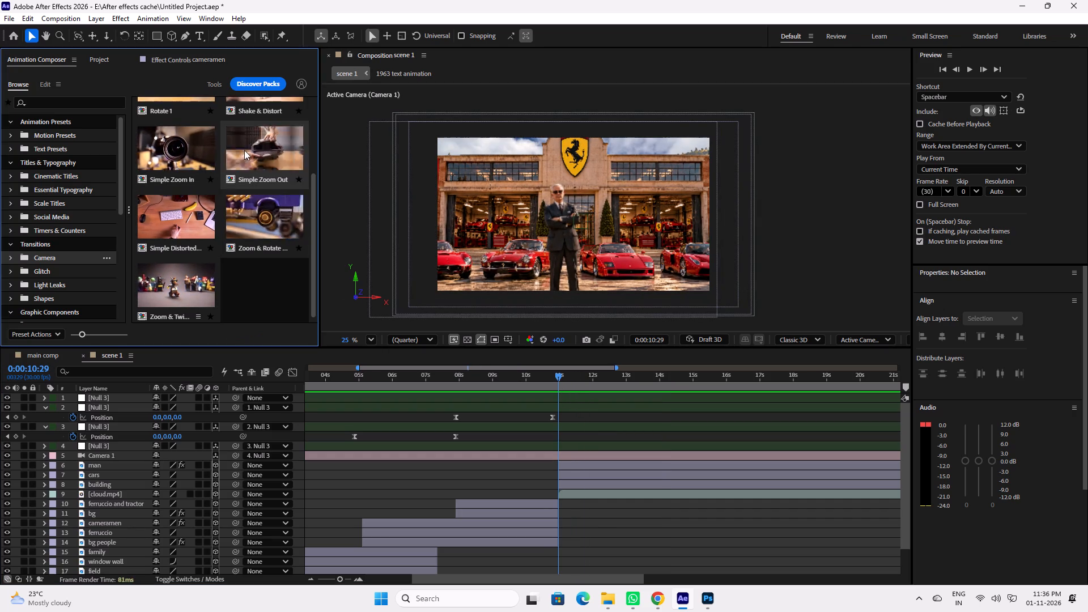
click(190, 148)
click(263, 155)
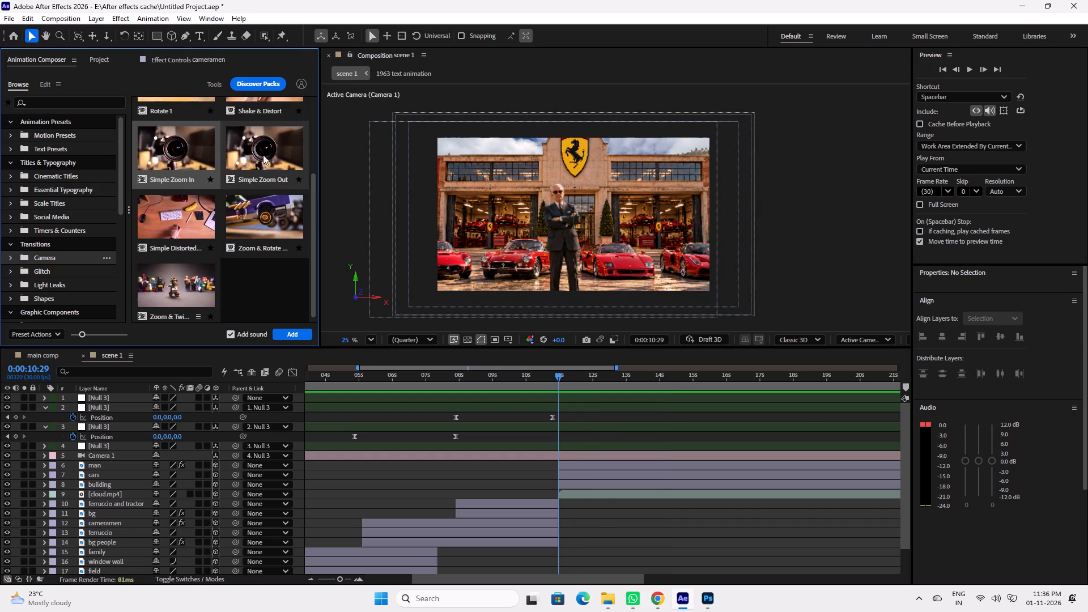
click(289, 333)
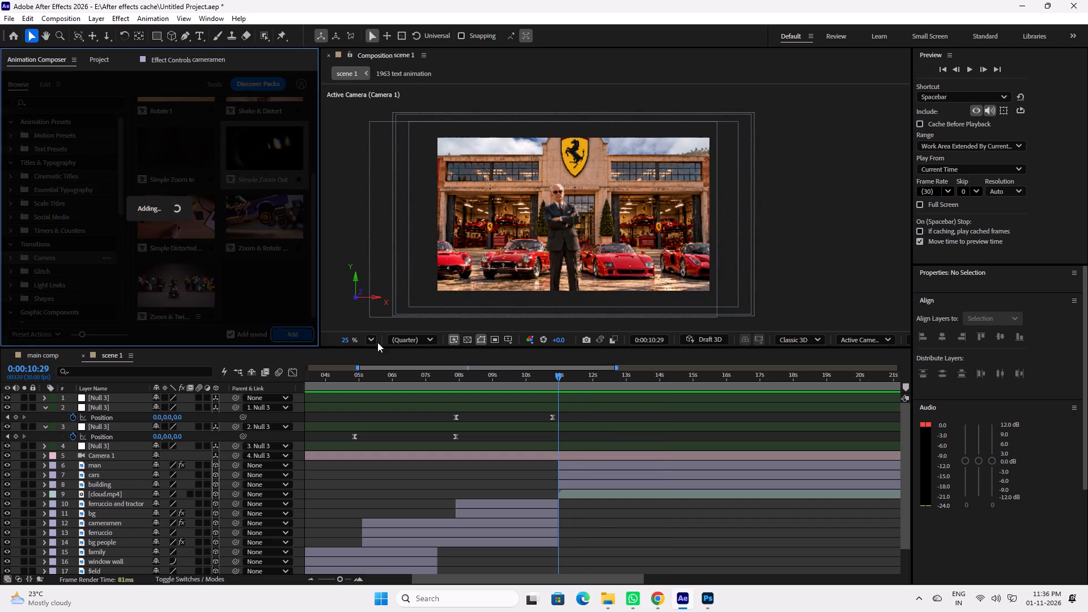
Preview the Simple Zoom Out transition from 0:00:10:17, 0:00:09:23 and 0:00:09:28, and the longer sequence from 0:00:07:12.
drag(553, 377, 545, 377)
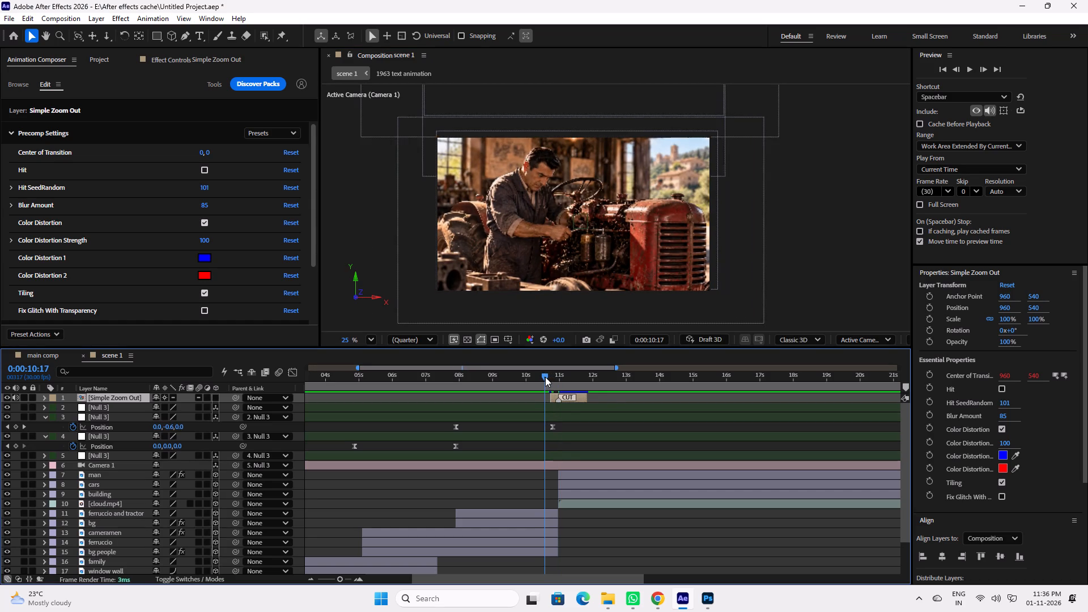
key(space)
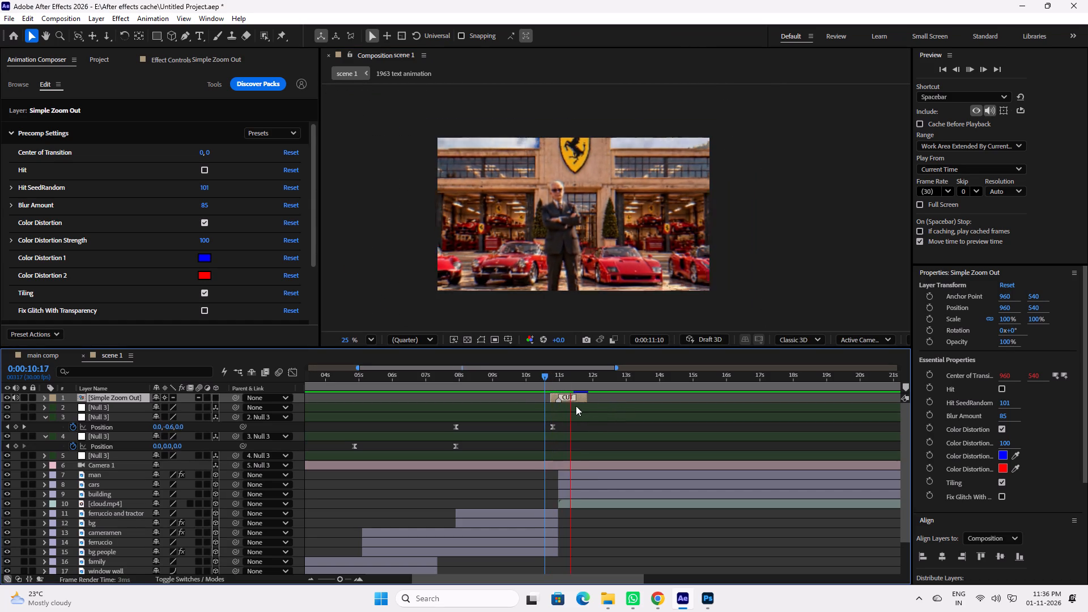
key(space)
drag(526, 377, 517, 377)
key(space)
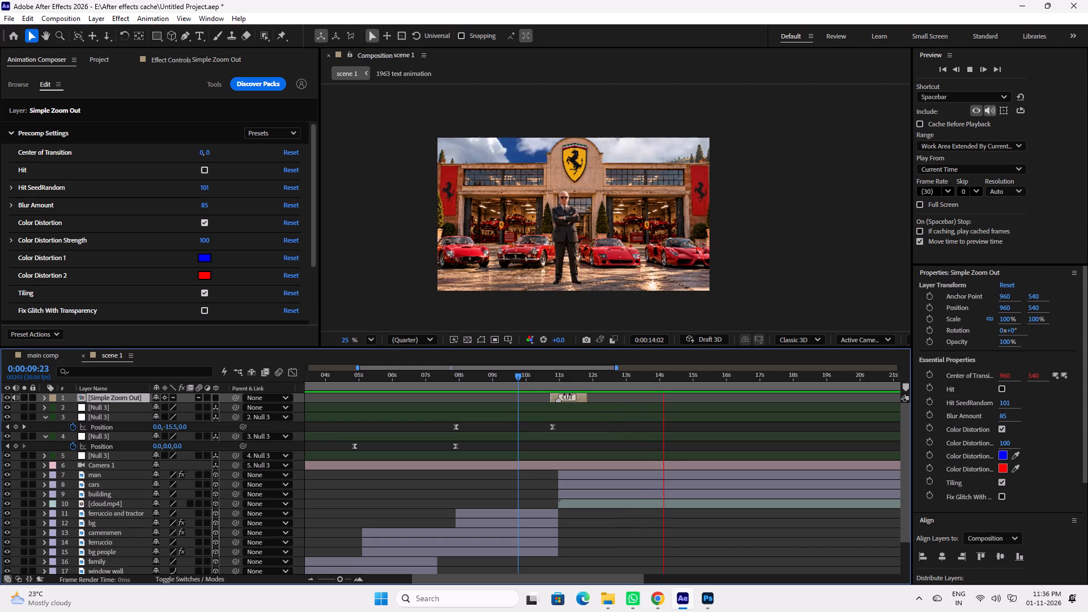
key(space)
click(523, 379)
key(space)
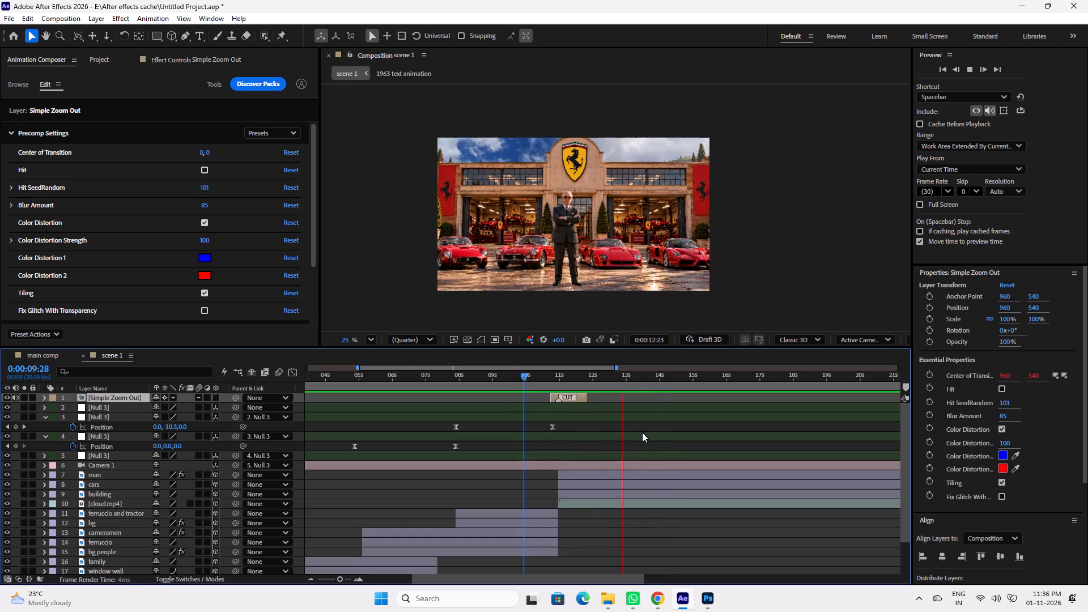
key(space)
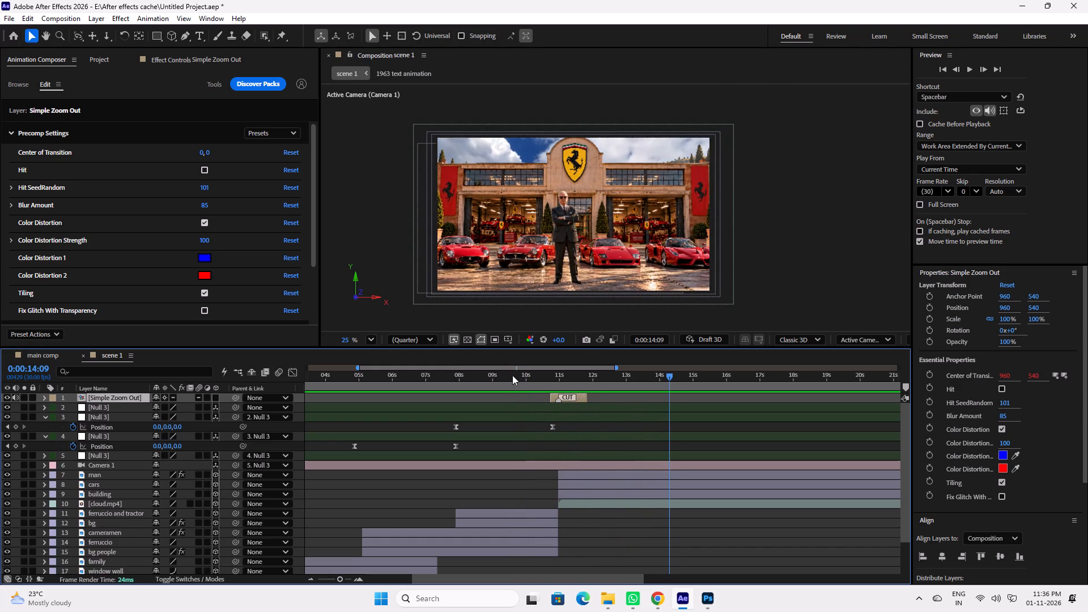
drag(509, 375, 439, 374)
key(space)
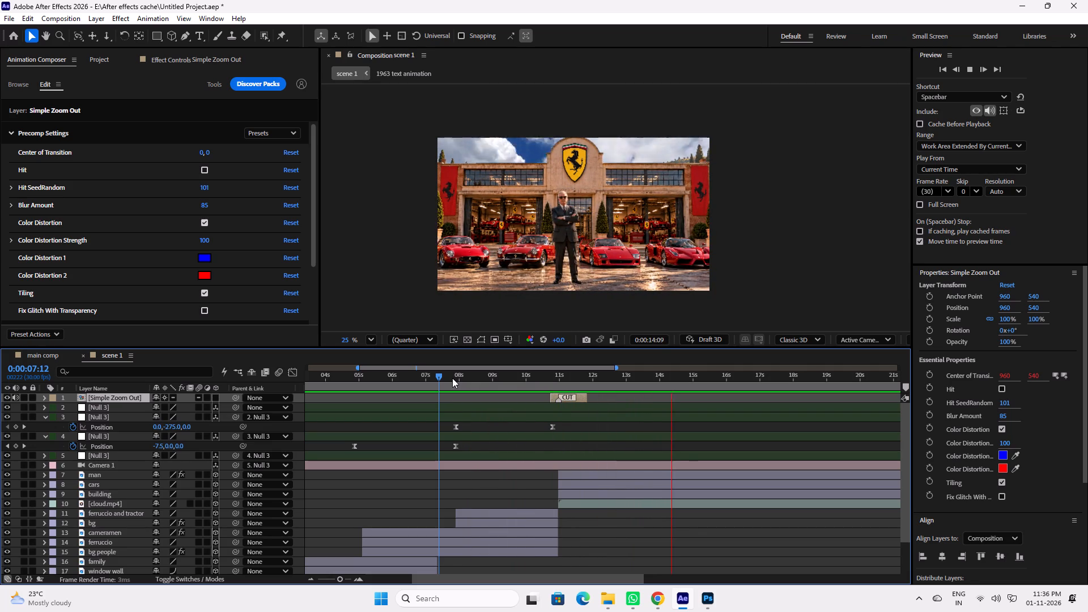
key(space)
Save the project.
key(ctrl+s)
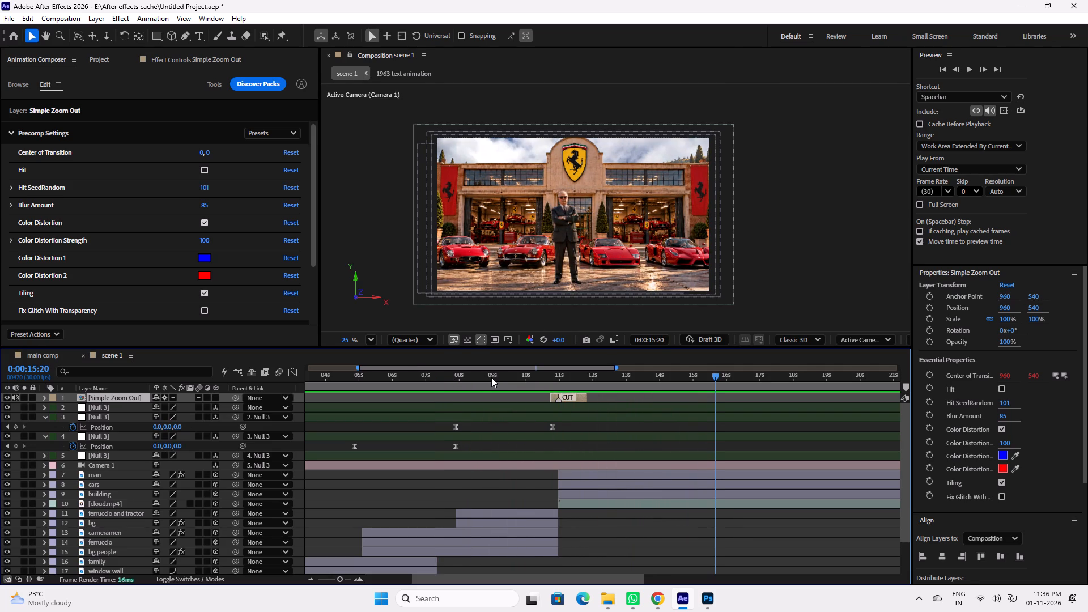
Replay the factory transition from 0:00:10:12 and scrub through it from about 0:00:11:01 to 0:00:12:00.
click(539, 381)
key(space)
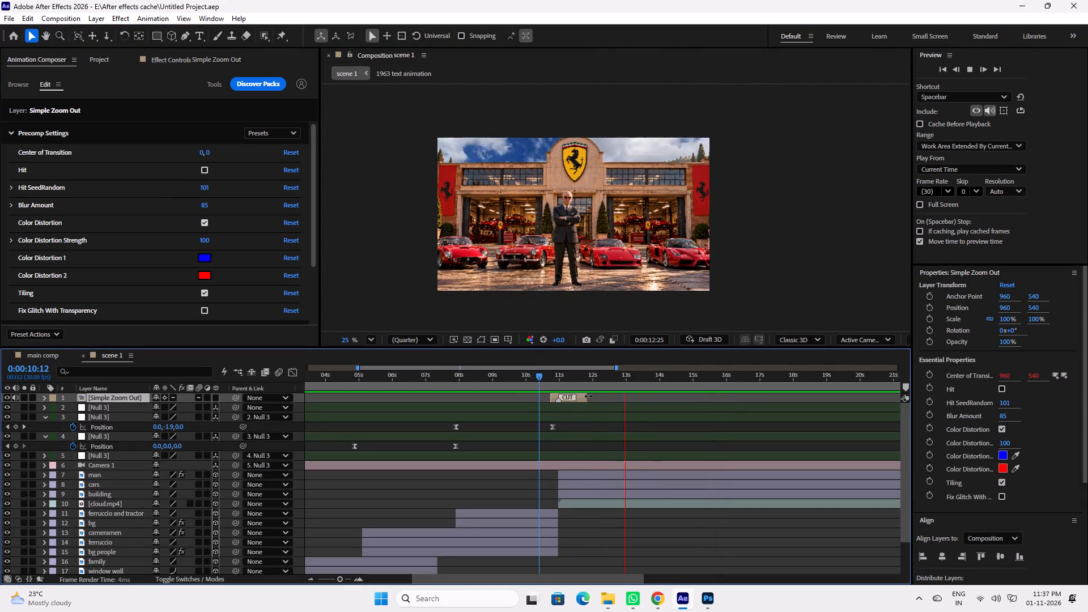
key(space)
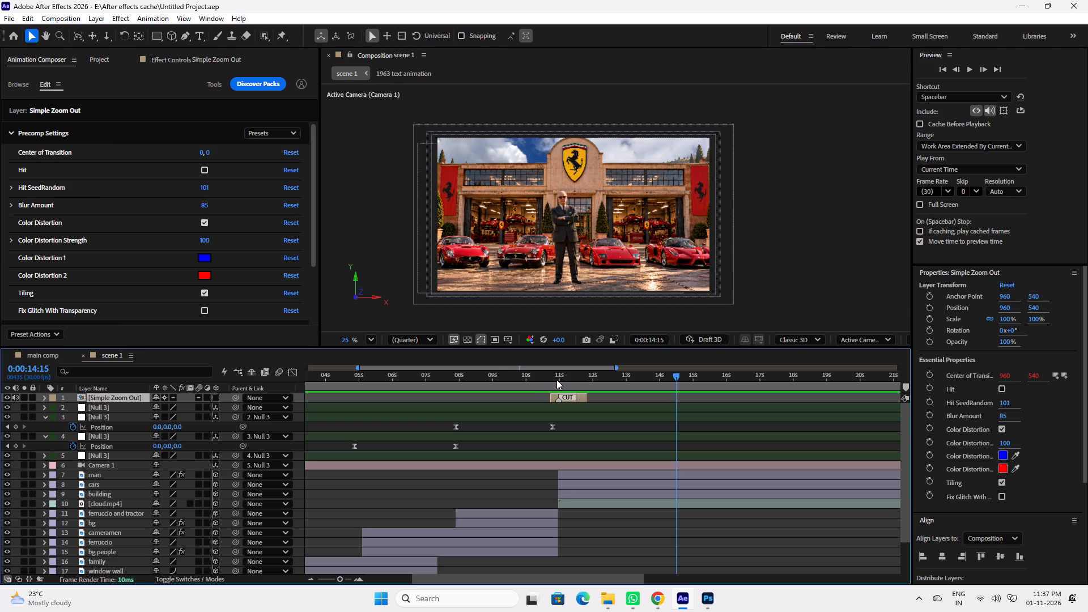
drag(556, 379, 561, 380)
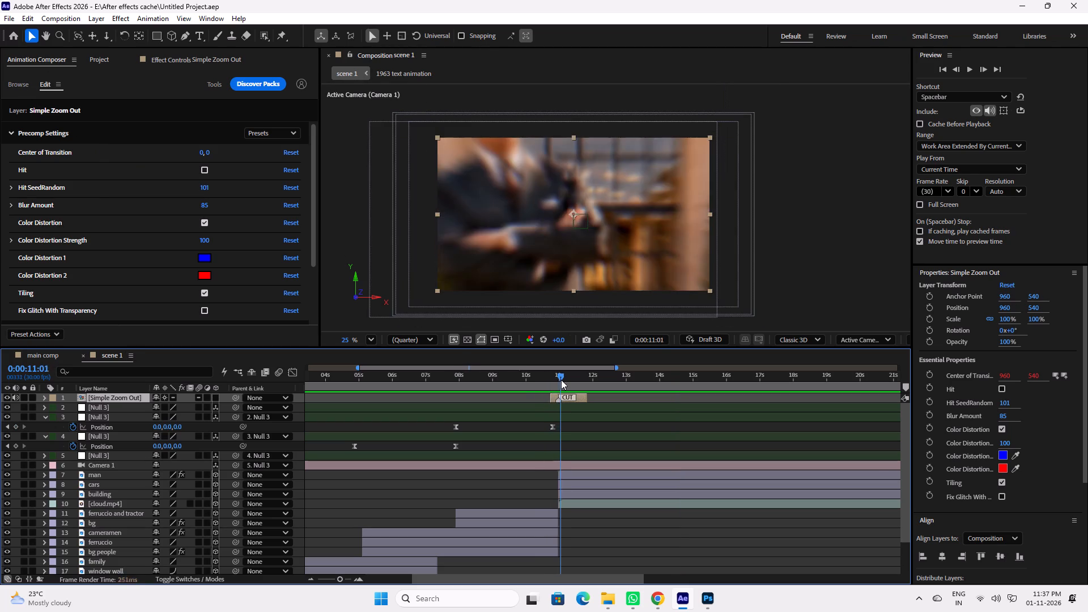
drag(561, 380, 579, 384)
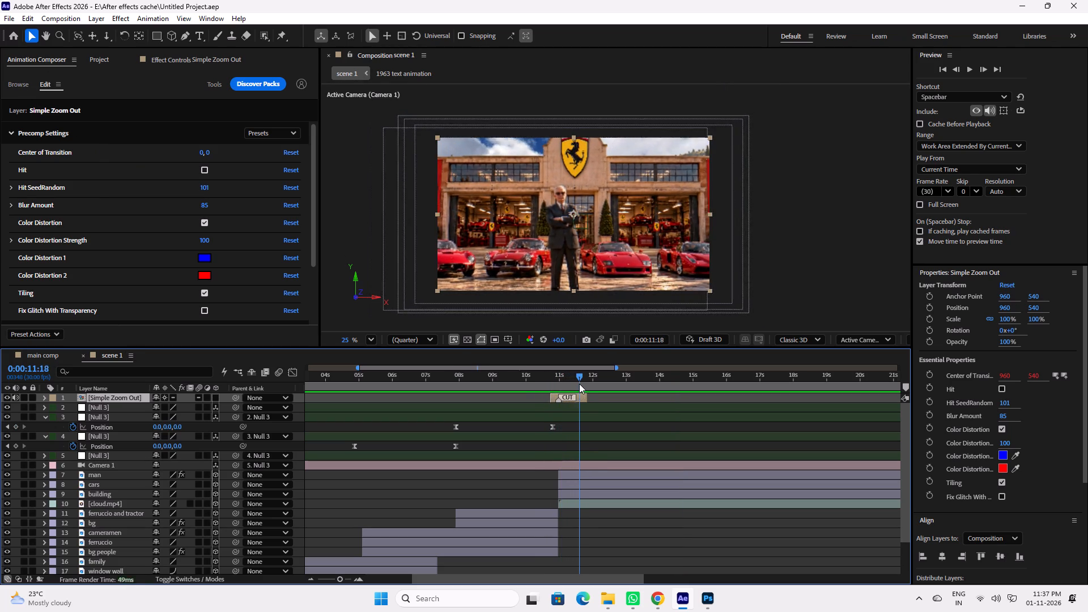
drag(579, 384, 593, 385)
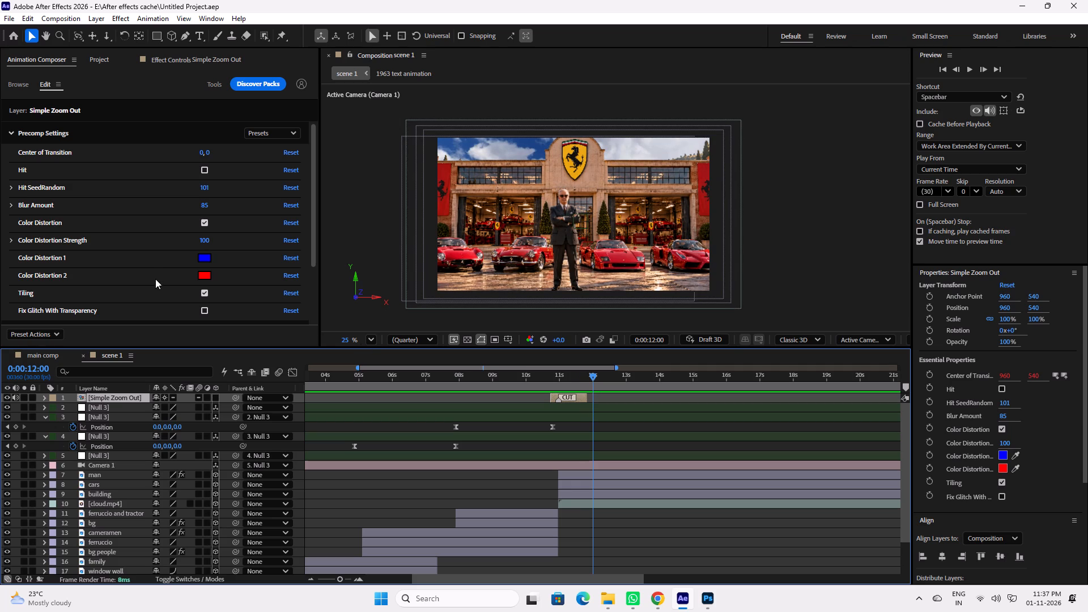
Review the Simple Zoom Out settings and examine alternative Camera transitions, including Pan Short 1 and Fade to Black.
scroll(155, 262, down, 8)
scroll(155, 262, up, 7)
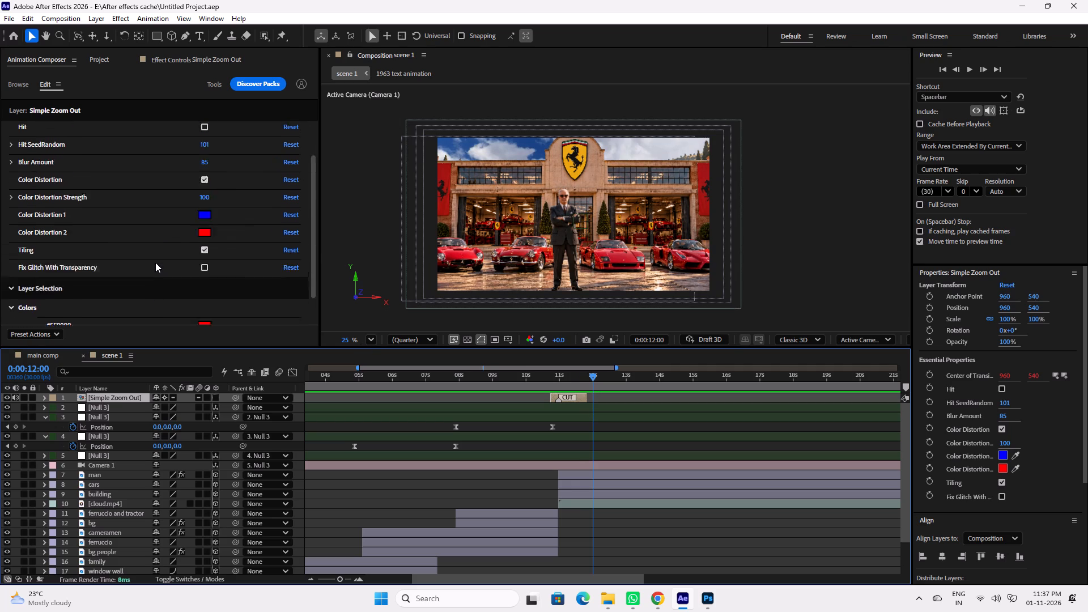
scroll(155, 262, up, 4)
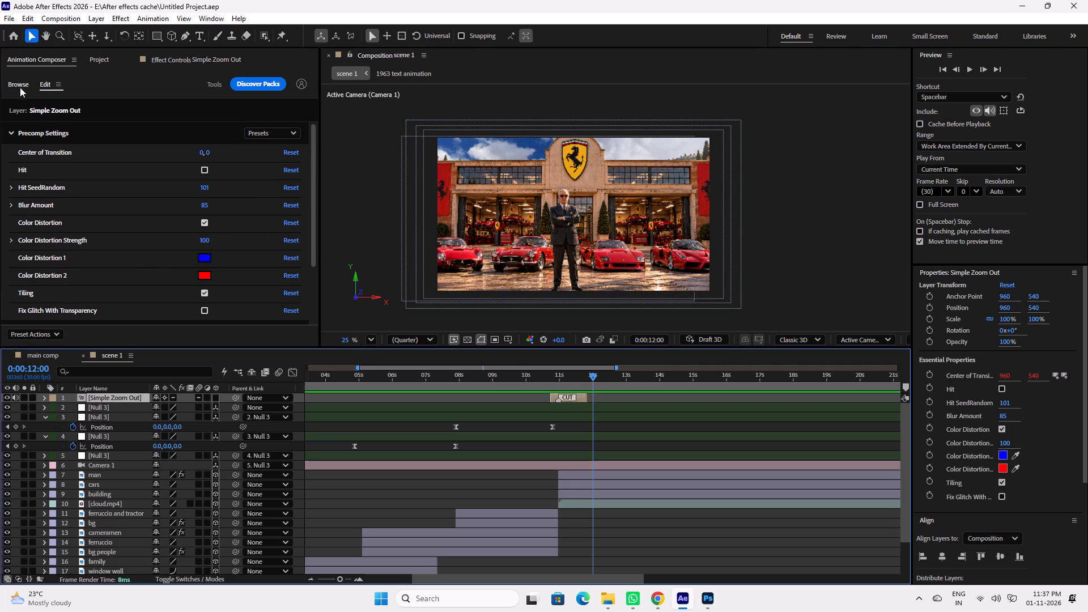
click(16, 86)
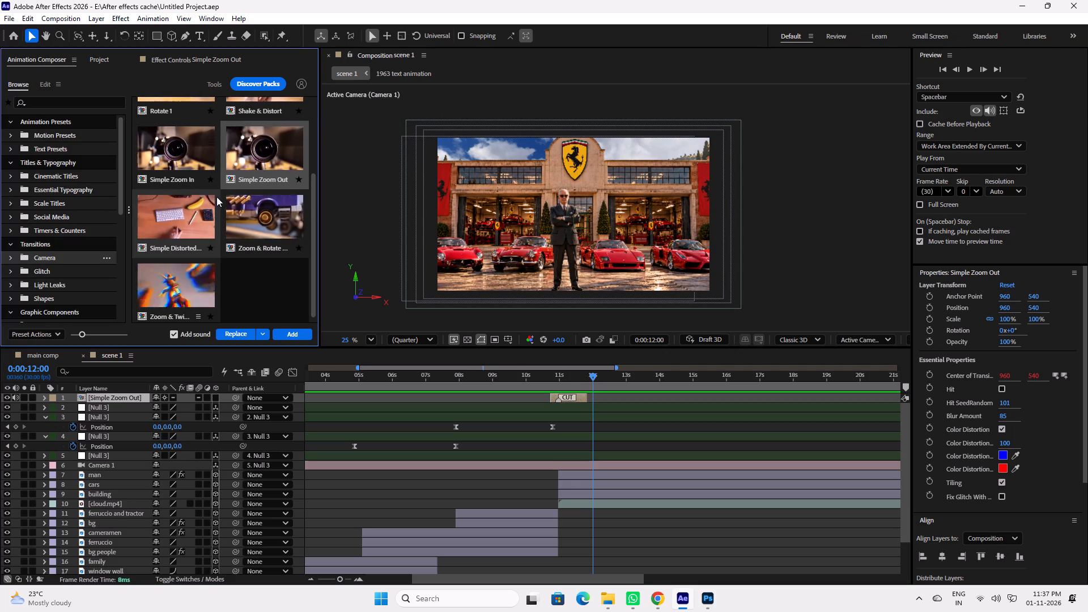
scroll(266, 232, up, 3)
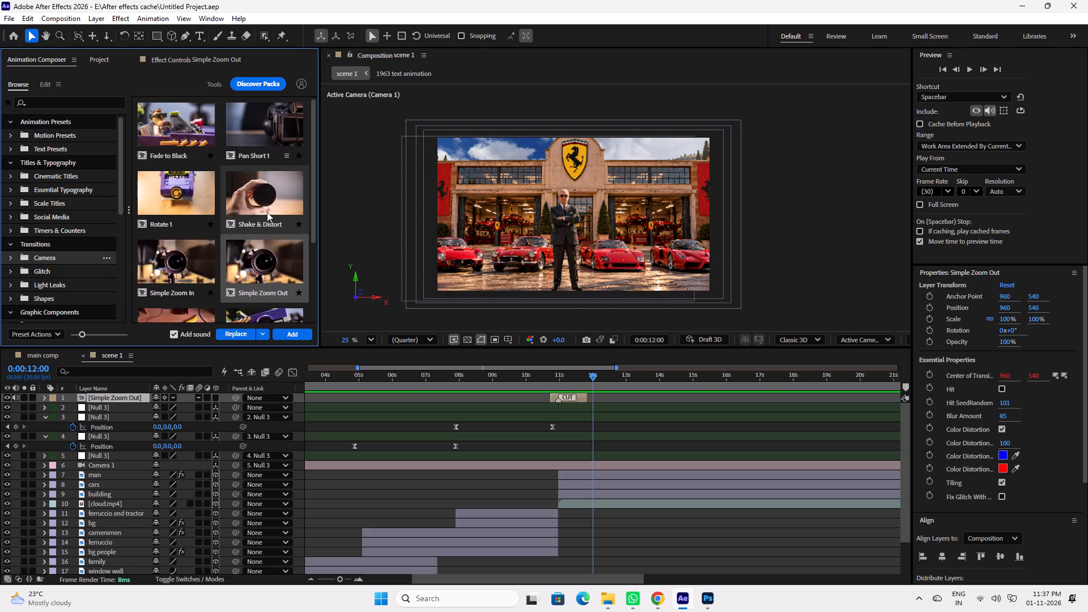
click(267, 195)
click(267, 195)
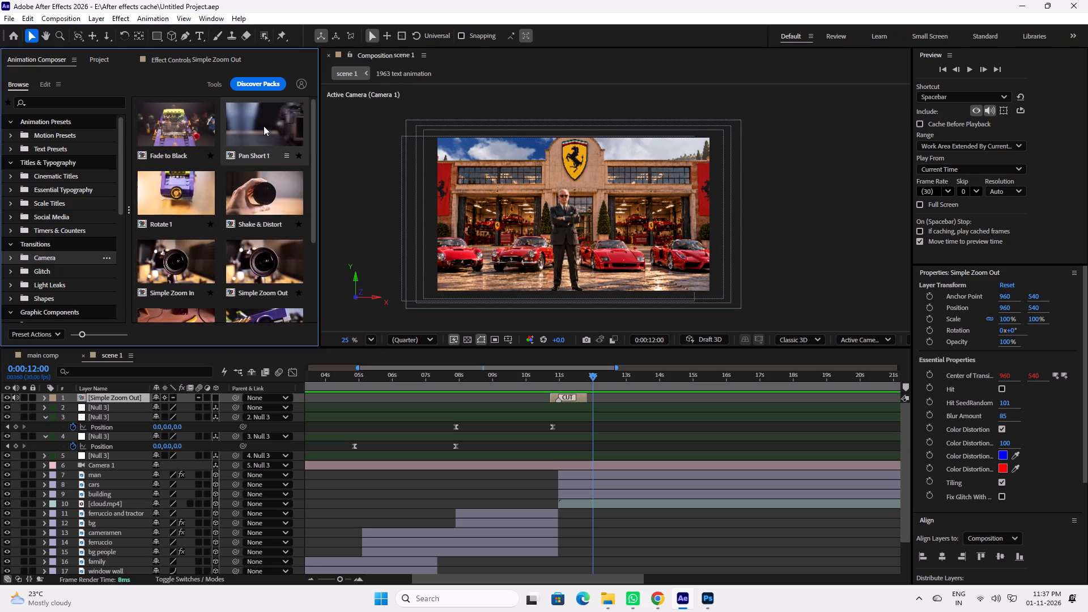
click(263, 126)
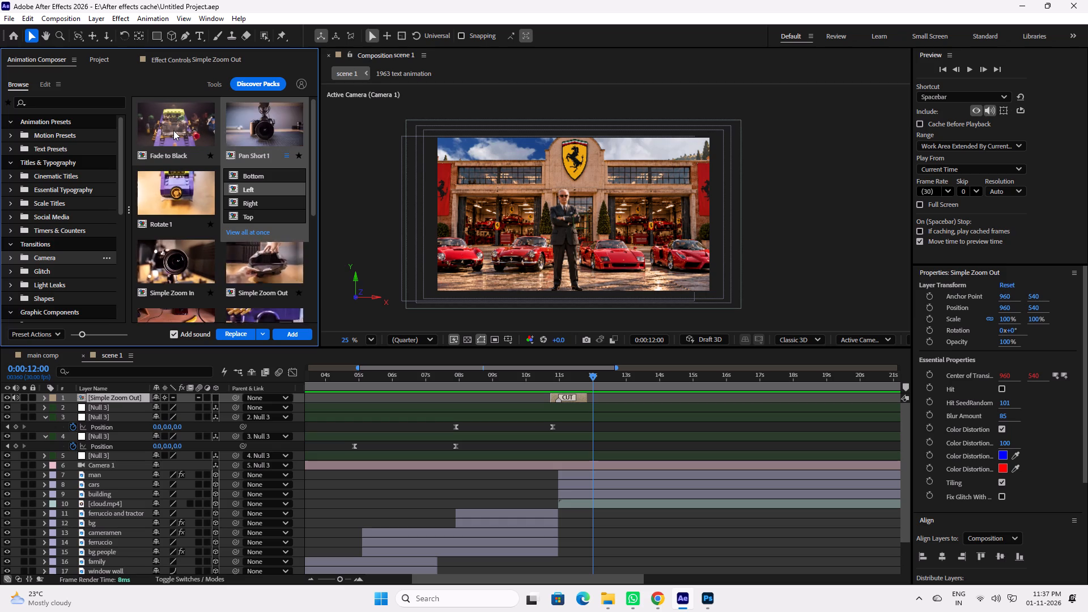
click(173, 130)
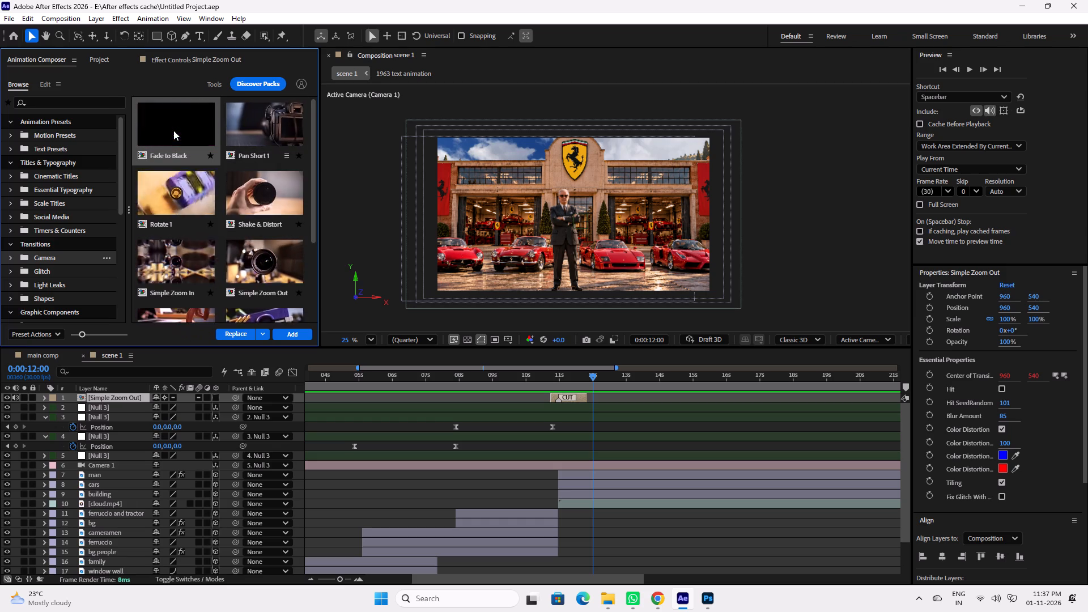
scroll(184, 240, down, 4)
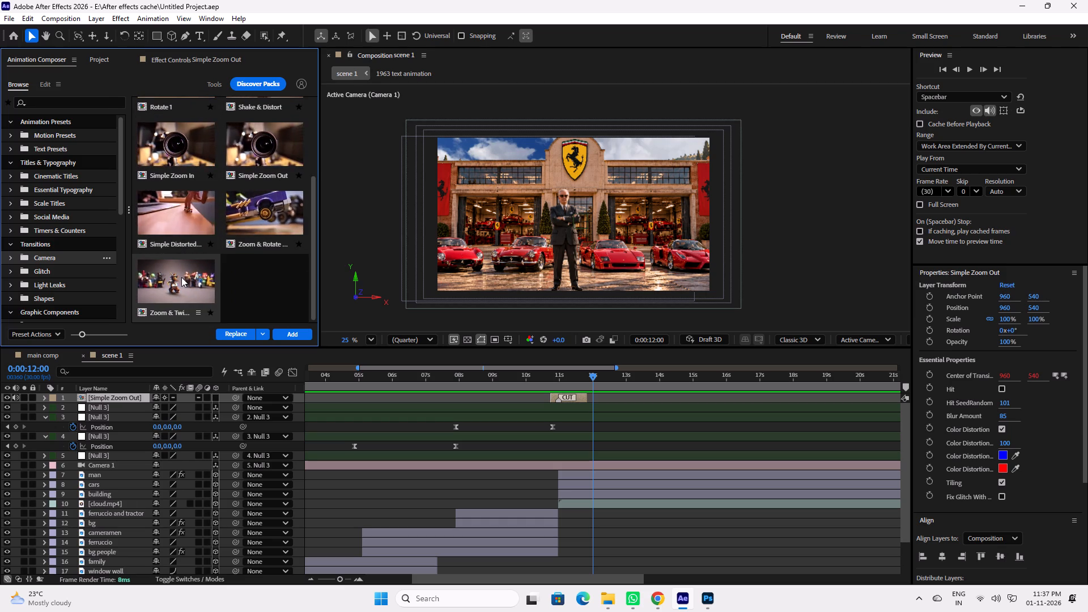
Replay the Simple Zoom Out transition into the factory shot from 0:00:10:17.
drag(564, 377, 555, 377)
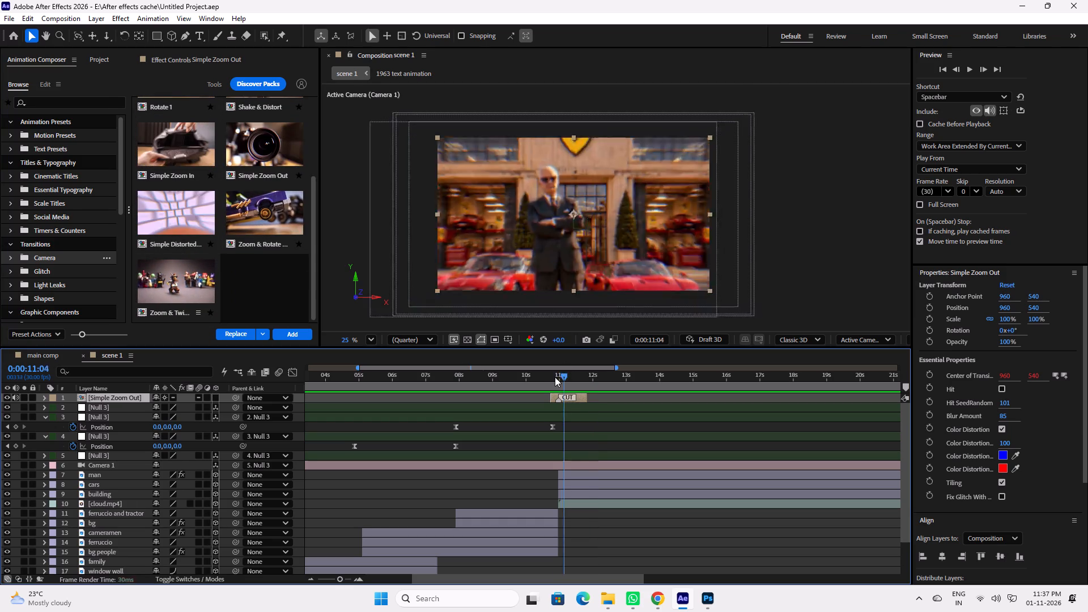
drag(555, 377, 545, 377)
key(space)
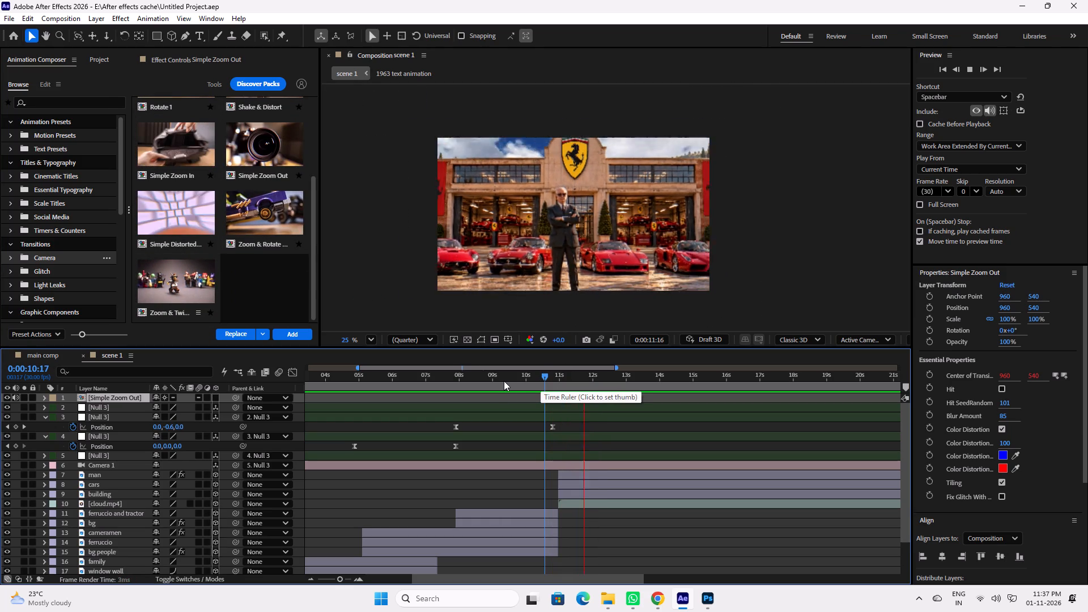
key(space)
Replace the Simple Zoom Out layer with the Simple Distorted Zoom Out transition, with sound, placed at 0:00:10:29.
click(580, 399)
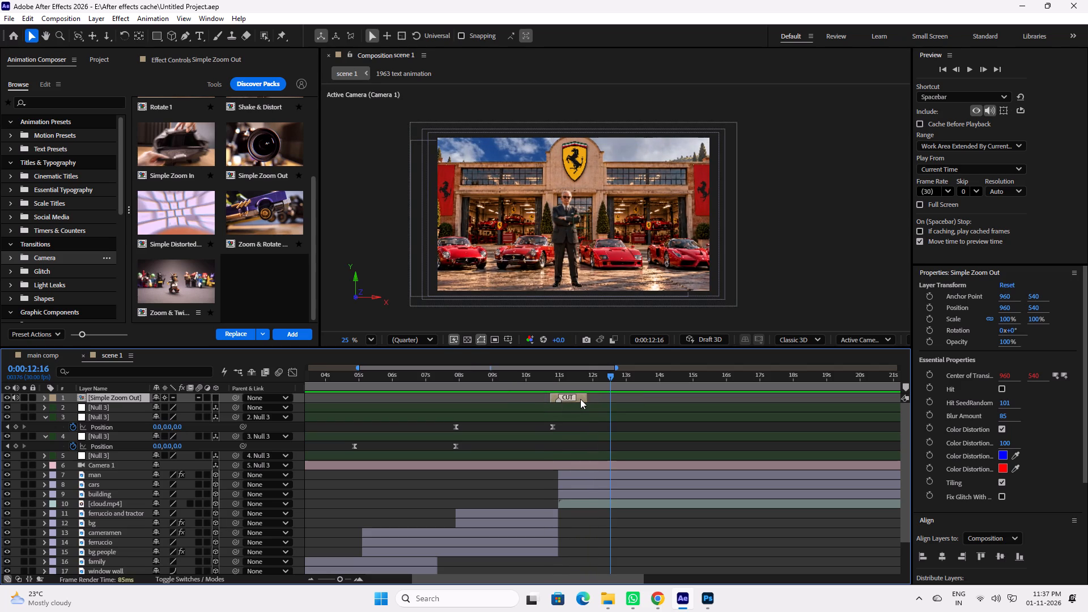
key(Delete)
click(172, 211)
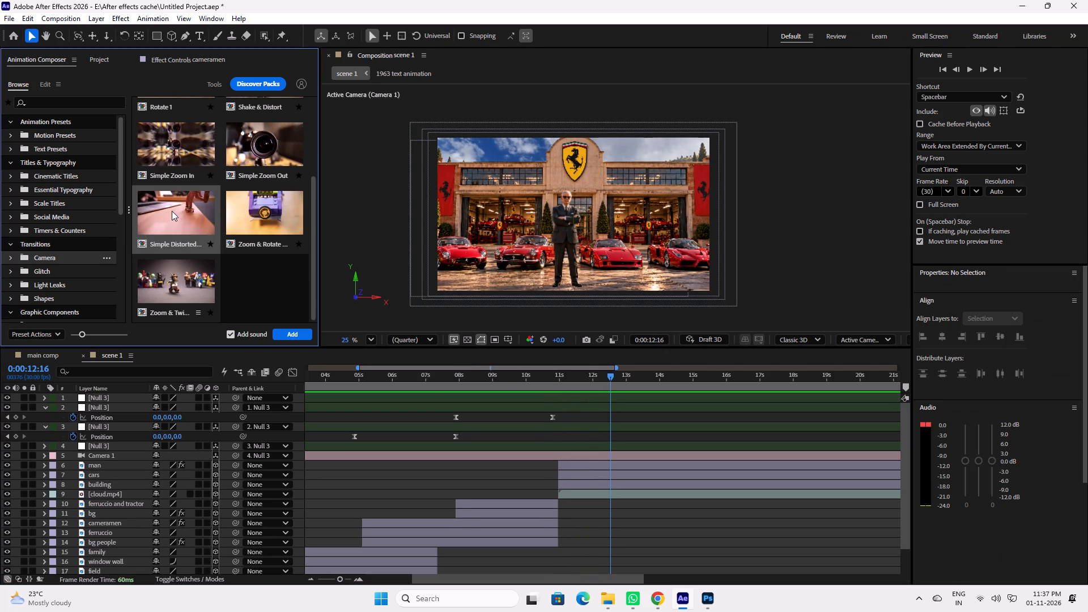
drag(577, 381, 562, 381)
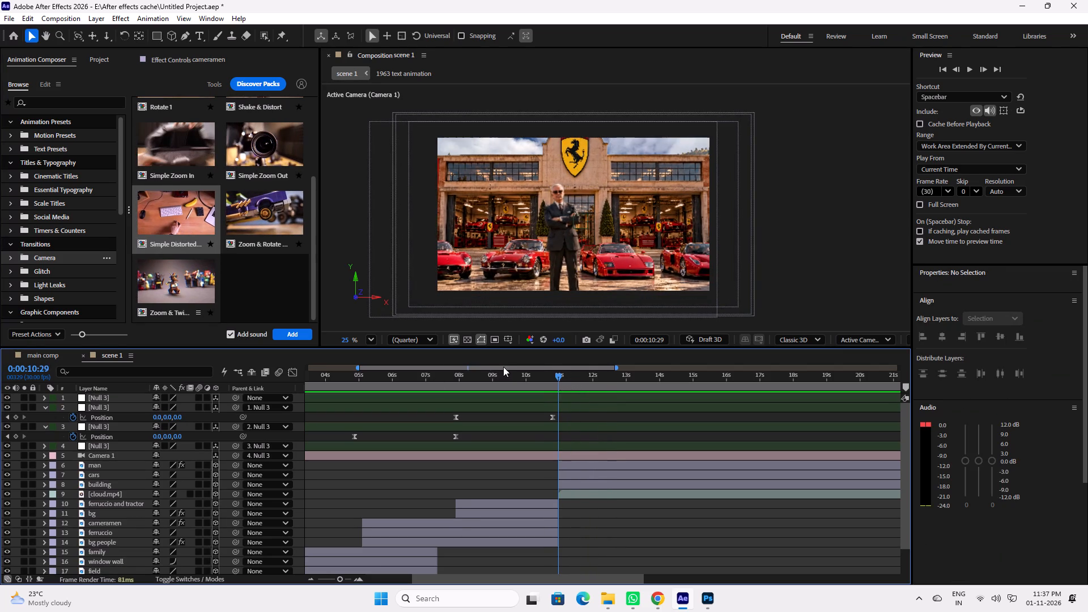
click(178, 209)
double_click(175, 210)
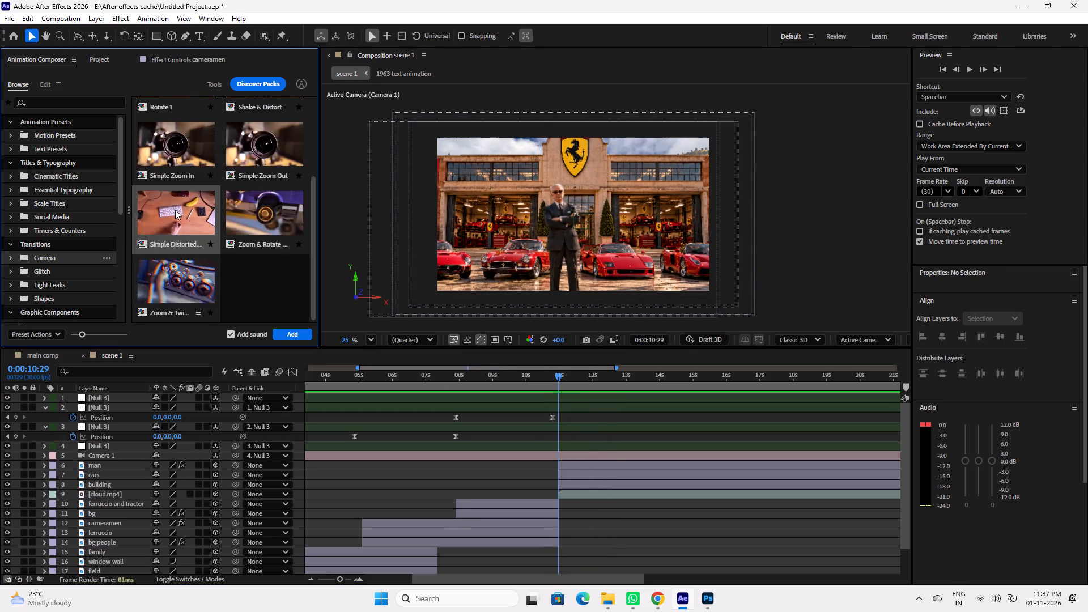
Preview the Simple Distorted Zoom Out transition from 0:00:10:15 and 0:00:09:09, and inspect the frames from 0:00:10:17 to 0:00:10:26.
drag(554, 379, 542, 379)
key(space)
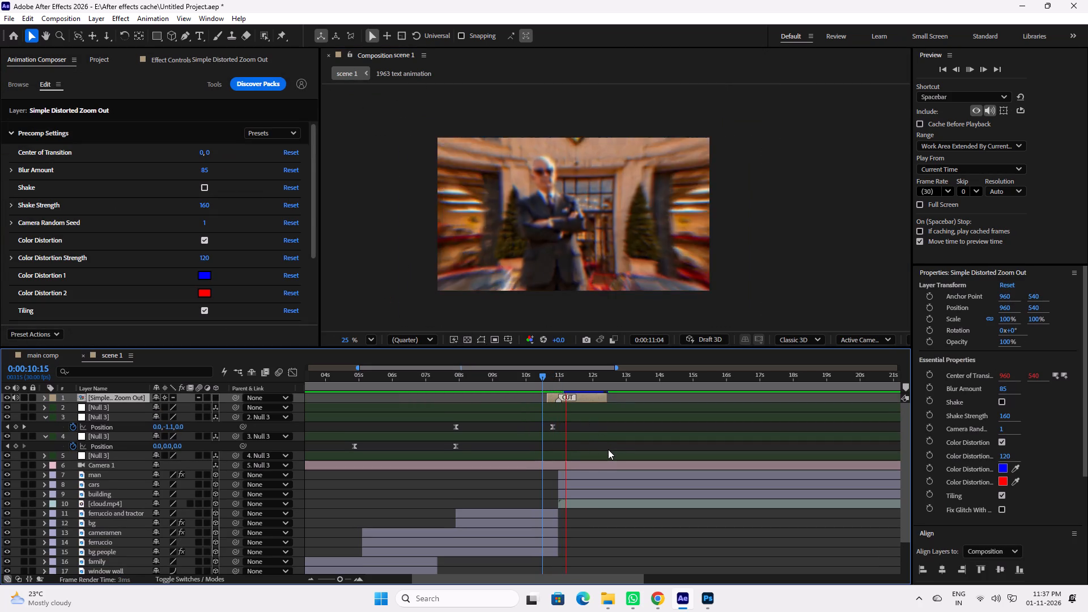
key(space)
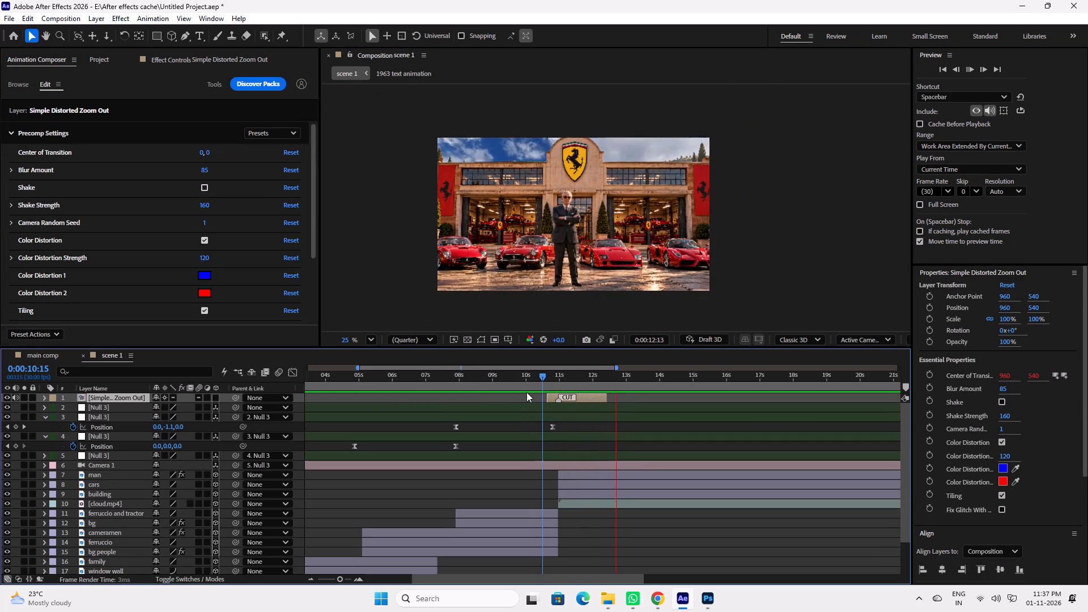
click(503, 378)
key(space)
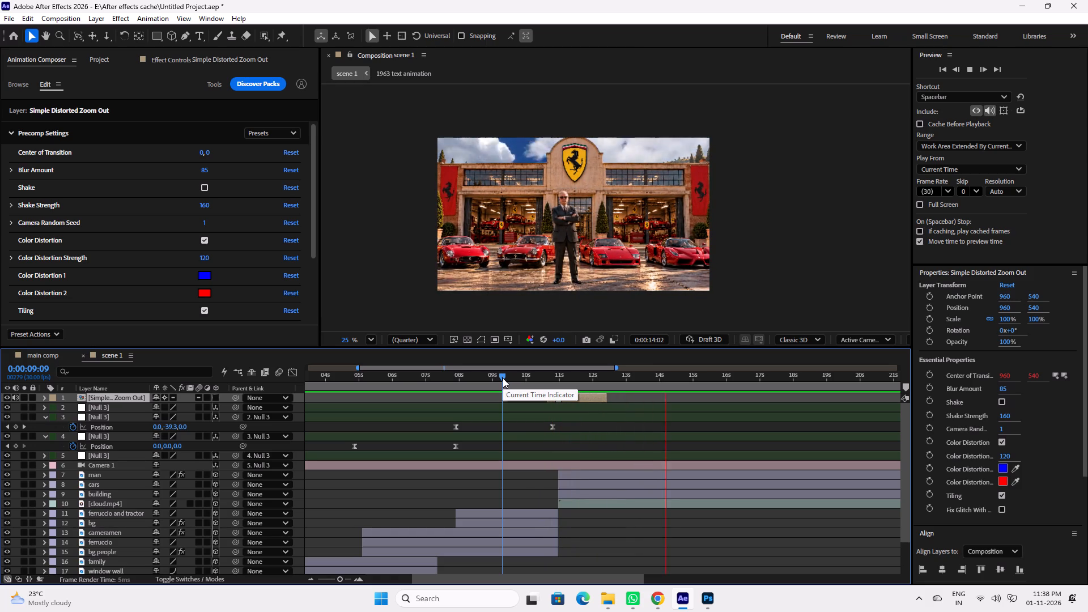
key(space)
drag(548, 377, 551, 378)
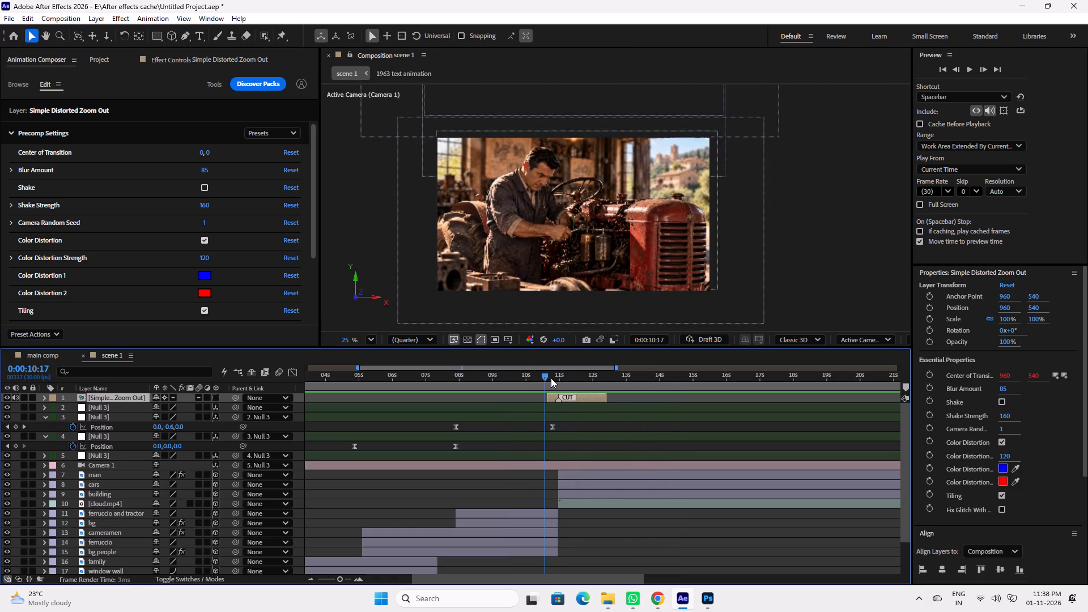
drag(551, 378, 554, 379)
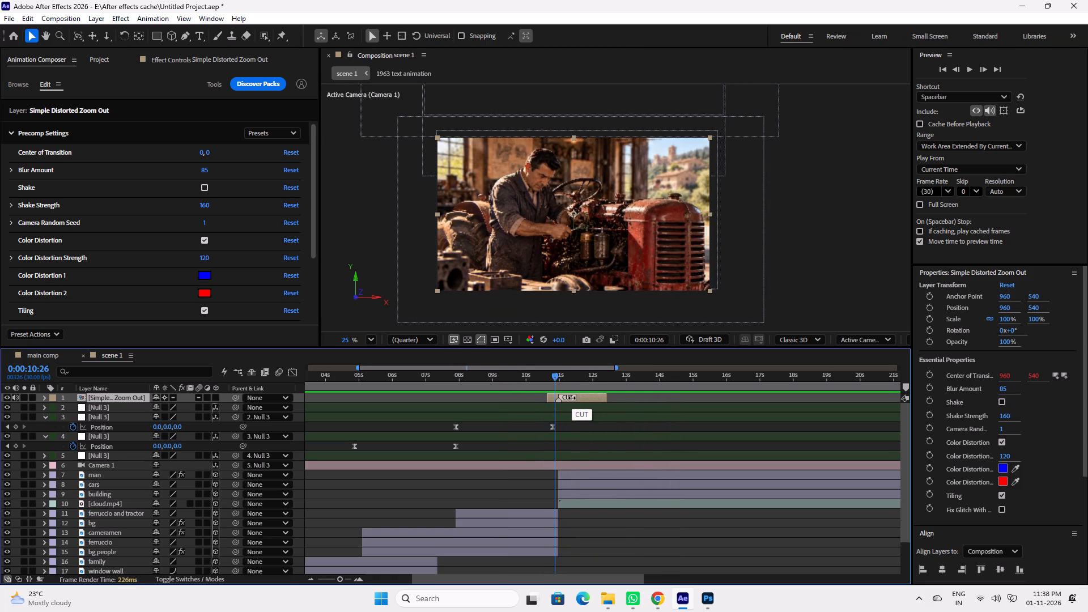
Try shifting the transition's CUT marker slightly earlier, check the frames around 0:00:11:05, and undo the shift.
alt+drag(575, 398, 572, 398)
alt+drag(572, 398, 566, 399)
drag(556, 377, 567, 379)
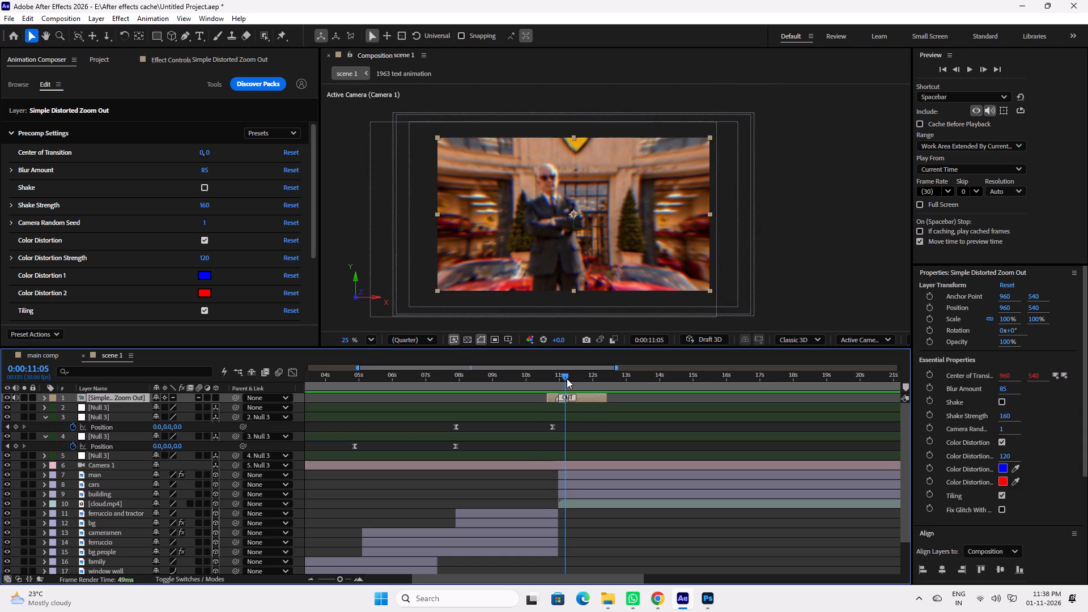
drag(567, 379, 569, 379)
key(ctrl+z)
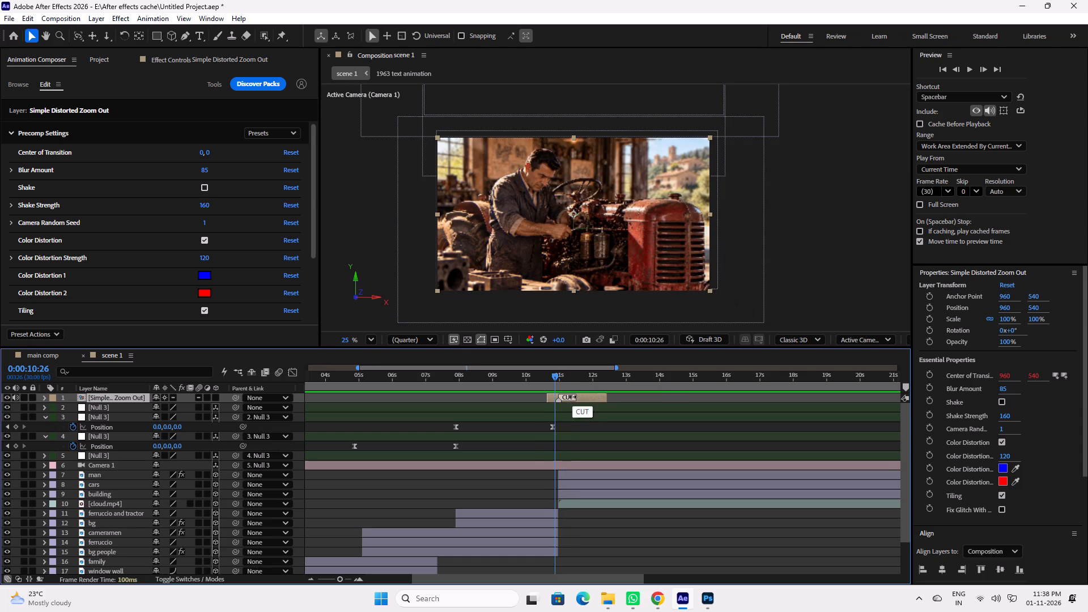
Trim the end of the Simple Distorted Zoom Out layer to about 0:00:11:25.
drag(606, 398, 596, 398)
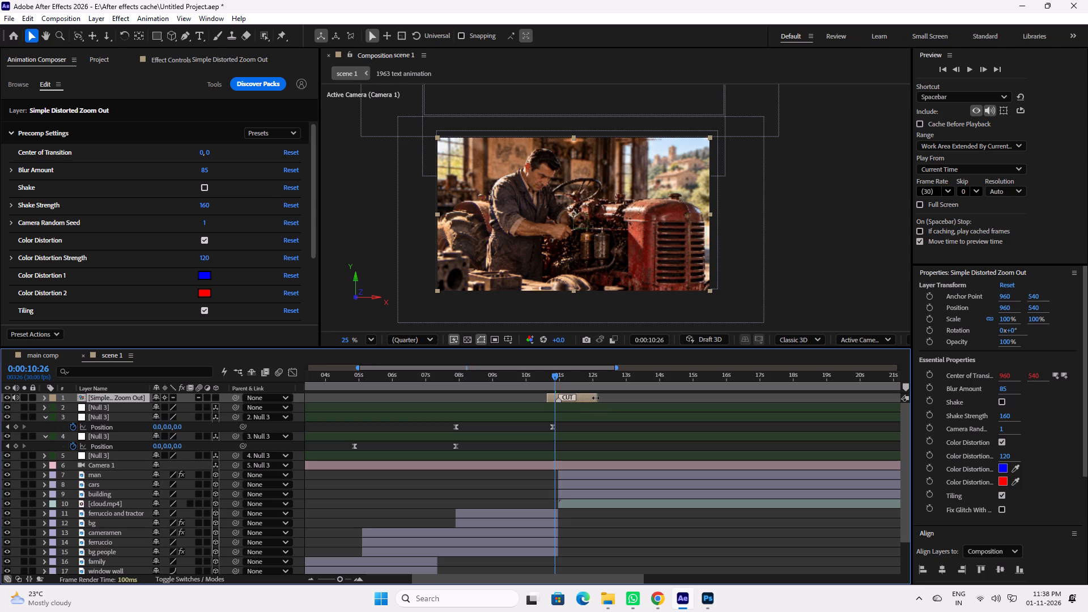
drag(596, 398, 586, 400)
Scrub through the trimmed transition from 0:00:11:08 to 0:00:11:26 and preview it from 0:00:10:14 and 0:00:09:20.
drag(558, 372, 569, 375)
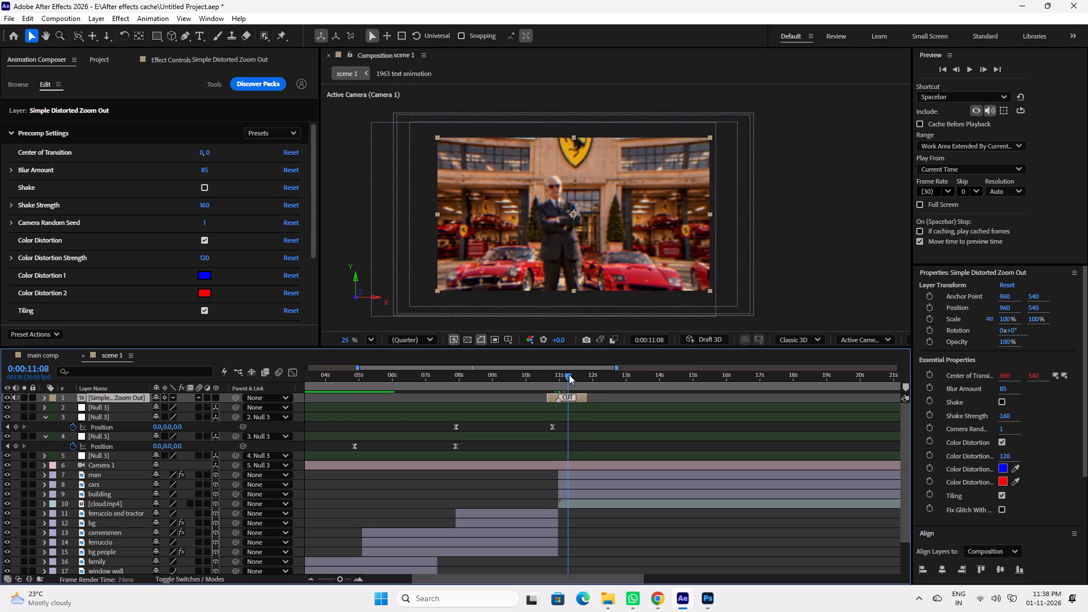
drag(569, 375, 585, 379)
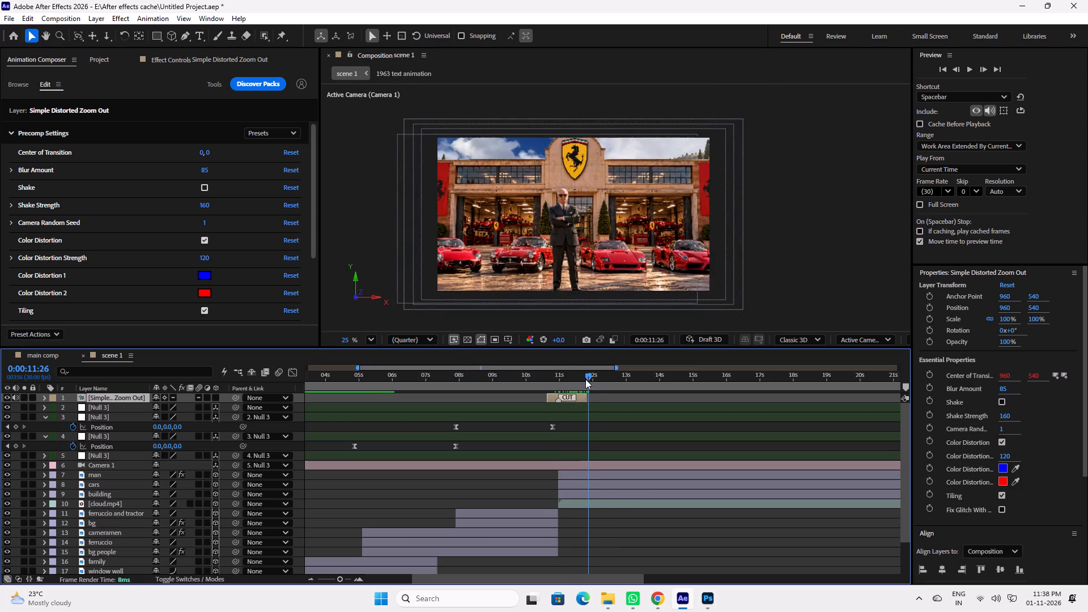
drag(585, 379, 542, 379)
key(space)
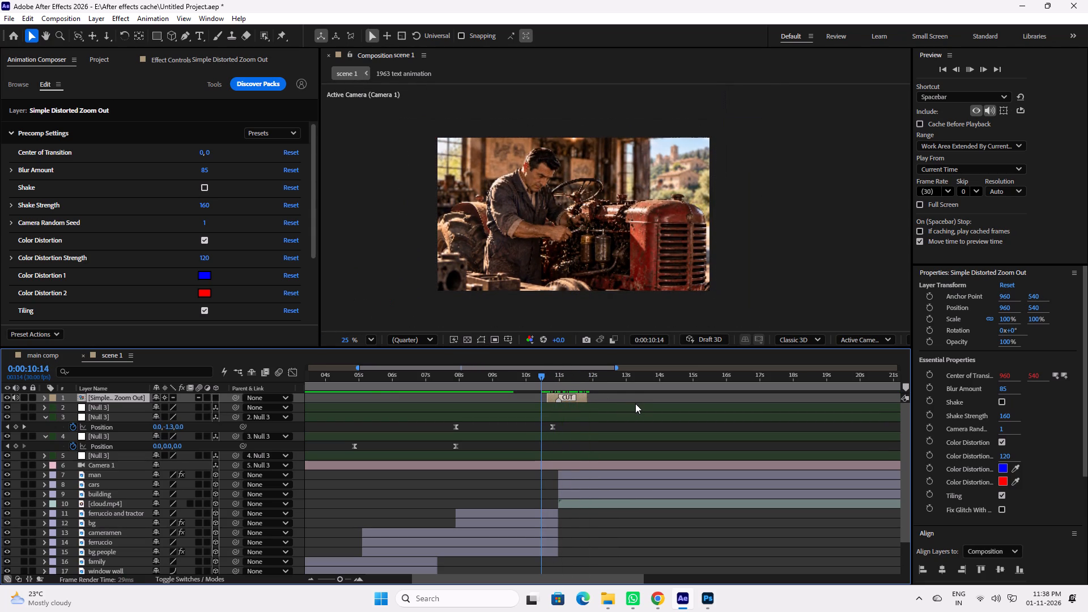
key(space)
drag(525, 375, 515, 376)
key(space)
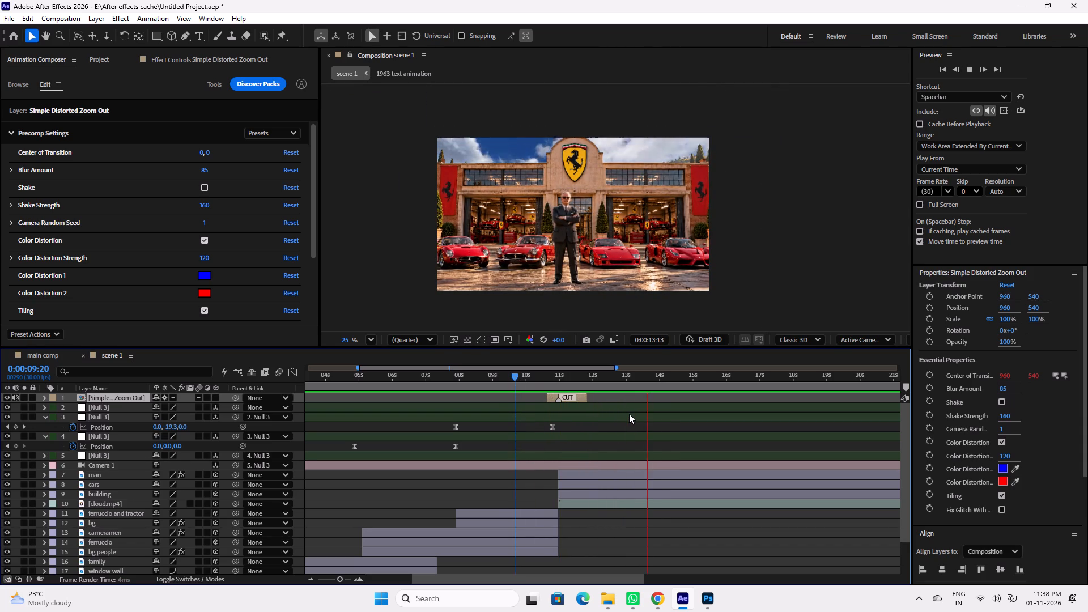
key(space)
Inspect the transition frames between 0:00:11:07 and 0:00:12:11, and play the Ferrari factory shot from 0:00:11:00 to about 0:00:26:08.
drag(580, 380, 573, 379)
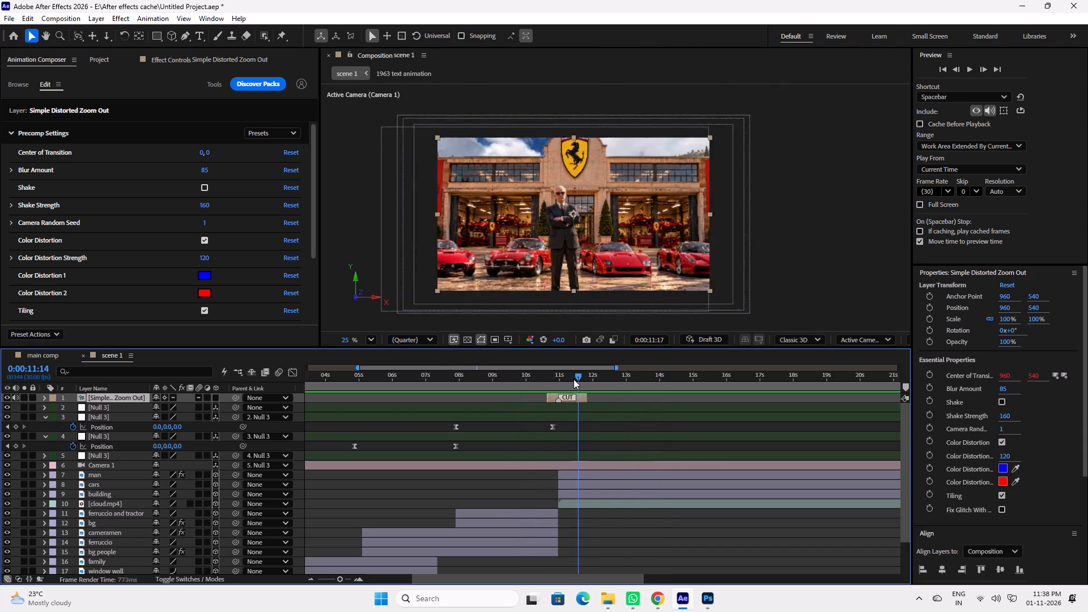
drag(573, 379, 567, 381)
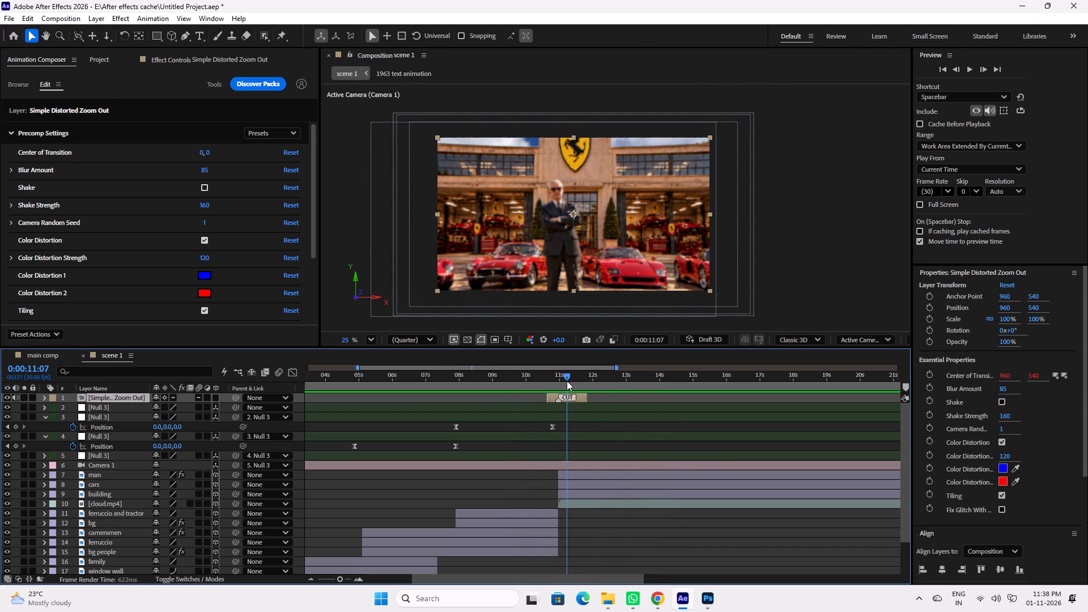
drag(567, 381, 581, 383)
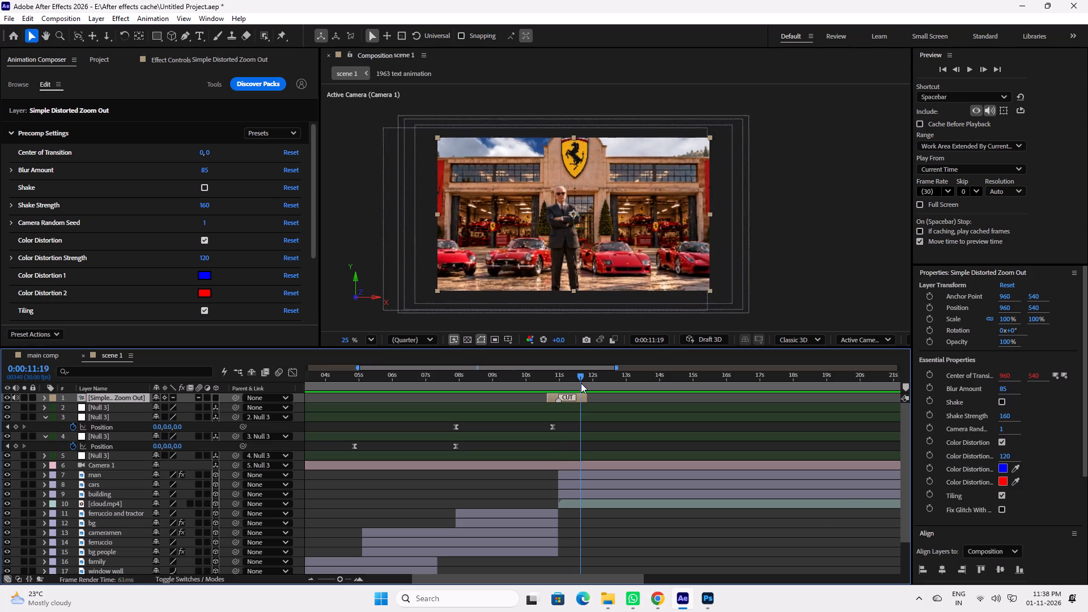
drag(581, 383, 605, 384)
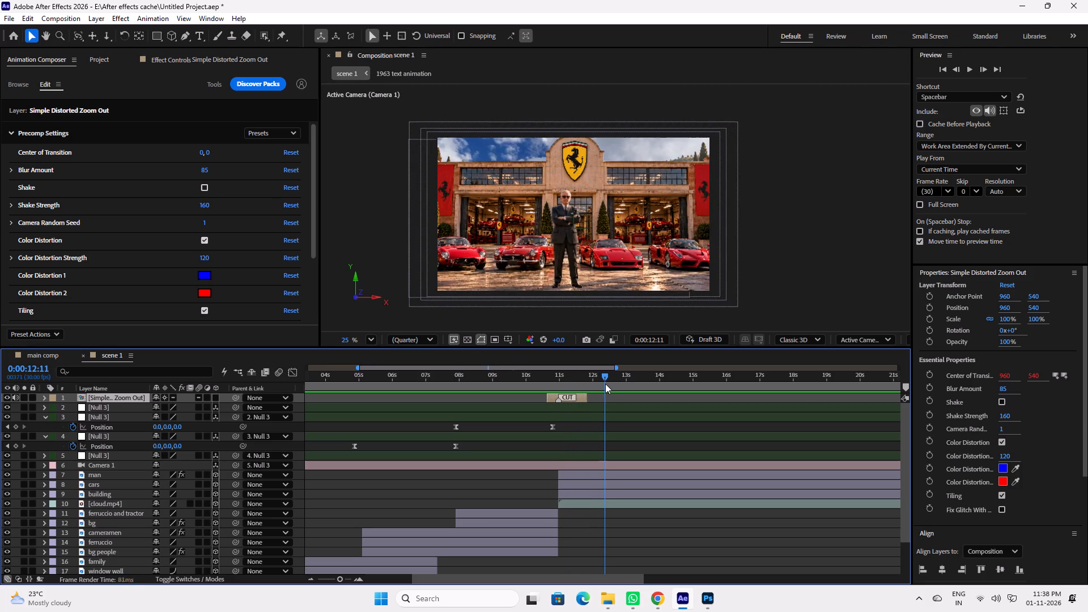
drag(605, 384, 559, 384)
key(space)
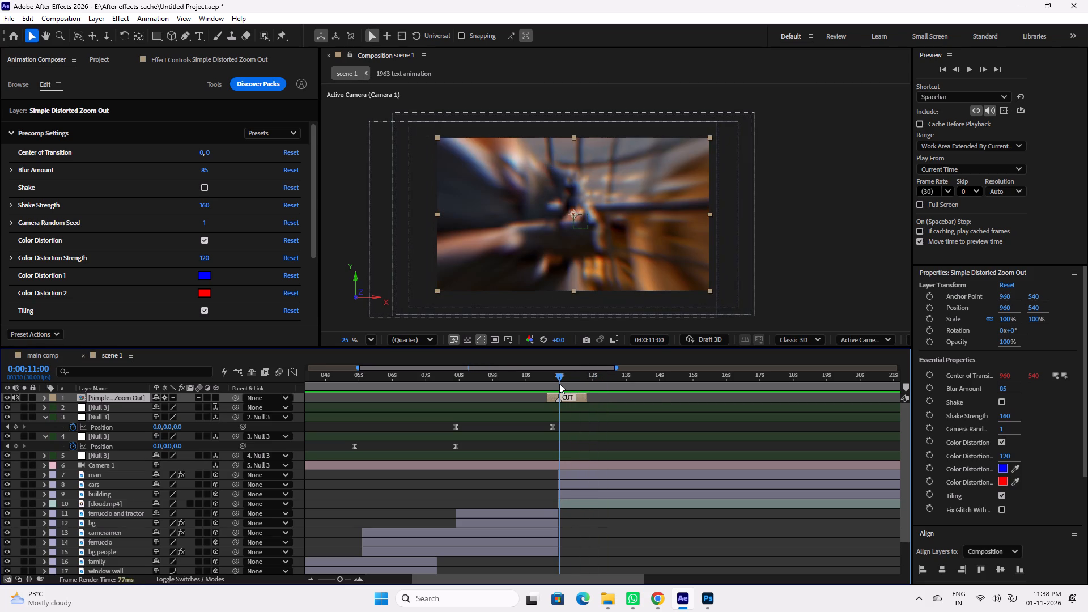
key(space)
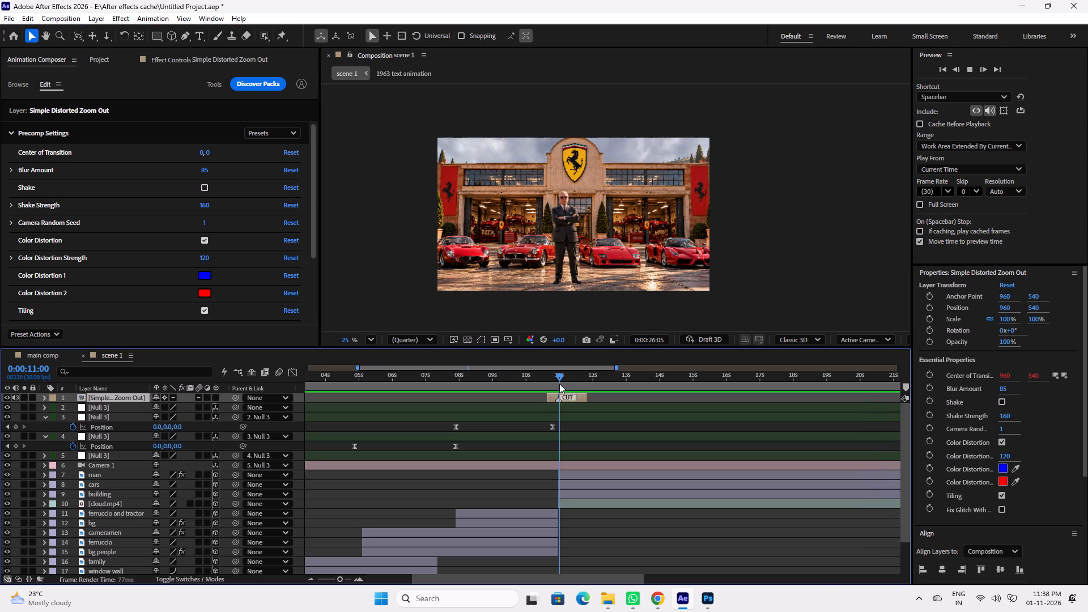
key(space)
Save the project.
key(ctrl+s)
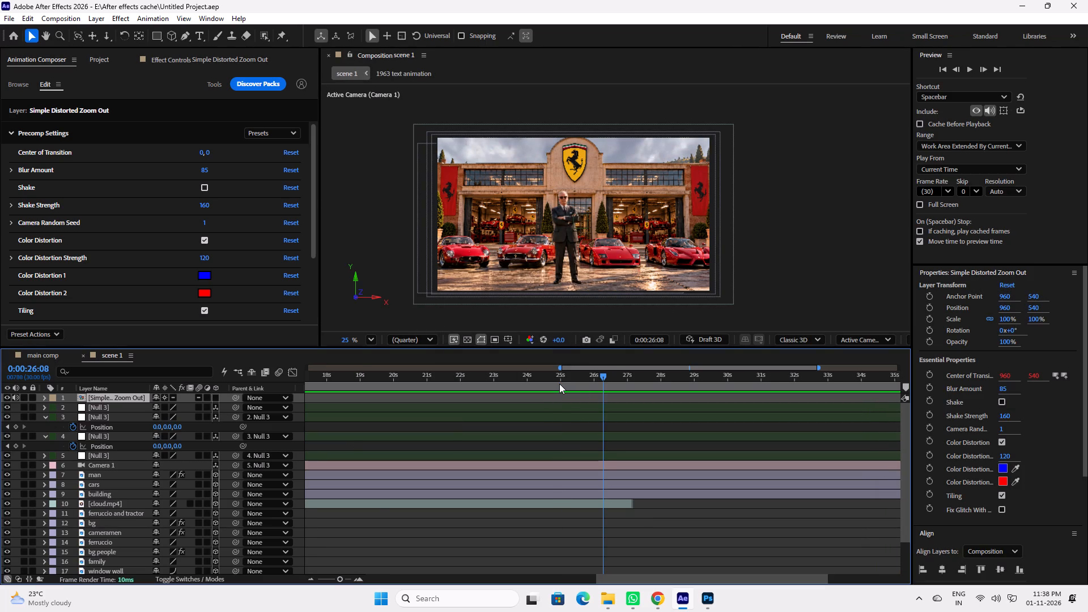
Preview scene 1 from 0:00:00:00 through the transition into the Ferrari factory shot, with the full timeline in view.
drag(322, 381, 288, 377)
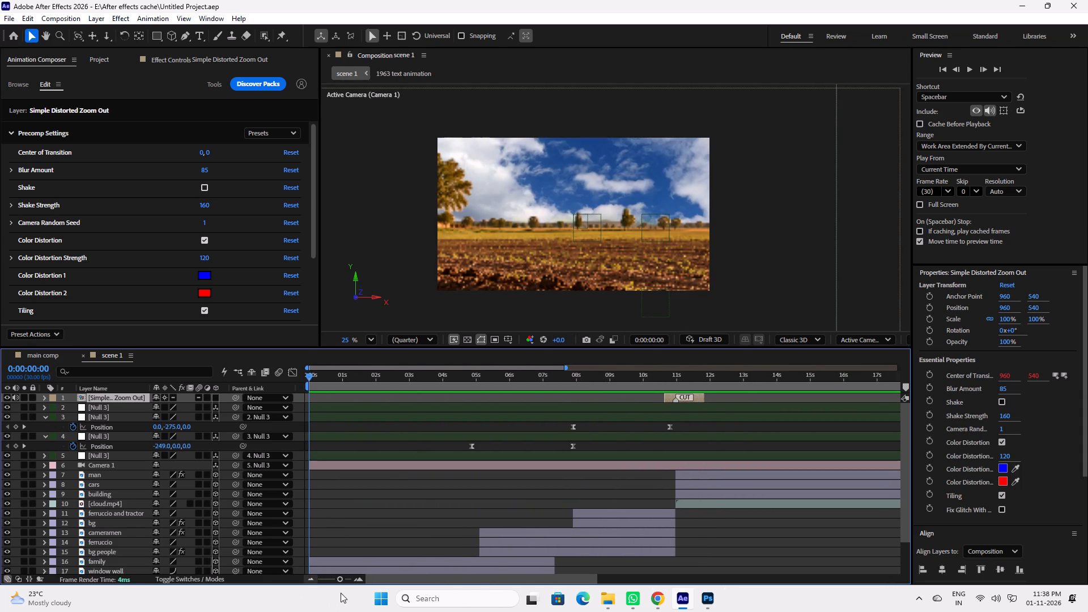
drag(339, 581, 309, 584)
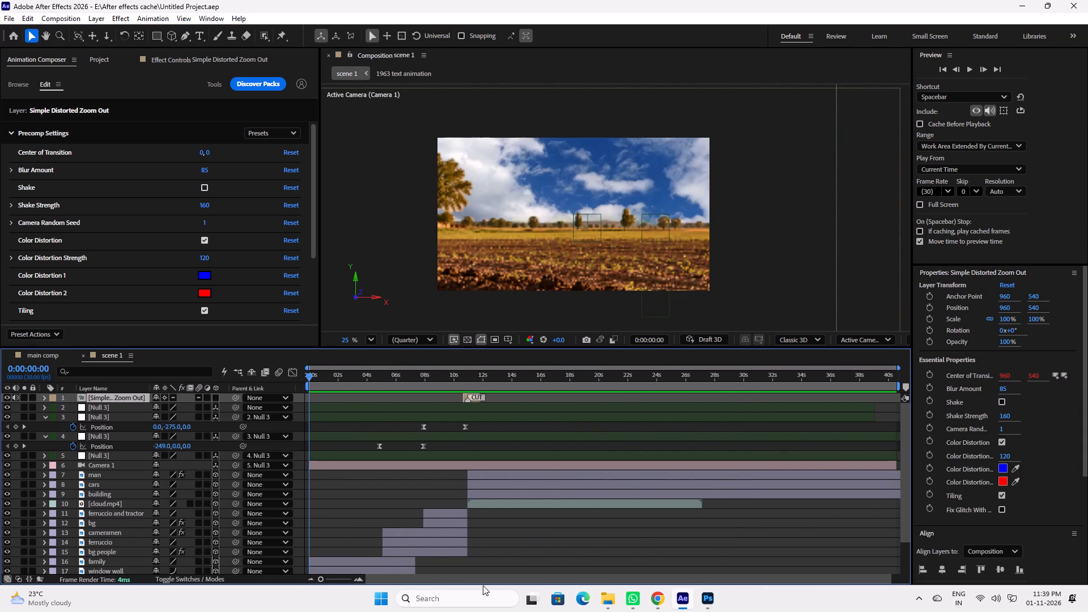
key(space)
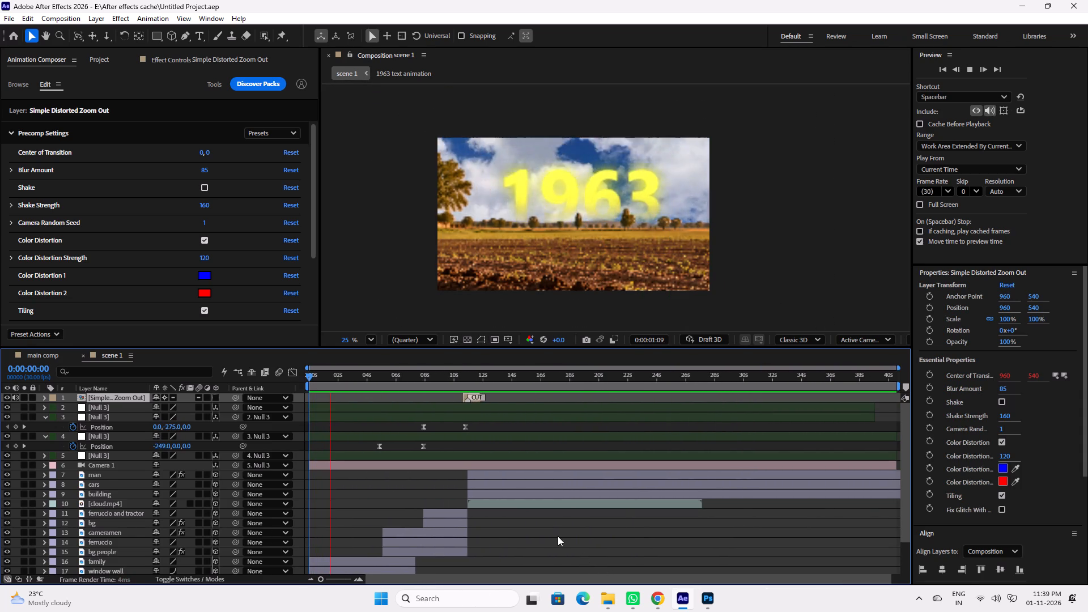
scroll(507, 510, down, 4)
scroll(504, 518, up, 3)
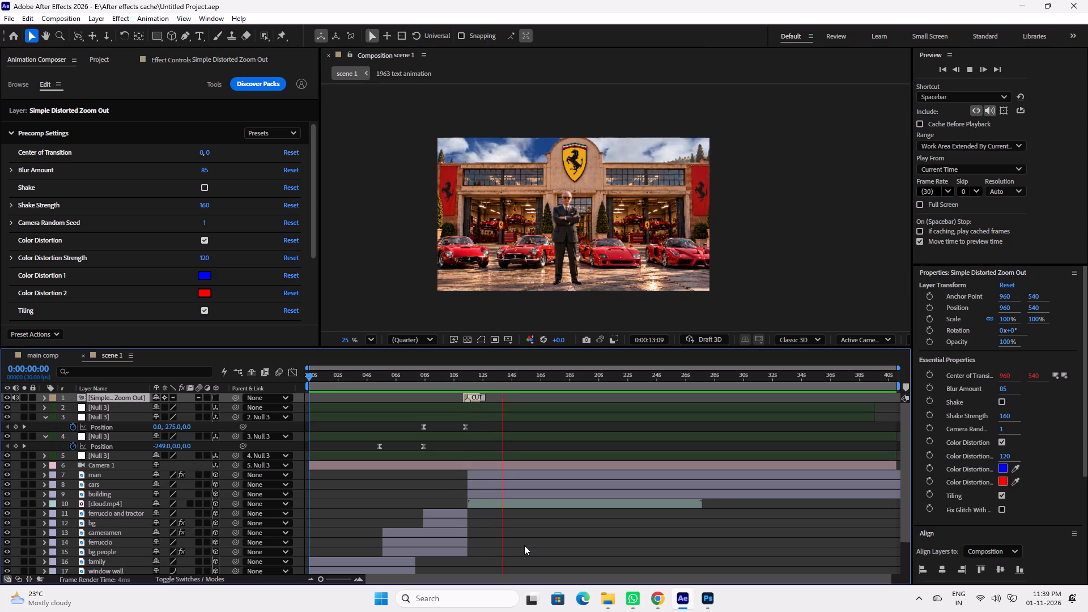
key(space)
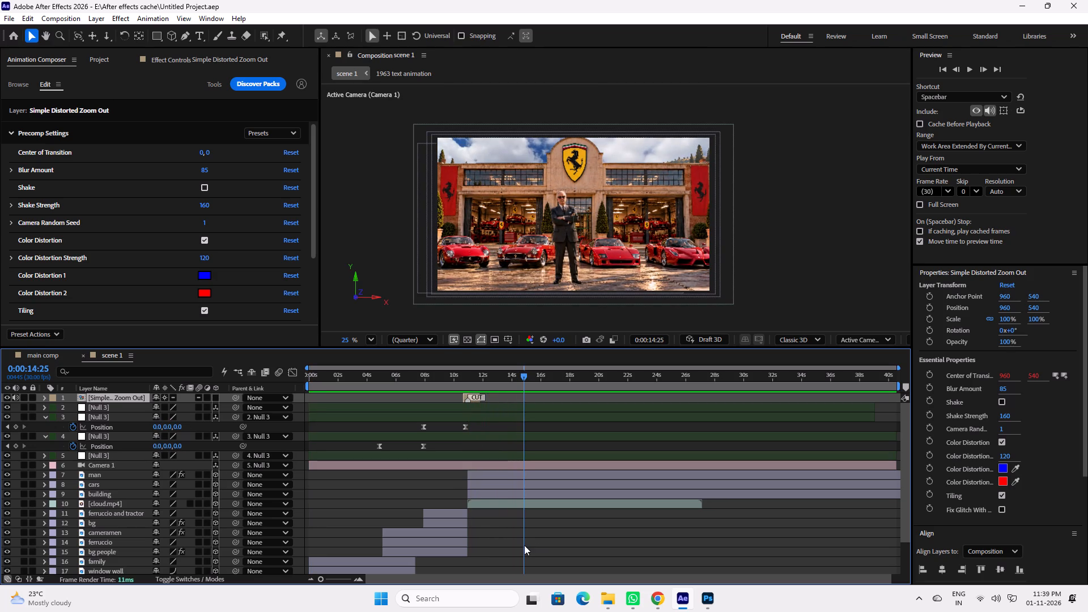
key(space)
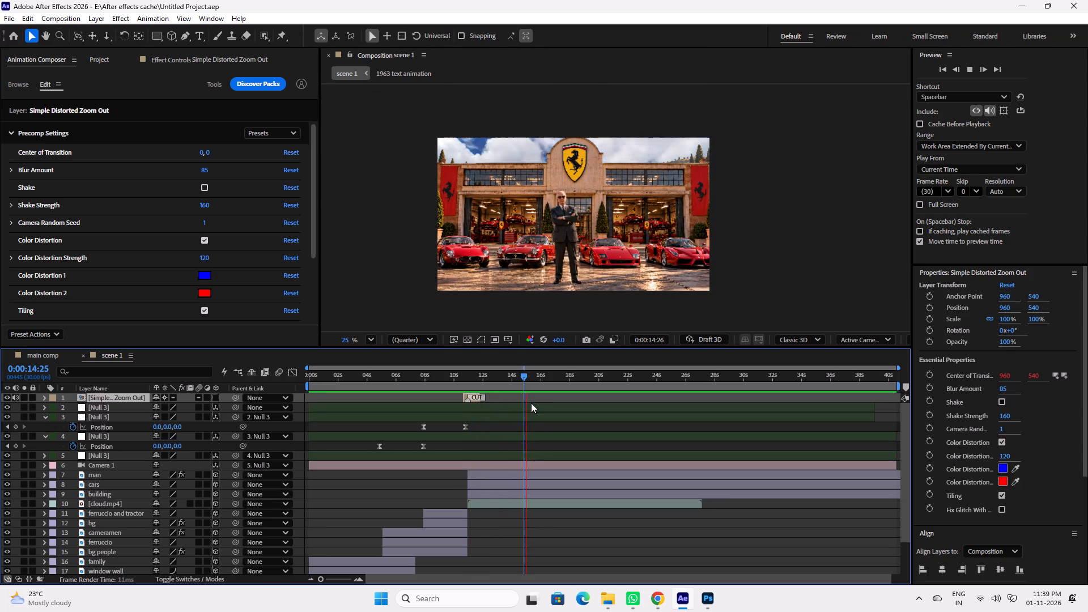
drag(499, 375, 305, 371)
key(space)
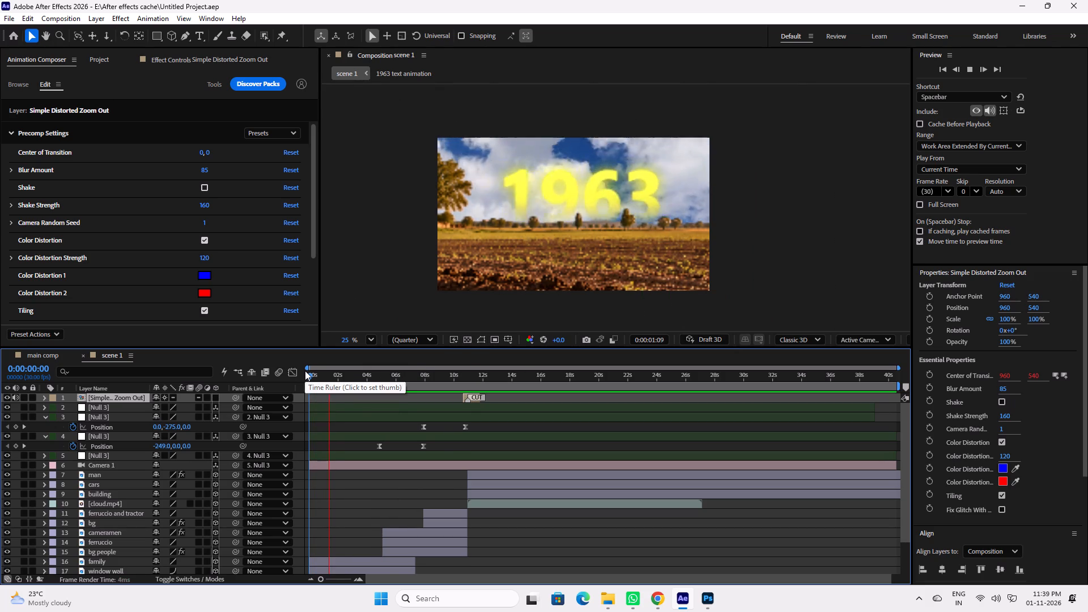
key(space)
drag(325, 377, 309, 379)
key(space)
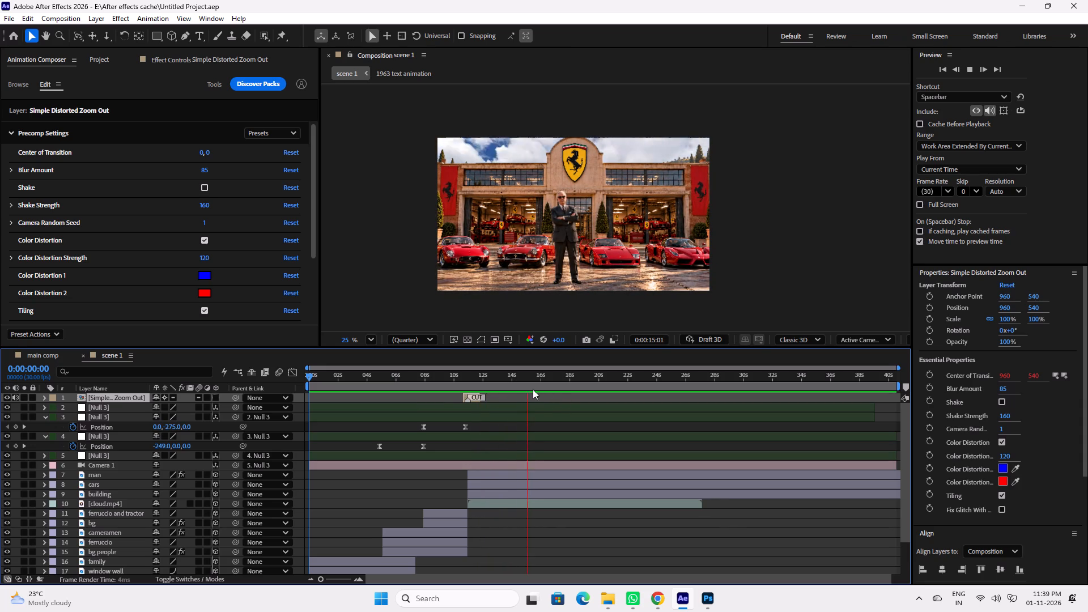
Replay and scrub the Ferrari factory shot between about 0:00:13:07 and 0:00:20:06 to examine where the camera move settles.
drag(528, 382, 500, 382)
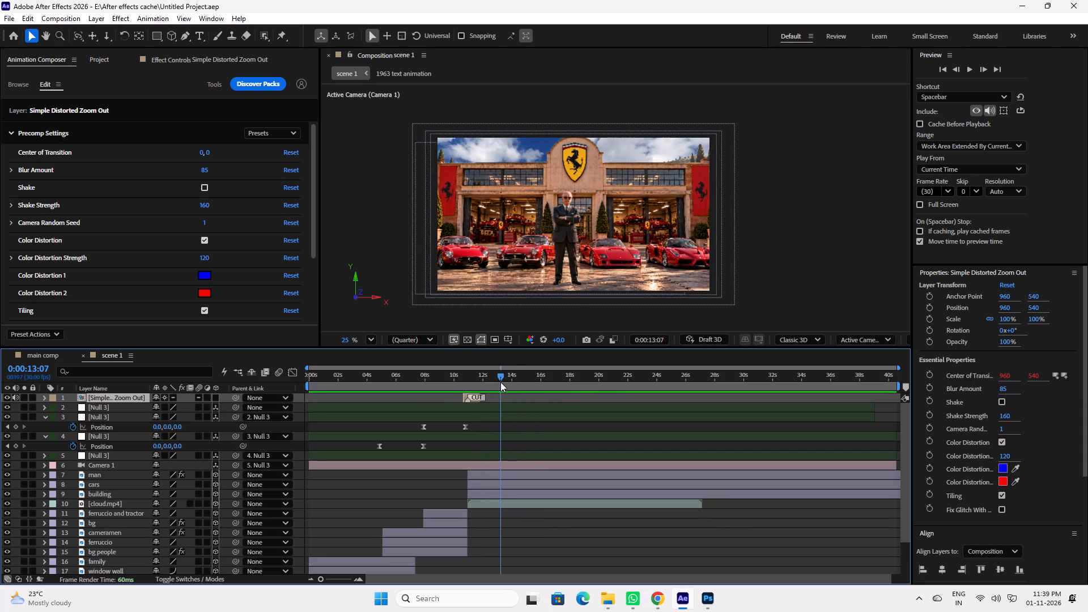
key(space)
key(space)
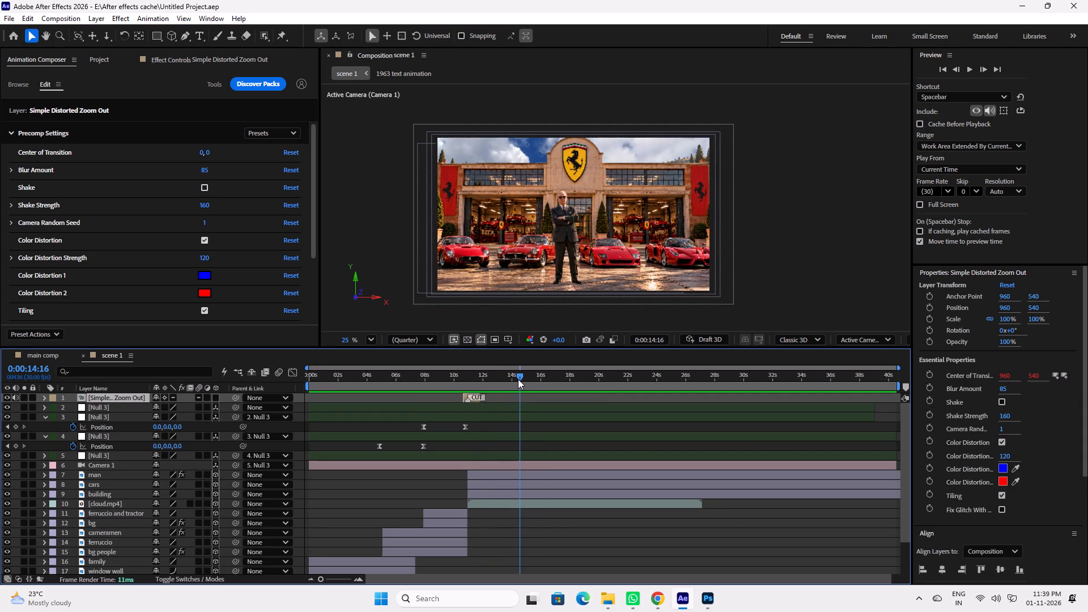
key(space)
key(space)
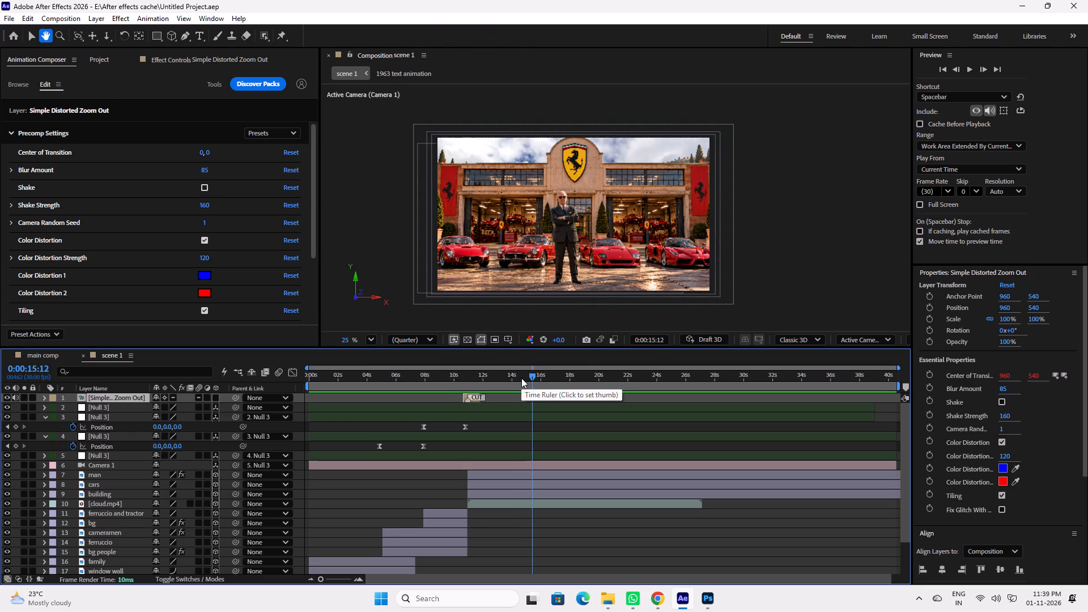
key(space)
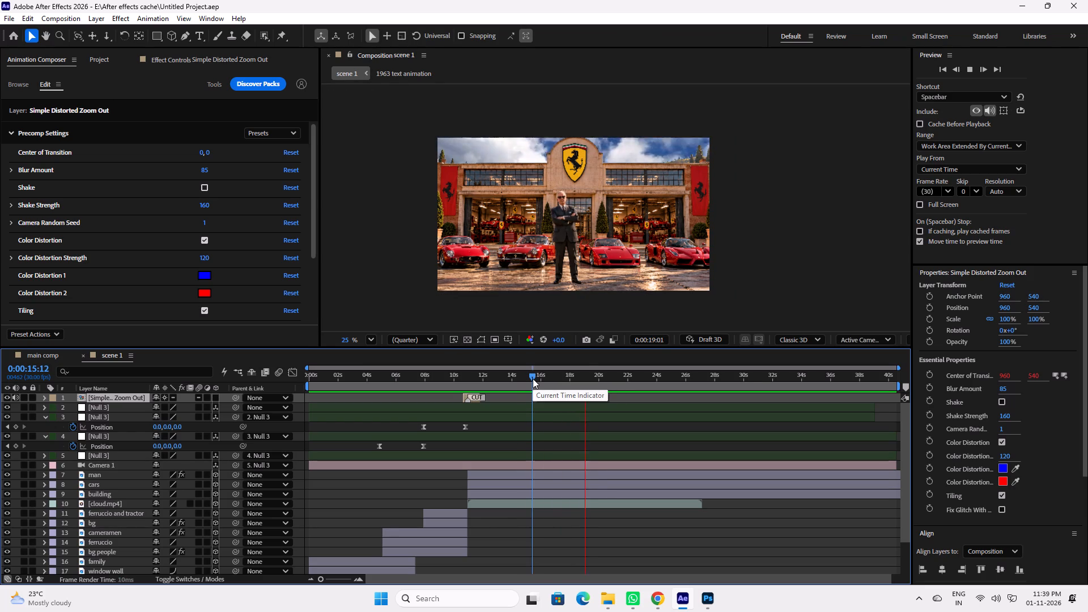
key(space)
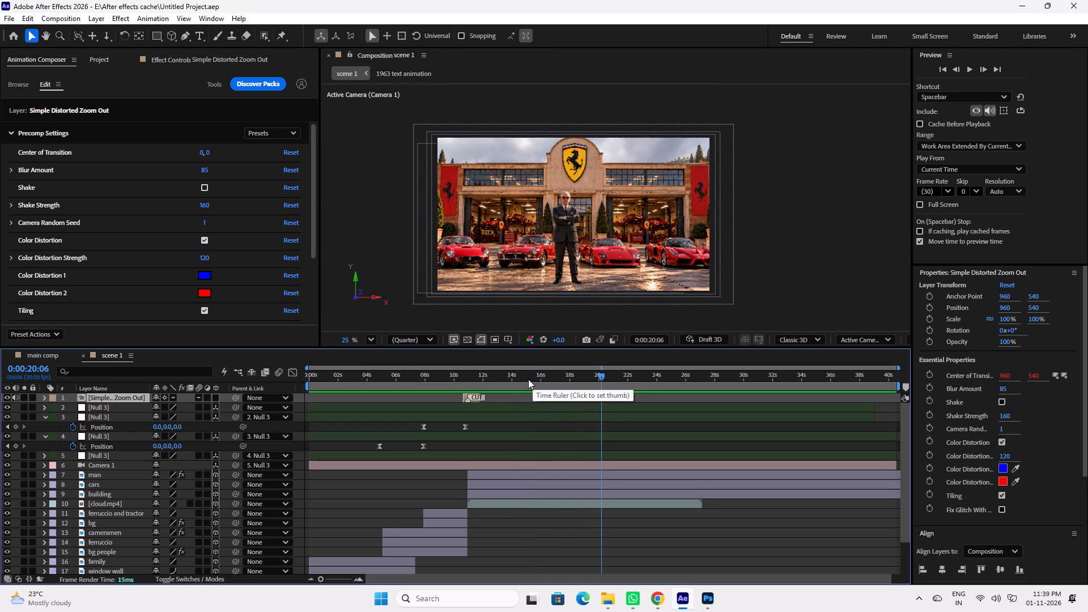
drag(525, 379, 517, 381)
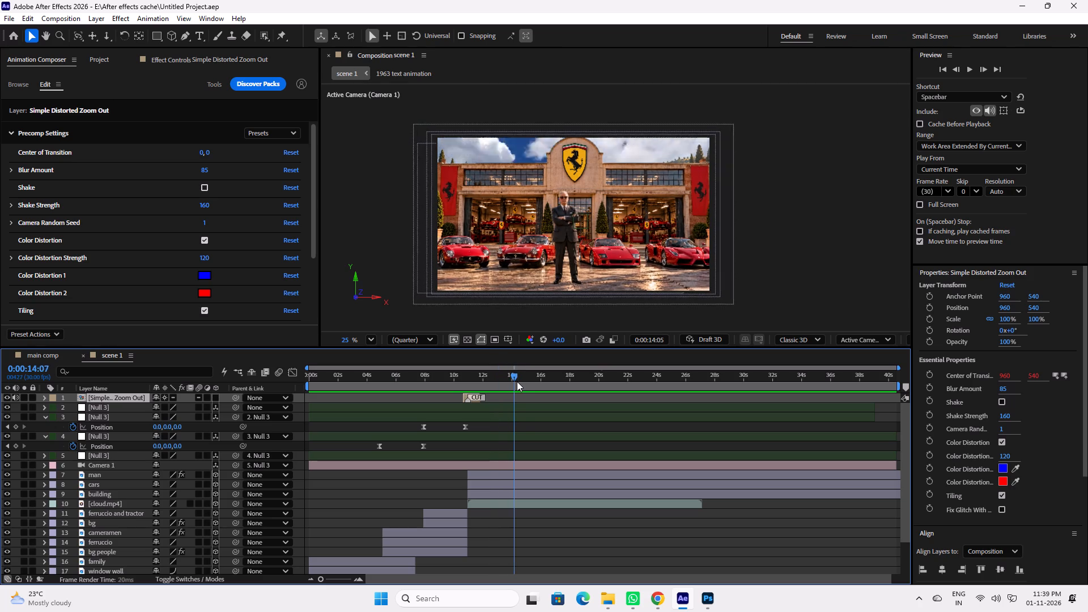
drag(517, 381, 520, 385)
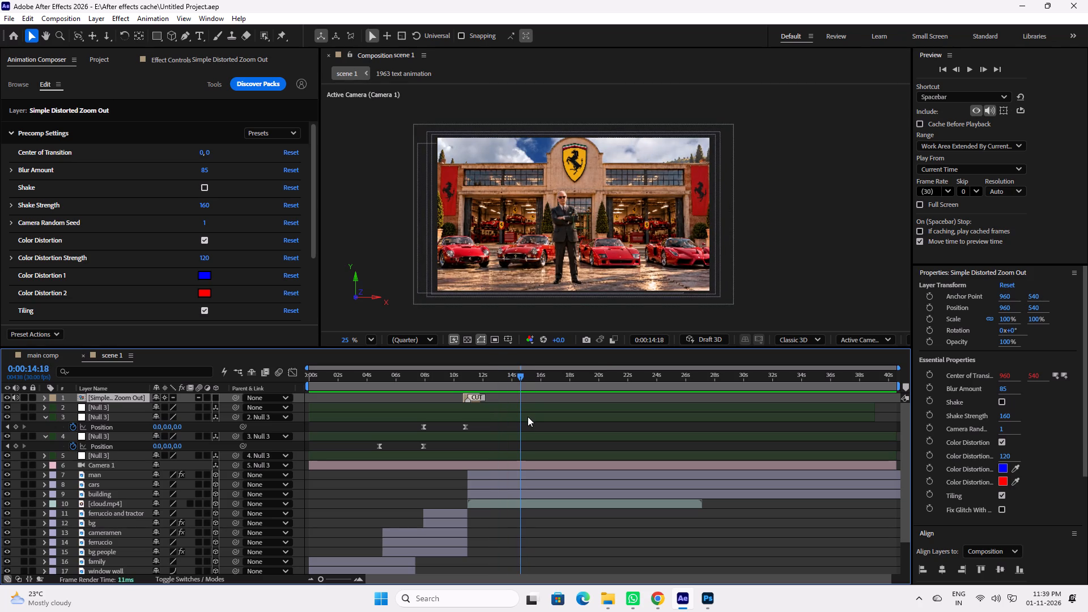
Move the Simple Distorted Zoom Out layer directly below Camera 1 in the layer stack and preview the transition from 0:00:10:12.
scroll(528, 416, up, 4)
scroll(528, 416, down, 3)
scroll(528, 416, up, 4)
drag(112, 396, 107, 467)
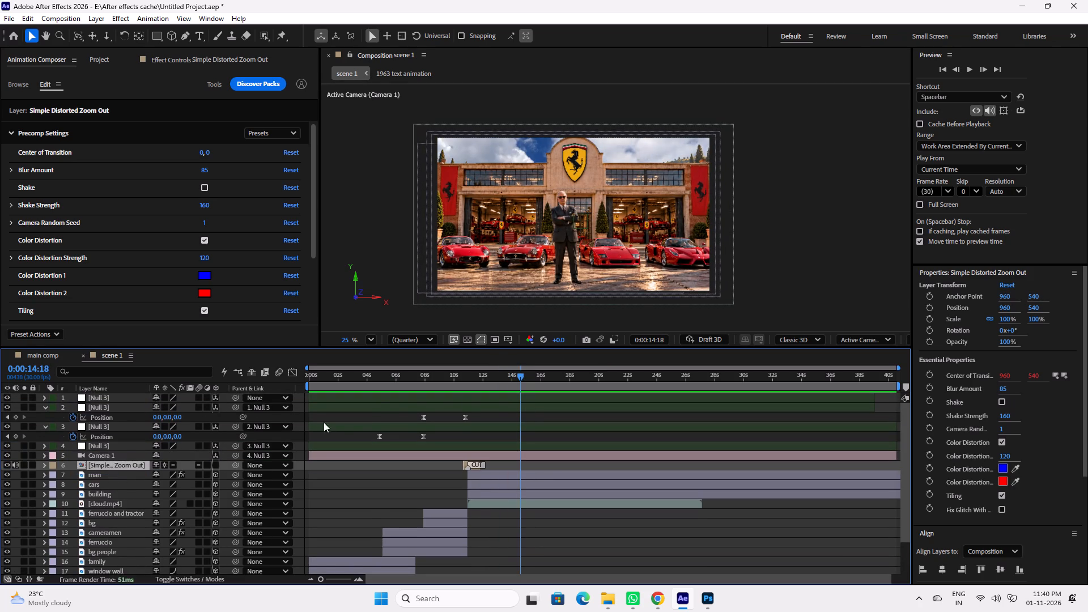
click(462, 376)
key(space)
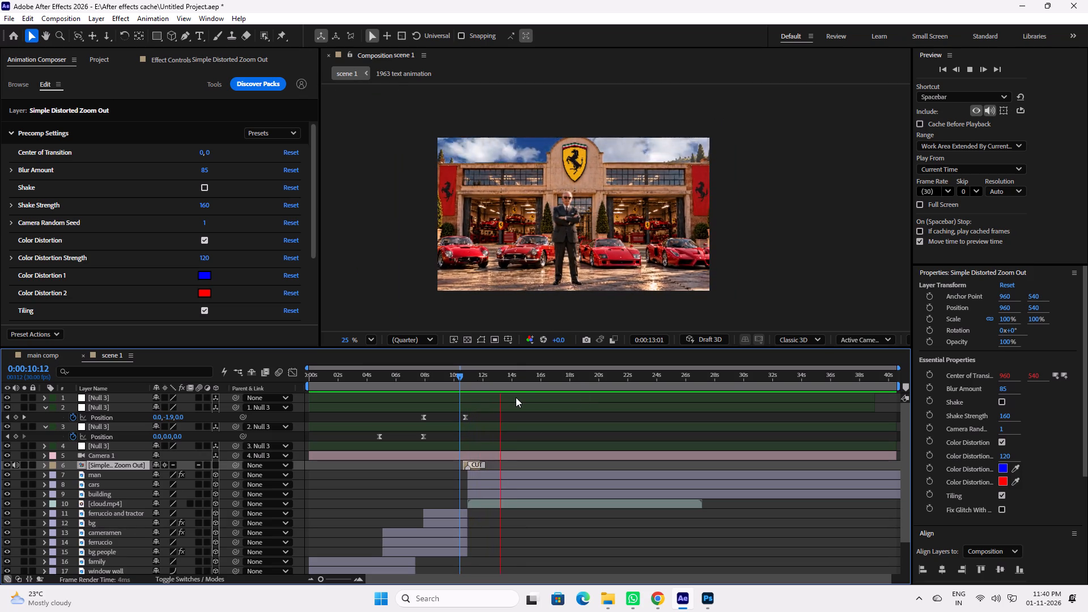
key(space)
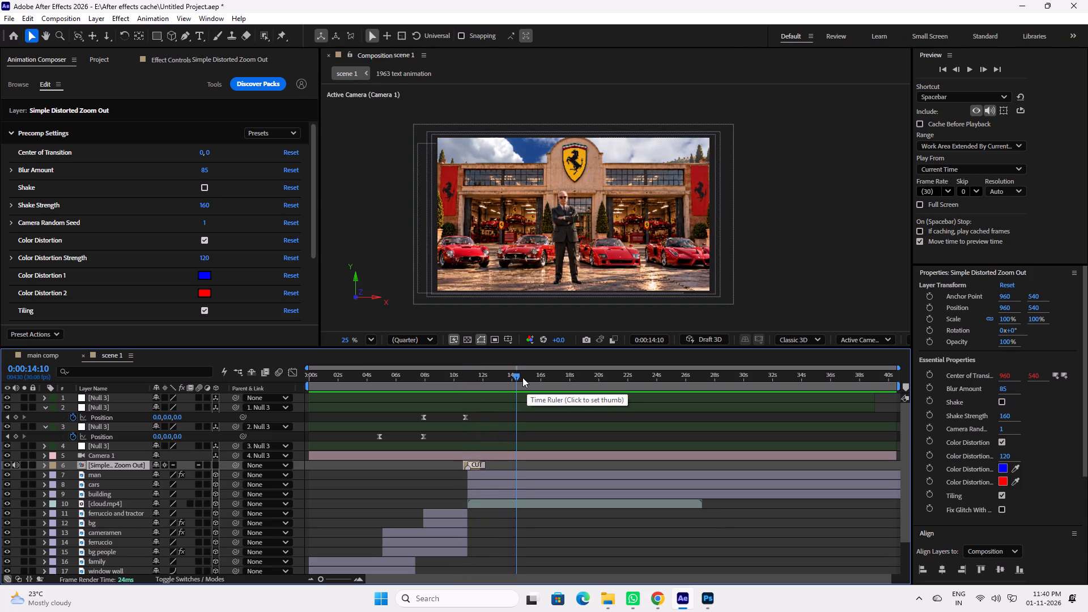
drag(516, 375, 493, 376)
key(space)
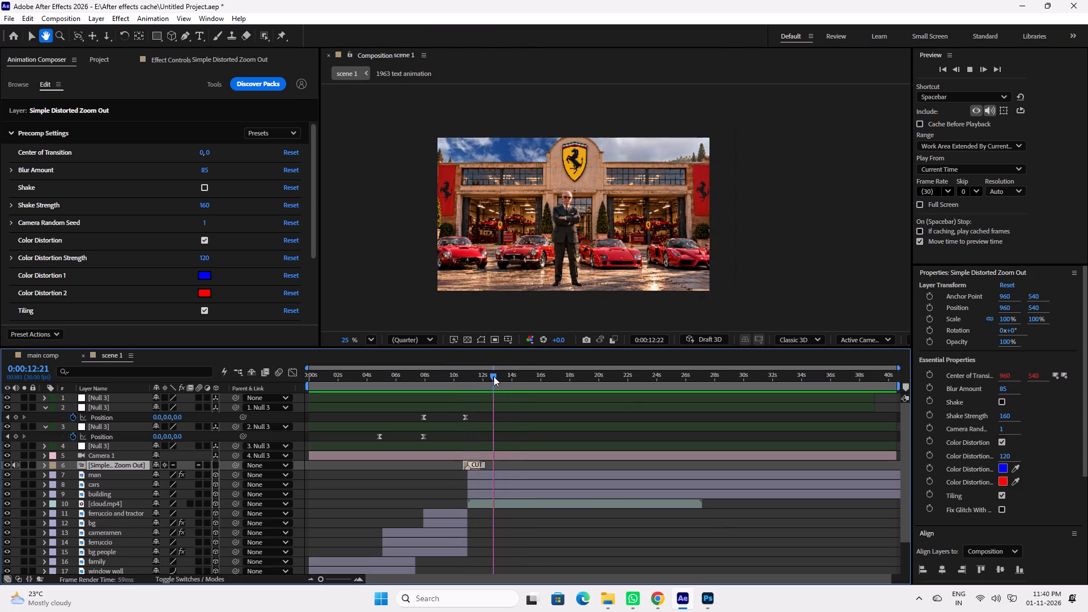
key(space)
Duplicate the top Null 3 layer, reveal its keyframes, and clear the Position animation on the new top copy.
scroll(521, 423, up, 4)
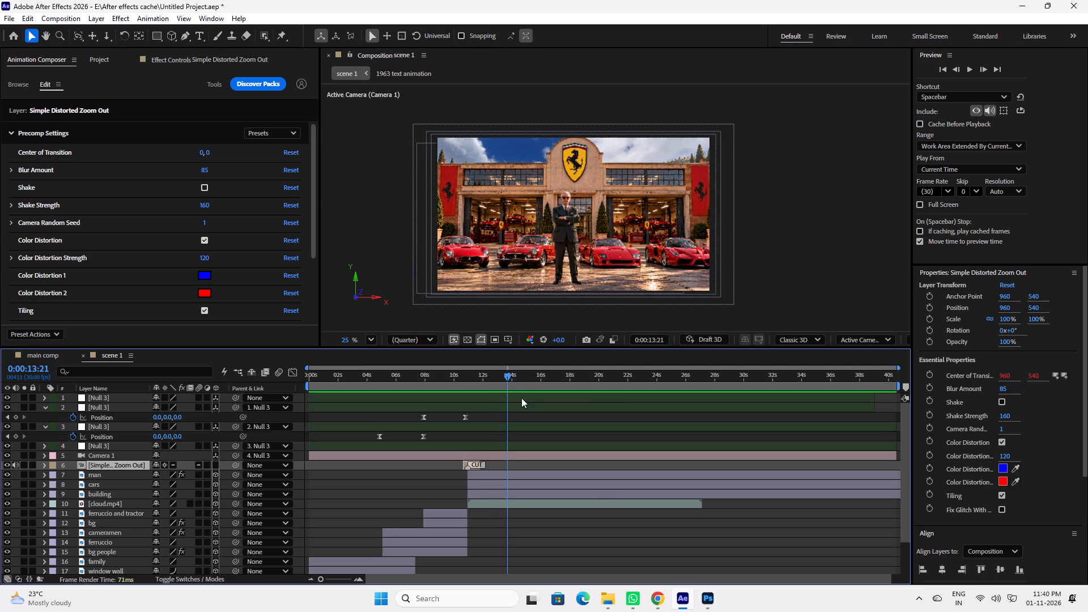
click(521, 398)
key(u)
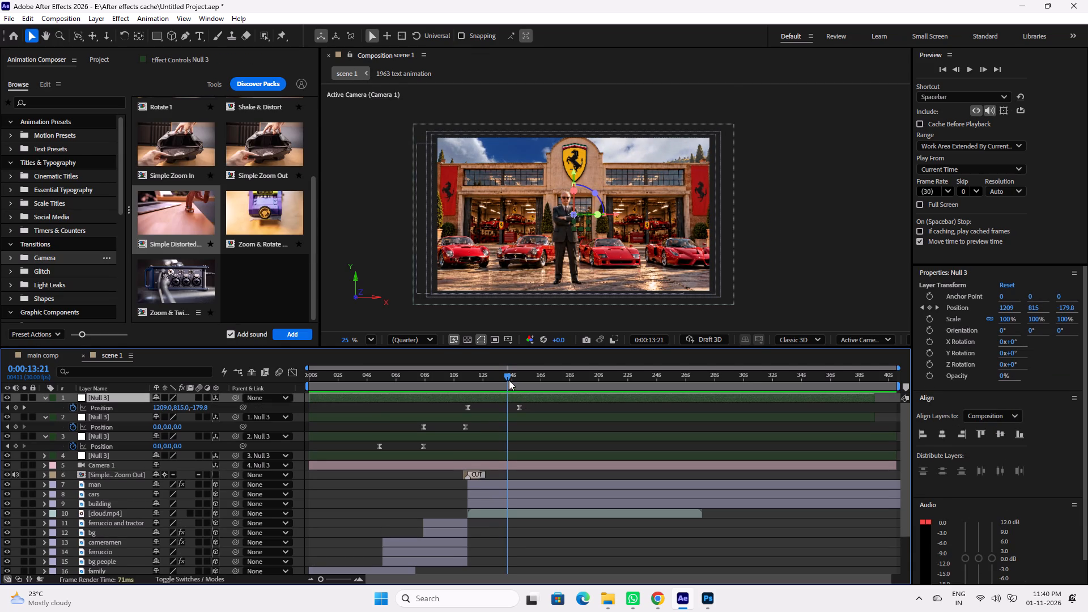
click(507, 377)
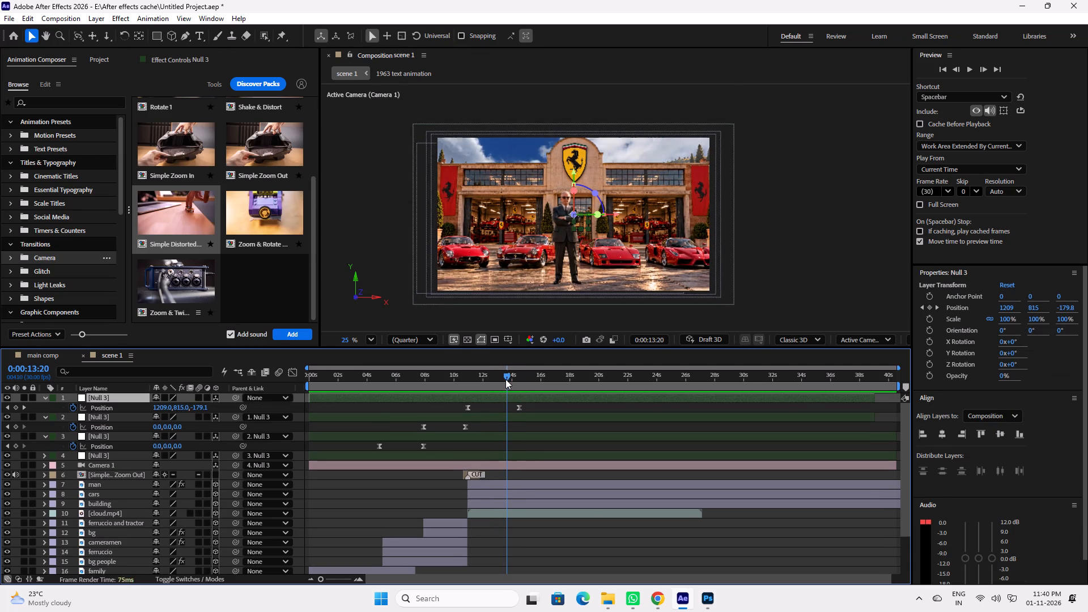
key(ctrl+d)
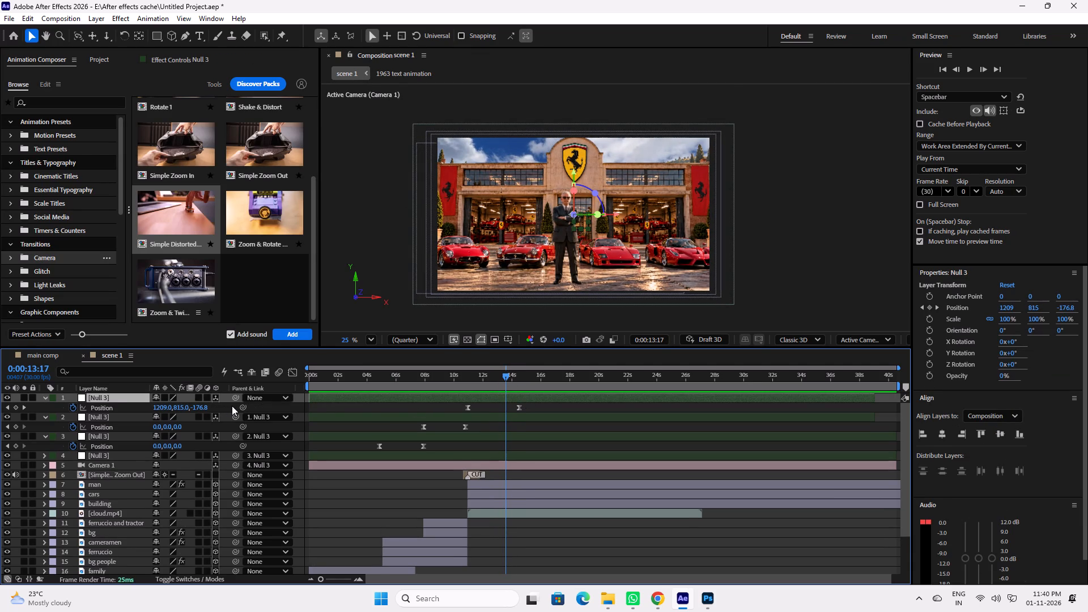
key(u)
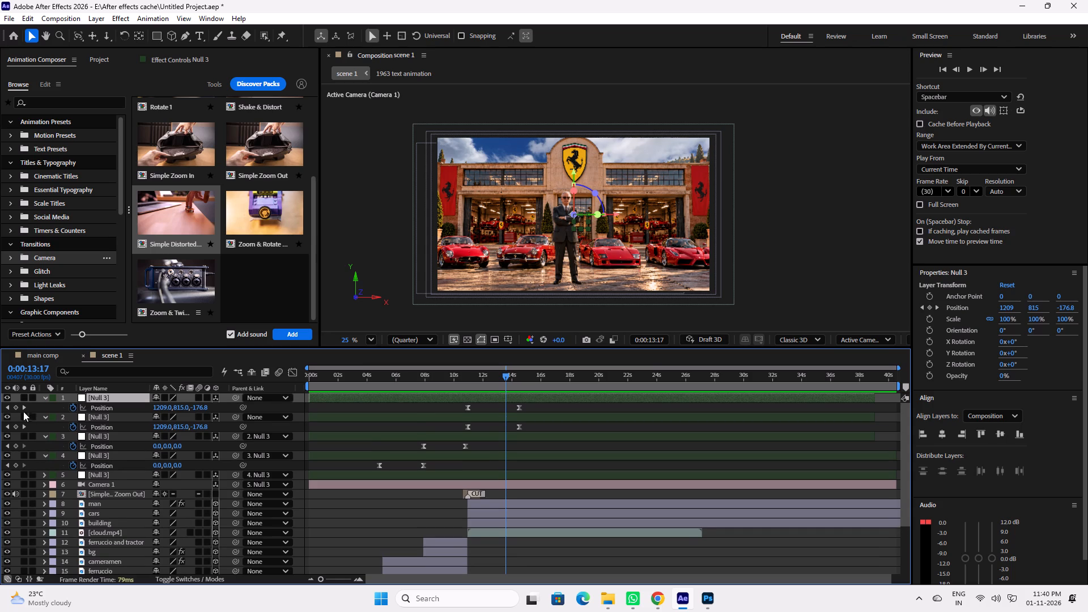
click(72, 407)
Preview the factory camera move from 0:00:11:00 and start Position keyframing on the top null at 0:00:14:10.
drag(485, 382, 470, 380)
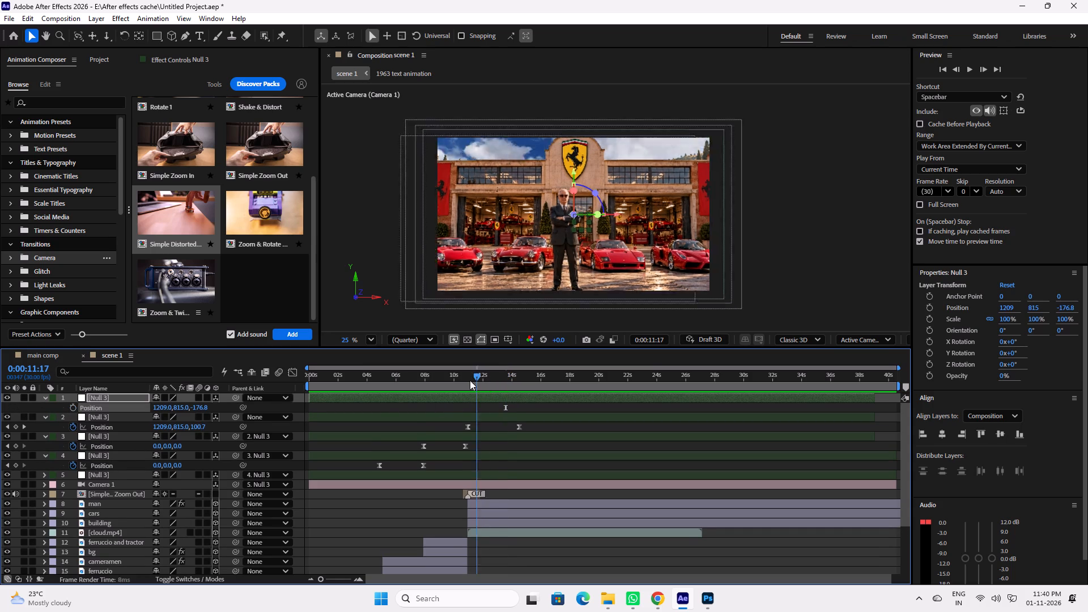
drag(470, 380, 468, 380)
key(space)
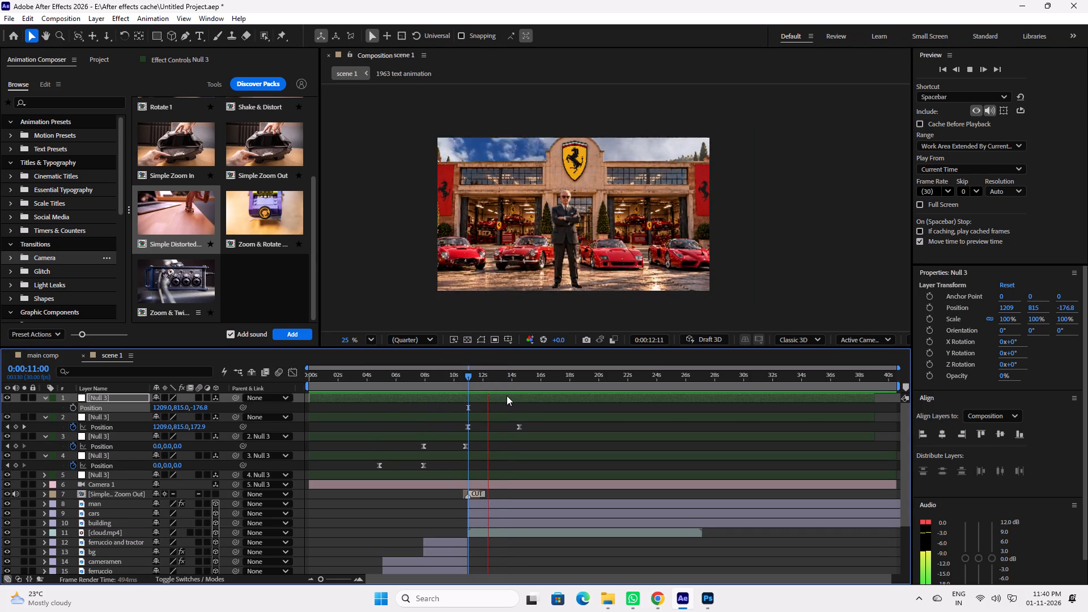
key(space)
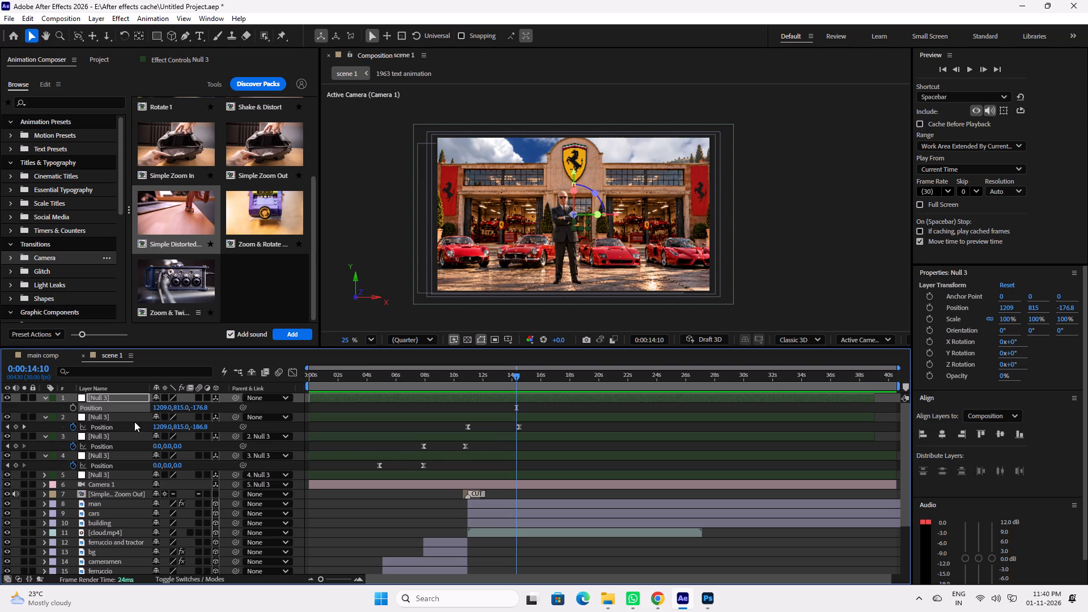
click(71, 409)
Parent the second Null 3 layer to the new top null, with the current time at 0:00:16:29.
drag(537, 378, 555, 379)
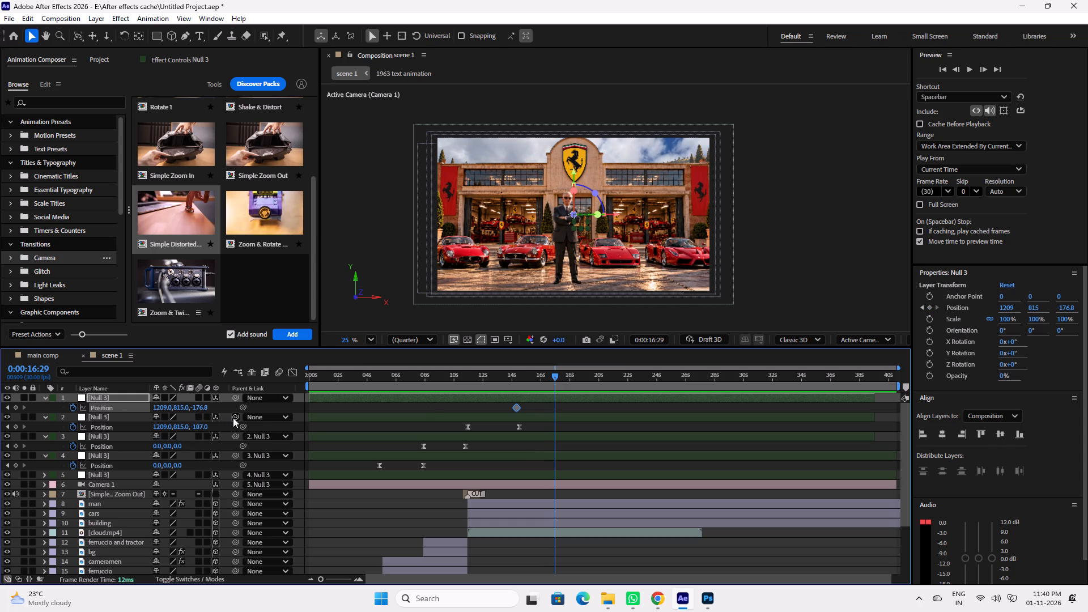
drag(233, 418, 112, 396)
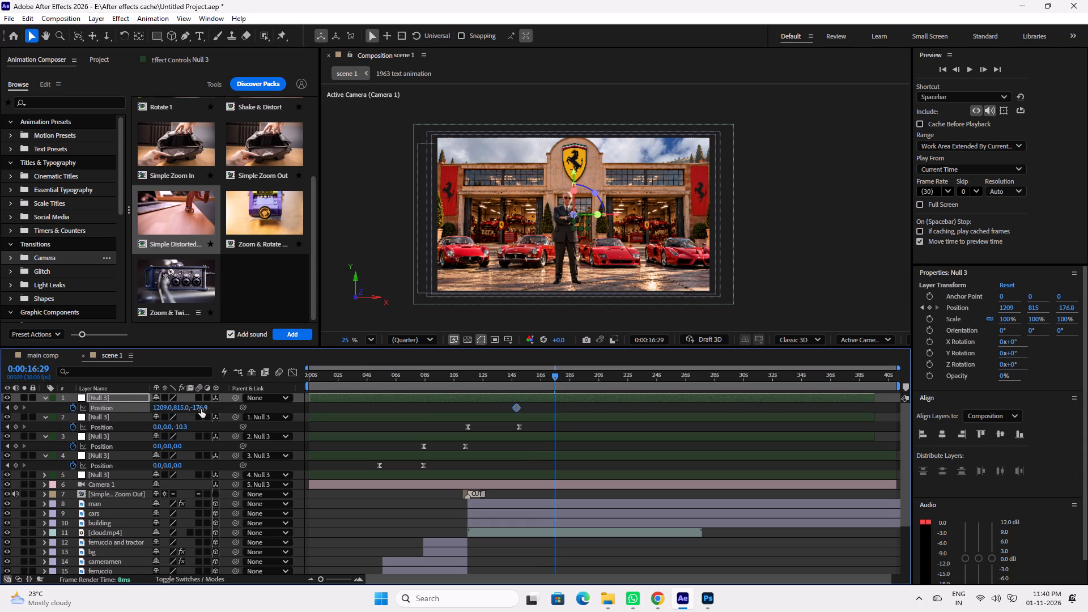
Keyframe the top null's Position at 0:00:16:29 to about 1209, 738, 292.2, pushing the camera toward the man.
drag(201, 407, 452, 439)
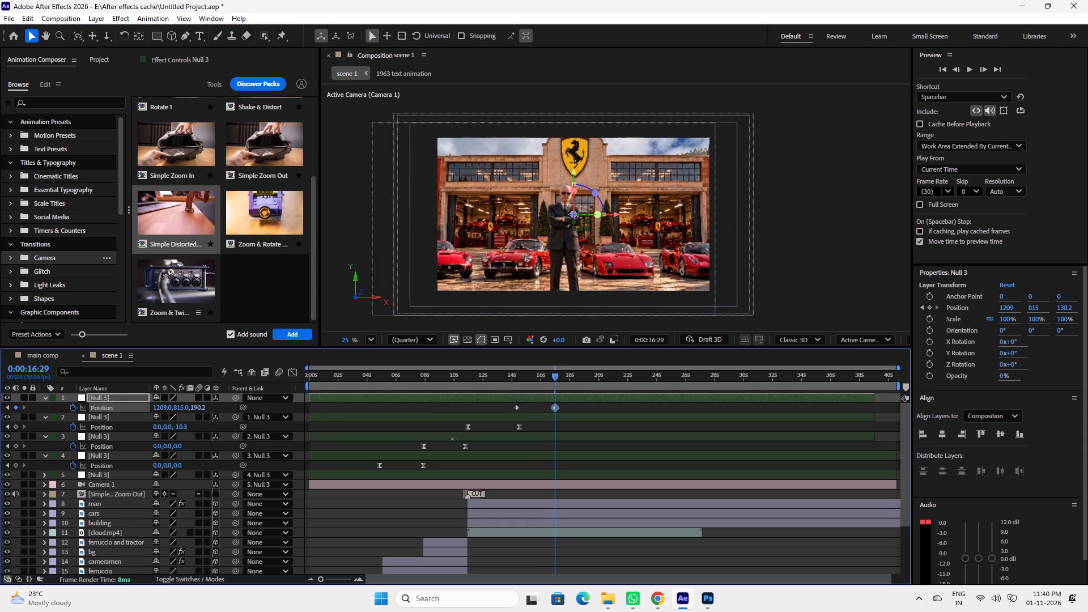
drag(452, 439, 601, 461)
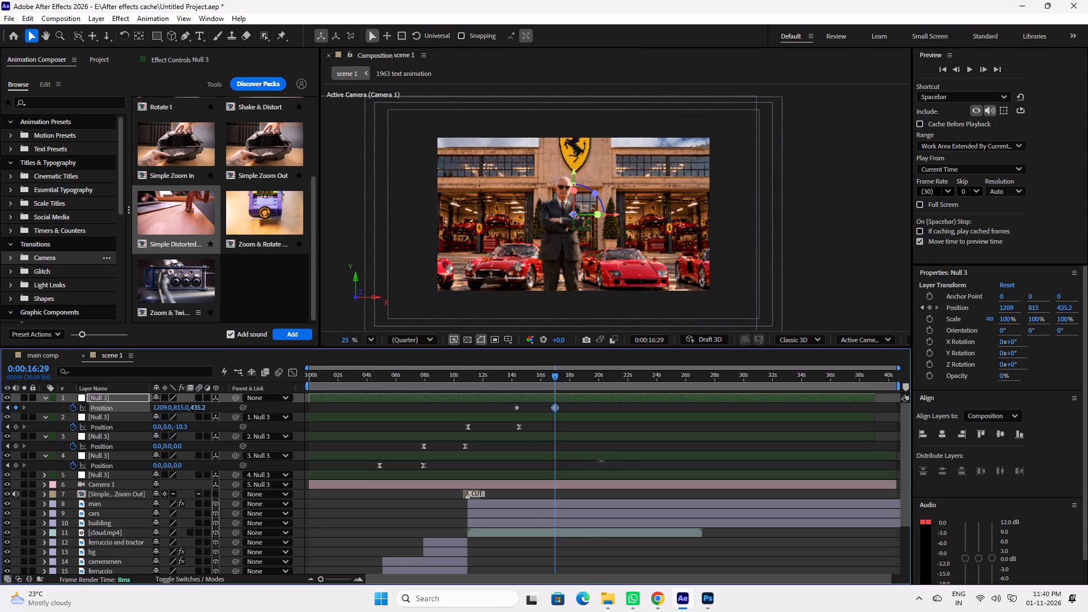
drag(601, 461, 658, 467)
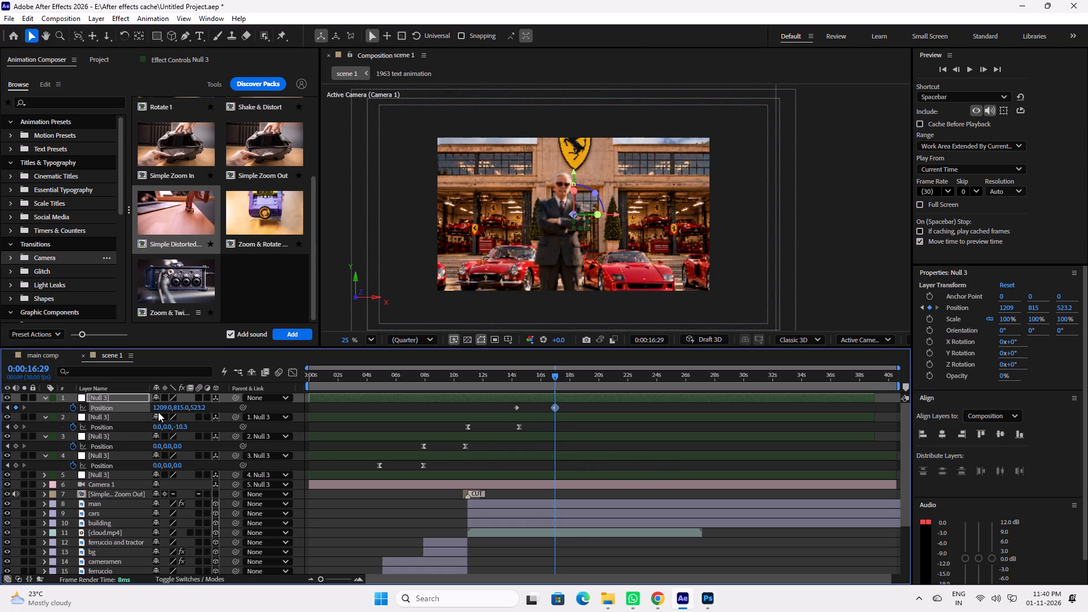
drag(162, 409, 171, 409)
key(ctrl+z)
drag(180, 409, 156, 414)
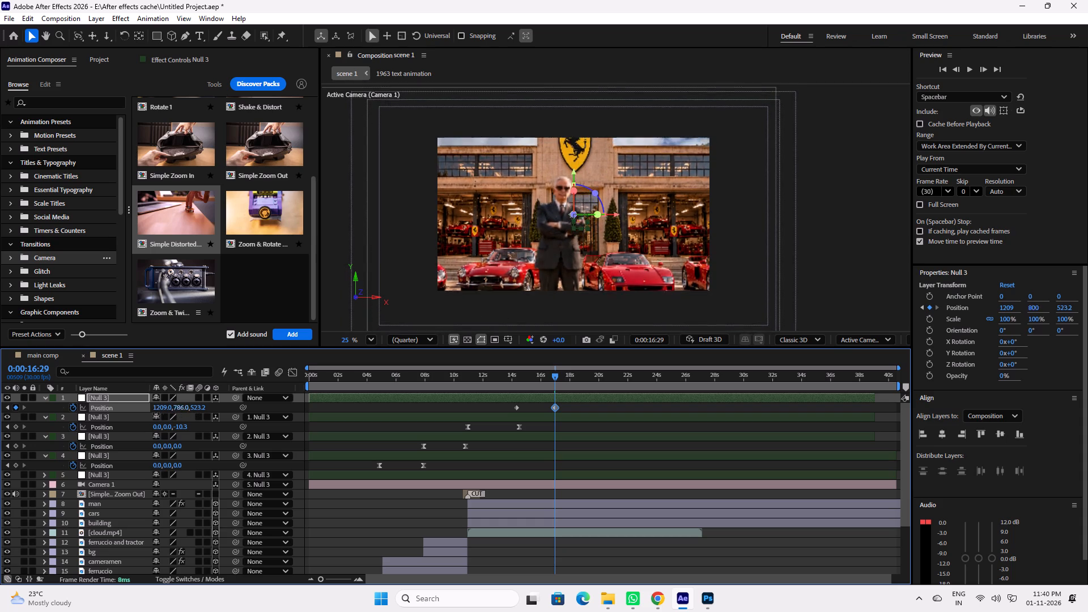
drag(156, 414, 92, 420)
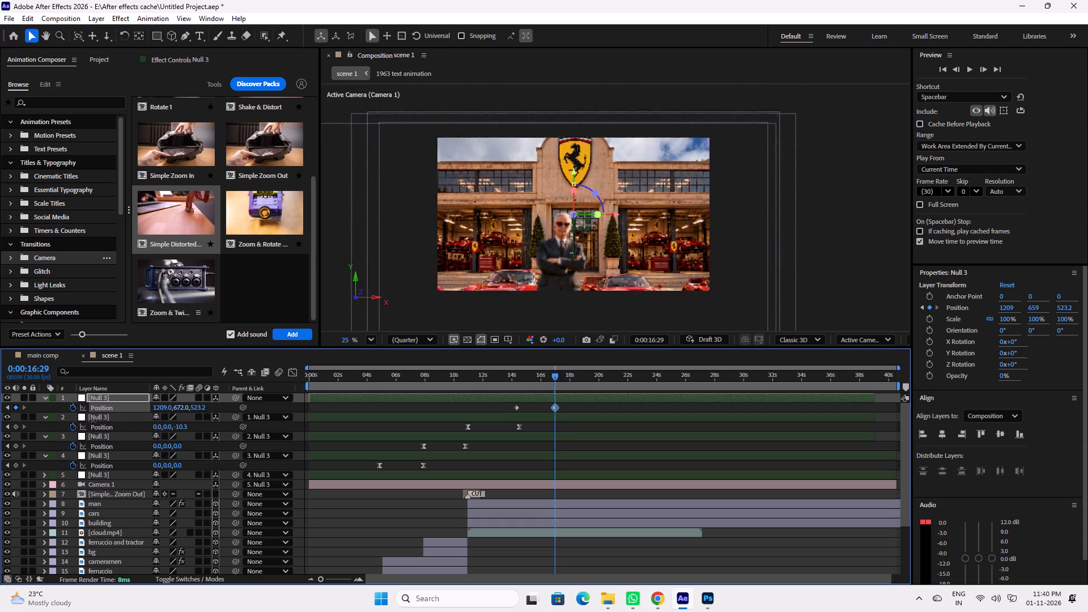
drag(92, 420, 124, 421)
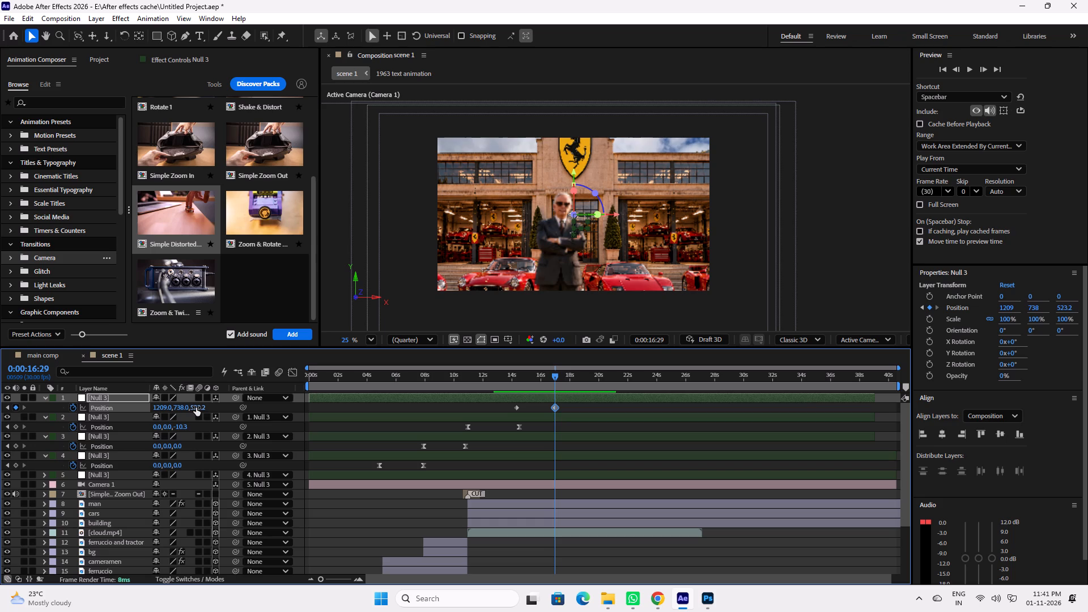
drag(196, 407, 262, 416)
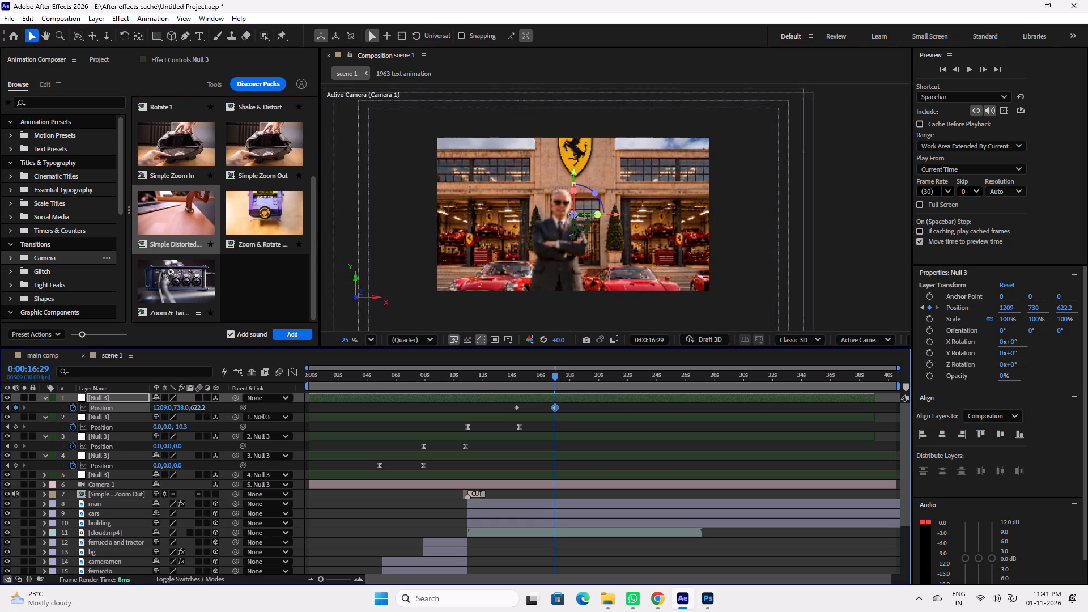
drag(262, 416, 82, 424)
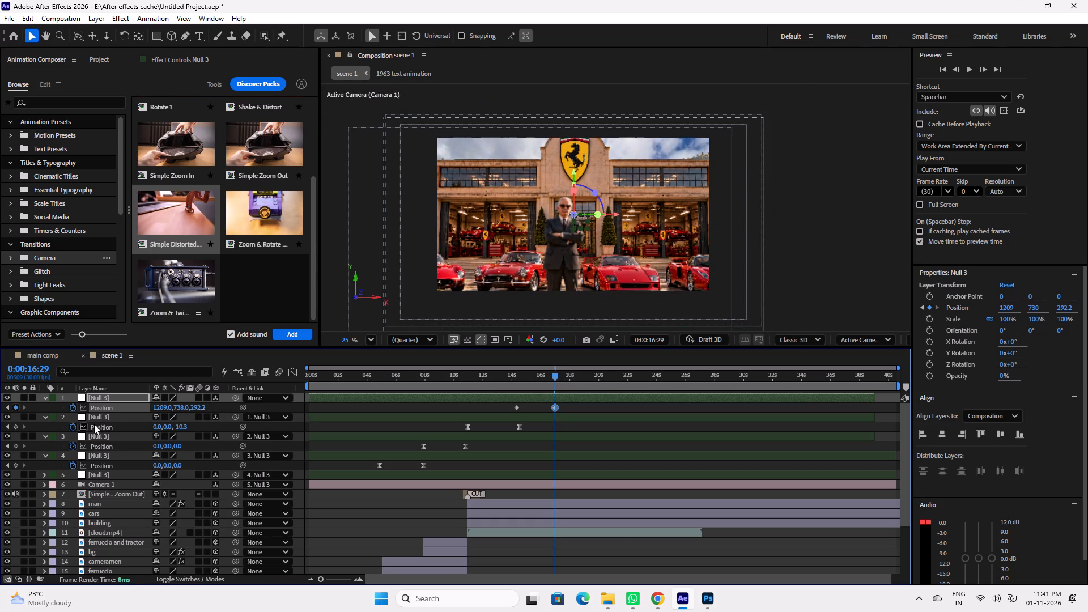
Preview the push-in from 0:00:14:07 and apply Easy Ease to both Position keyframes on the top null.
drag(539, 377, 515, 377)
key(space)
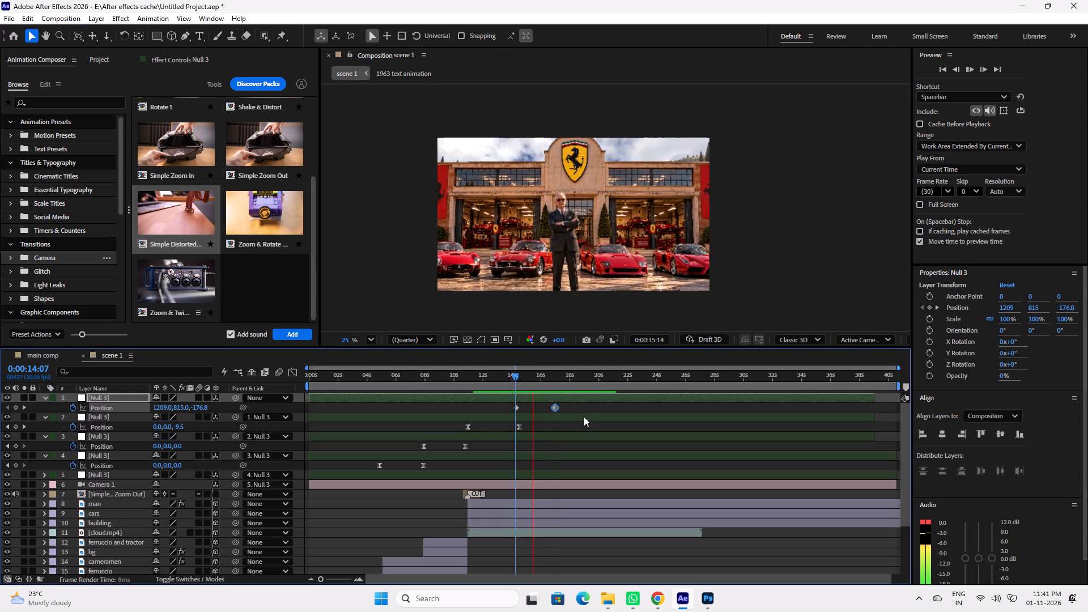
key(space)
drag(577, 407, 535, 409)
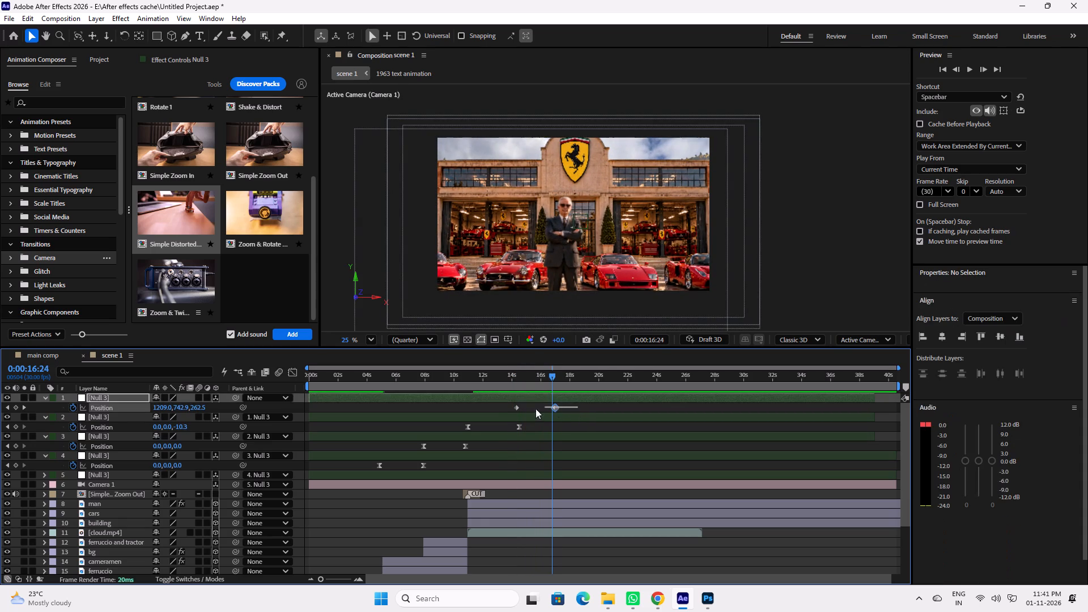
drag(535, 409, 481, 416)
key(F9)
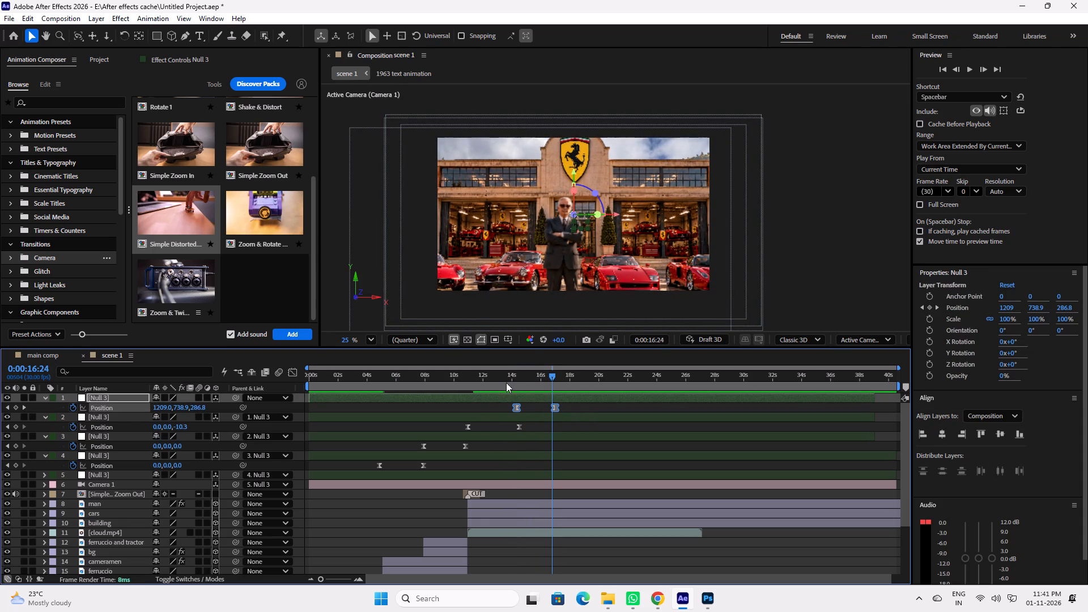
Preview the transition and eased camera push-in from 0:00:09:21, then replay its end.
drag(494, 379, 449, 382)
key(space)
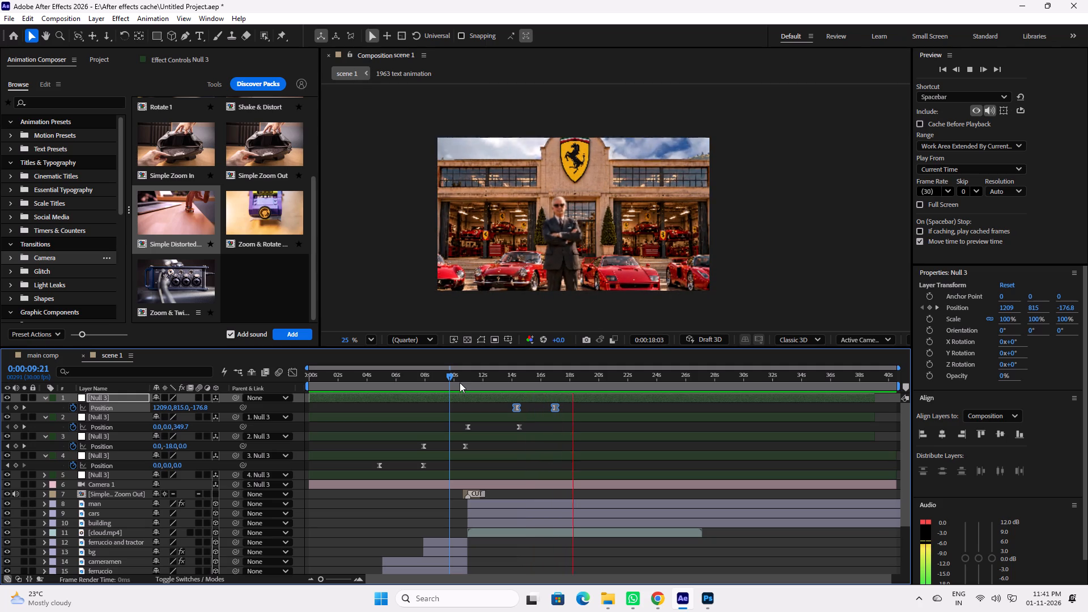
key(space)
drag(562, 376, 550, 378)
key(space)
key(space)
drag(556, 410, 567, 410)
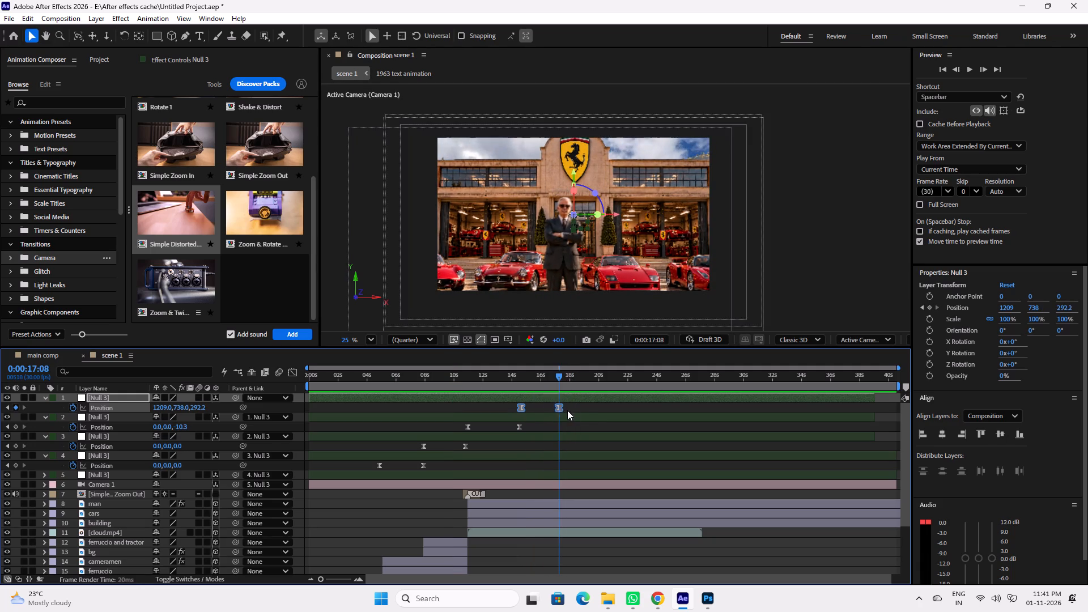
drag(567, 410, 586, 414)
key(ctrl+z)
Move only the top null's last Position keyframe to about 19.4 seconds and preview the slower push-in from 0:00:13:24.
click(576, 404)
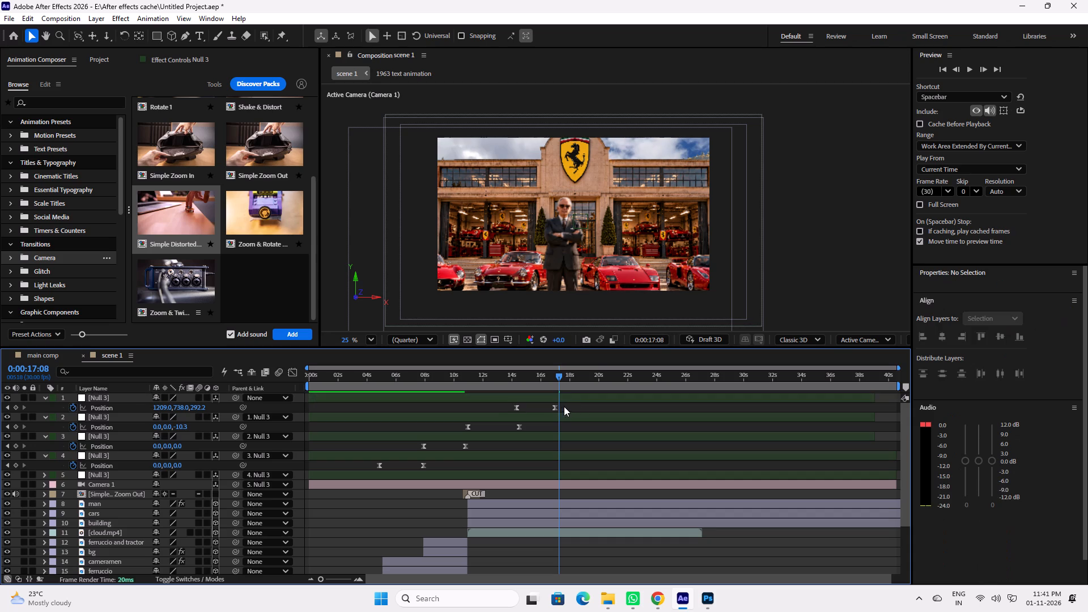
drag(556, 407, 590, 415)
click(509, 376)
key(space)
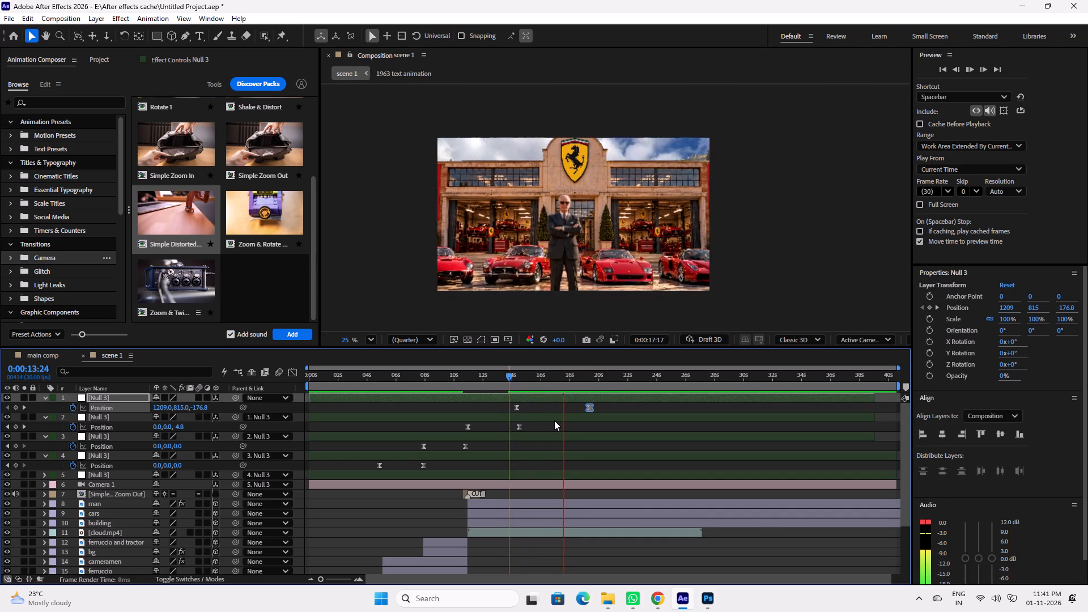
key(space)
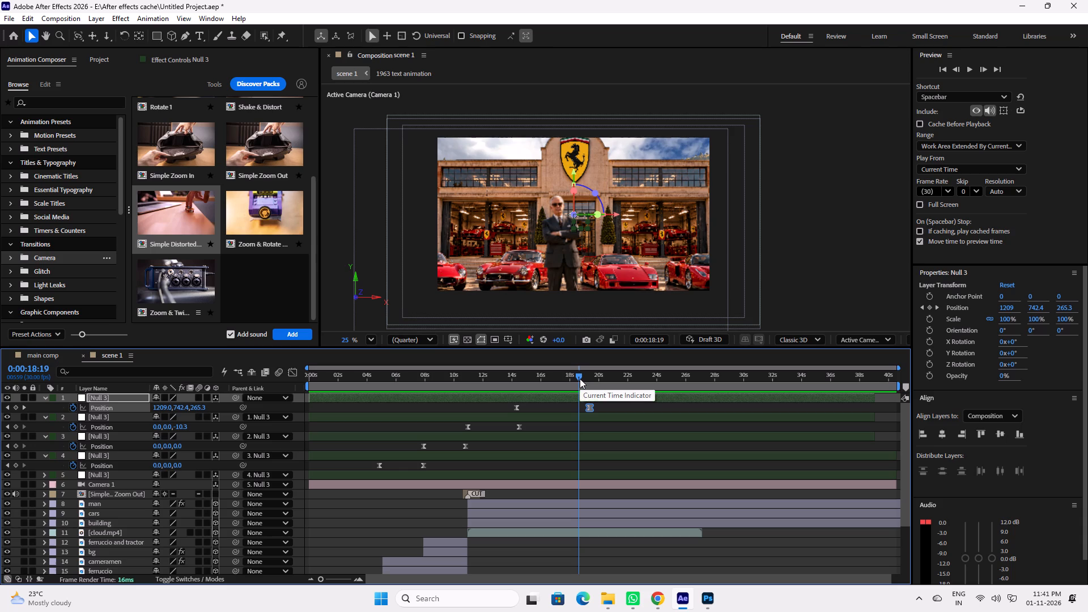
key(space)
key(space)
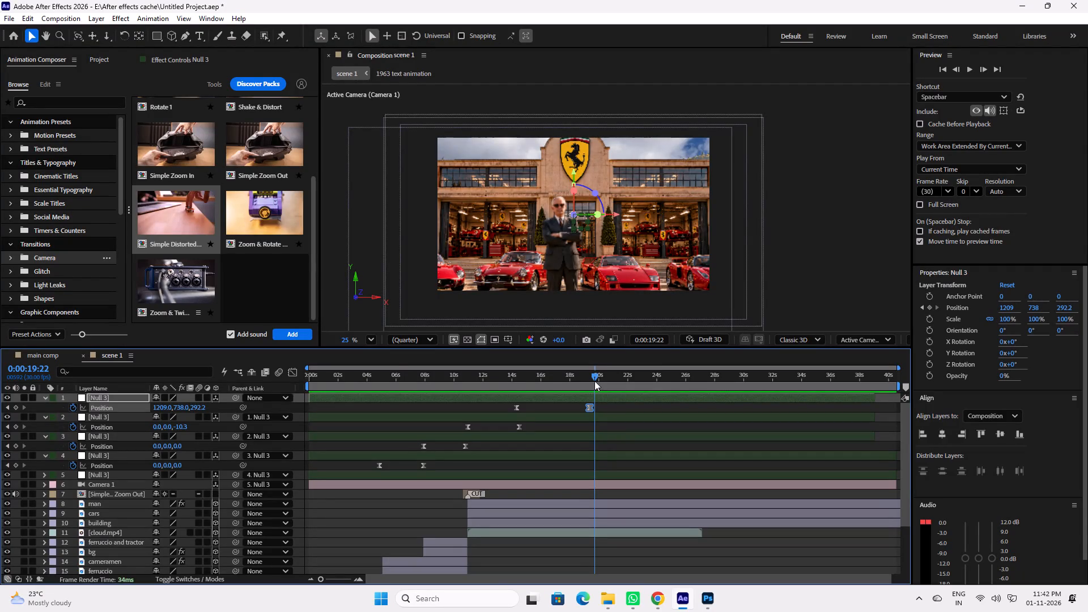
click(594, 380)
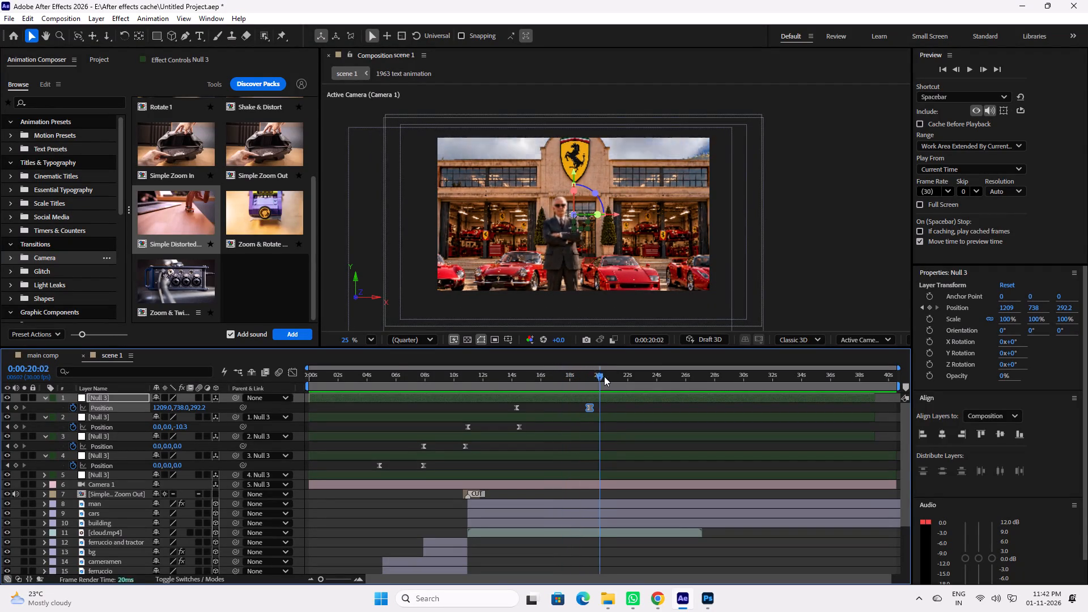
Save the project.
key(ctrl+s)
Preview the camera animation from 0:00:08:12 and scrub through the transition between the tractor and factory shots.
drag(556, 376, 524, 376)
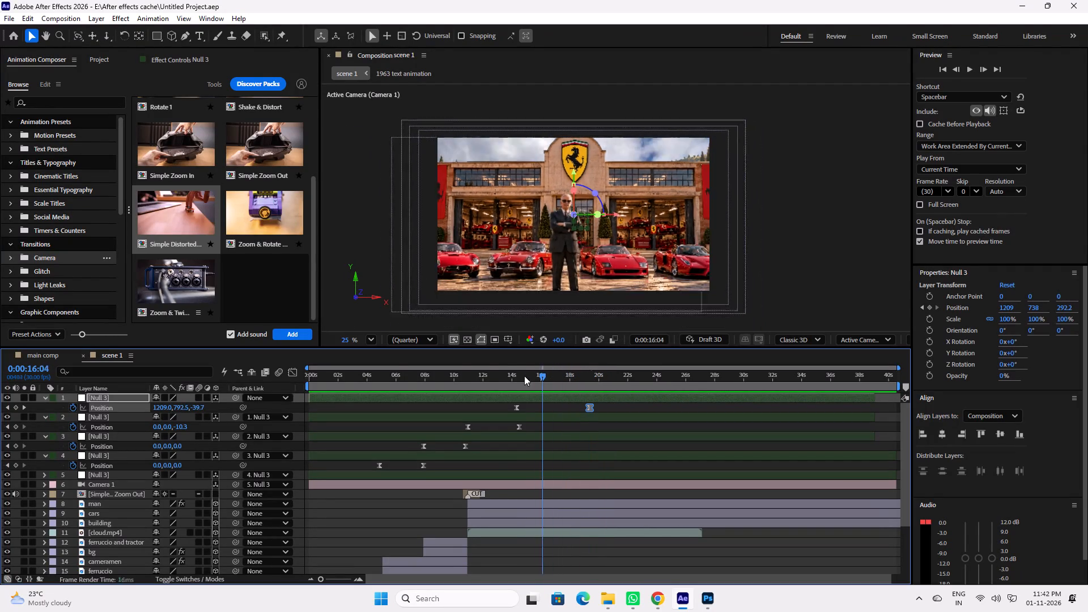
drag(524, 376, 431, 376)
key(space)
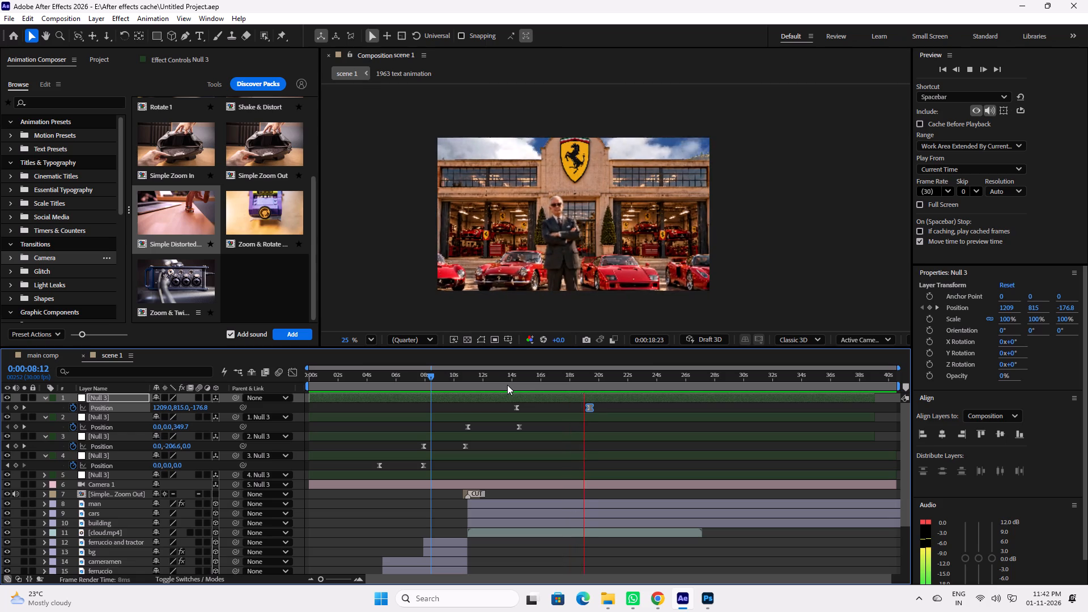
key(space)
drag(491, 378, 476, 379)
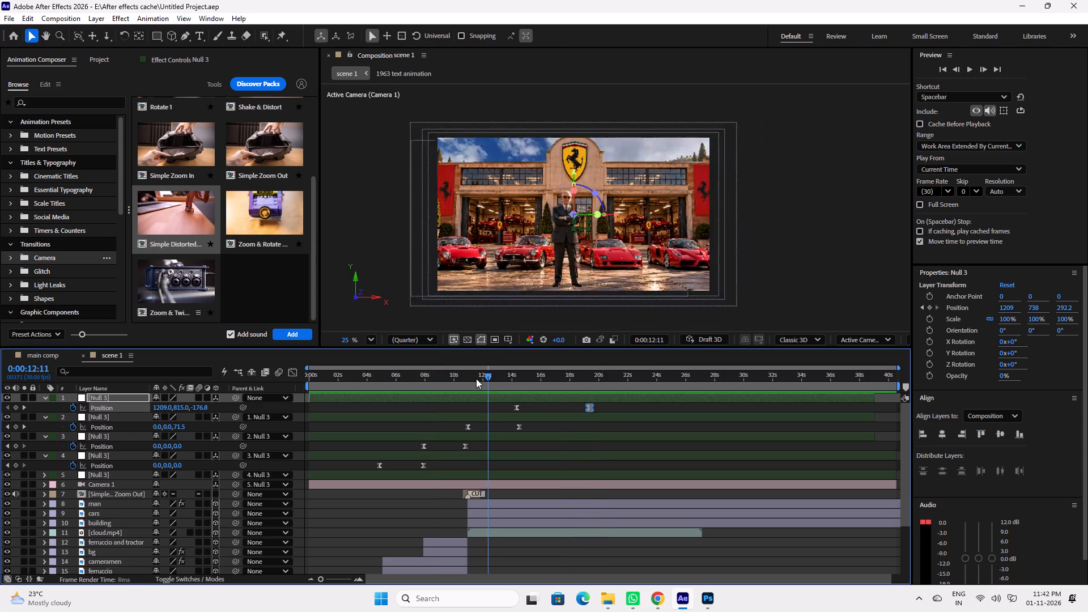
drag(476, 379, 451, 382)
right_drag(454, 382, 451, 382)
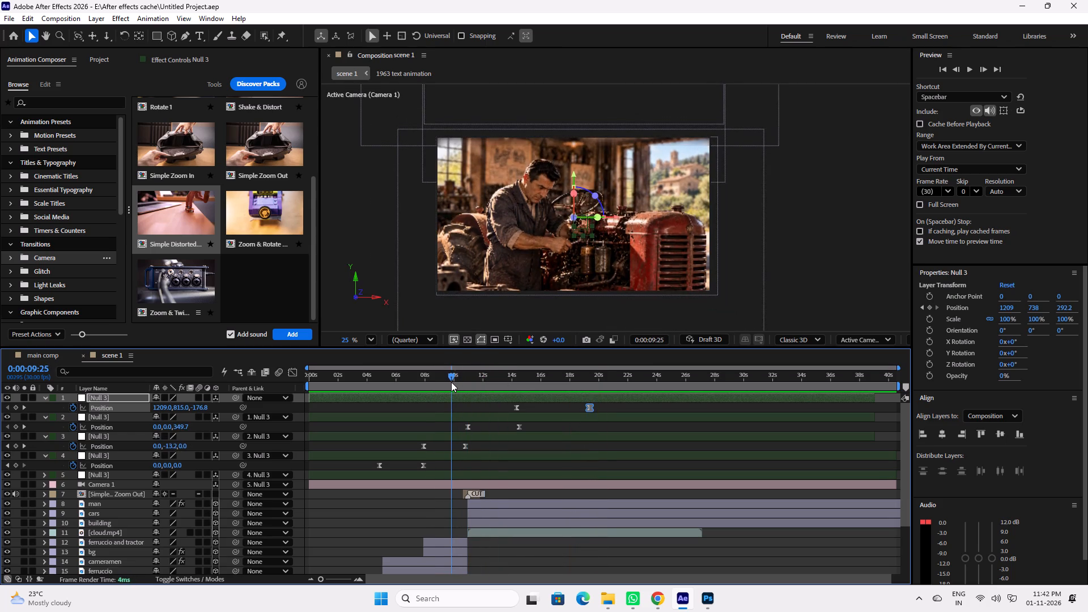
right_drag(451, 382, 477, 384)
drag(451, 382, 477, 384)
Examine the camera, light leak and shape transition presets for a replacement transition between the tractor and factory shots.
scroll(251, 271, down, 5)
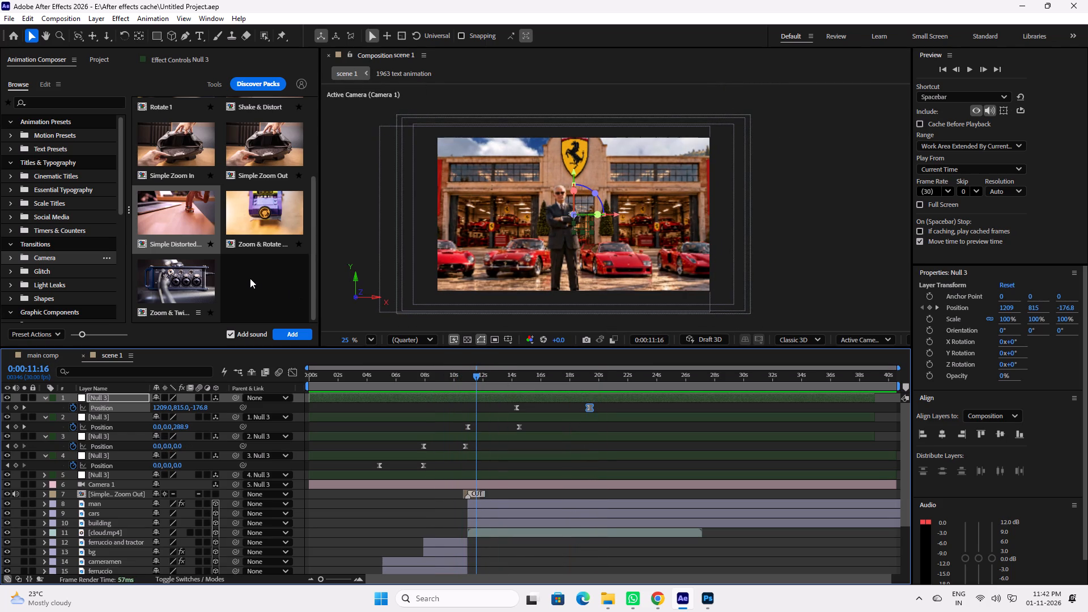
drag(250, 278, 250, 284)
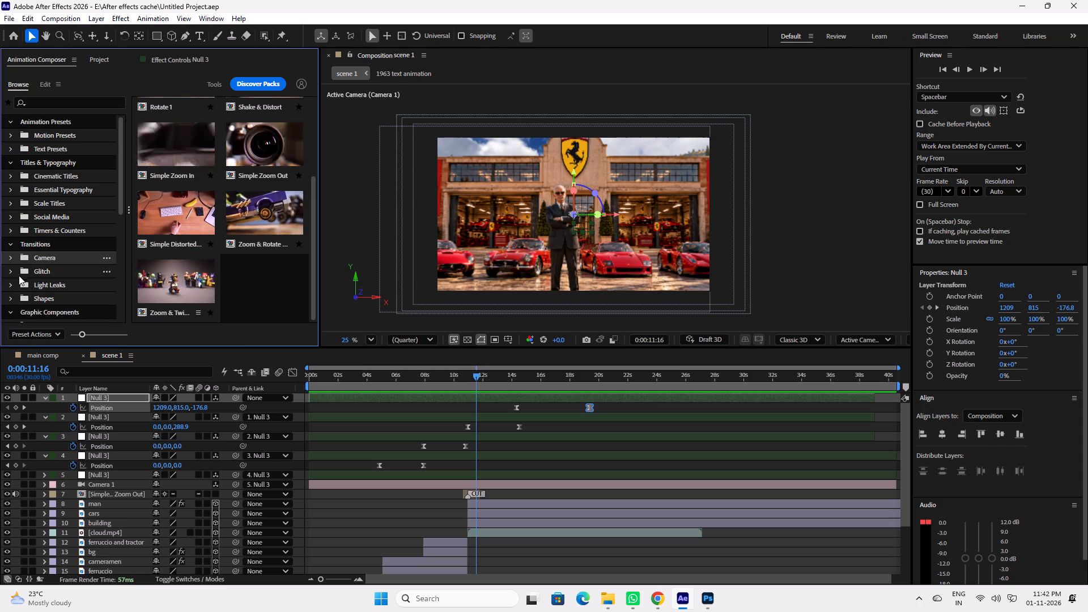
click(53, 274)
click(54, 284)
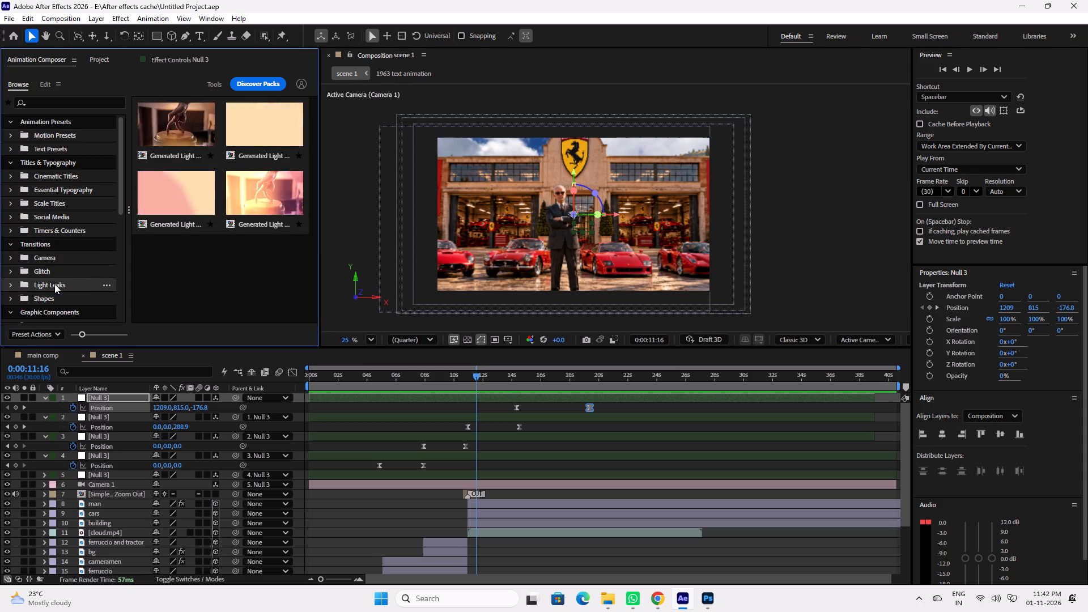
click(54, 296)
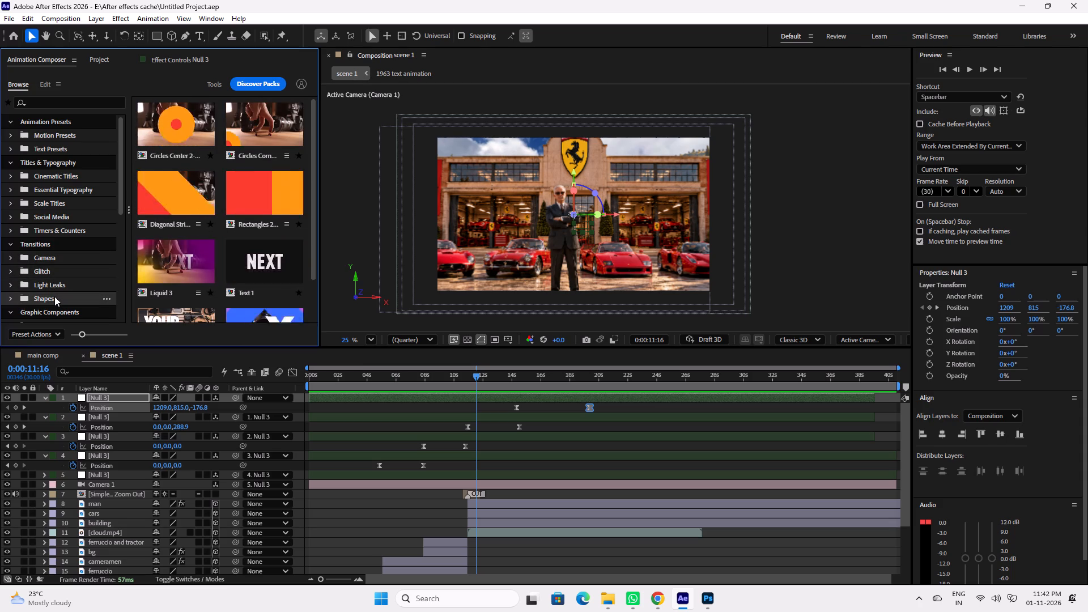
scroll(54, 297, down, 2)
scroll(56, 296, up, 1)
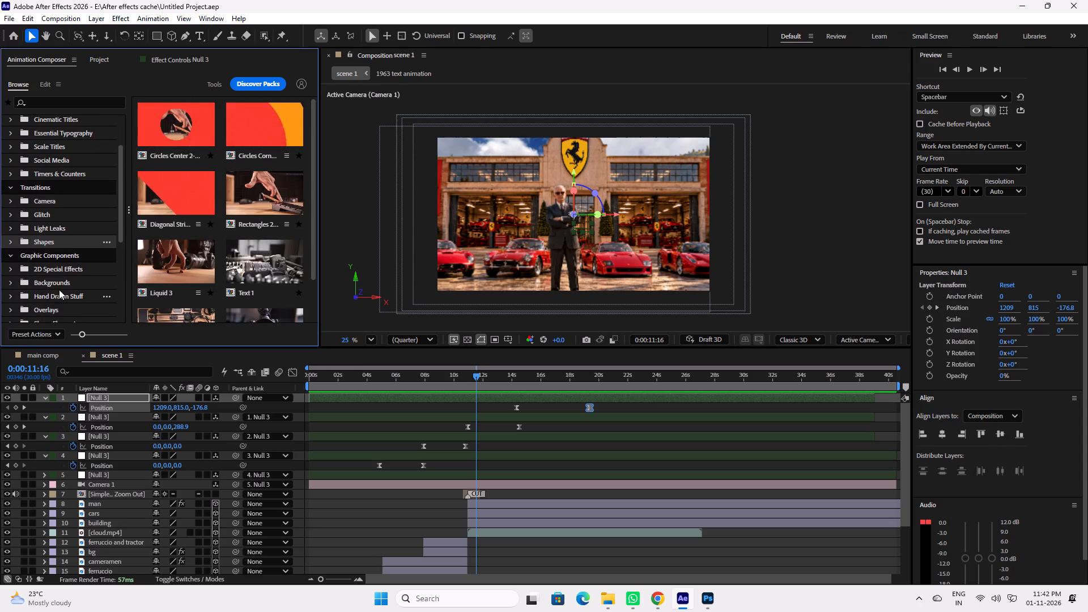
click(56, 229)
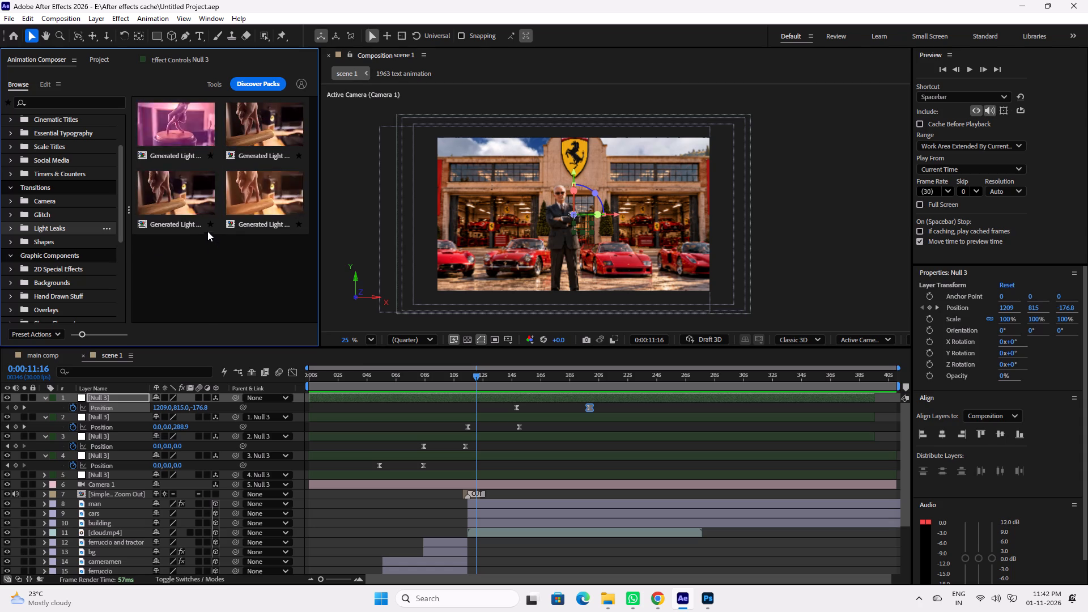
click(180, 201)
click(252, 198)
click(252, 135)
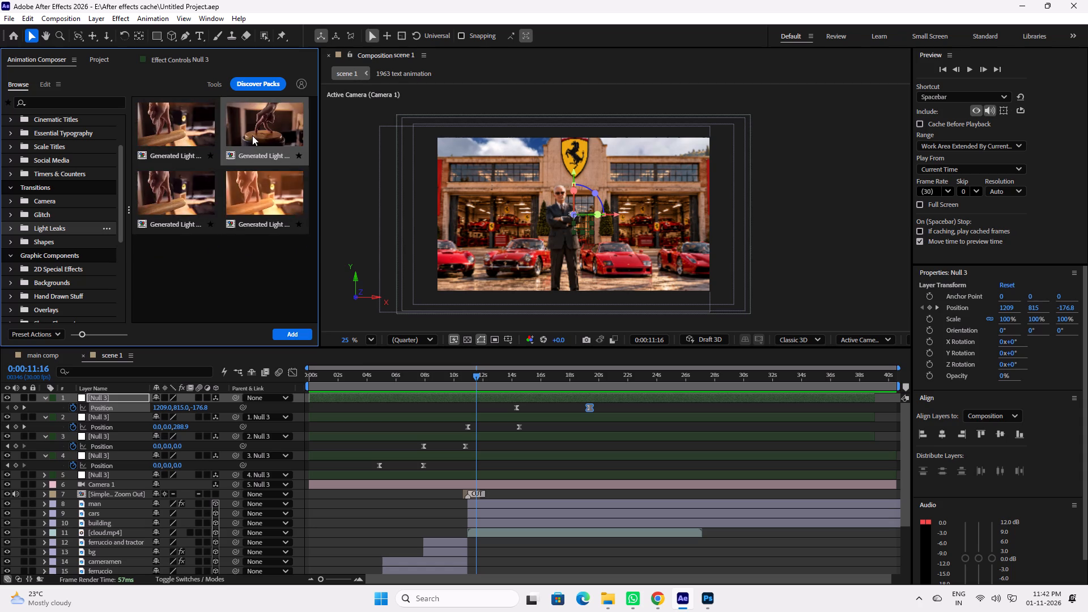
click(188, 116)
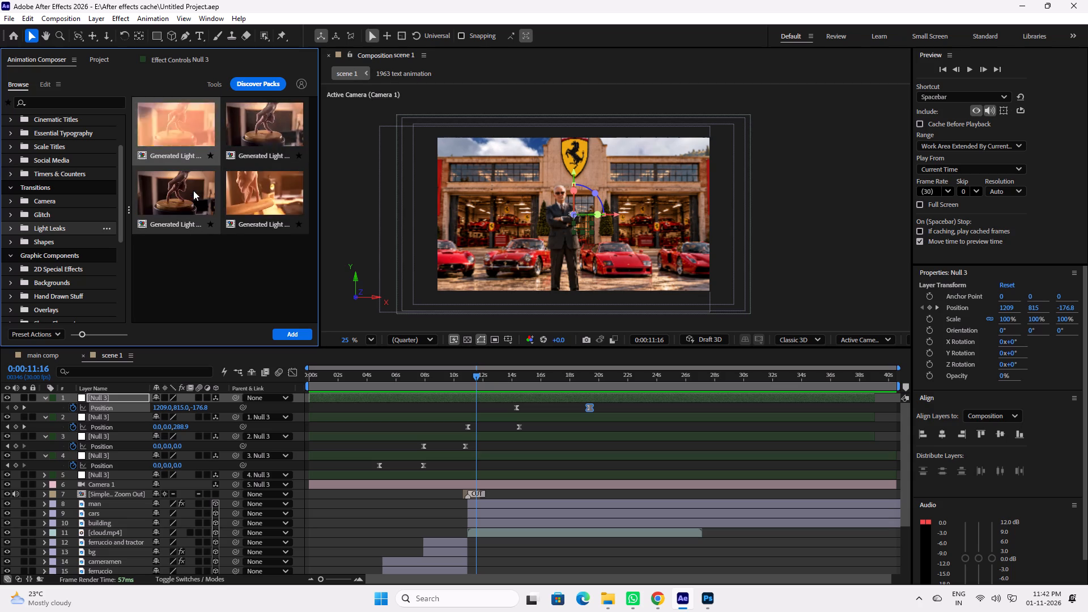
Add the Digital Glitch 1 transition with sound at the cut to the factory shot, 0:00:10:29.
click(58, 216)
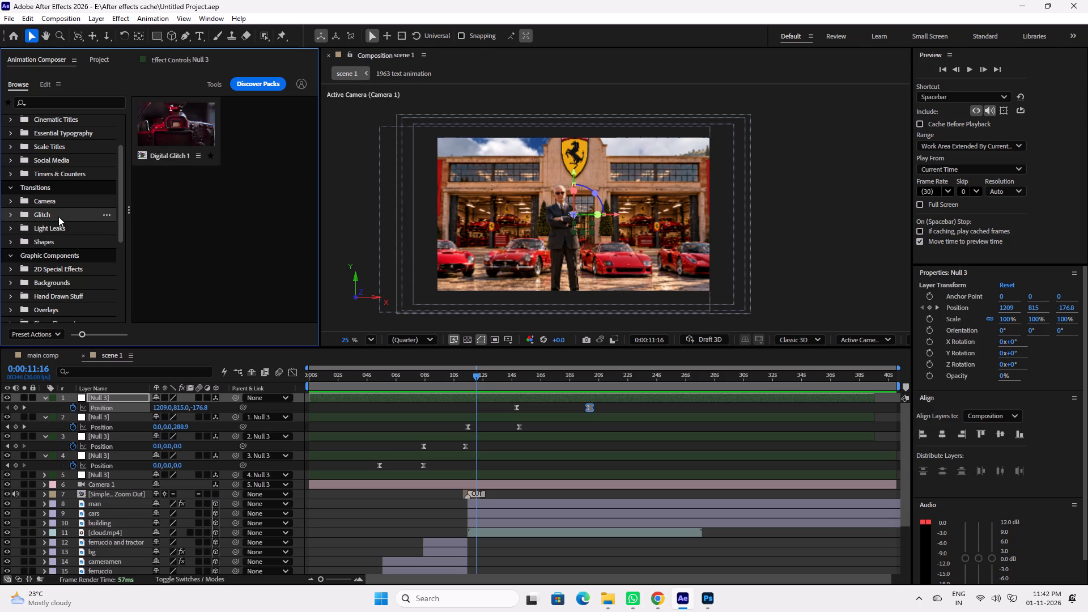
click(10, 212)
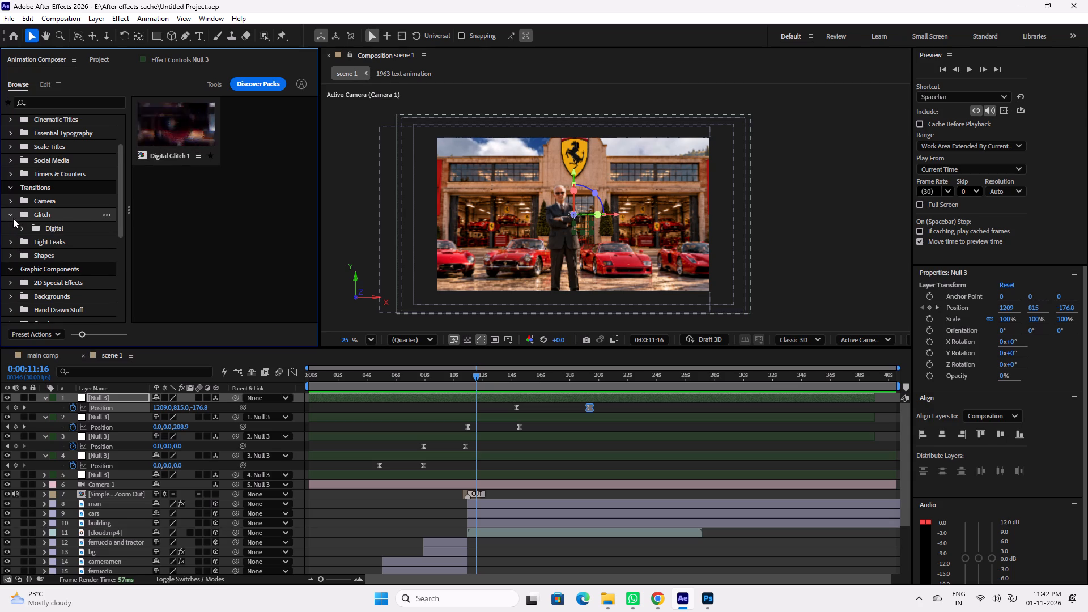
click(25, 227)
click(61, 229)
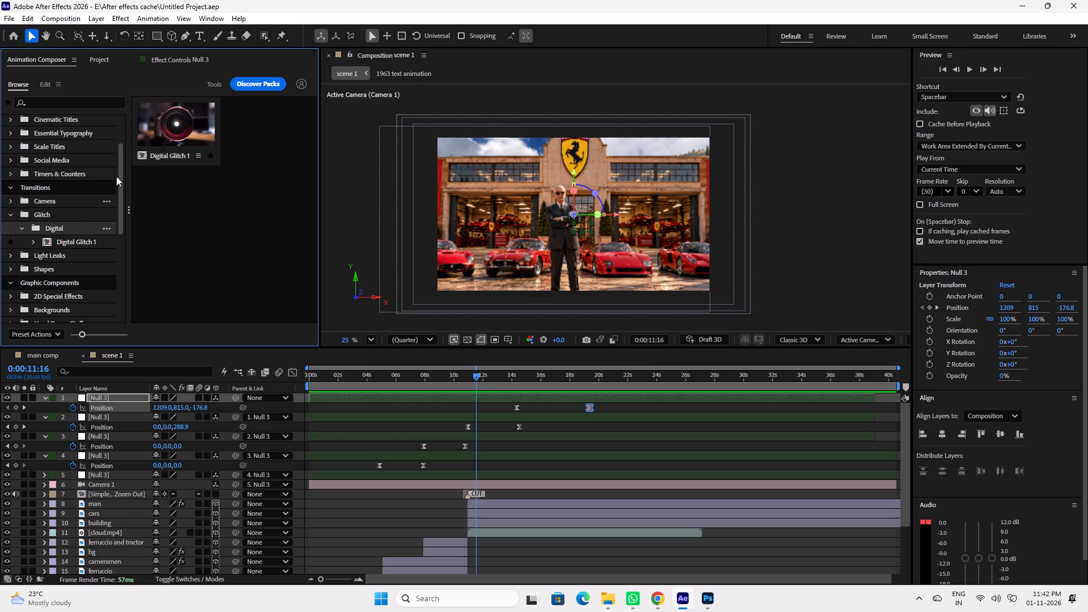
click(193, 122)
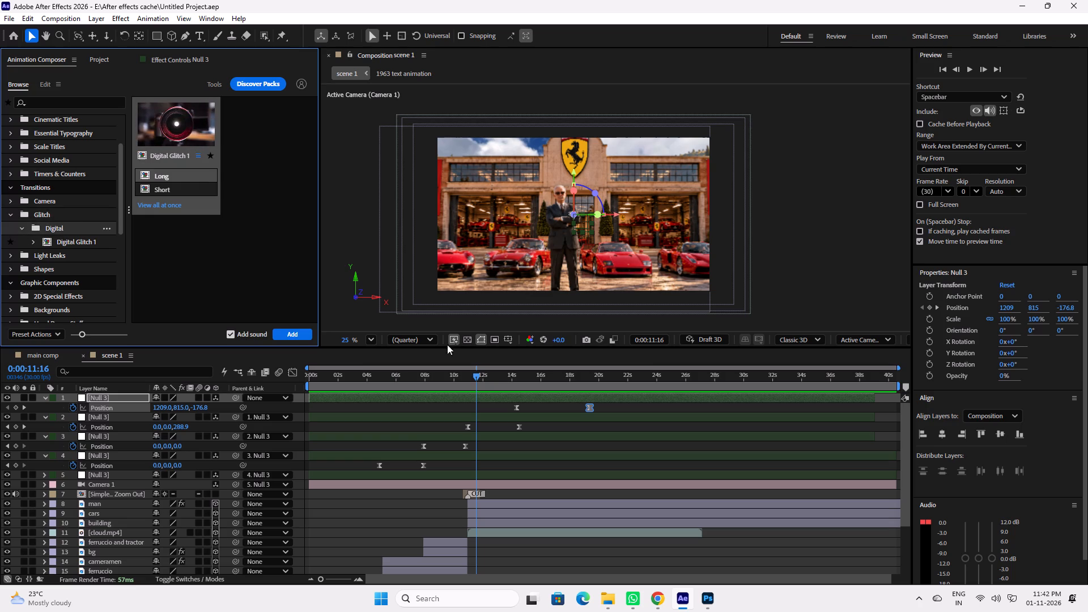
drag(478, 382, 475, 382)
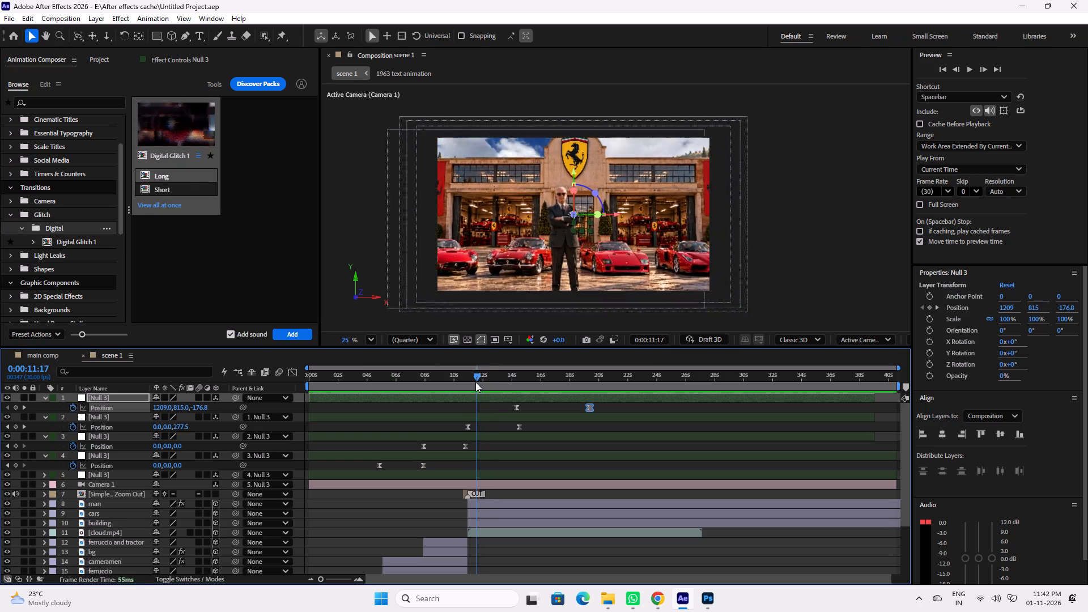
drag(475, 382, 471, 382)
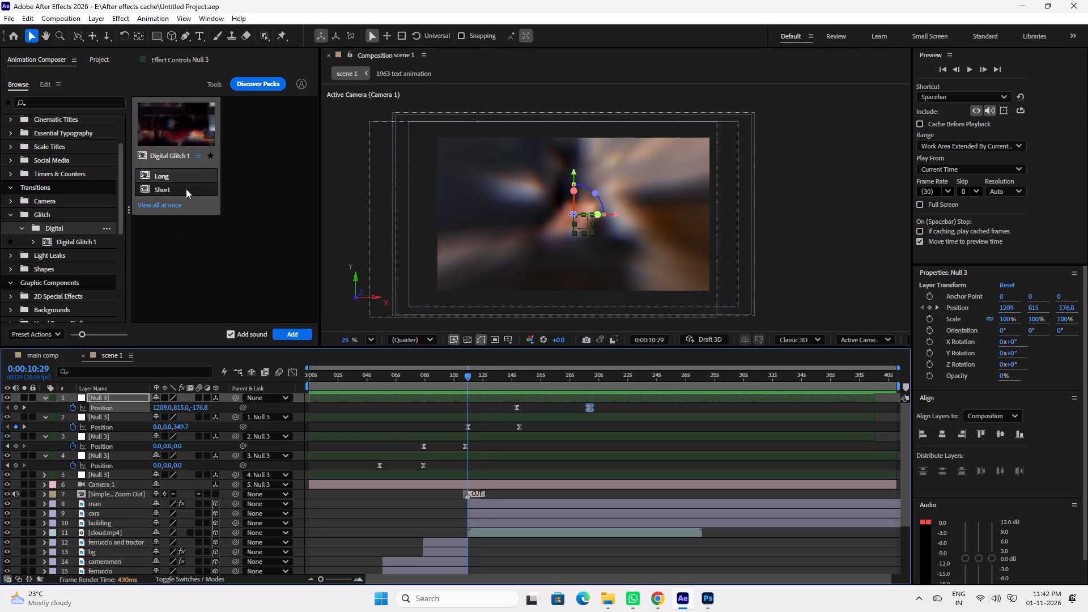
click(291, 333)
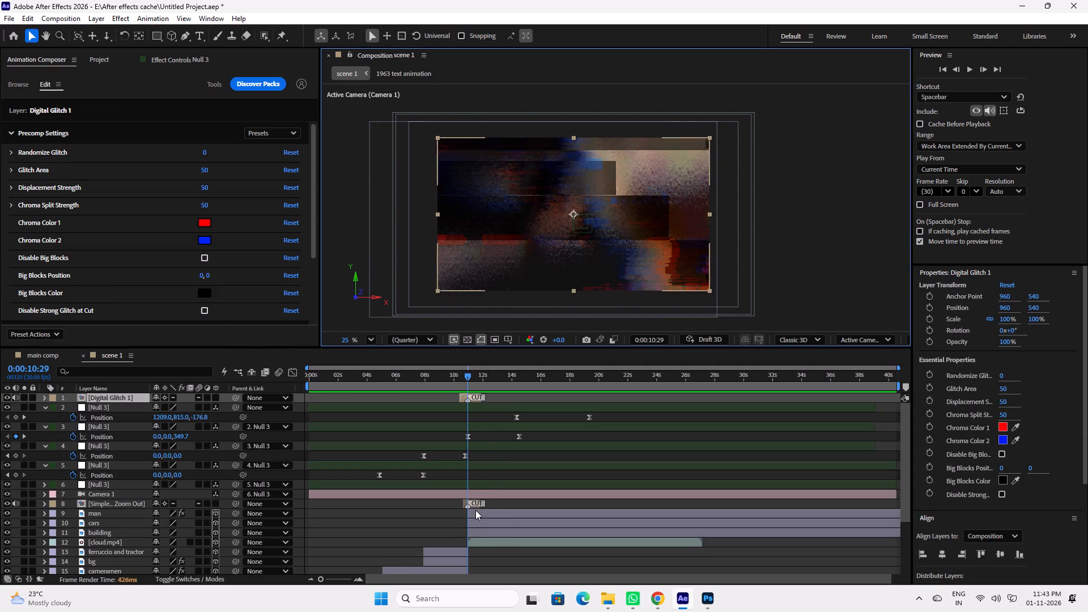
Delete the Simple Distorted Zoom Out transition layer from scene 1.
click(465, 503)
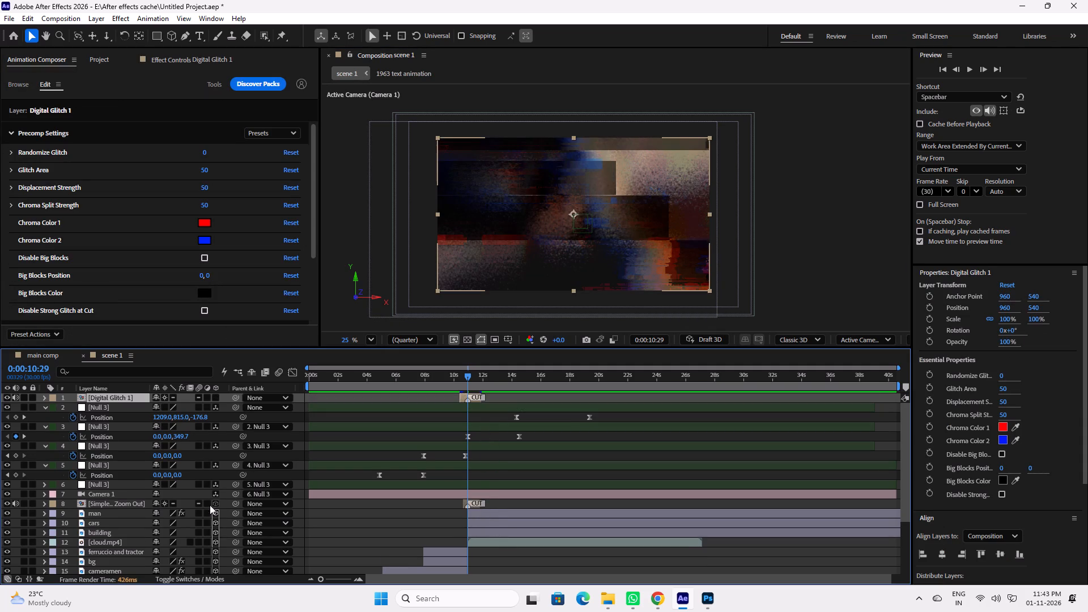
click(121, 502)
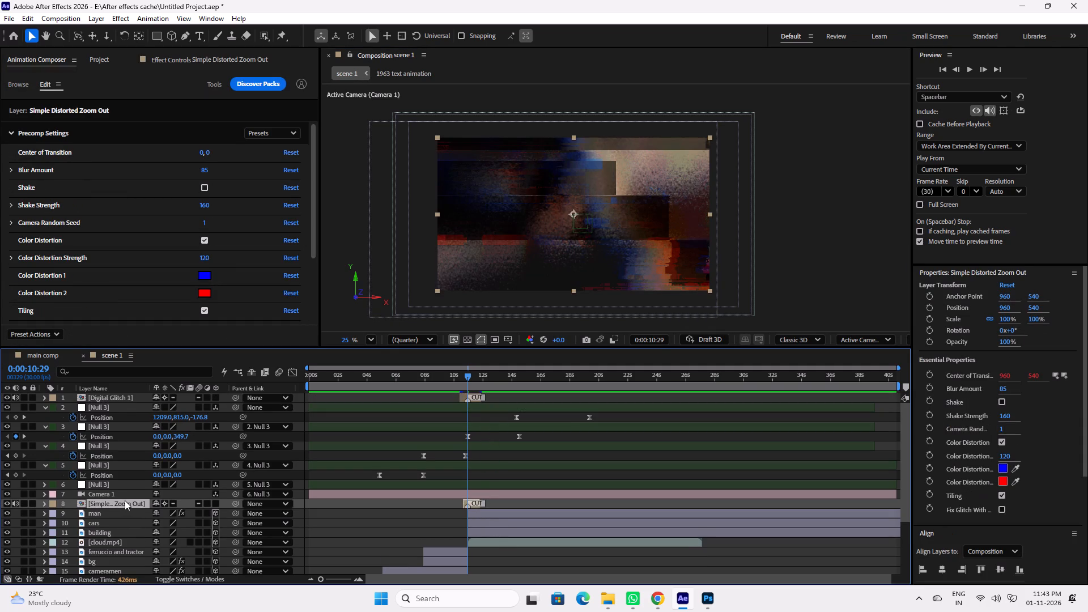
key(Delete)
Preview the glitch transition from 0:00:09:06, then replay the sequence from 0:00:05:06.
drag(465, 378, 463, 378)
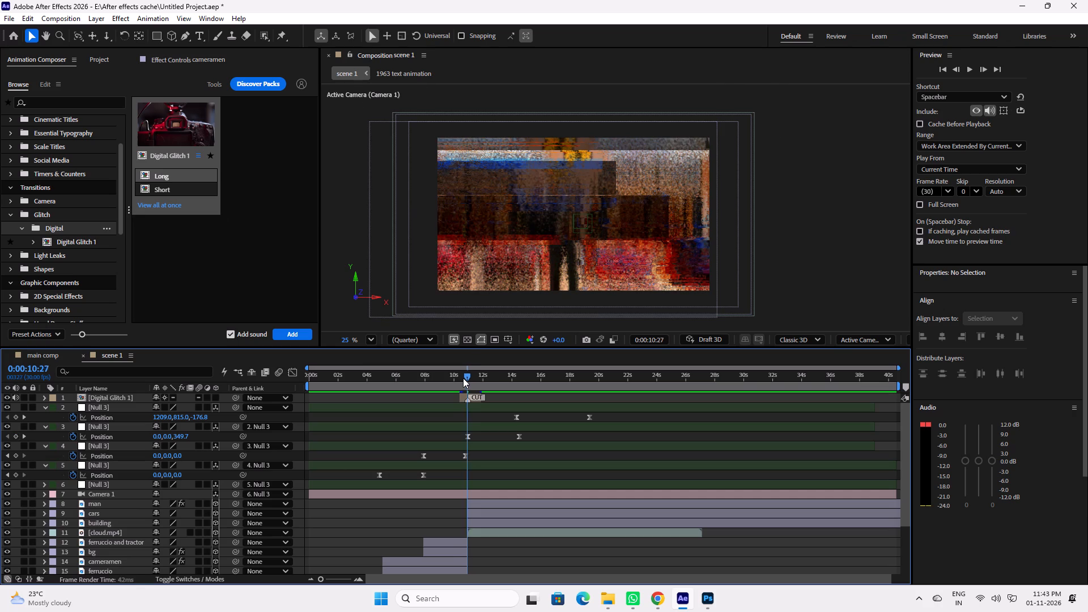
drag(463, 378, 439, 378)
key(space)
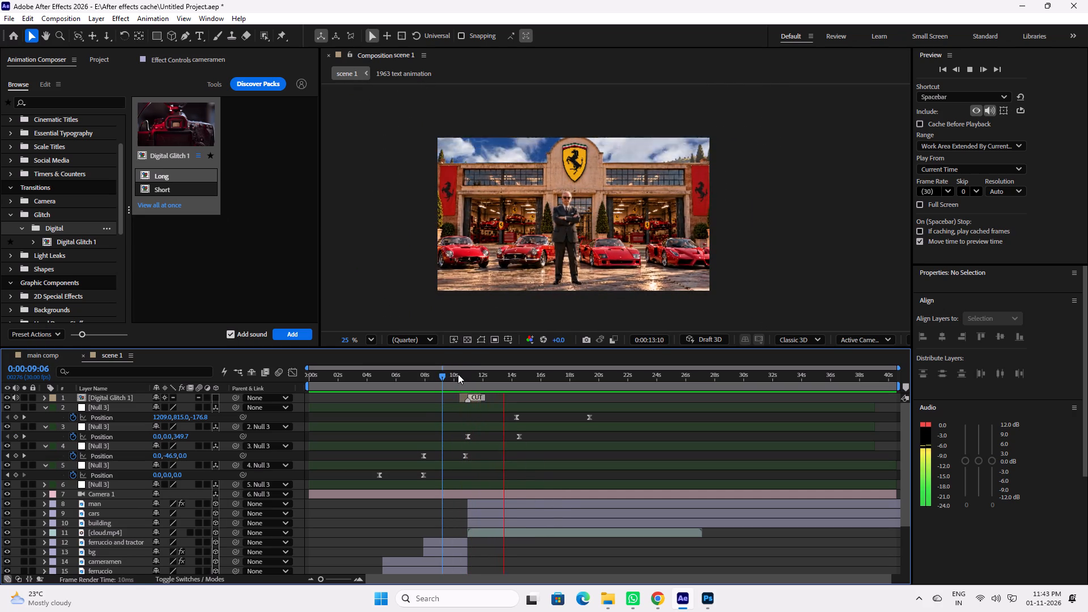
key(space)
drag(434, 380, 384, 380)
key(space)
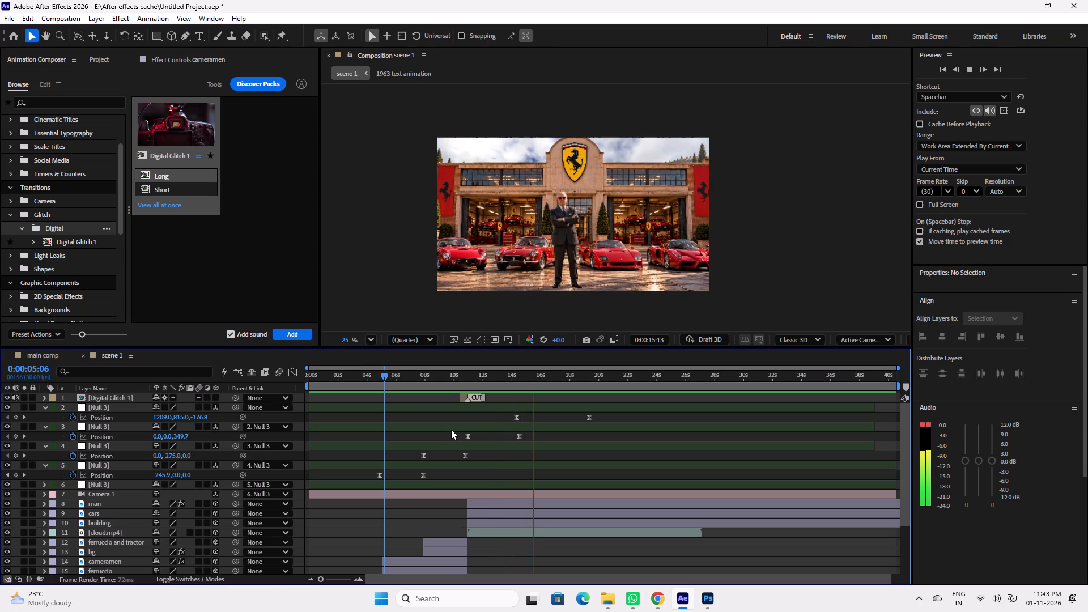
key(space)
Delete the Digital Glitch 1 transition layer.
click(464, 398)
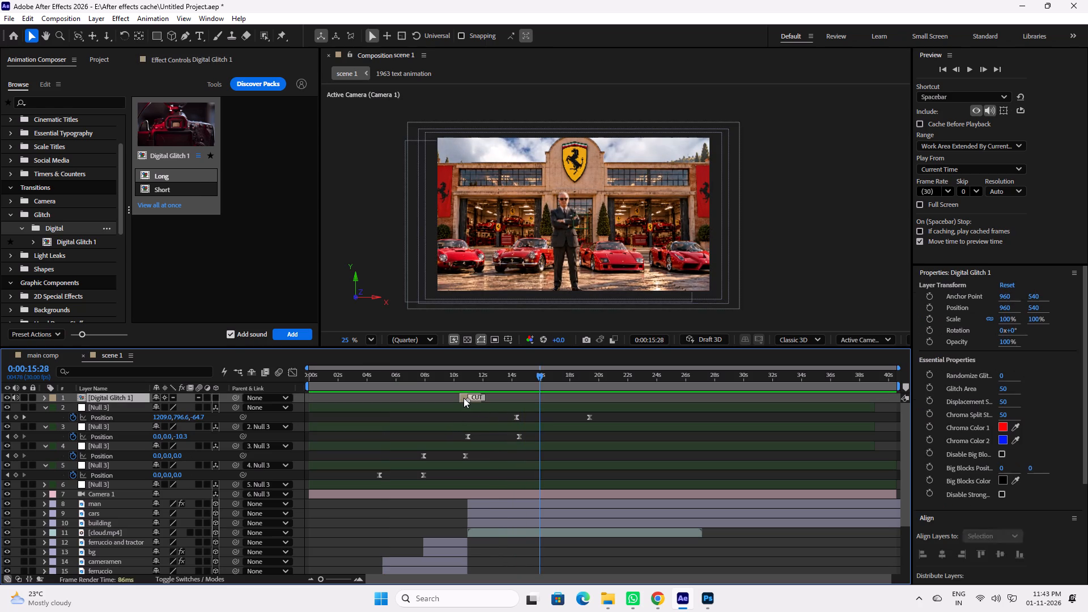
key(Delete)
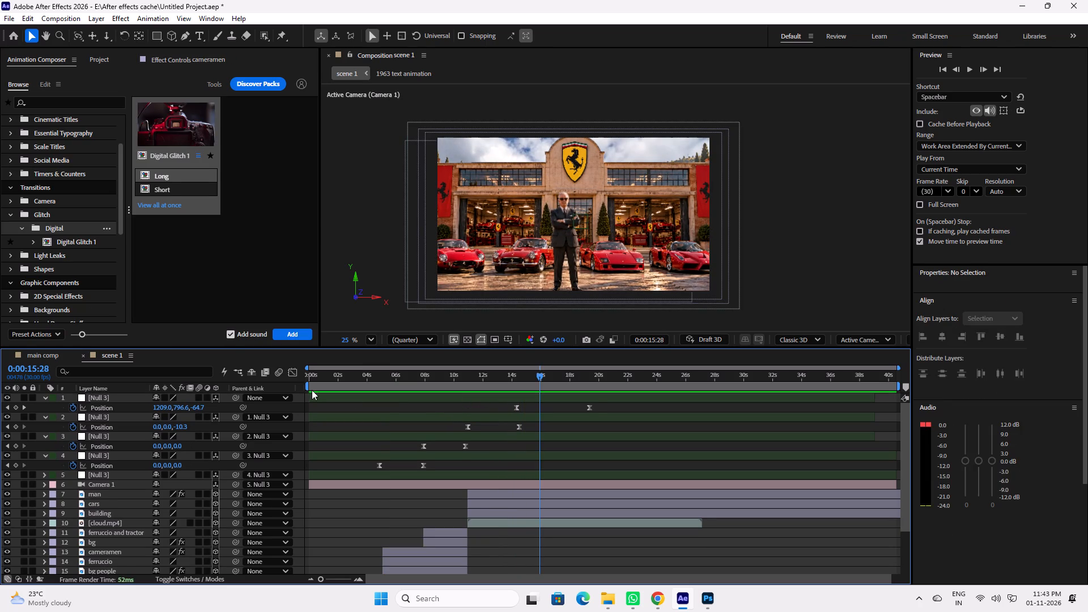
Add the Zoom & Rotate Out 1 camera transition with sound at 0:00:15:28.
click(166, 192)
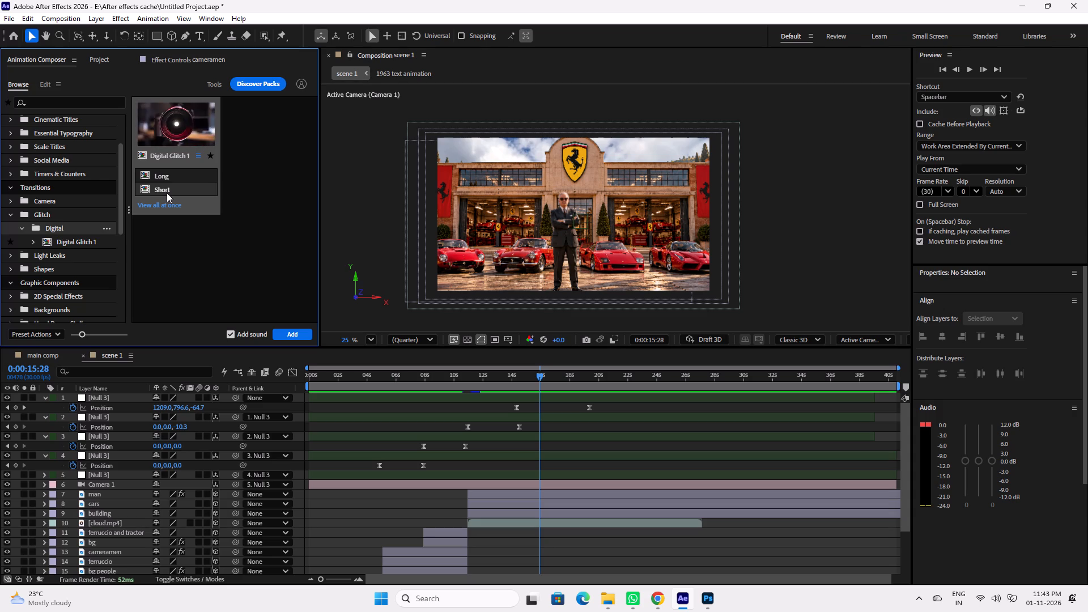
click(202, 251)
click(63, 210)
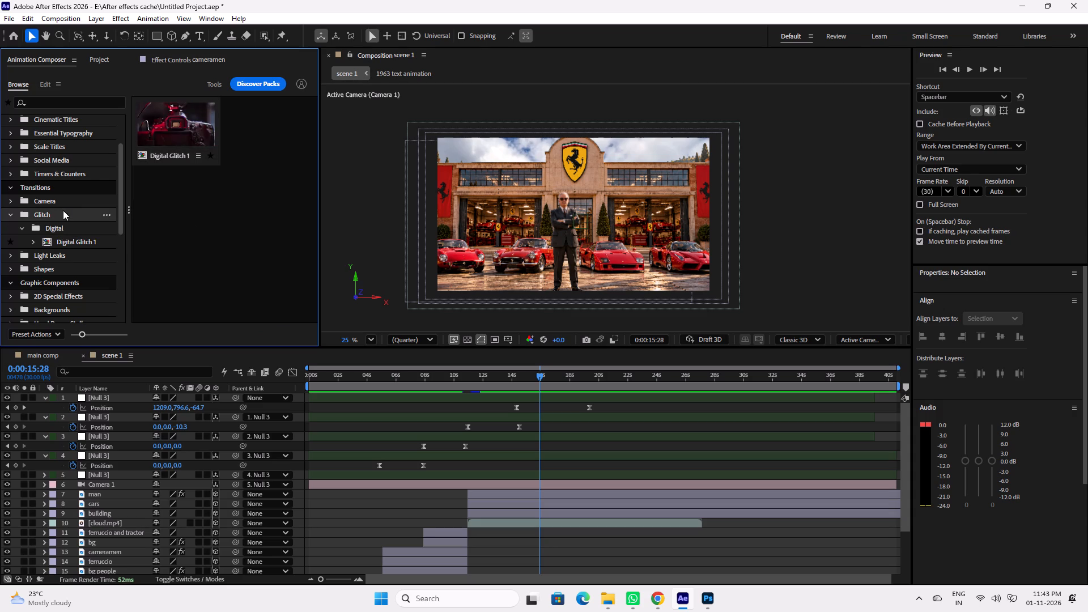
click(69, 202)
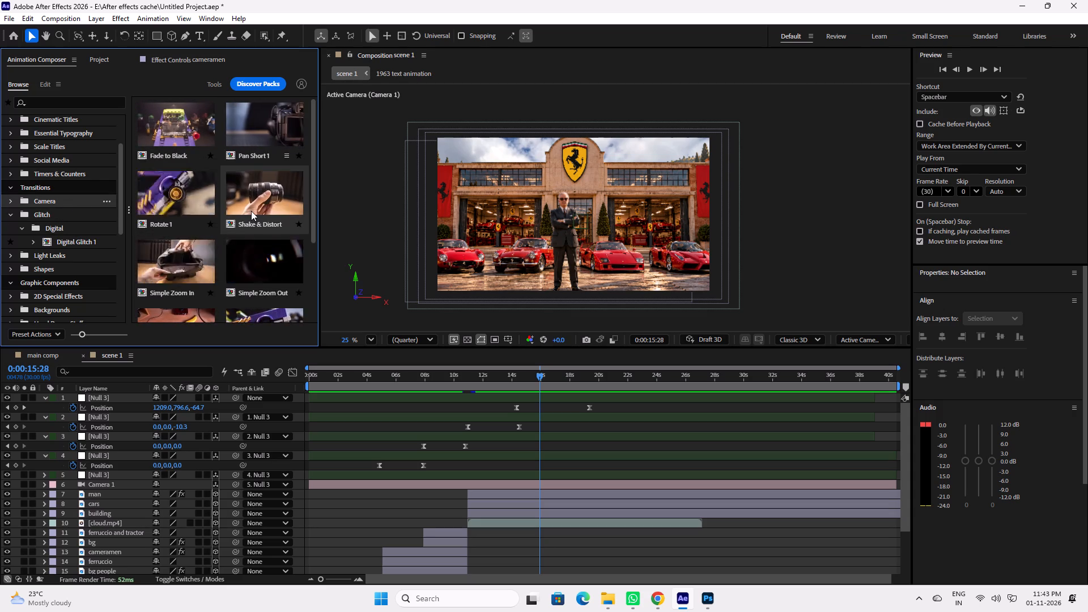
scroll(253, 222, down, 2)
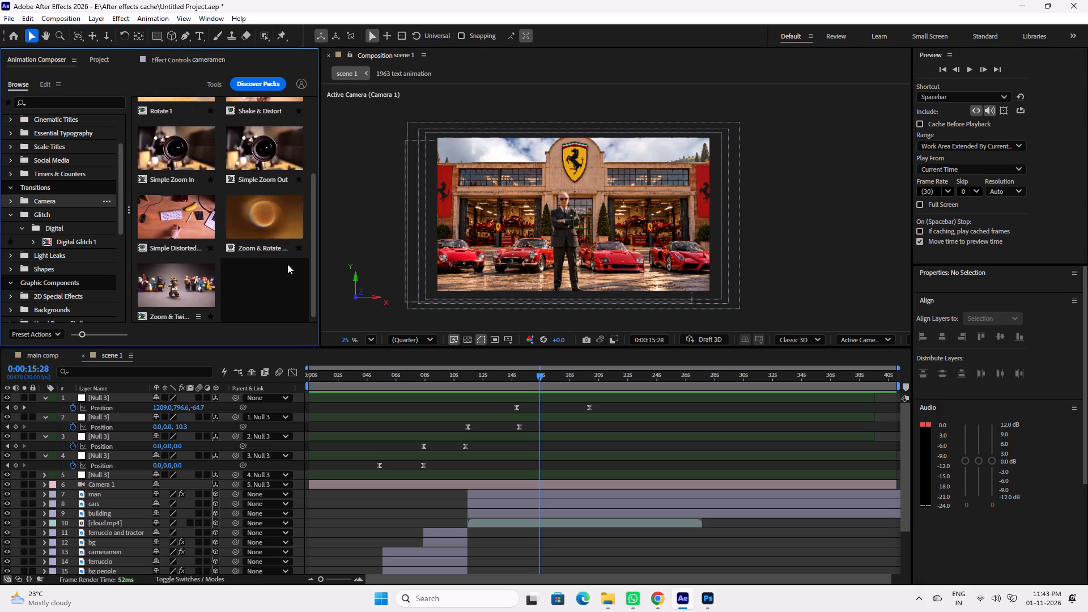
click(268, 216)
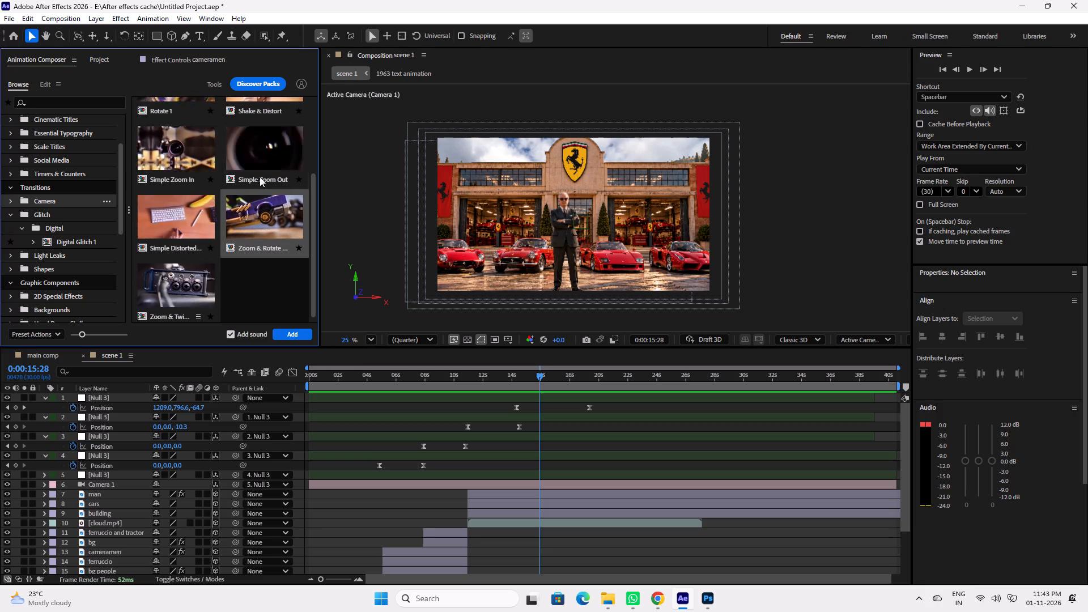
click(260, 163)
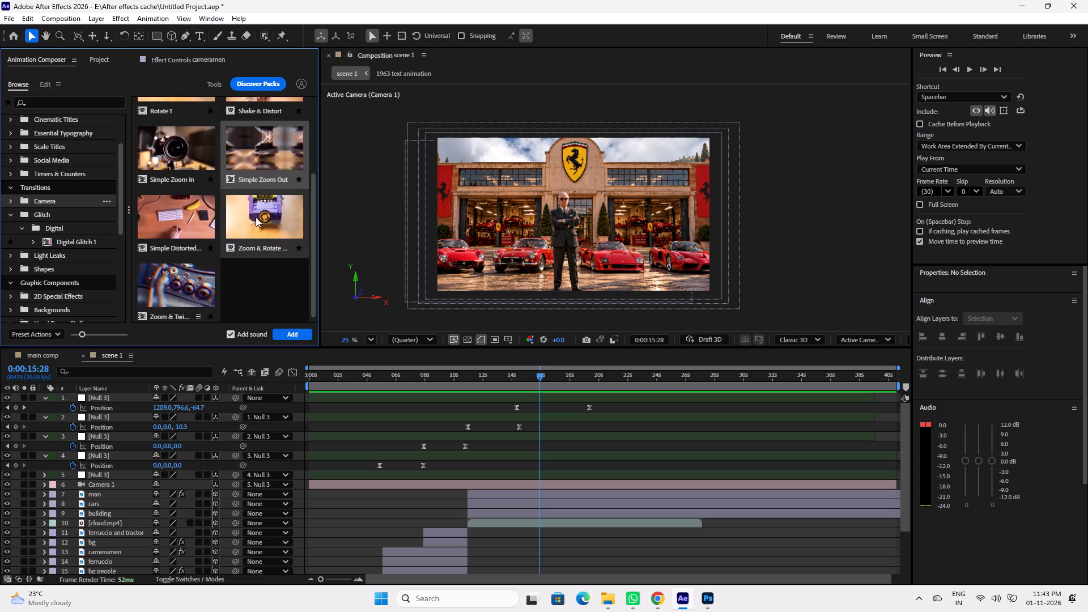
click(256, 214)
click(290, 334)
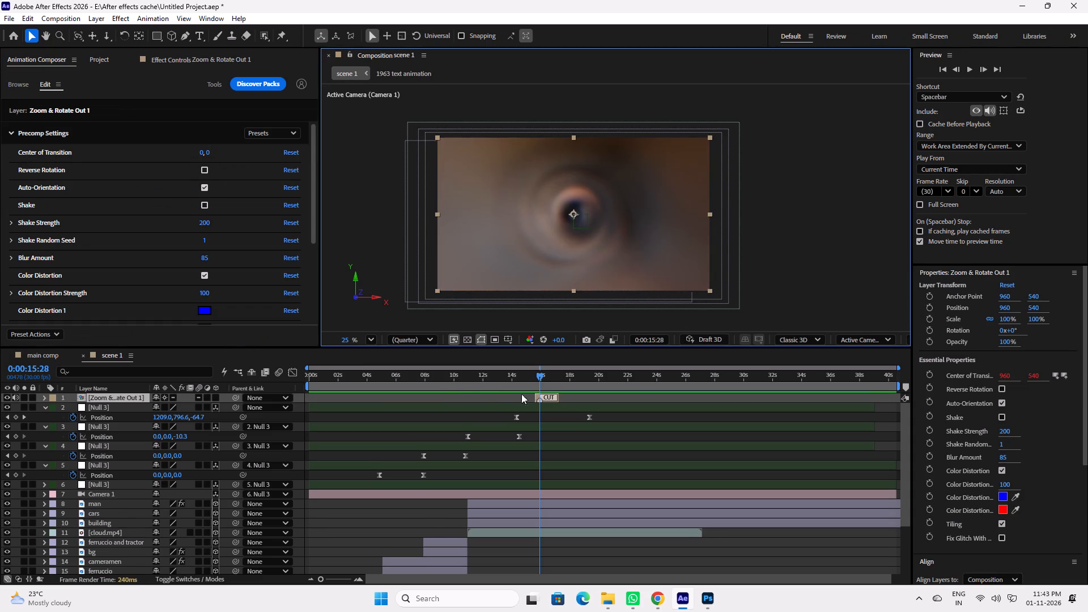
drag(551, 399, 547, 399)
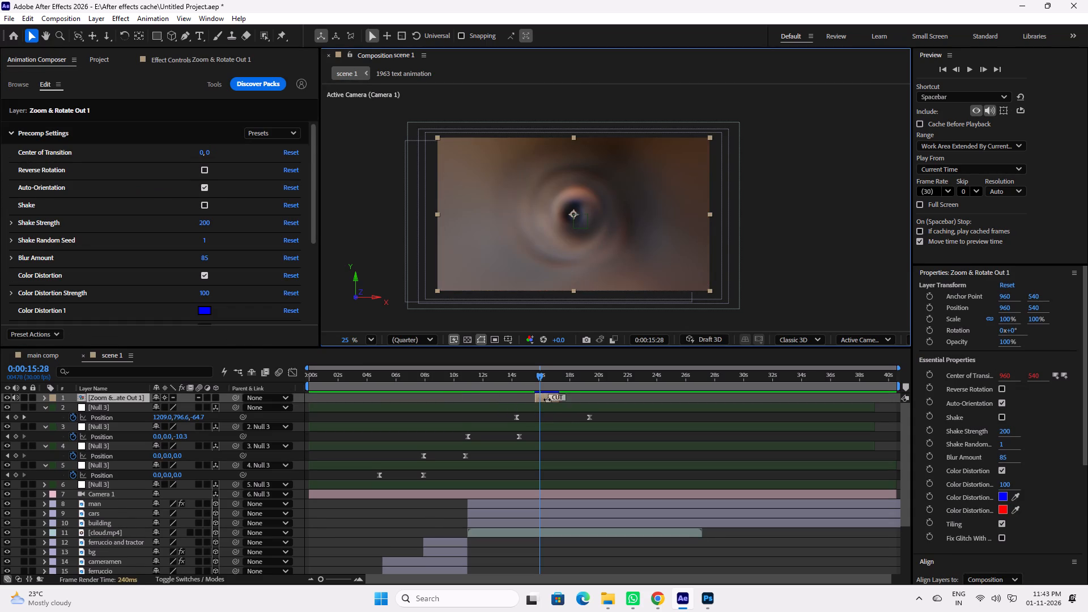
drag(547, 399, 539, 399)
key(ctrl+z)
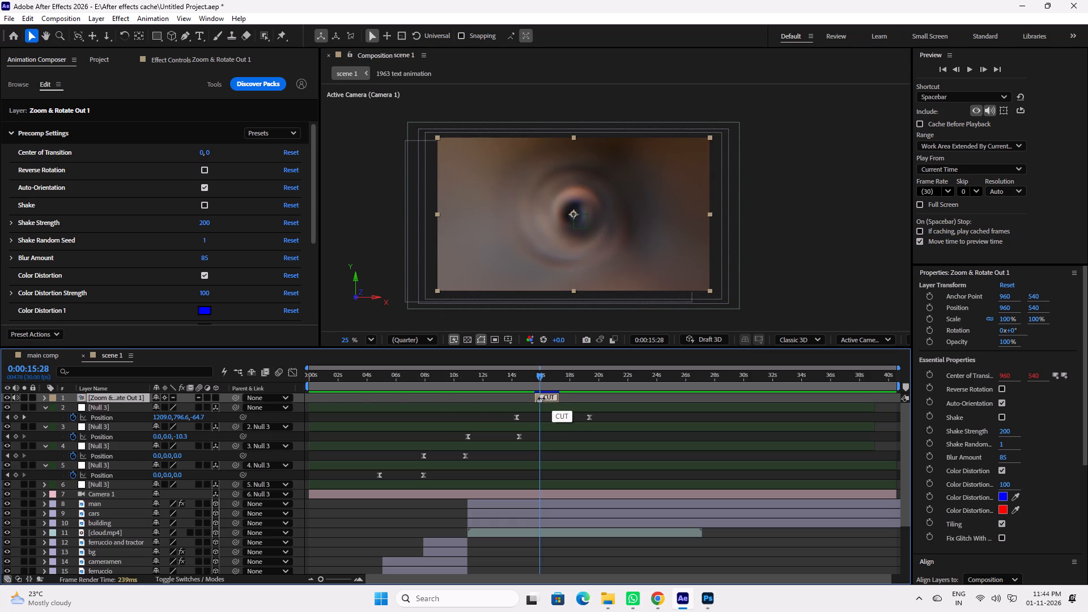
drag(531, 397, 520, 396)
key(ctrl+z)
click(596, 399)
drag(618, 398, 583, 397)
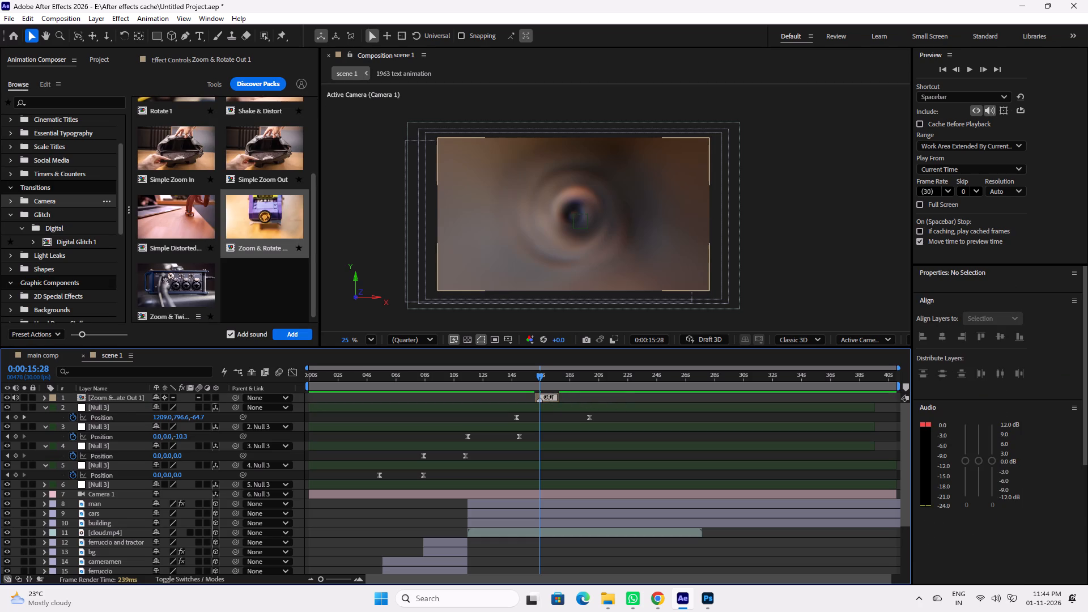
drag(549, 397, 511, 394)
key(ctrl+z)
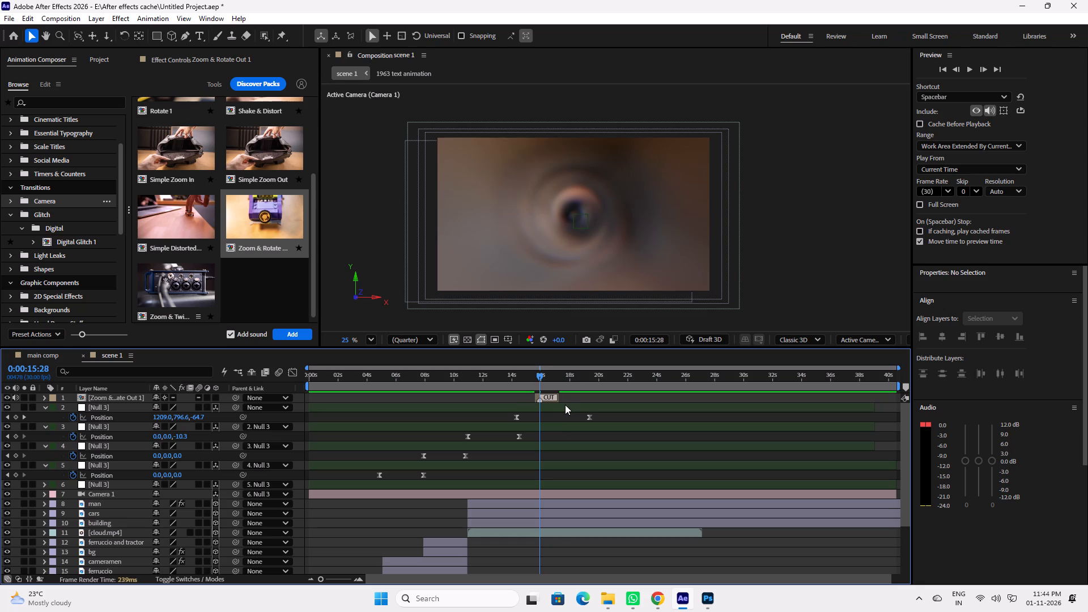
Move the Zoom & Rotate Out 1 layer earlier so its CUT marker aligns with the factory shot's start at 0:00:10:29.
click(113, 396)
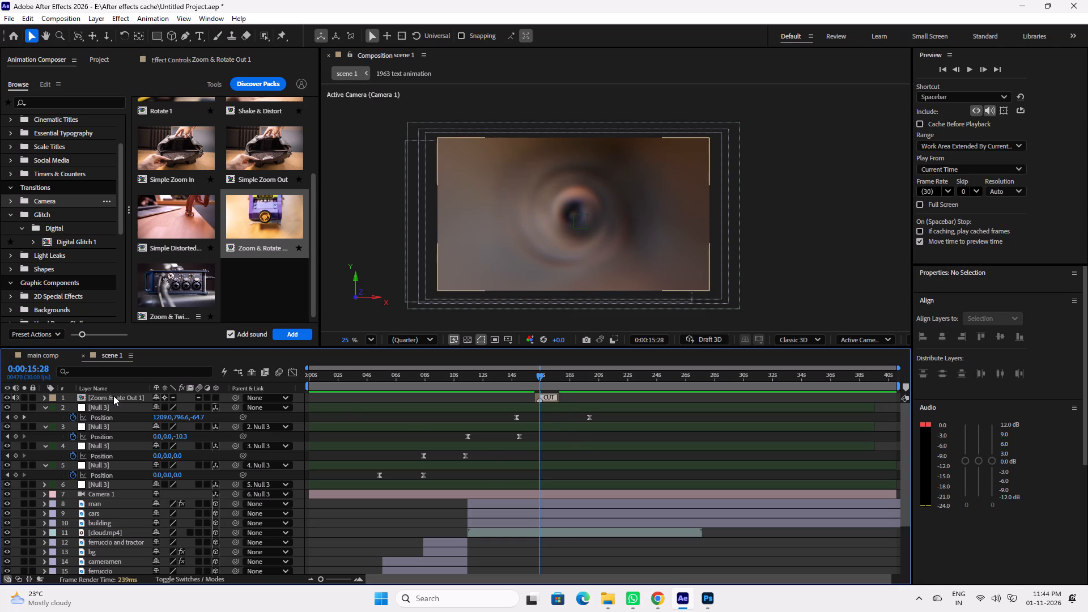
key(Left)
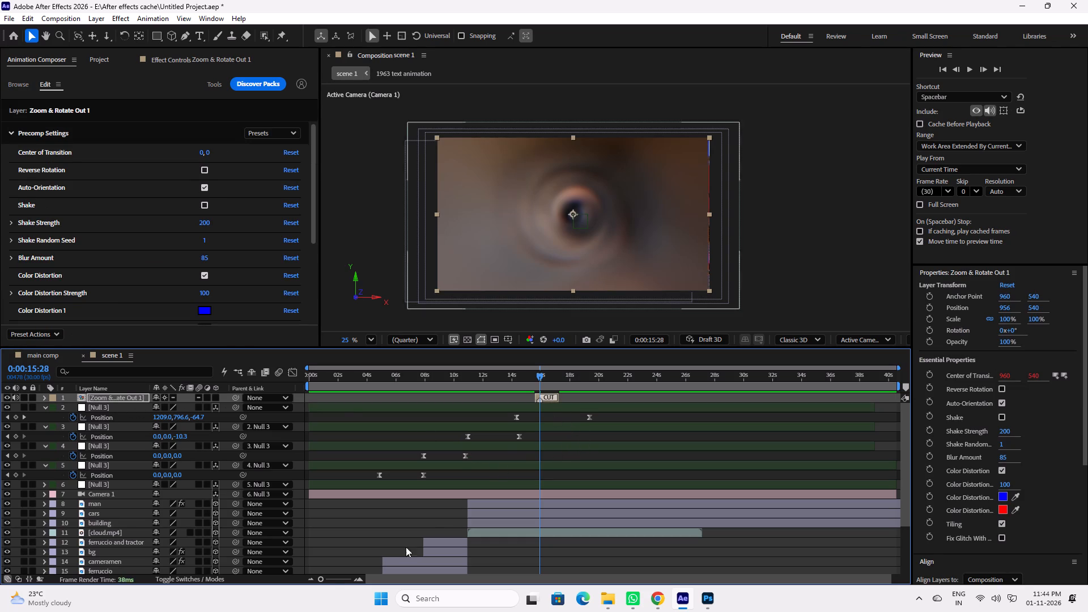
drag(335, 577, 342, 580)
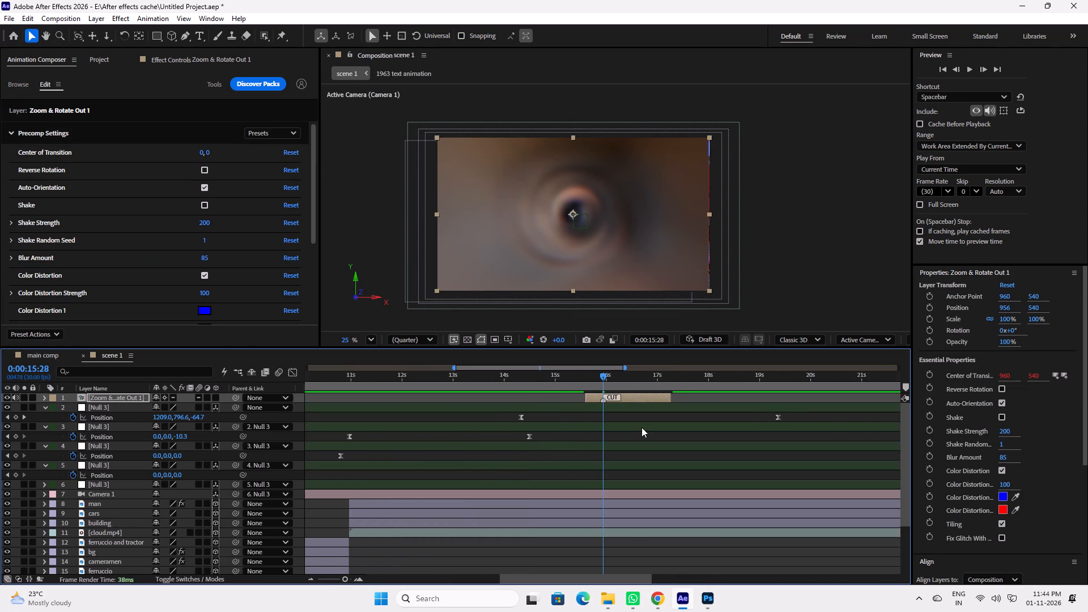
drag(644, 394, 409, 398)
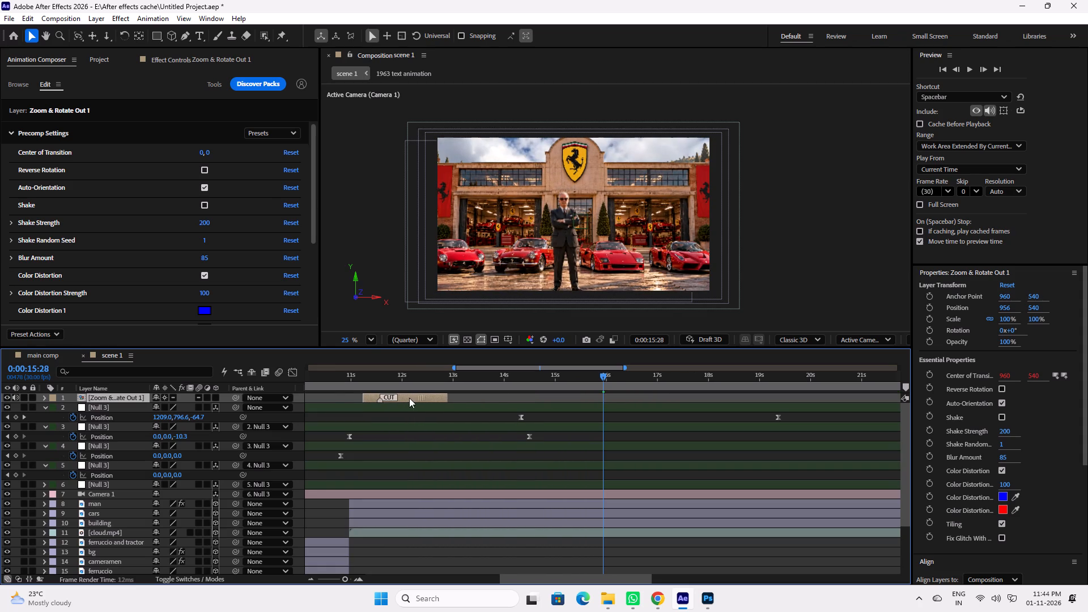
drag(409, 398, 393, 395)
drag(377, 376, 345, 378)
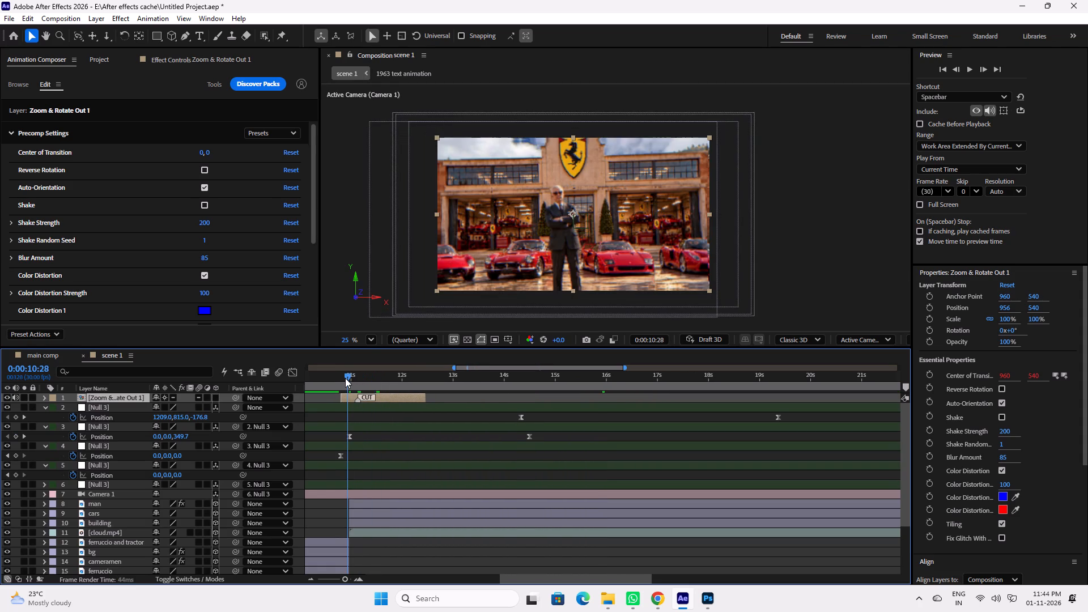
drag(345, 378, 349, 378)
drag(394, 397, 392, 397)
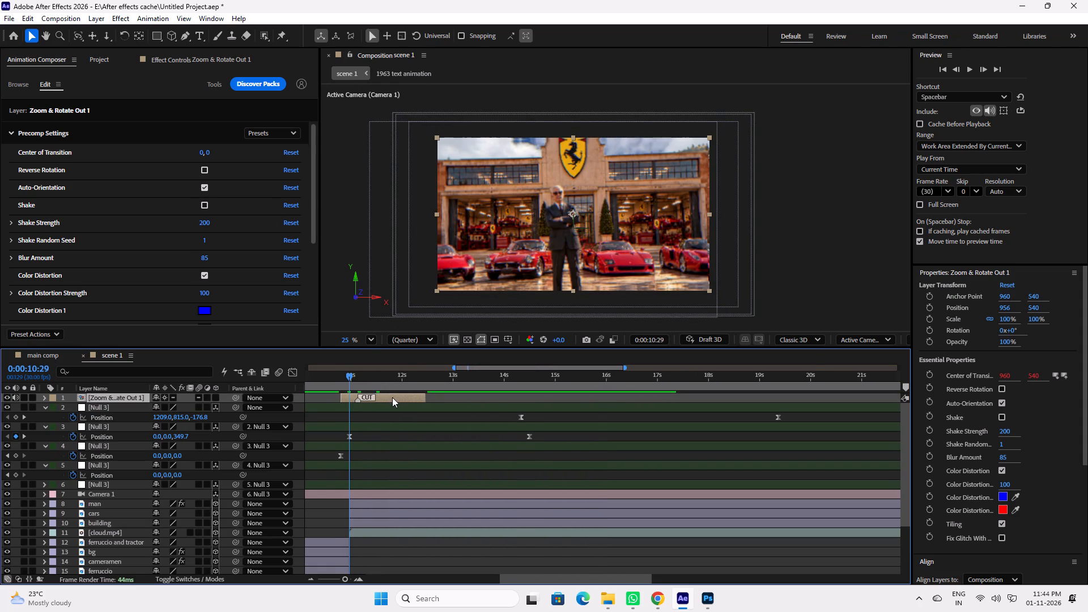
drag(392, 397, 385, 397)
Preview the repositioned transition from 0:00:10:20.
drag(346, 376, 330, 376)
key(space)
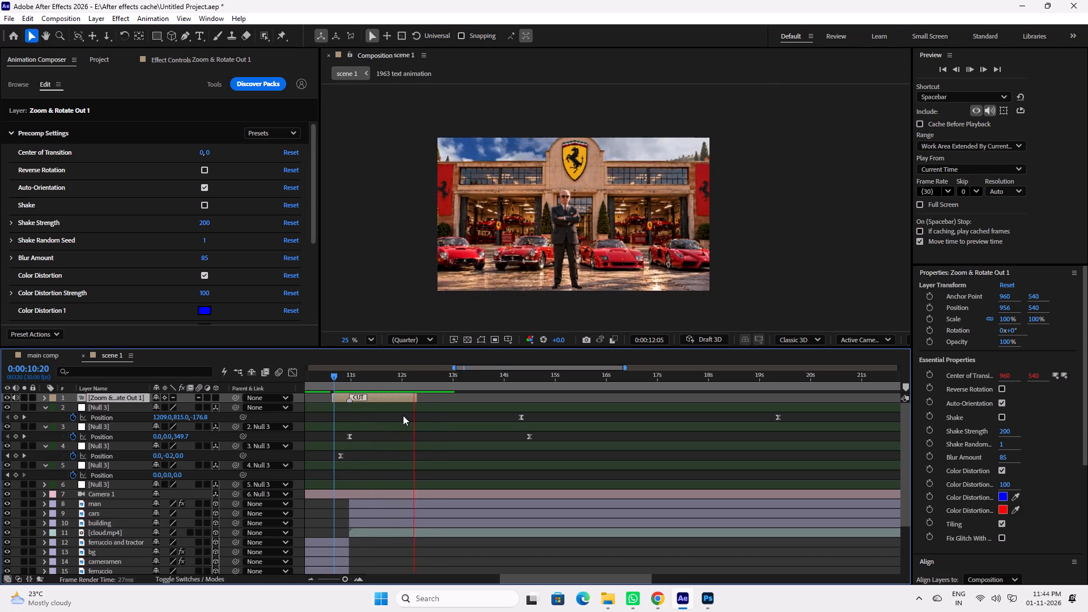
key(space)
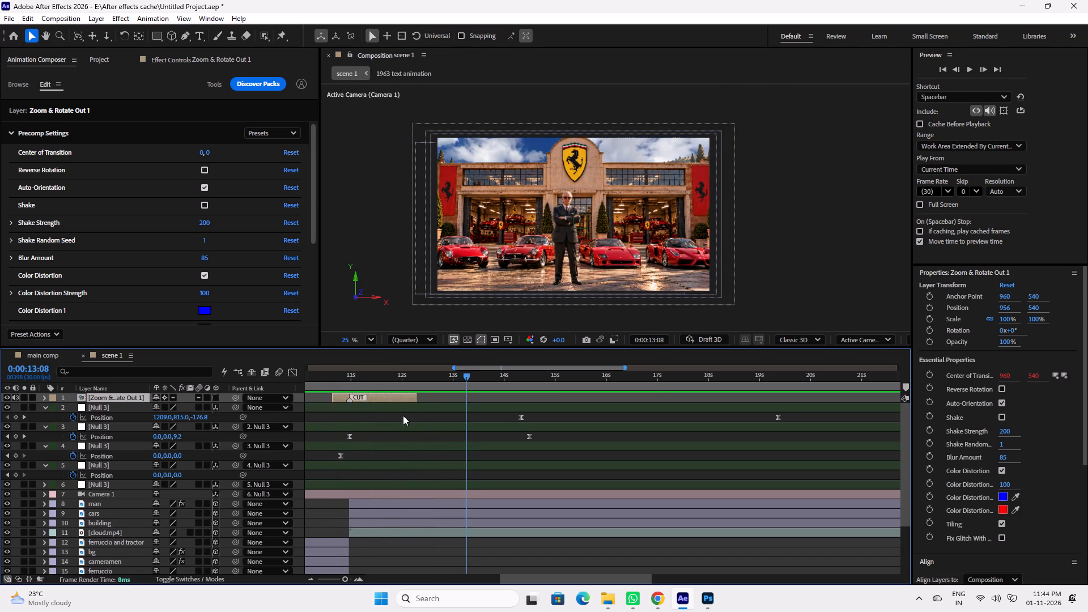
Save the project.
key(ctrl+s)
Browse the camera transition presets, then replay the transition and the factory shot's camera move from 0:00:10:11.
click(15, 86)
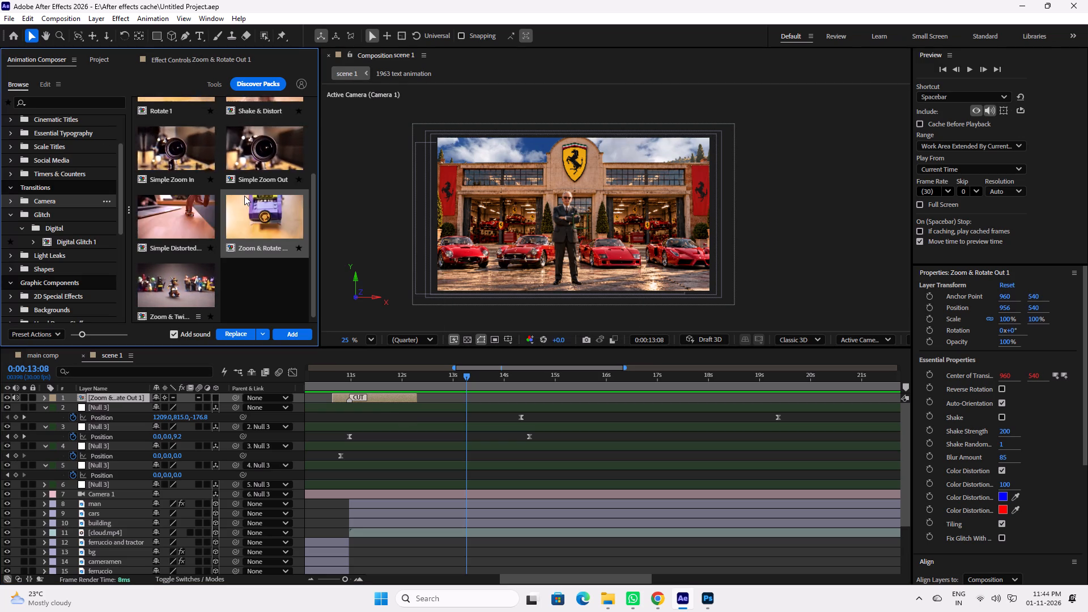
scroll(245, 195, up, 2)
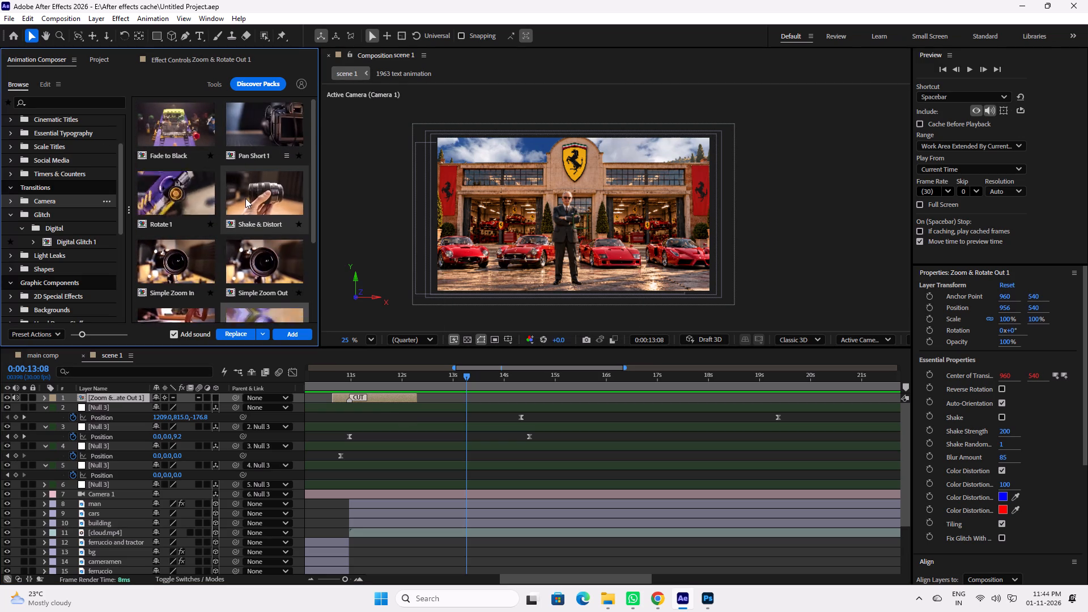
scroll(268, 244, down, 1)
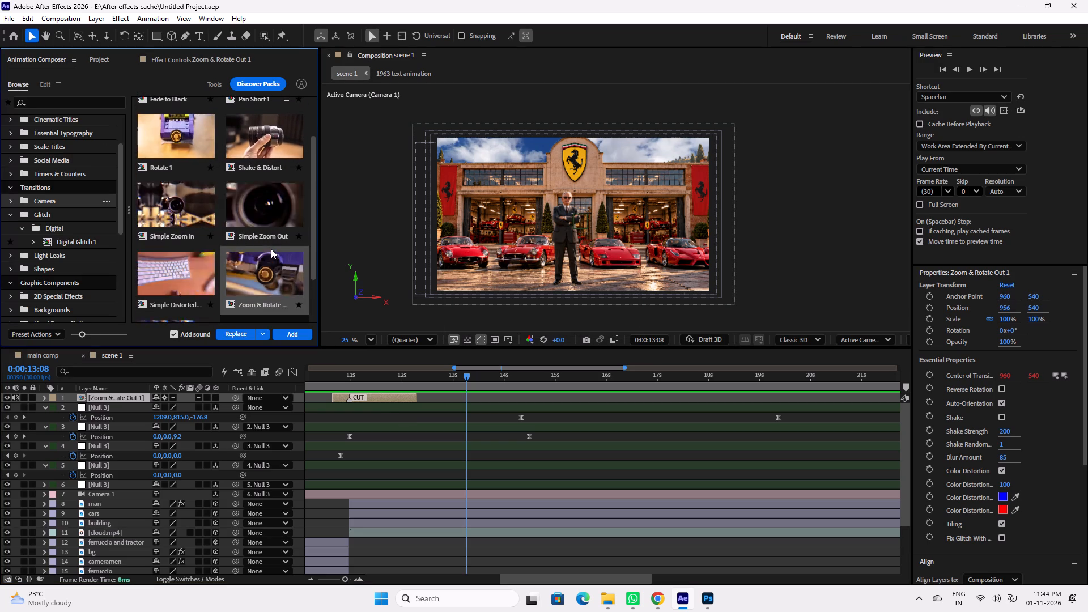
drag(352, 376, 318, 376)
key(space)
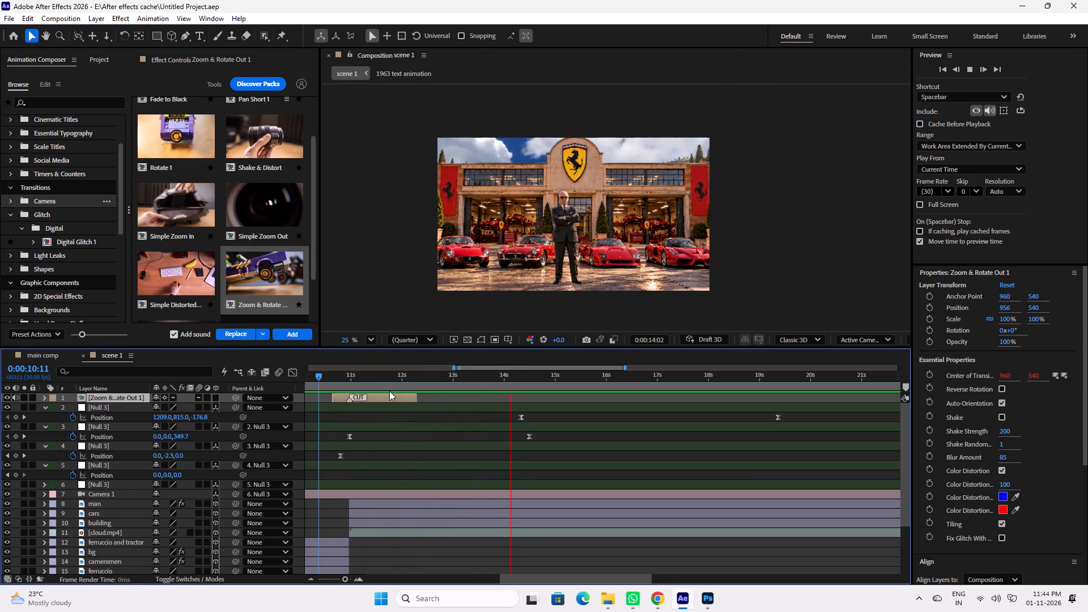
key(space)
key(space)
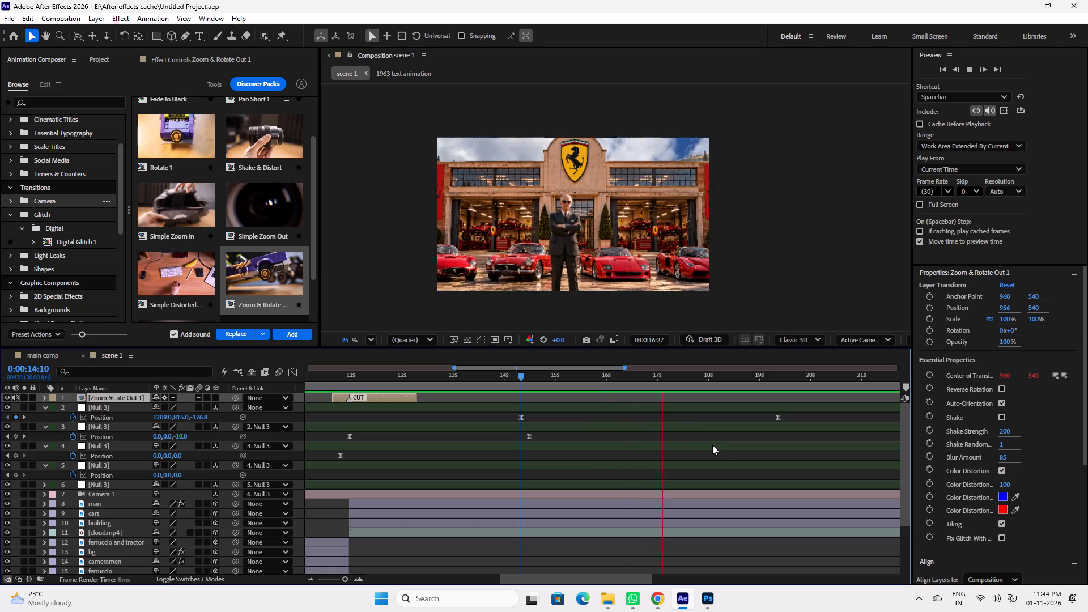
key(space)
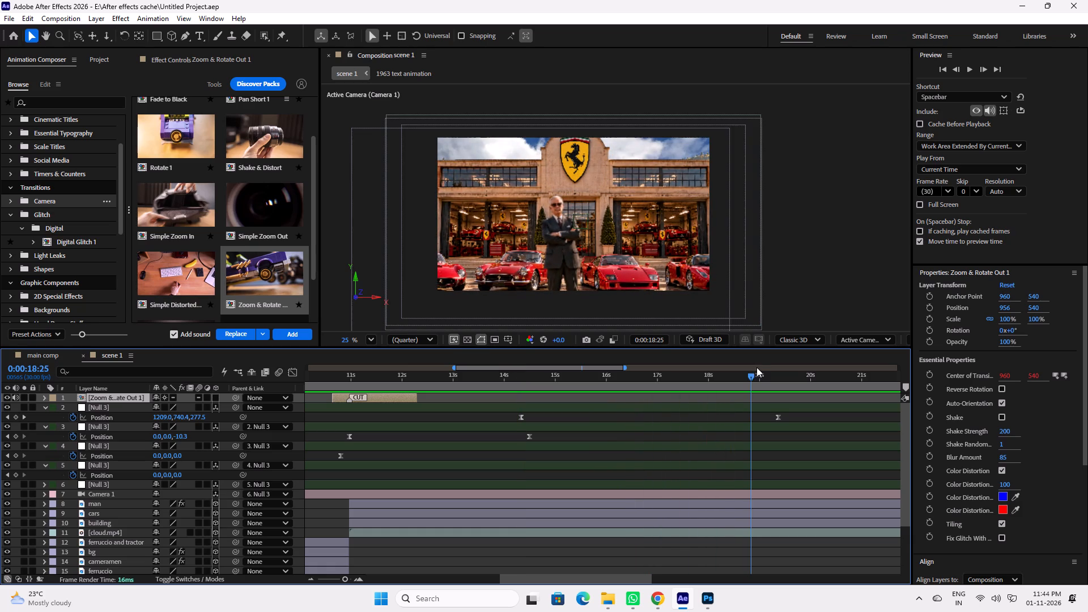
Reorder the Zoom & Rotate Out 1 layer to sit directly below Camera 1 and above the man layer.
click(724, 404)
scroll(688, 418, up, 3)
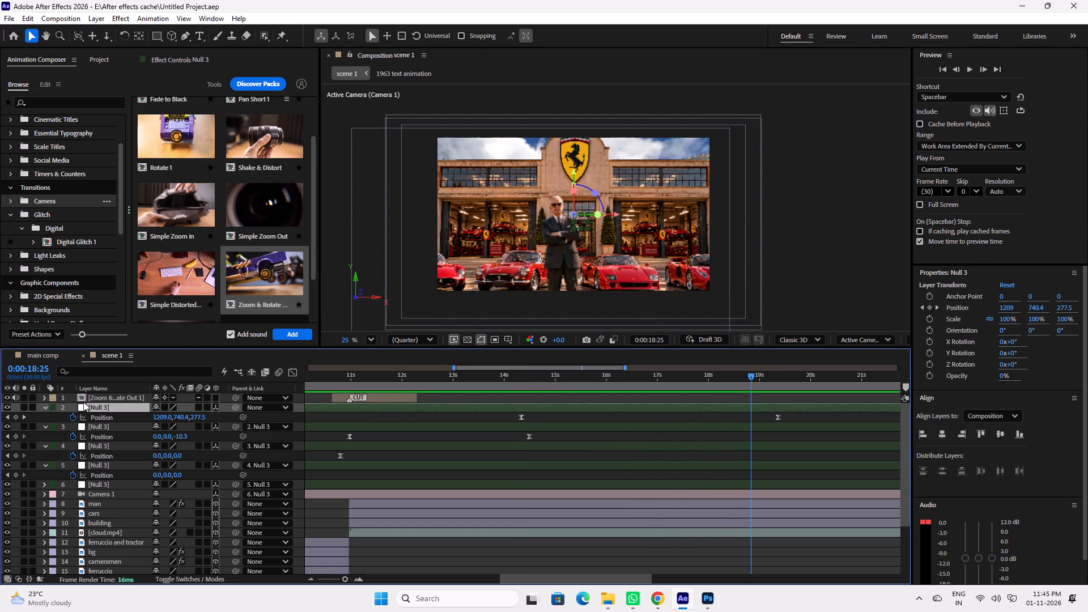
click(108, 397)
drag(106, 397, 124, 502)
Duplicate the topmost Null 3 layer and remove the Position keyframes from the copy.
click(410, 406)
click(419, 402)
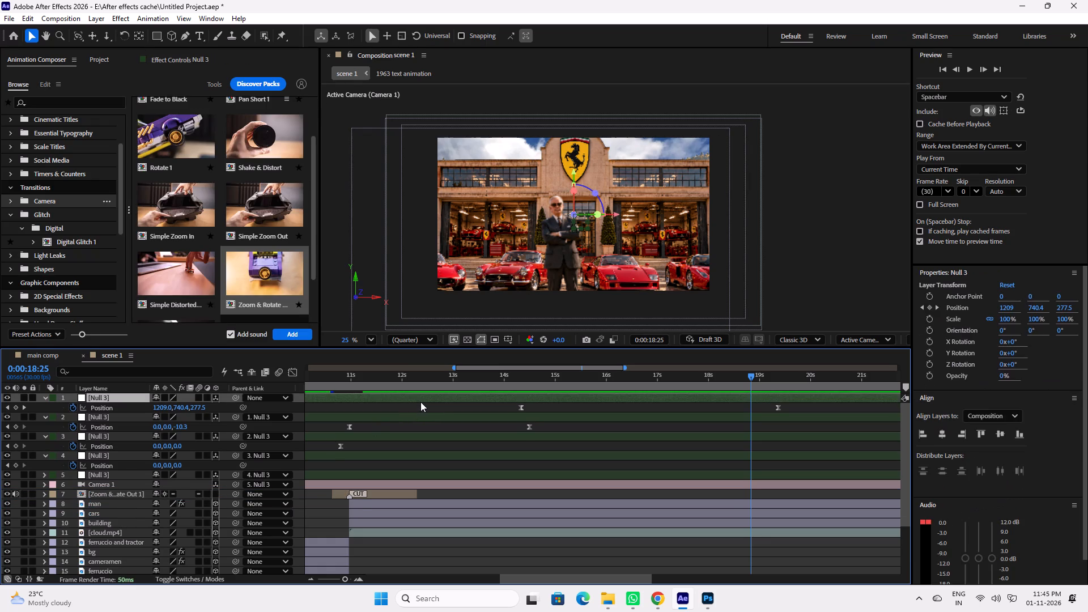
key(ctrl+d)
key(u)
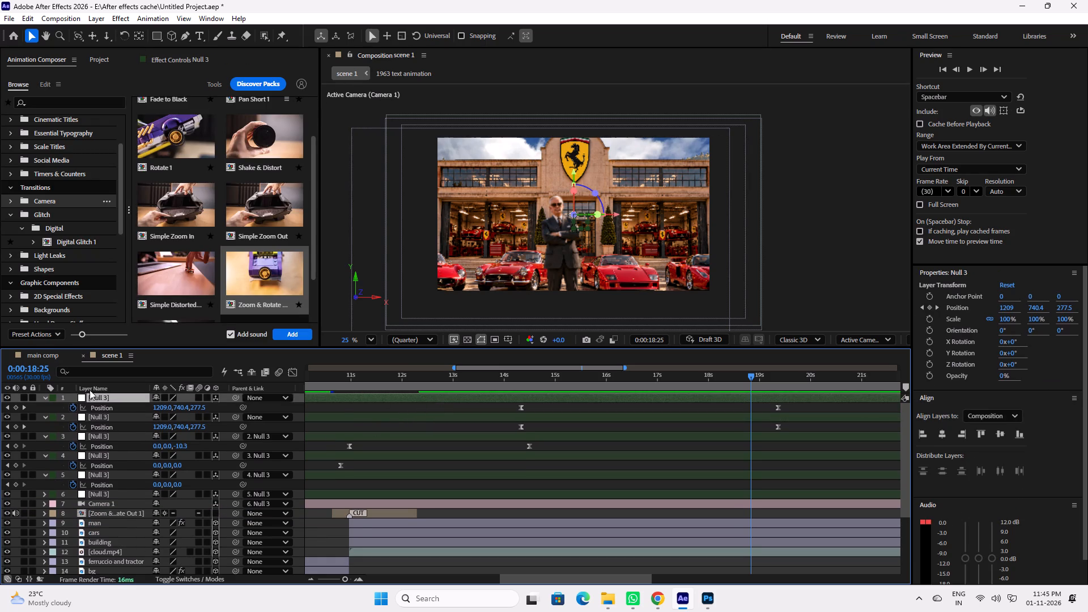
click(69, 407)
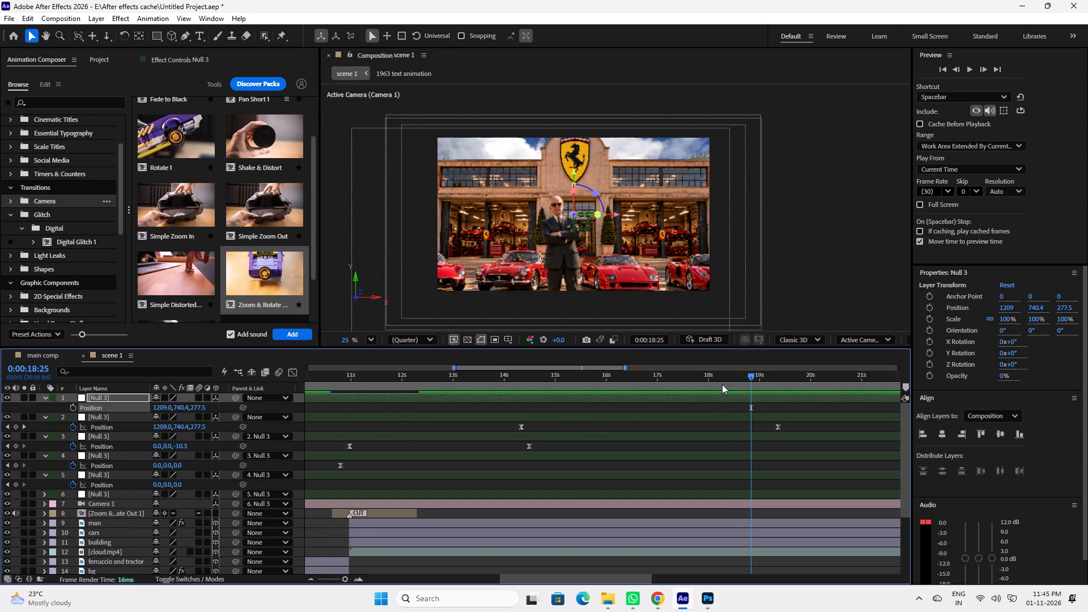
Check the factory camera move's timing and shift the second Null 3 layer's last Position keyframe earlier to about 0:00:18:16.
drag(730, 382, 725, 382)
key(space)
key(space)
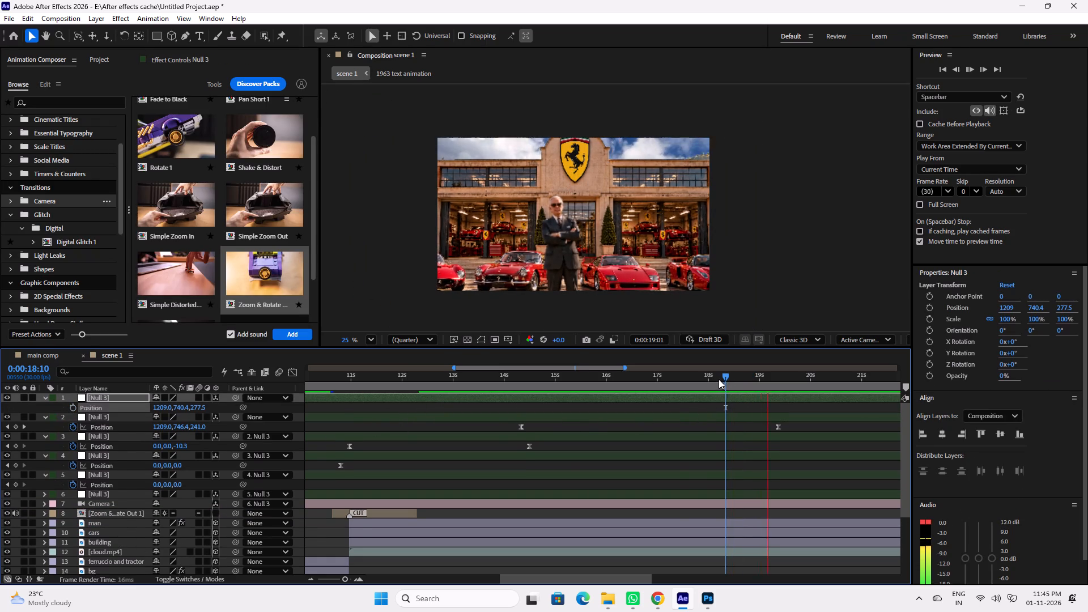
drag(703, 379, 600, 382)
key(space)
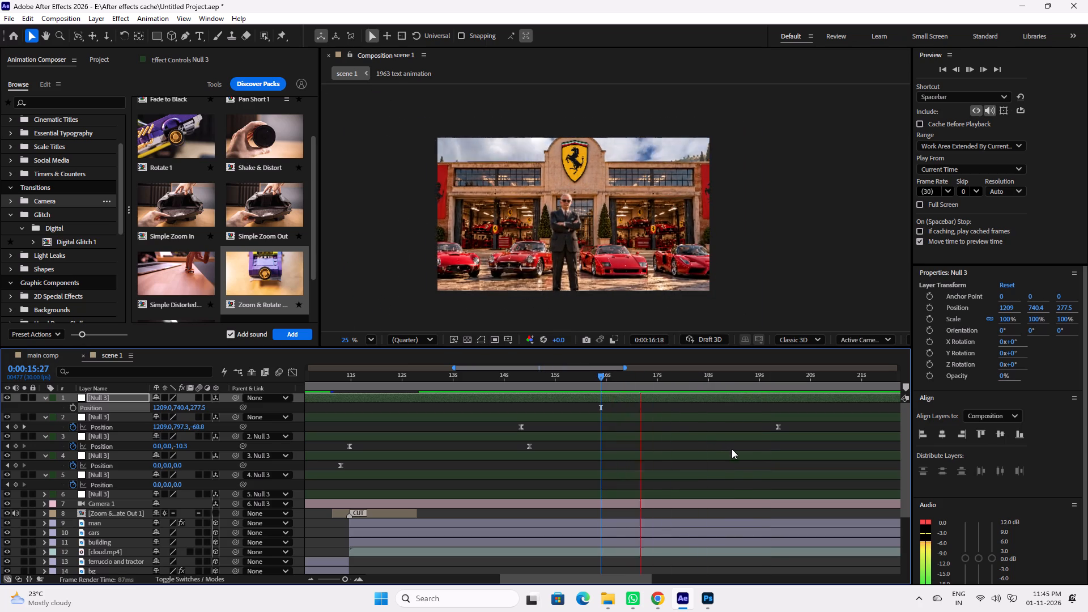
key(space)
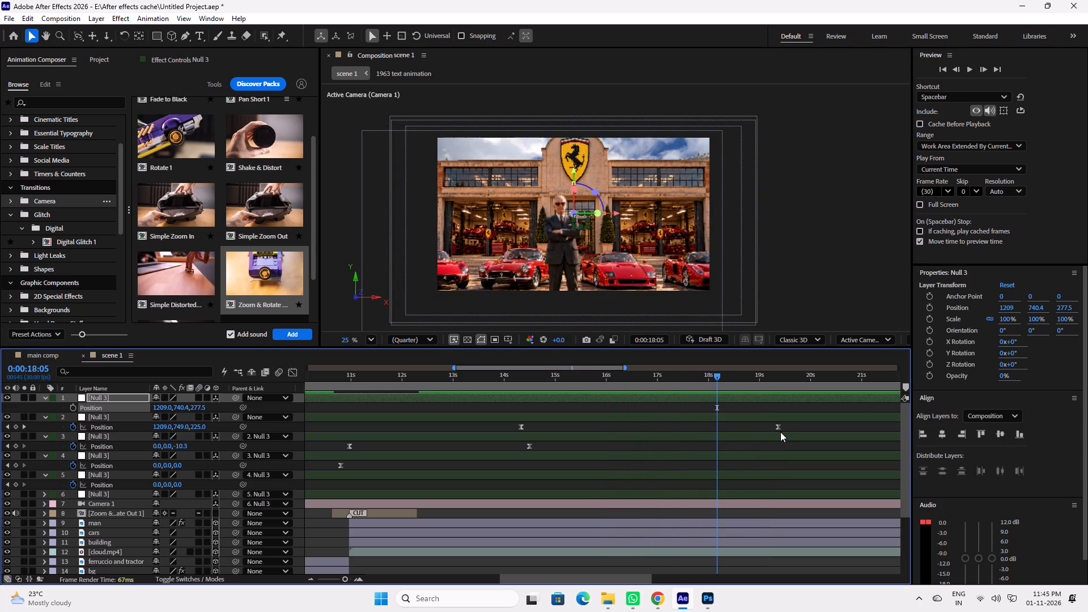
drag(779, 426, 738, 430)
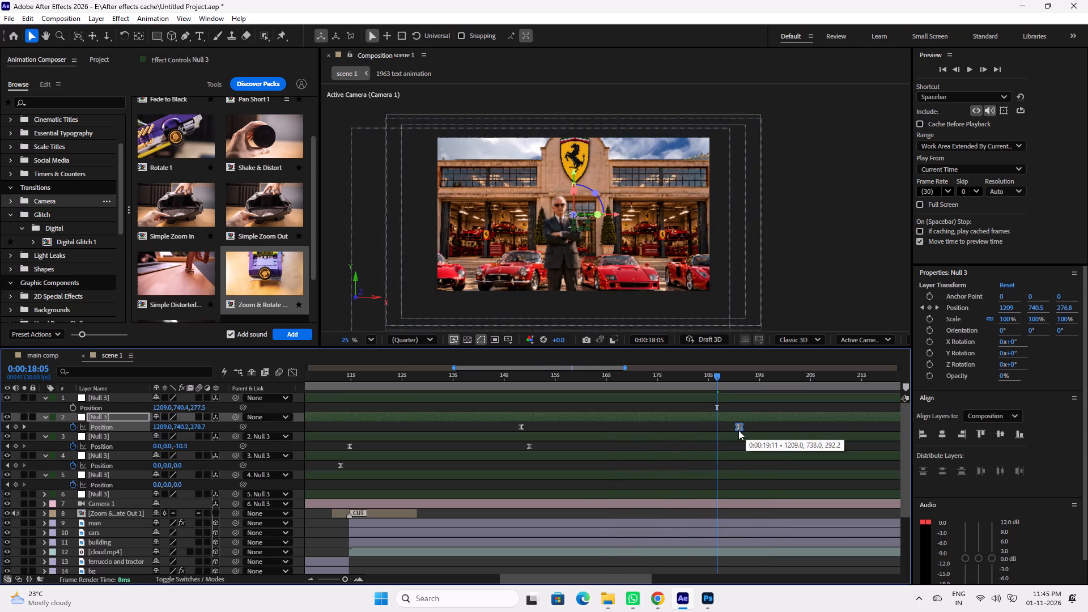
drag(738, 430, 736, 431)
Review the shortened camera move and set a starting Position keyframe on the topmost Null 3 layer at 0:00:18:05.
drag(704, 376, 681, 377)
key(space)
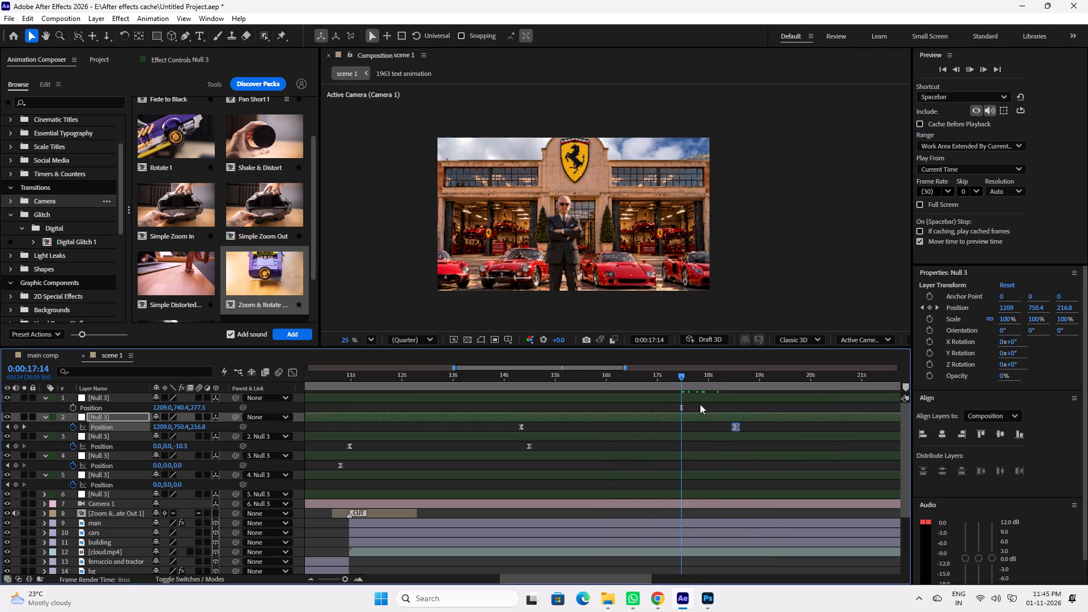
key(space)
click(717, 375)
key(space)
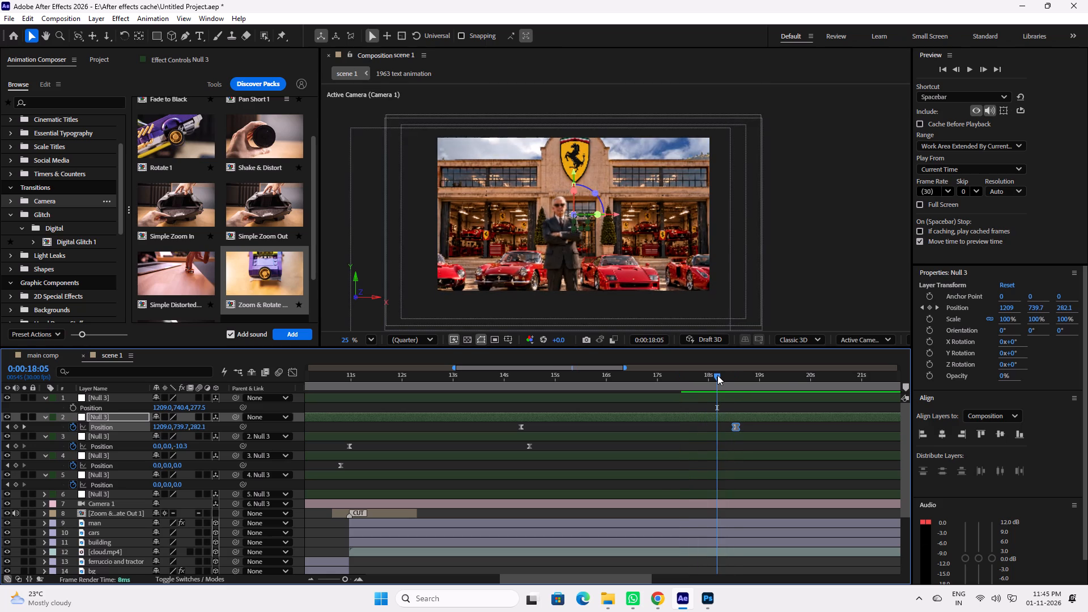
click(717, 375)
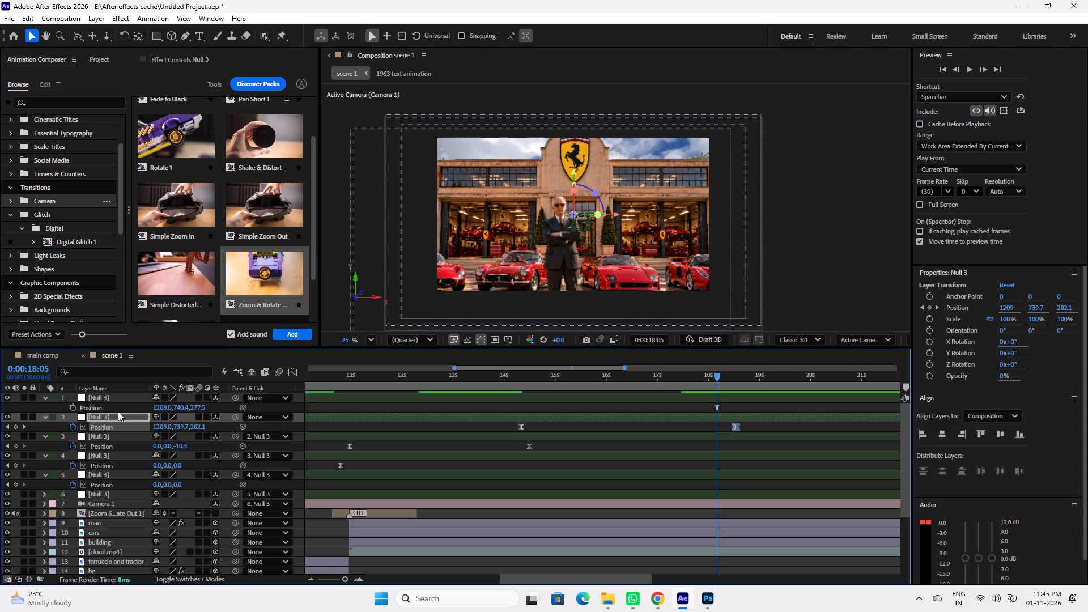
click(75, 409)
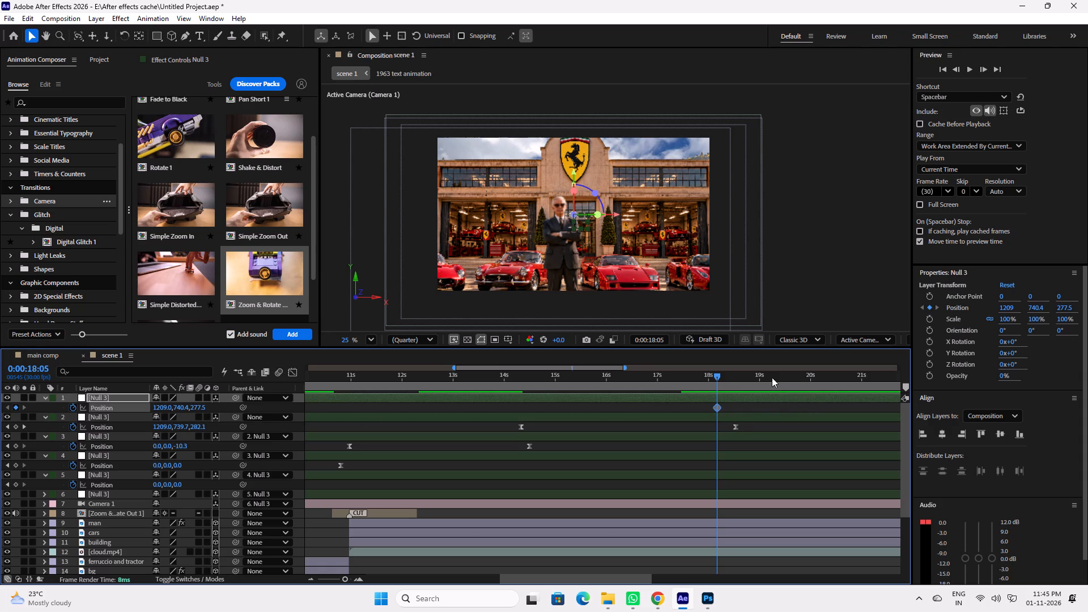
Preview the end of the factory camera move from 0:00:18:05.
key(space)
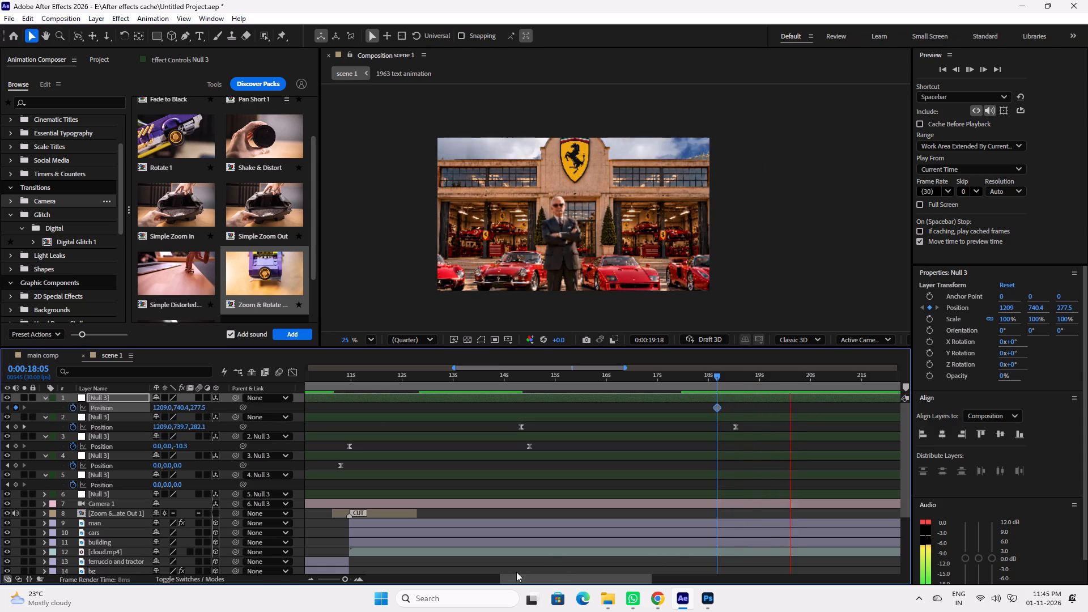
key(space)
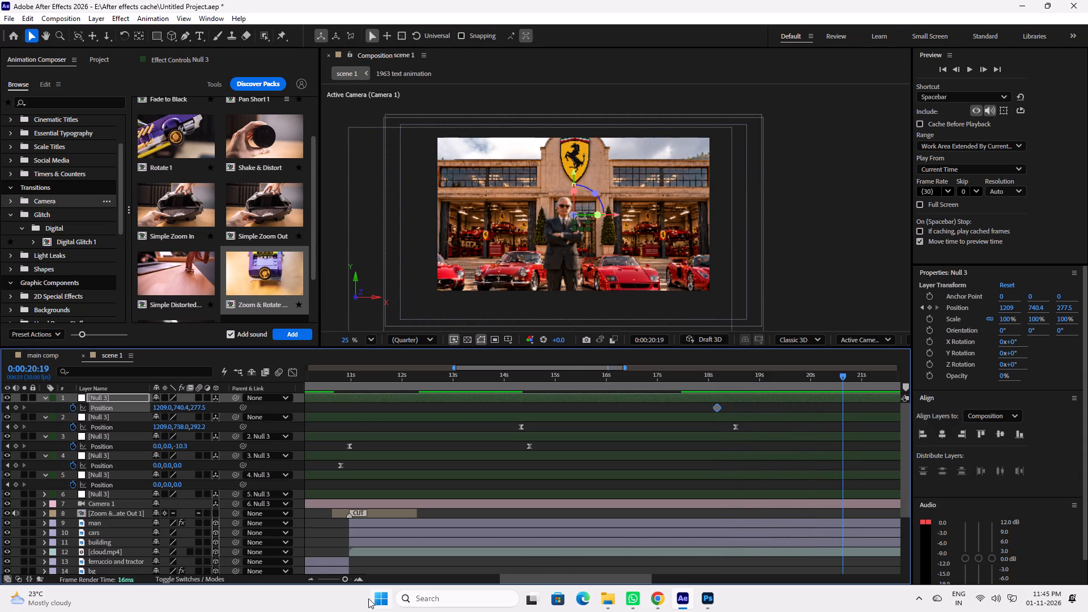
click(347, 580)
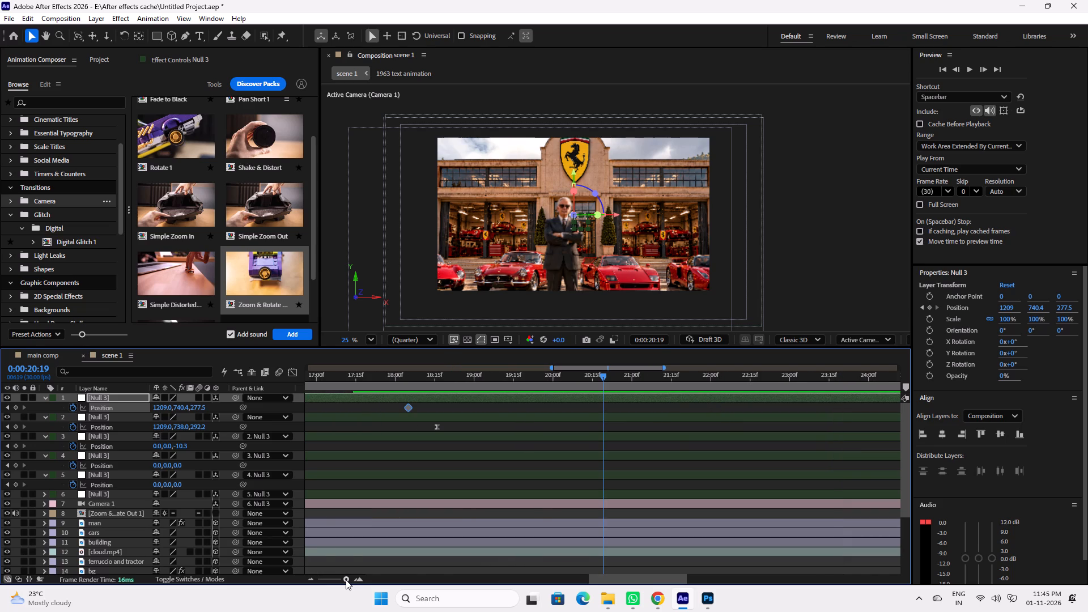
Preview the factory shot around 0:00:20:00 and park the playhead at 0:00:19:29.
key(space)
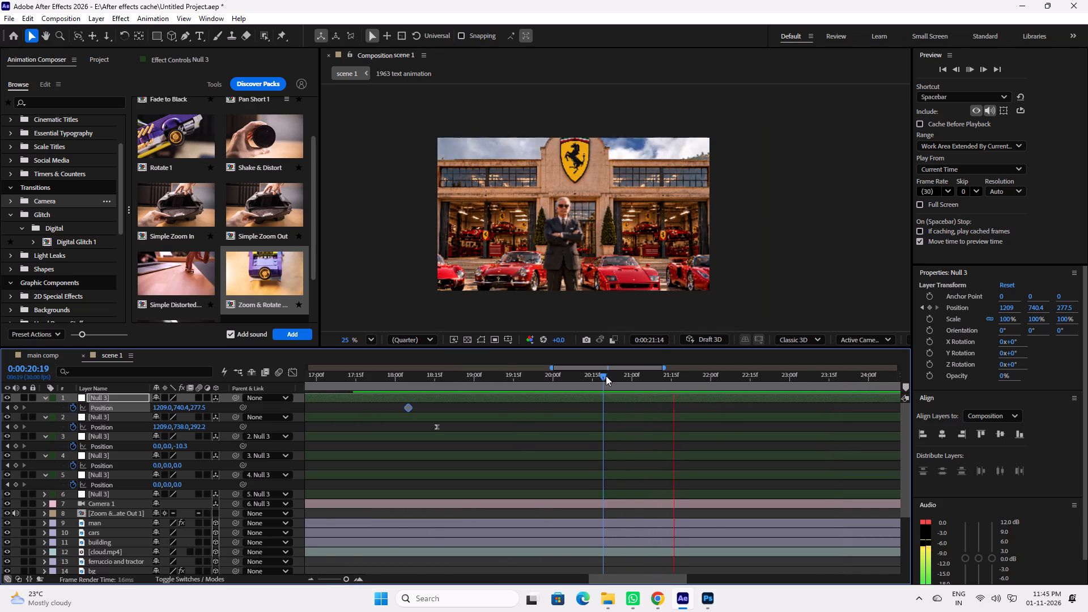
drag(588, 378, 519, 380)
key(space)
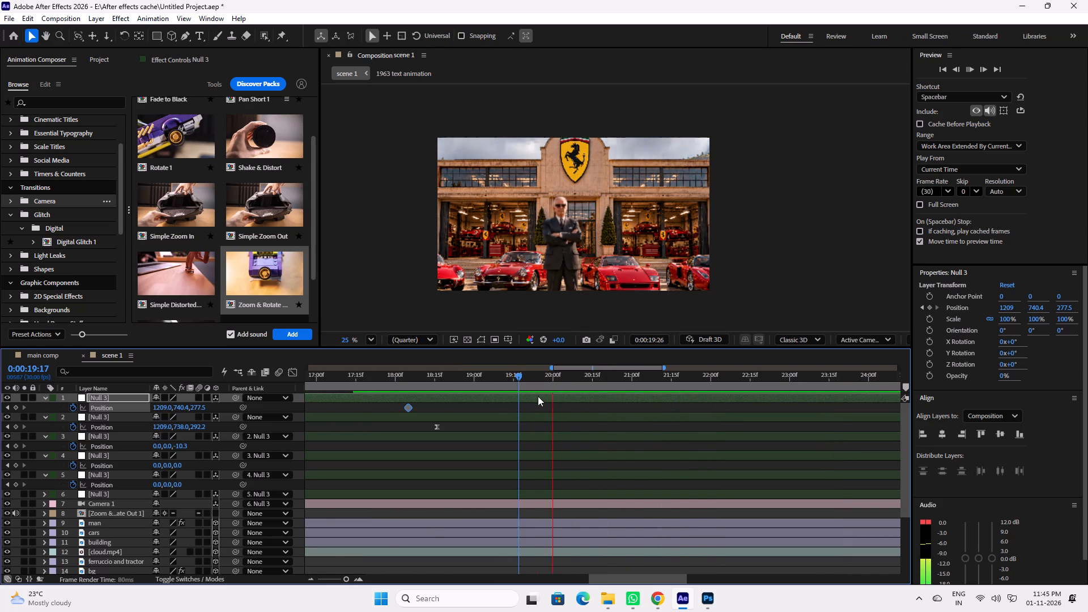
key(space)
click(551, 381)
key(space)
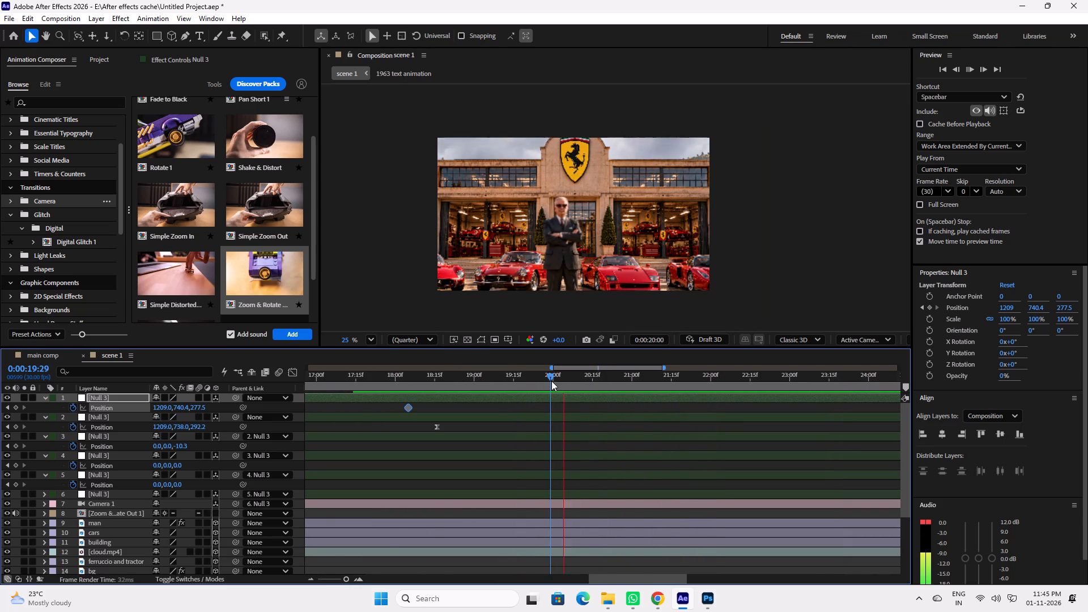
click(551, 376)
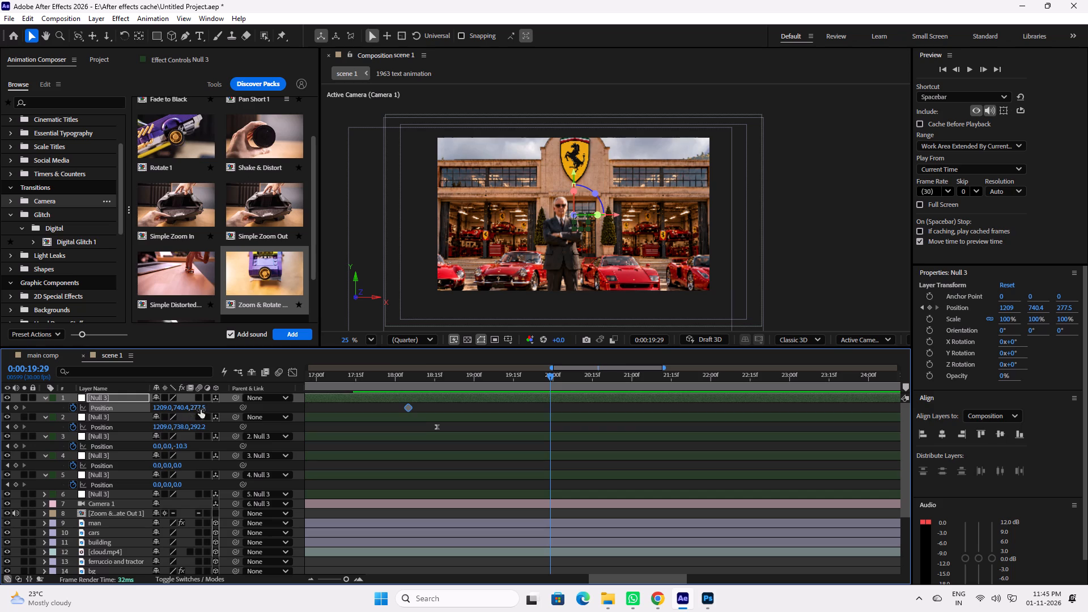
Parent the second Null 3 layer to the topmost Null 3 layer.
drag(236, 415, 118, 396)
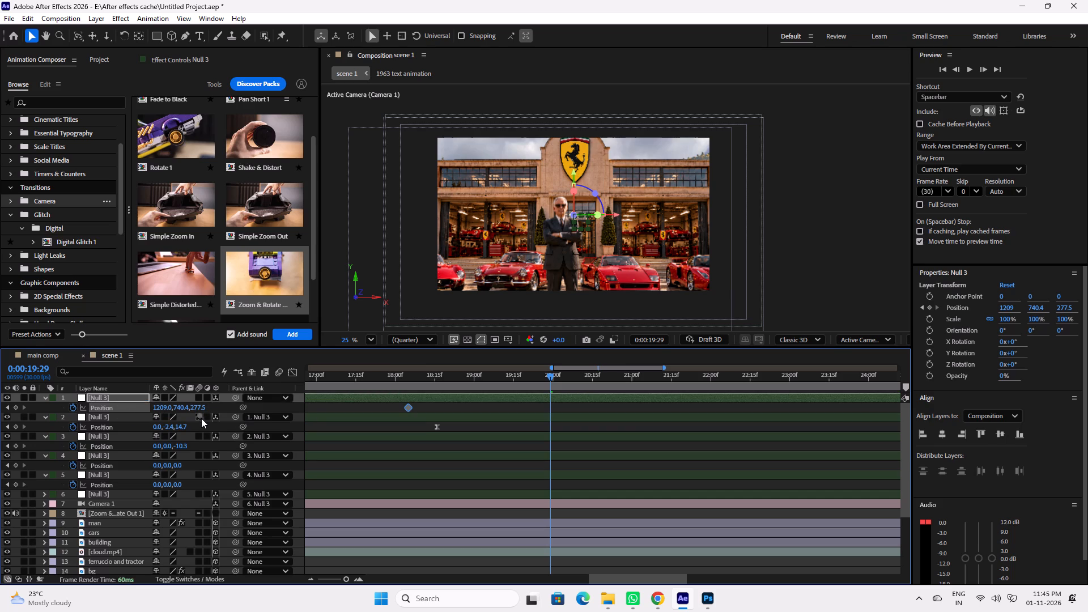
Keyframe the topmost Null 3 layer's Position at 0:00:19:29 to about 1209, 878.4, 2136.5, pushing the camera in to the factory doors.
drag(202, 409, 672, 467)
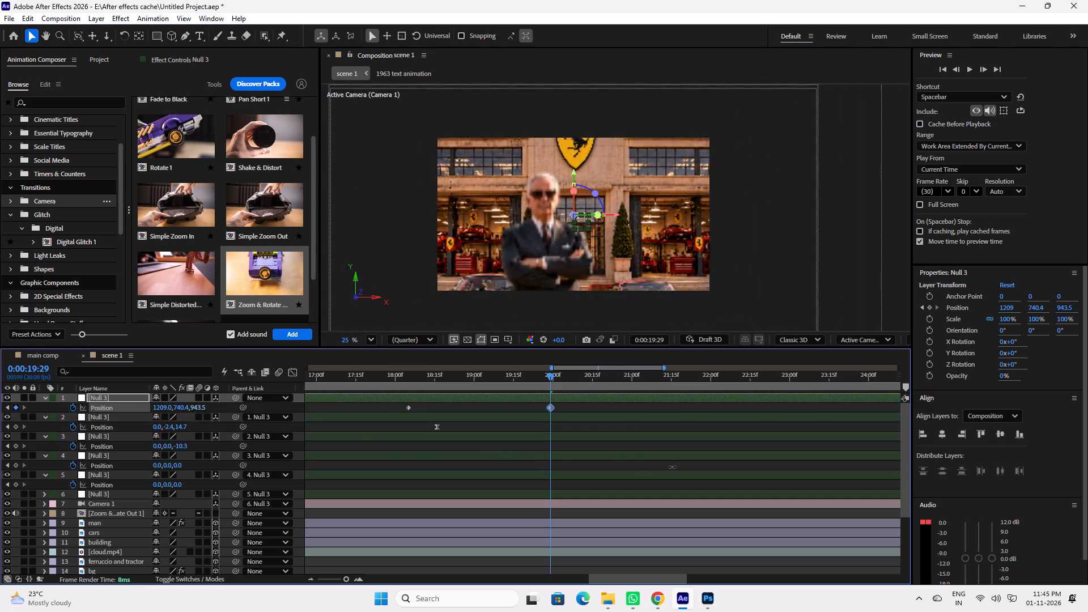
drag(672, 467, 872, 491)
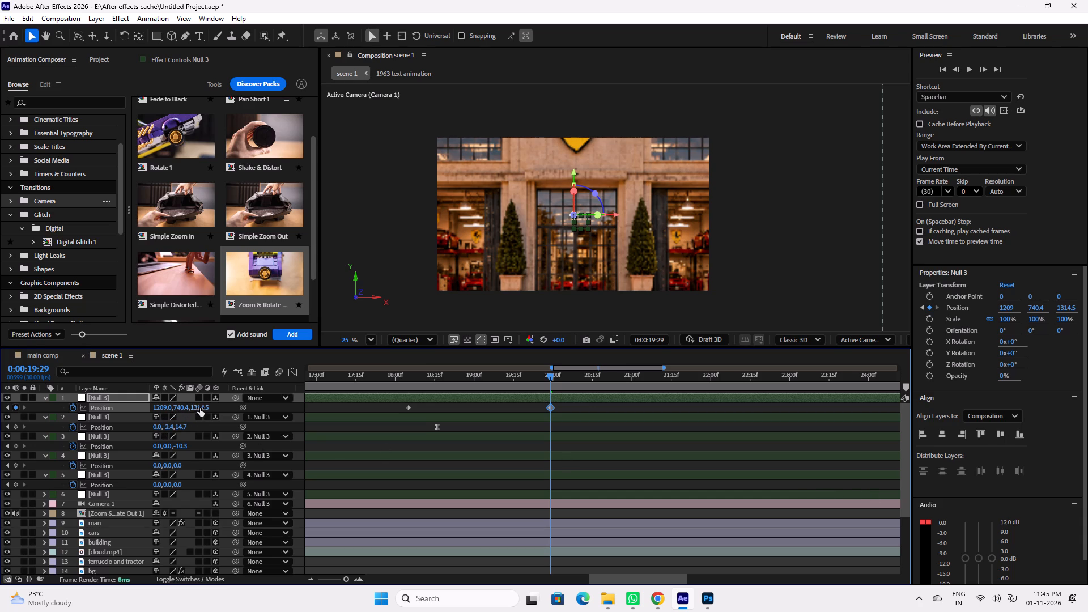
drag(200, 408, 254, 410)
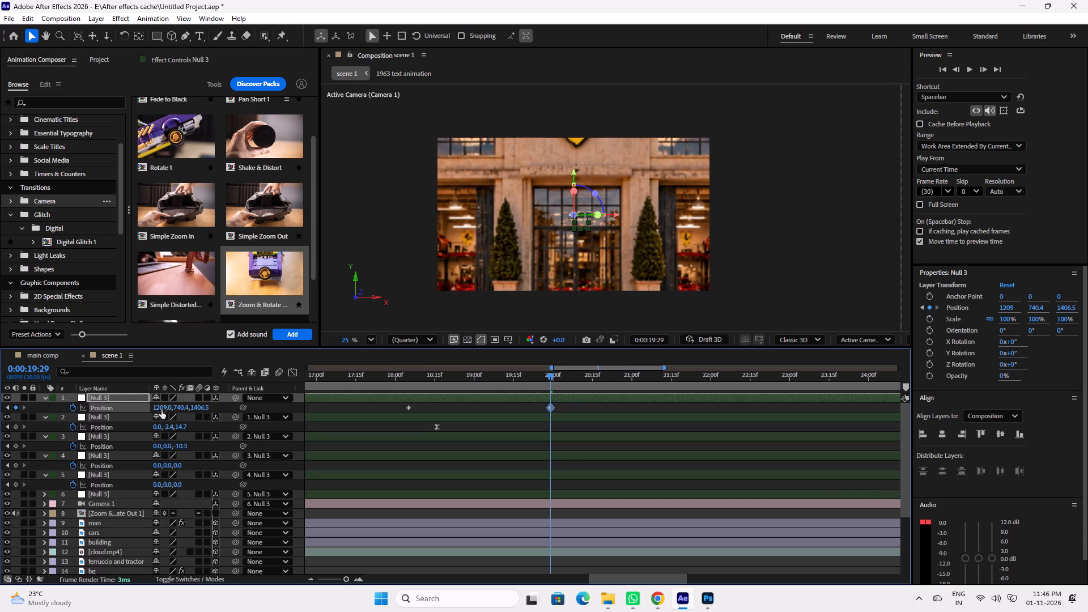
drag(178, 408, 233, 413)
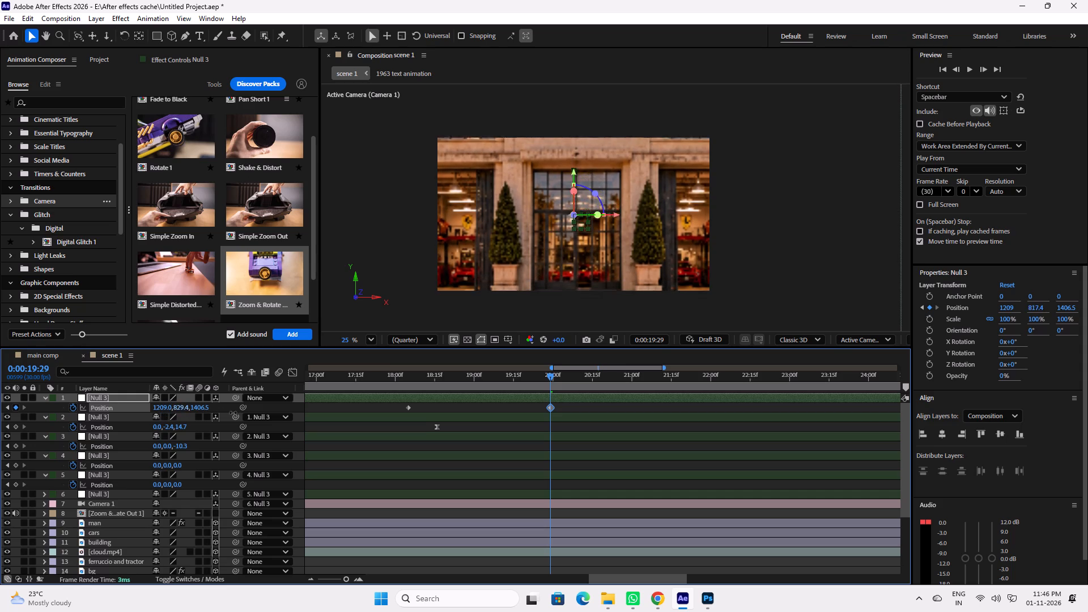
drag(233, 413, 252, 413)
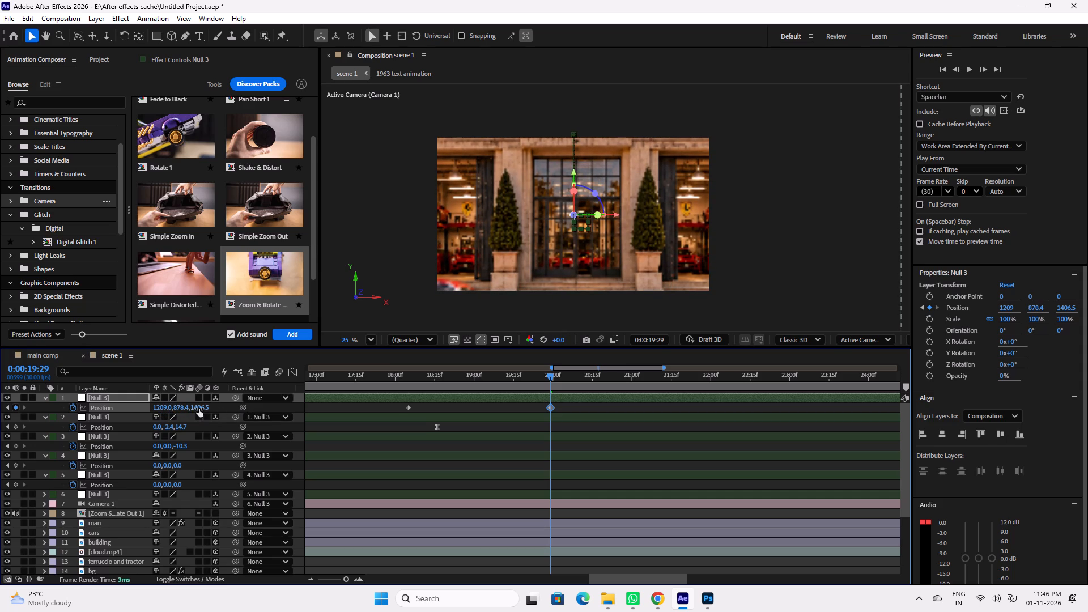
drag(199, 408, 509, 456)
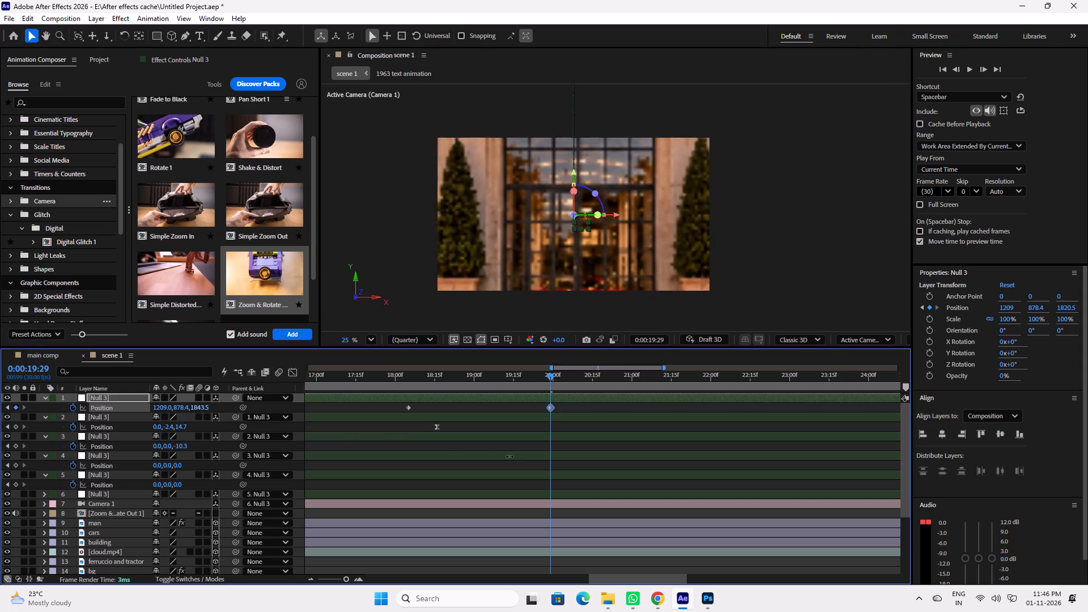
drag(509, 456, 690, 492)
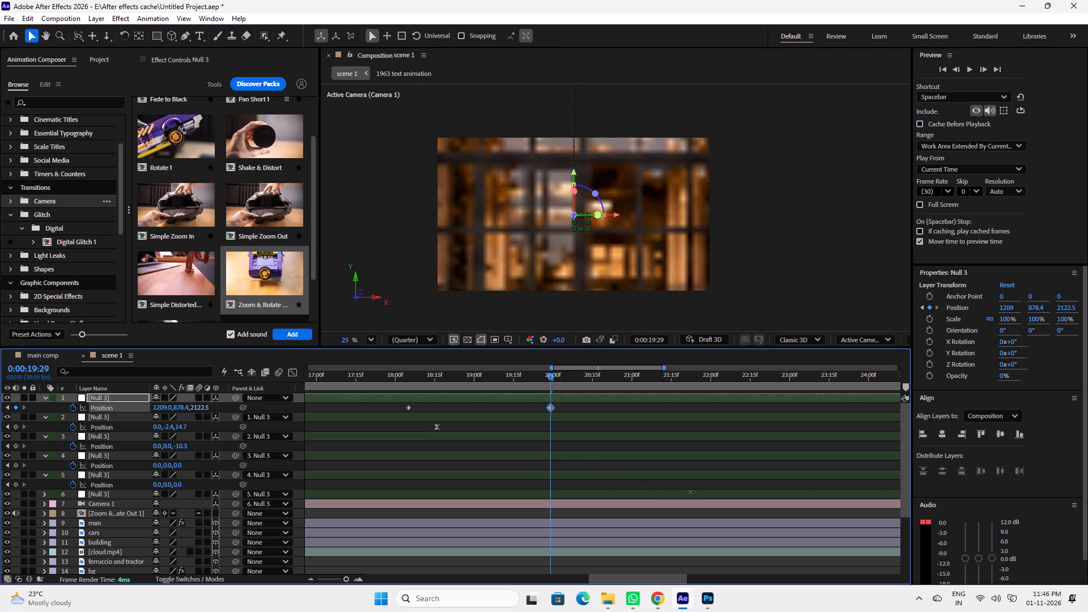
drag(690, 492, 695, 492)
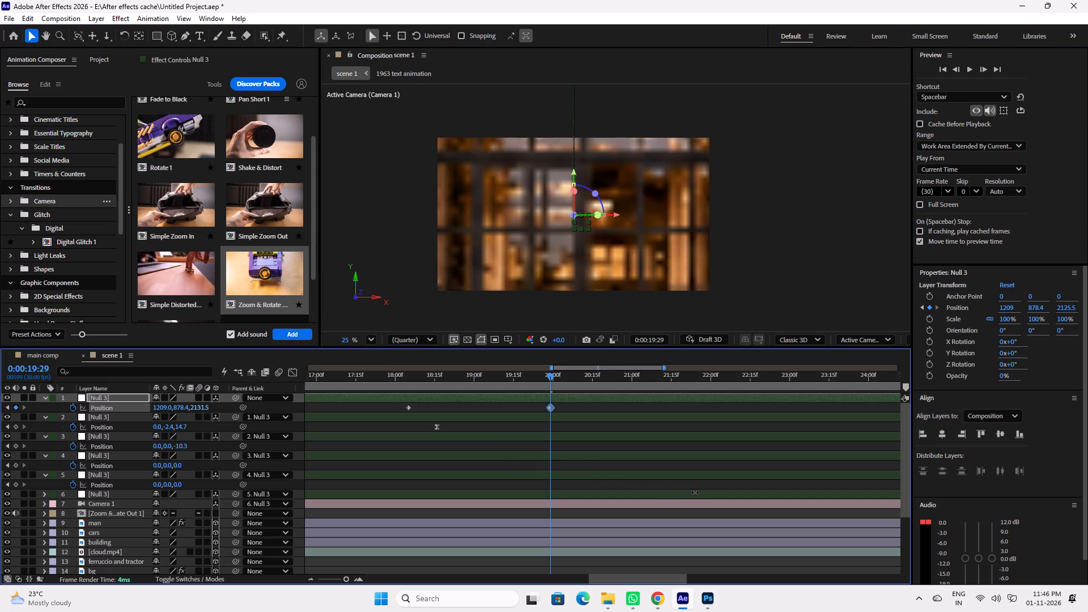
drag(695, 492, 699, 494)
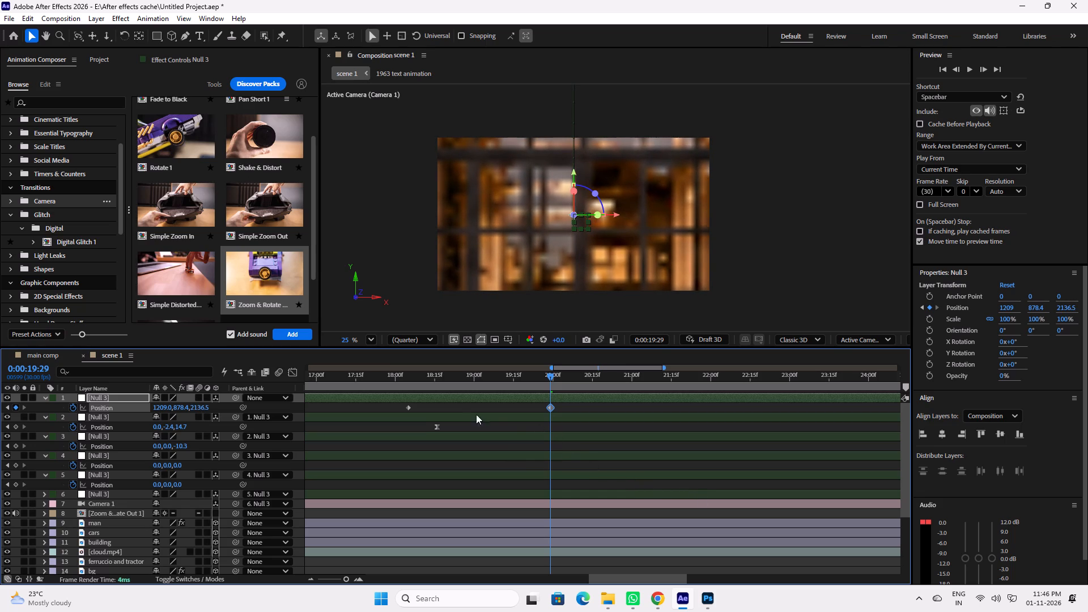
Scrub between about 0:00:18:13 and 0:00:18:28 to check how the camera passes the man.
drag(443, 378, 447, 384)
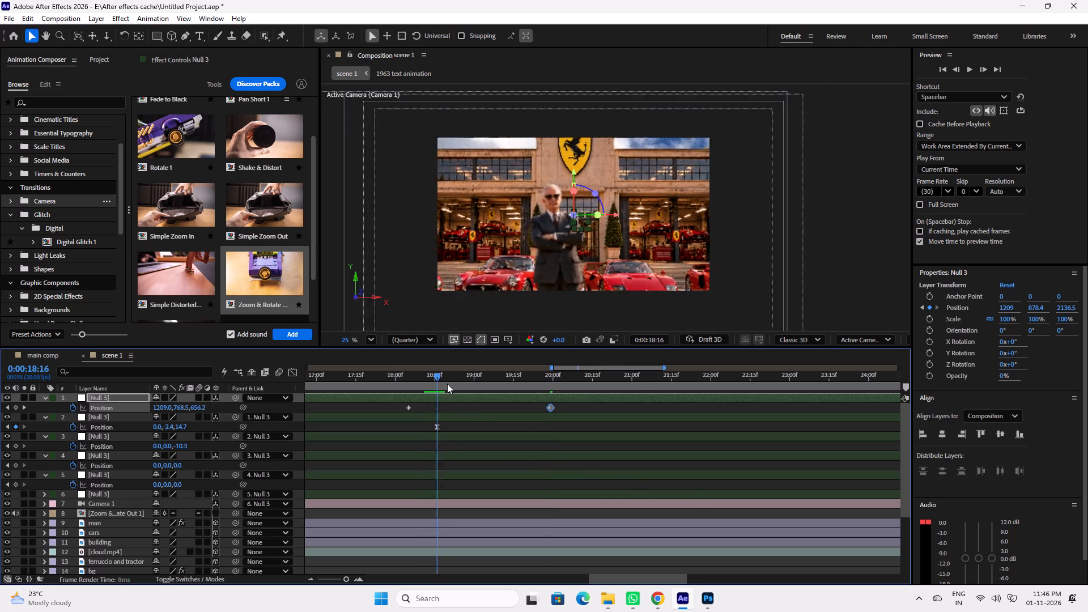
drag(447, 384, 461, 392)
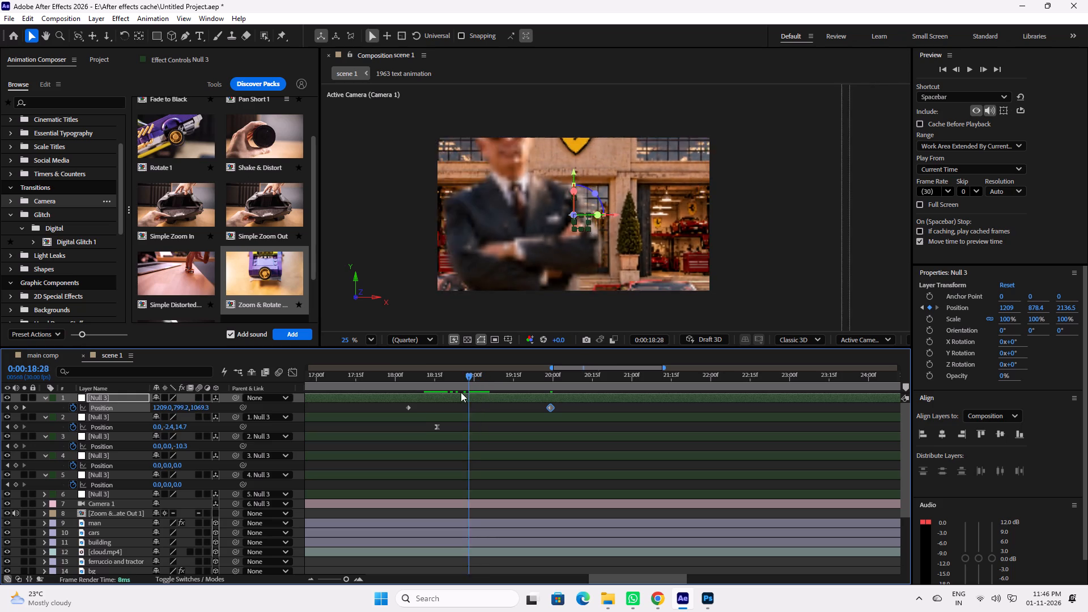
drag(461, 392, 429, 392)
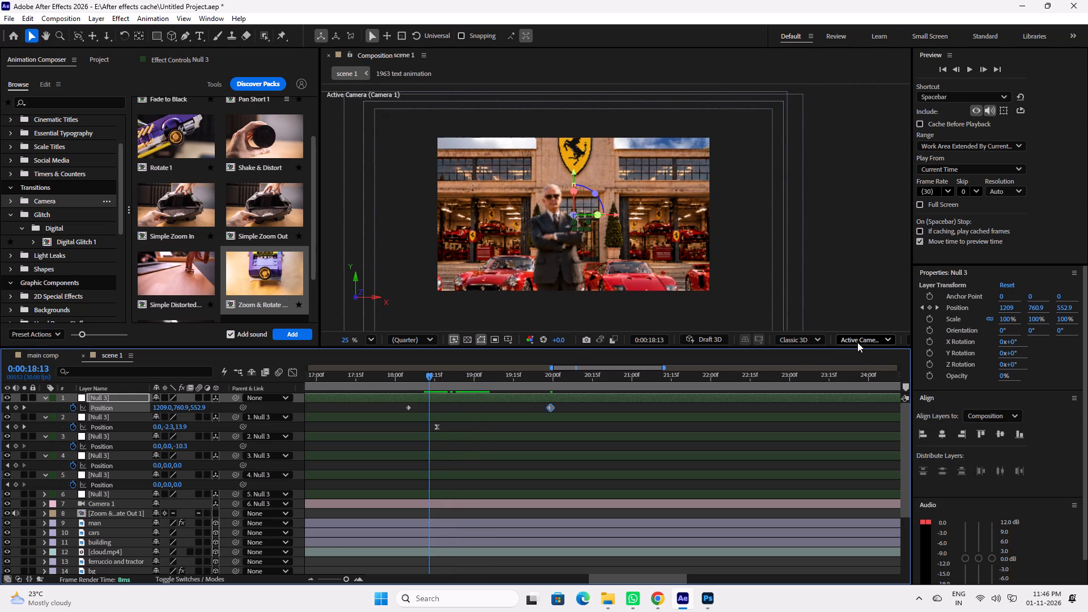
Split the composition viewer into two views and frame the camera and factory layers in Custom View 2.
click(857, 342)
click(842, 307)
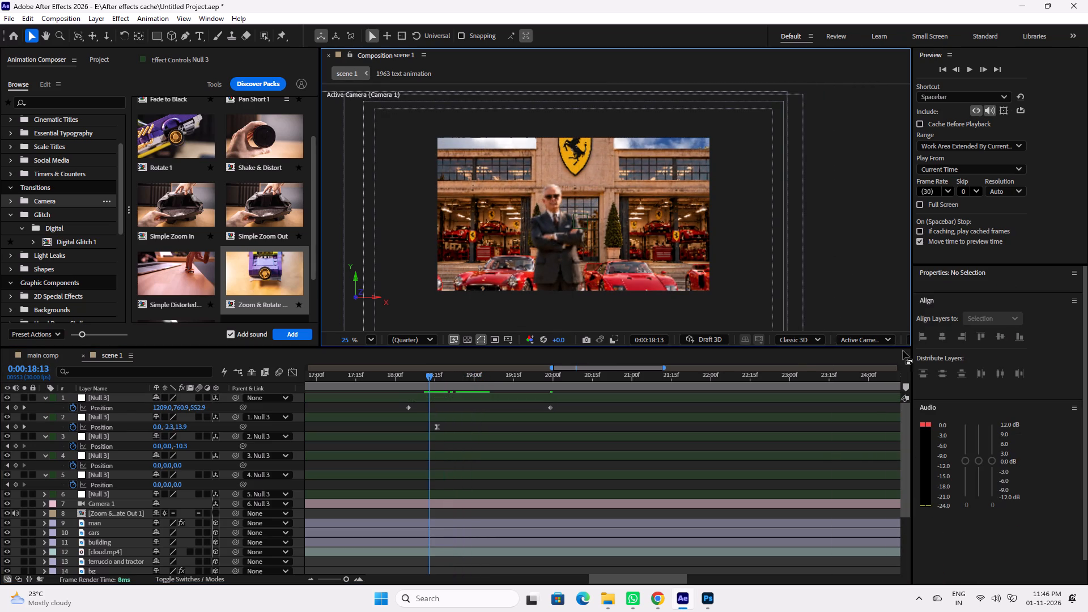
click(907, 342)
click(938, 375)
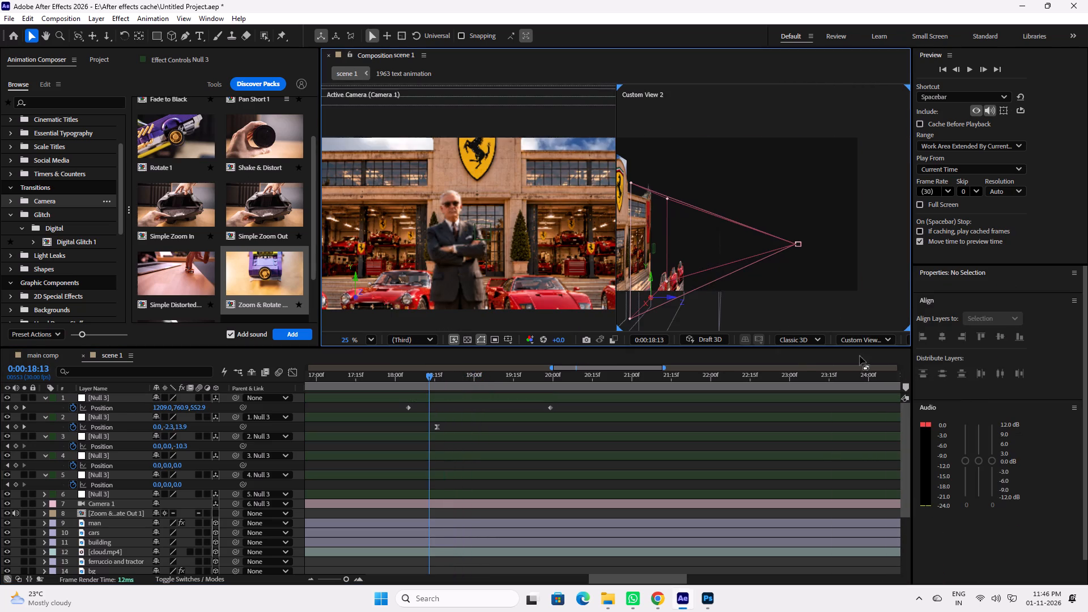
key(space)
key(space)
key(space)
key(space)
key(space)
key(space)
key(space)
key(space)
key(space)
key(space)
key(space)
key(space)
key(space)
key(space)
key(space)
key(space)
key(space)
key(space)
key(space)
key(space)
drag(647, 235, 696, 232)
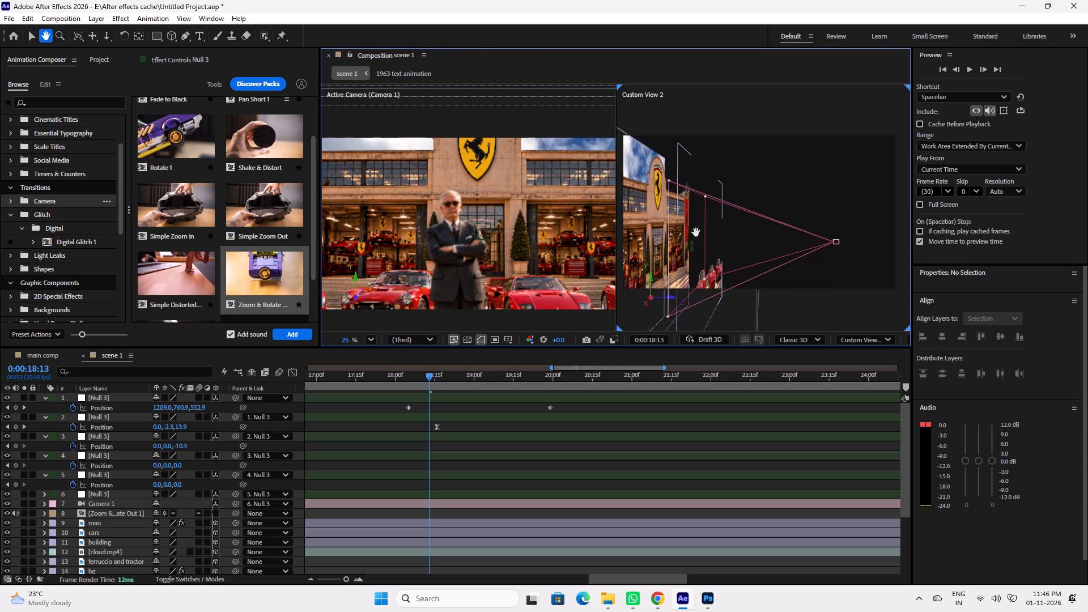
drag(696, 232, 701, 235)
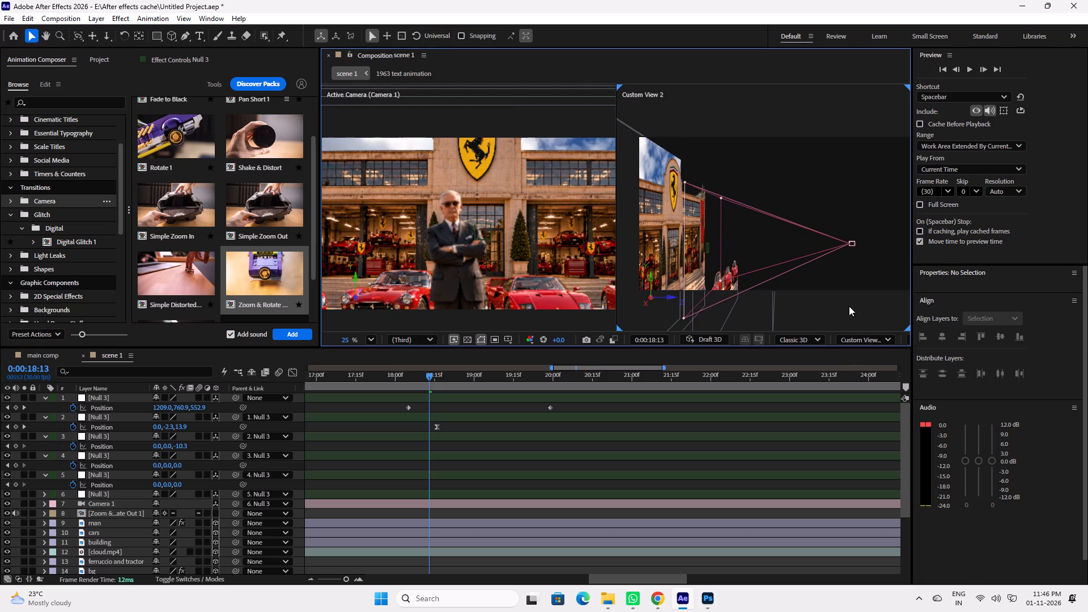
Switch the second view to Top and frame the whole camera and layer setup at 6.3% zoom.
click(849, 306)
click(840, 271)
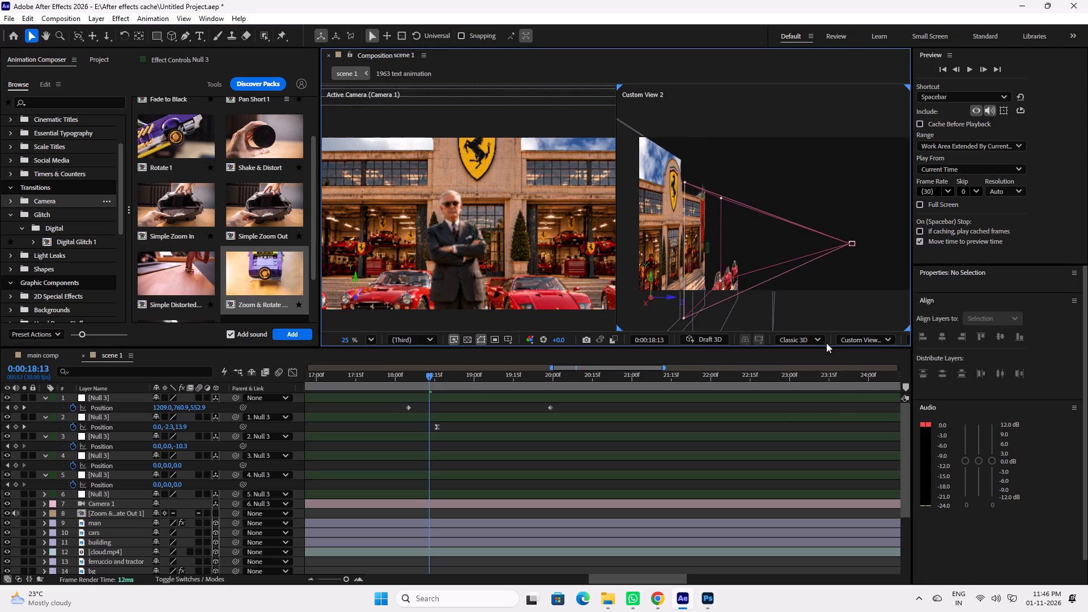
click(818, 343)
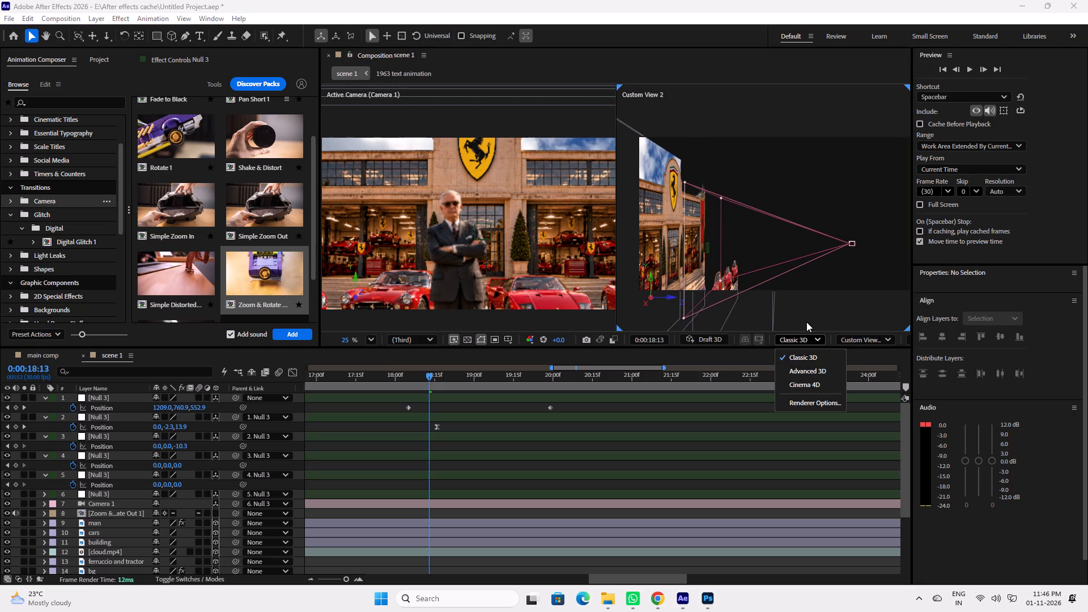
click(806, 322)
click(852, 338)
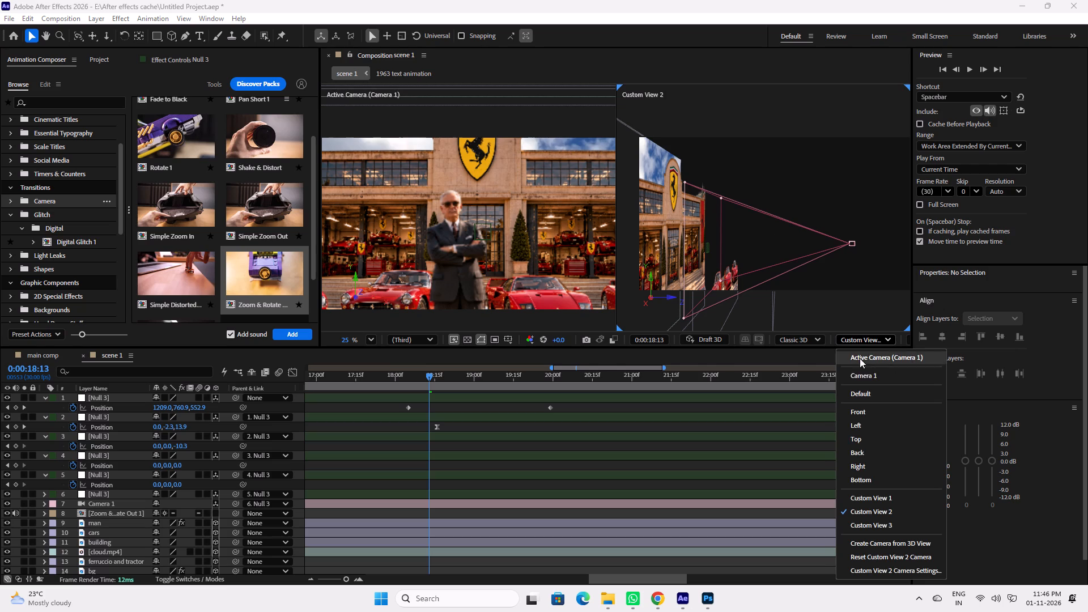
click(873, 436)
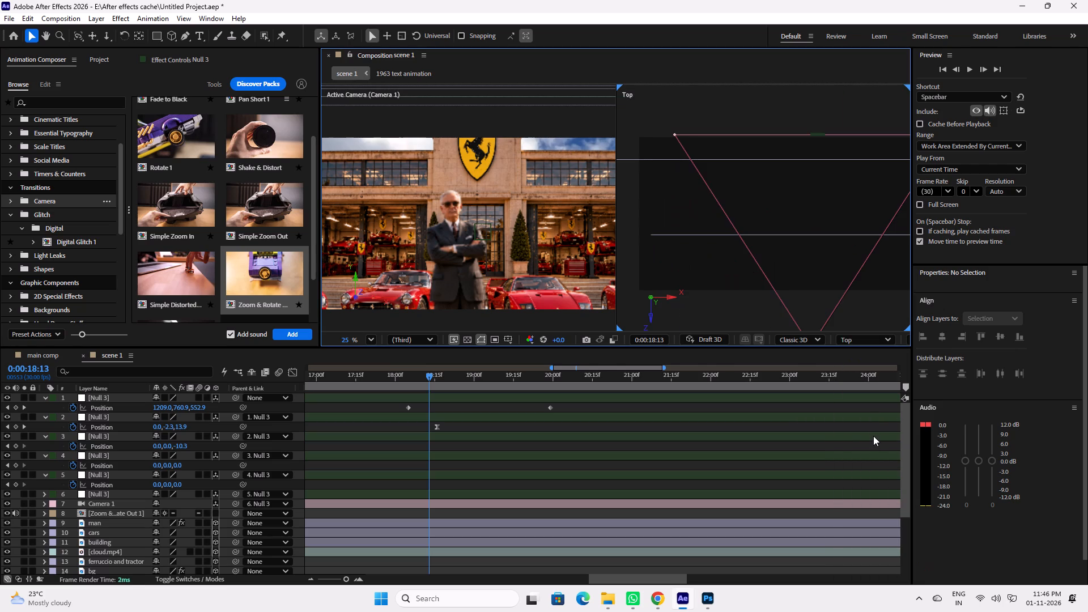
scroll(804, 241, down, 10)
key(space)
key(space)
key(space)
key(space)
key(space)
key(space)
key(space)
key(space)
key(space)
key(space)
key(space)
key(space)
key(space)
key(space)
key(space)
key(space)
drag(815, 214, 764, 220)
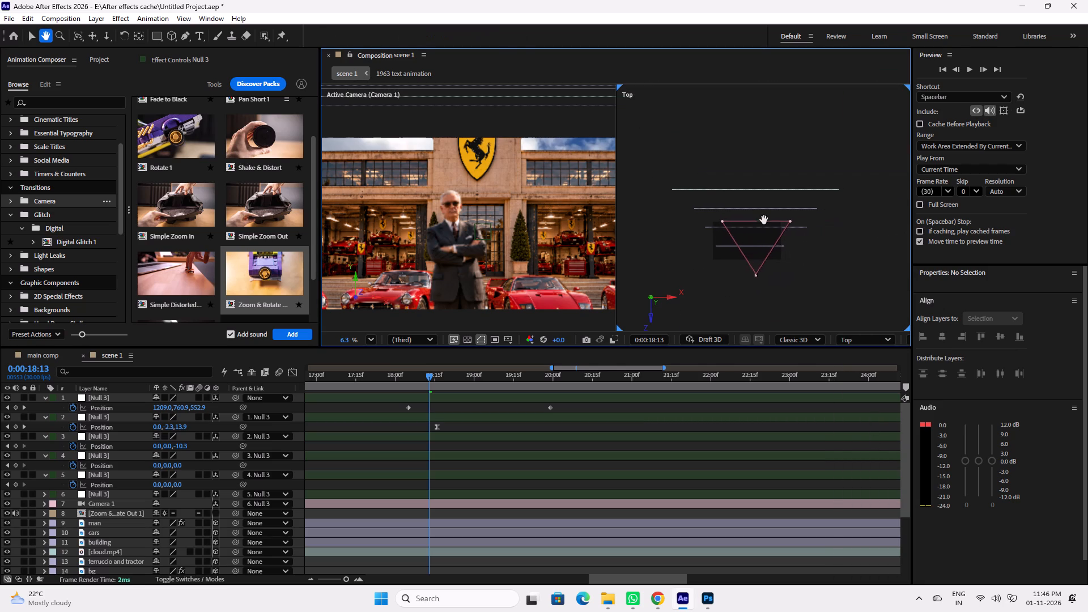
drag(764, 220, 764, 224)
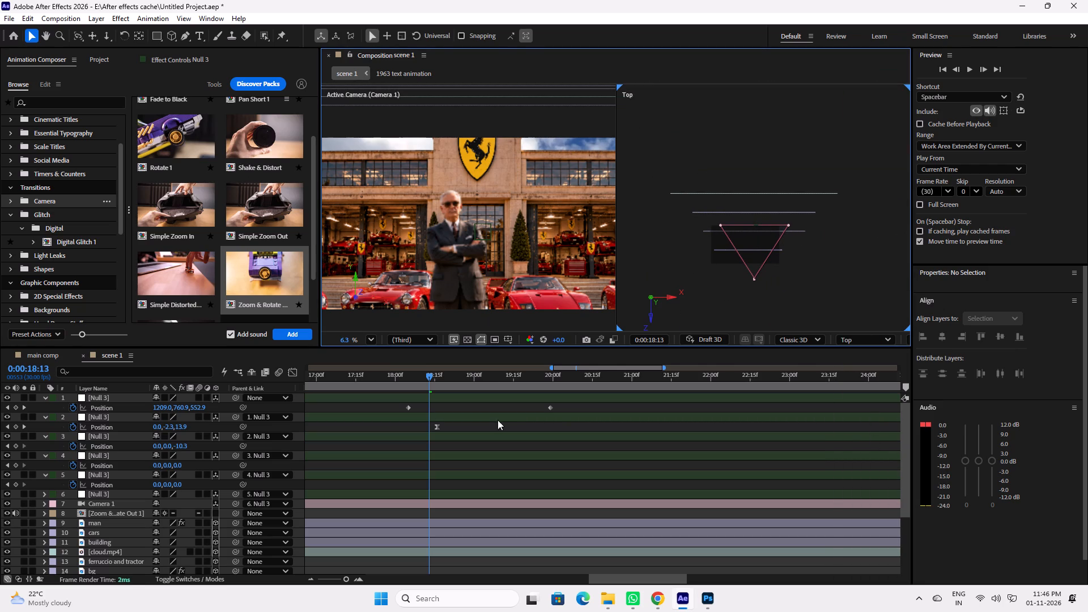
Select both Position keyframes of the topmost Null 3 layer and activate the Pen tool.
drag(559, 405, 380, 407)
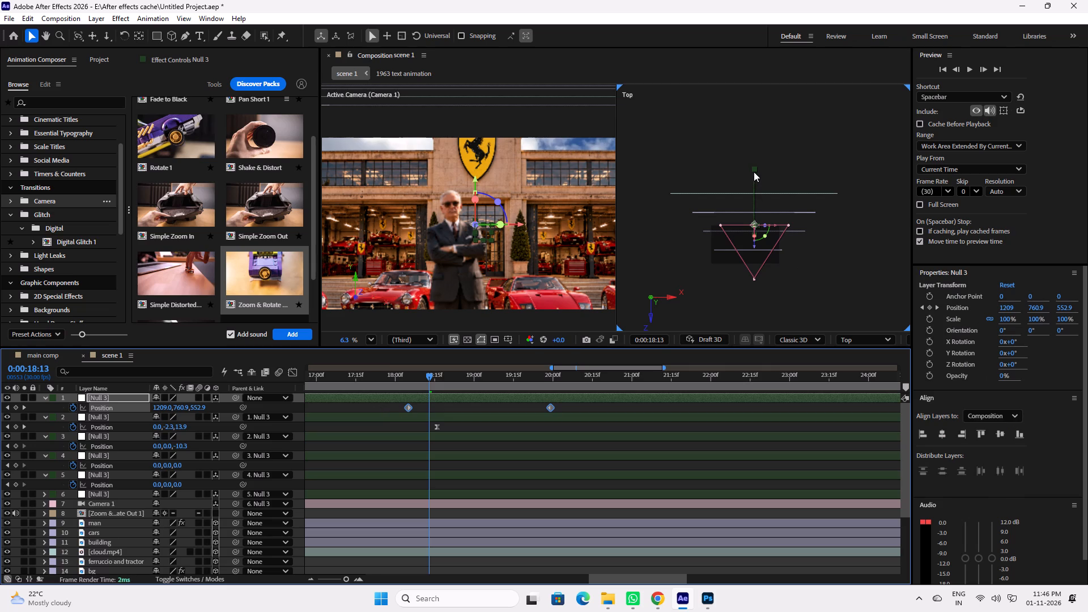
click(184, 39)
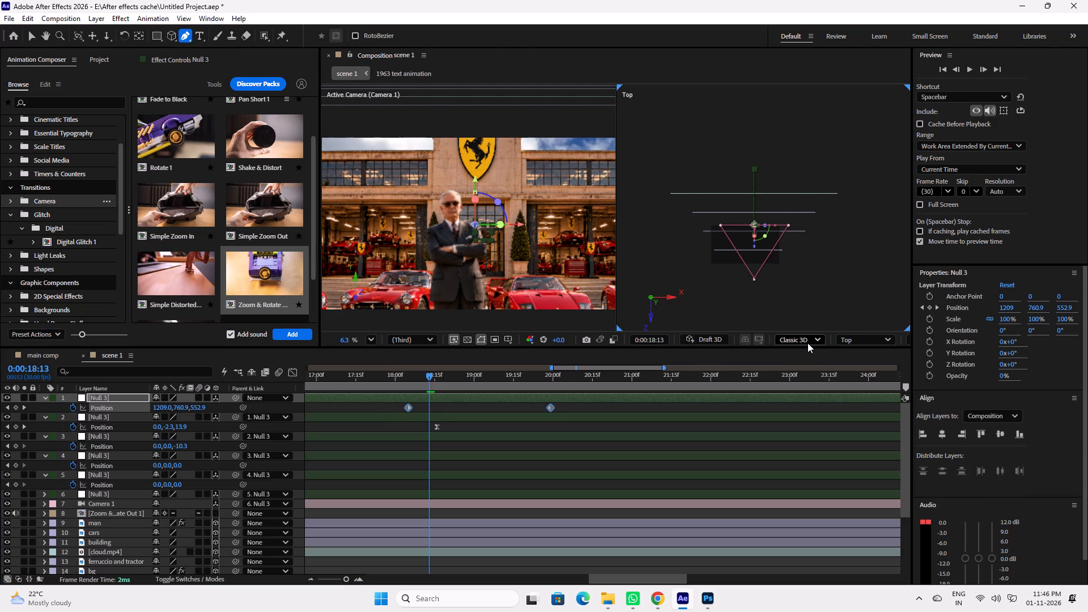
Examine the null's motion path in the Left and Bottom views, and return the second view to Custom View 2.
click(862, 343)
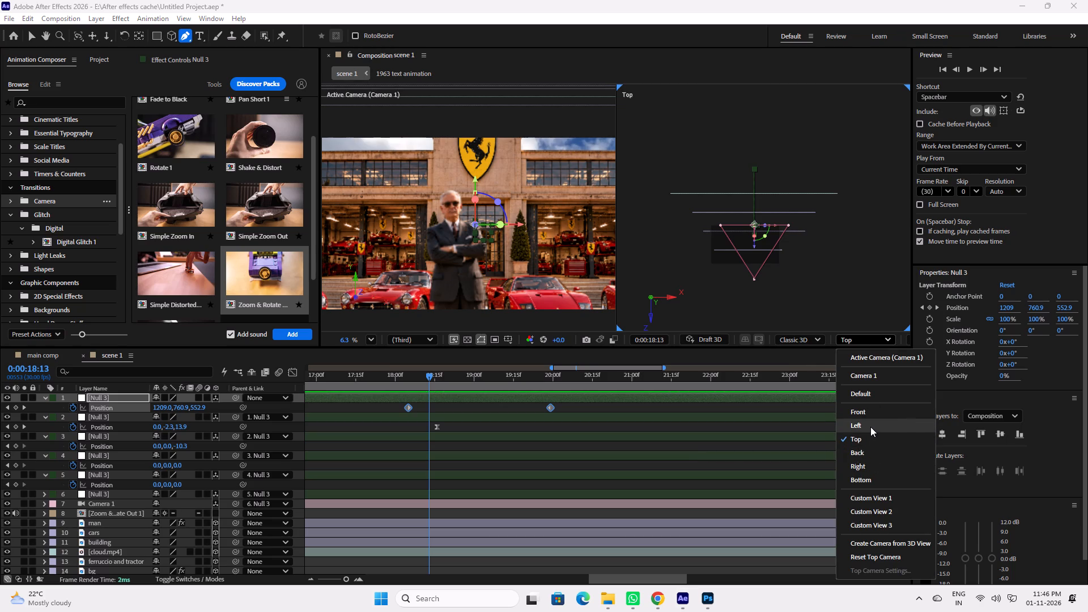
click(870, 427)
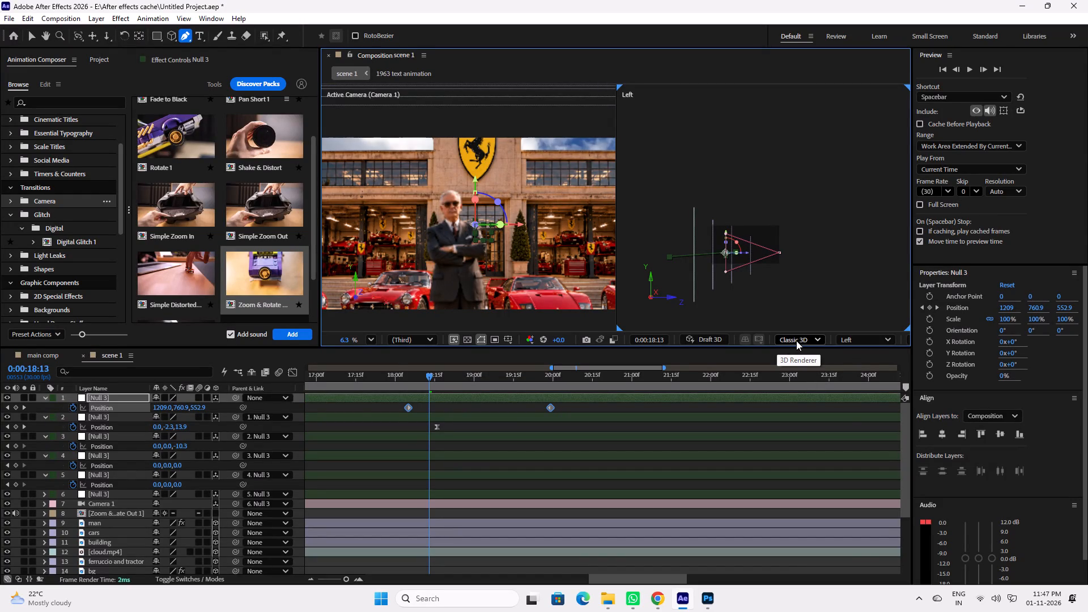
click(864, 342)
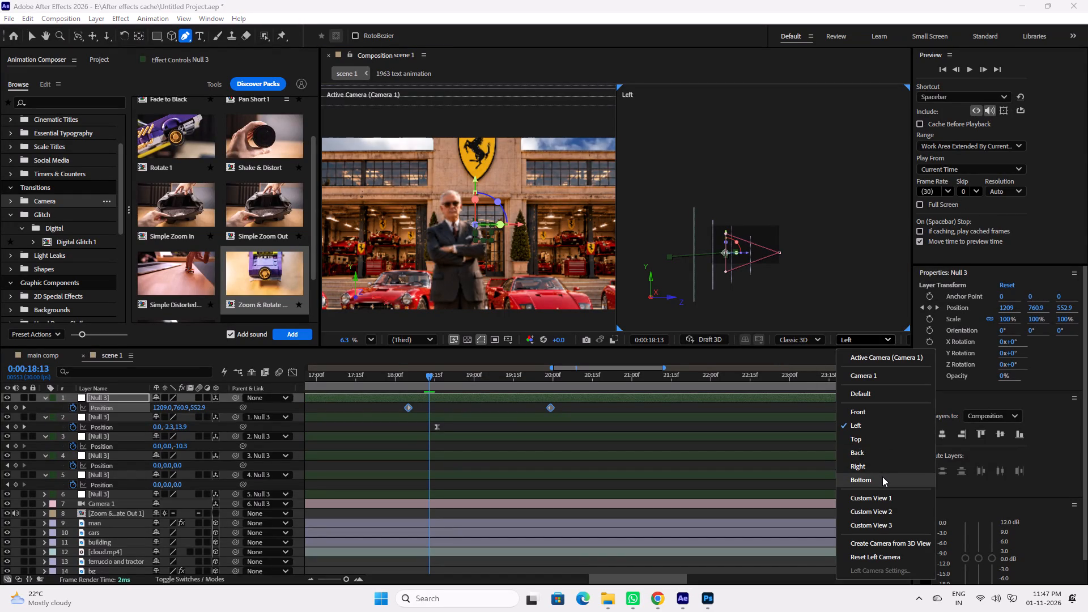
click(882, 477)
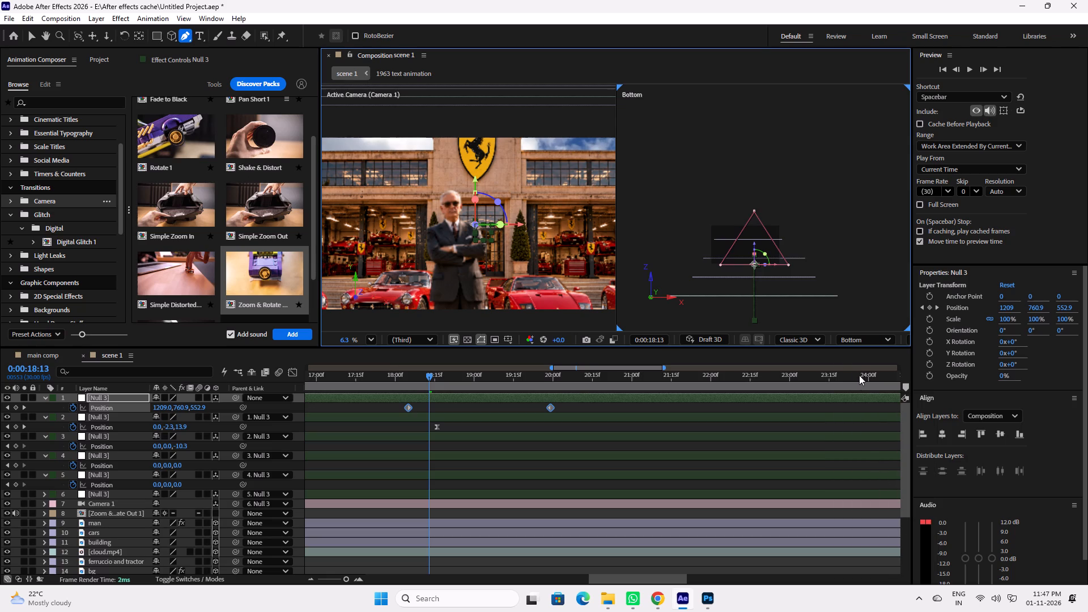
click(804, 340)
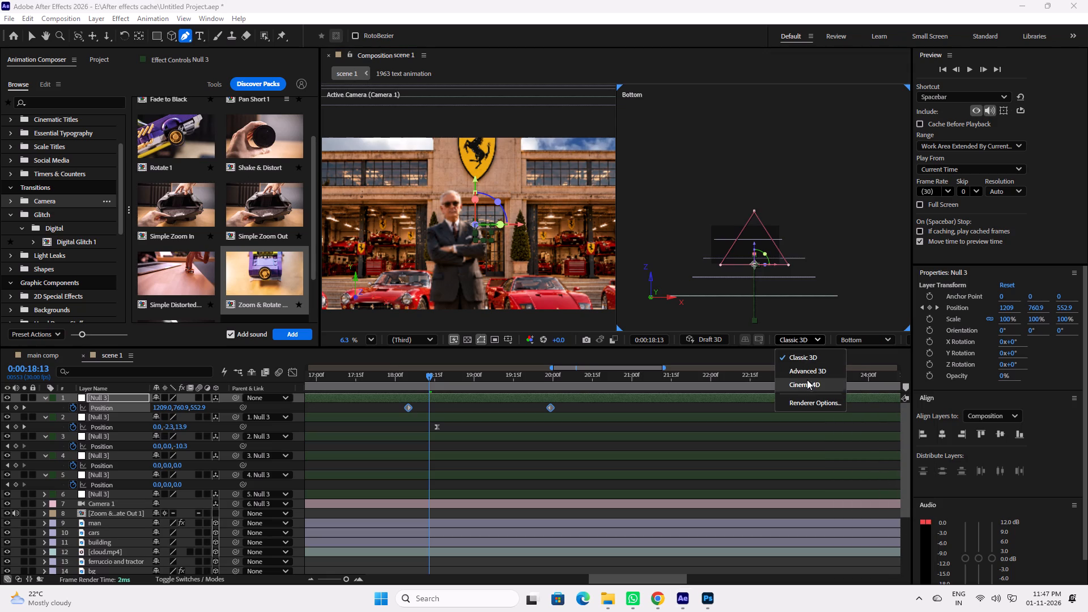
click(868, 339)
click(885, 509)
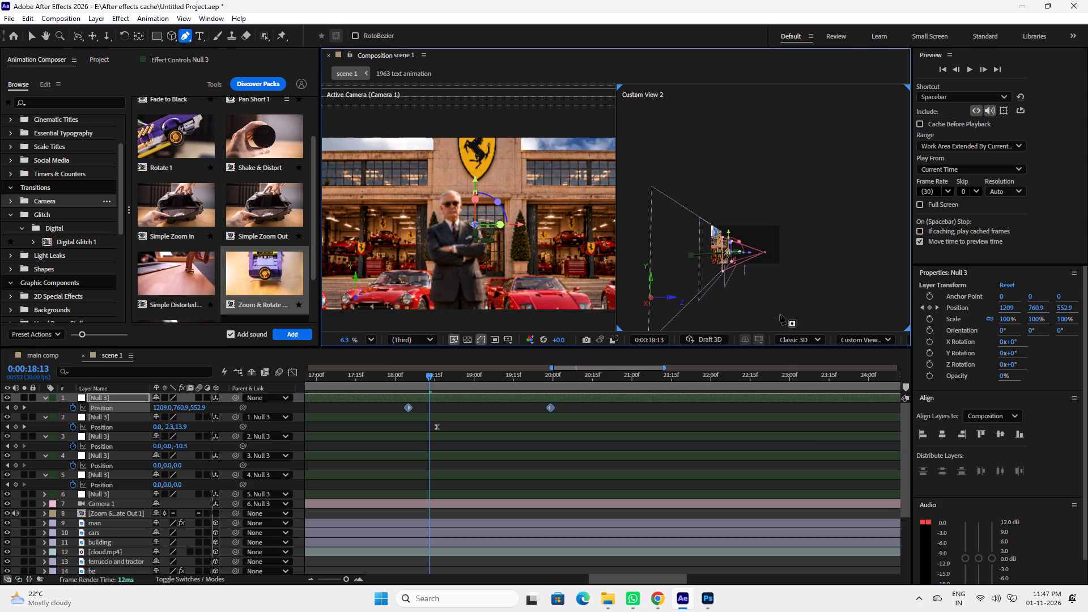
Orbit Custom View 2 to an angled front view of the factory and null's motion path, and zoom it to 42.2%.
scroll(729, 253, up, 6)
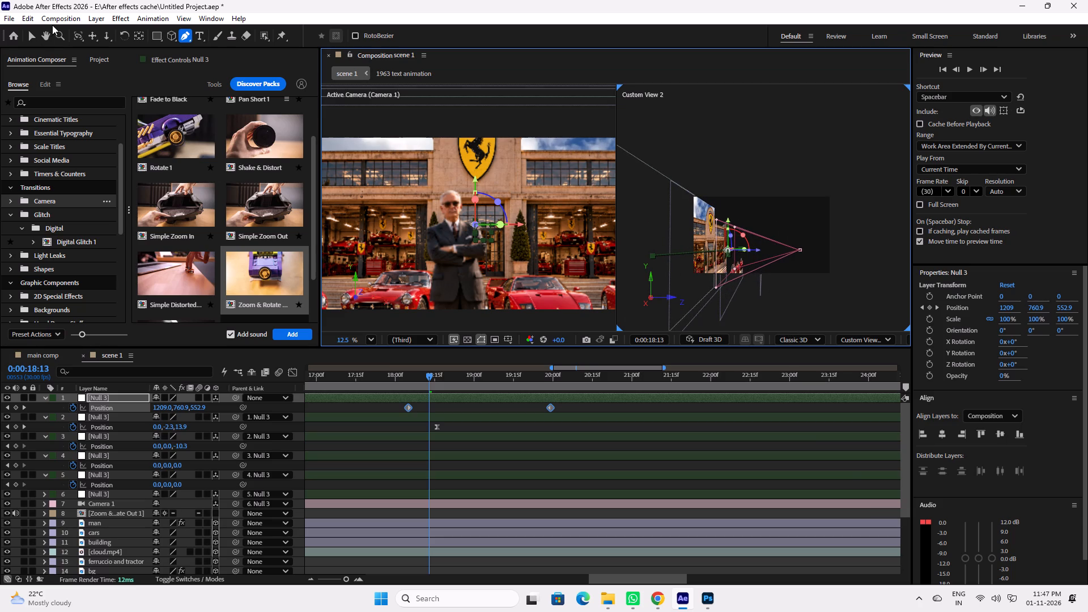
click(35, 35)
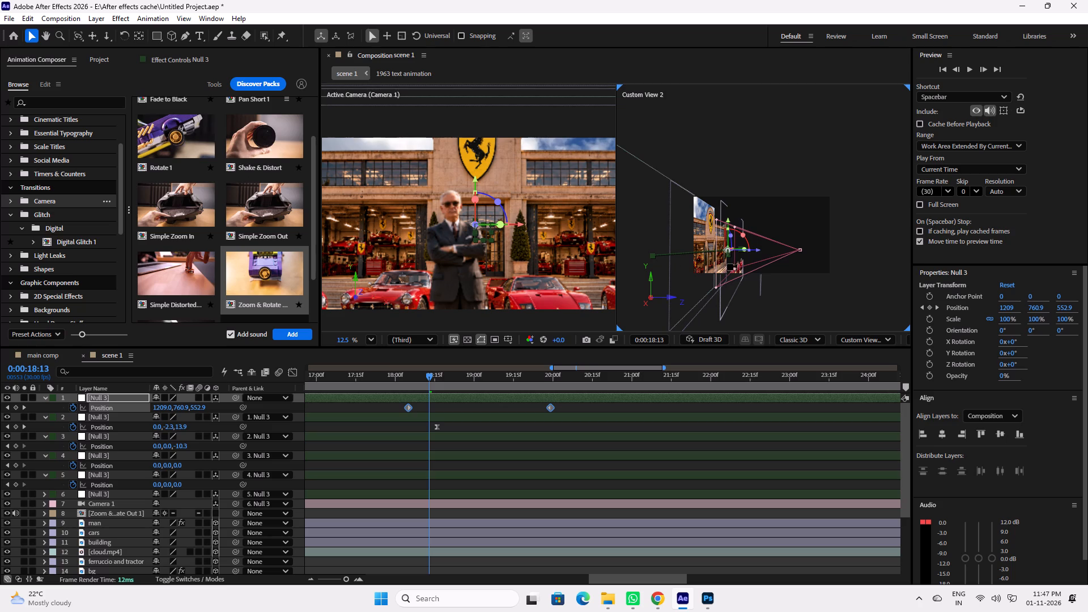
alt+drag(724, 263, 734, 255)
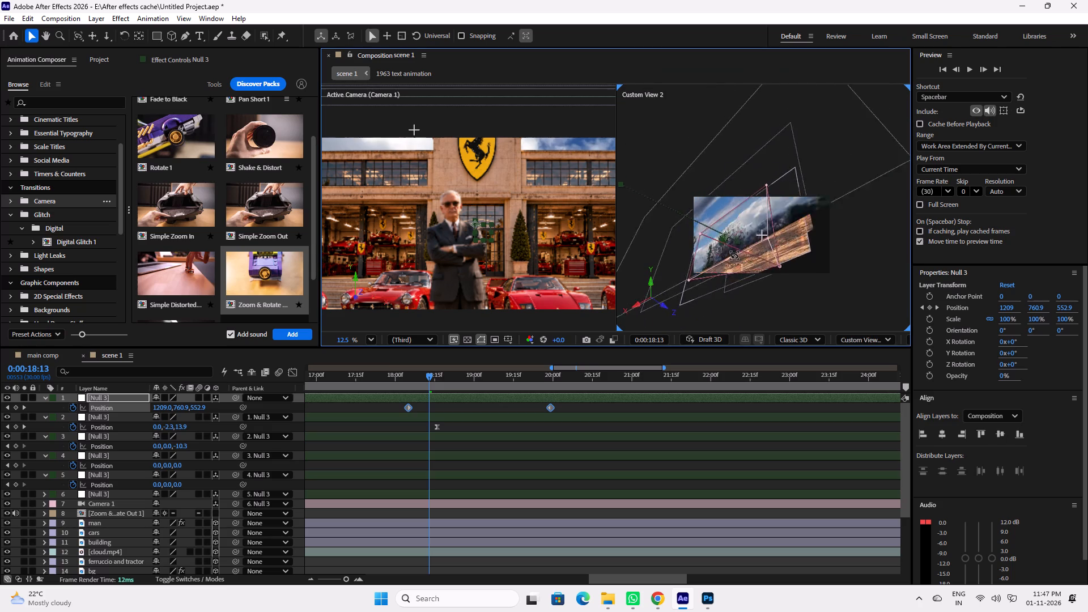
alt+drag(734, 255, 730, 263)
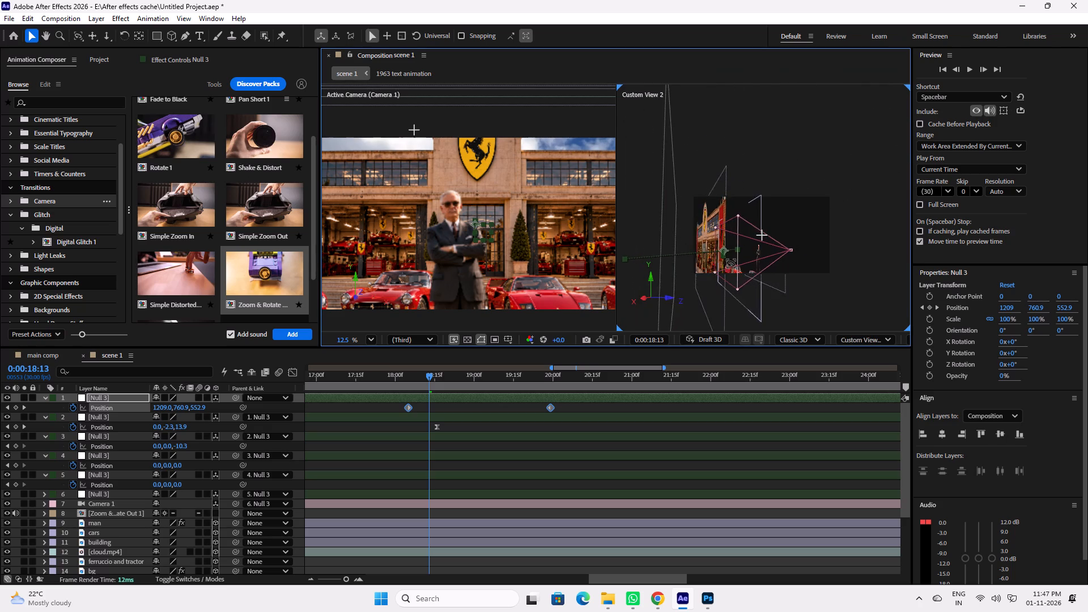
alt+drag(730, 263, 750, 267)
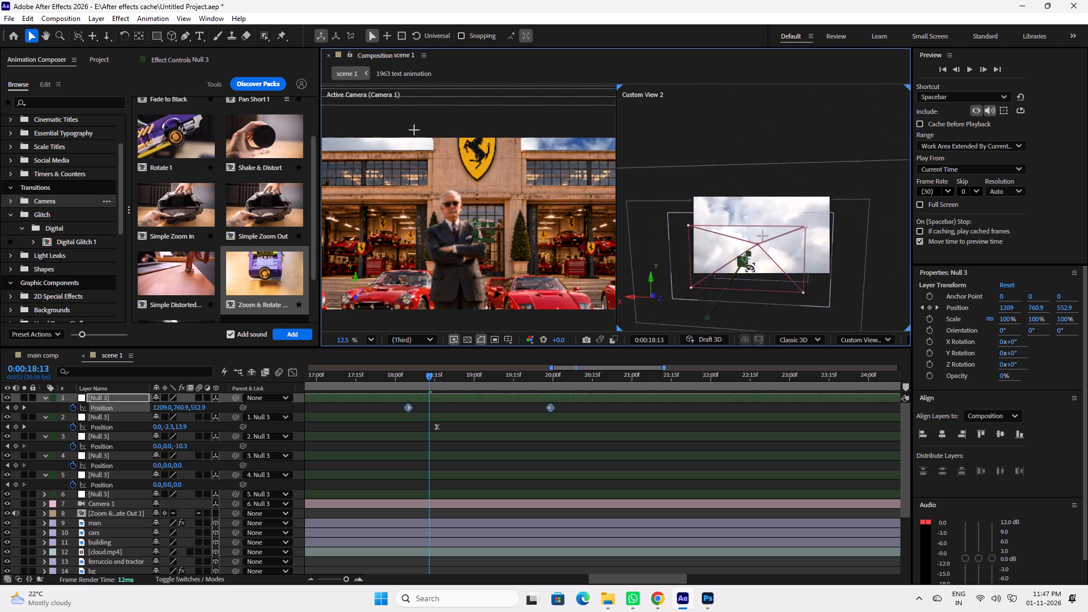
alt+drag(750, 267, 717, 263)
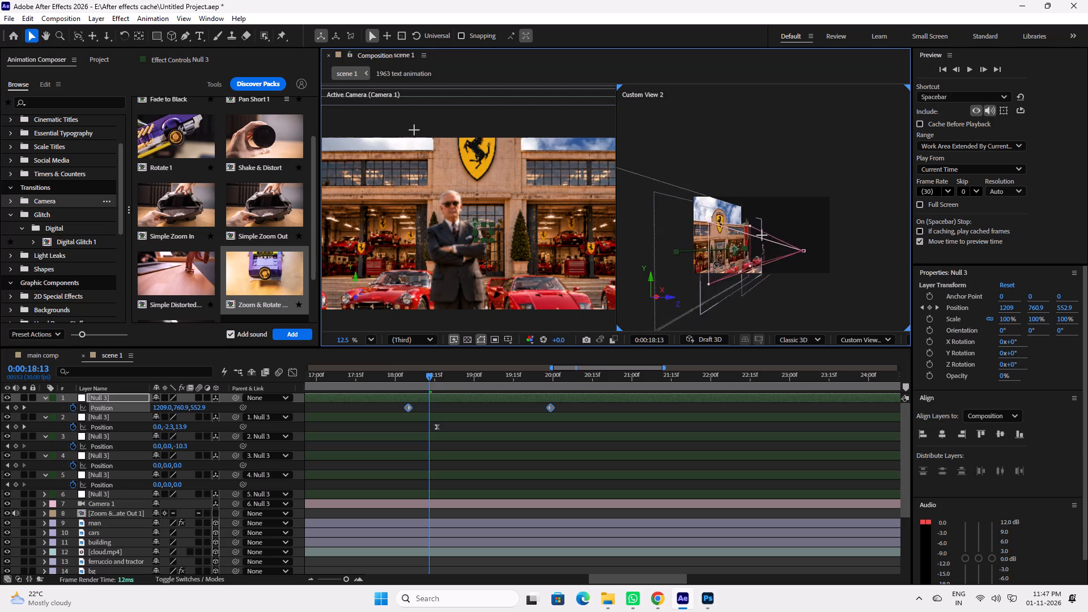
alt+drag(717, 263, 711, 266)
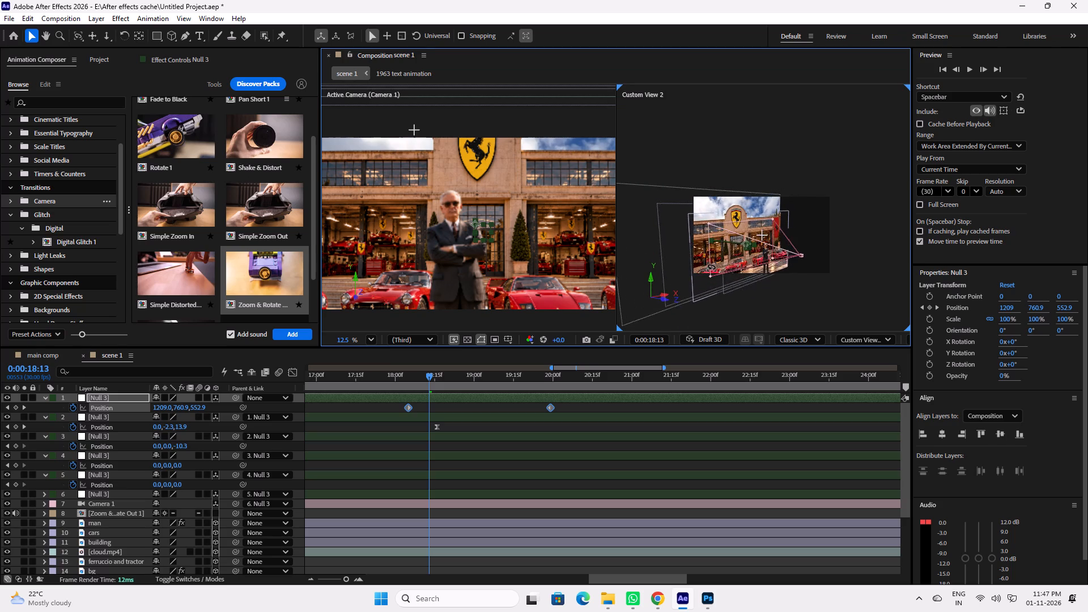
alt+drag(711, 266, 714, 263)
scroll(712, 246, up, 8)
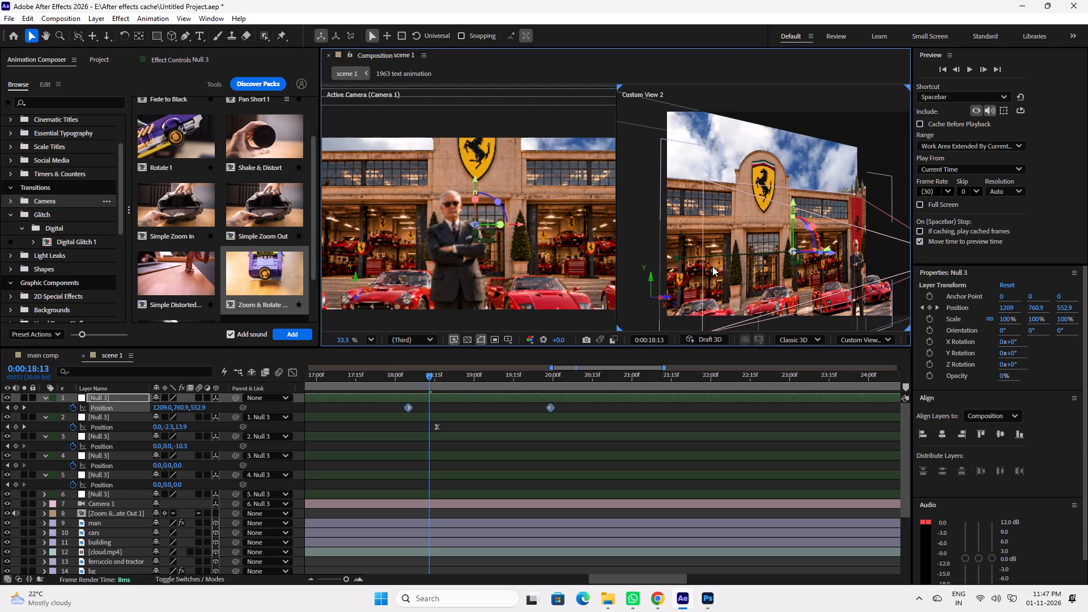
scroll(732, 266, up, 2)
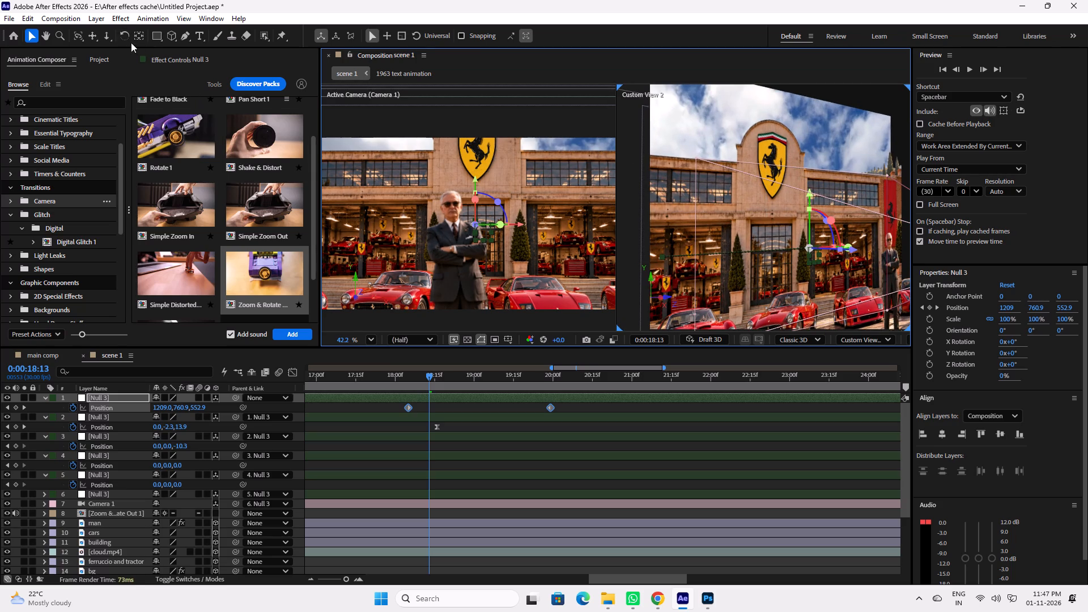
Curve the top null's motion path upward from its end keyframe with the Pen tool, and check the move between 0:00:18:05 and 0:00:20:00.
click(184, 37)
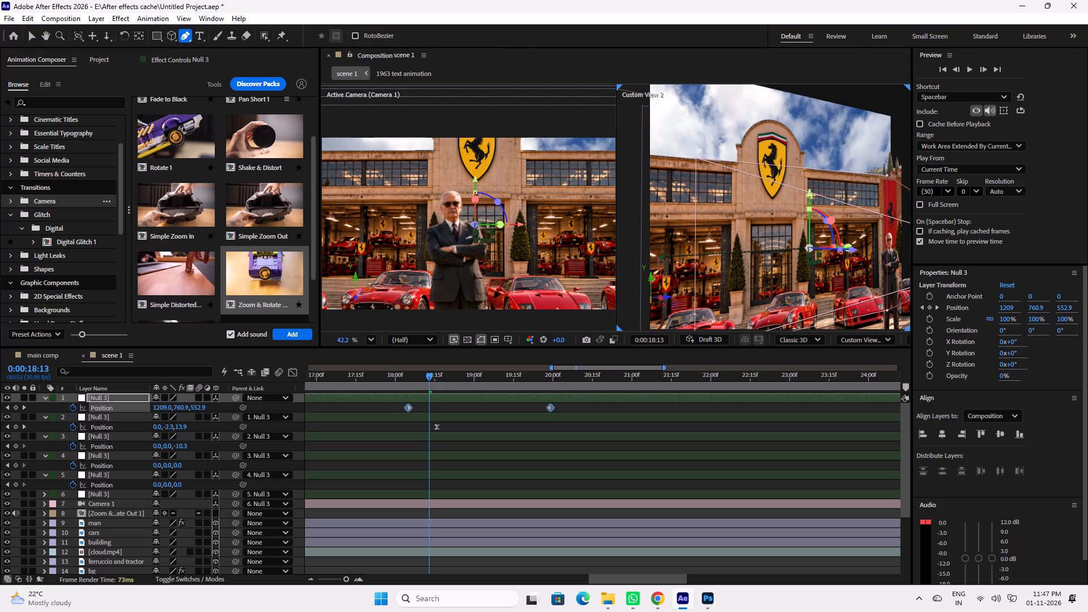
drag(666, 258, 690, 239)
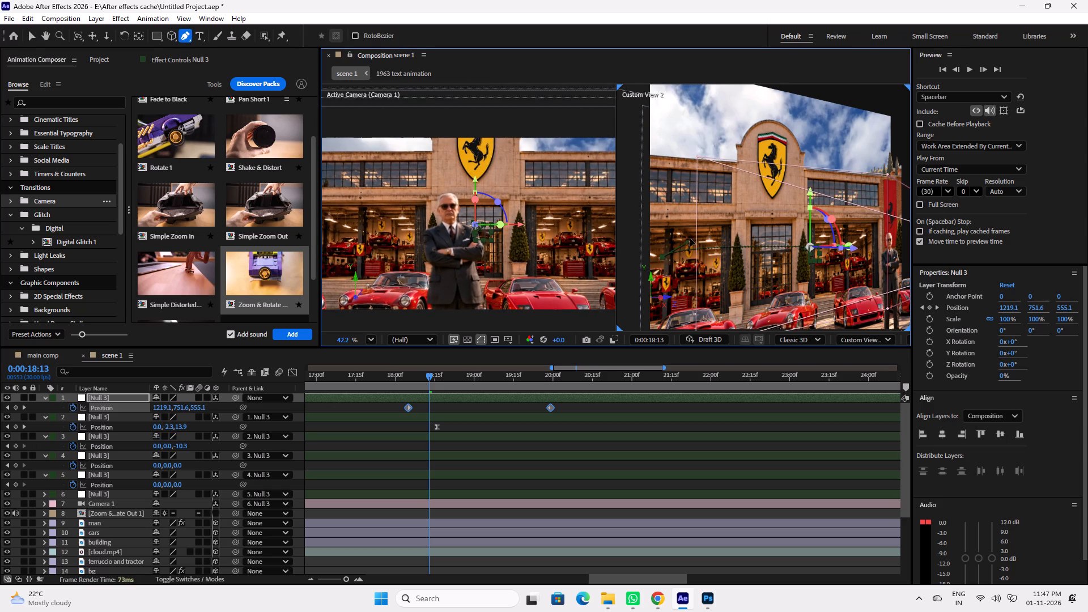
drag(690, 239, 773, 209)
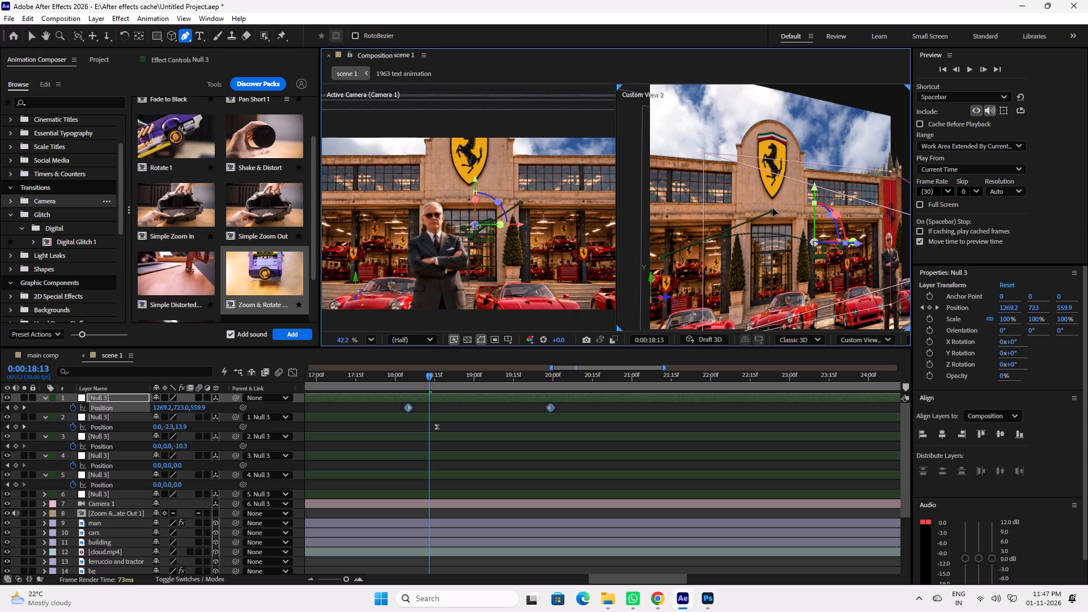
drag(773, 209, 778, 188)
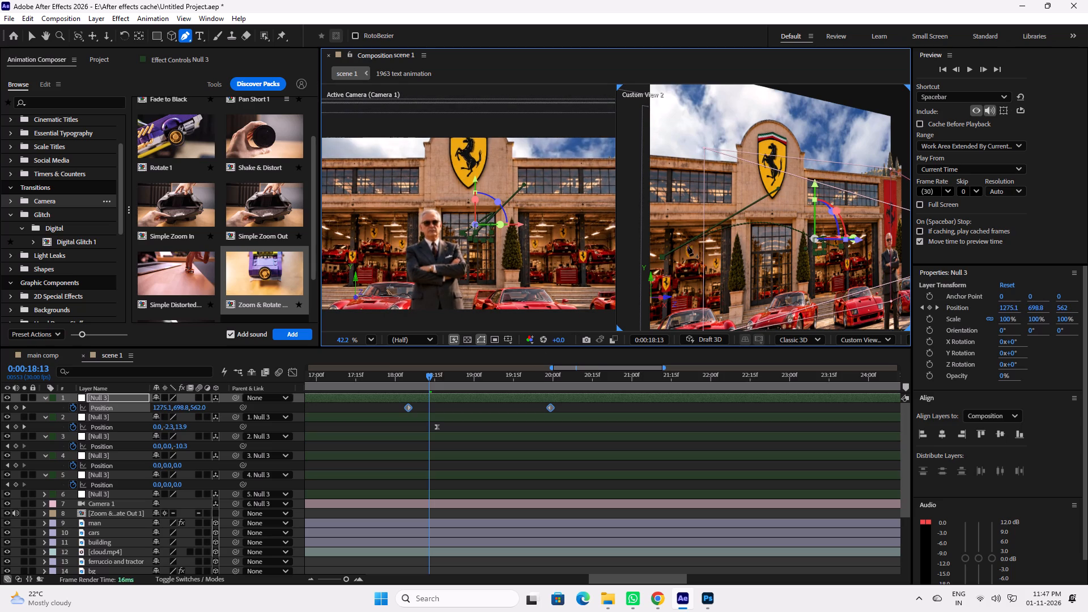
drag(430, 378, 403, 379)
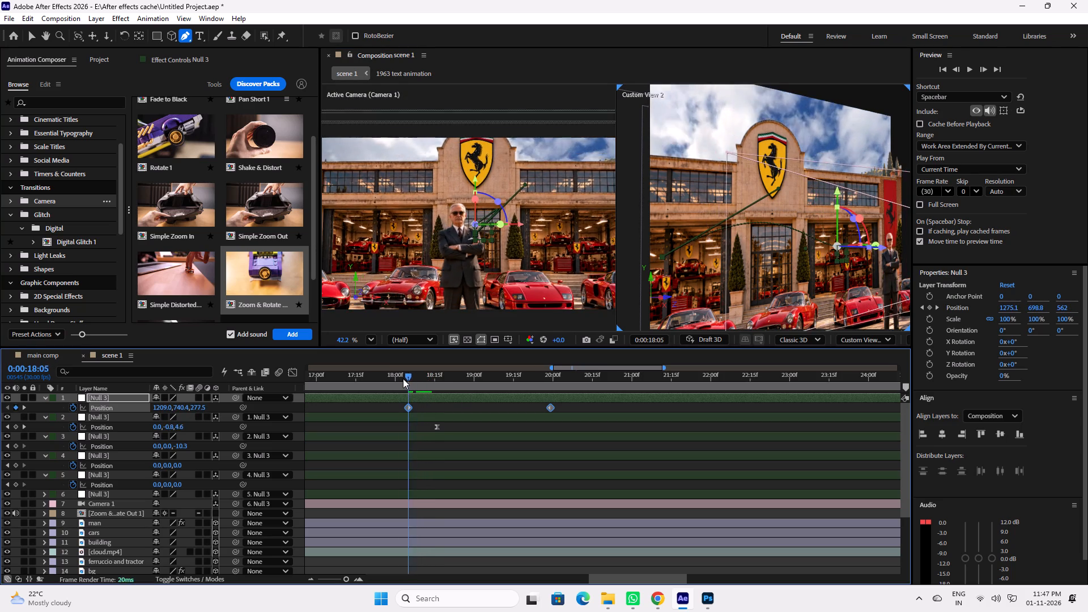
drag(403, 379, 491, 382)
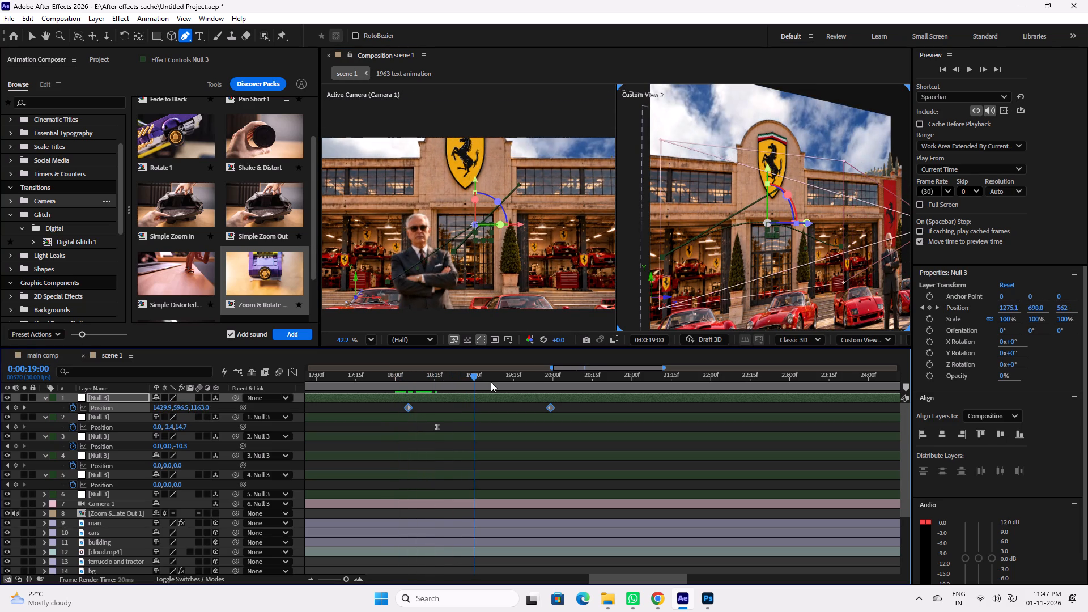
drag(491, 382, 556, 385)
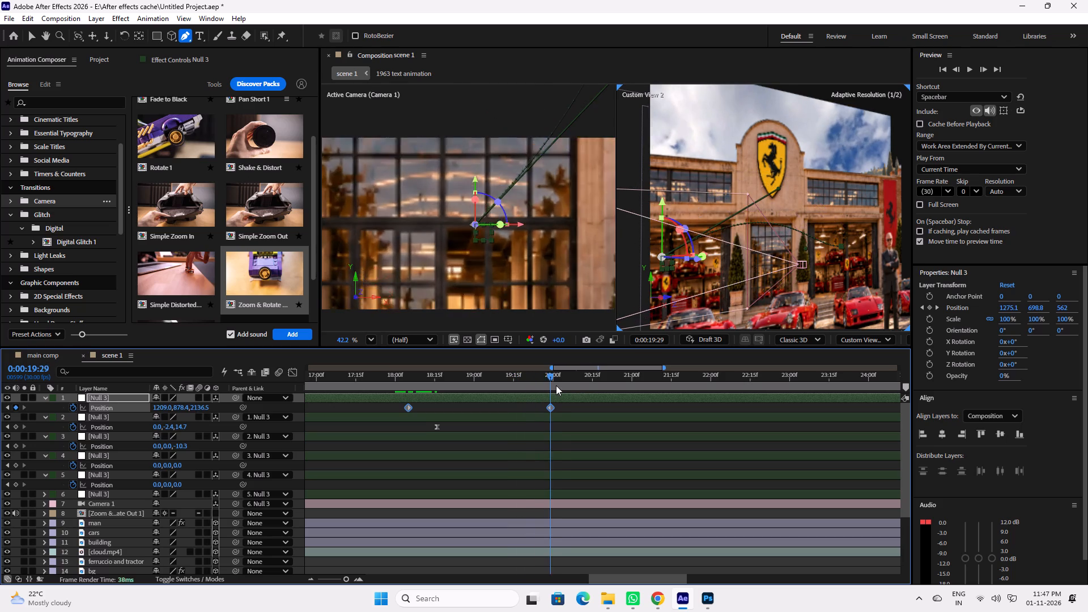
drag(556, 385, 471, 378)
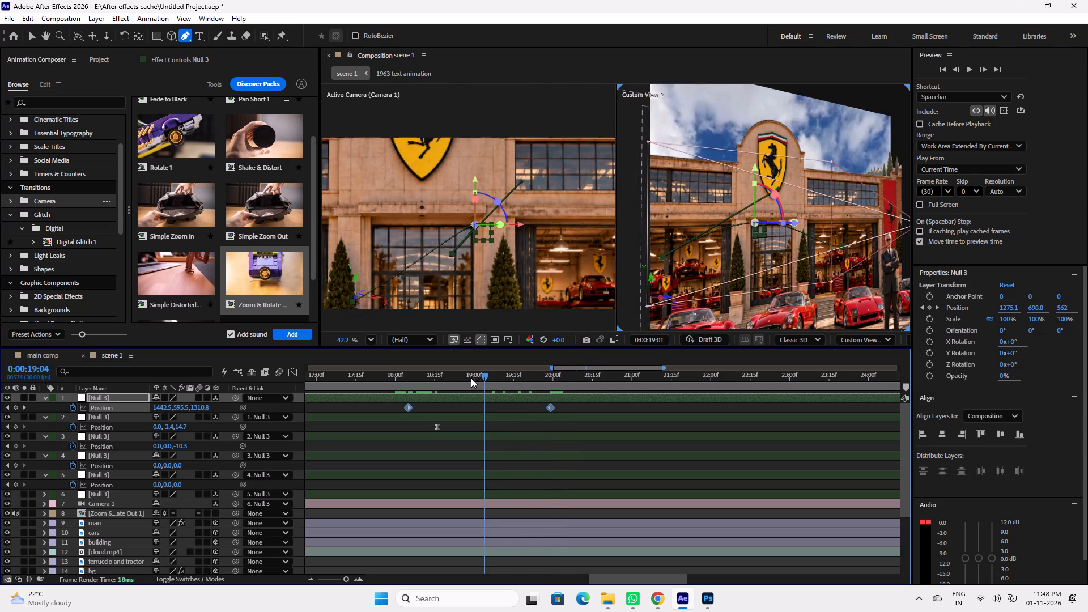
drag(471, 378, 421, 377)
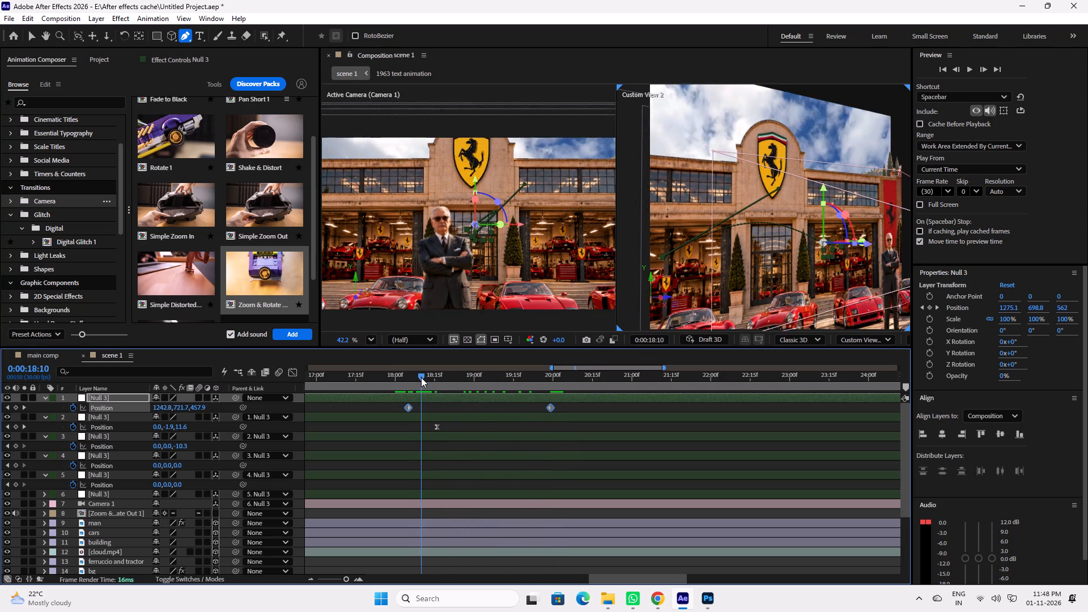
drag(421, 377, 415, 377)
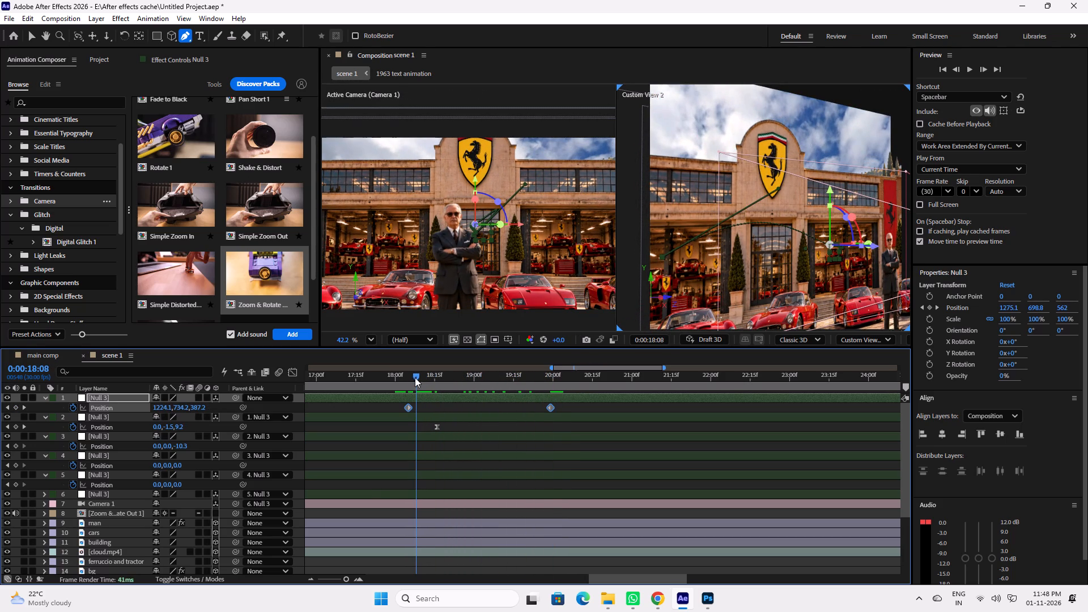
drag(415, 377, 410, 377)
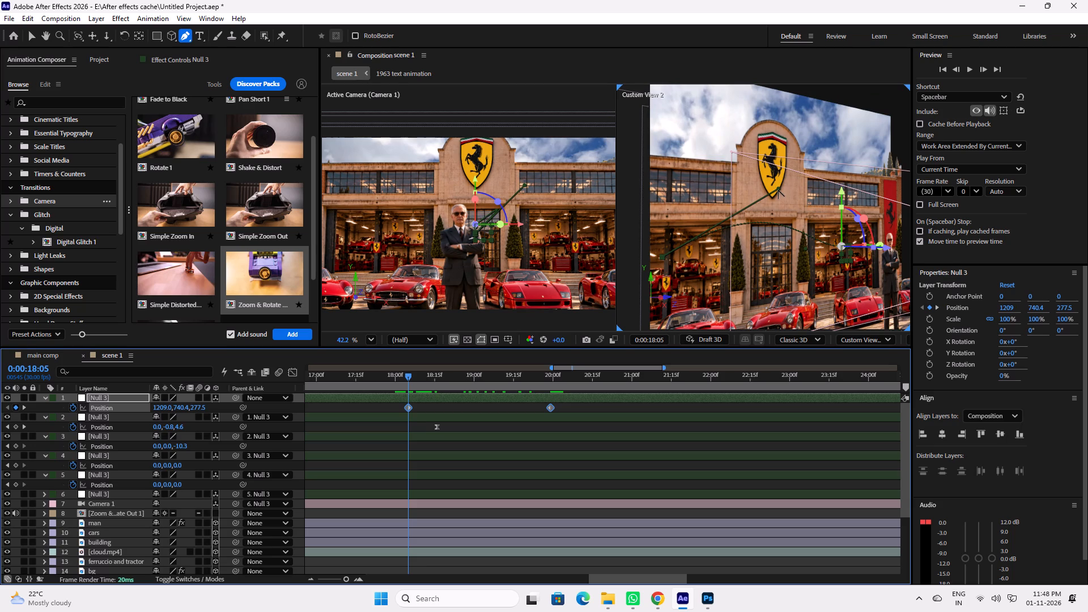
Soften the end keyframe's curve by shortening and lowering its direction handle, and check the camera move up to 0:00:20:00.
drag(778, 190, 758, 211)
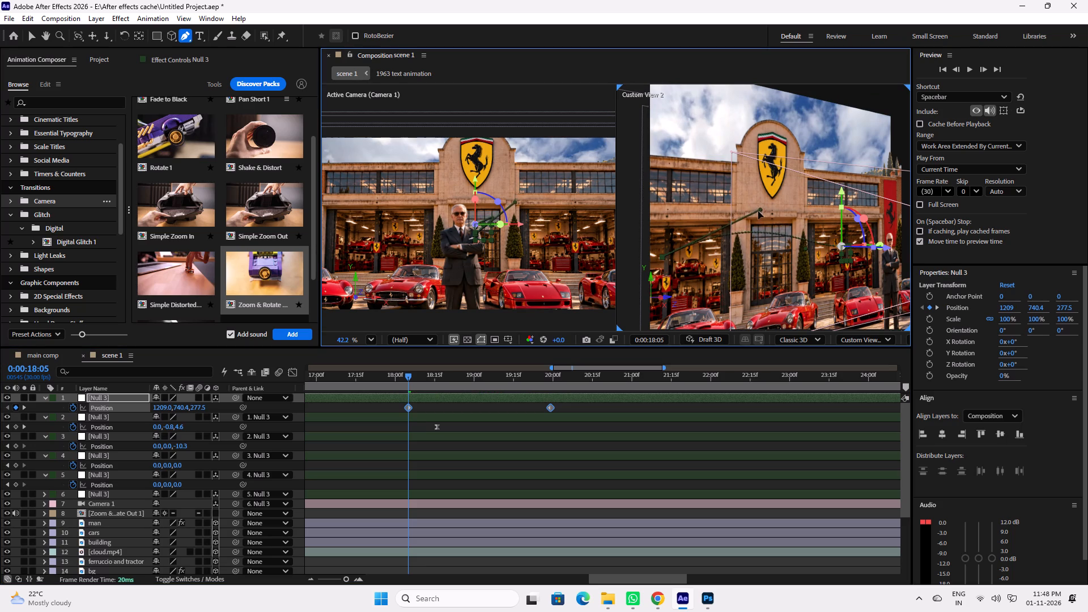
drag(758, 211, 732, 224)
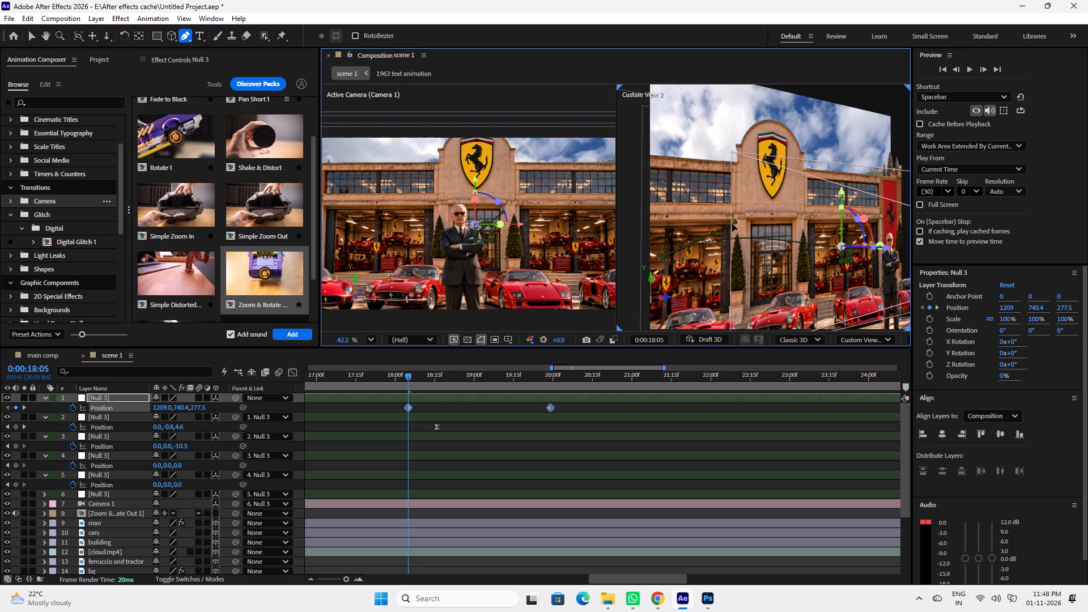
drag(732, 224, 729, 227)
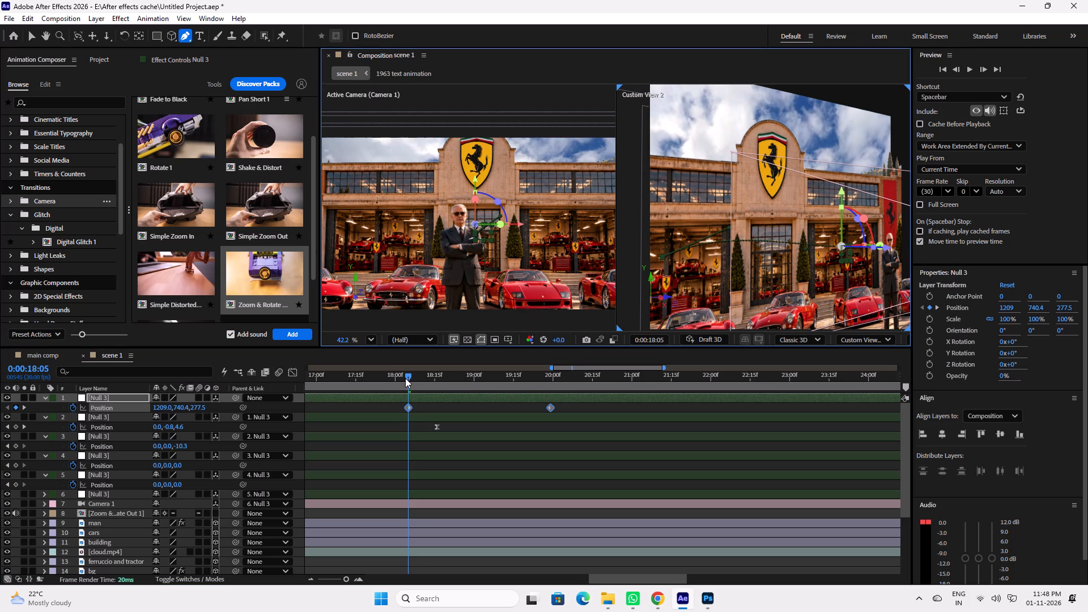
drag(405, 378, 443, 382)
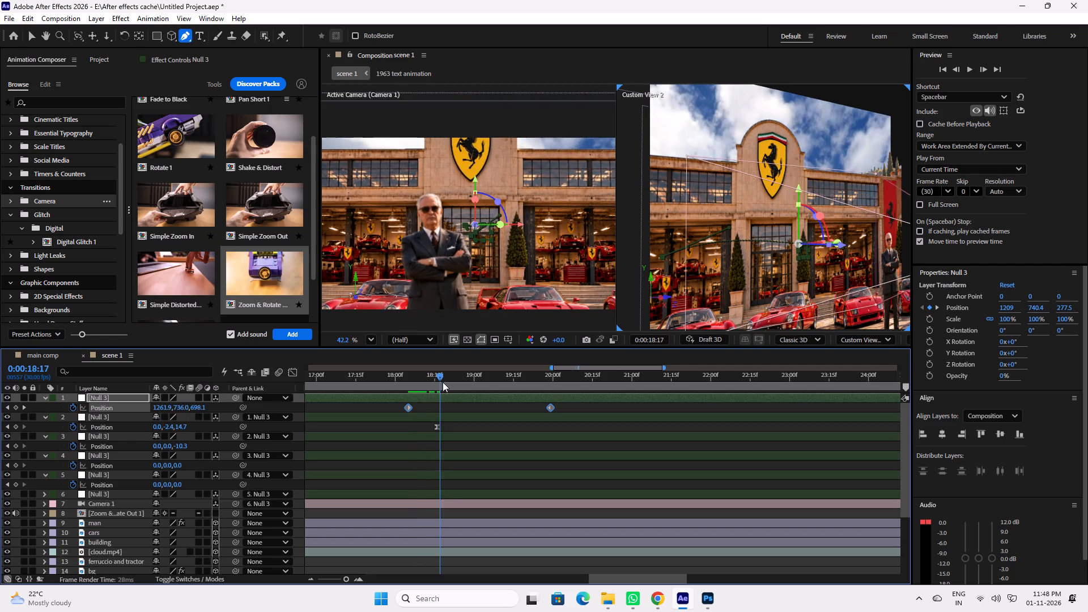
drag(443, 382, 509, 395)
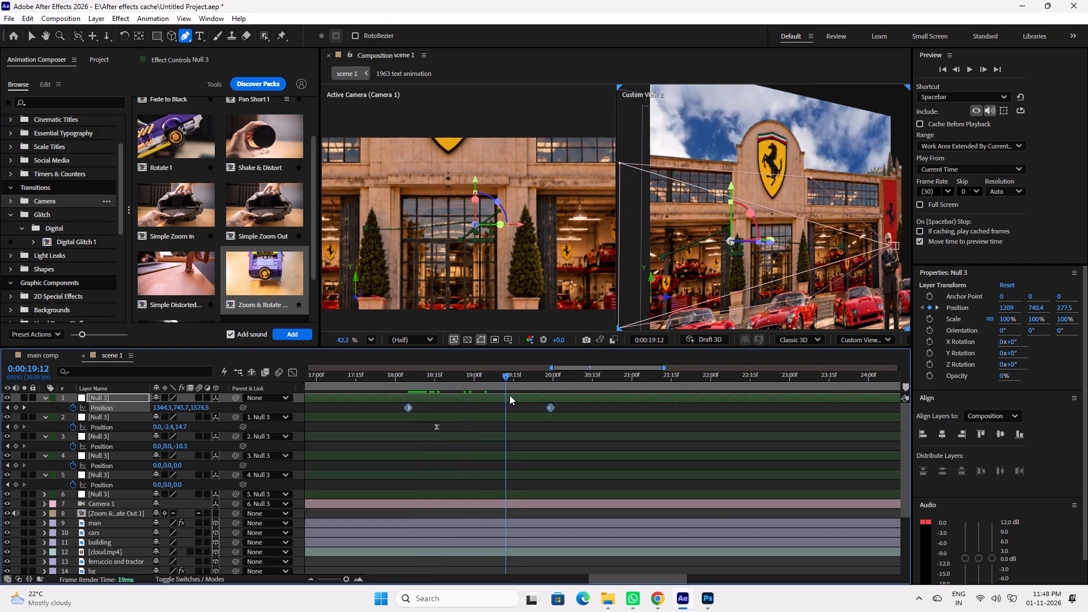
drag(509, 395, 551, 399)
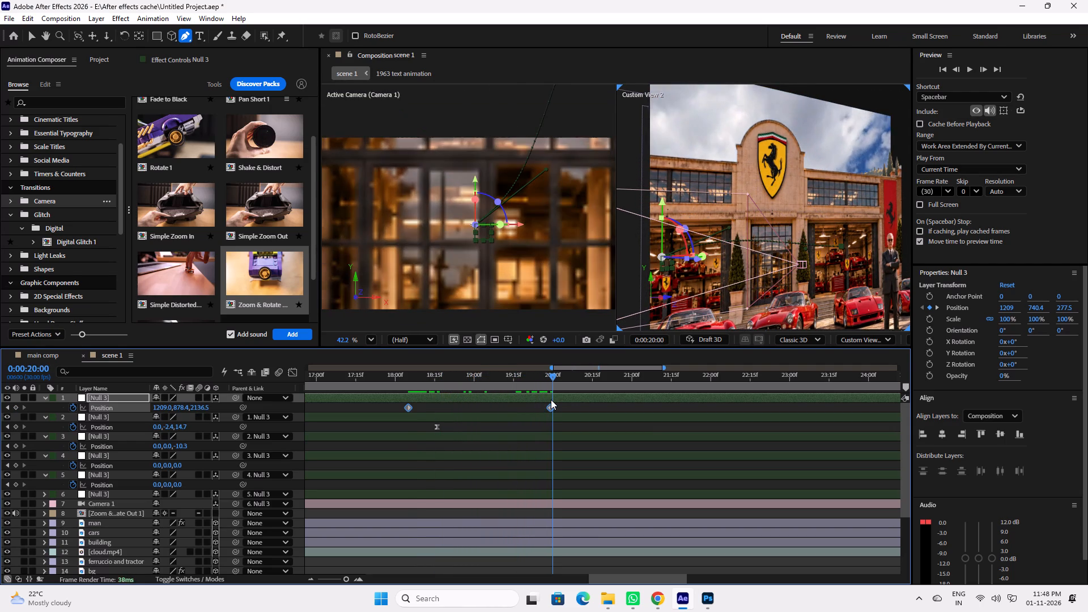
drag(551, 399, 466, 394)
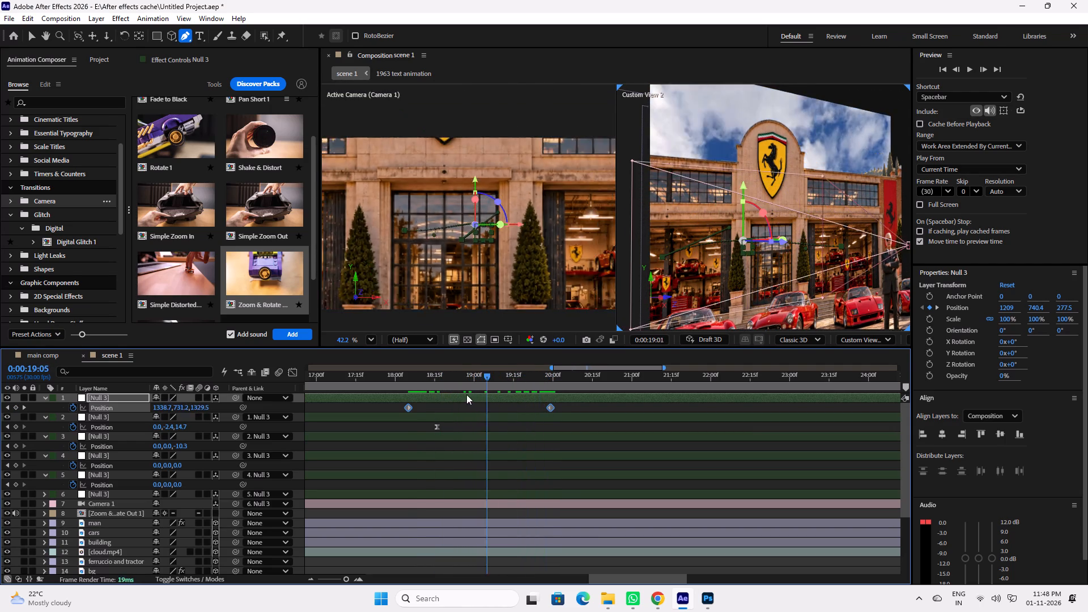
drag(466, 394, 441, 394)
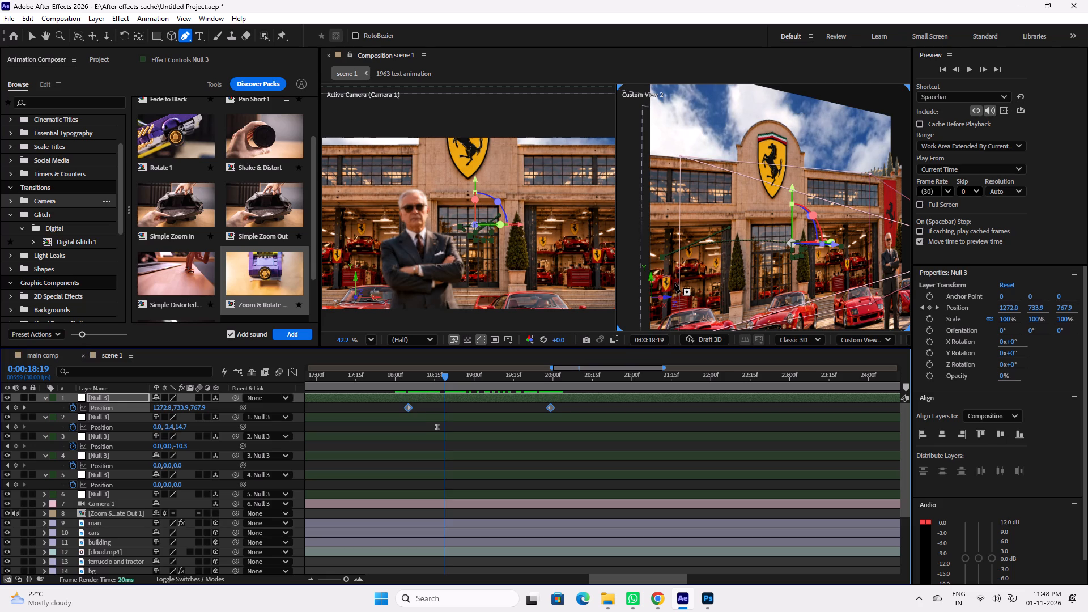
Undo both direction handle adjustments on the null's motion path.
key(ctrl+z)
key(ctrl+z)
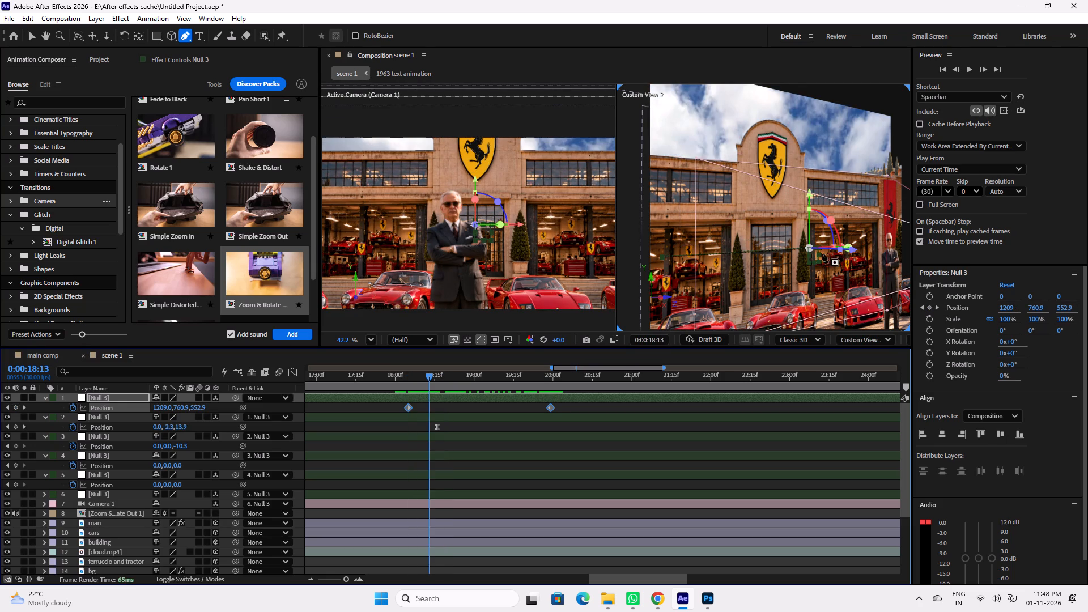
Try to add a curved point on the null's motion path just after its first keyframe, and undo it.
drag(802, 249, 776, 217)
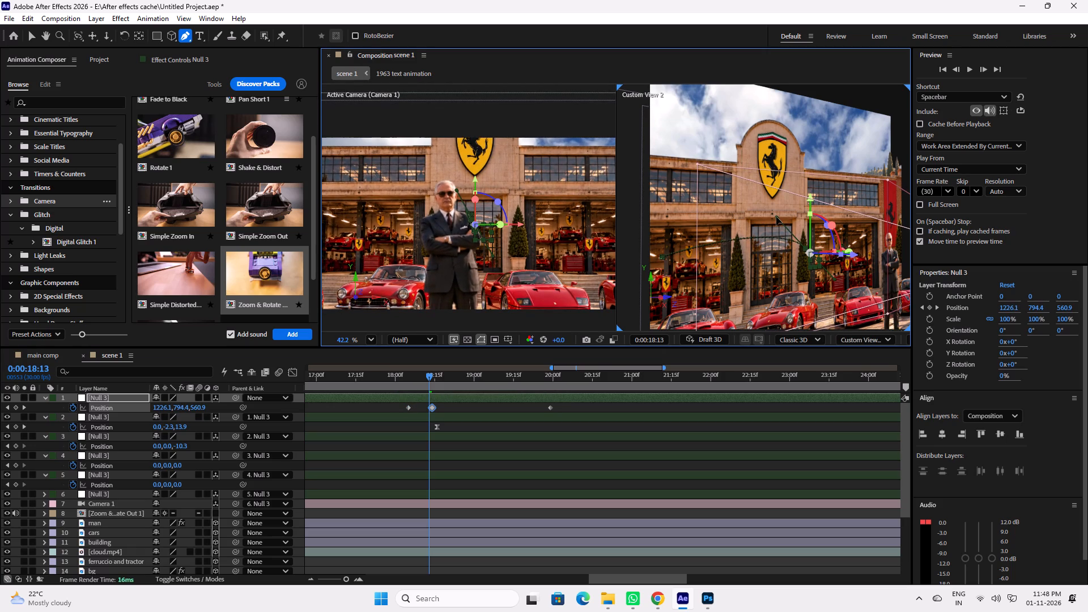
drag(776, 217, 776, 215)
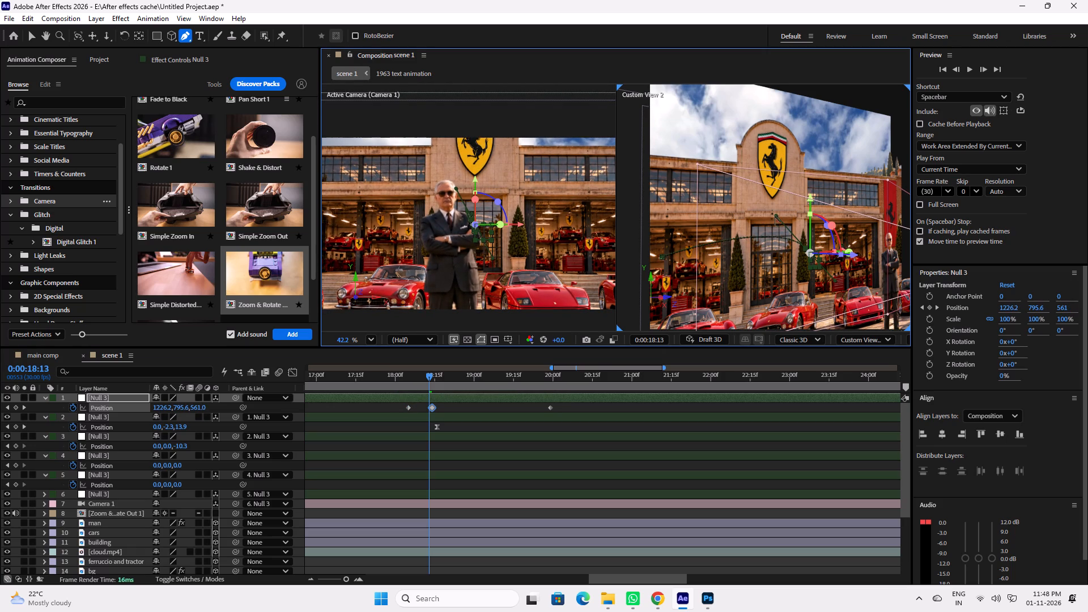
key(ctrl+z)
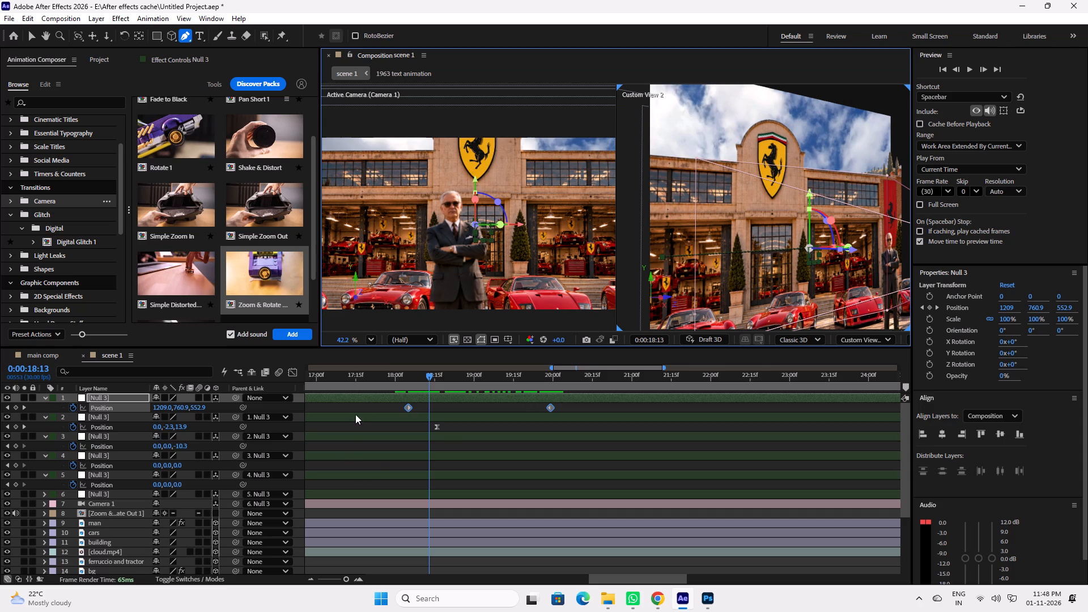
Pull a direction handle up from the top null's start keyframe at 0:00:18:05 to curve its motion path.
drag(424, 375, 415, 377)
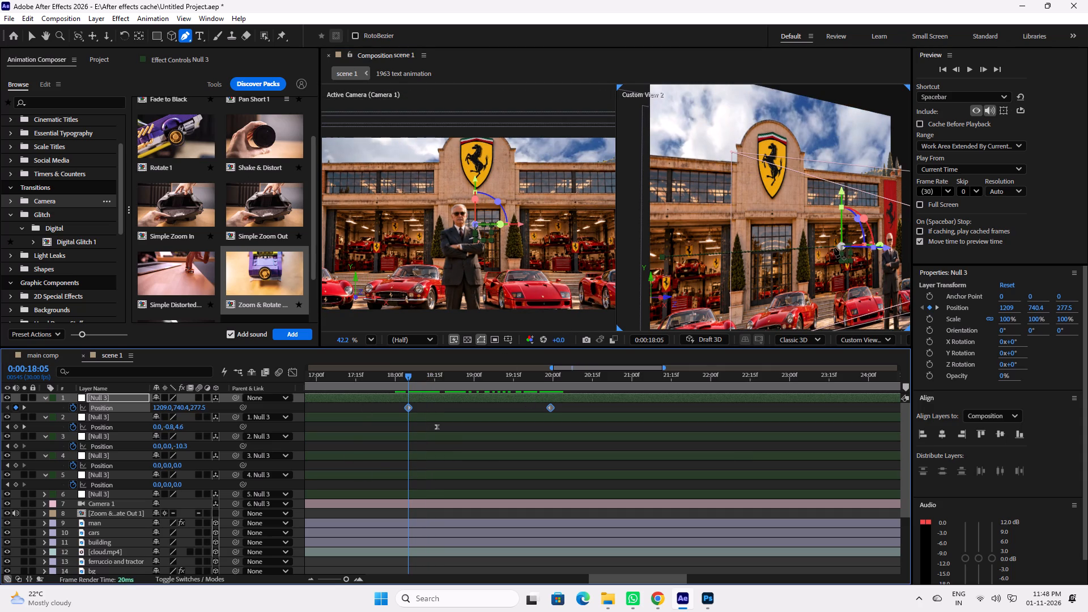
drag(840, 248, 836, 241)
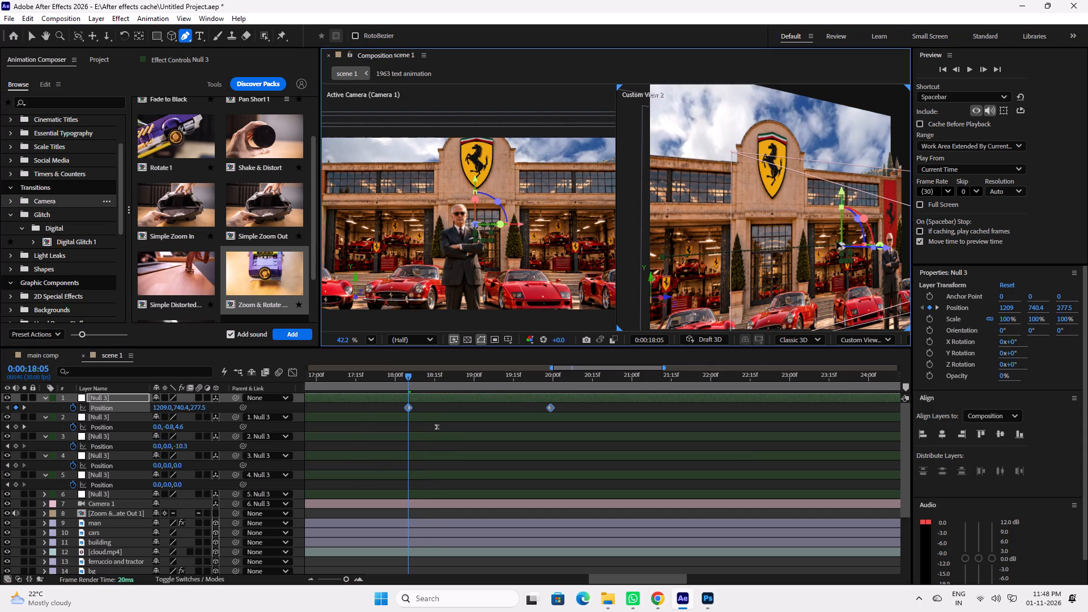
drag(836, 241, 822, 210)
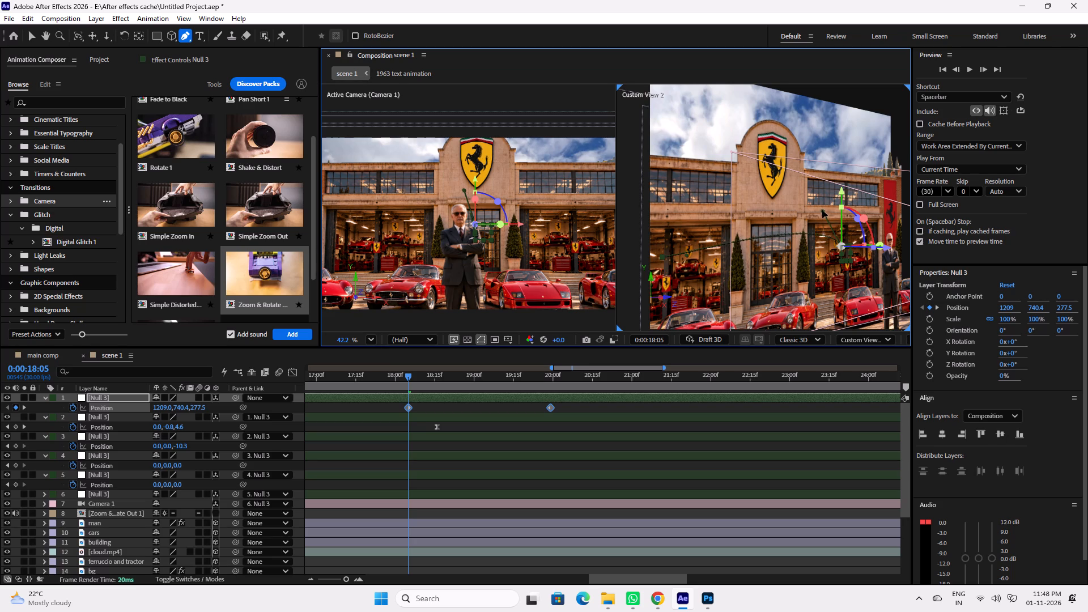
drag(822, 210, 826, 209)
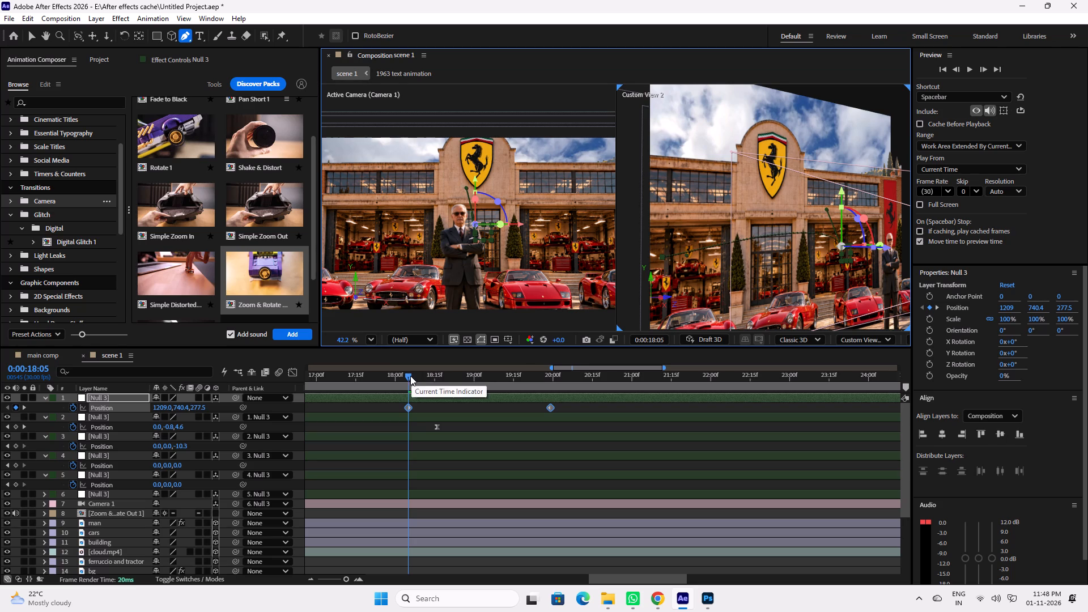
Examine the reshaped camera move back and forth between 0:00:18:05 and the end keyframe near 0:00:20:00.
drag(410, 376, 444, 380)
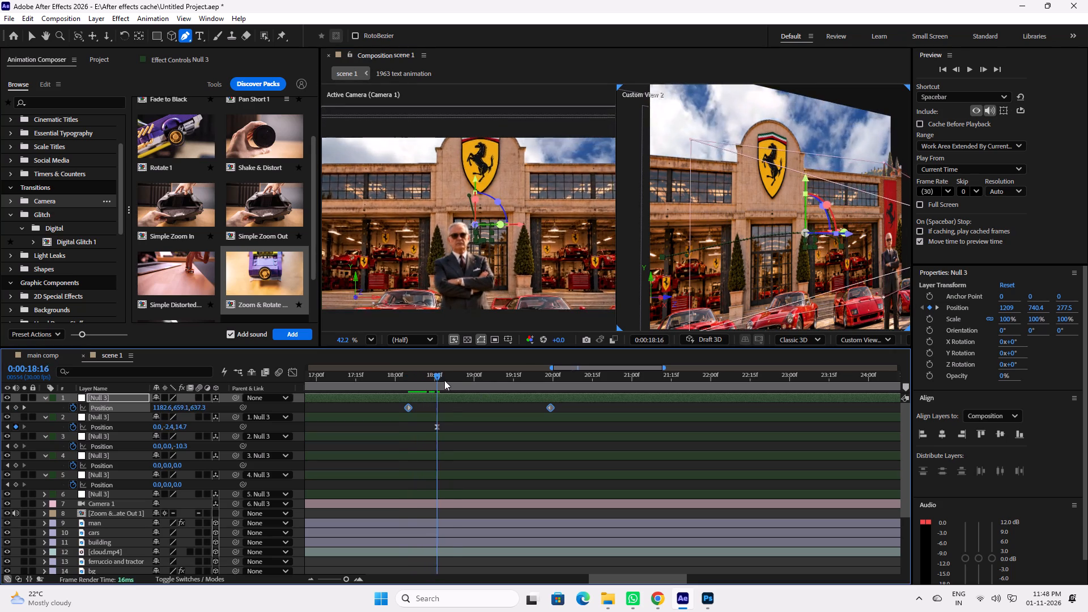
drag(444, 380, 515, 385)
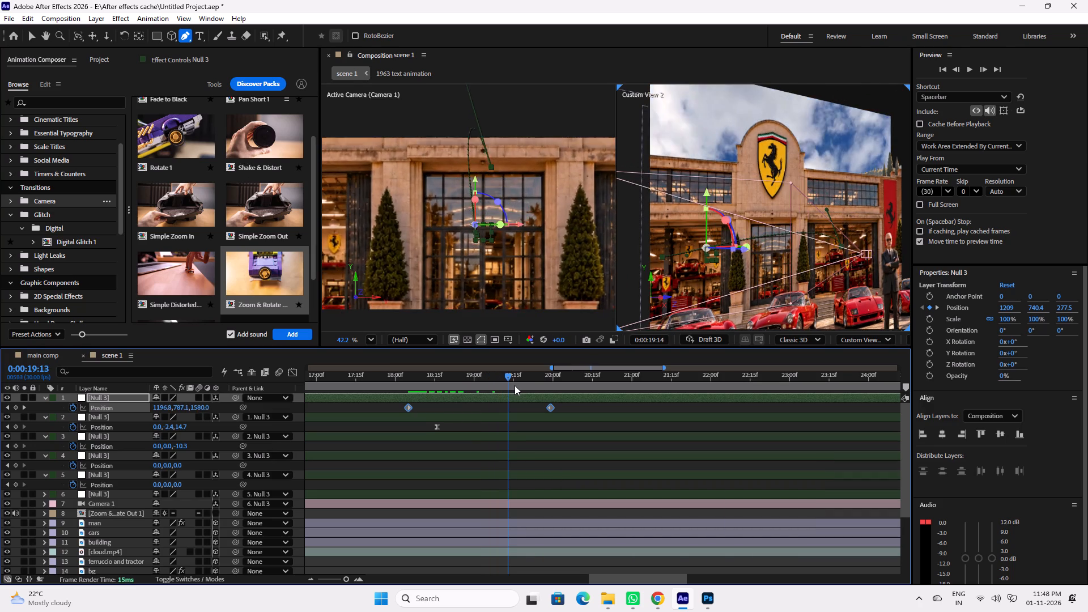
drag(515, 385, 544, 385)
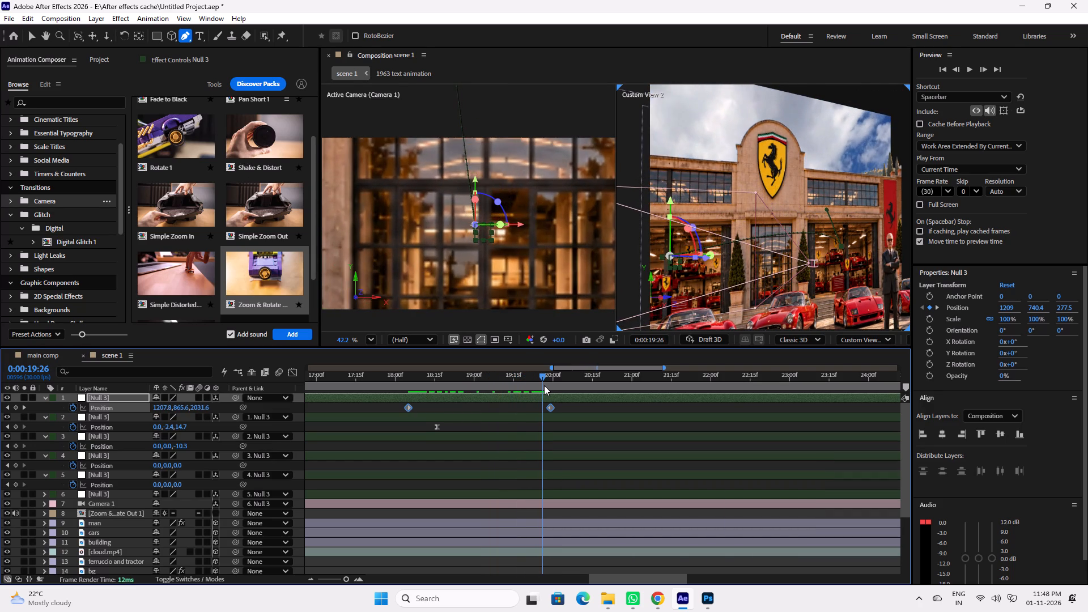
drag(544, 385, 528, 385)
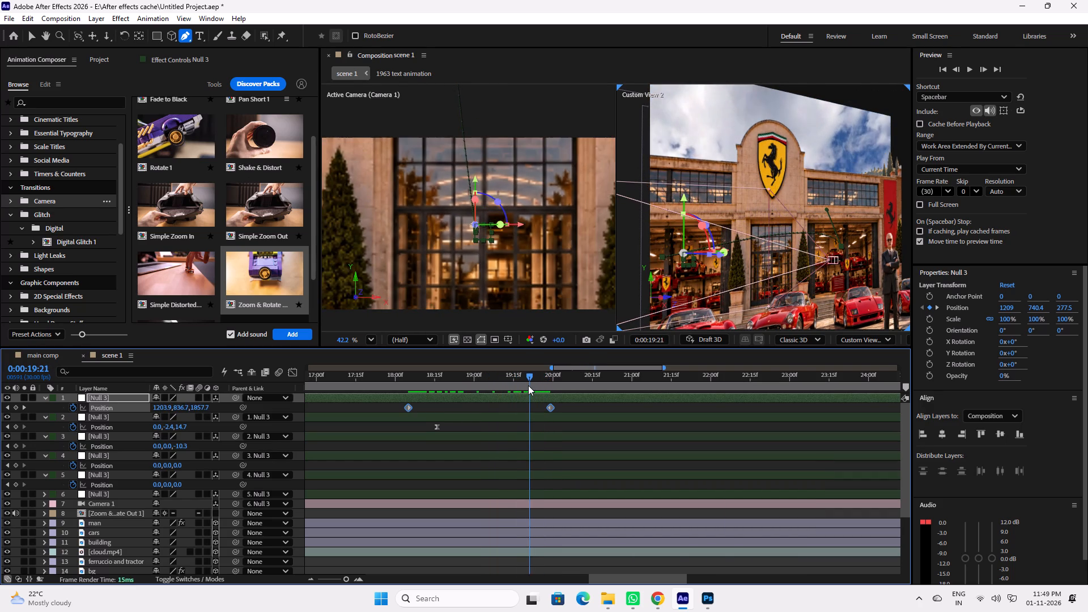
drag(528, 385, 530, 385)
drag(530, 385, 515, 385)
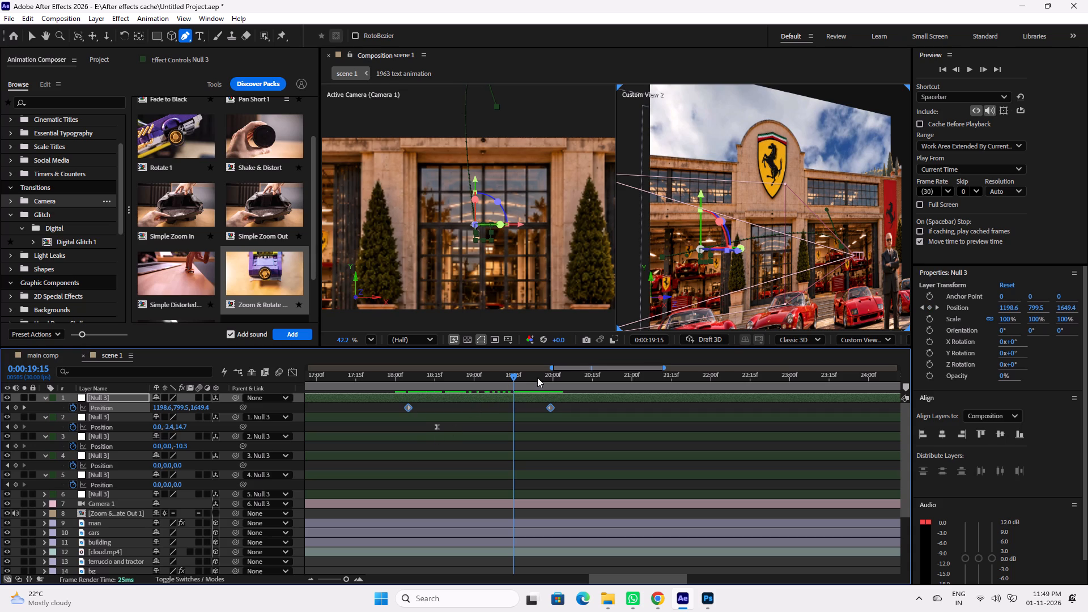
drag(513, 380, 546, 385)
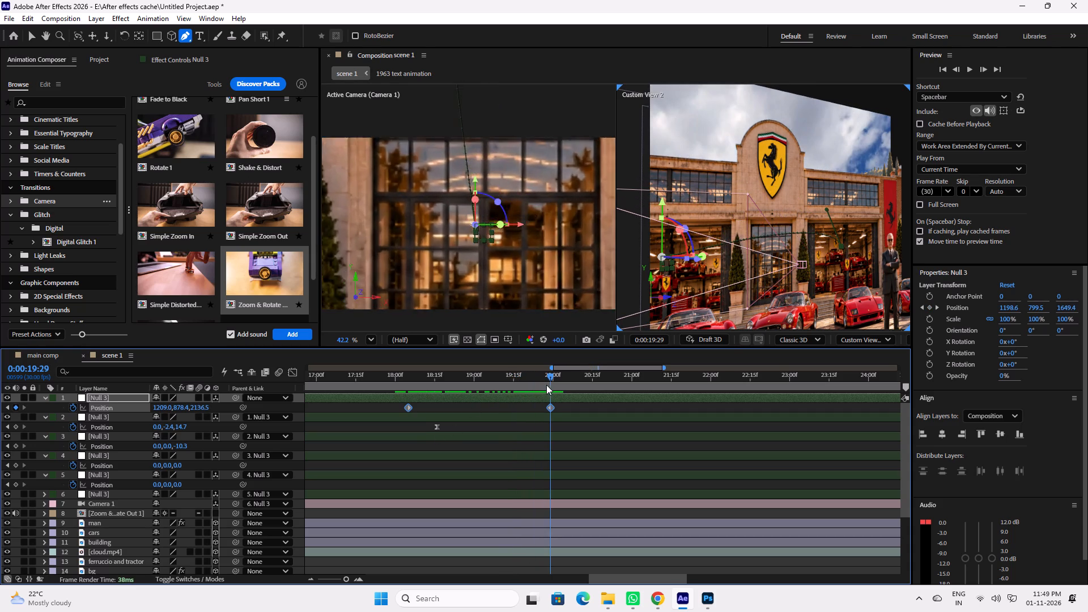
drag(546, 385, 493, 382)
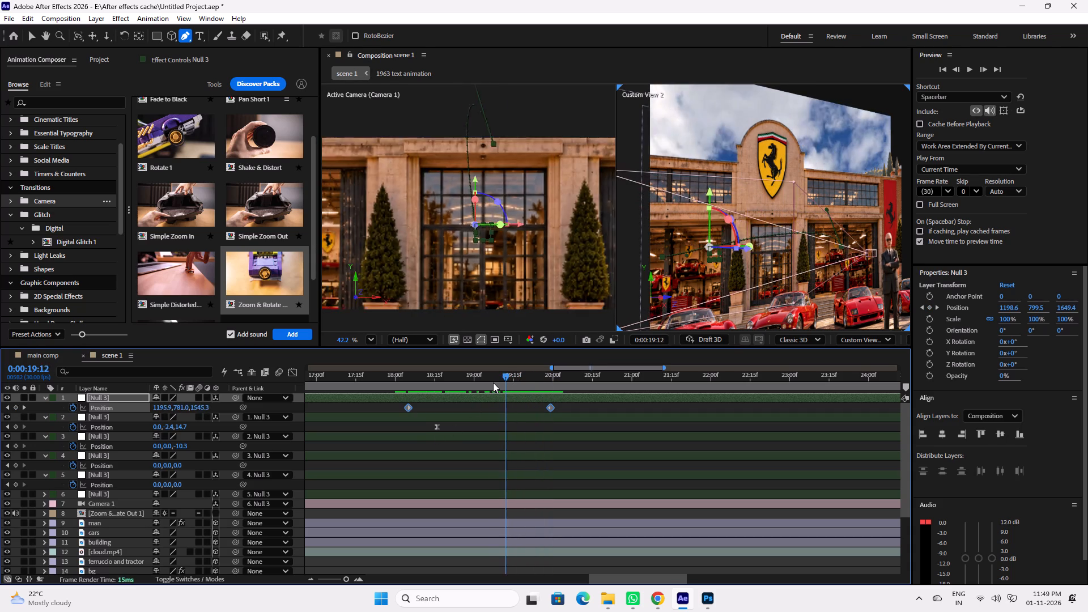
drag(493, 382, 437, 381)
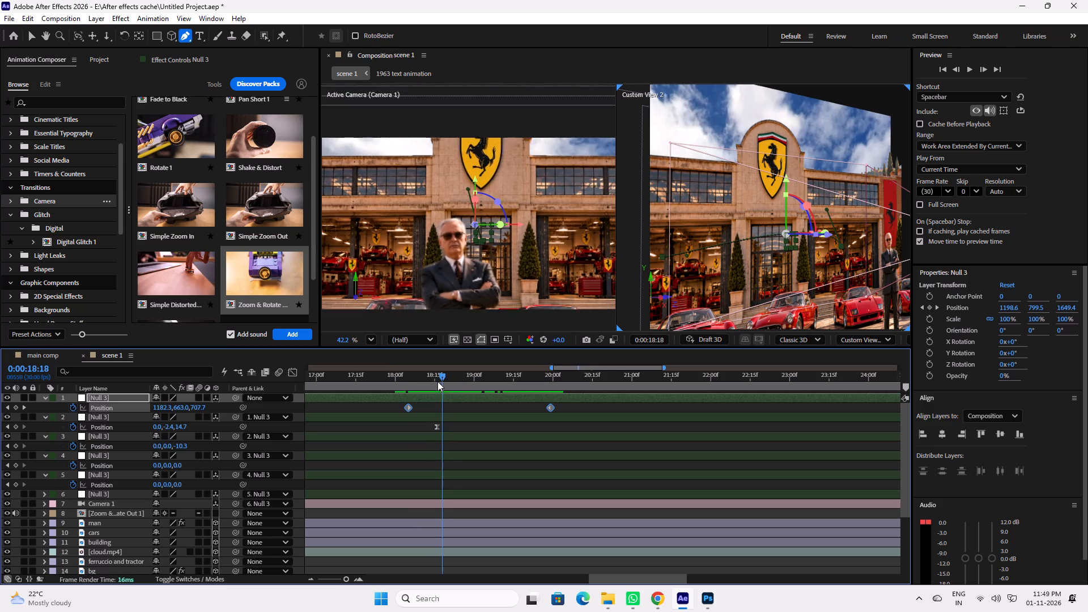
drag(437, 381, 415, 381)
Save the project.
key(ctrl+s)
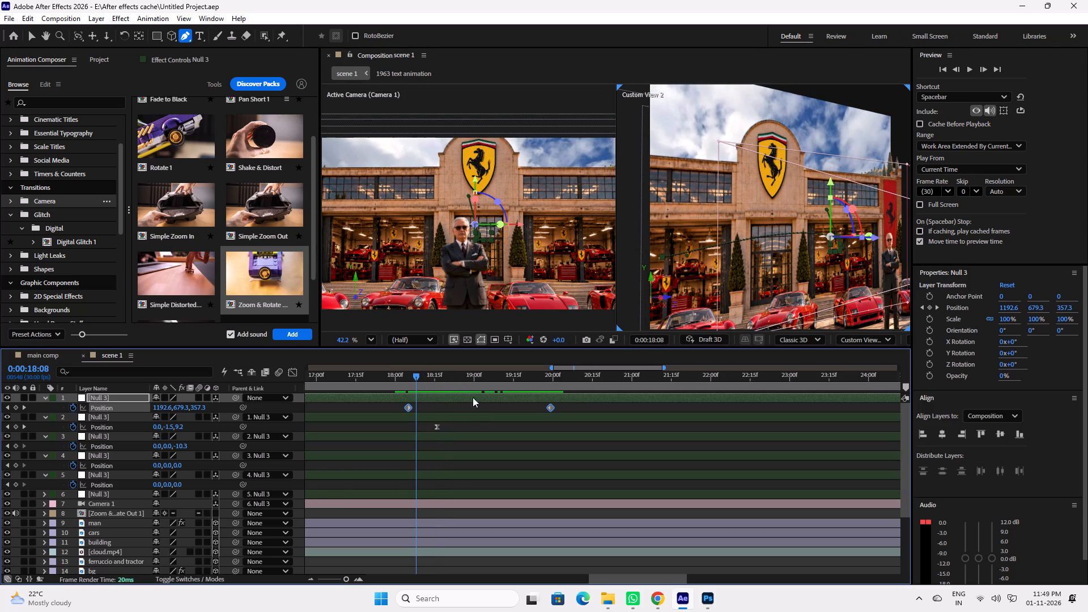
Easy Ease the top null's two position keyframes, raise the speed influence at both ends to about 70%, preview the move and save.
key(F9)
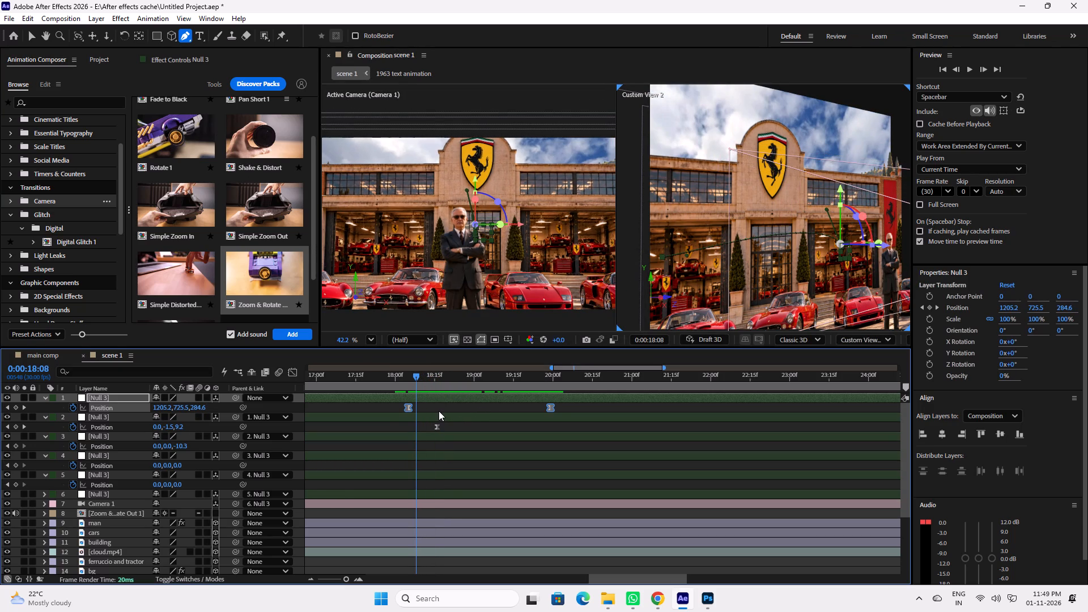
click(292, 371)
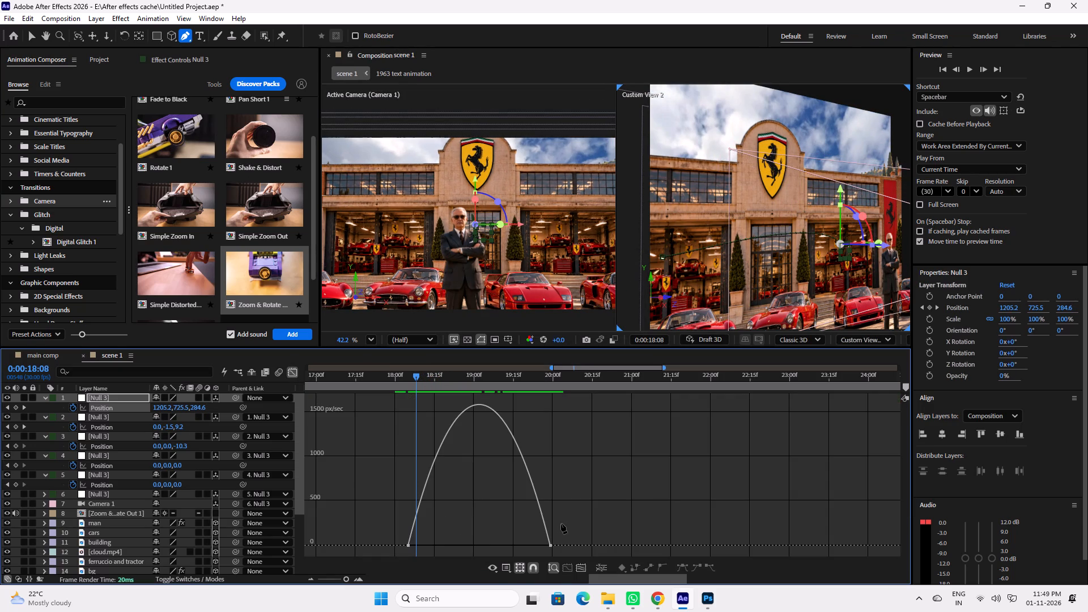
drag(572, 530, 520, 553)
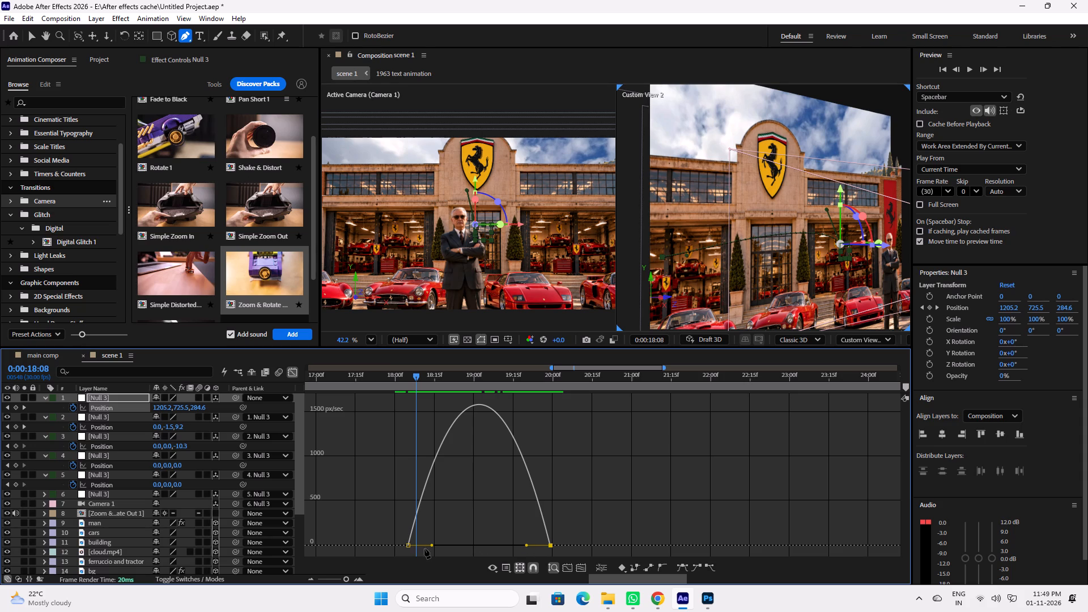
drag(432, 546, 460, 549)
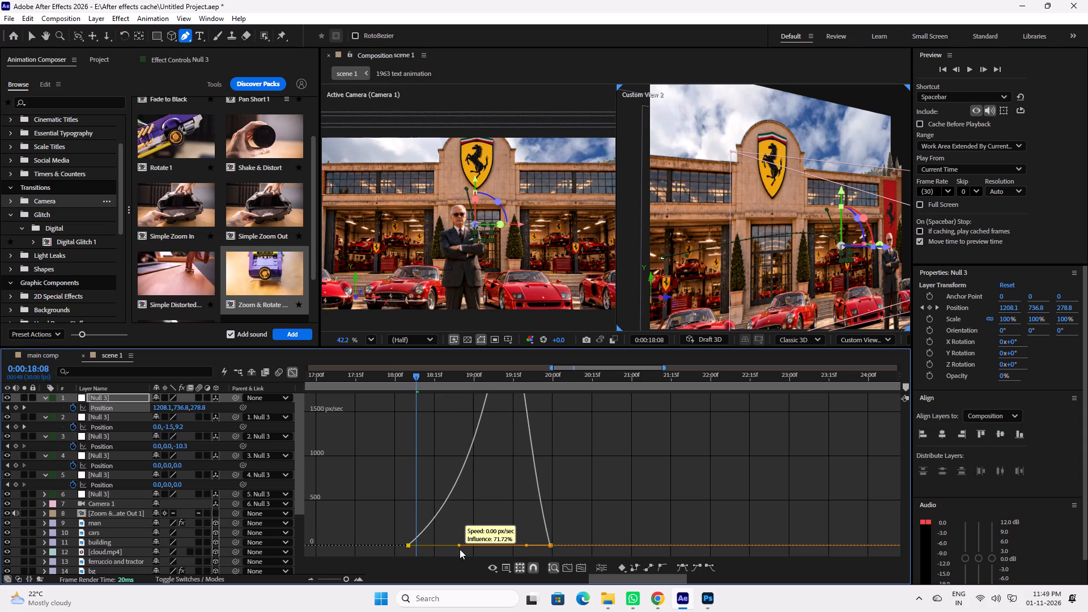
drag(460, 549, 456, 549)
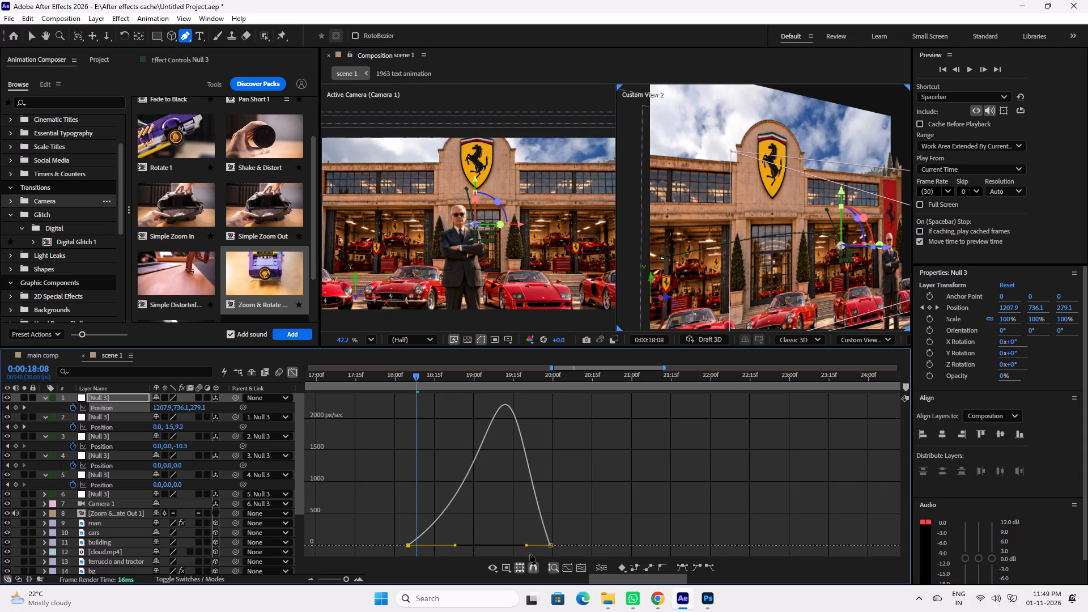
drag(526, 547, 501, 548)
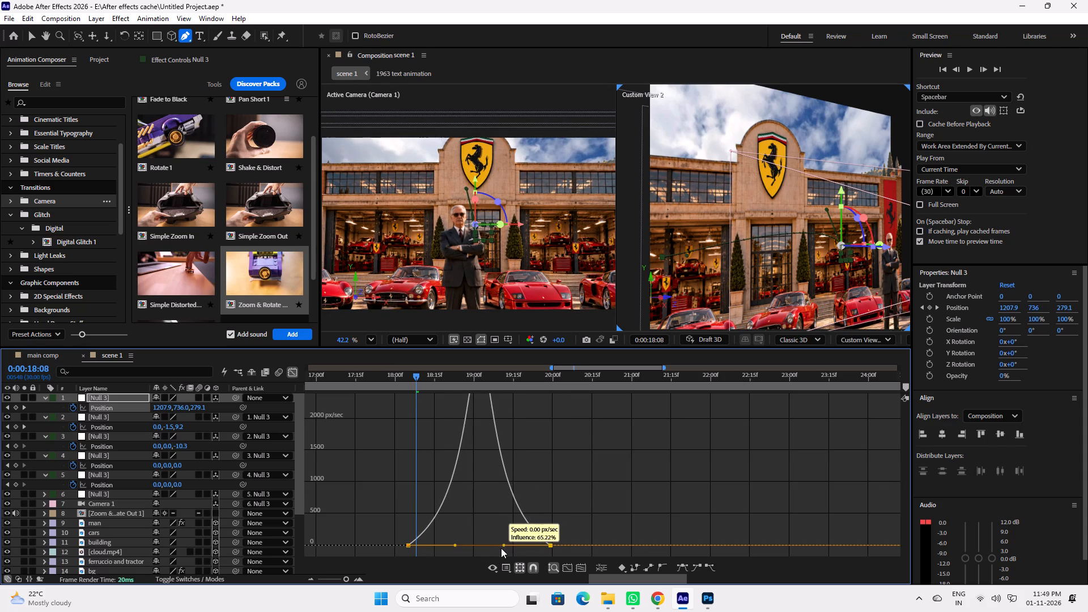
drag(501, 548, 499, 548)
click(457, 546)
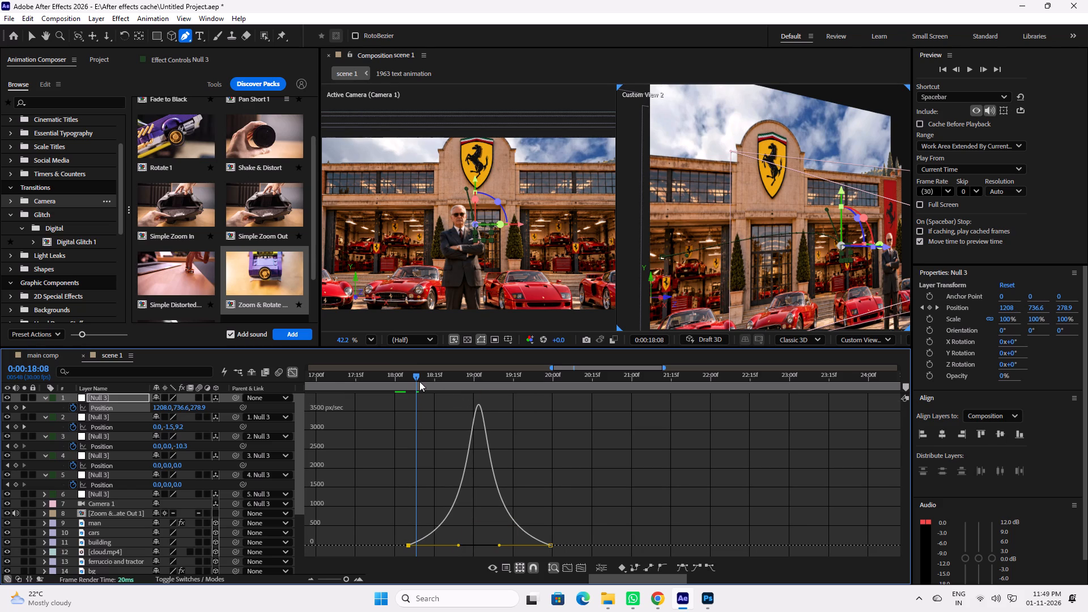
click(402, 379)
key(space)
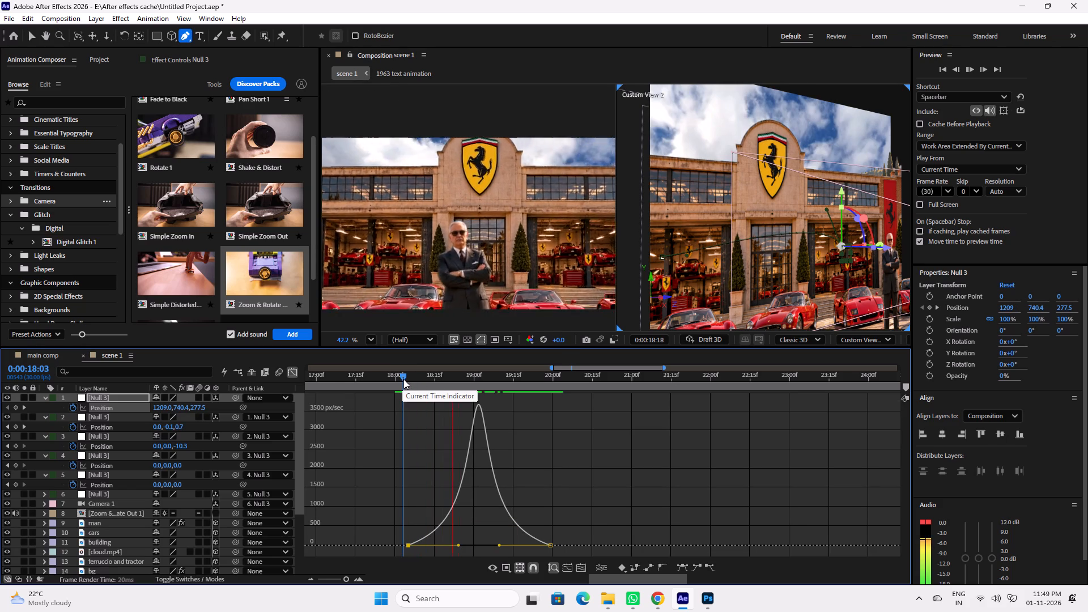
key(space)
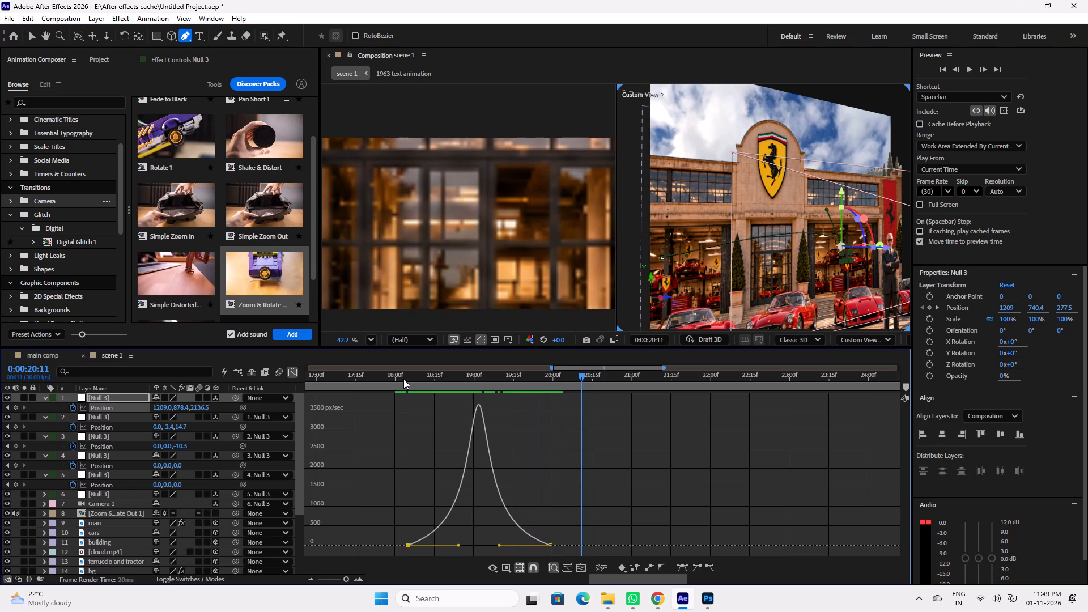
key(ctrl+s)
click(290, 369)
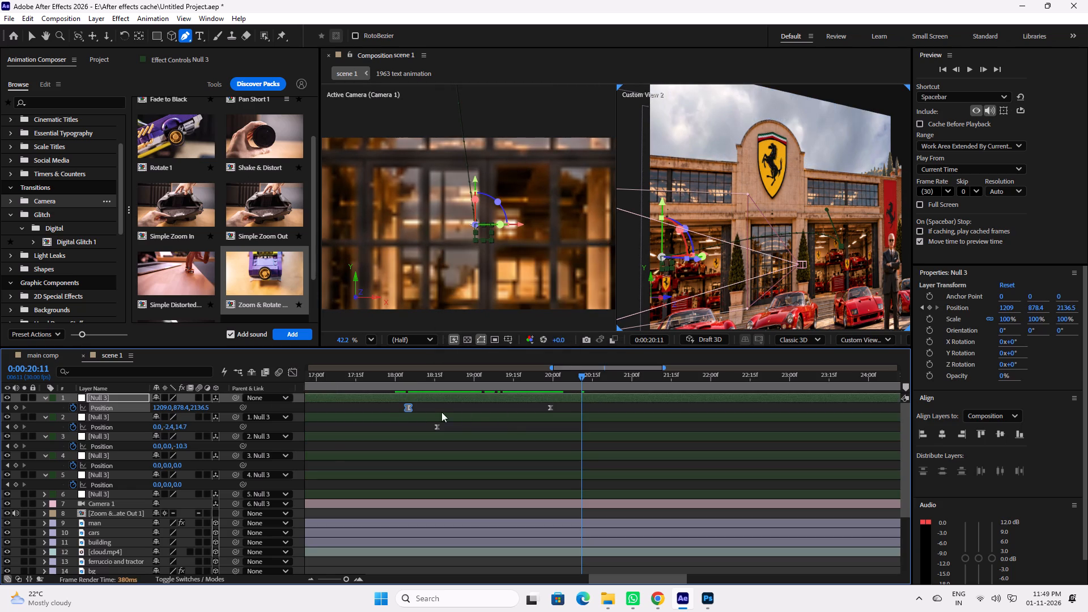
Preview the camera animation from 0:00:12:23 and again from 0:00:10:04.
click(340, 576)
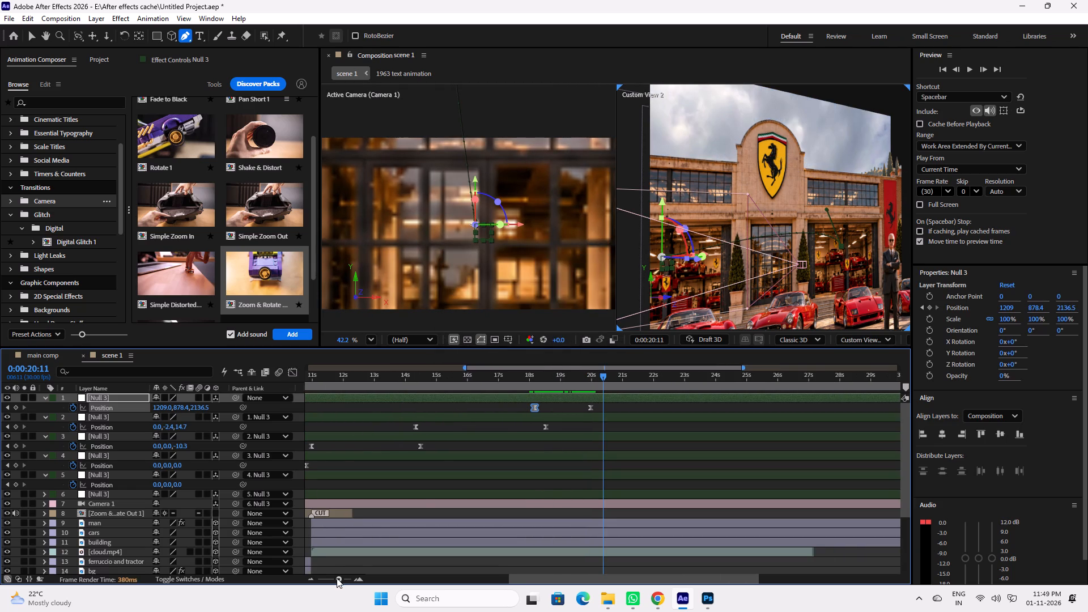
drag(424, 376, 367, 382)
key(space)
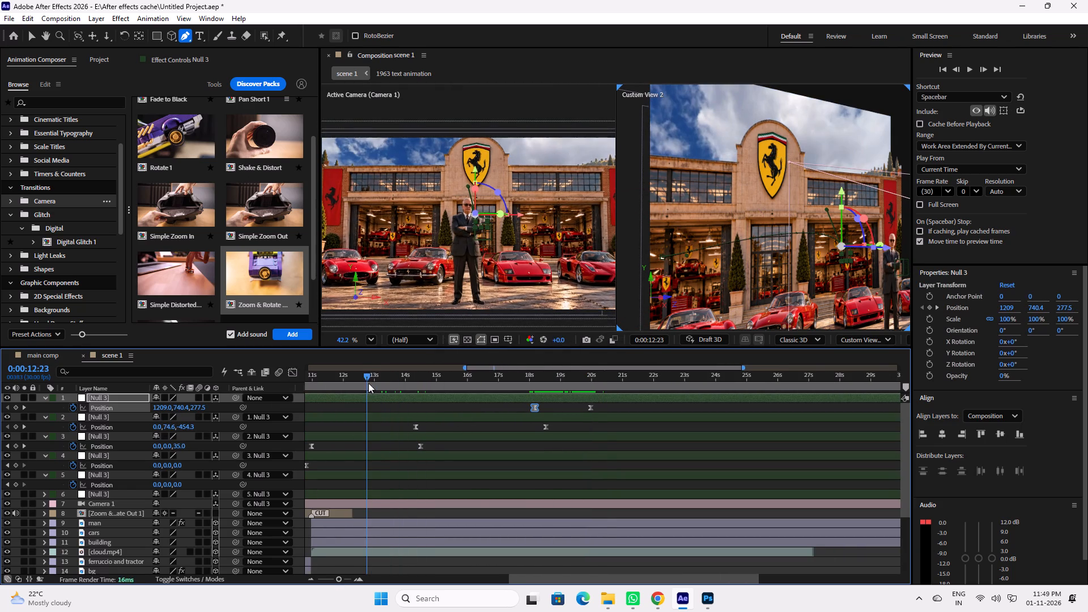
key(space)
click(337, 579)
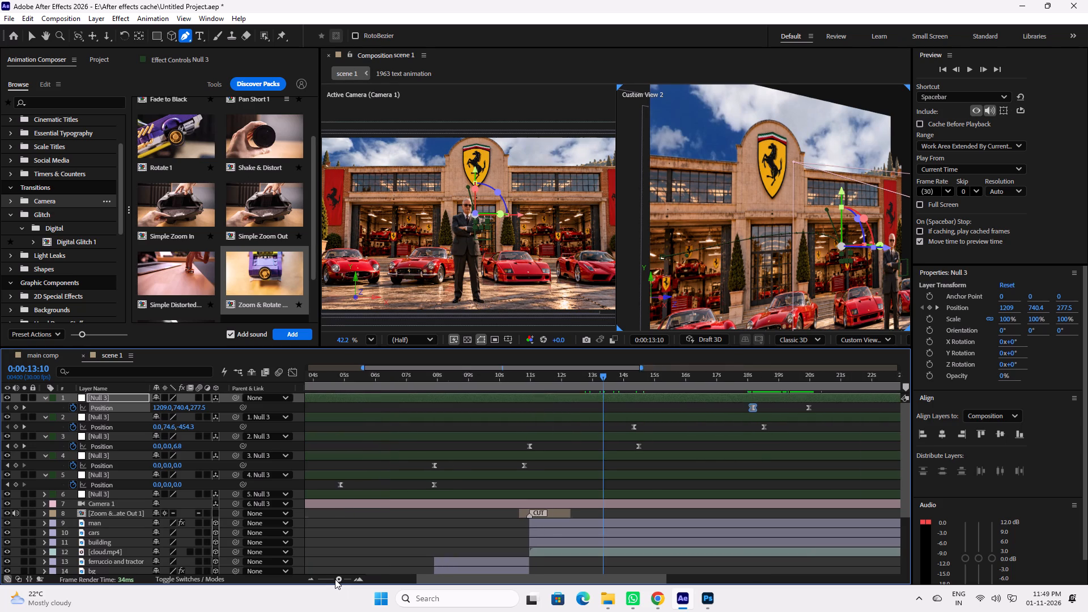
click(513, 378)
key(space)
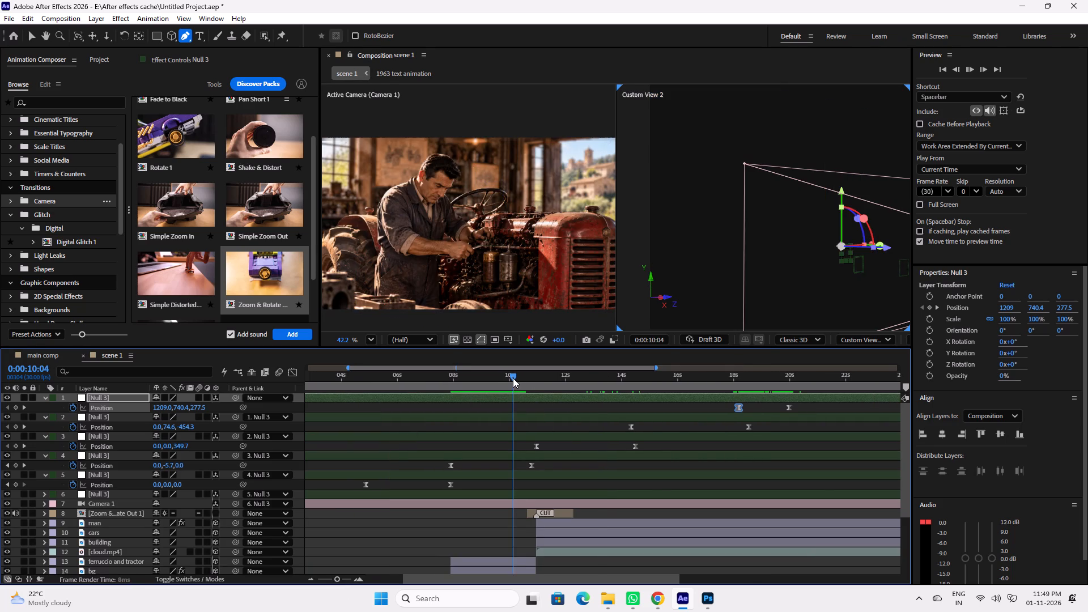
Switch the composition viewer to a single Active Camera view at 33.3% magnification and save the project.
click(909, 341)
click(925, 362)
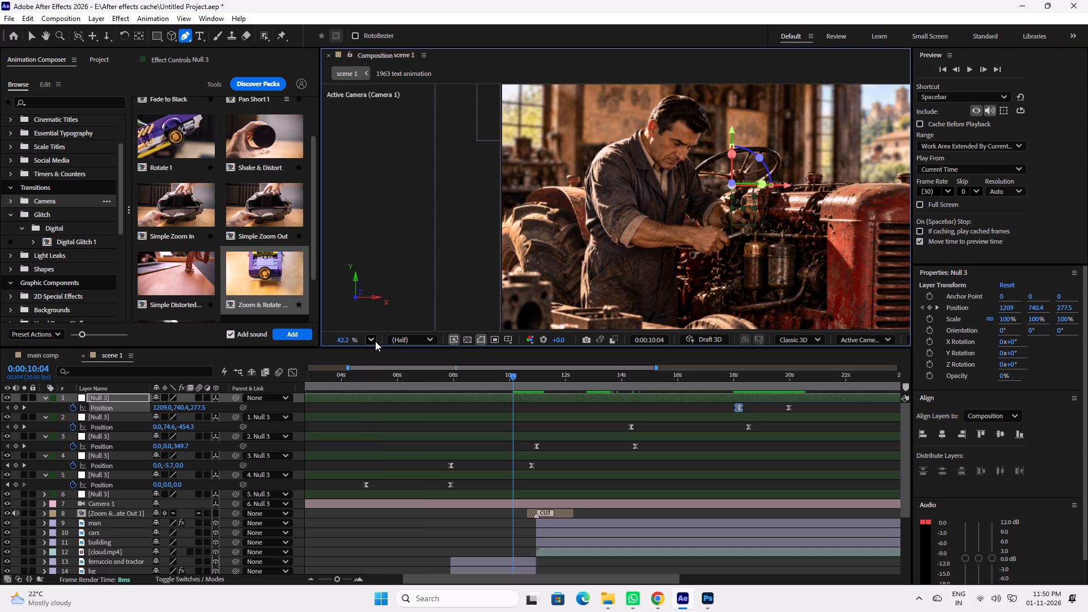
click(374, 341)
click(404, 358)
scroll(605, 251, down, 1)
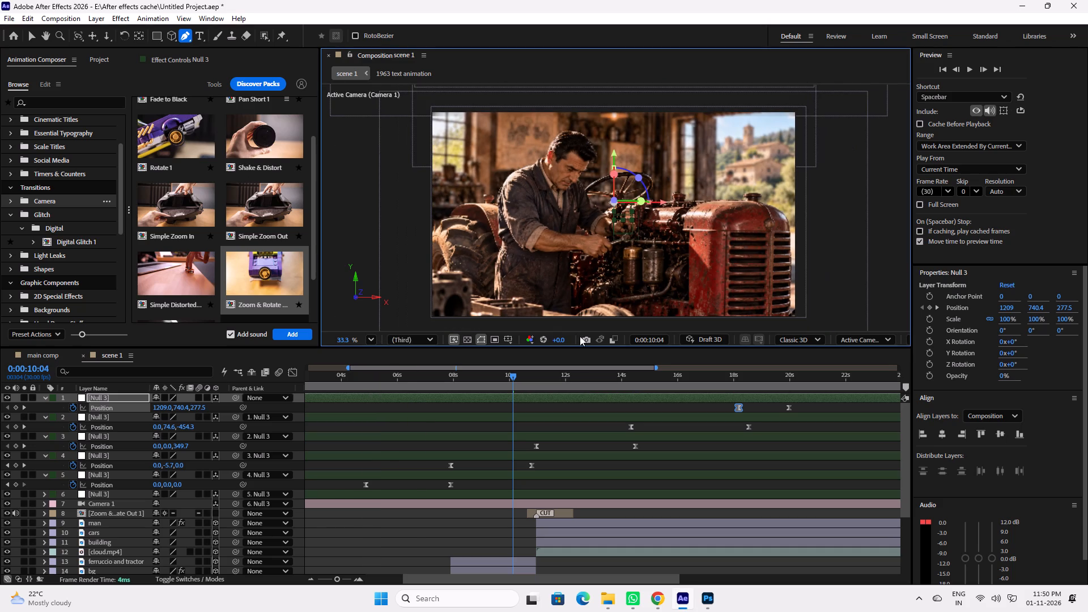
key(ctrl+s)
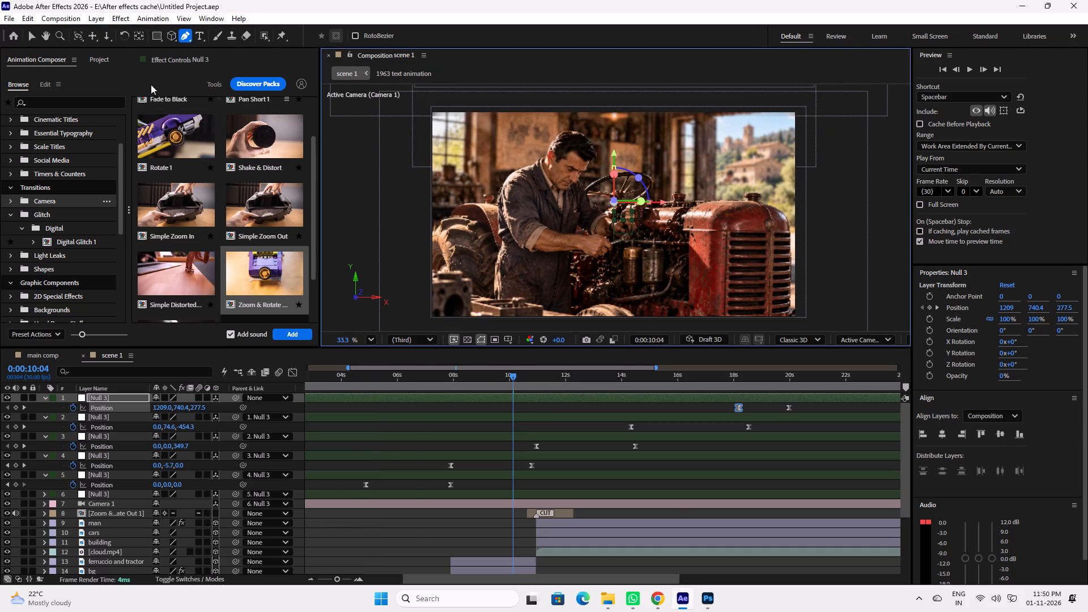
Bring up the project files, preview the scene from 0:00:09:23 and 0:00:10:07, and return to about 0:00:17:24.
click(99, 57)
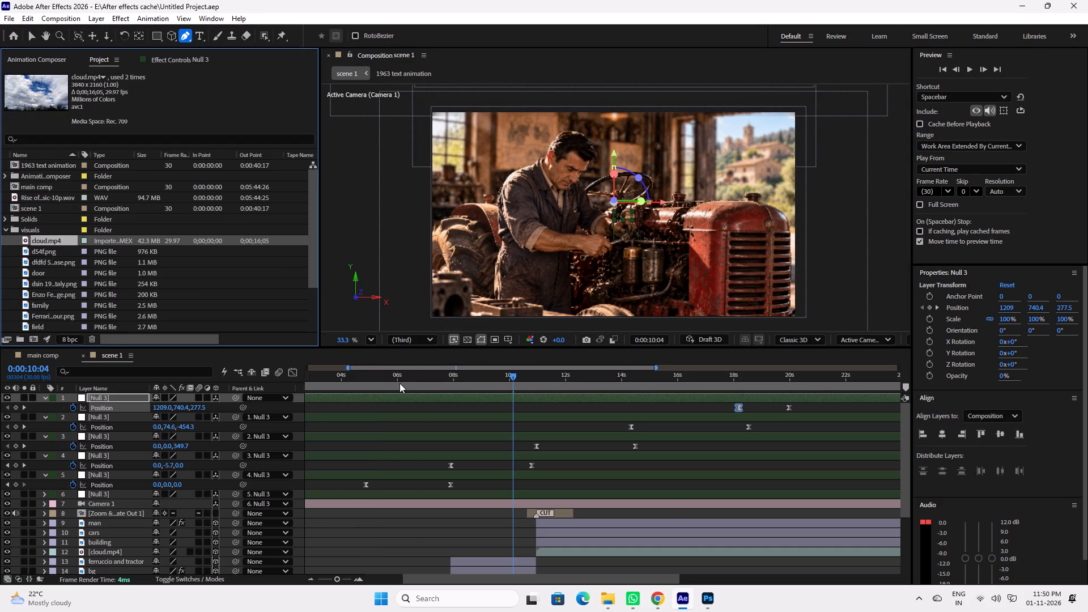
click(503, 376)
key(space)
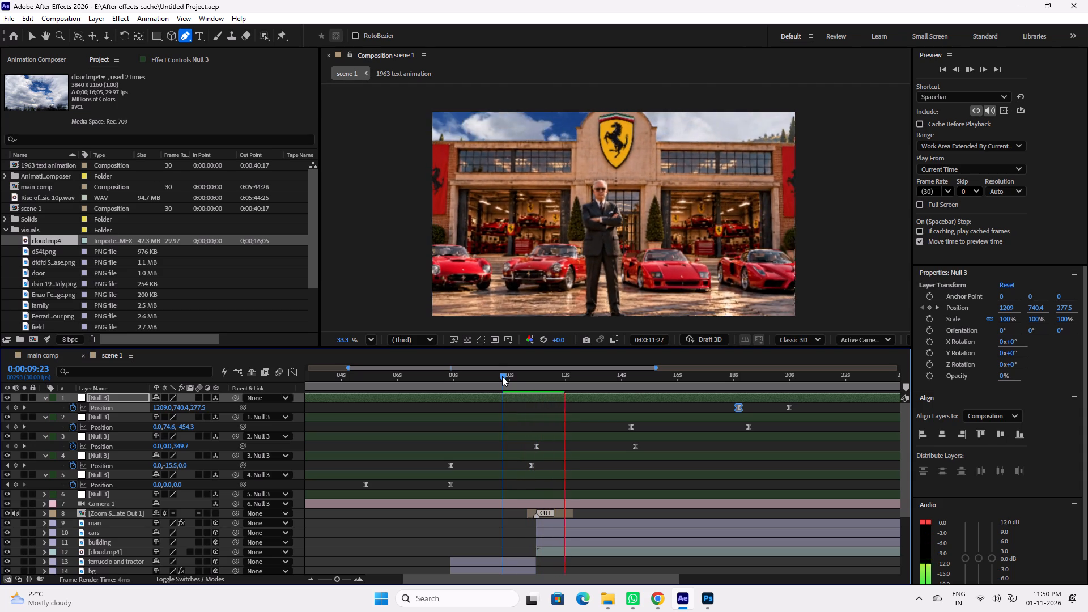
click(516, 373)
key(space)
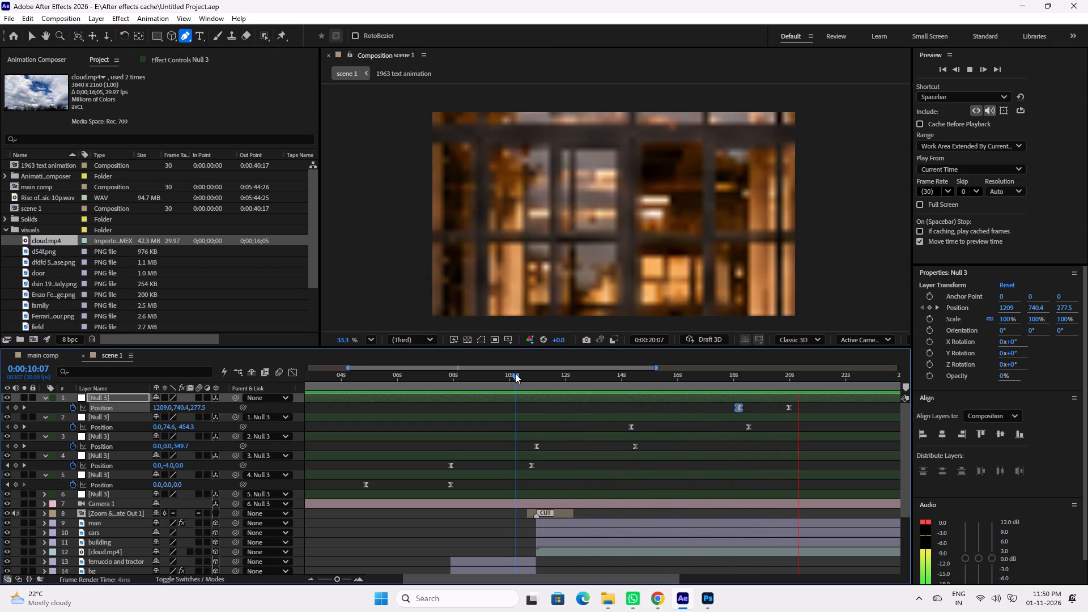
key(space)
drag(731, 379, 725, 379)
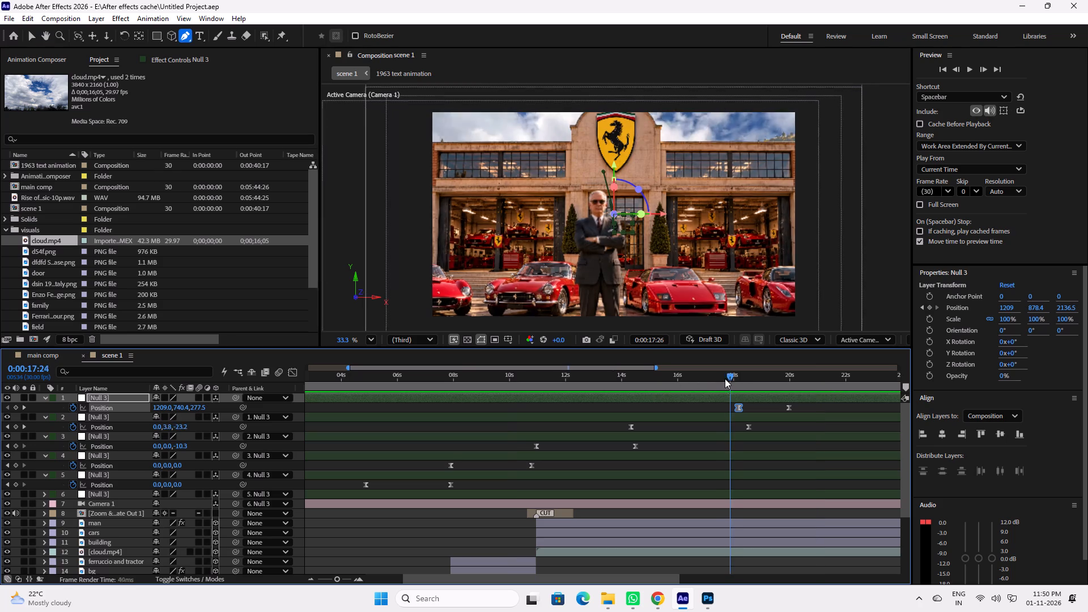
Shift the second null's last position keyframe to about 0:00:17:13 and the top null's first just before it; preview from 0:00:14:19.
drag(725, 379, 692, 383)
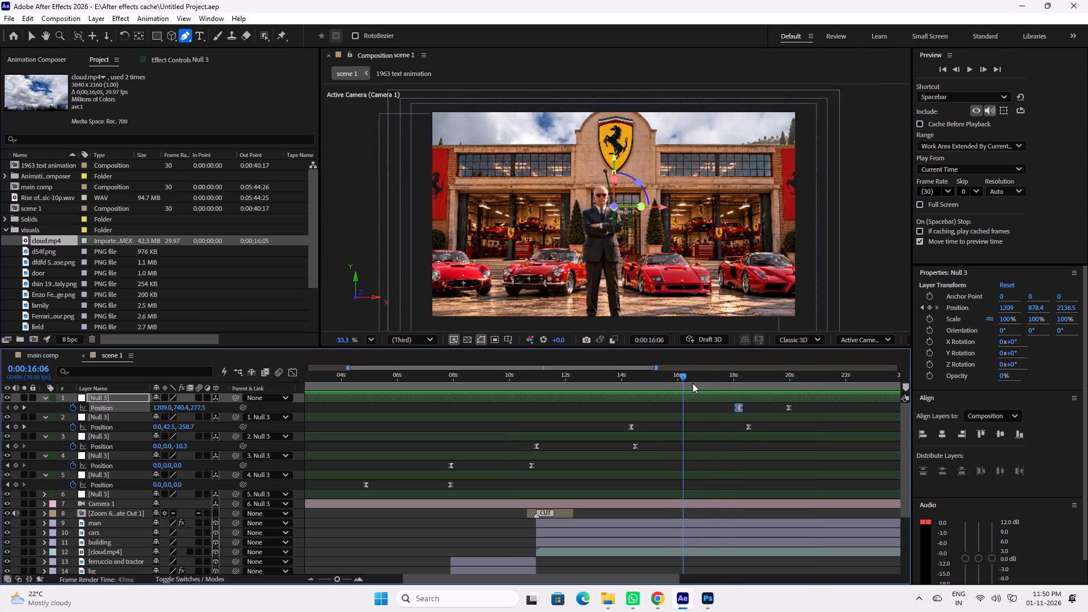
drag(692, 383, 691, 382)
drag(747, 430, 716, 430)
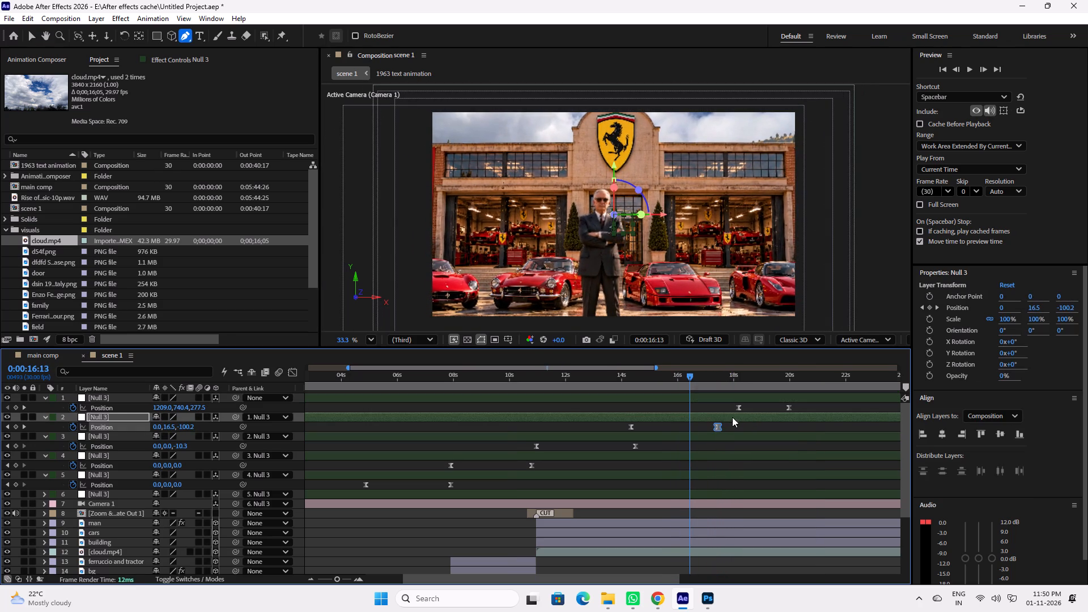
drag(736, 408, 710, 410)
drag(658, 380, 639, 380)
key(space)
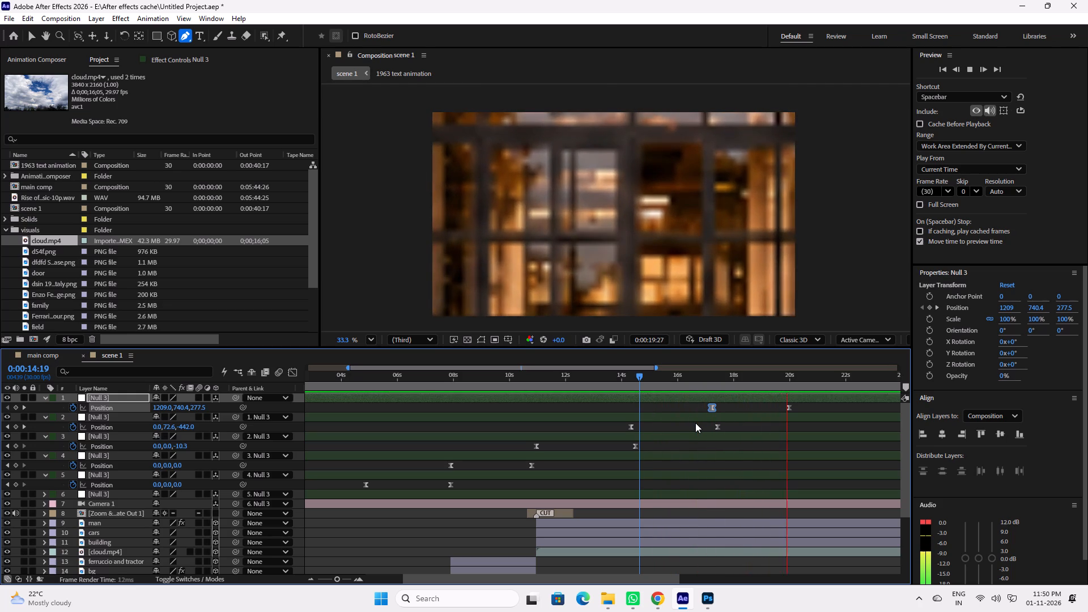
key(space)
Review the camera move through about 0:00:18:25, preview it from 0:00:16:09, and save the project.
drag(690, 375, 653, 380)
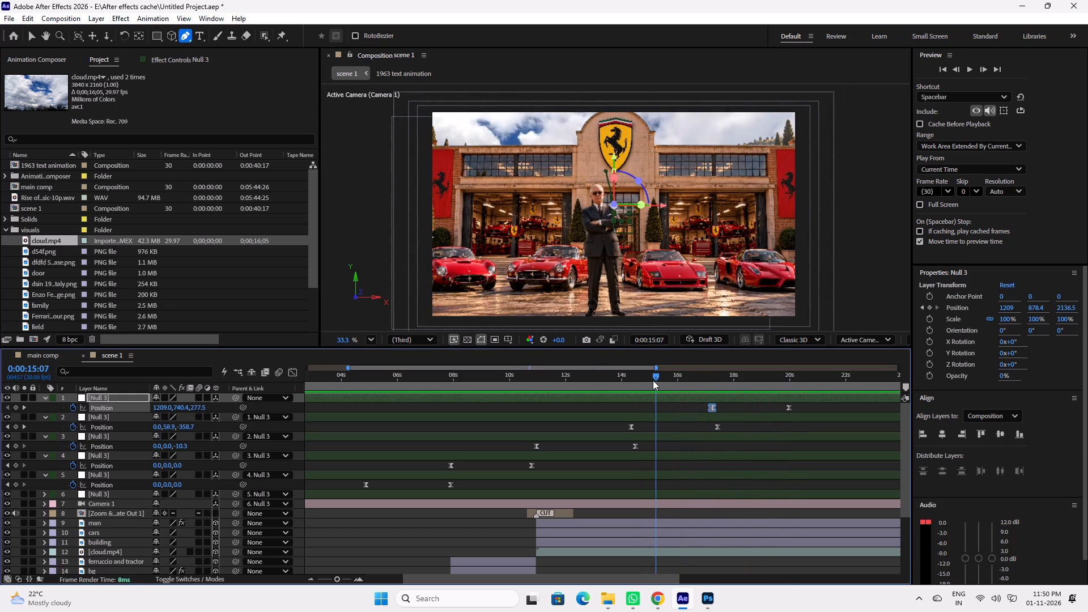
drag(653, 380, 745, 392)
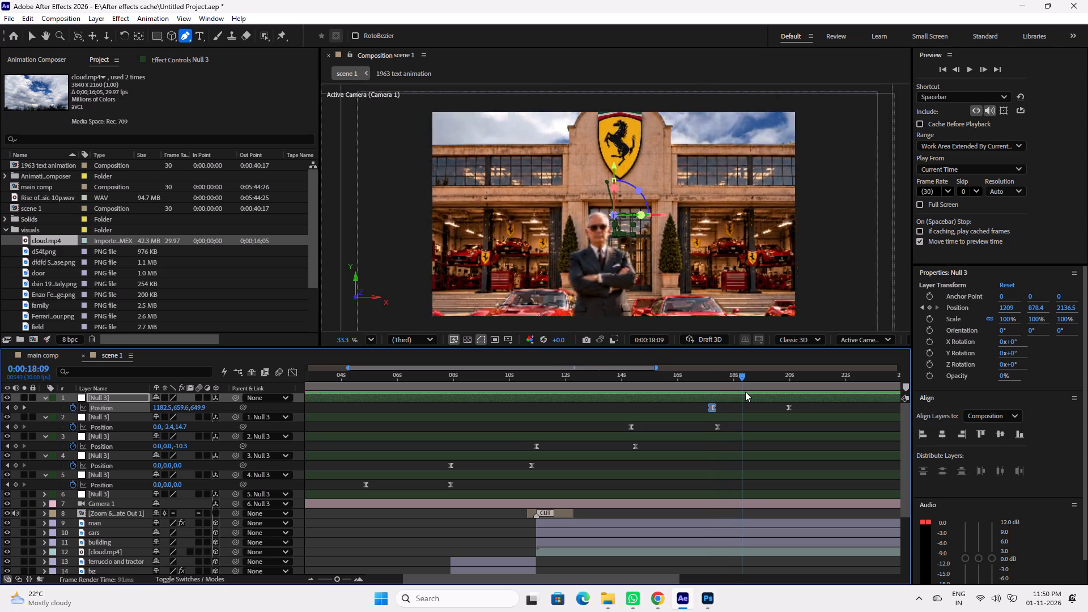
drag(745, 392, 722, 390)
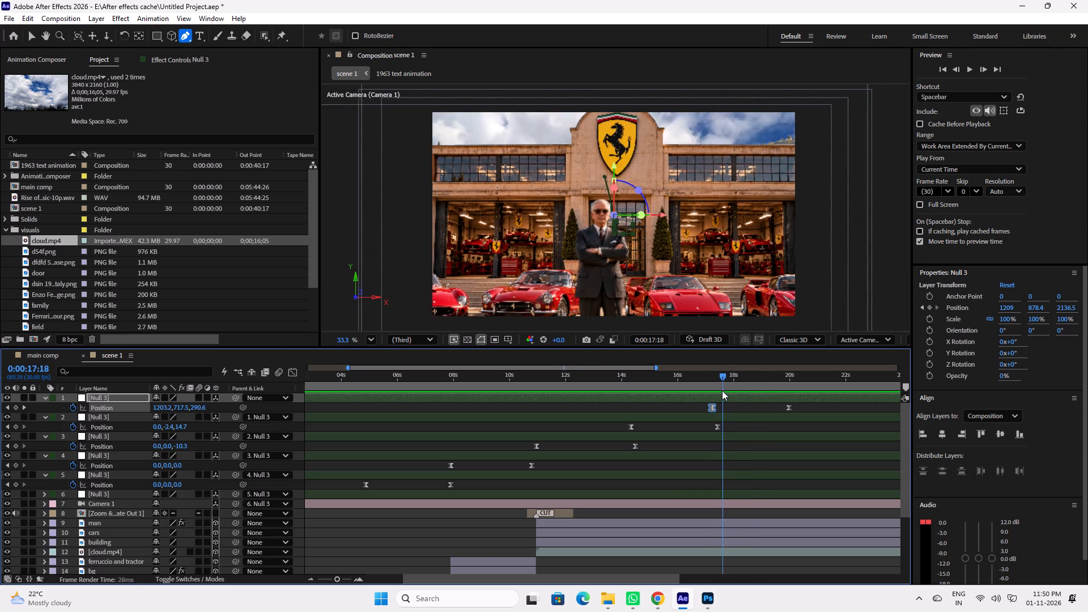
drag(722, 390, 745, 392)
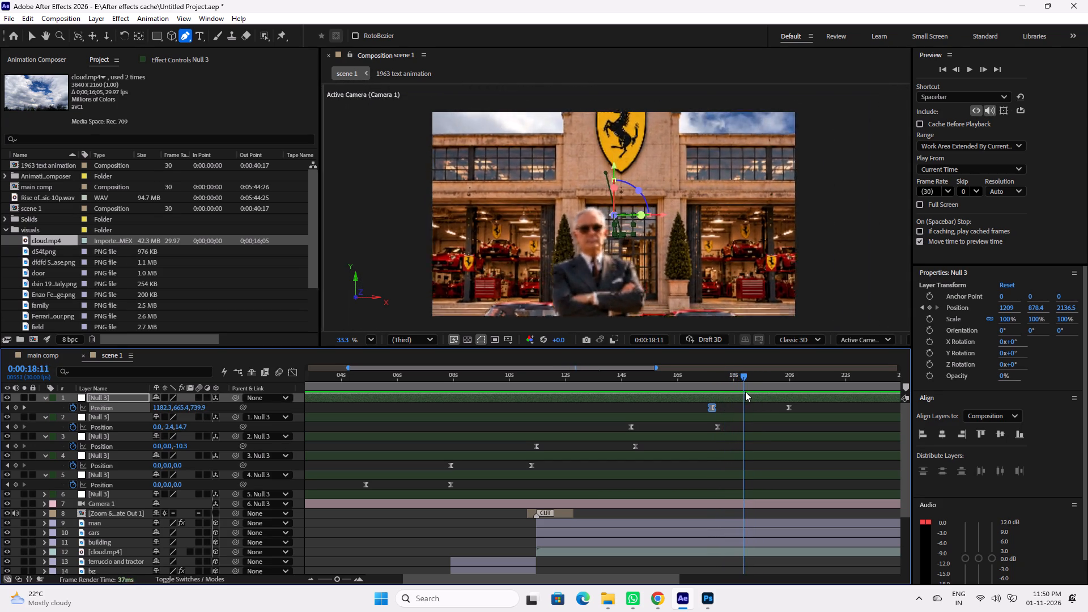
drag(745, 392, 752, 394)
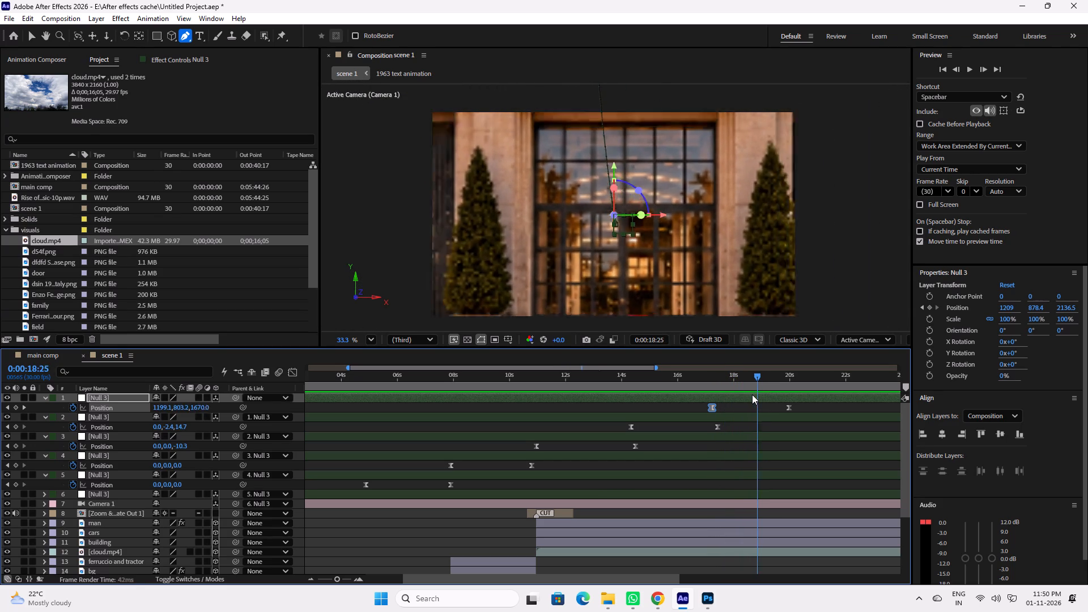
drag(752, 394, 754, 393)
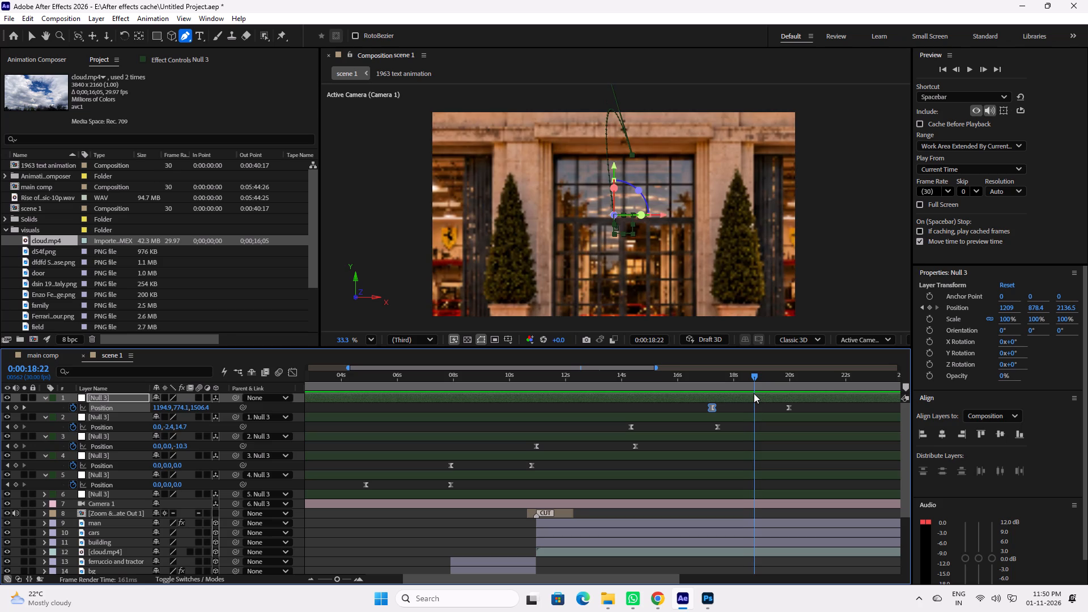
drag(754, 393, 710, 394)
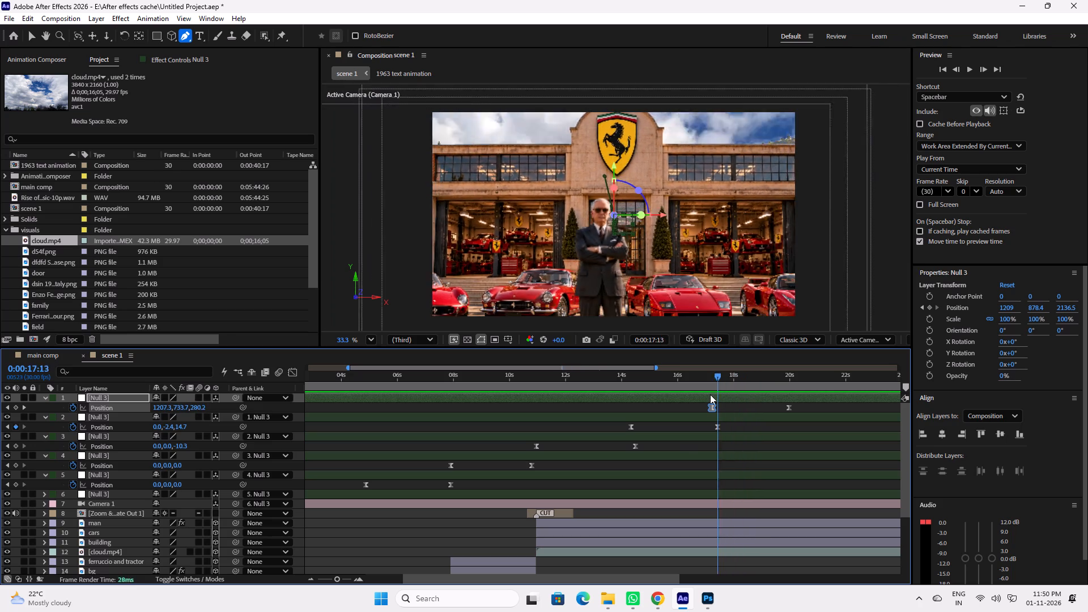
drag(710, 394, 686, 395)
key(space)
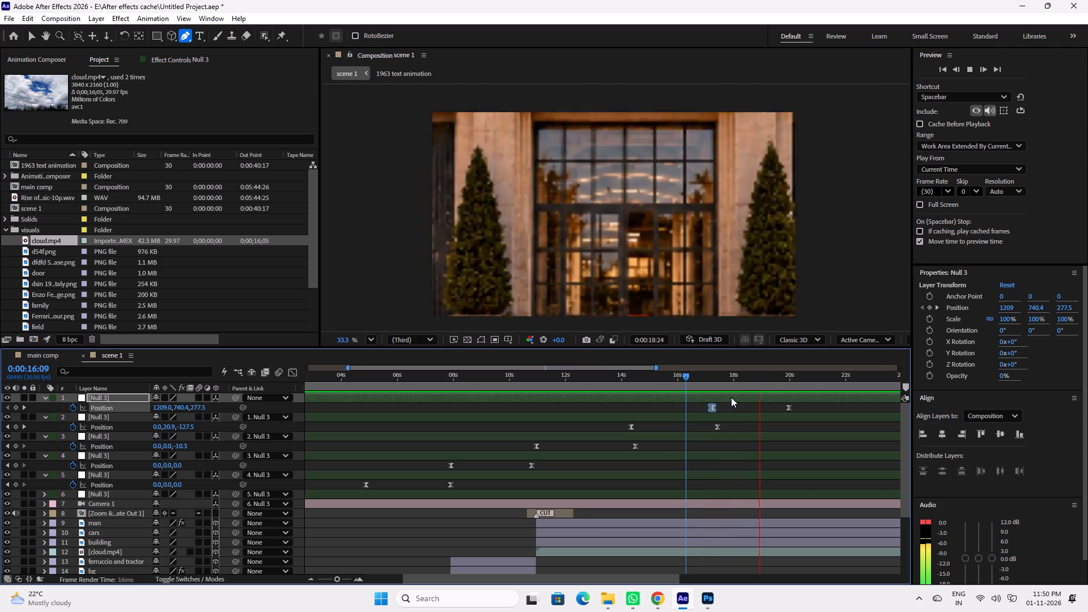
key(space)
drag(736, 384, 705, 381)
key(ctrl+s)
Duplicate the building layer in the scene 1 composition.
scroll(735, 479, down, 3)
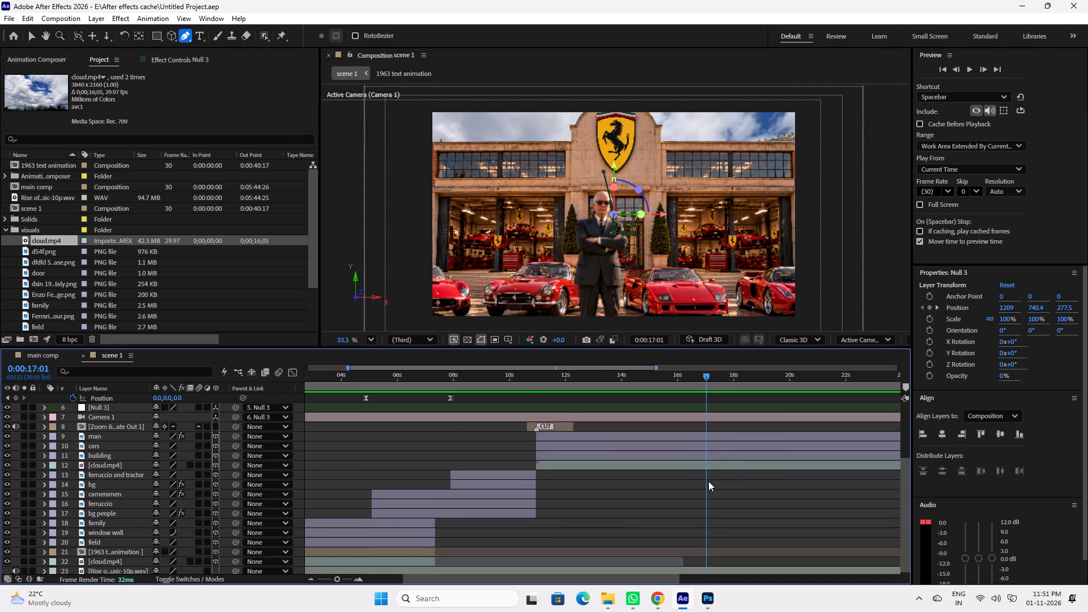
scroll(708, 481, up, 1)
click(660, 477)
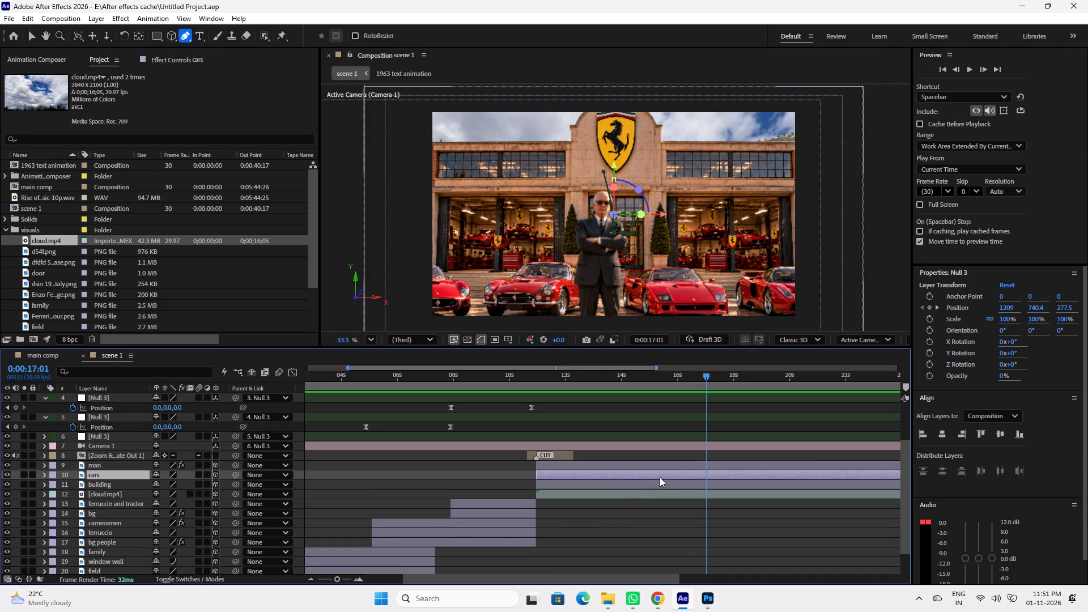
click(658, 485)
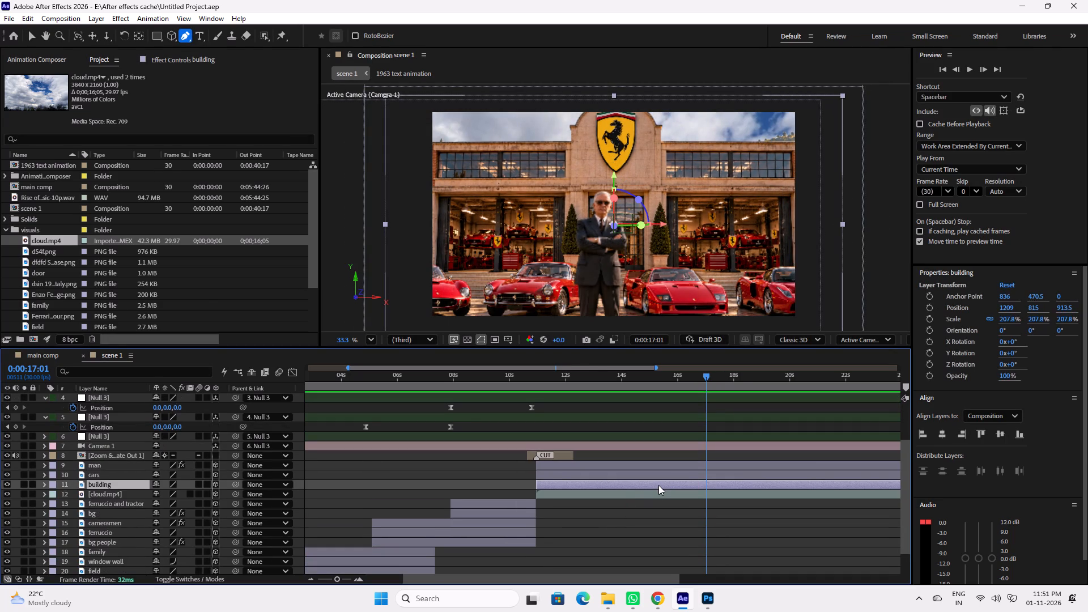
key(ctrl+d)
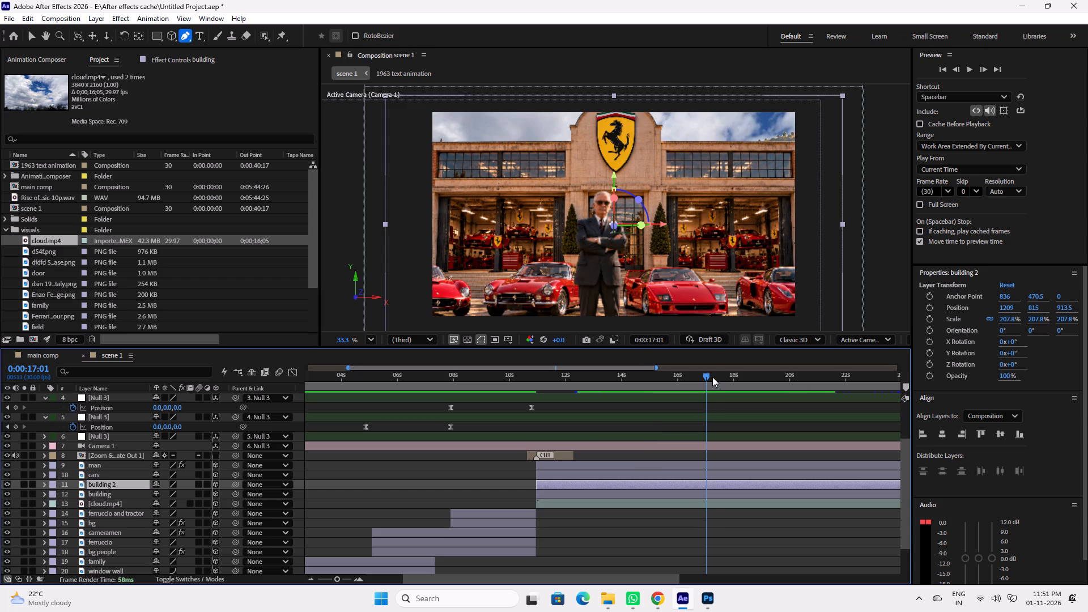
In the Layer viewer, draw a closed four-point Pen mask around the central glass entrance on the building 2 layer, and close the viewer.
drag(713, 377, 737, 379)
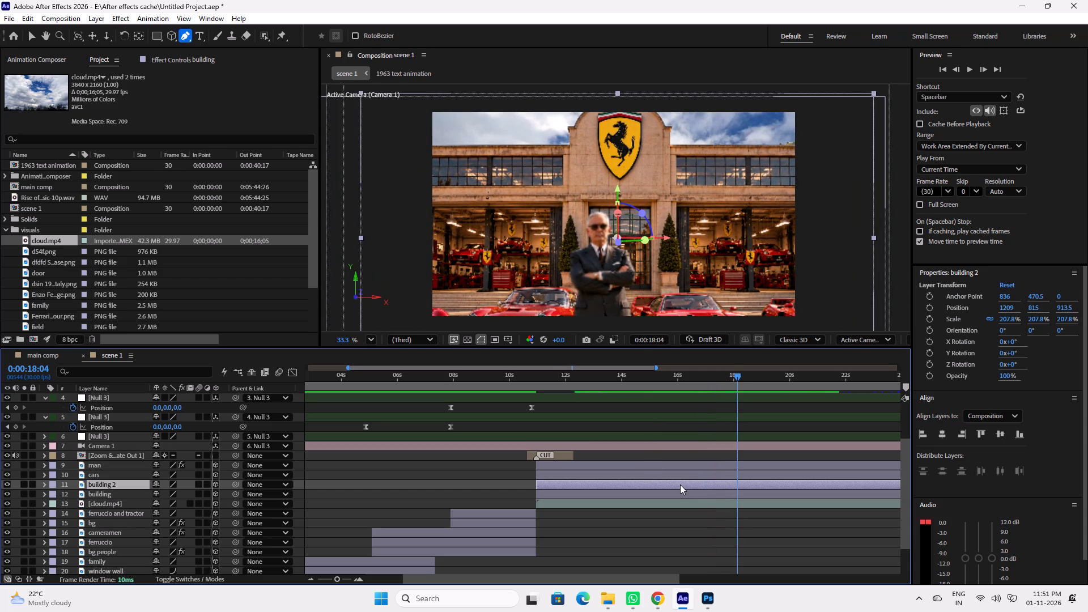
double_click(680, 484)
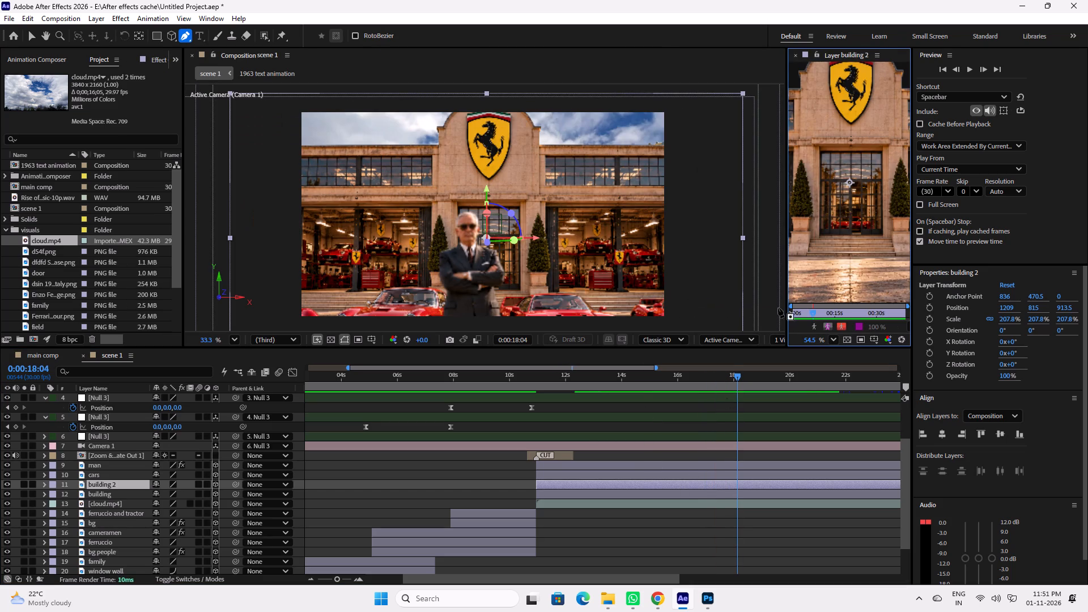
scroll(858, 147, up, 5)
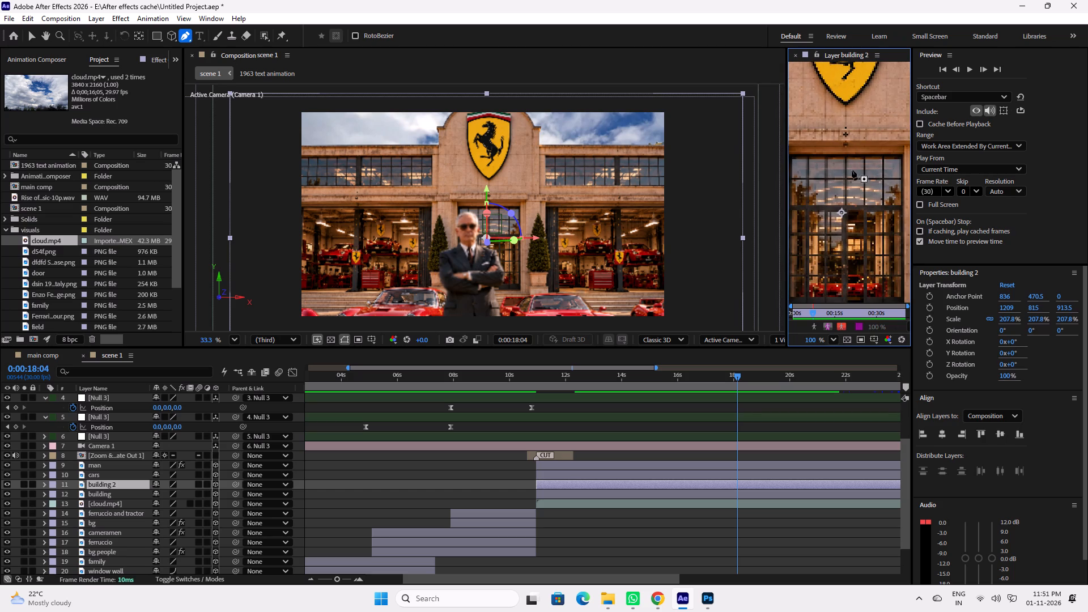
click(788, 187)
drag(786, 185, 694, 192)
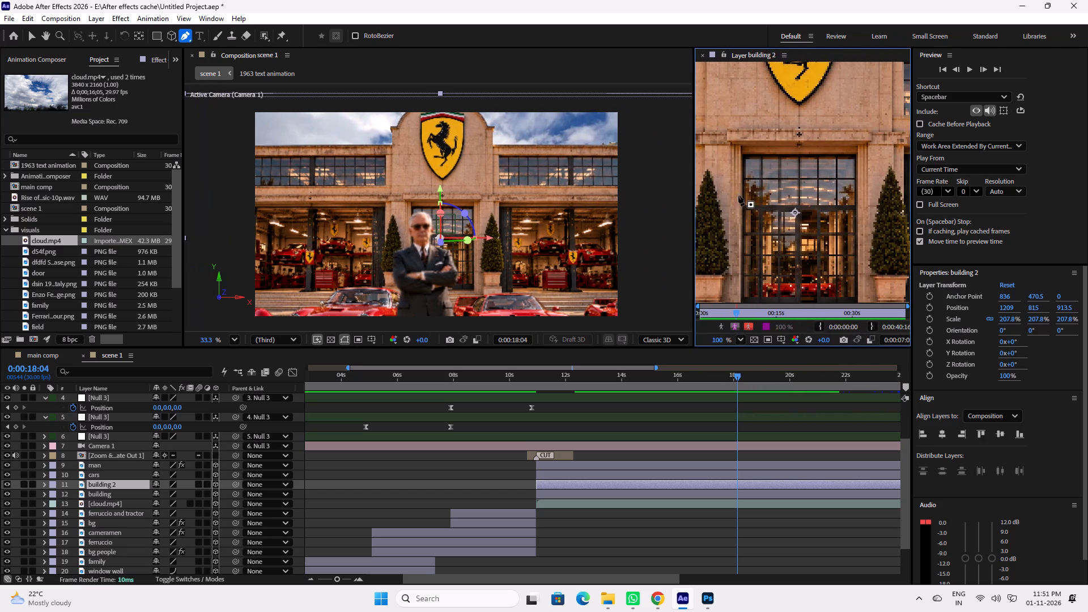
key(space)
key(space)
key(space)
key(space)
key(space)
key(space)
key(space)
key(space)
key(space)
key(space)
key(space)
key(space)
drag(787, 212, 785, 189)
scroll(781, 191, up, 2)
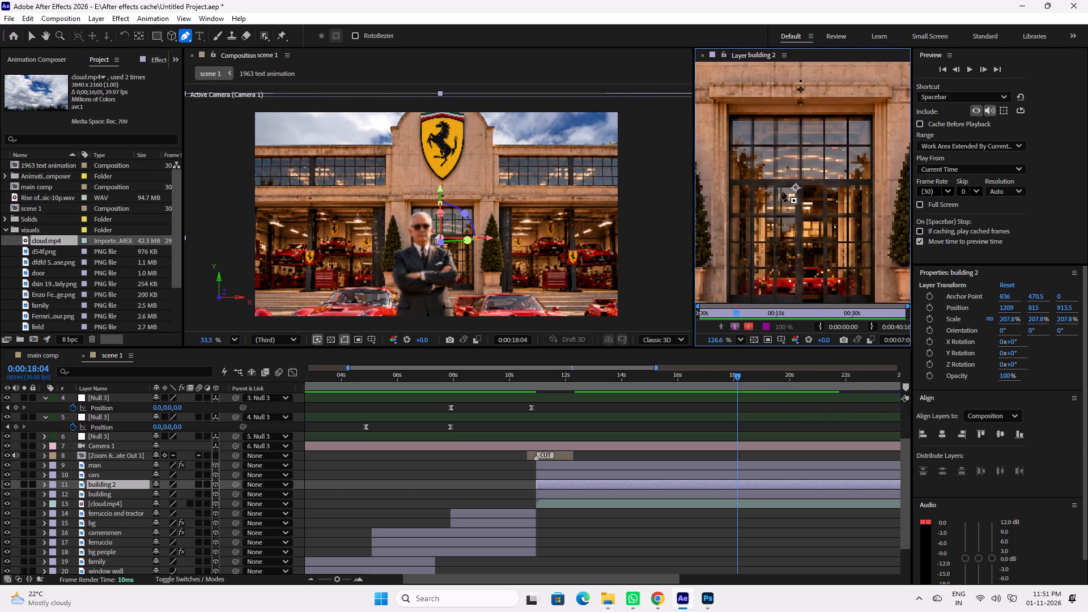
scroll(781, 191, up, 1)
scroll(774, 191, down, 2)
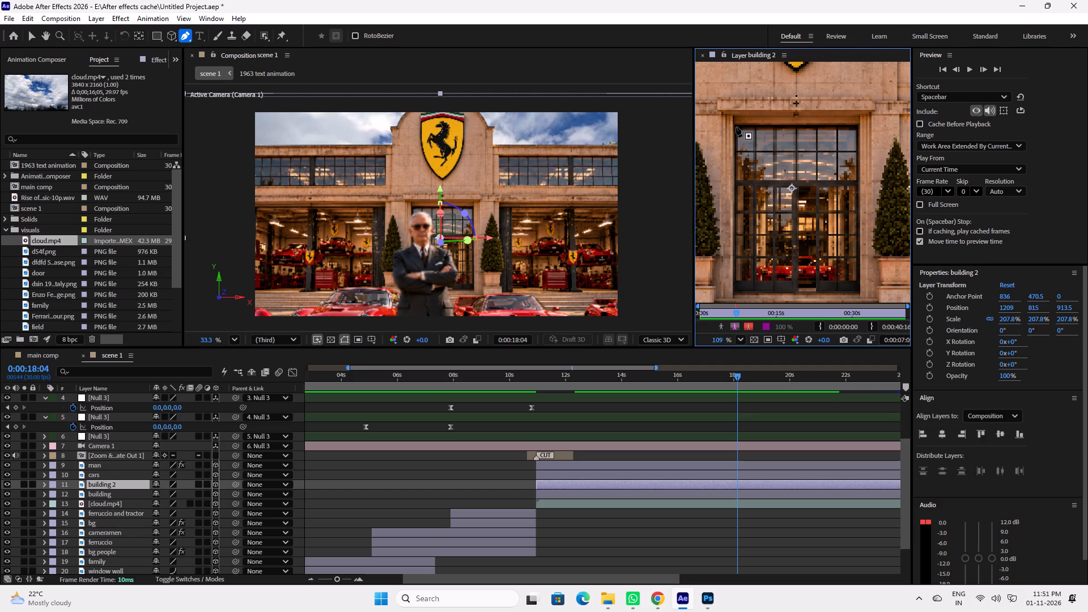
click(736, 126)
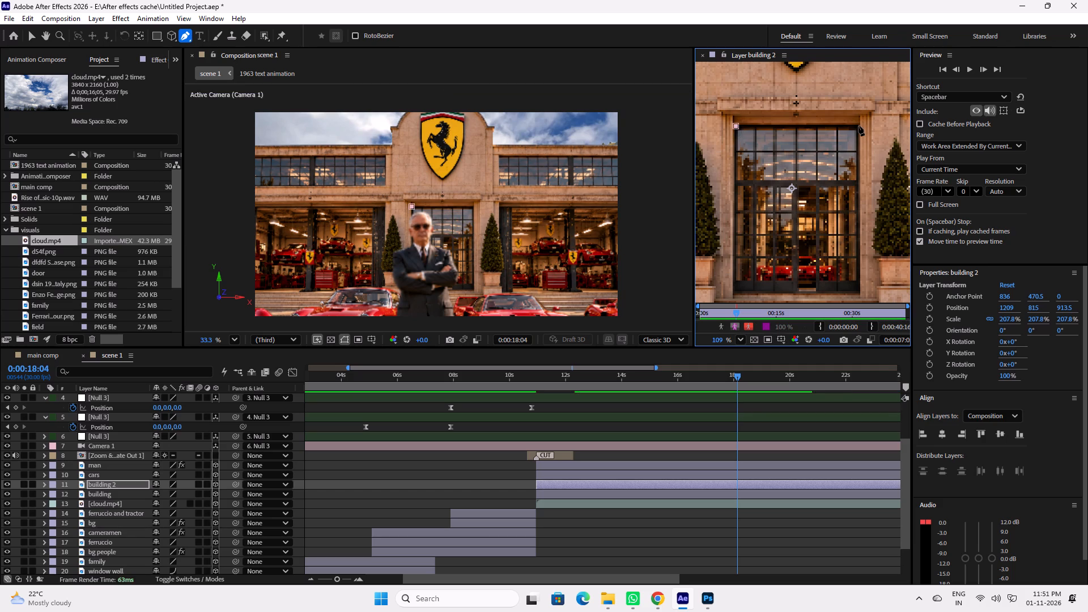
click(858, 126)
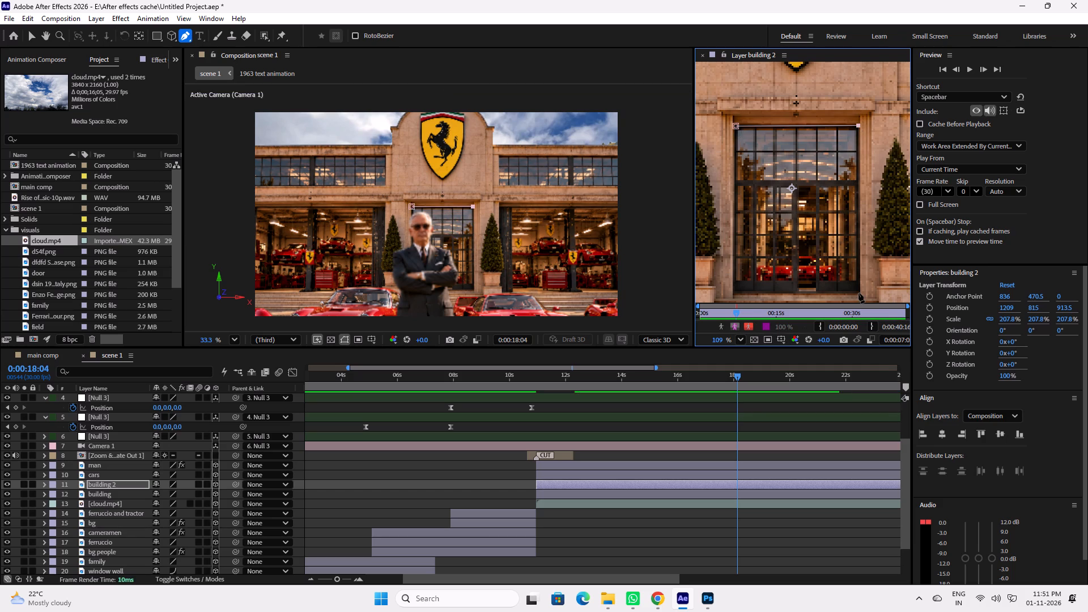
click(860, 295)
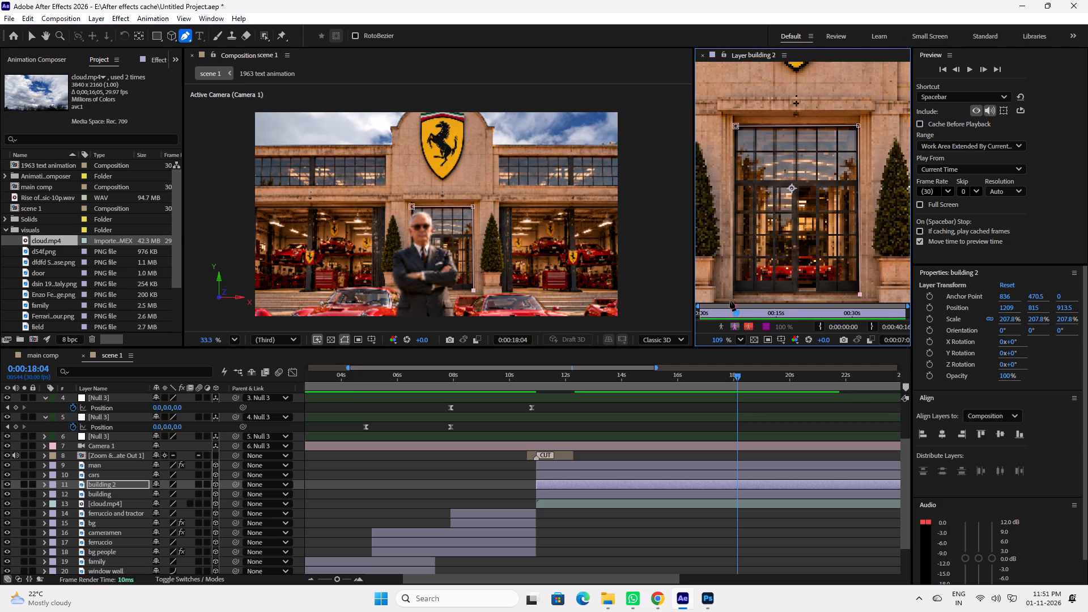
click(734, 295)
click(735, 125)
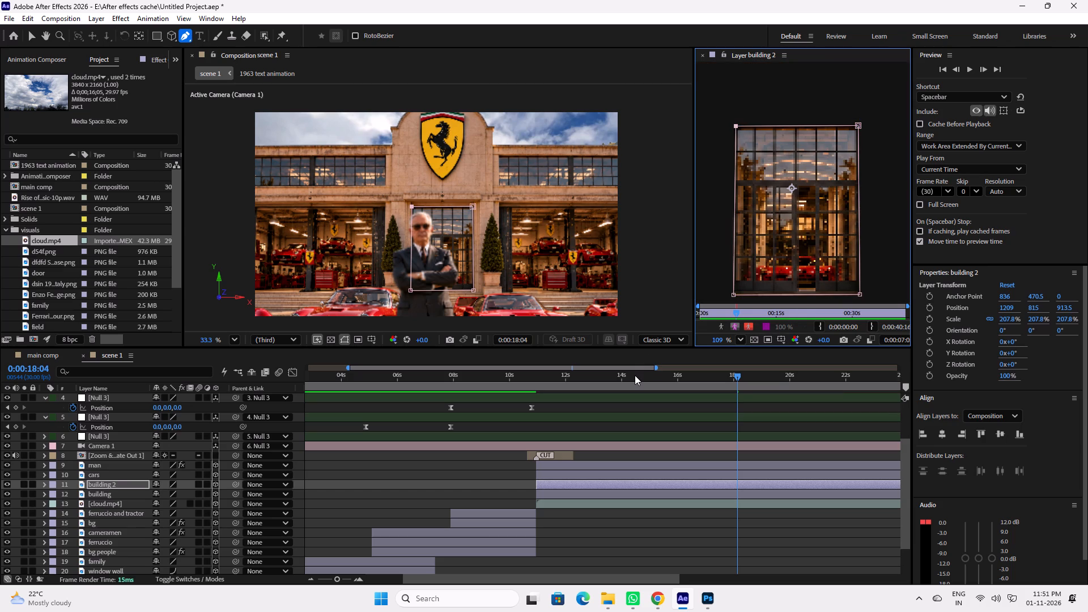
click(673, 540)
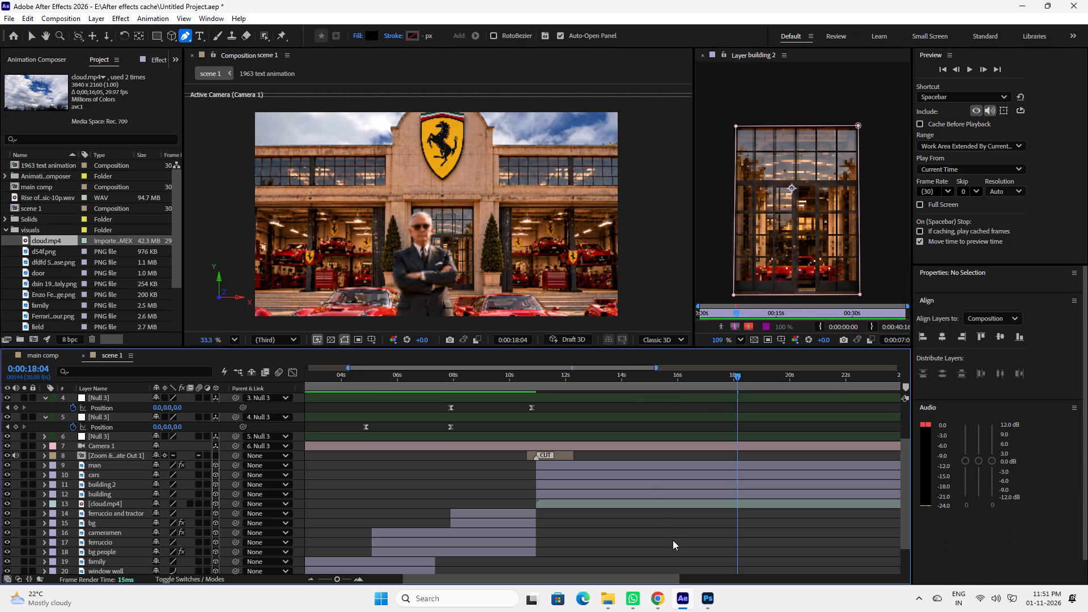
click(704, 58)
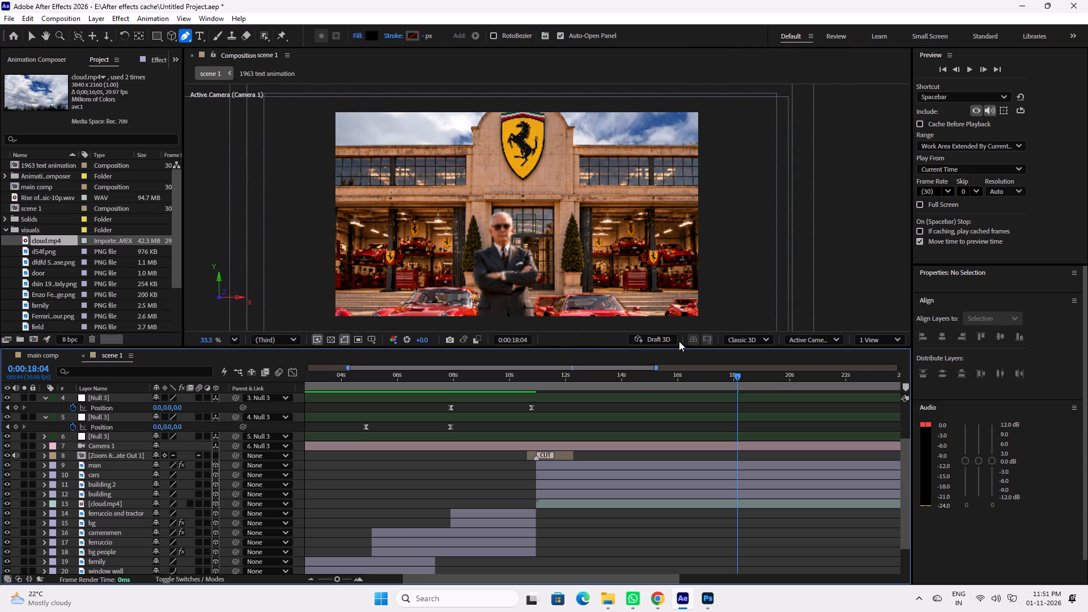
Delete the original unmasked building layer, keeping the masked entrance copy.
click(613, 494)
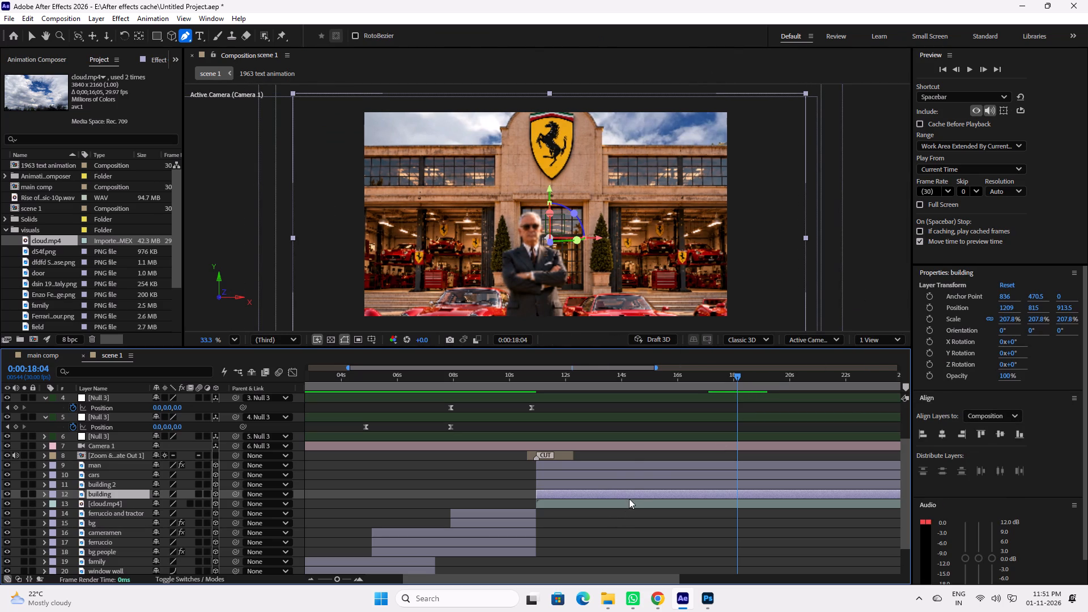
double_click(632, 495)
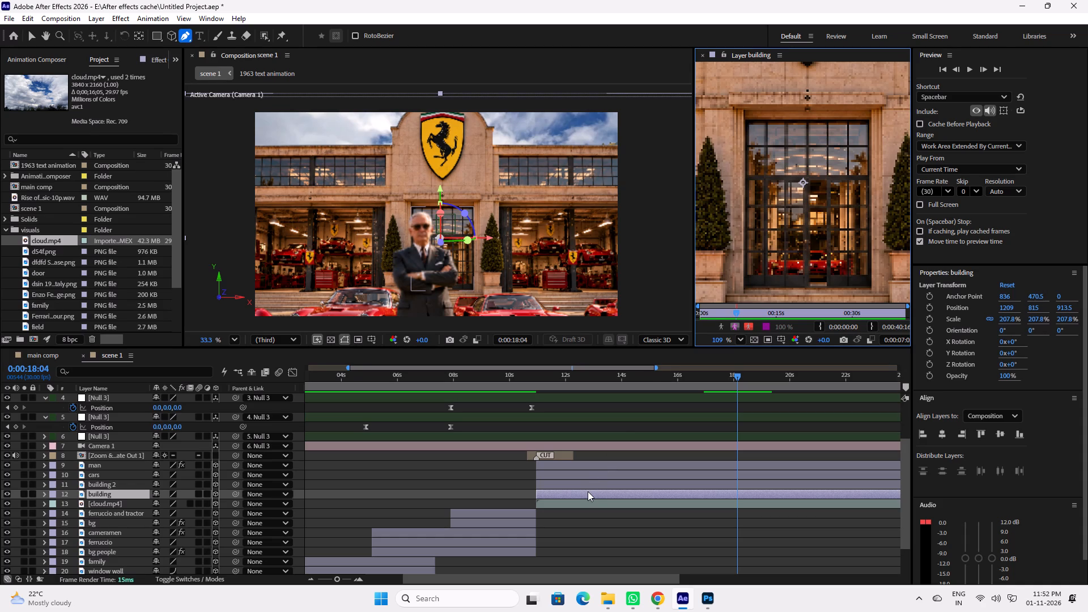
key(Delete)
click(587, 518)
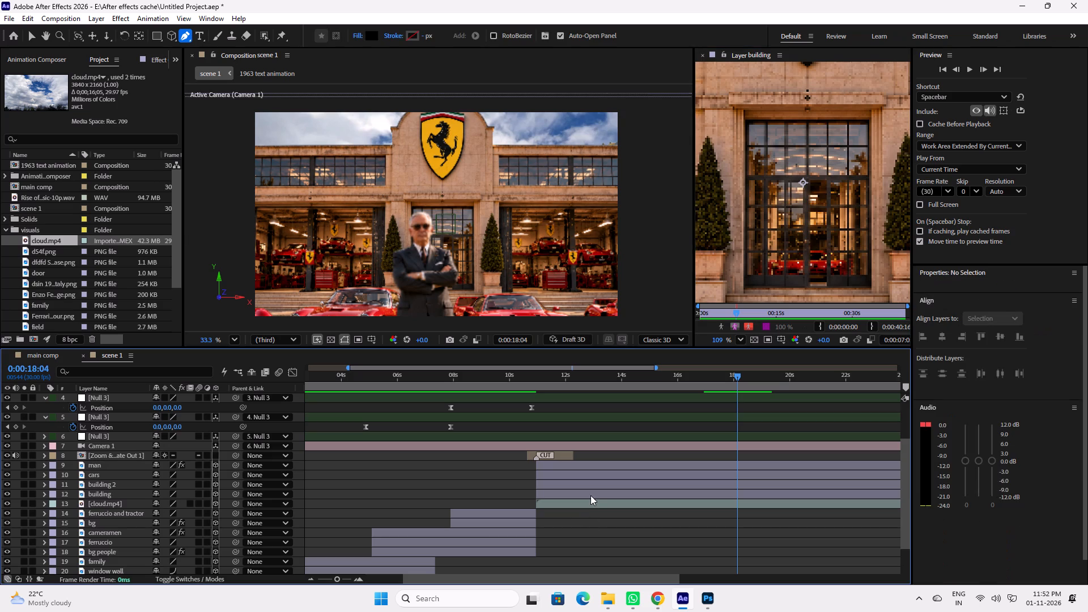
click(590, 495)
key(Delete)
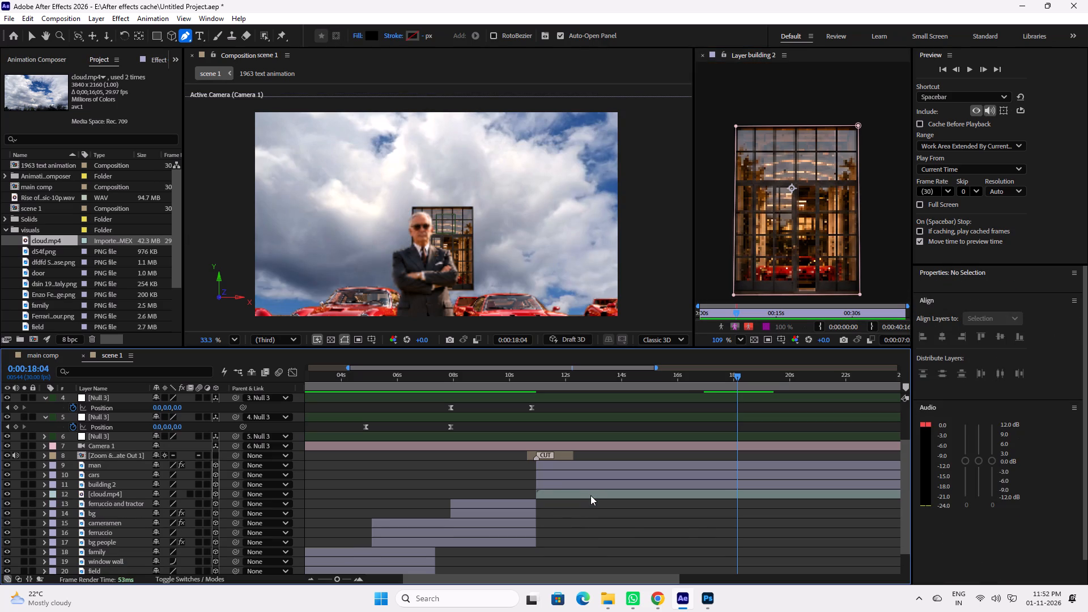
Duplicate the masked building 2 layer.
click(595, 484)
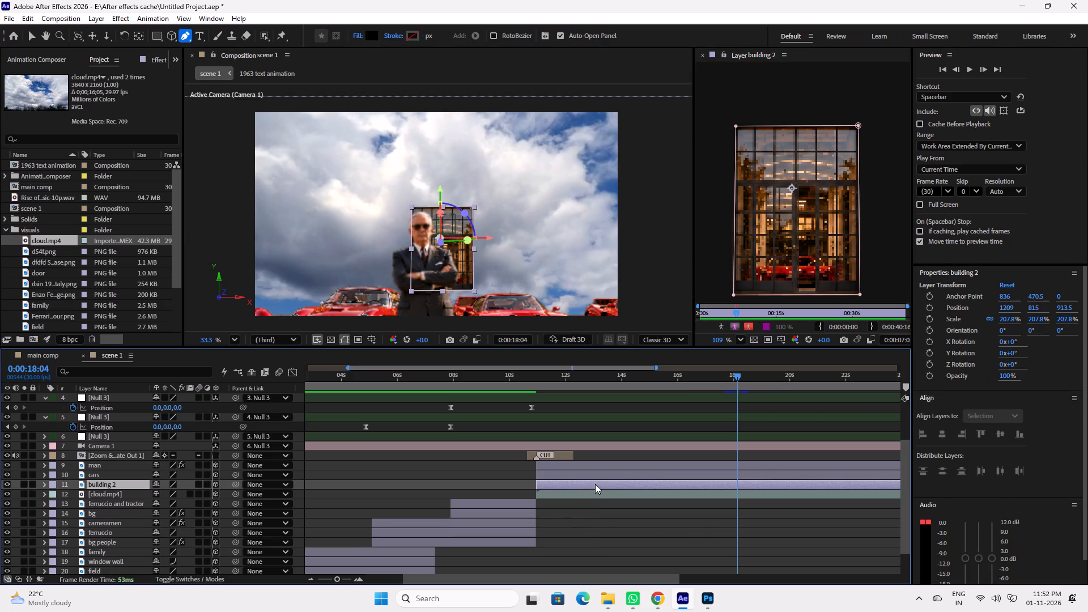
key(ctrl+d)
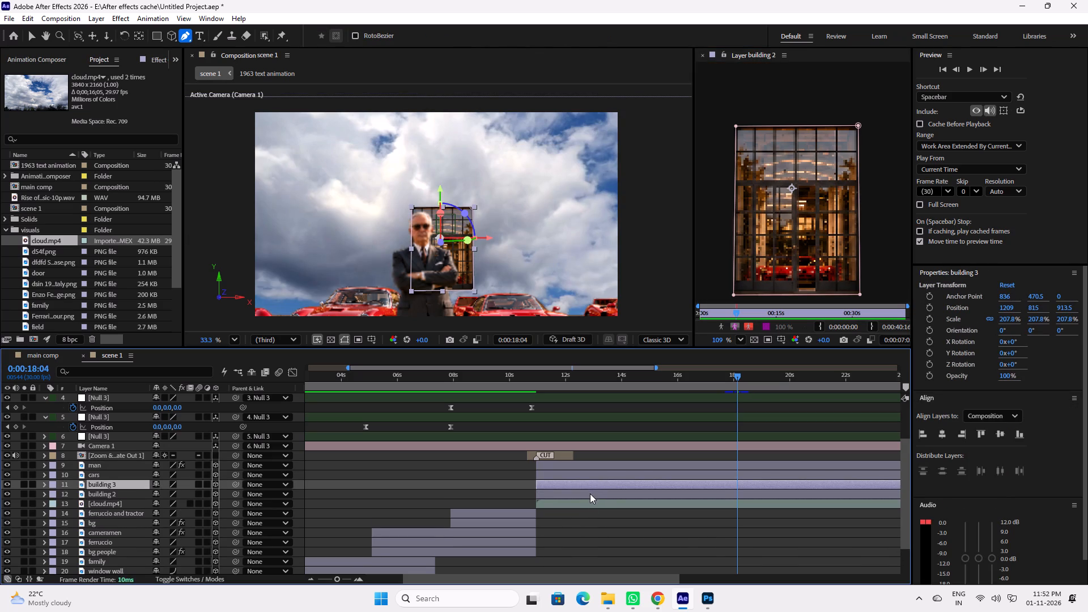
Invert Mask 1 on the building 2 layer to cut out the central entrance, save the project, and close the layer viewer.
click(590, 494)
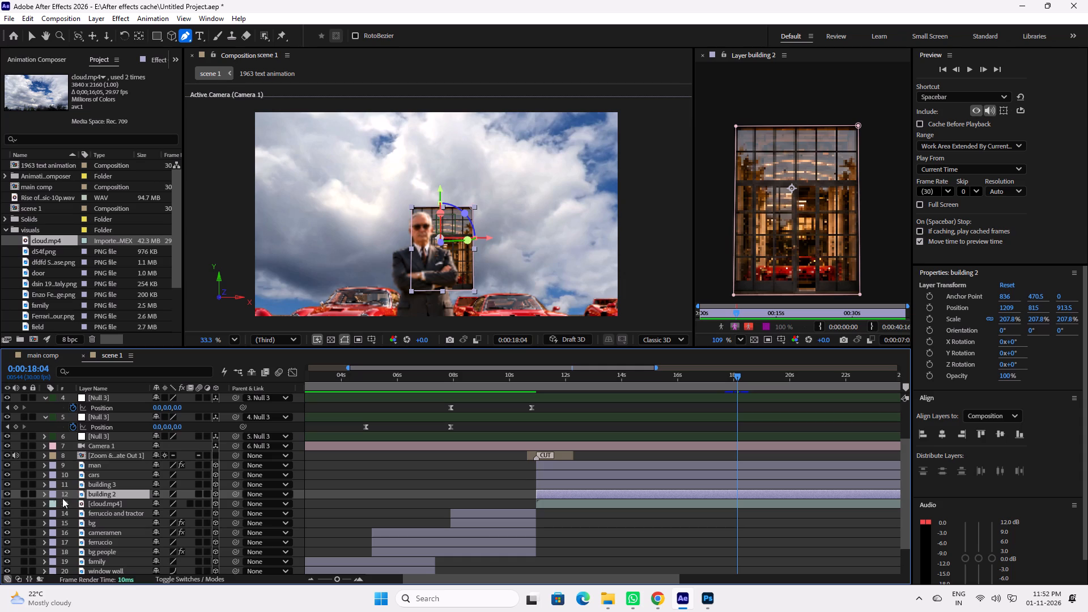
click(42, 496)
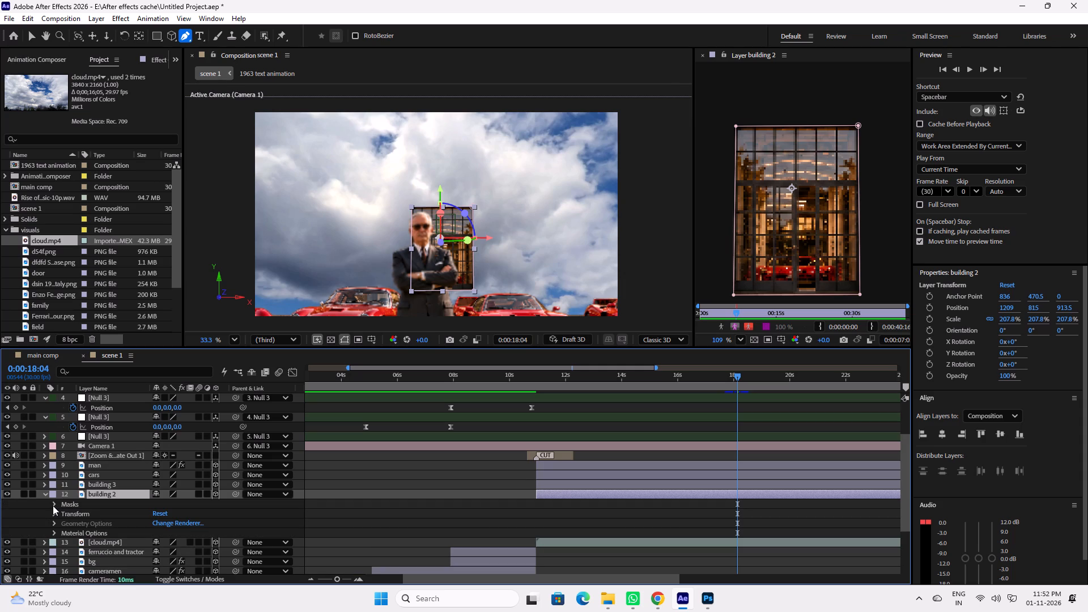
click(52, 505)
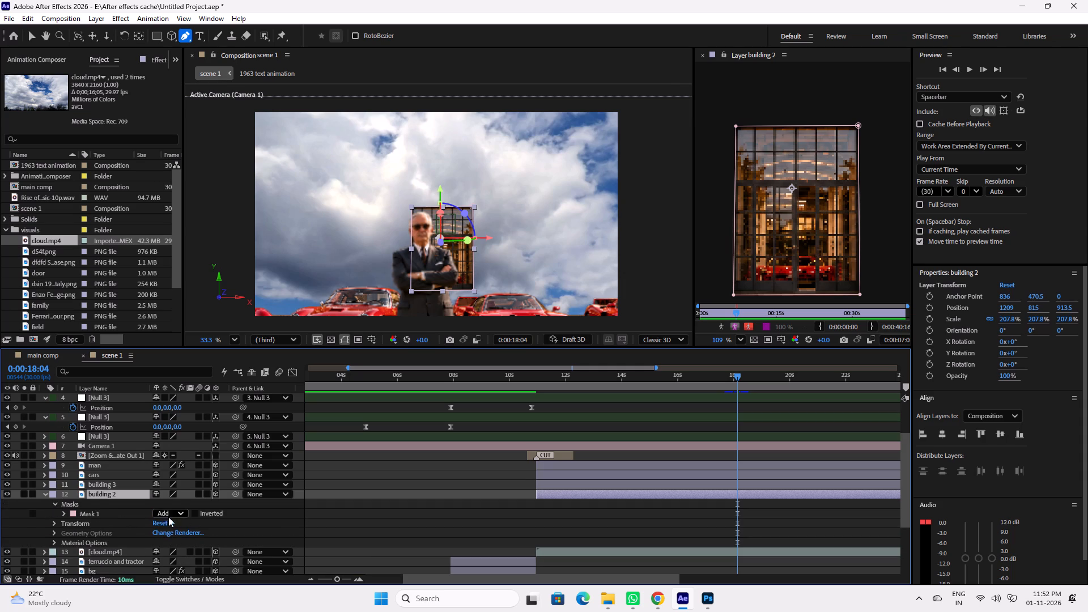
click(195, 514)
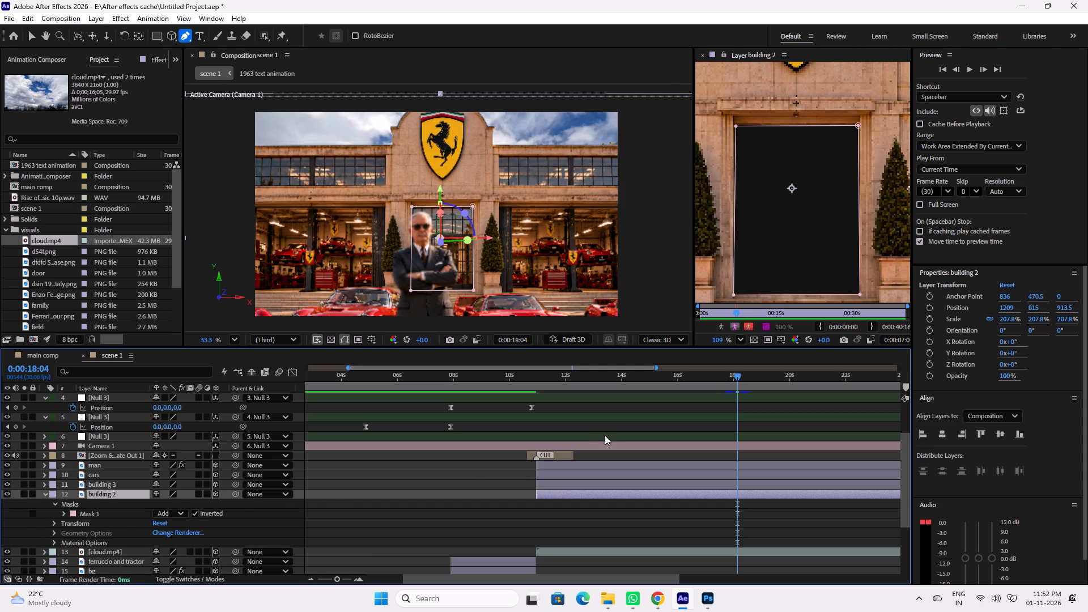
key(ctrl+s)
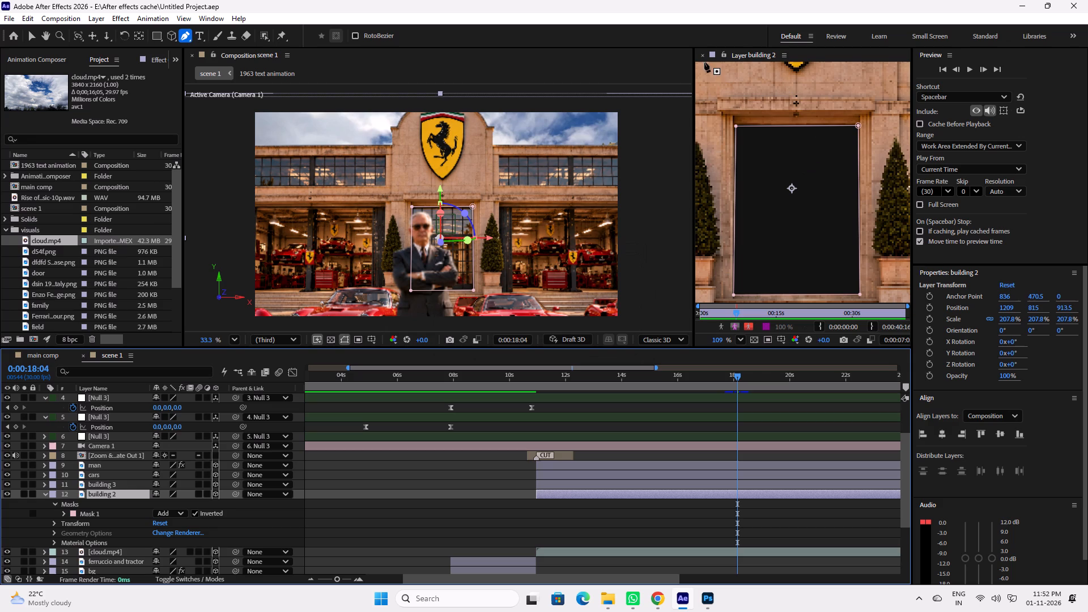
click(703, 57)
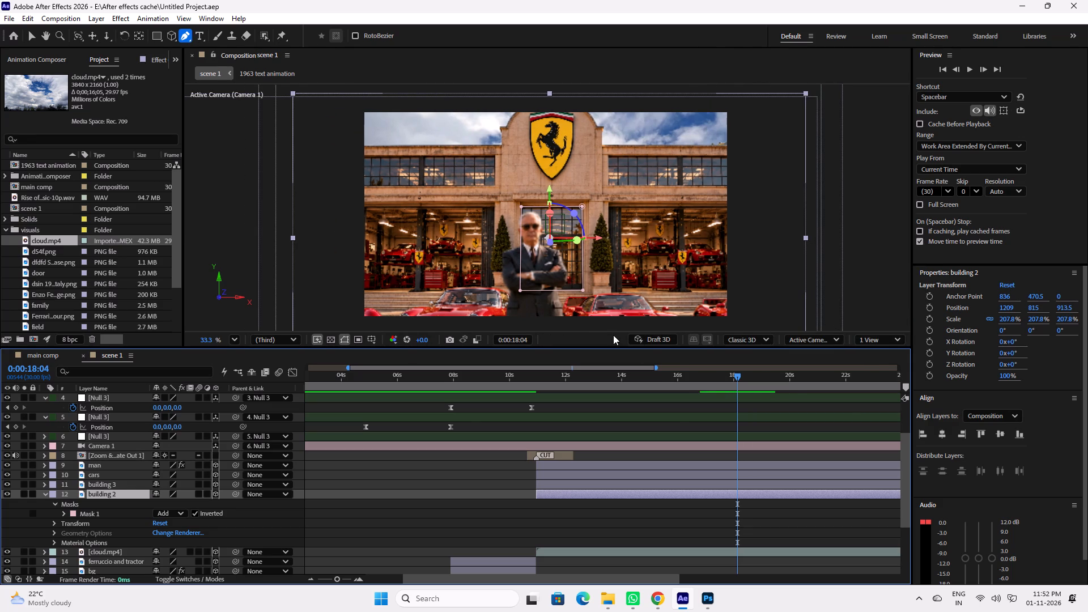
Play and scrub the scene 1 camera move past the man toward the entrance to check the separated building and doorway.
drag(705, 378, 675, 381)
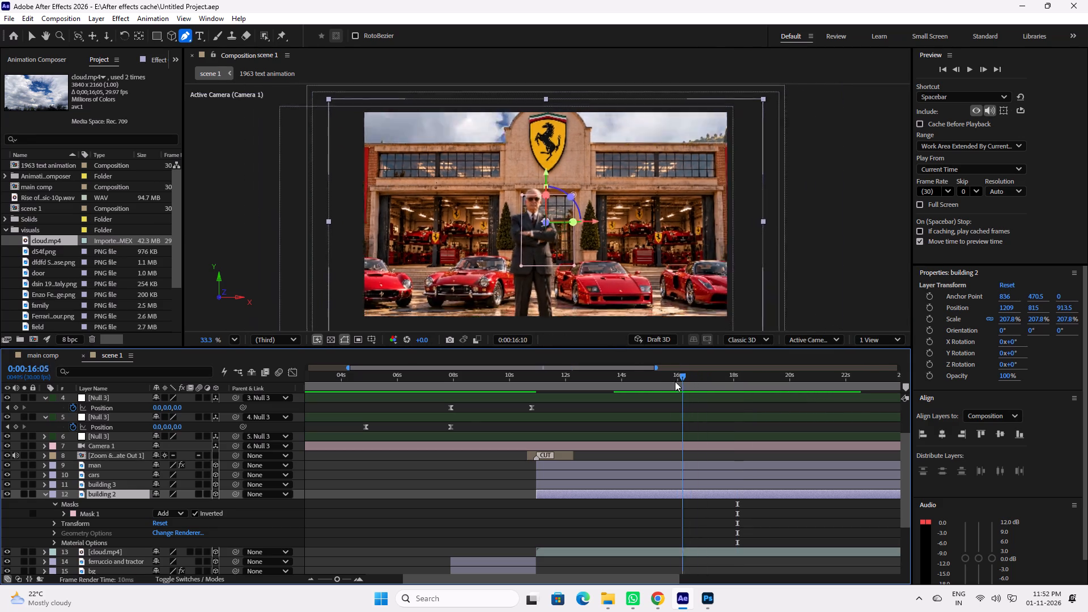
drag(675, 381, 511, 382)
key(space)
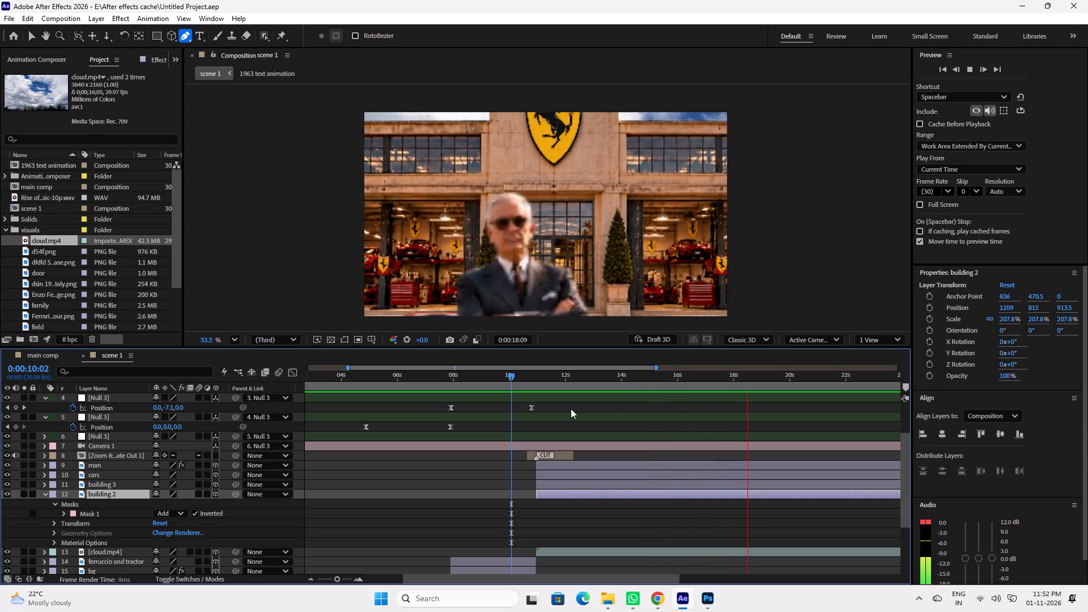
key(space)
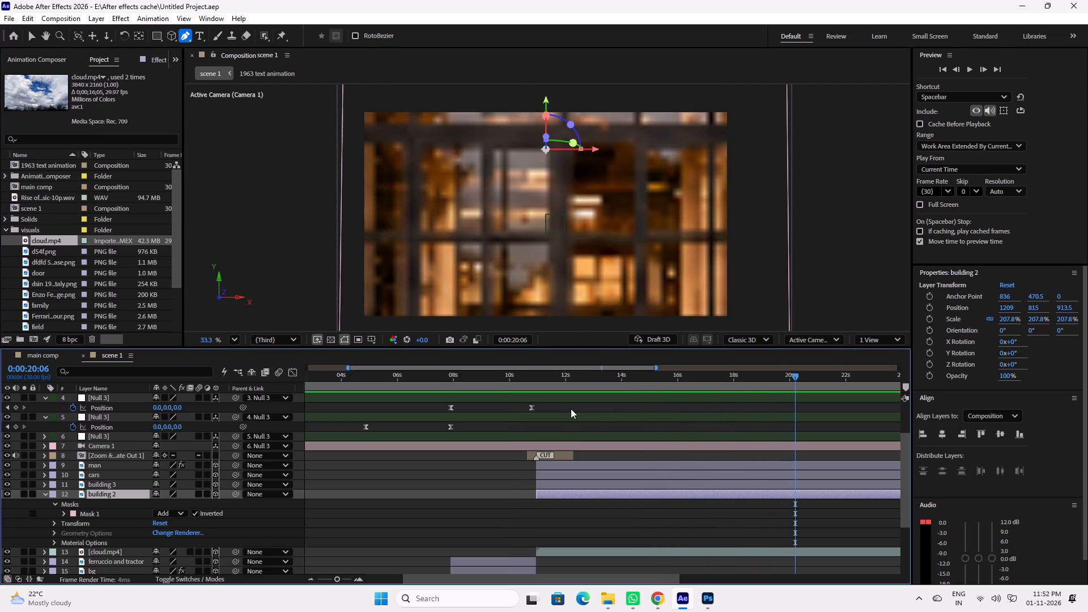
drag(770, 380, 742, 377)
key(ctrl+s)
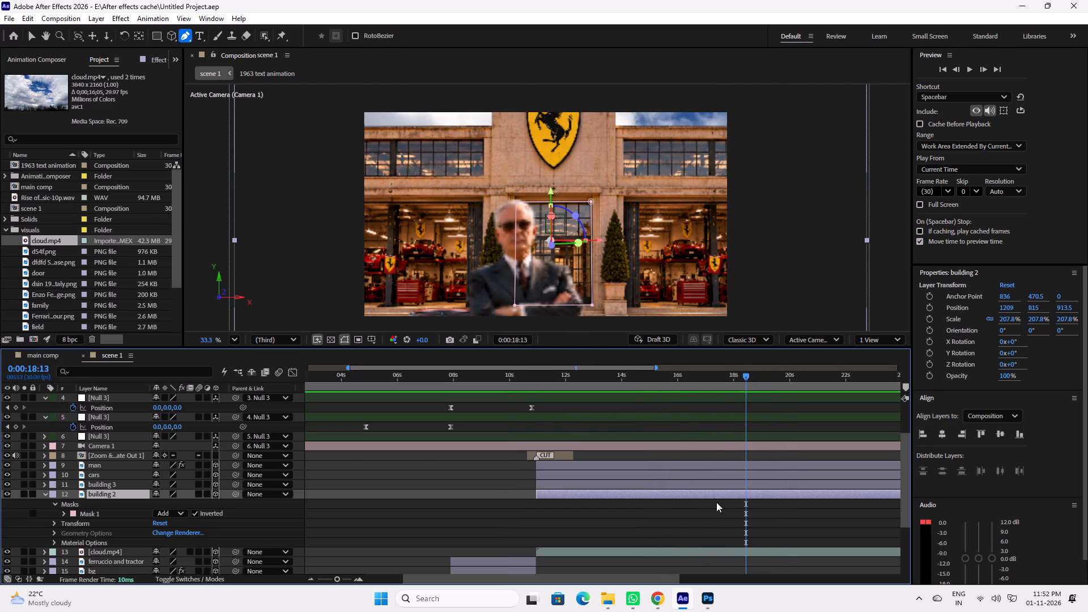
scroll(717, 502, up, 4)
drag(750, 372, 729, 376)
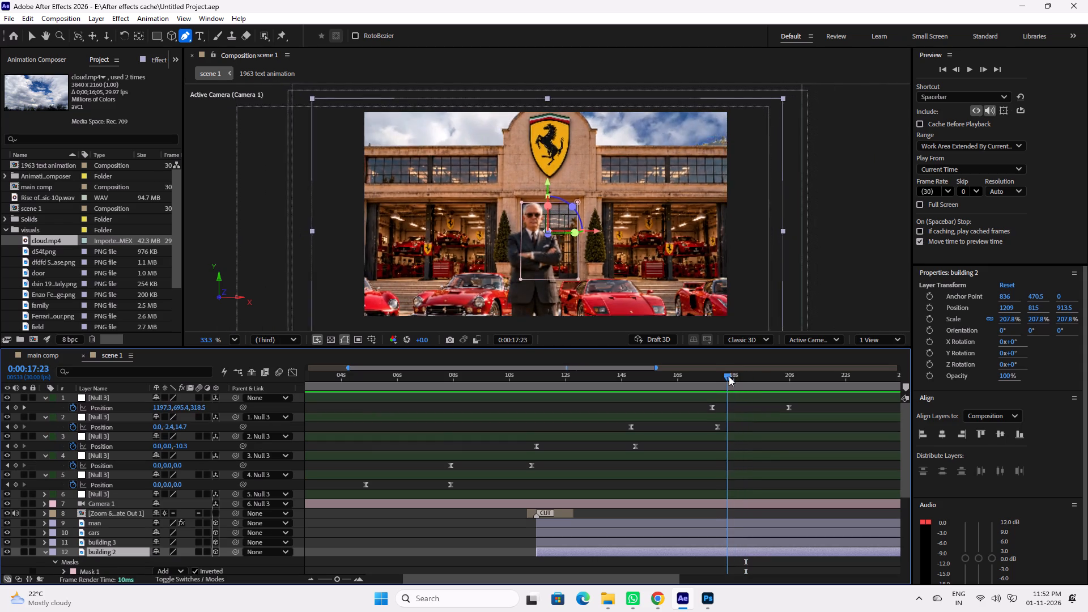
drag(729, 376, 757, 380)
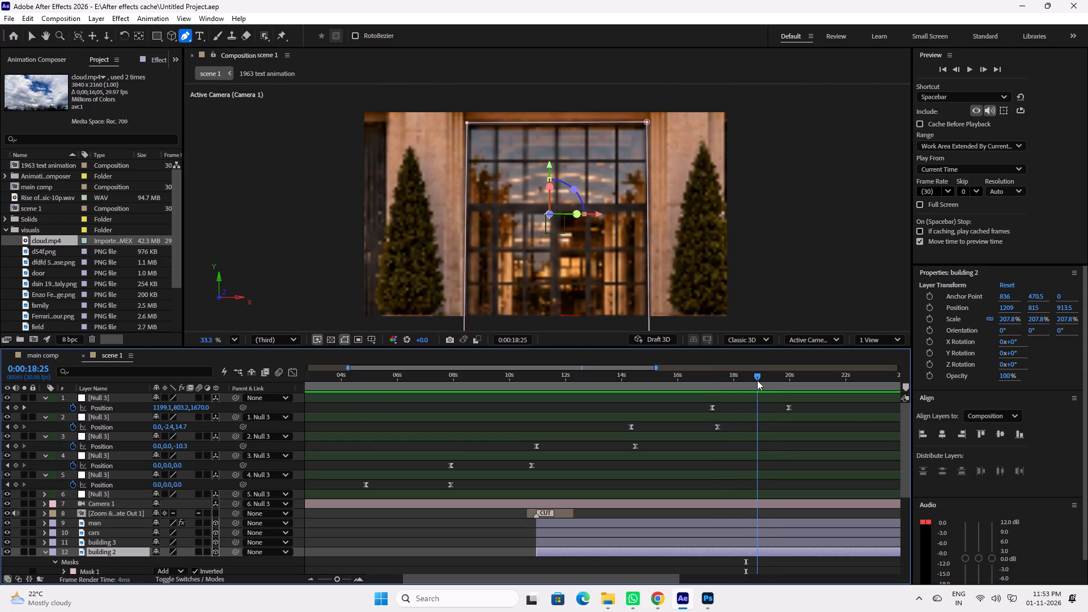
drag(757, 380, 750, 381)
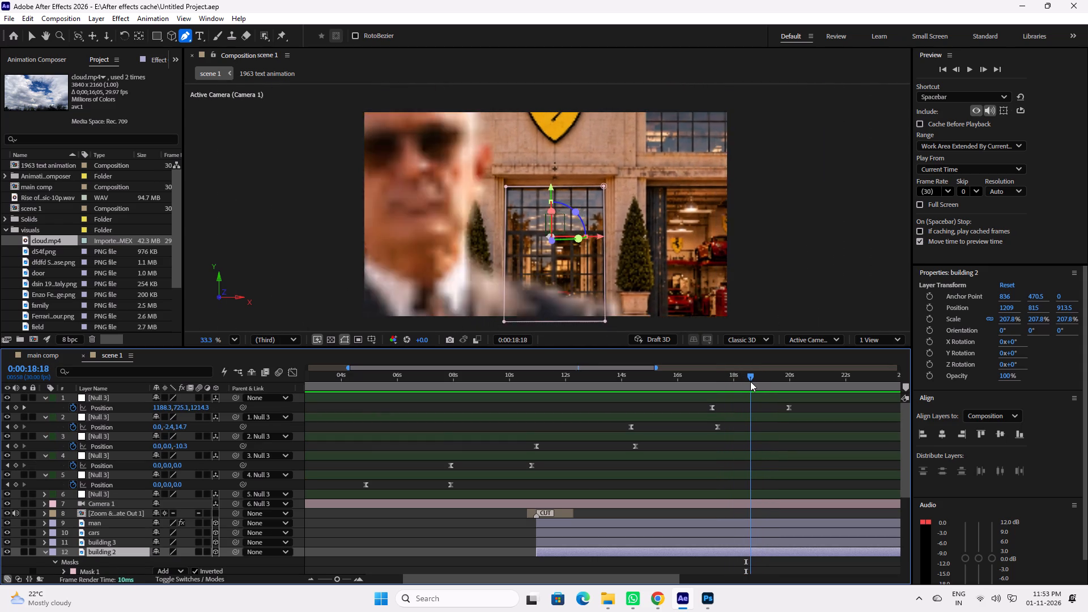
drag(750, 381, 749, 382)
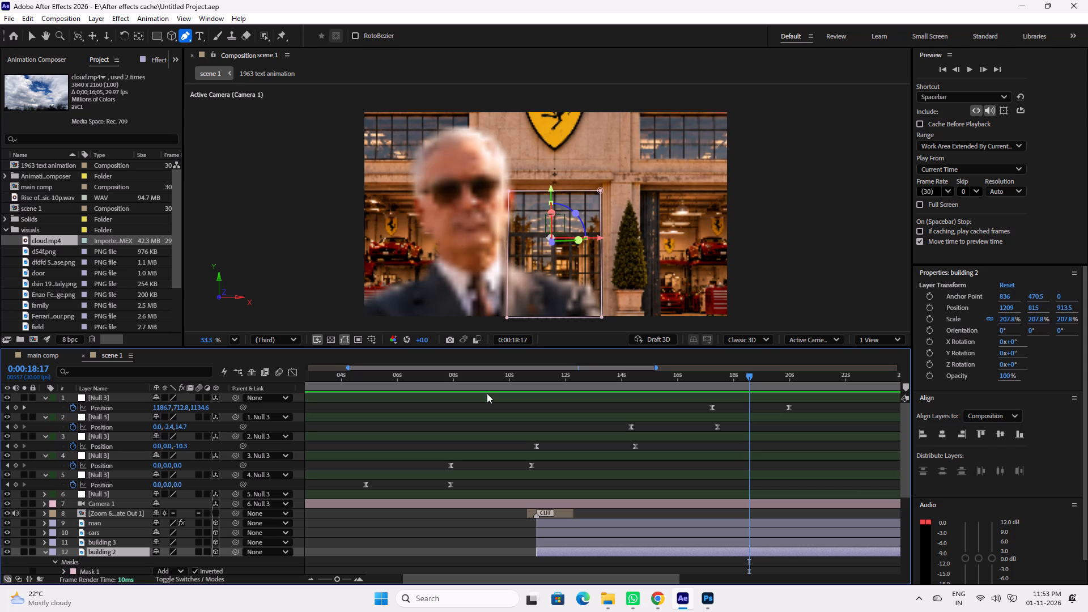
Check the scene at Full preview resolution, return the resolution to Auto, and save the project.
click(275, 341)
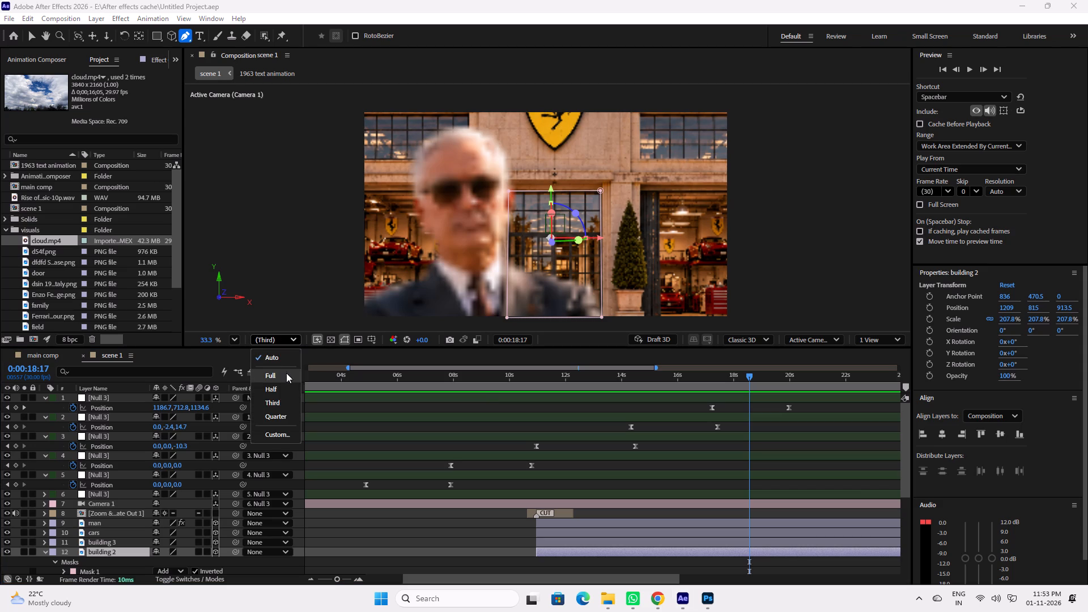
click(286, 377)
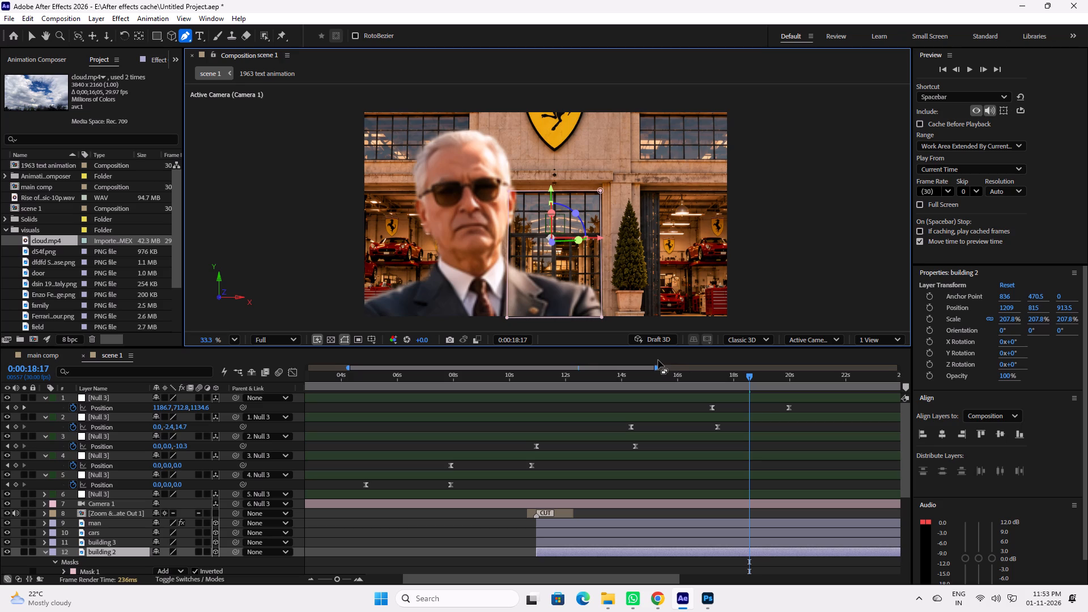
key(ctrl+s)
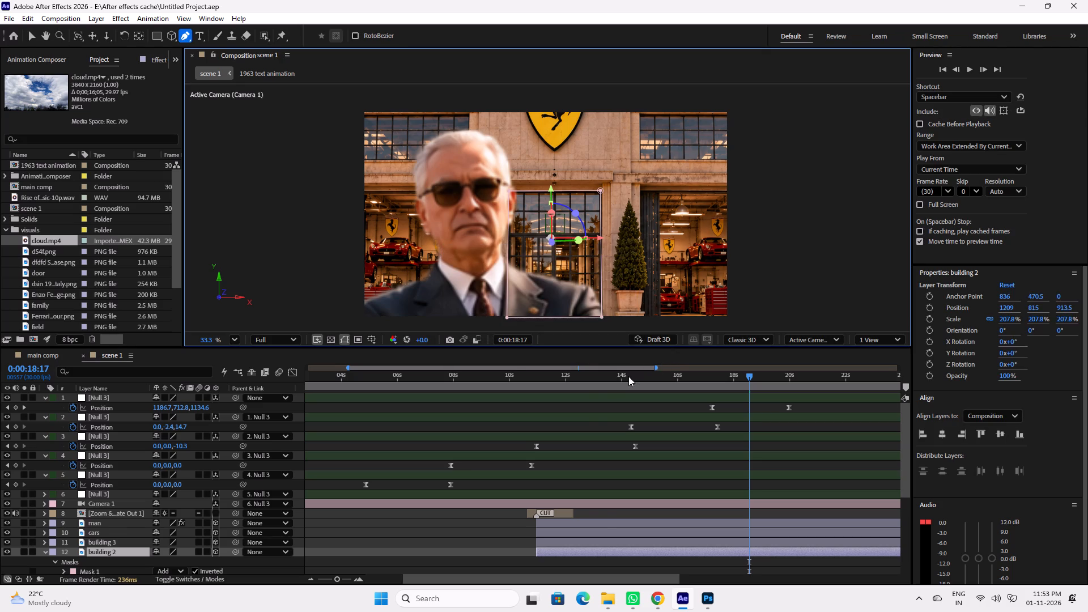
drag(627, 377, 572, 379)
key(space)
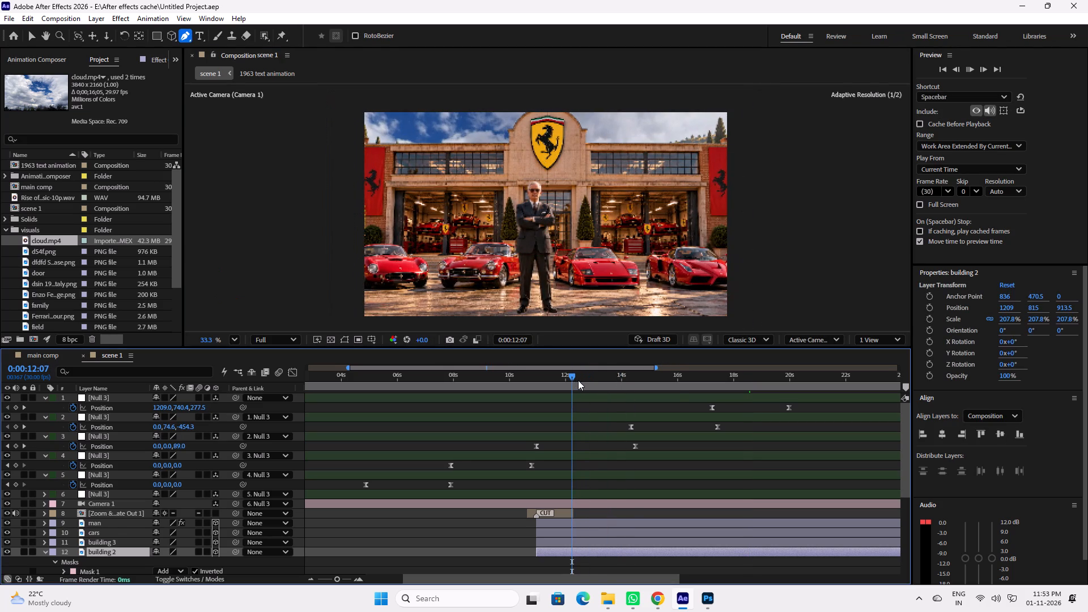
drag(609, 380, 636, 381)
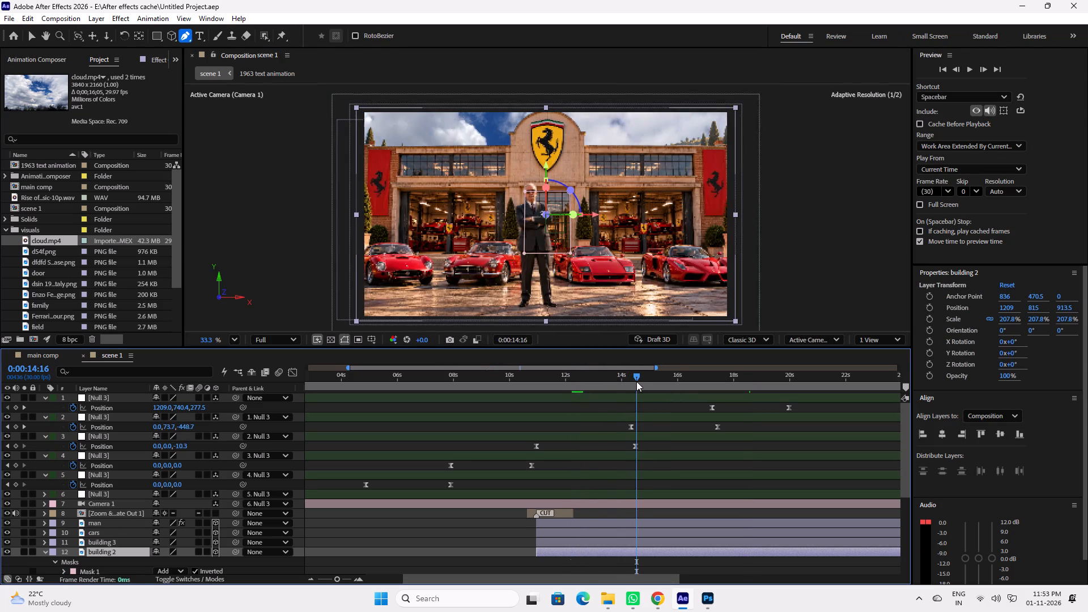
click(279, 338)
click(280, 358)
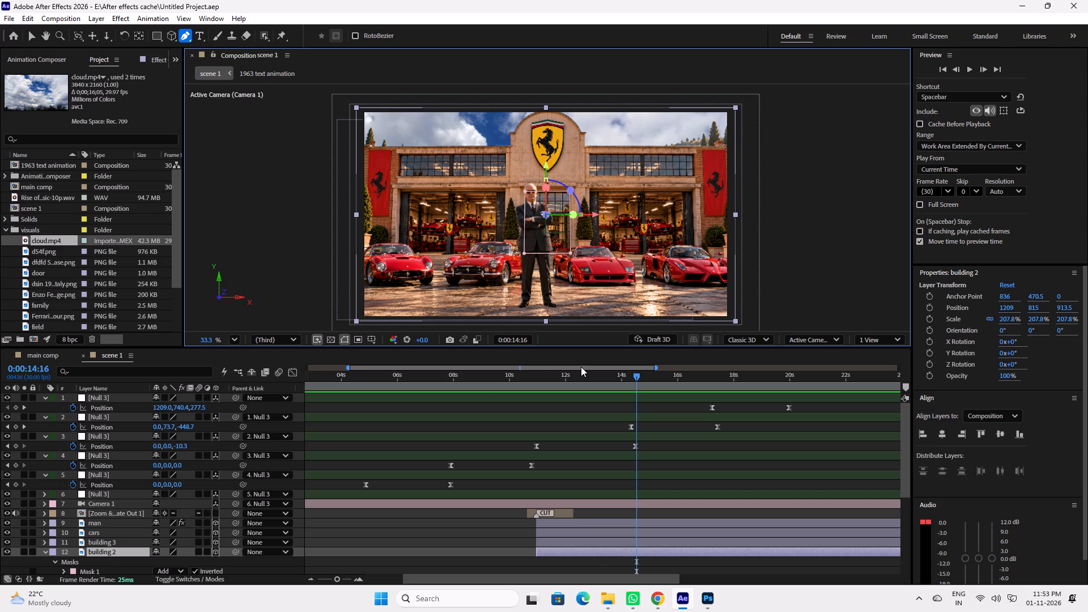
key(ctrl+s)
Place the current time at 0:00:18:16, as the camera passes the man toward the entrance.
drag(611, 379, 662, 382)
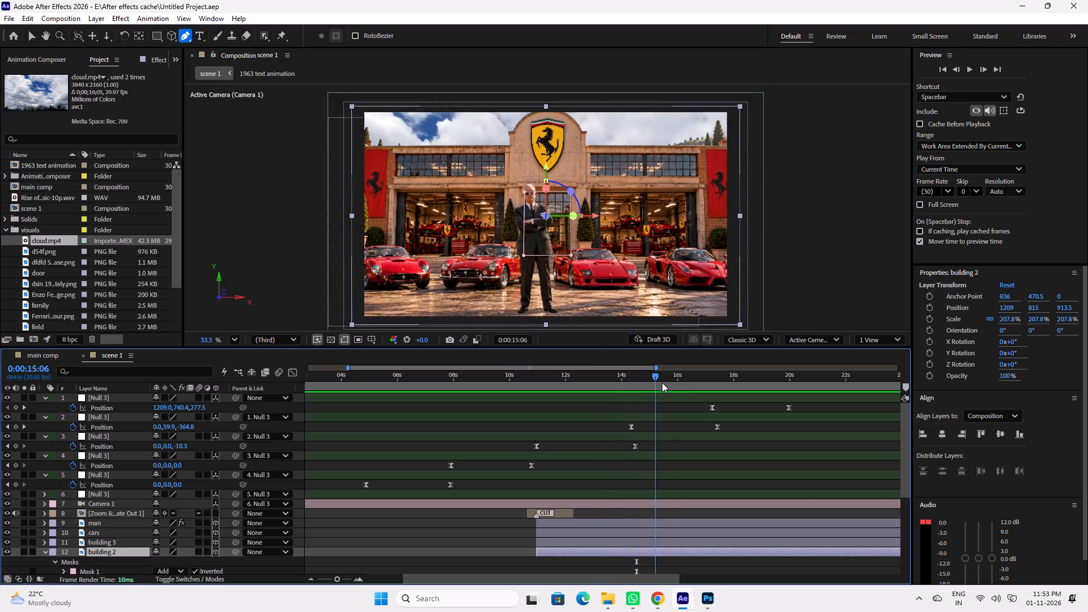
drag(662, 382, 753, 390)
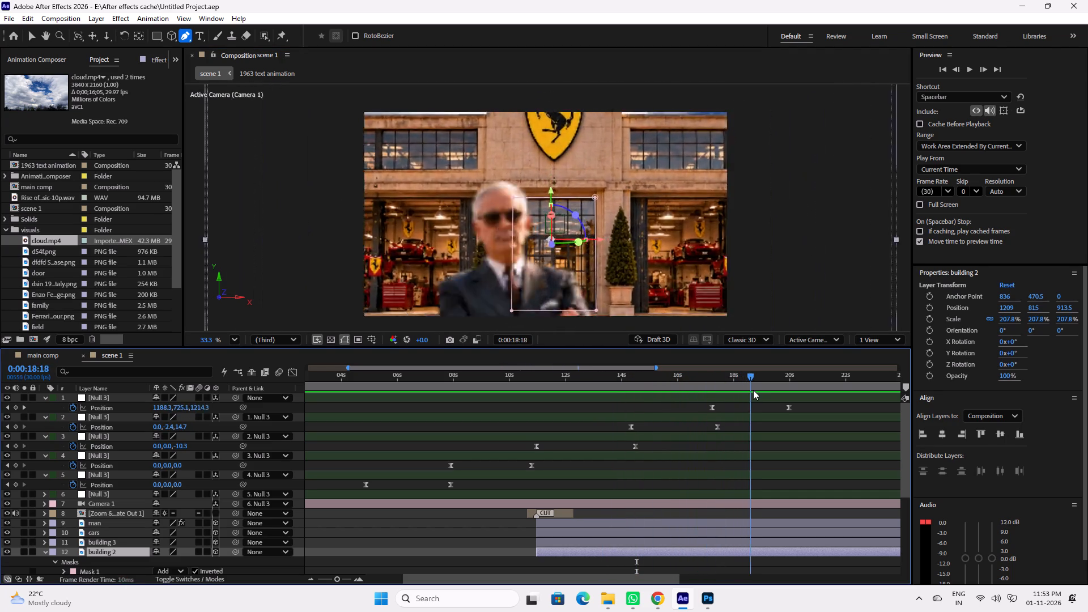
drag(753, 390, 748, 390)
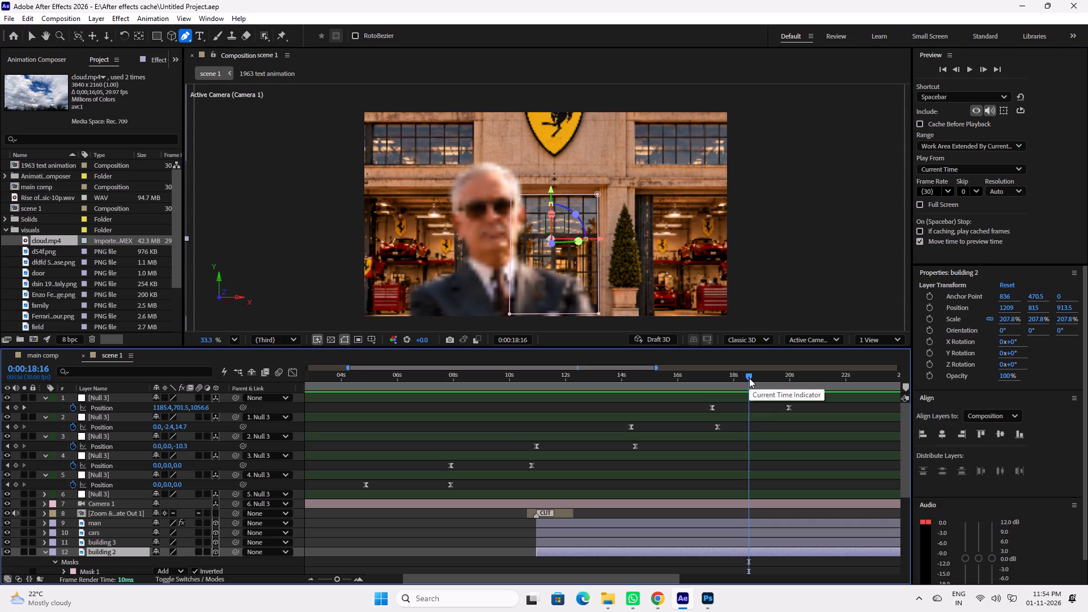
click(749, 378)
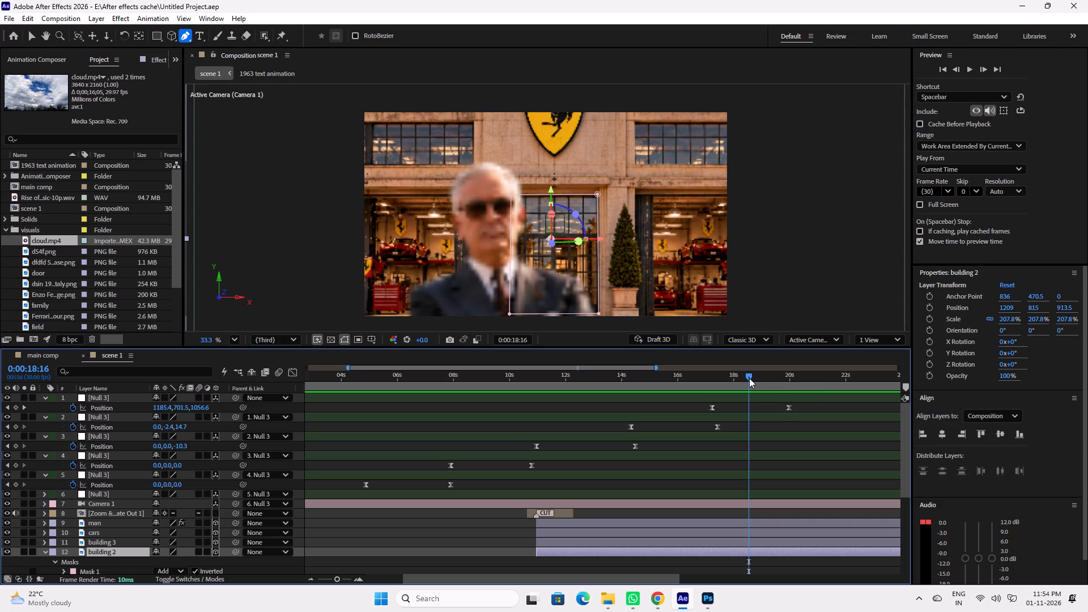
Rename the building 3 layer, which holds the masked entrance, as gate.
click(113, 542)
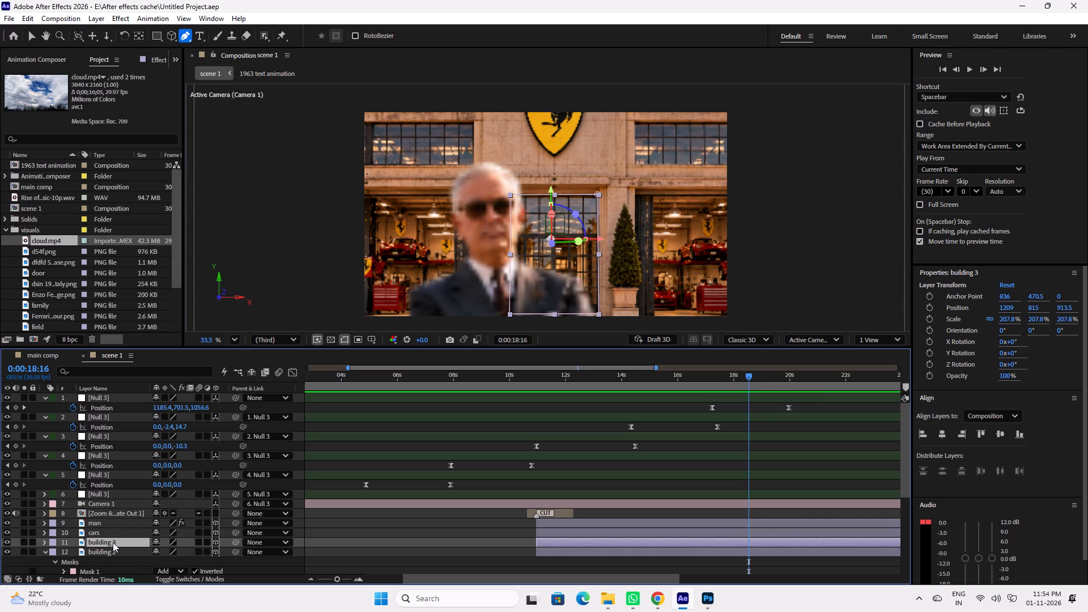
key(Return)
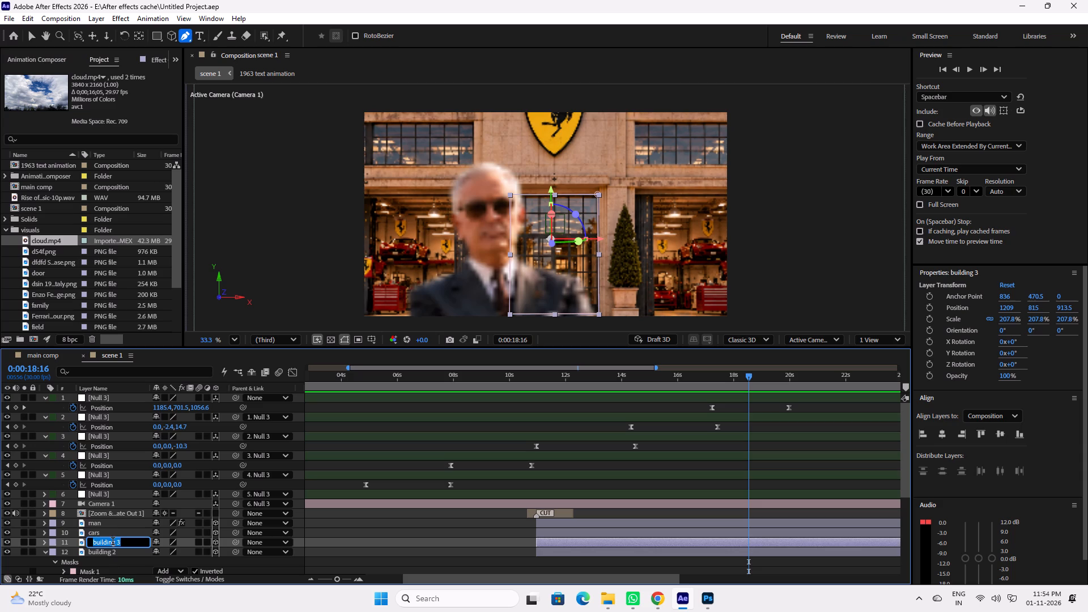
text(gate)
key(Return)
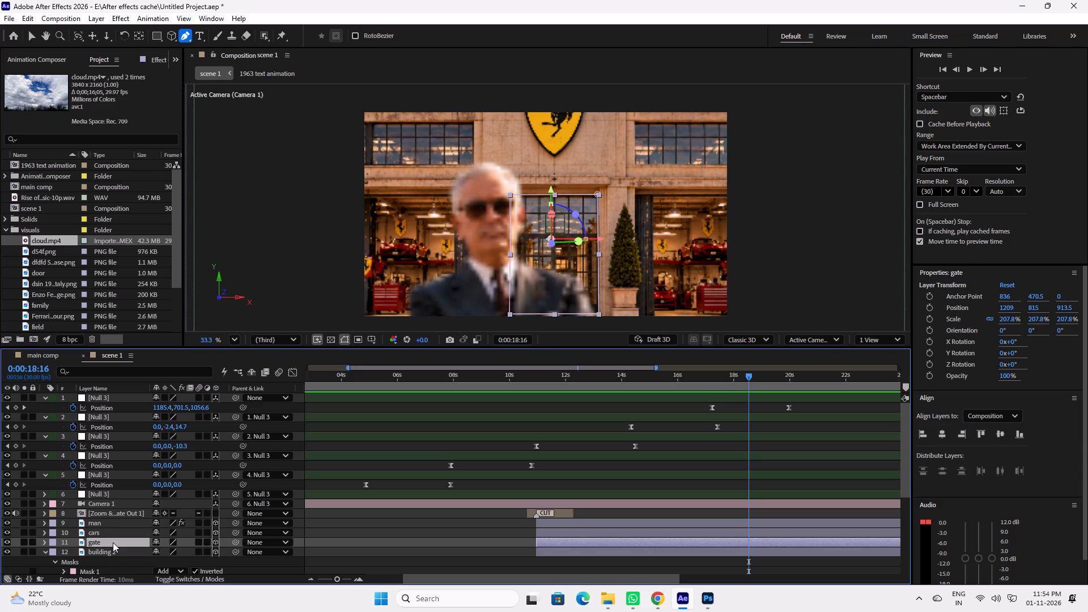
Rename the building 2 layer as building.
click(111, 555)
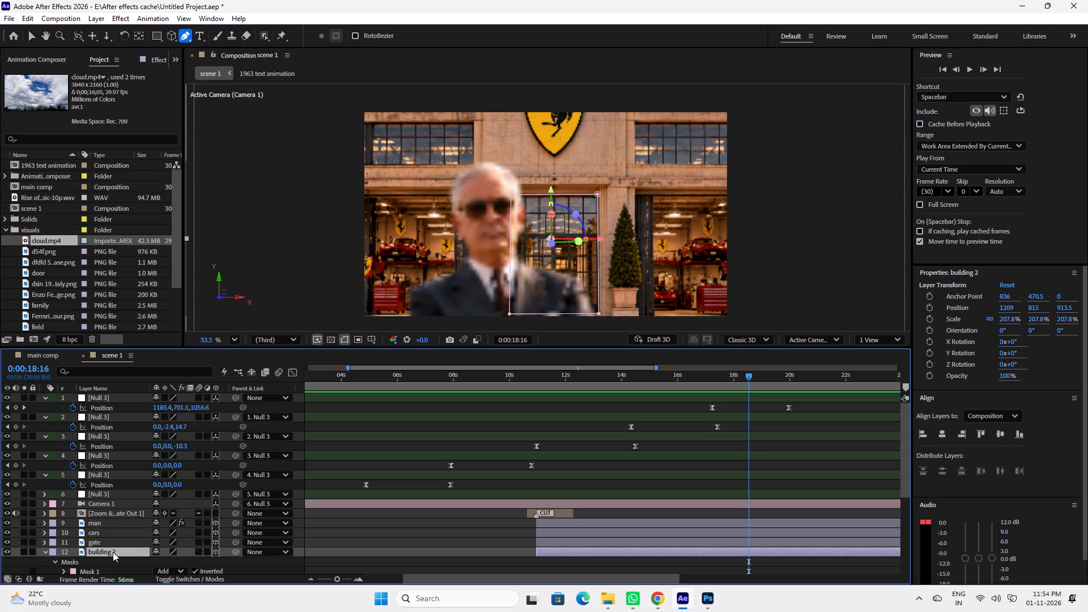
key(Return)
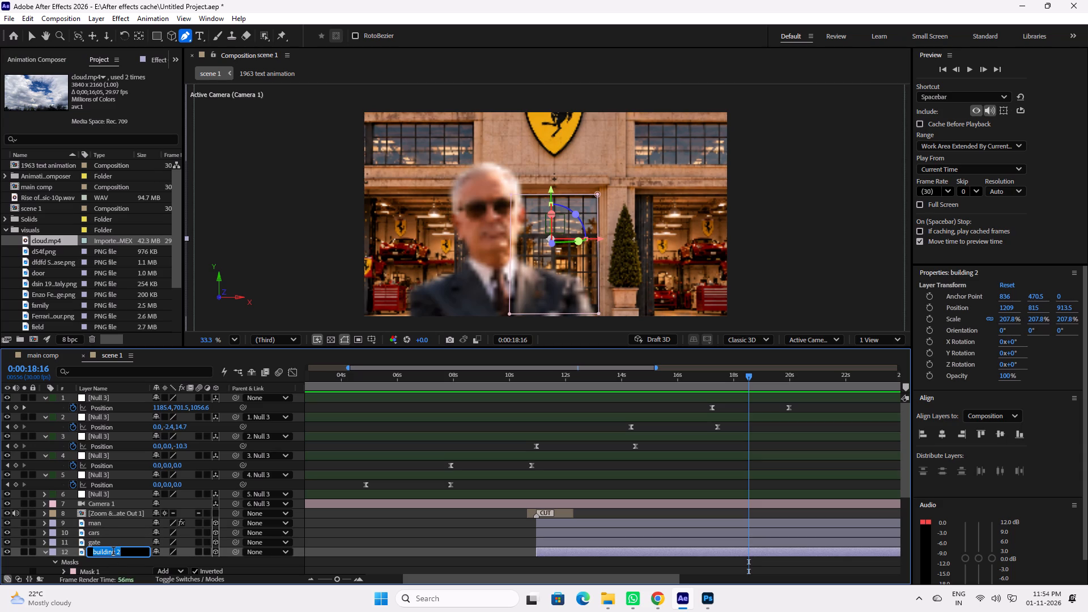
click(135, 556)
key(BackSpace)
key(BackSpace)
key(Return)
Briefly solo the gate layer to check it in isolation, and save the project.
click(124, 541)
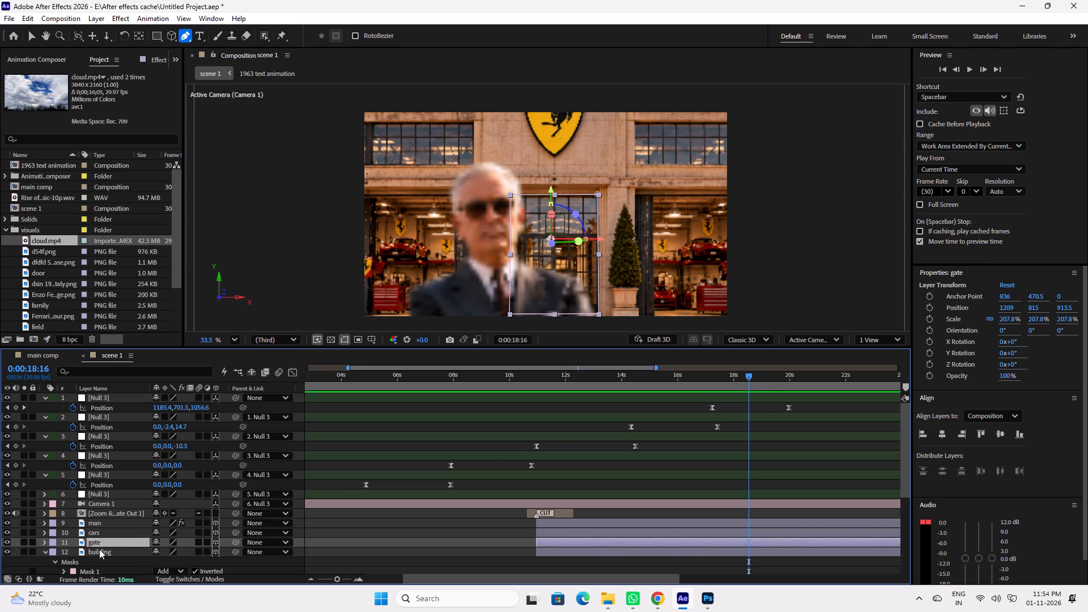
click(25, 543)
click(25, 543)
key(ctrl+s)
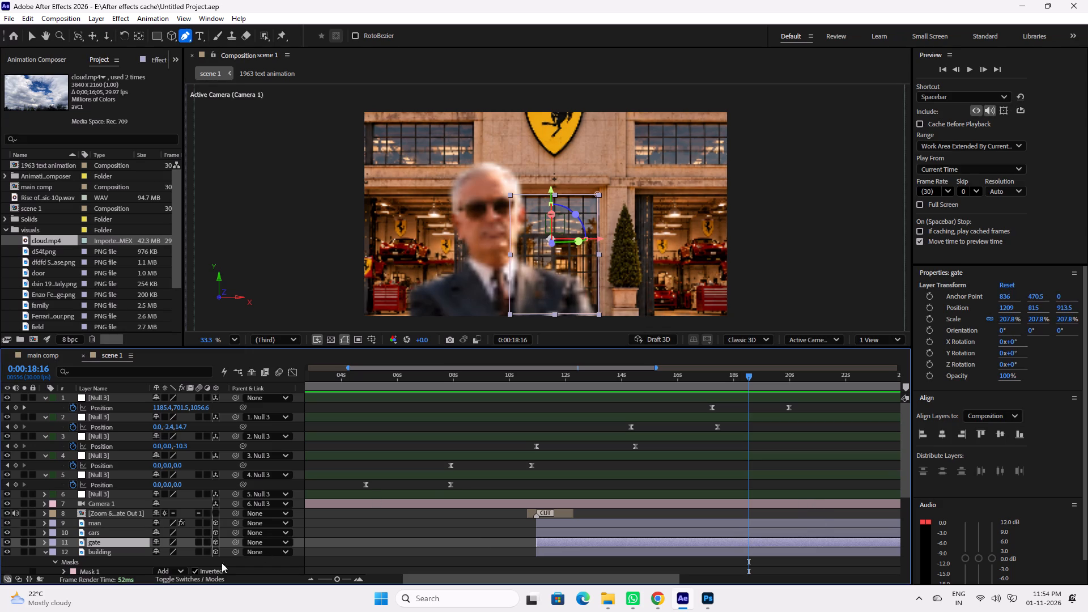
Add a Position keyframe to the gate layer and shift it earlier to about 0:00:17:25.
key(p)
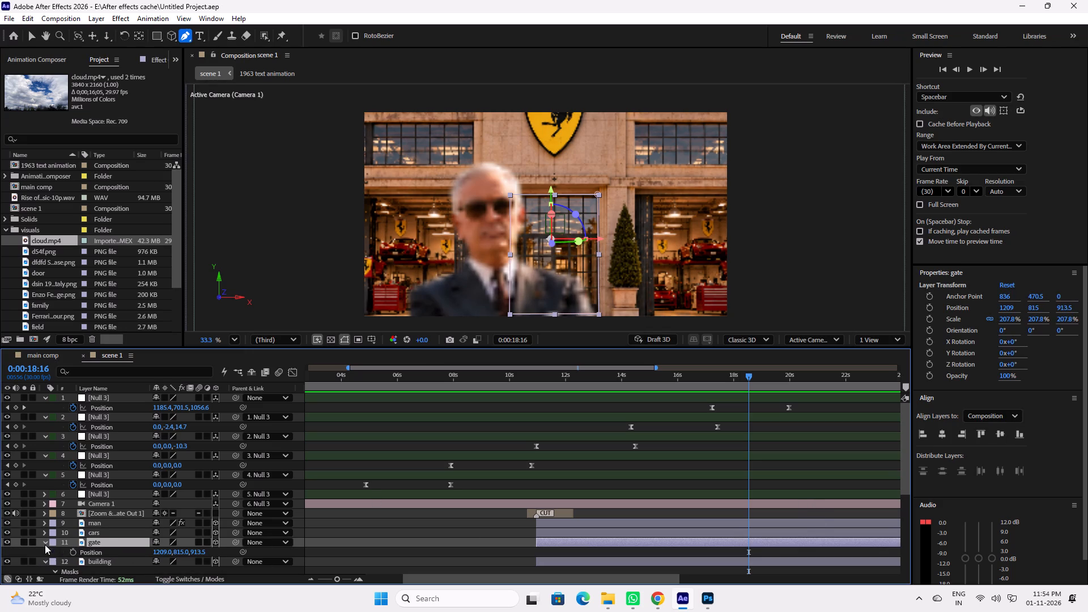
click(70, 553)
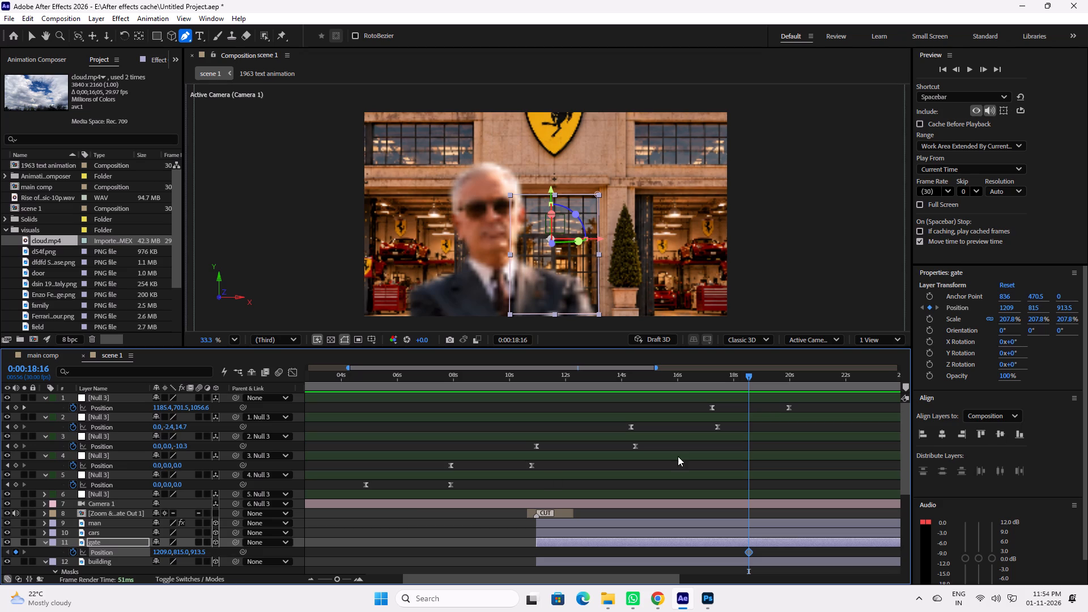
drag(772, 377, 762, 379)
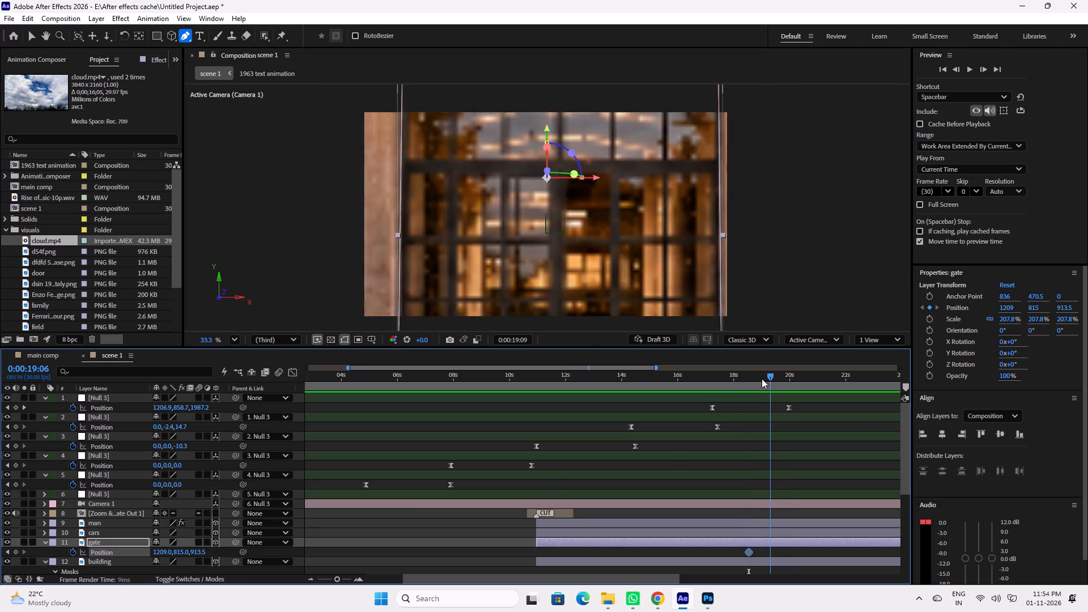
drag(762, 379, 755, 380)
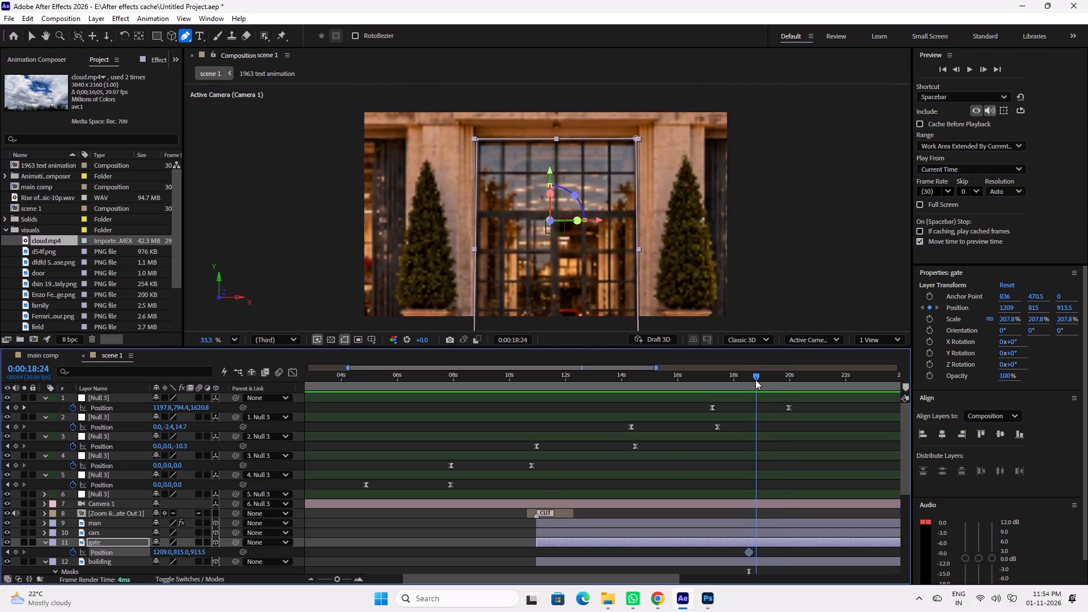
drag(755, 380, 742, 381)
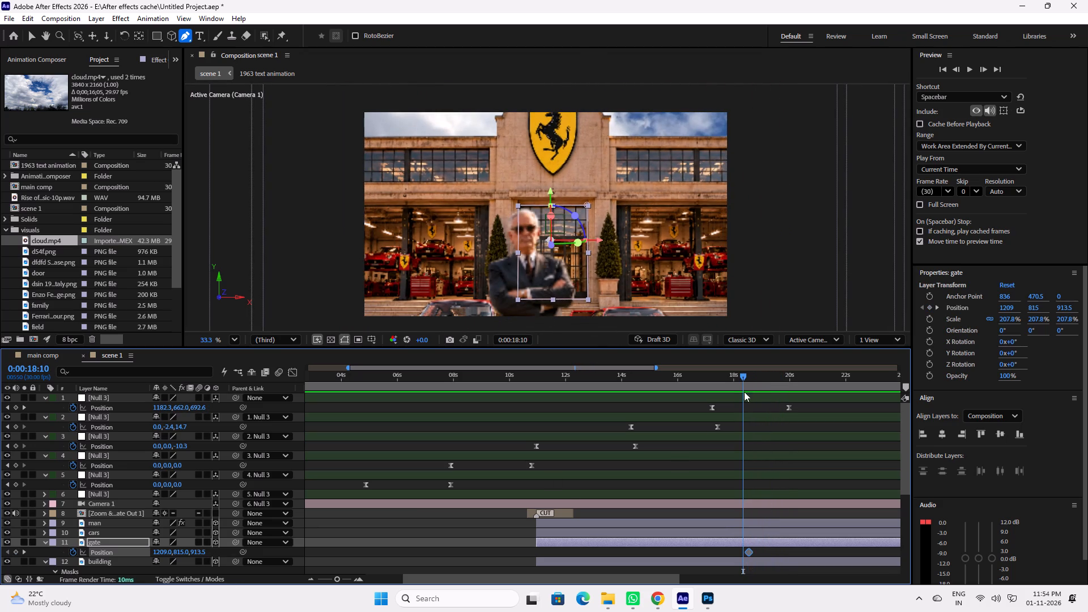
drag(751, 551, 731, 551)
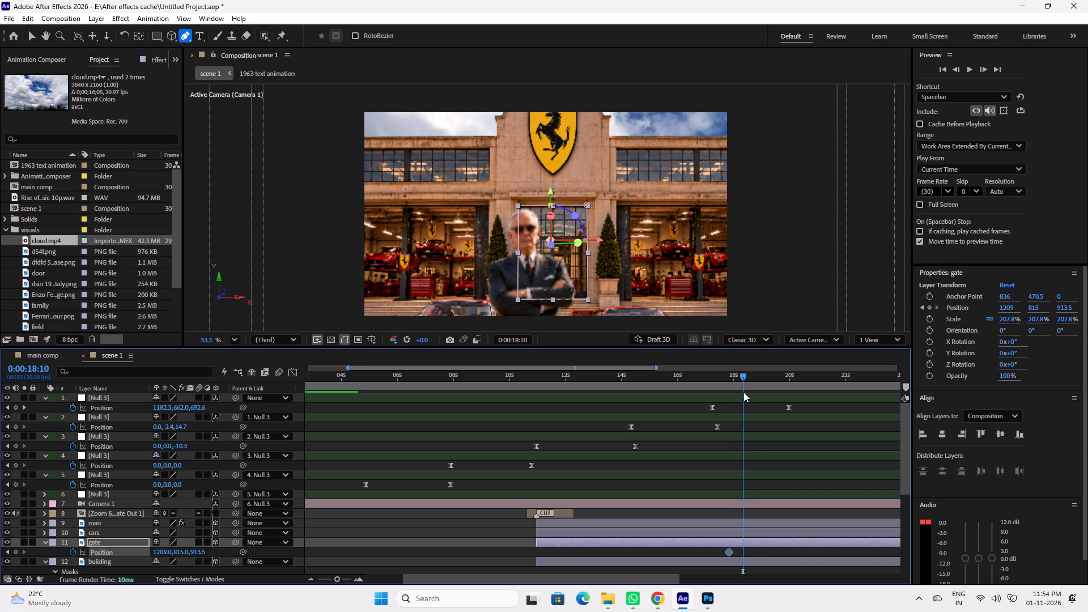
Place the current time at 0:00:18:25, when the camera is close to the entrance.
drag(738, 380, 730, 382)
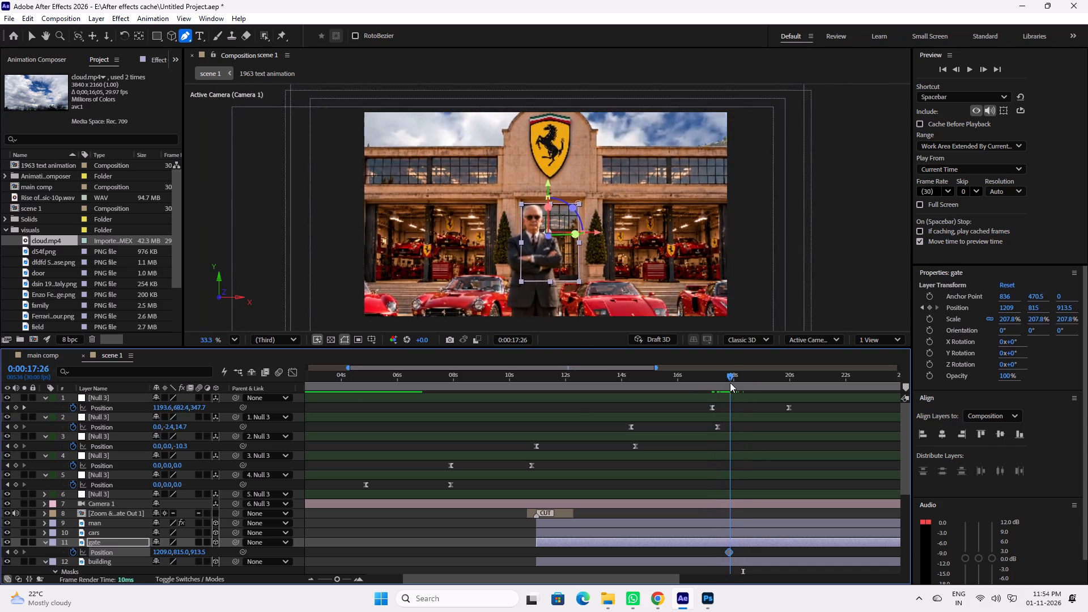
drag(730, 382, 756, 385)
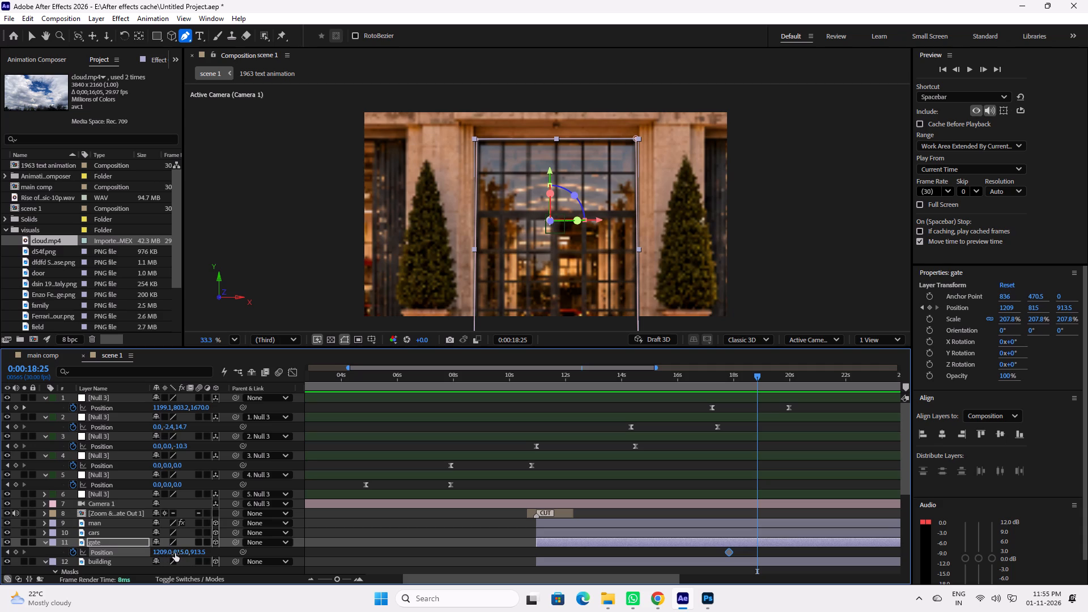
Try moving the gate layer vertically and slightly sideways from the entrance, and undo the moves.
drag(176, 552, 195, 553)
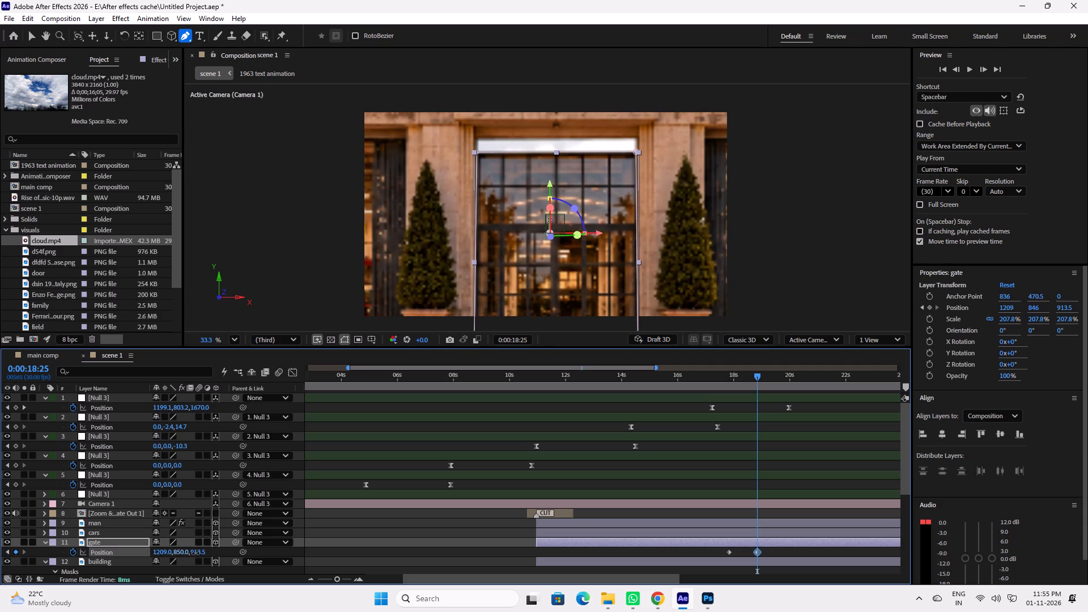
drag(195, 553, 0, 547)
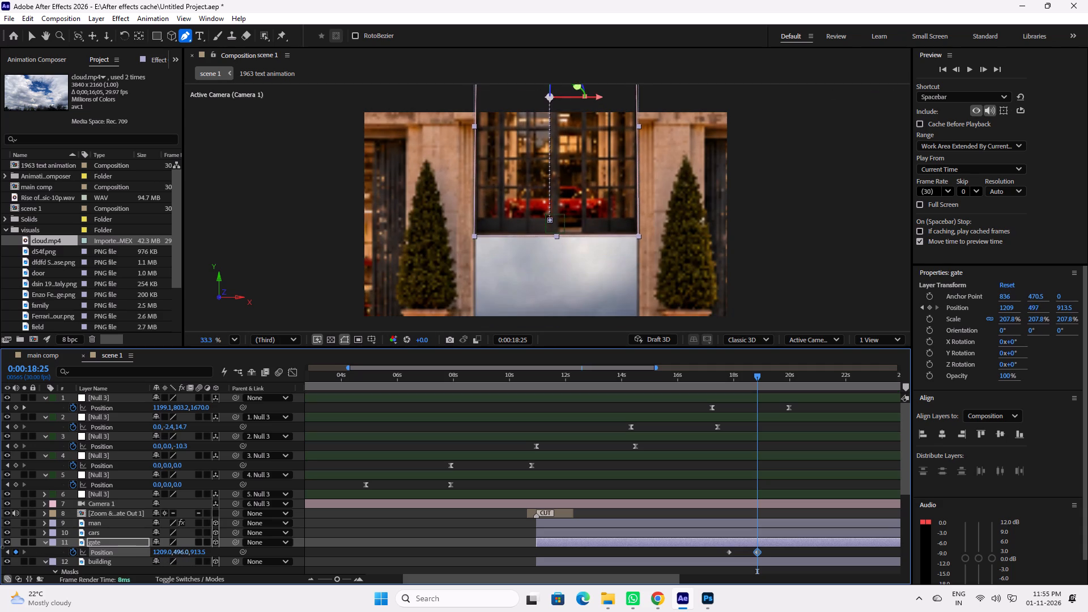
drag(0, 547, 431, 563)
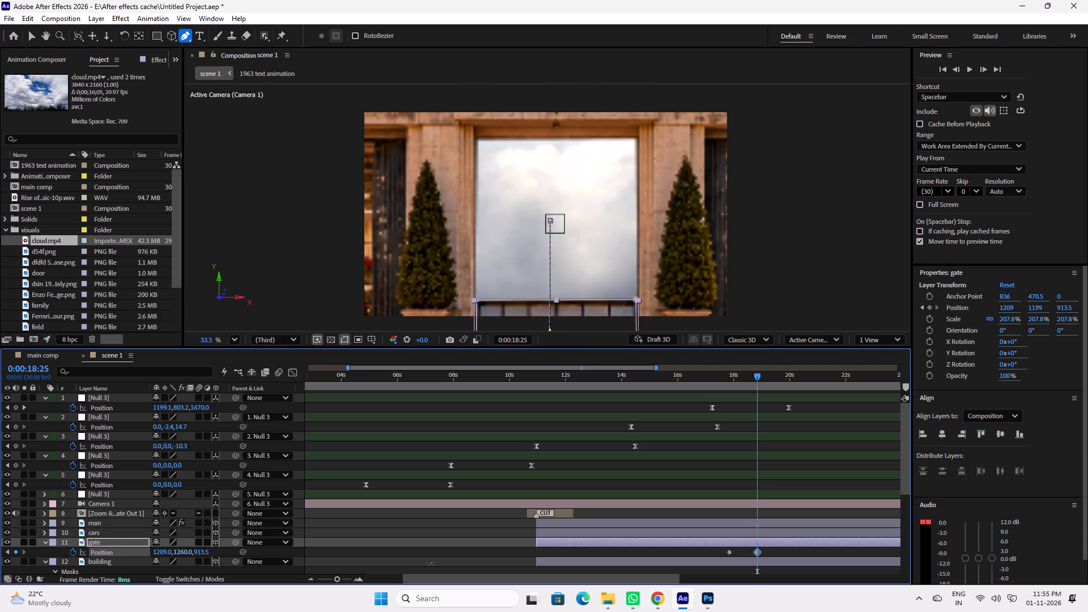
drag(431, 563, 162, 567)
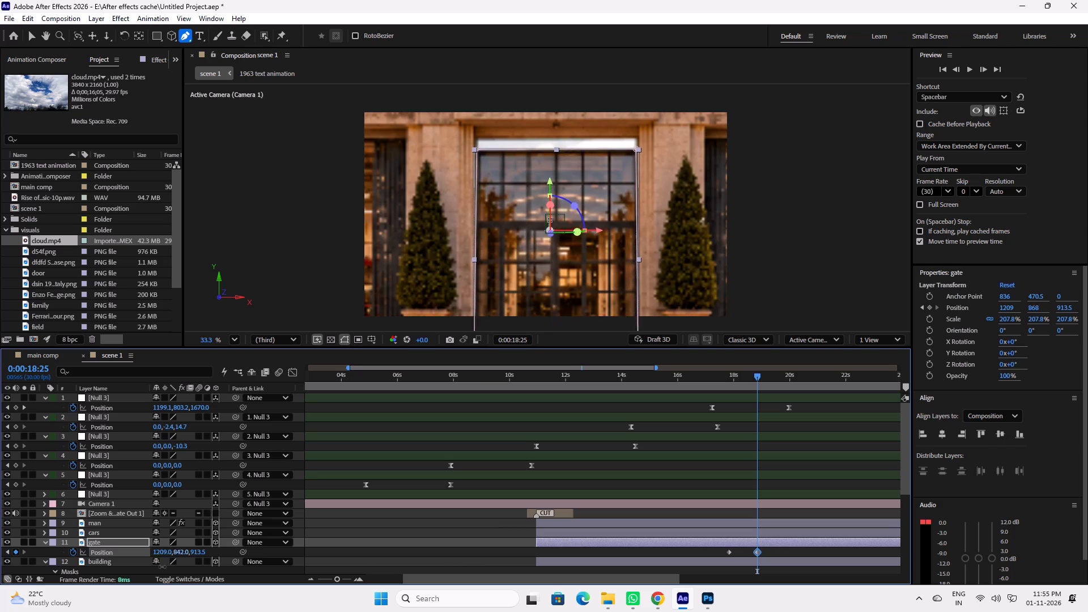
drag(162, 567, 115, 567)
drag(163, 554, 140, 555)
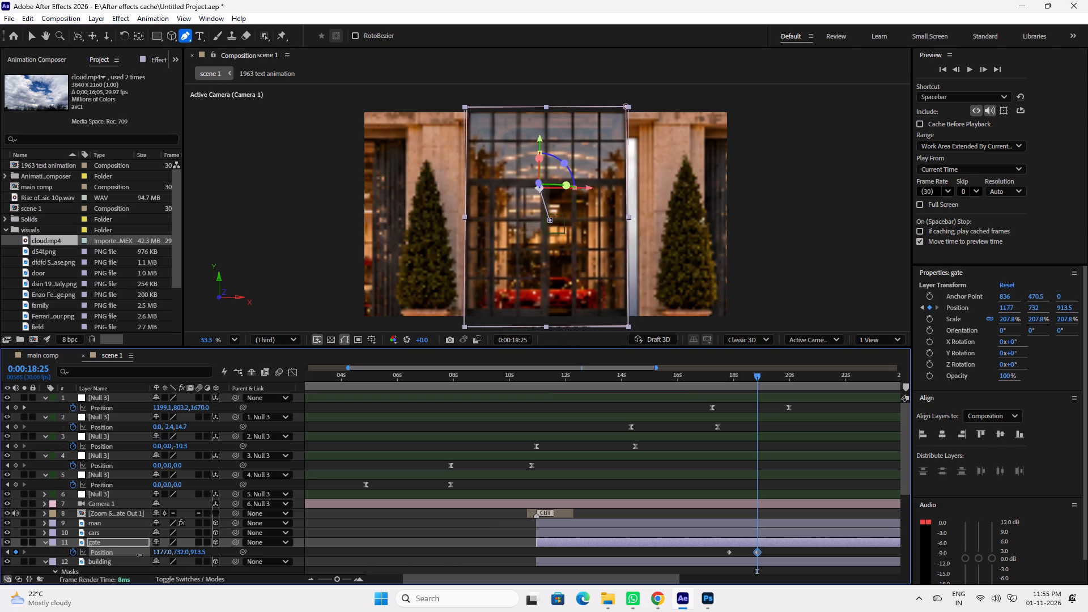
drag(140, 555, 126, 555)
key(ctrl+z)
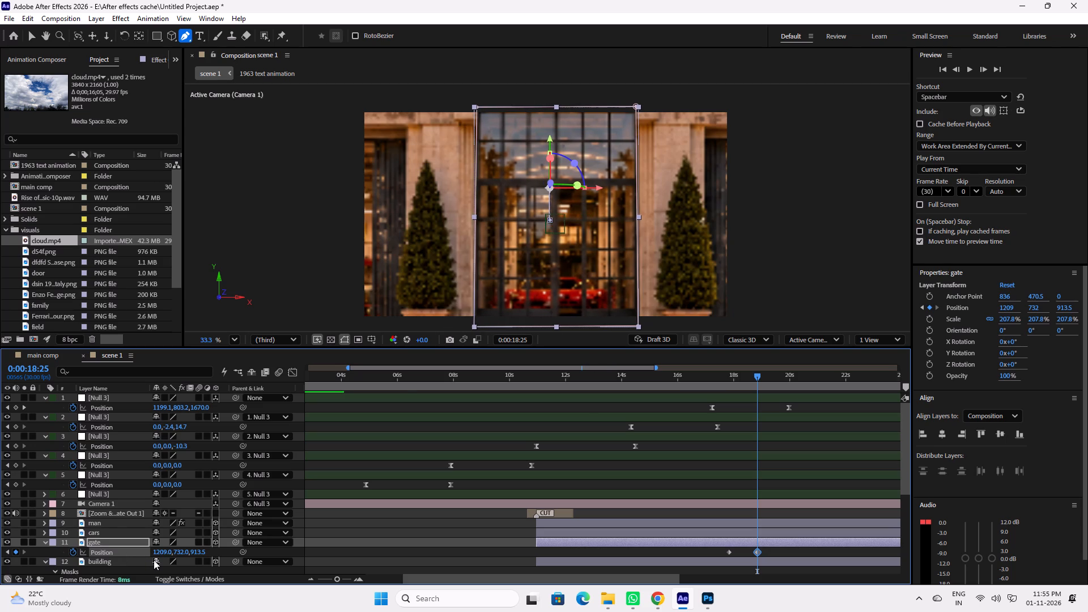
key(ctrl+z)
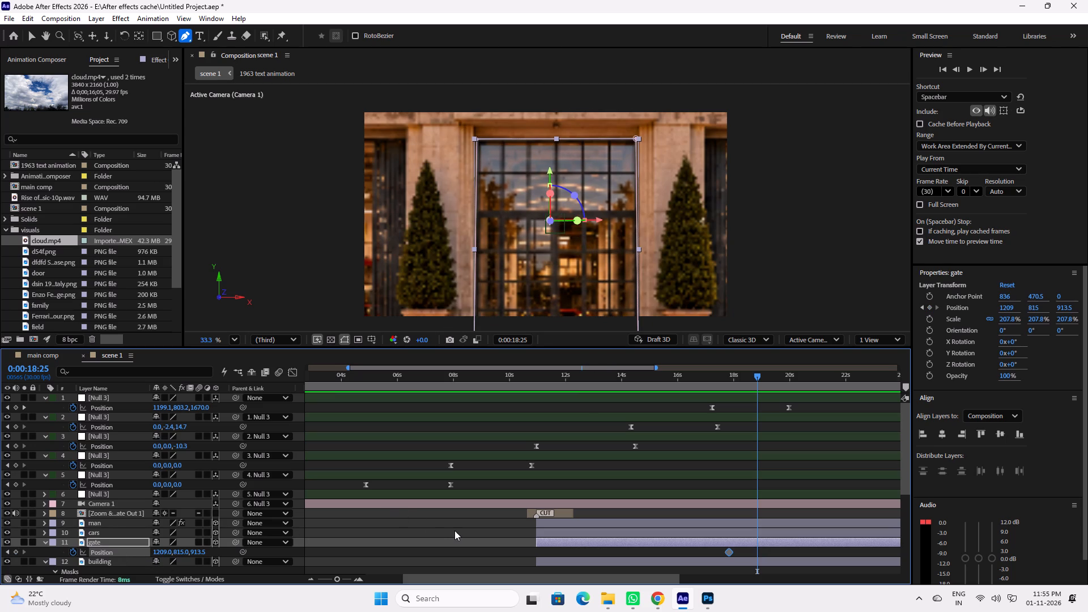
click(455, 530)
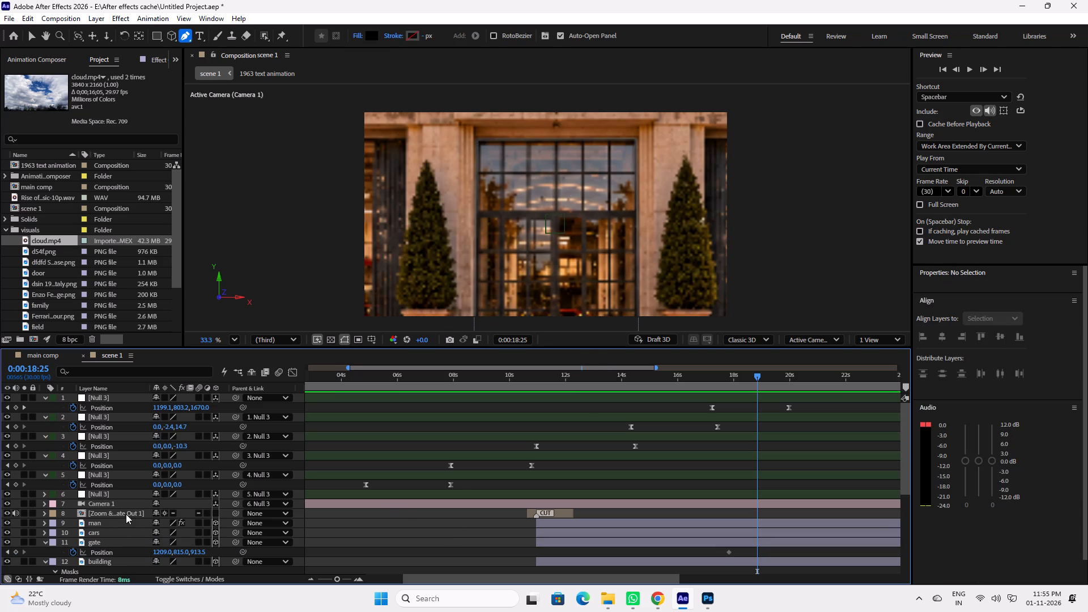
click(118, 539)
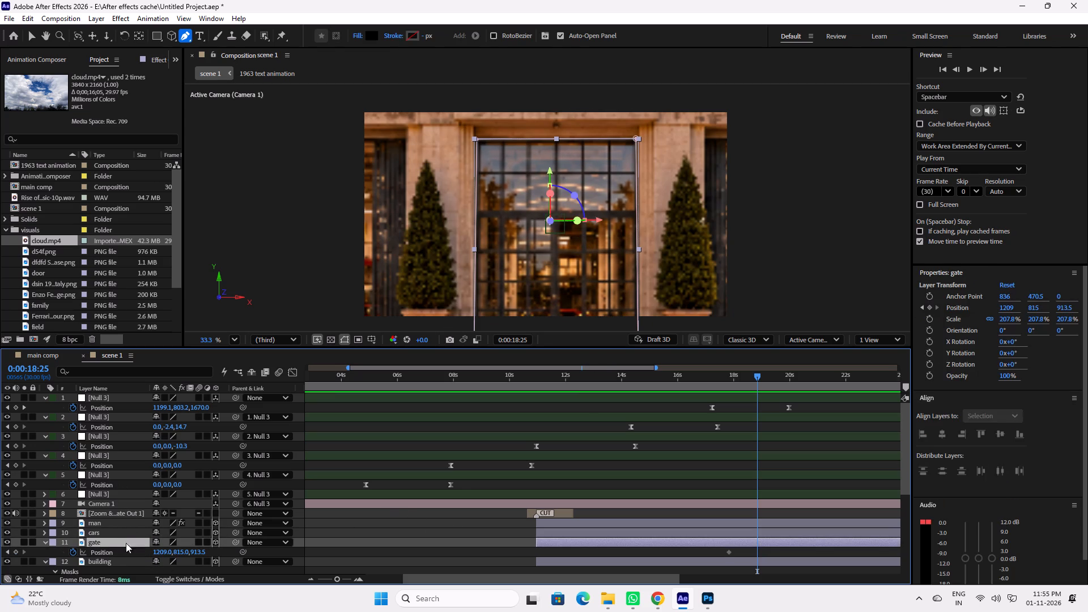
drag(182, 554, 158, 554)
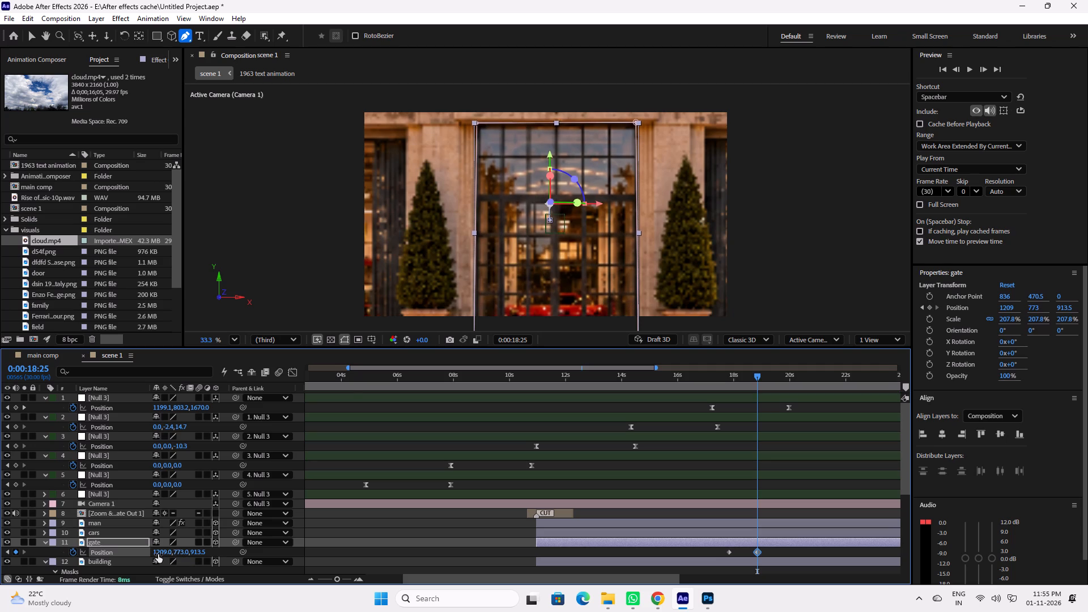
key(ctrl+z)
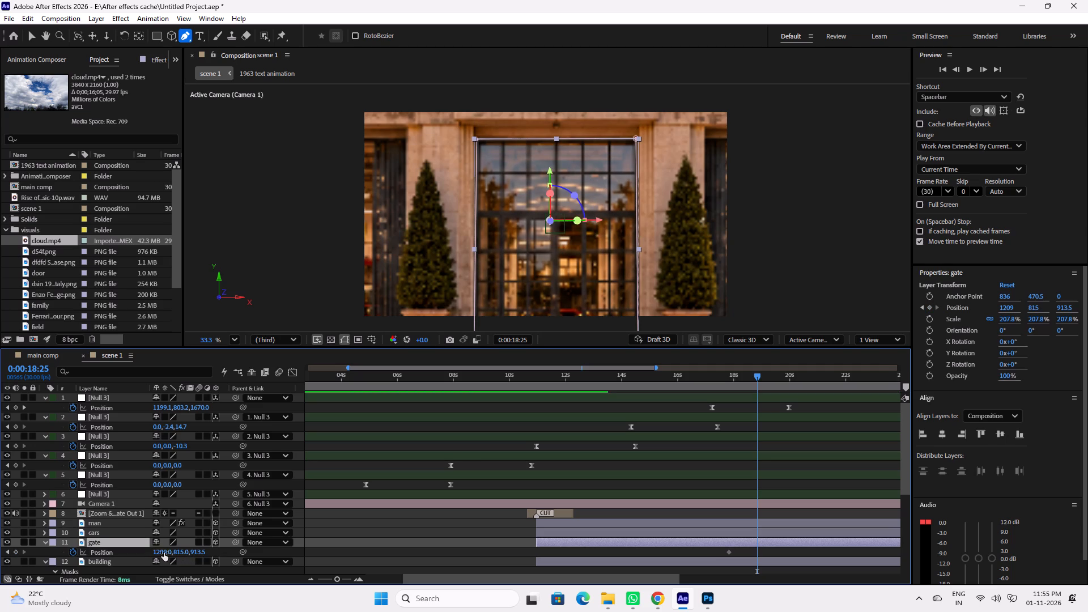
Slide the gate sideways behind the building wall to Position 783, 815, 927.5 at 0:00:18:25, clearing the entrance.
drag(160, 552, 0, 551)
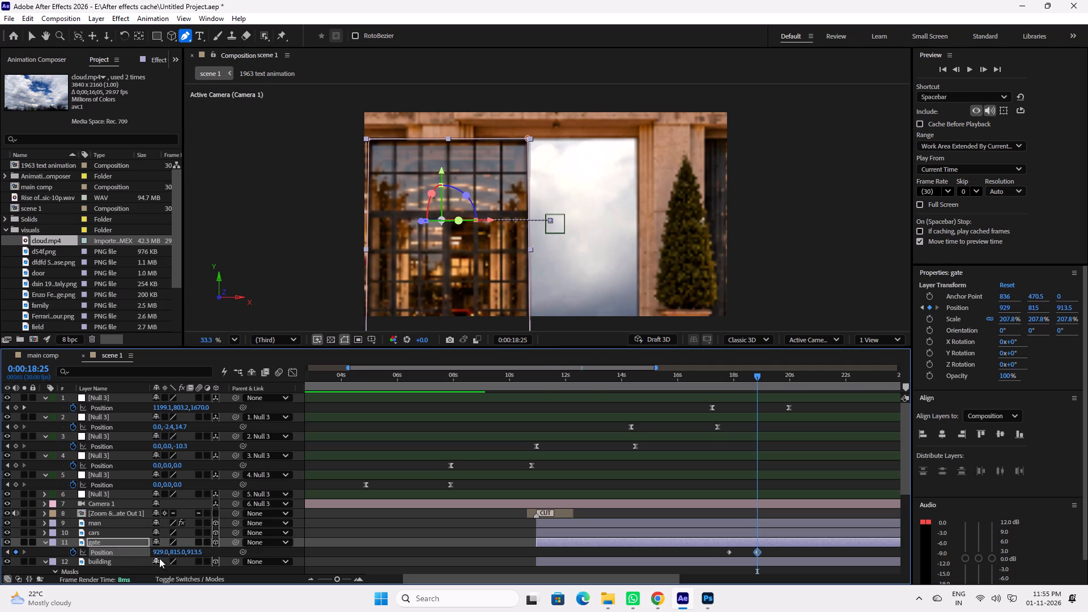
drag(159, 554, 65, 556)
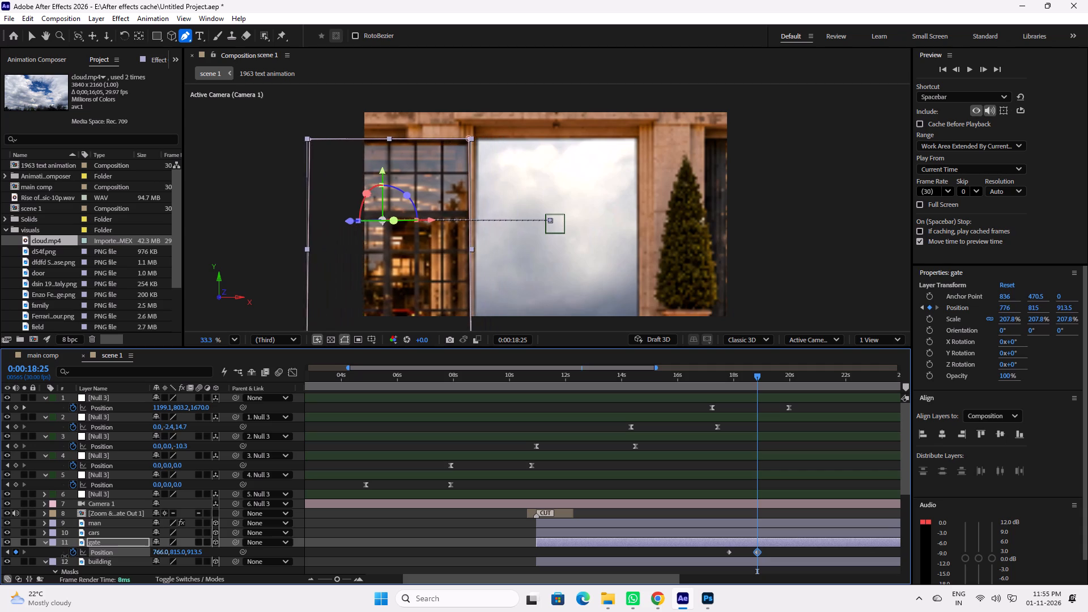
drag(65, 556, 76, 554)
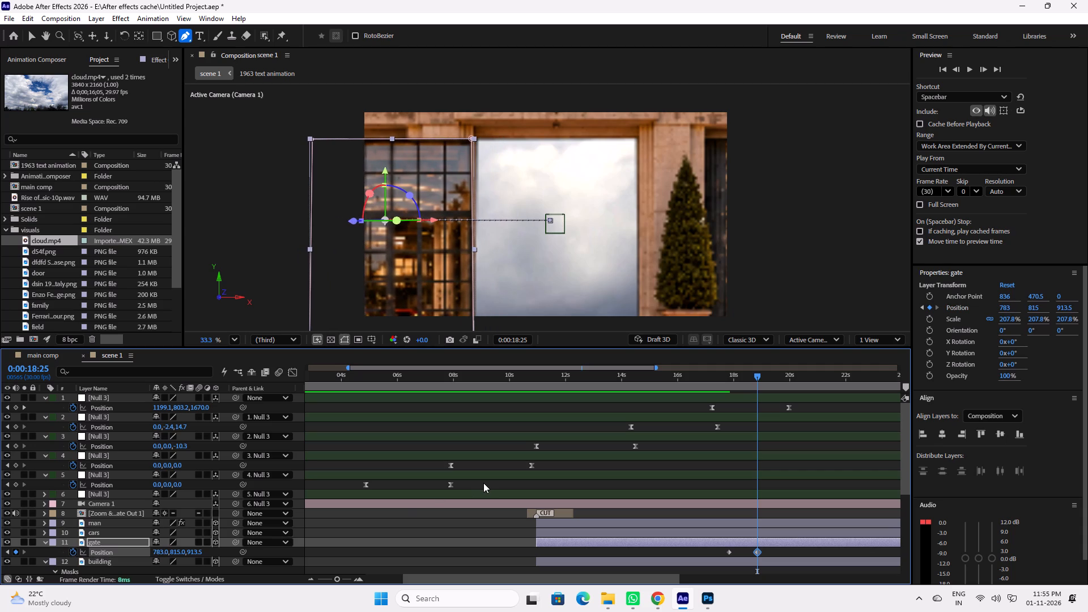
click(117, 544)
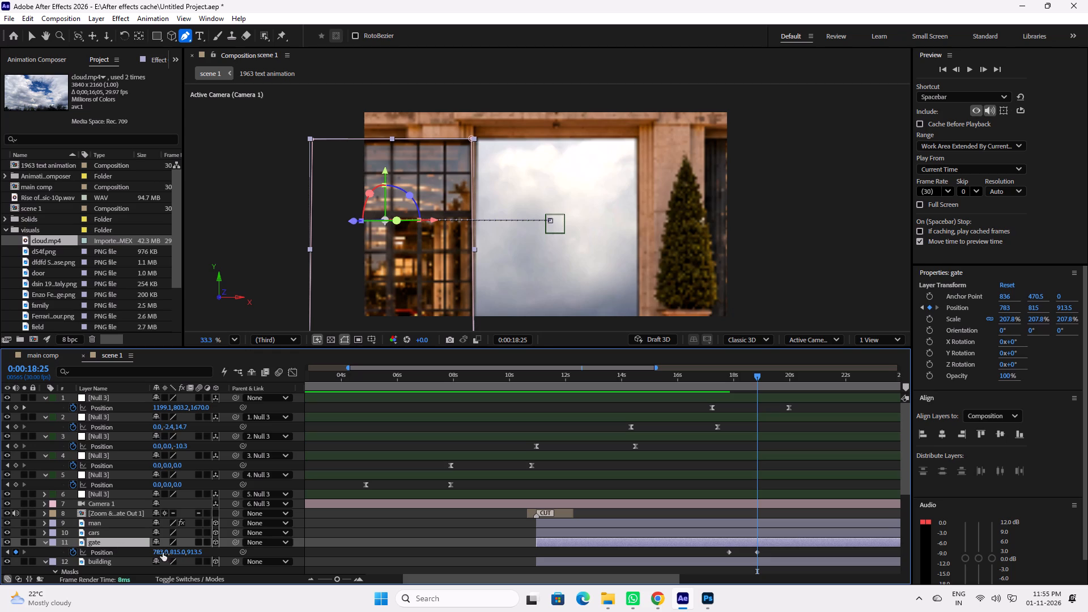
drag(193, 554, 176, 558)
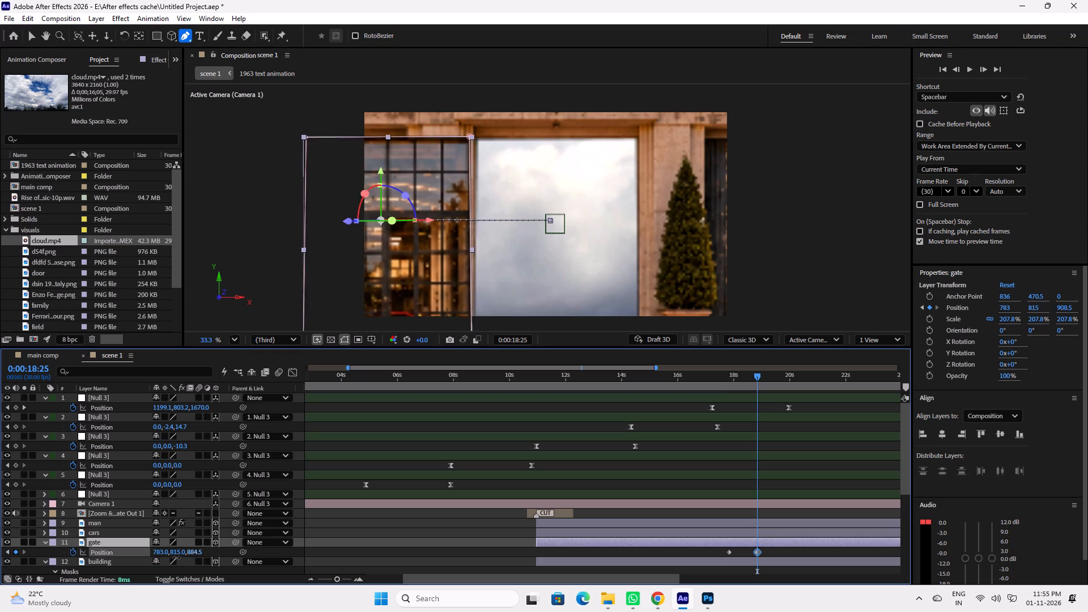
drag(176, 558, 207, 560)
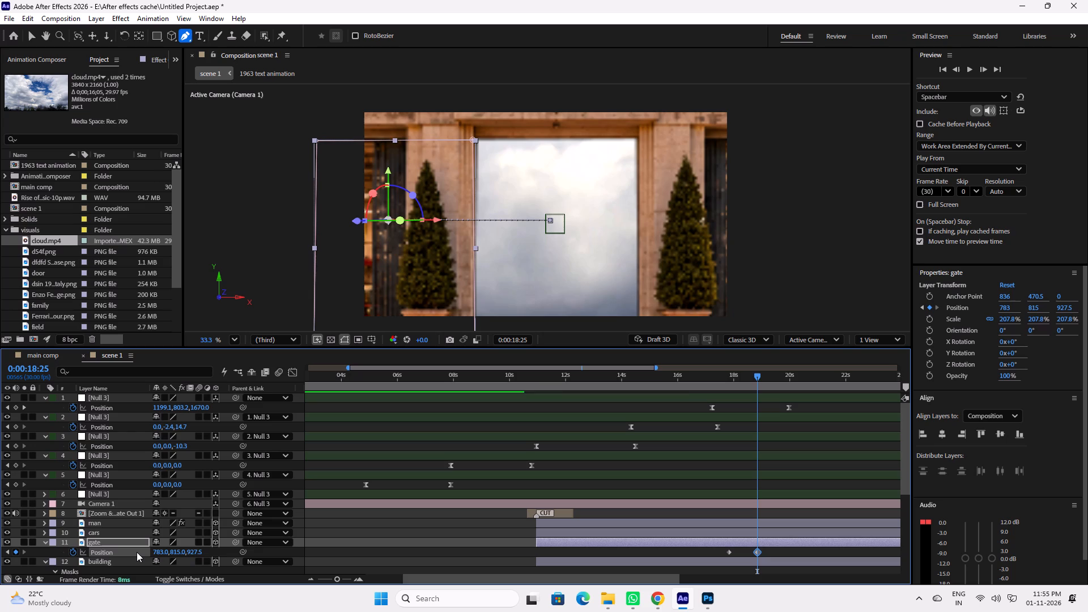
Scale the gate layer to 213.8%.
click(113, 542)
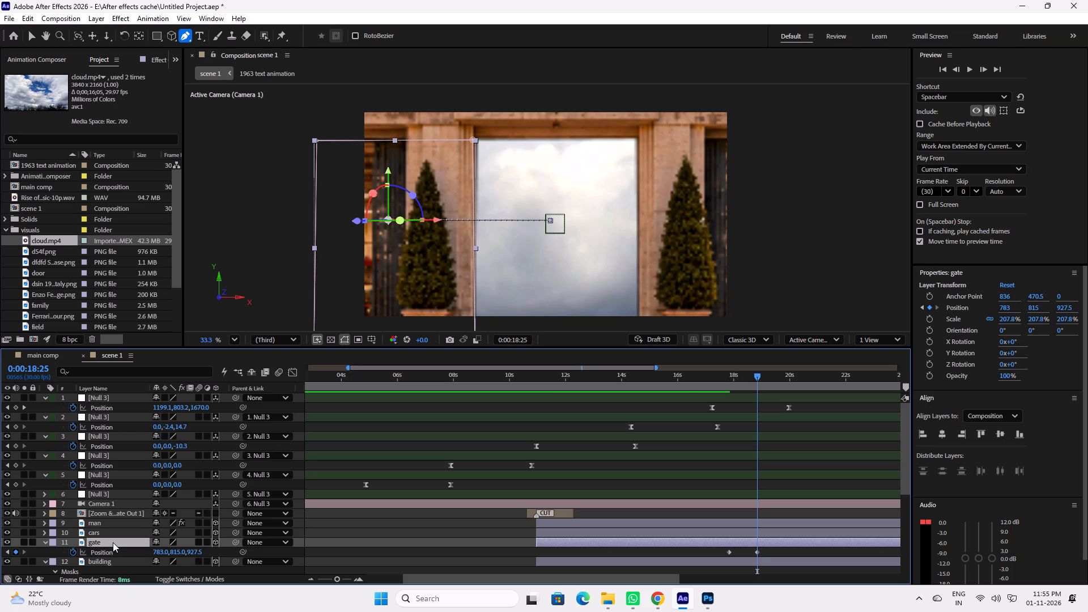
key(s)
click(200, 555)
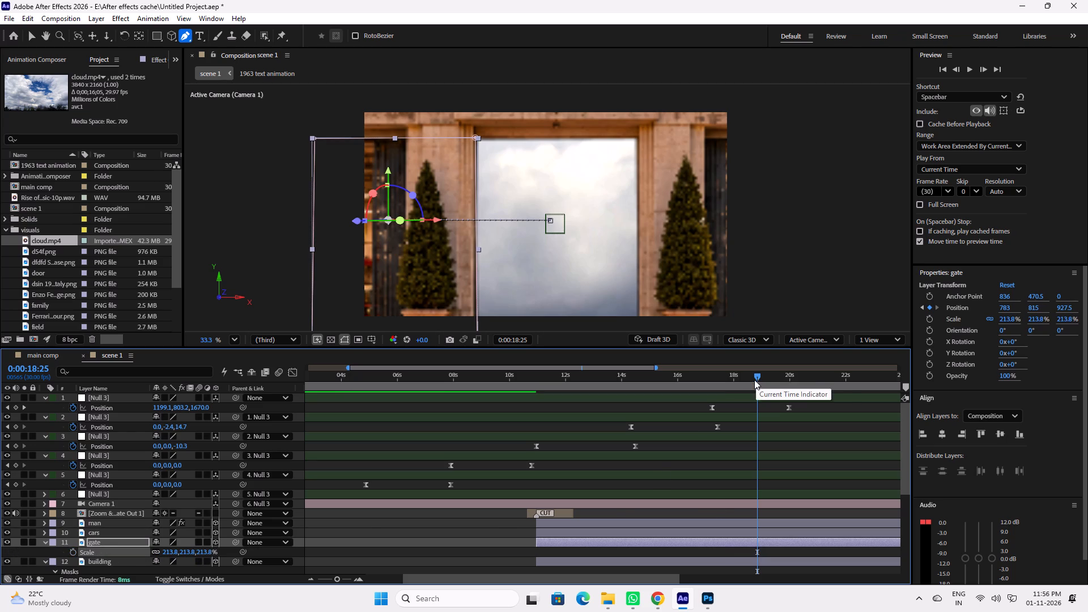
Apply Easy Ease to both gate Position keyframes, preview the gate opening, and save the project.
key(u)
drag(751, 376, 720, 382)
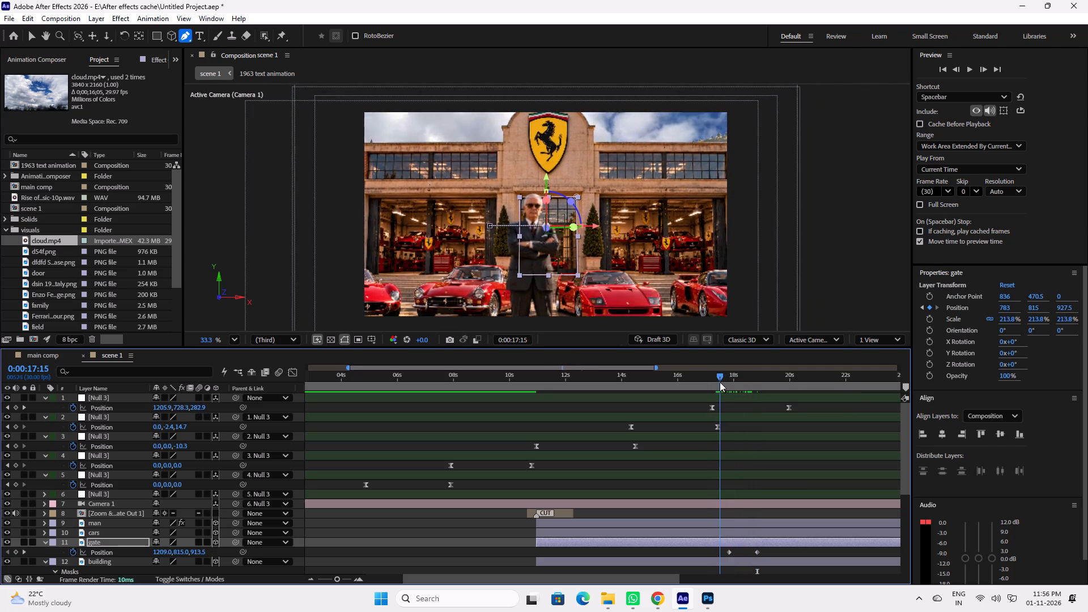
drag(720, 382, 752, 388)
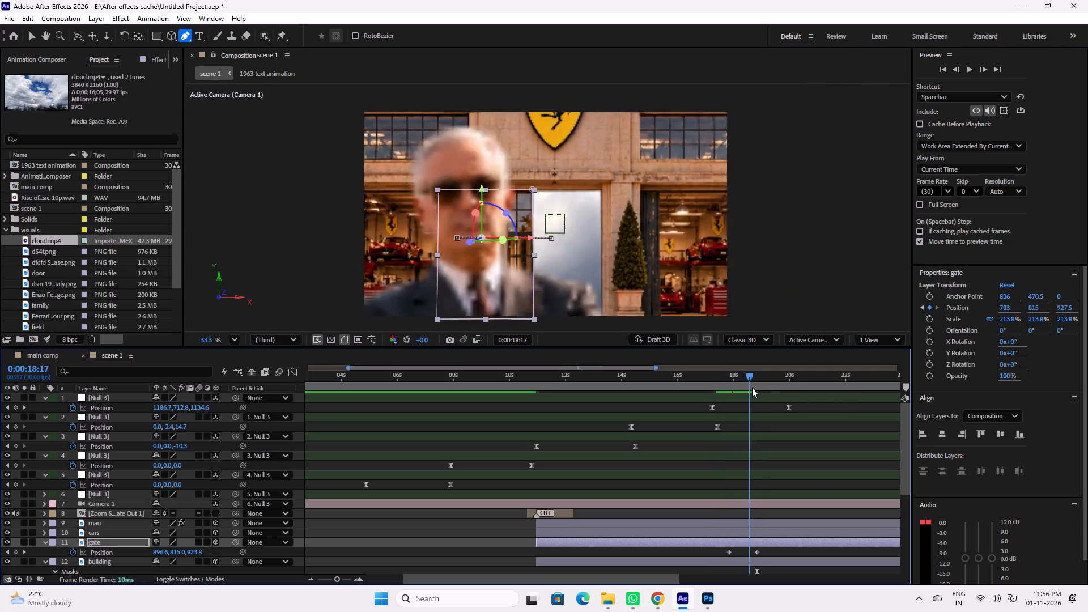
drag(752, 388, 779, 392)
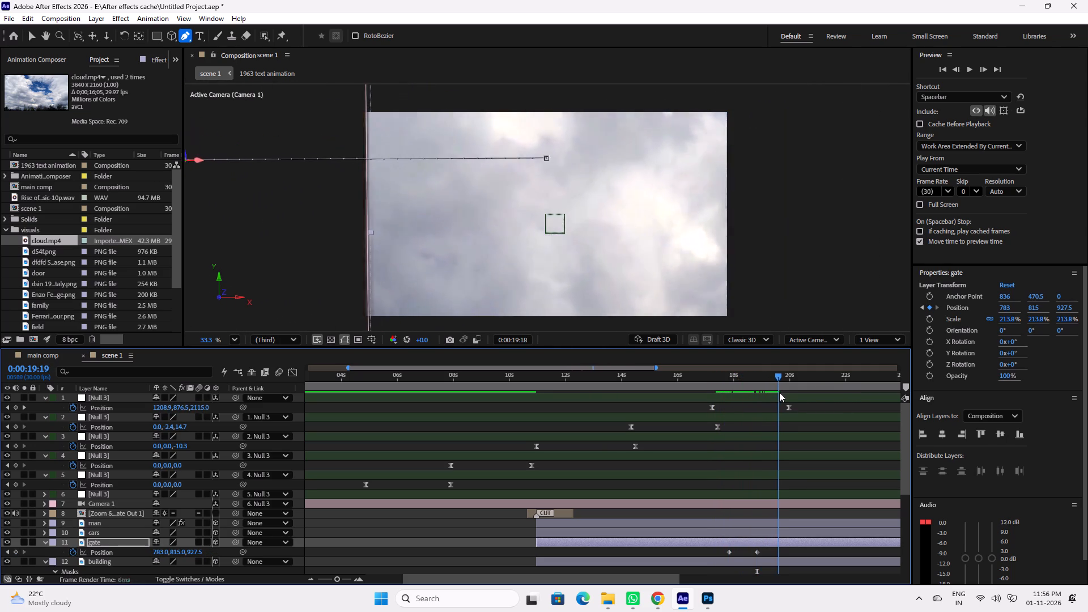
drag(779, 392, 728, 391)
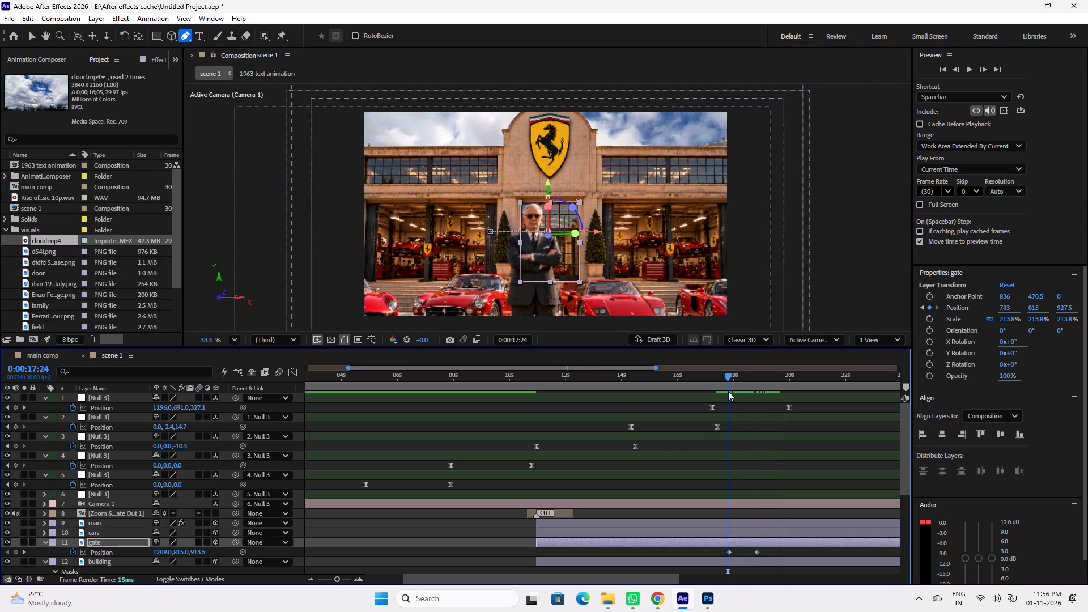
drag(769, 550, 713, 553)
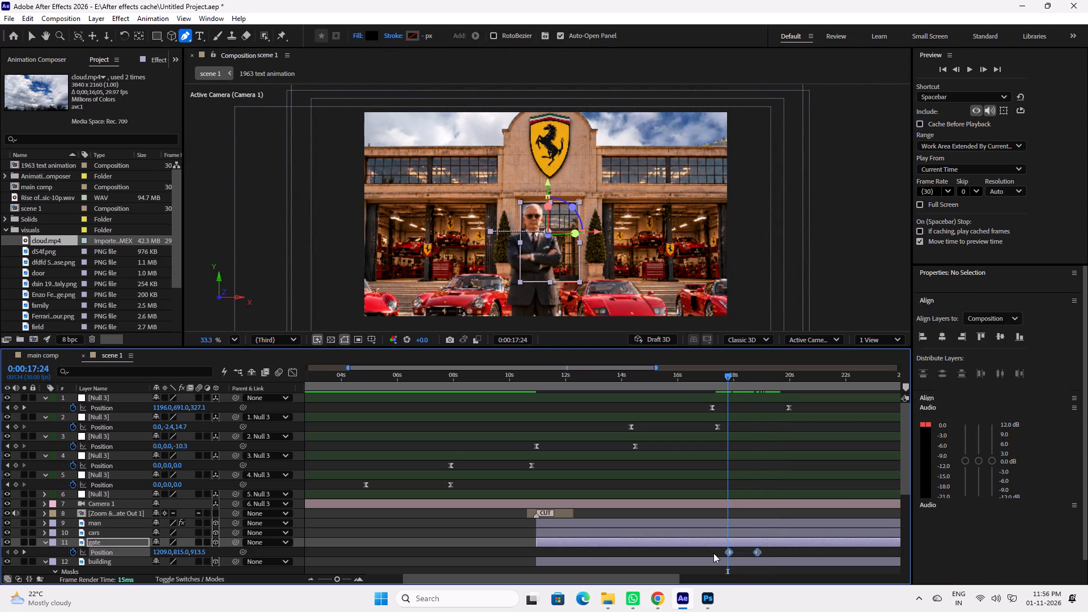
key(F9)
click(711, 376)
key(space)
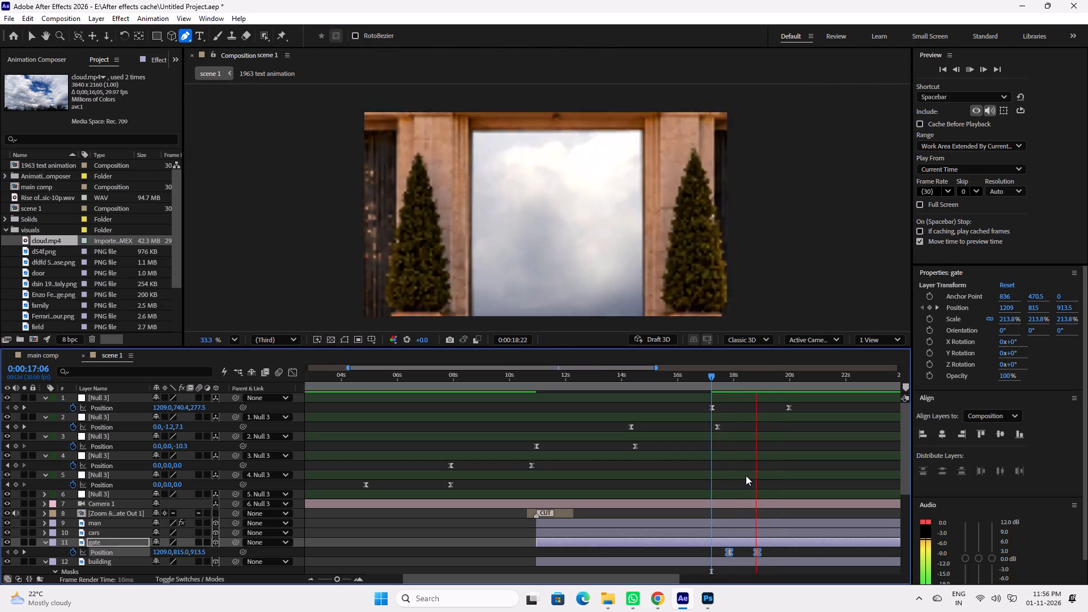
key(space)
key(ctrl+s)
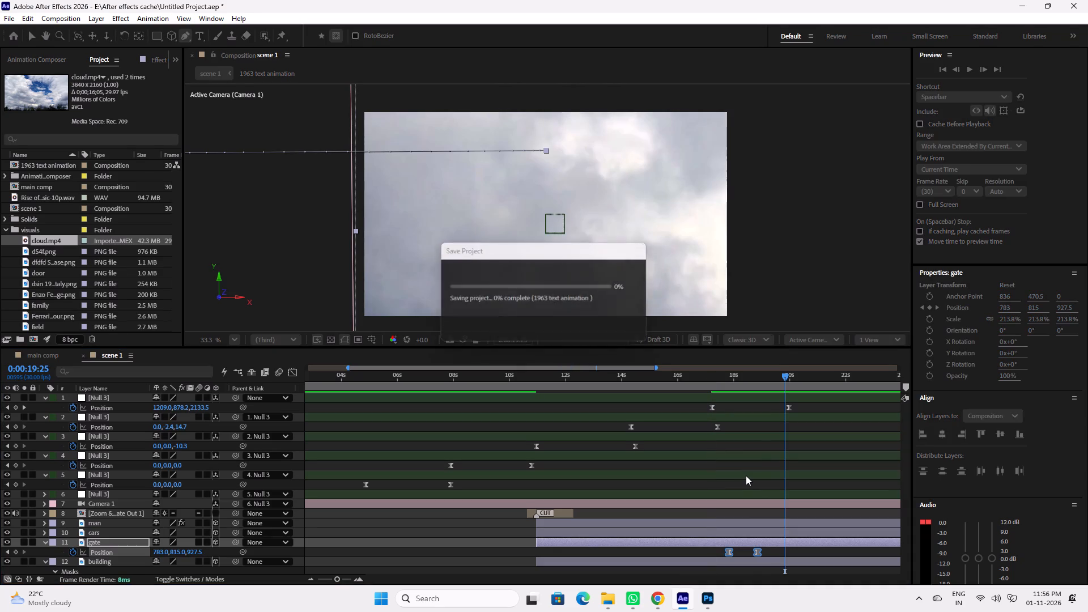
Delay the gate's ending Position keyframe to 0:00:19:14 to slow the slide, and check the timing against the camera move.
drag(729, 379, 725, 379)
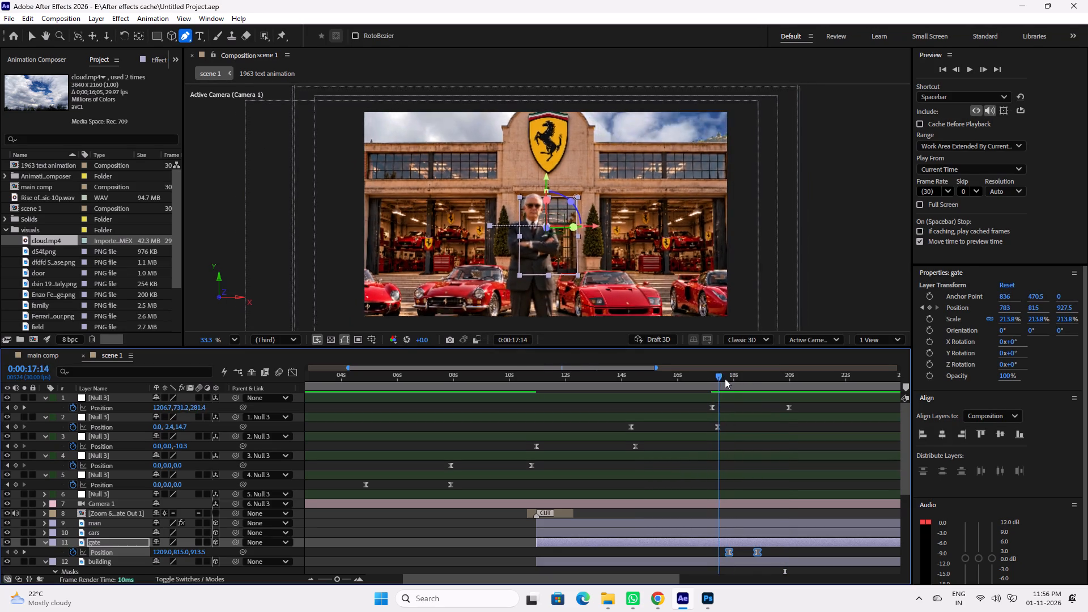
drag(725, 379, 760, 386)
click(746, 554)
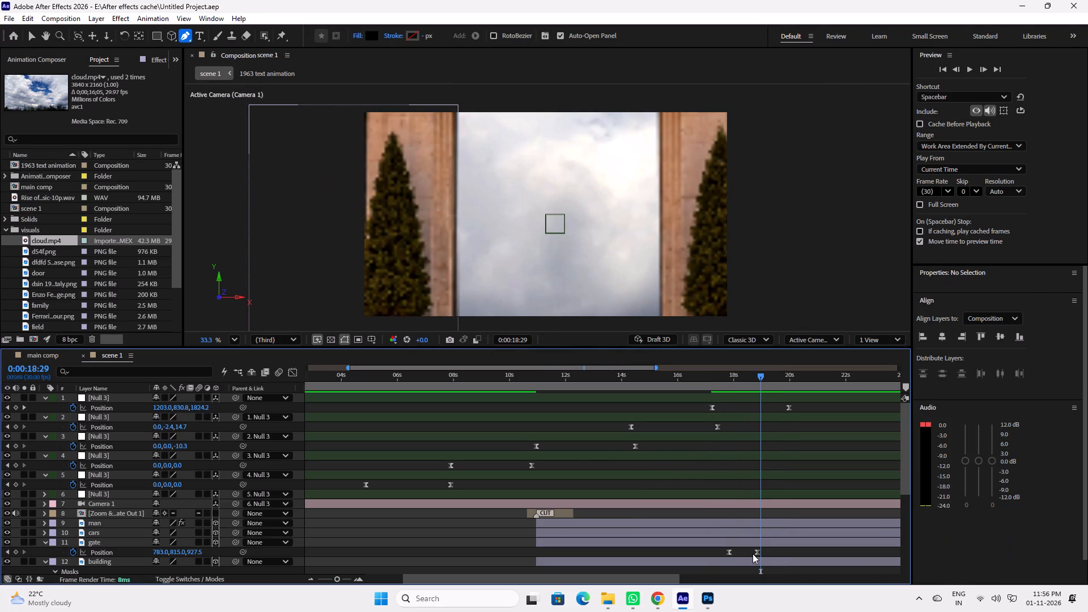
drag(758, 554, 775, 554)
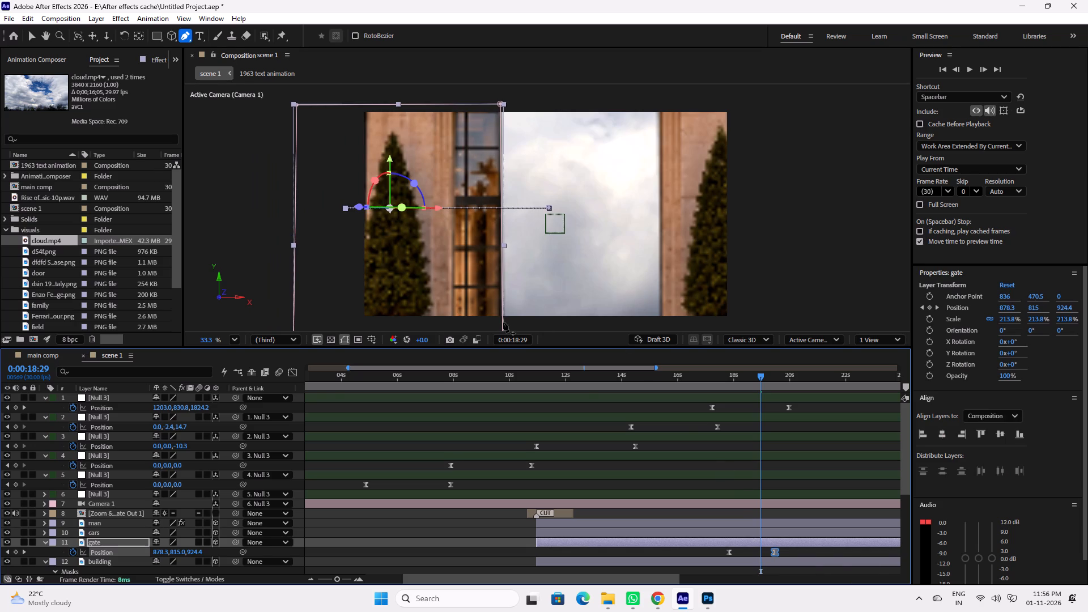
drag(730, 376, 717, 377)
key(space)
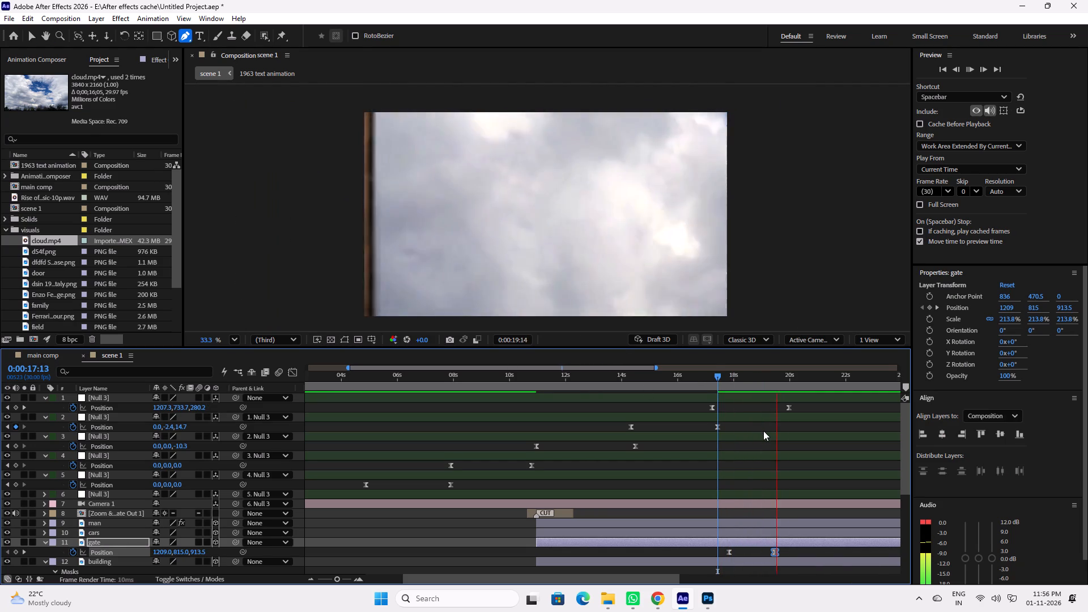
key(space)
drag(721, 375, 745, 381)
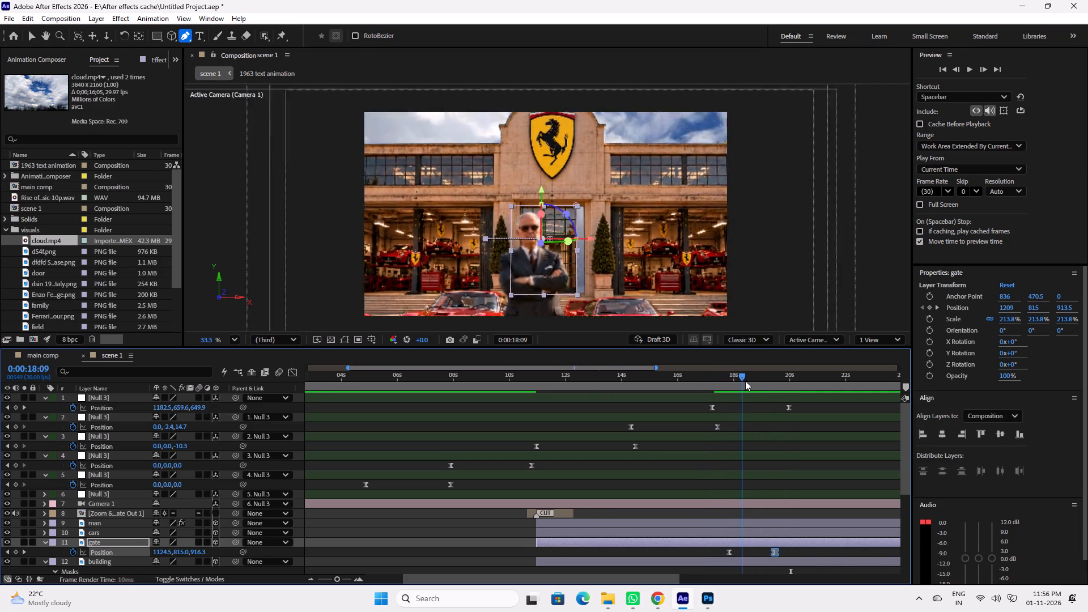
drag(745, 381, 743, 384)
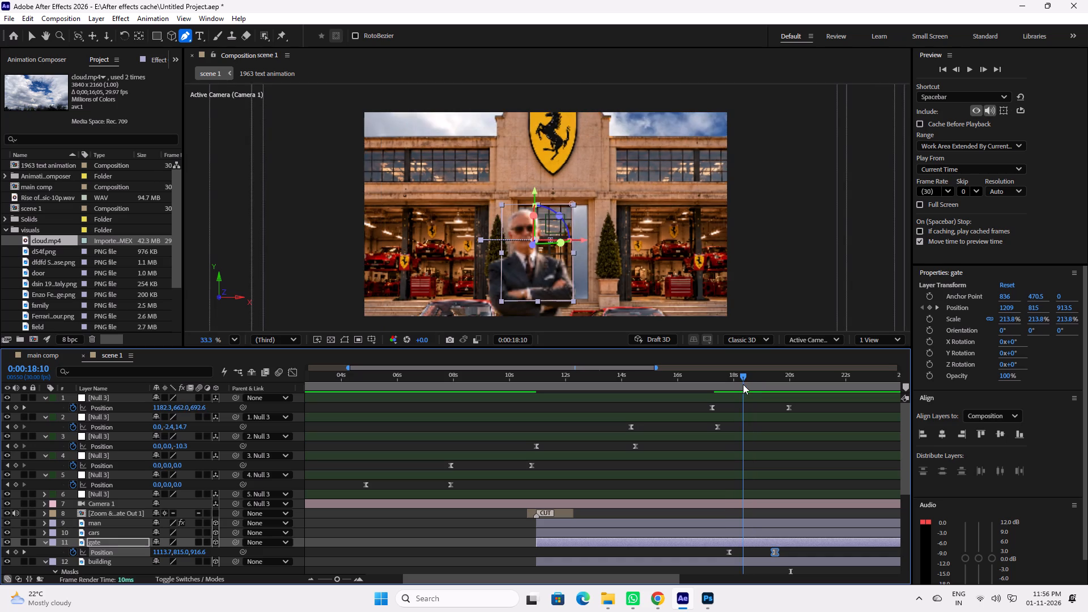
drag(743, 384, 750, 386)
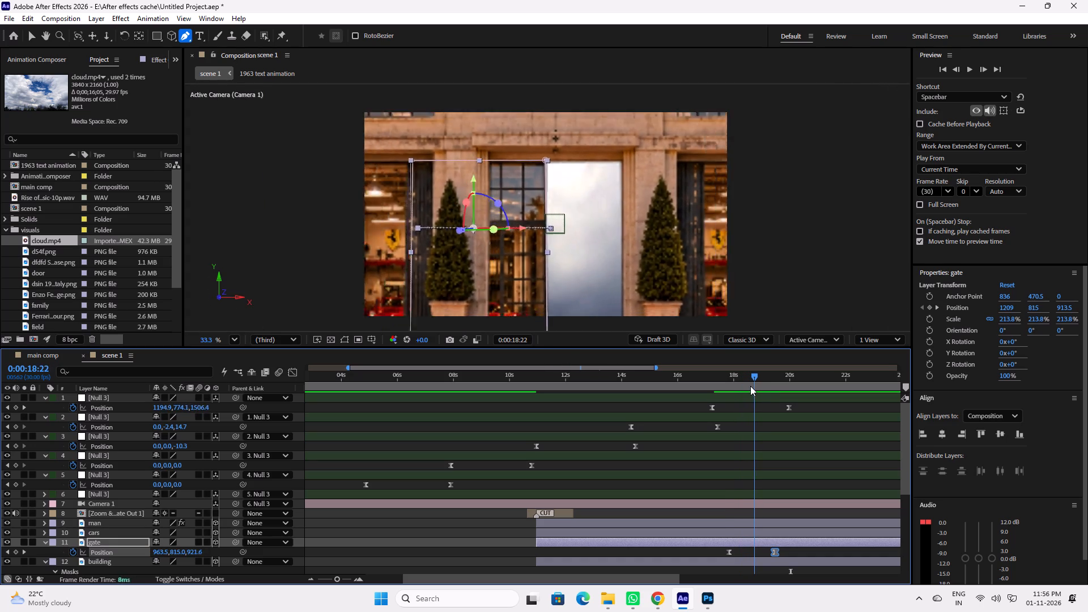
drag(750, 386, 746, 386)
Reshape the gate's Position speed curve for a slow start and a sharp late peak, preview it, and save the project.
click(294, 375)
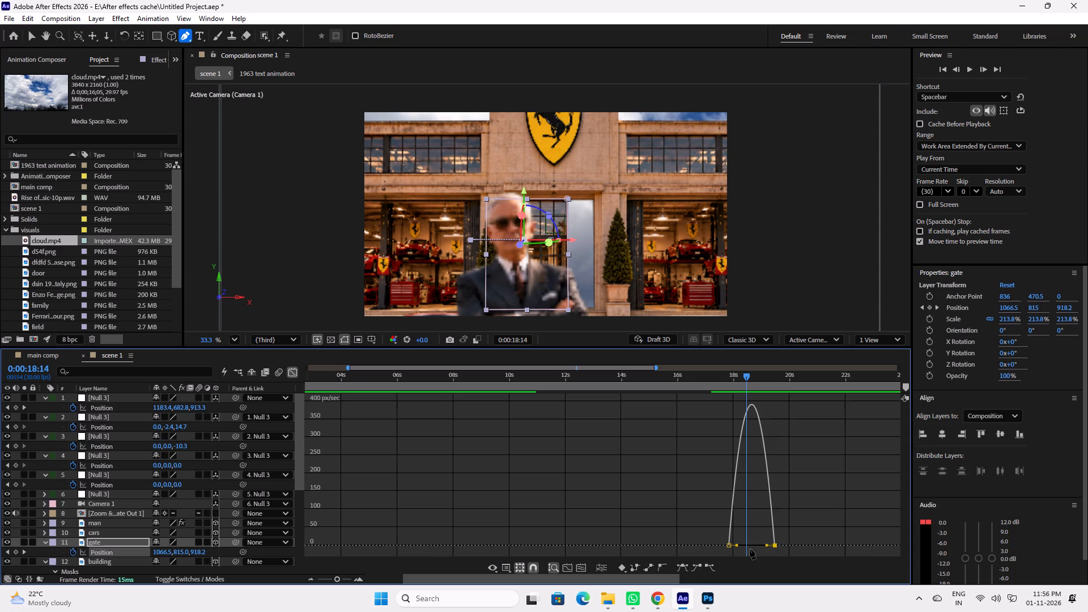
drag(738, 547, 759, 547)
click(719, 377)
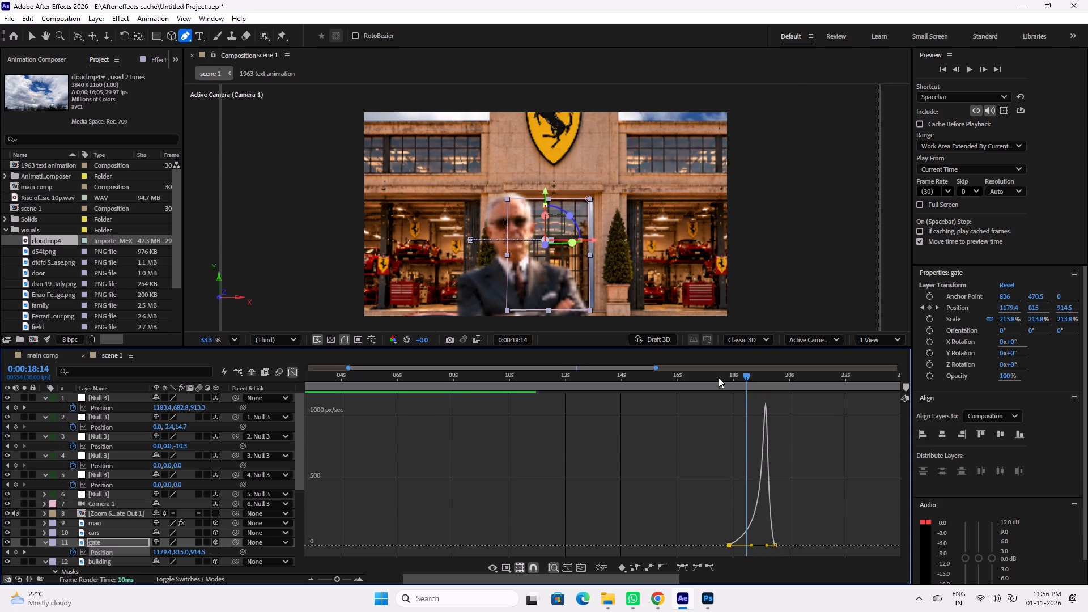
key(space)
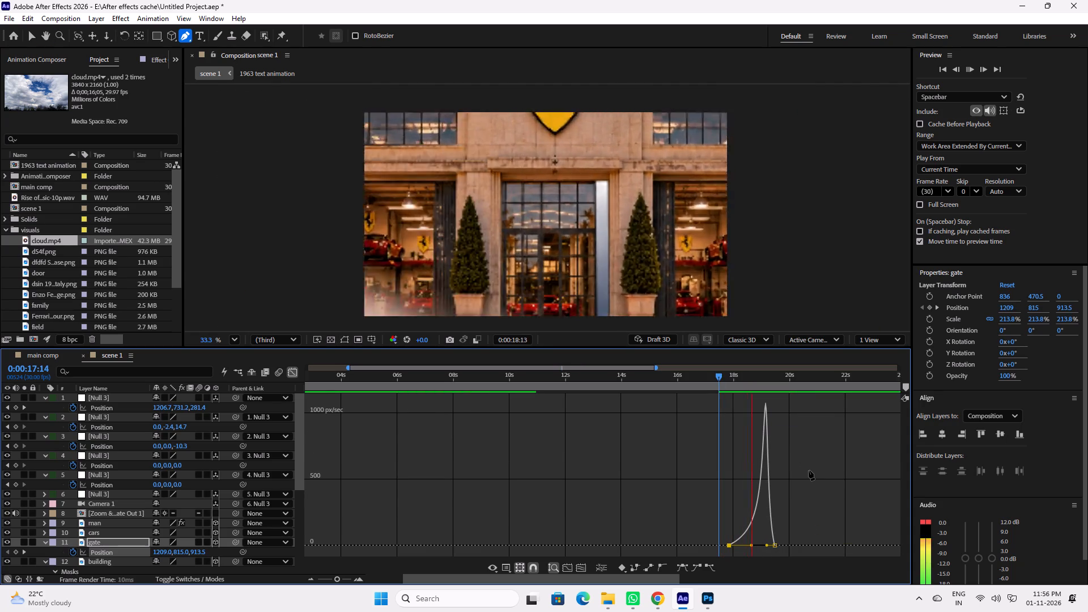
key(space)
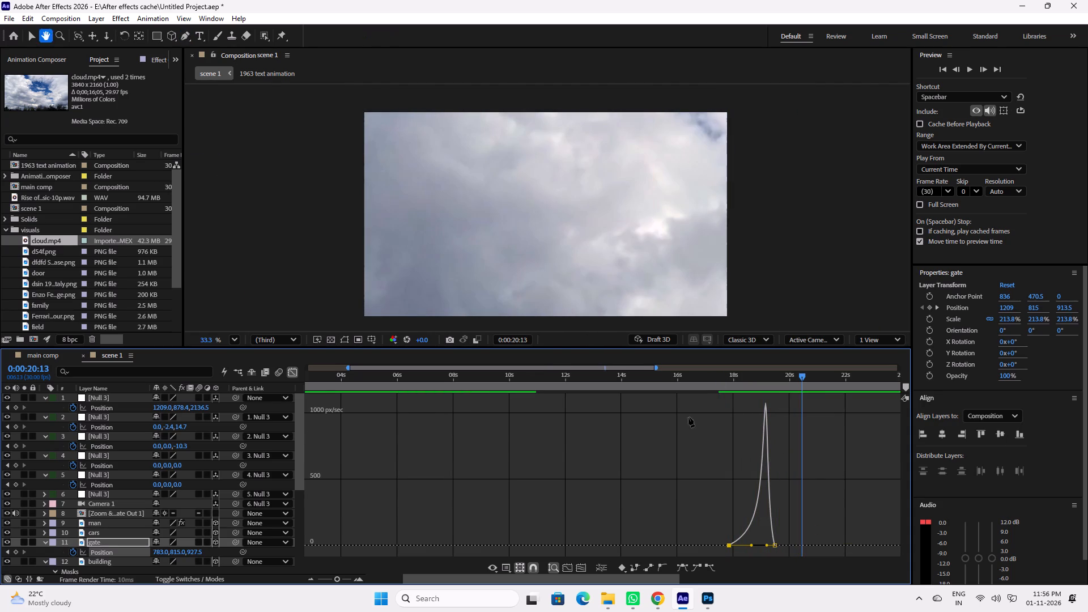
key(ctrl+s)
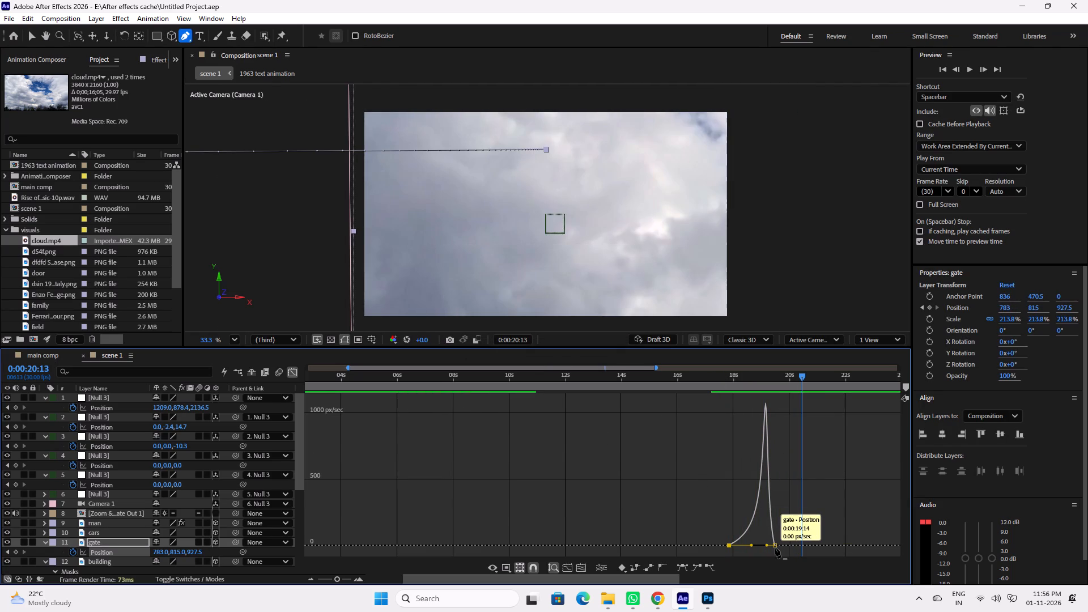
Reduce the first gate keyframe's outgoing influence for a softer speed peak of about 600 px/sec, preview the slide, and save.
drag(753, 545, 750, 545)
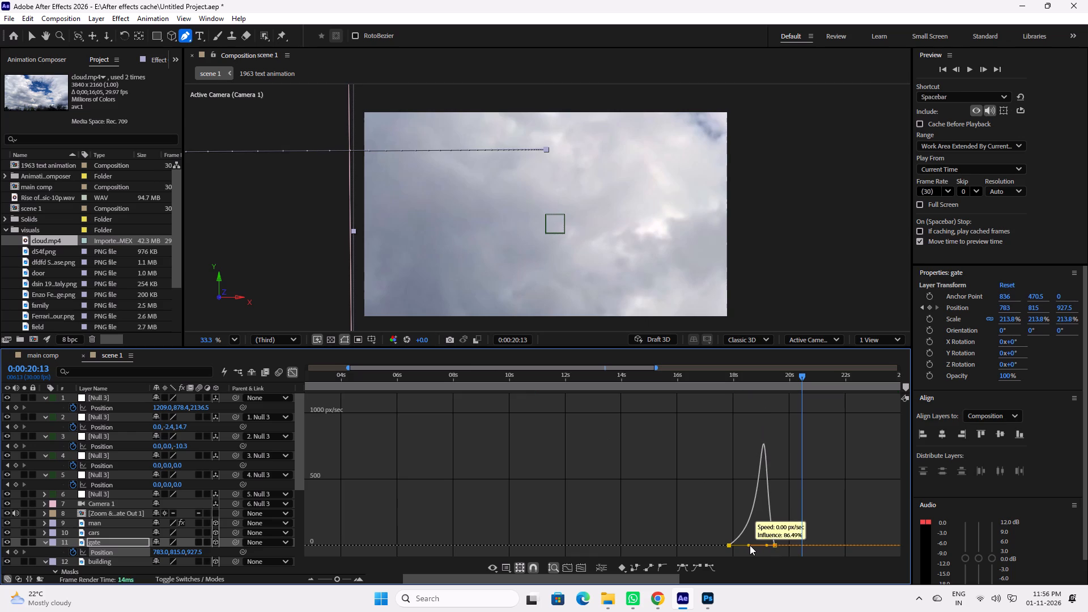
drag(750, 545, 747, 545)
click(719, 377)
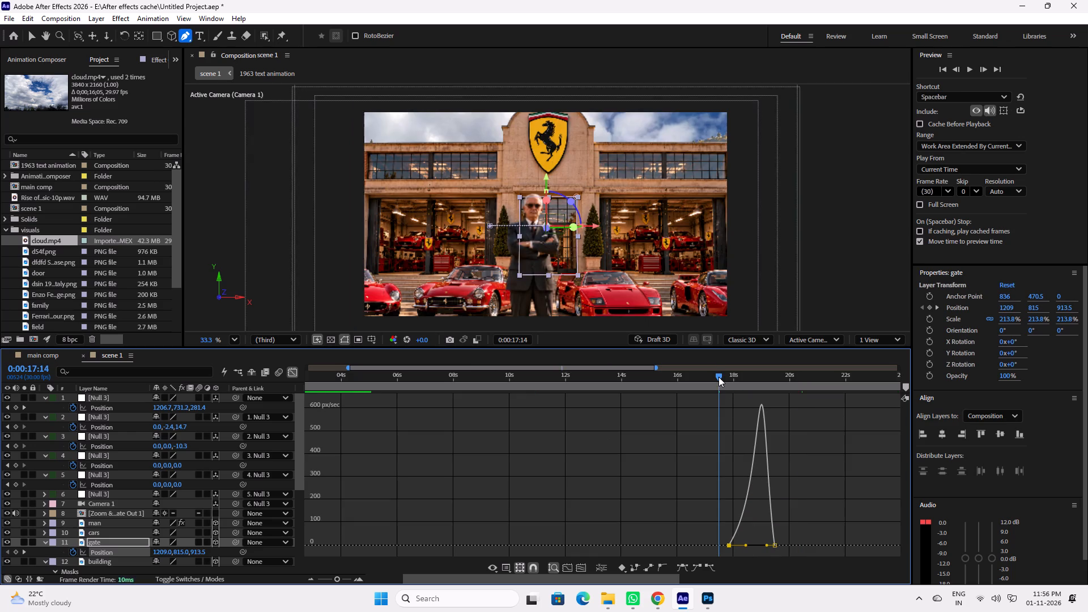
key(space)
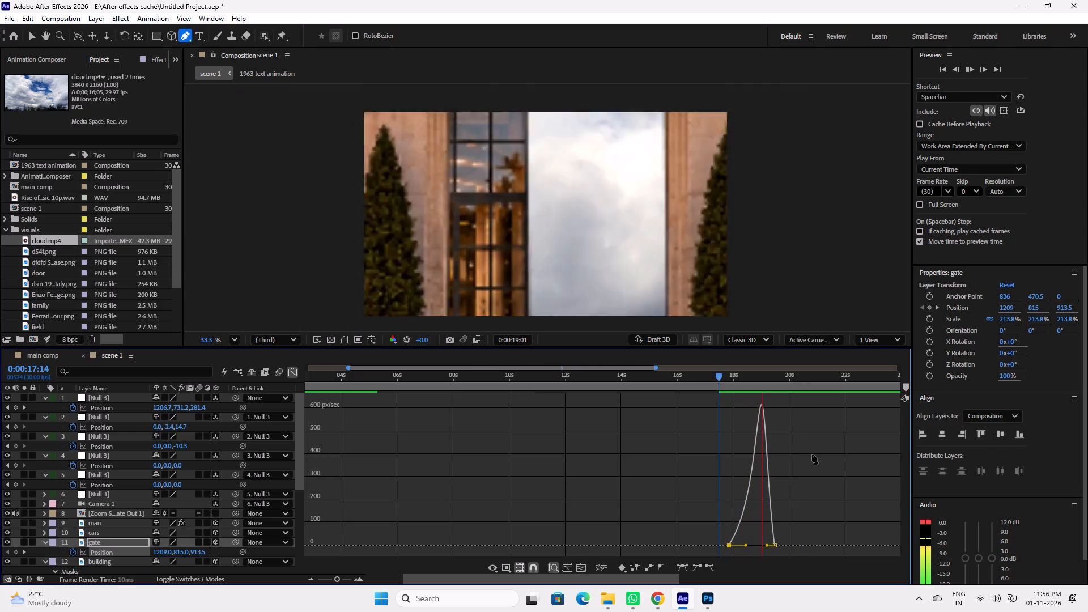
key(space)
drag(729, 375, 726, 375)
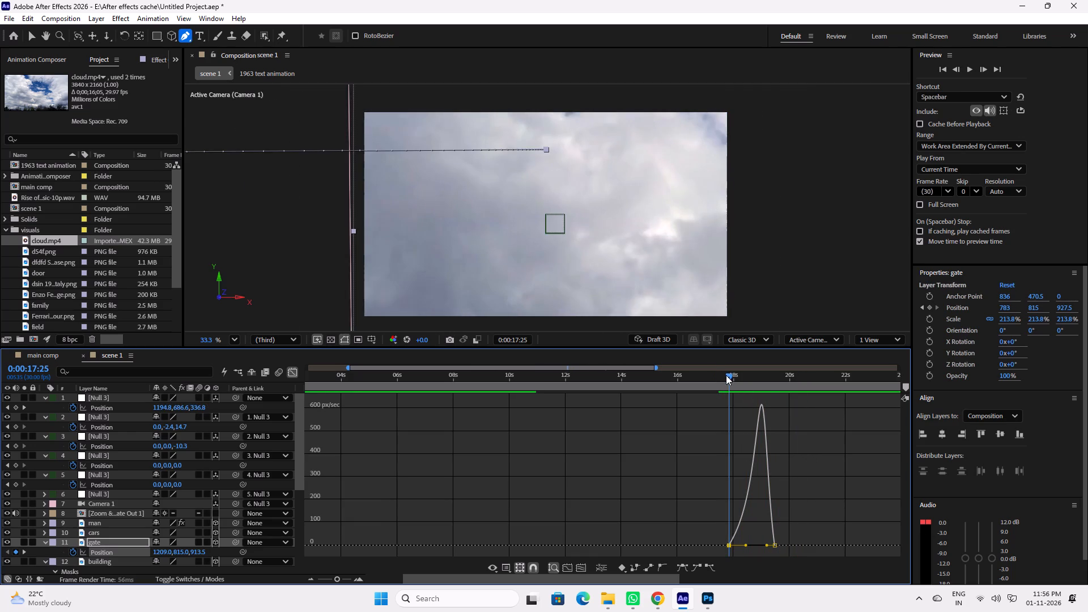
drag(726, 375, 763, 383)
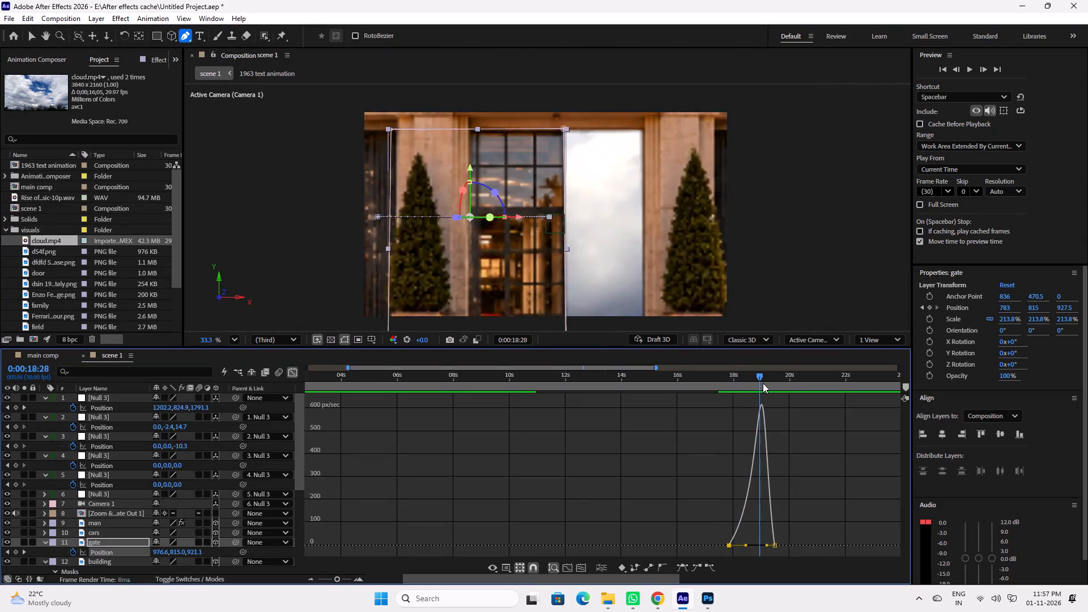
drag(763, 383, 747, 382)
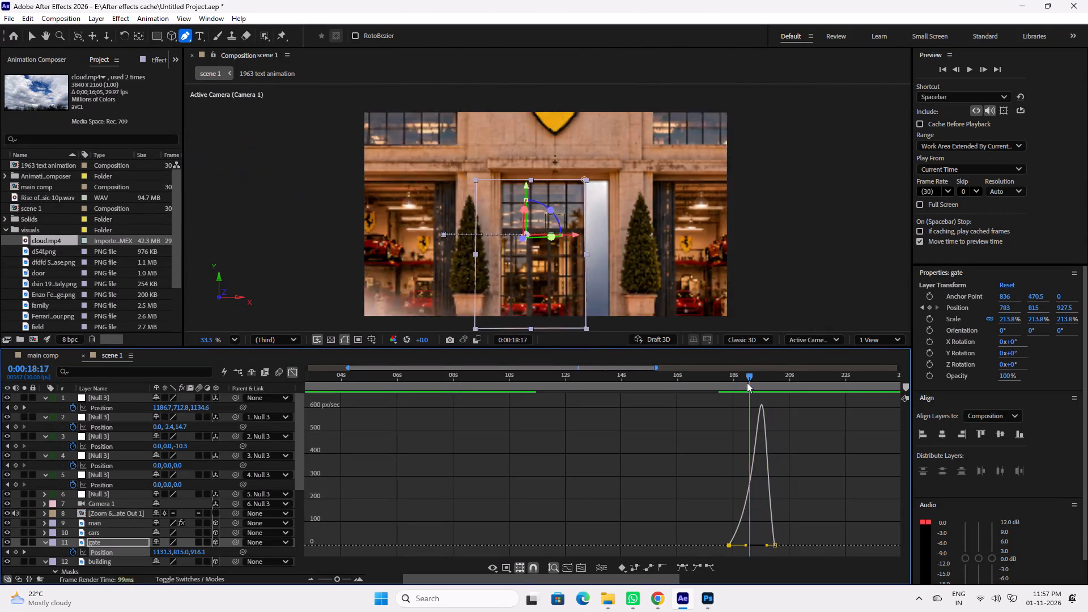
drag(747, 382, 744, 382)
key(space)
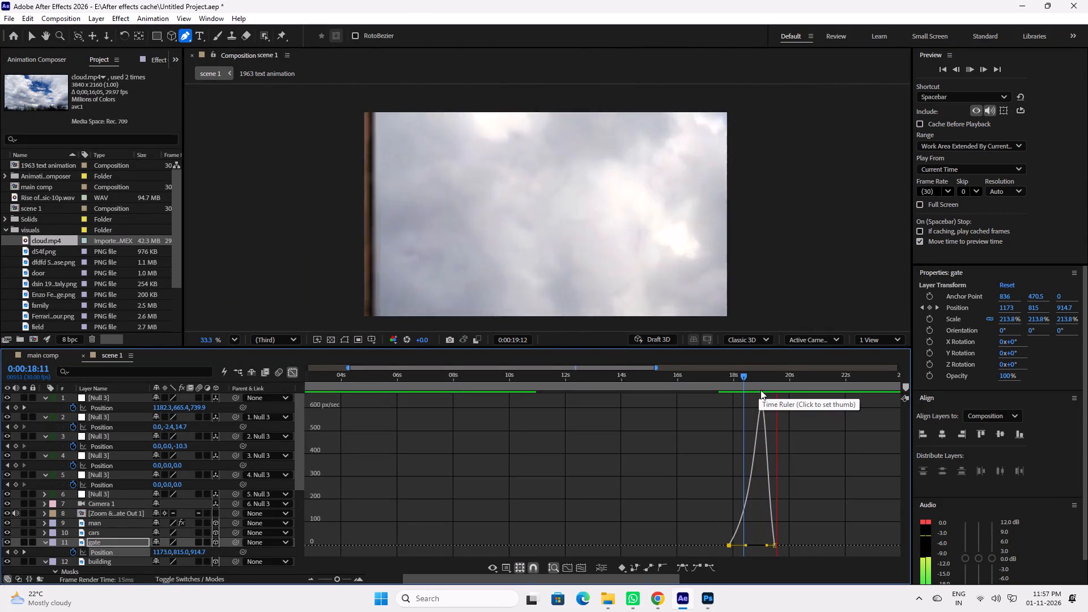
key(space)
drag(749, 378, 733, 379)
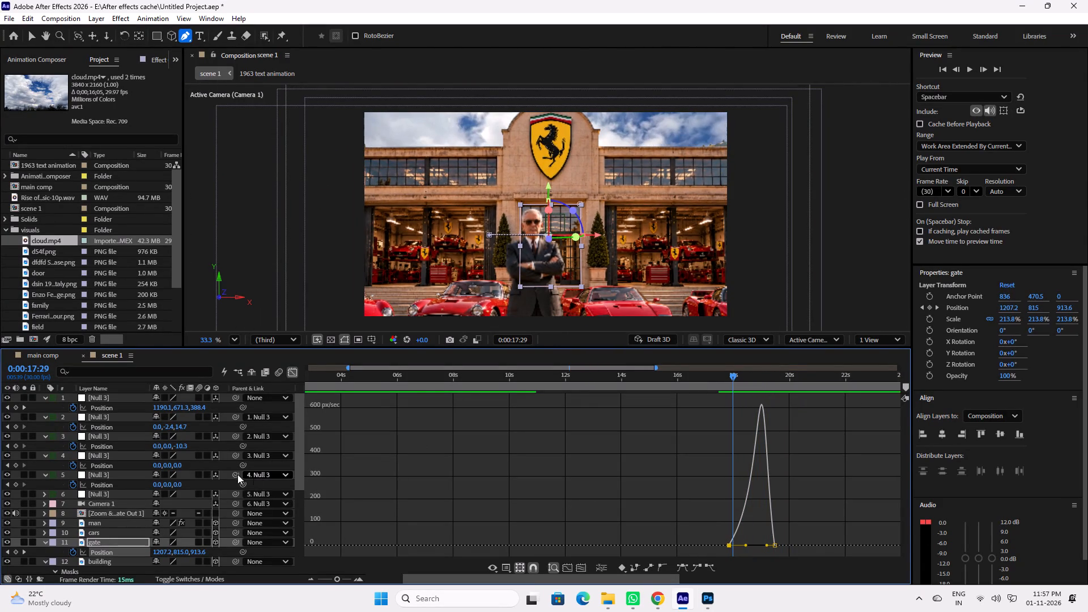
key(ctrl+s)
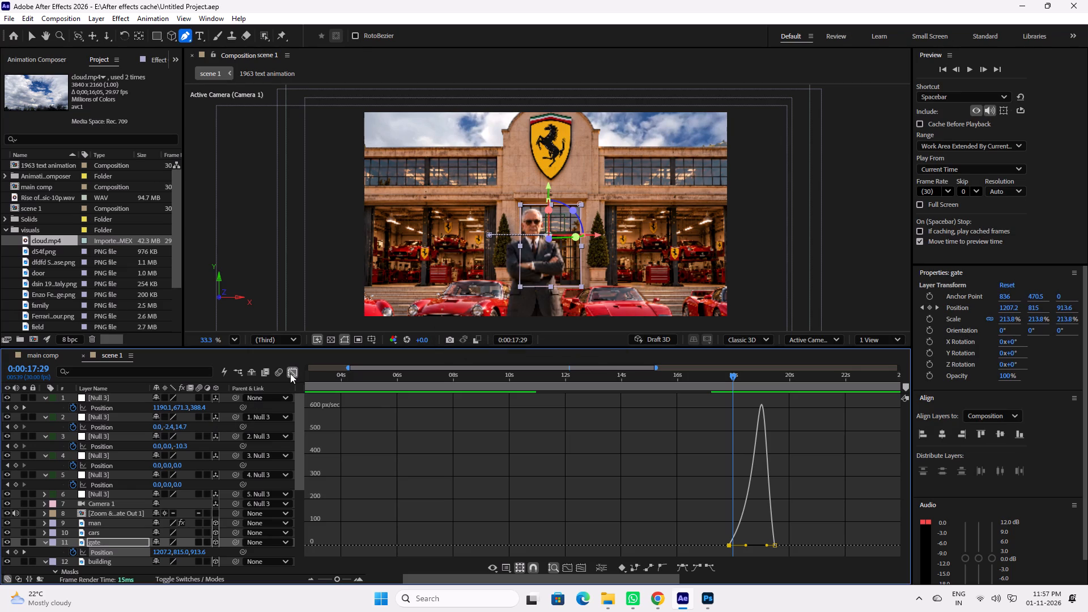
Move the gate's starting Position keyframe earlier to about 16.5 seconds, outside the speed graph, and preview the longer opening.
click(292, 372)
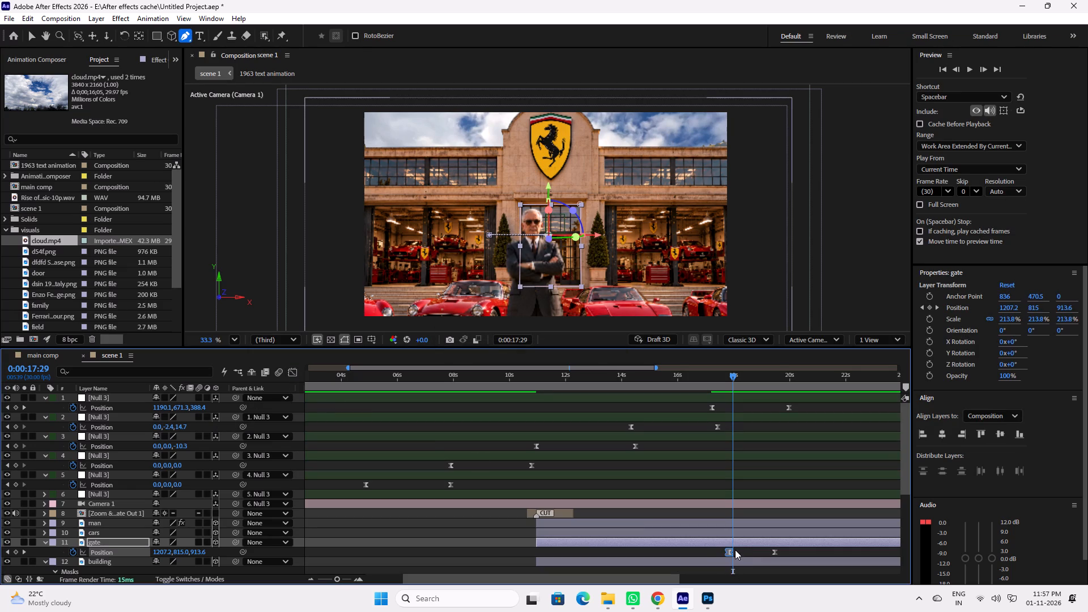
drag(728, 551, 692, 552)
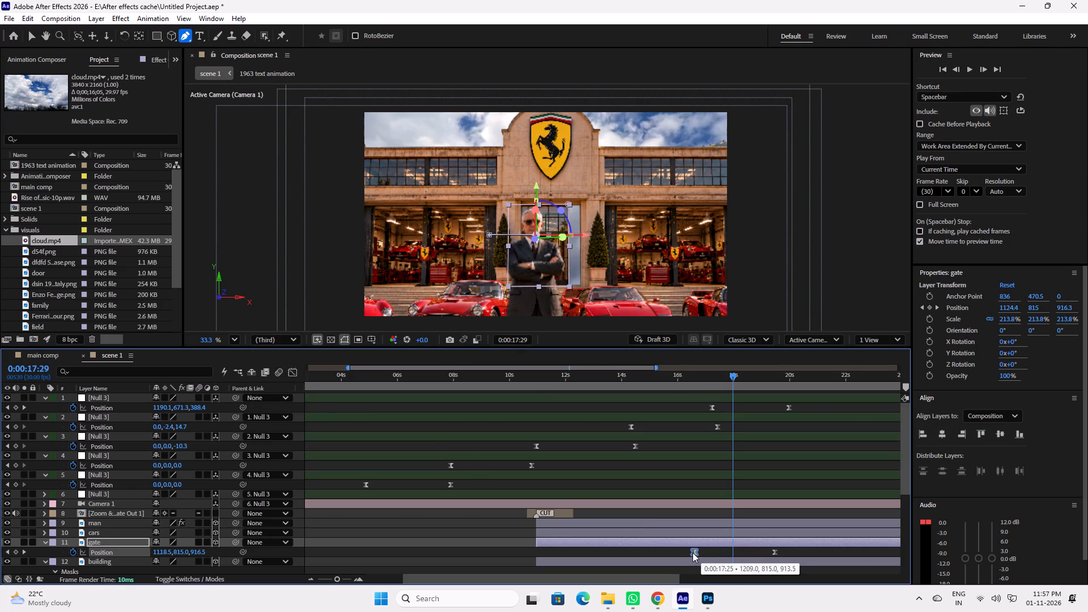
drag(692, 552, 692, 552)
click(670, 376)
key(space)
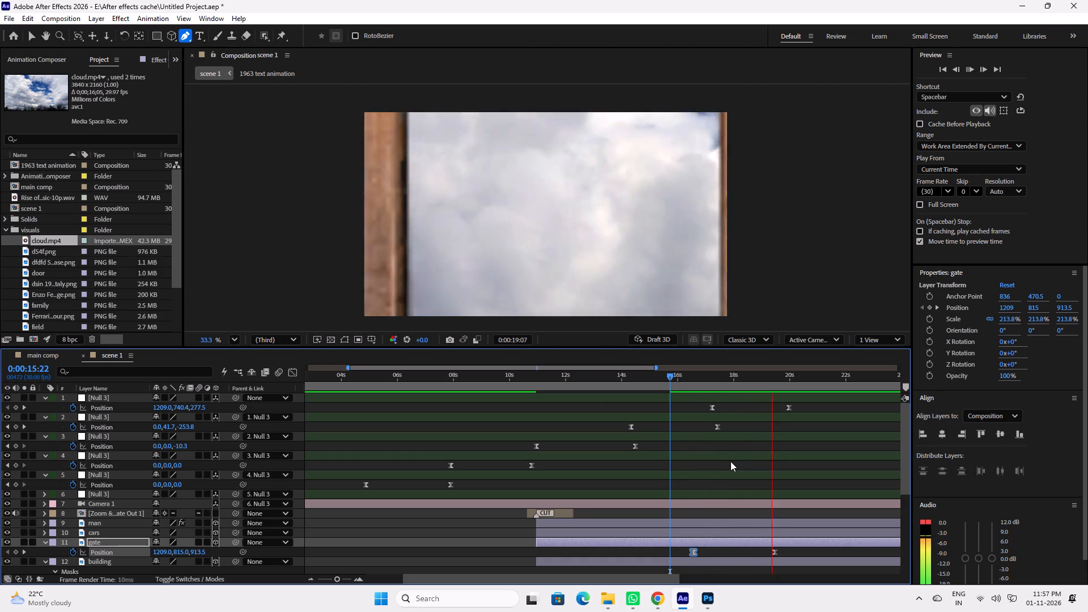
key(space)
drag(711, 376, 695, 376)
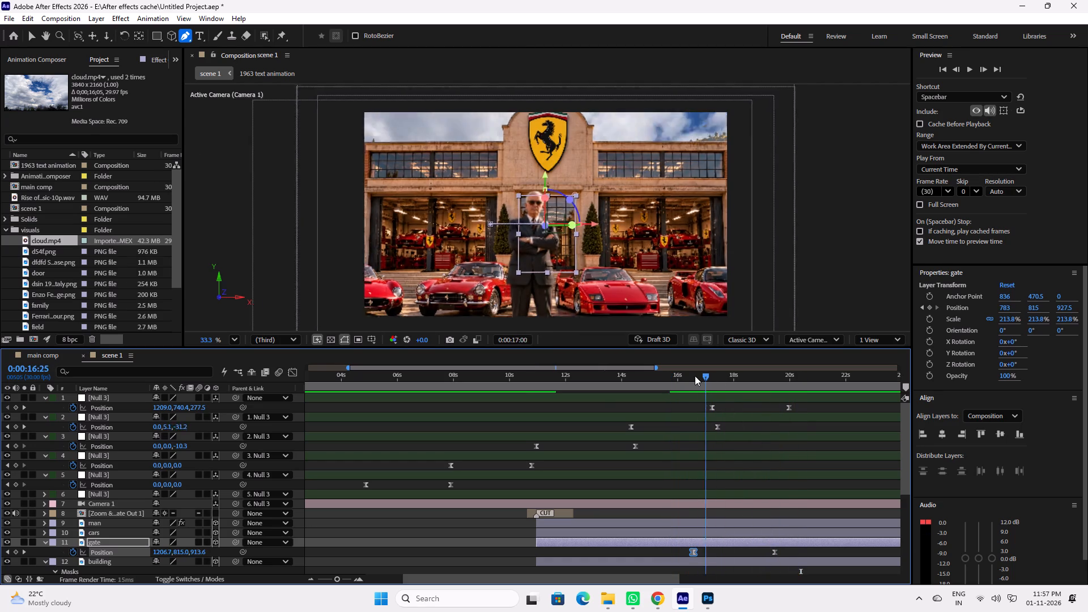
drag(695, 376, 675, 376)
key(space)
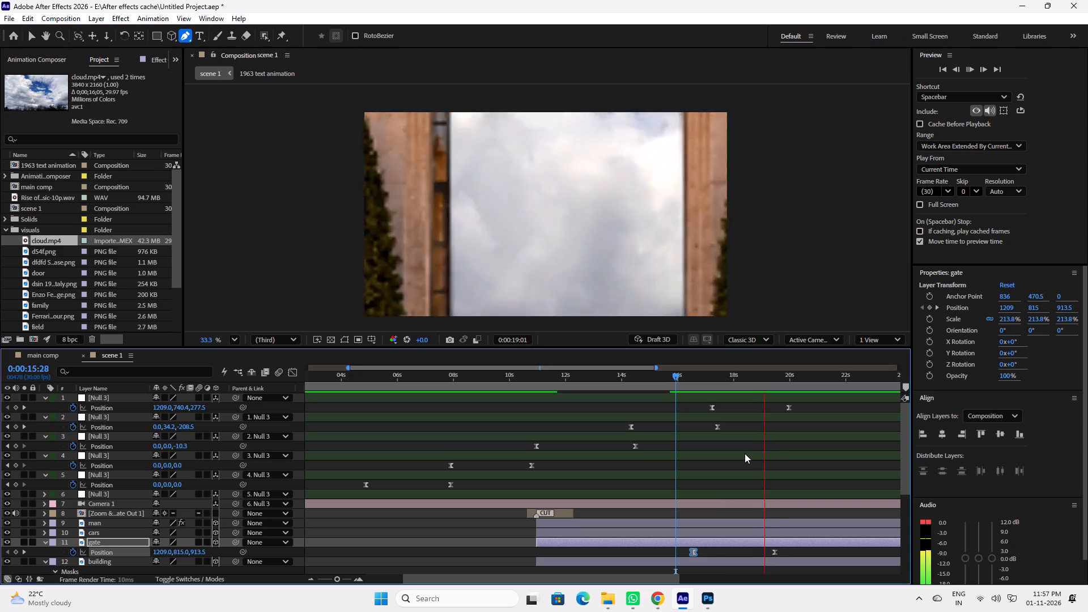
key(space)
drag(696, 380, 712, 382)
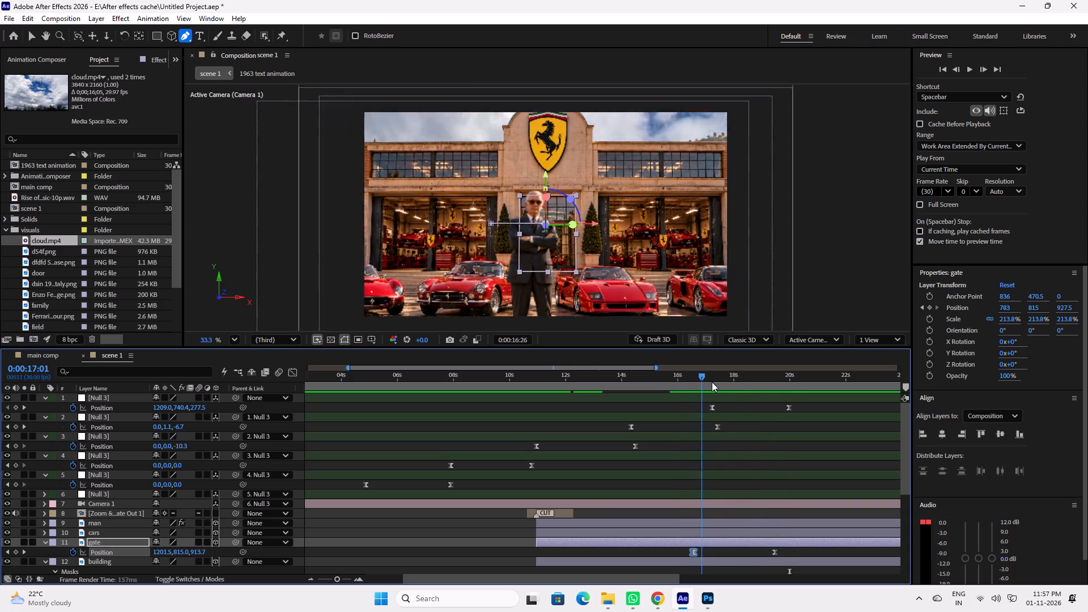
drag(712, 382, 770, 394)
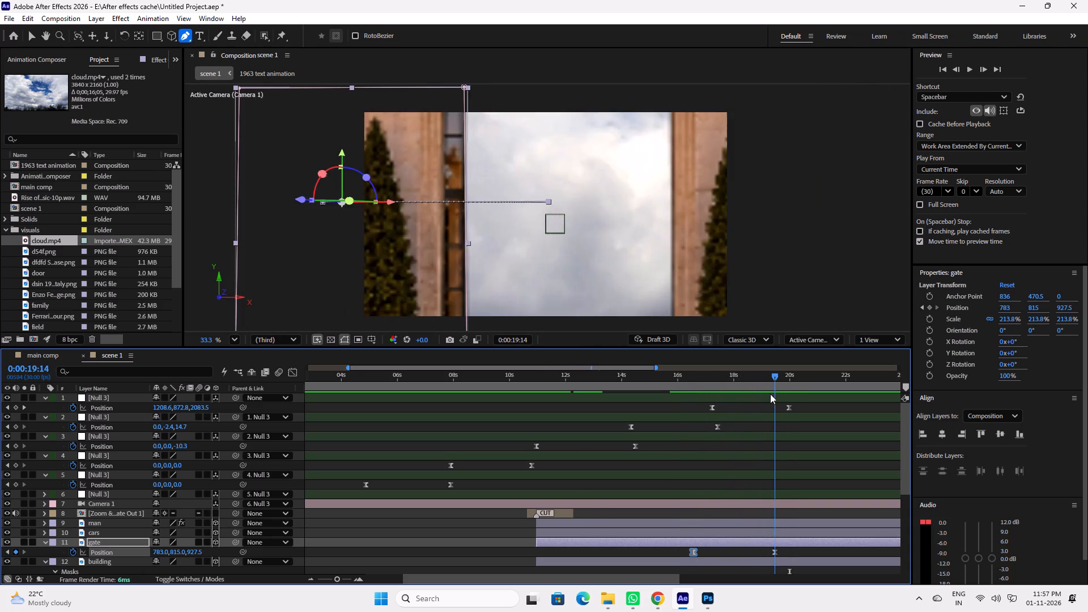
Check the gate opening against the camera move up to the last camera keyframe at 0:00:19:29.
drag(770, 394, 780, 396)
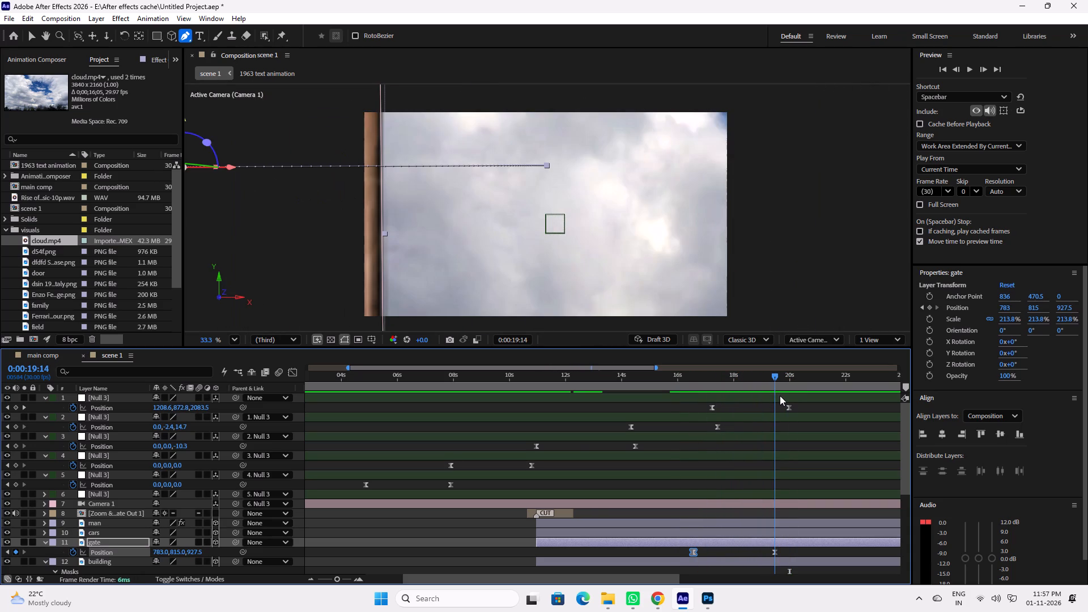
drag(780, 396, 788, 397)
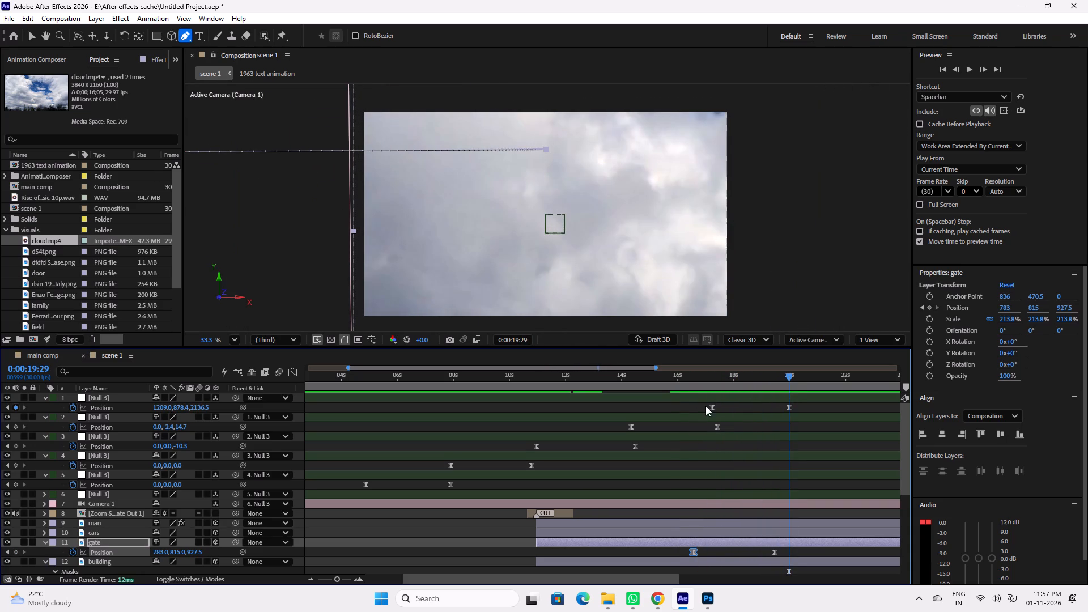
click(602, 377)
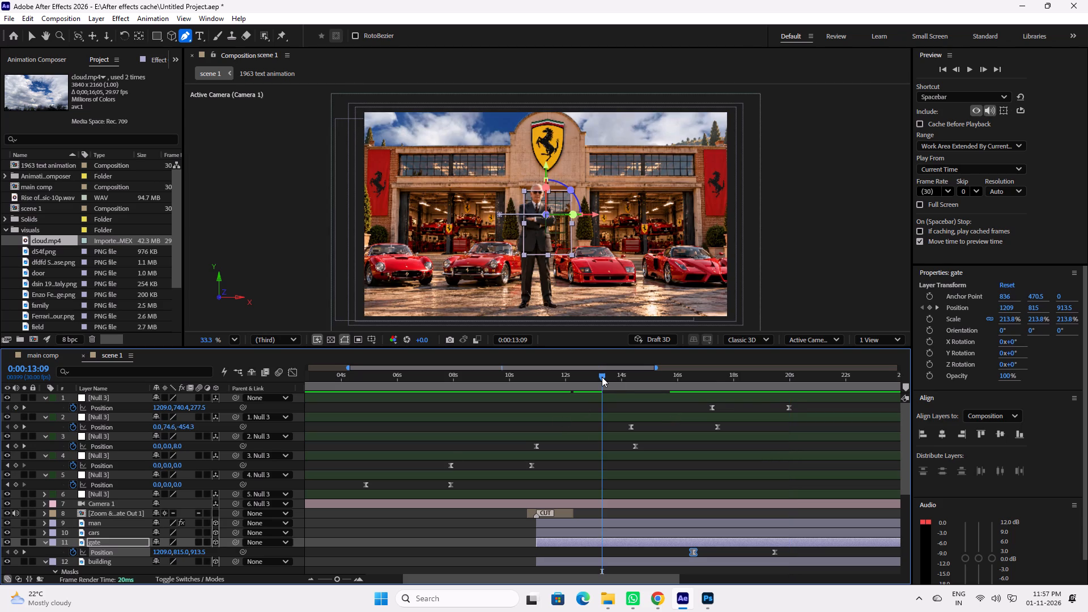
drag(764, 376, 786, 379)
Import the Sunlit Ferrari Heritage Workshop and Tense Debate in a Ferrari Showroom images from Downloads into the visuals folder.
double_click(18, 271)
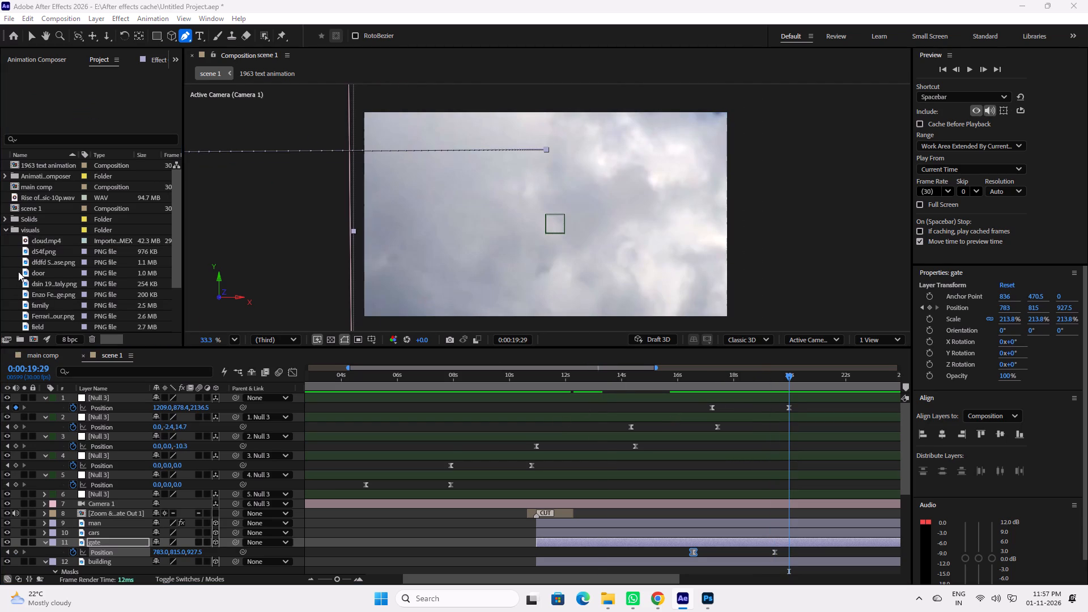
scroll(286, 187, down, 6)
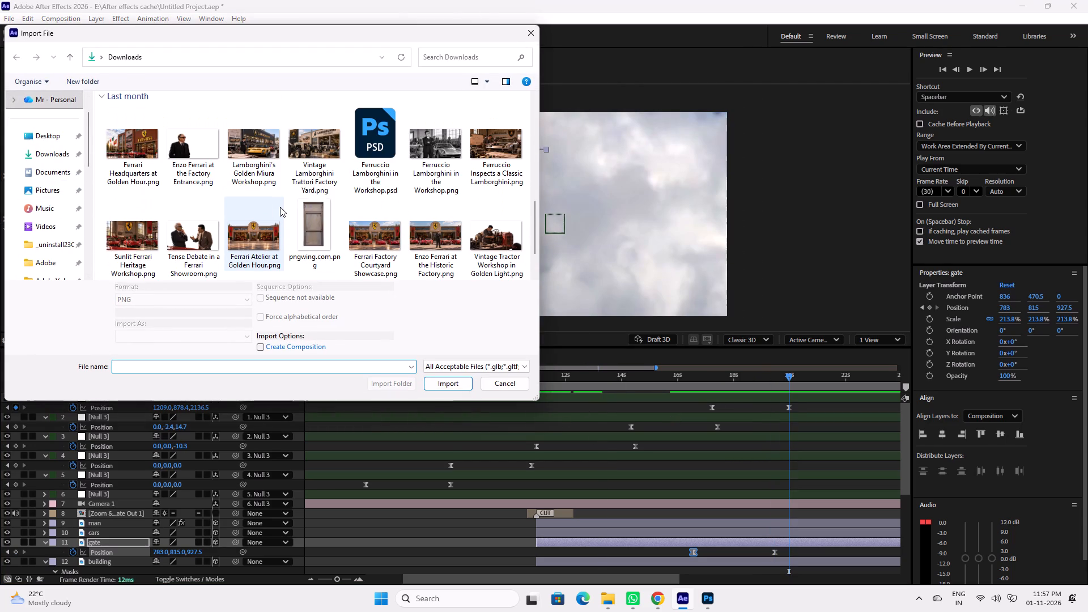
click(184, 248)
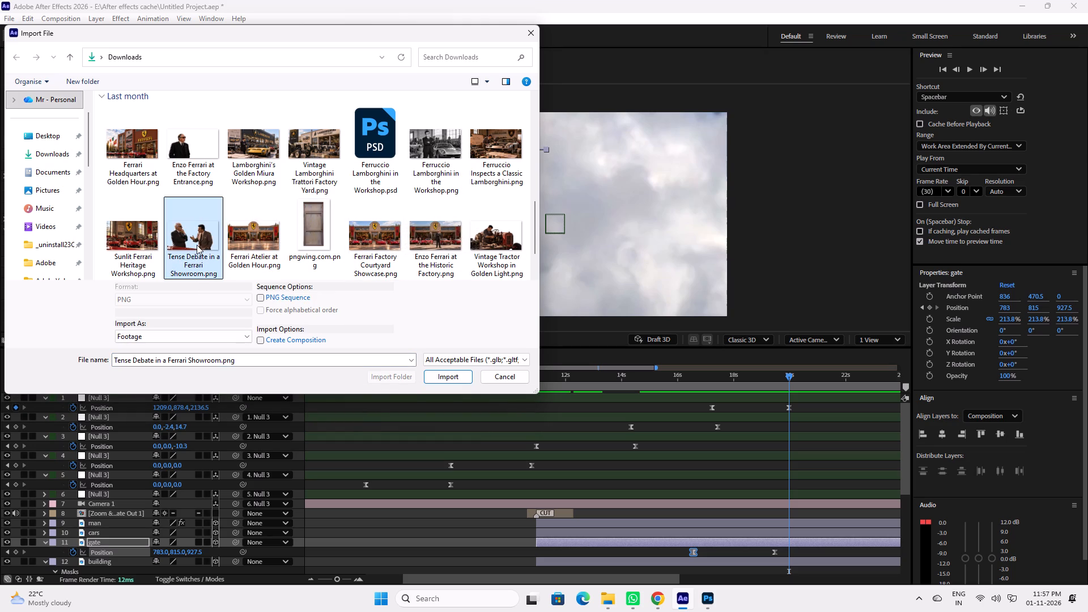
ctrl+click(132, 242)
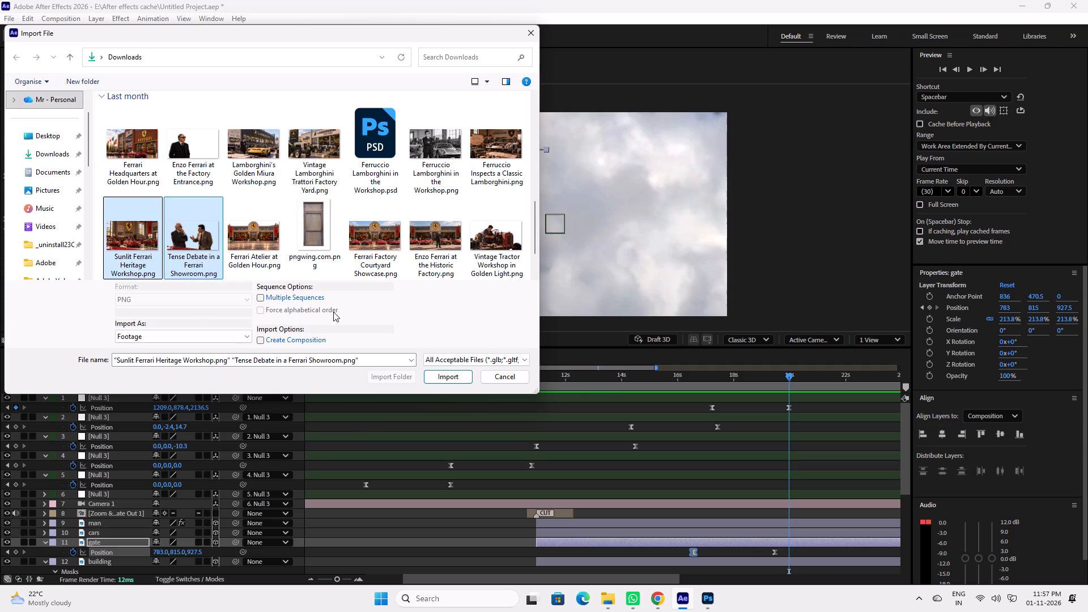
click(457, 377)
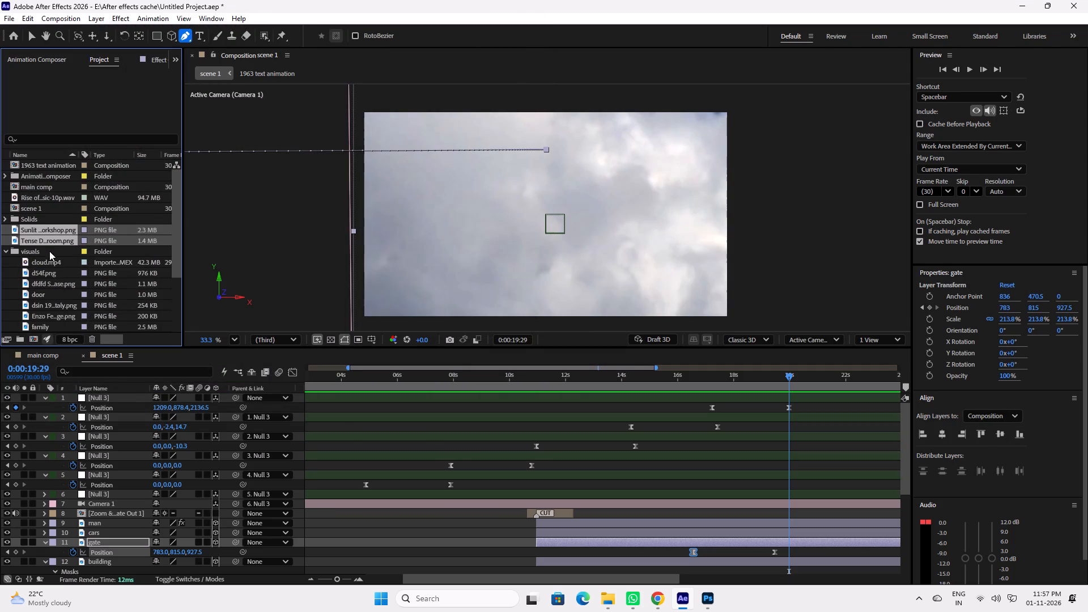
drag(39, 239, 40, 250)
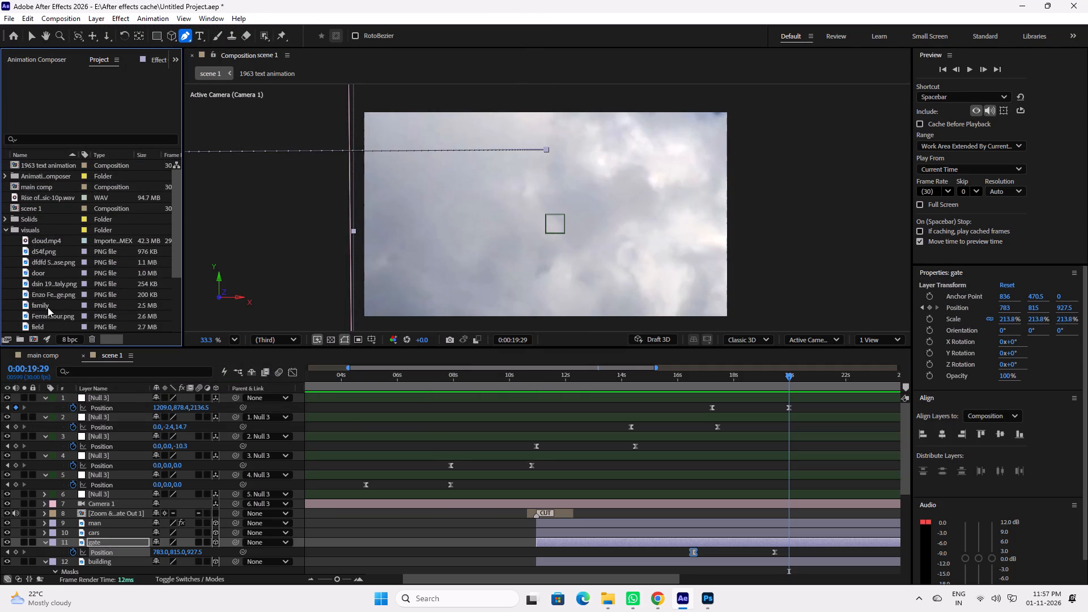
Add both imported images to scene 1 above the man layer, starting at about 0:00:19:29.
scroll(48, 307, down, 6)
drag(44, 293, 594, 532)
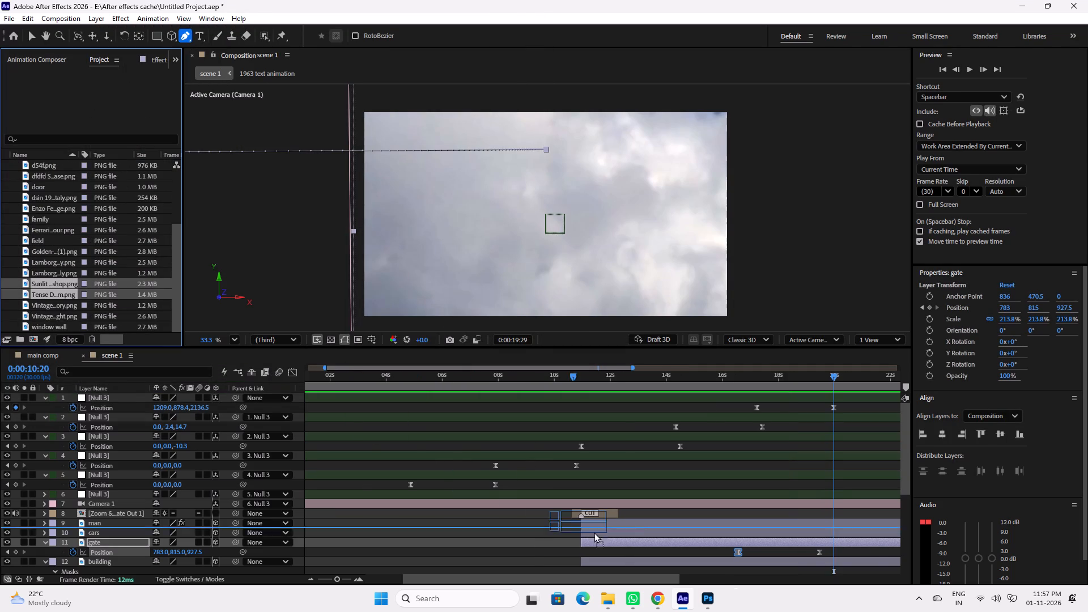
drag(594, 532, 832, 520)
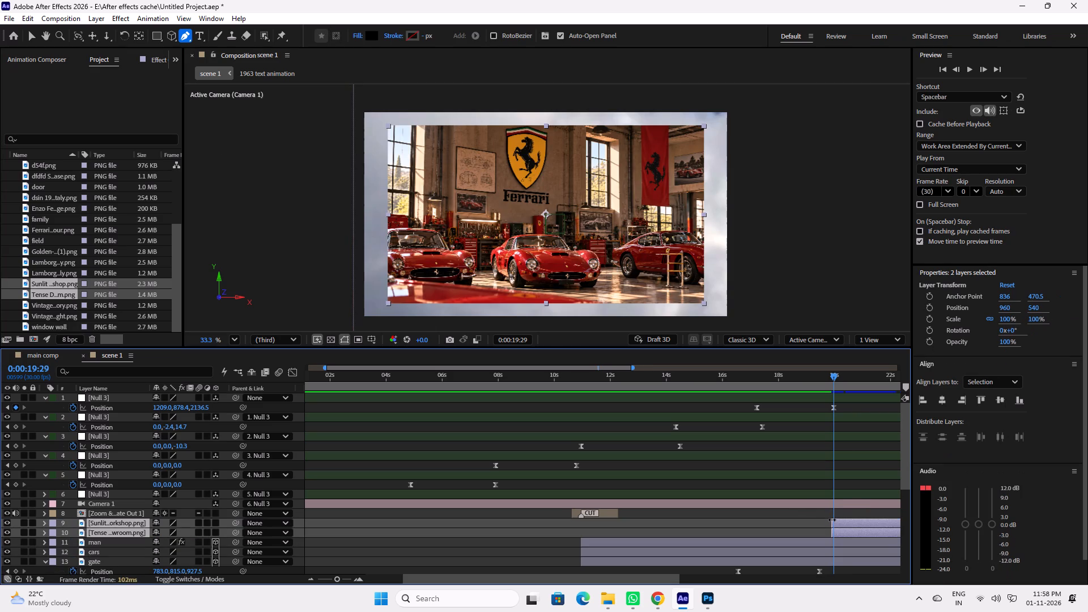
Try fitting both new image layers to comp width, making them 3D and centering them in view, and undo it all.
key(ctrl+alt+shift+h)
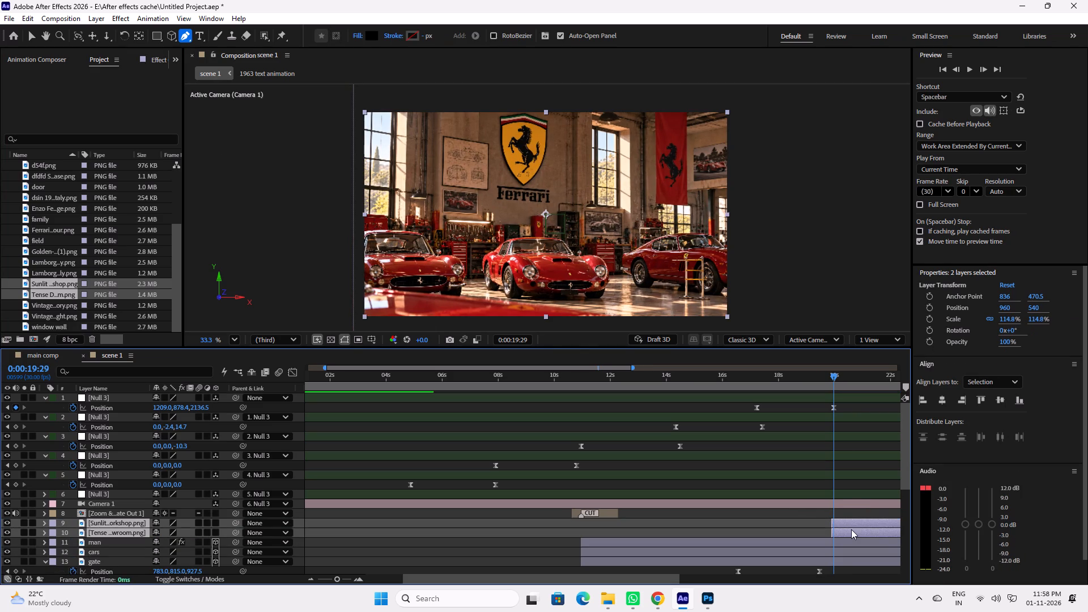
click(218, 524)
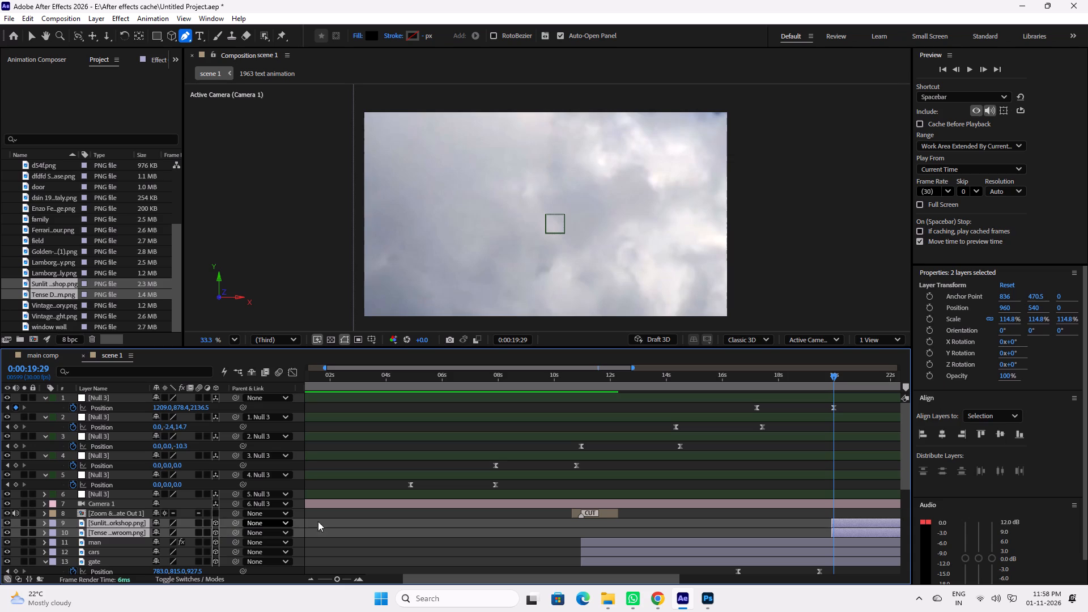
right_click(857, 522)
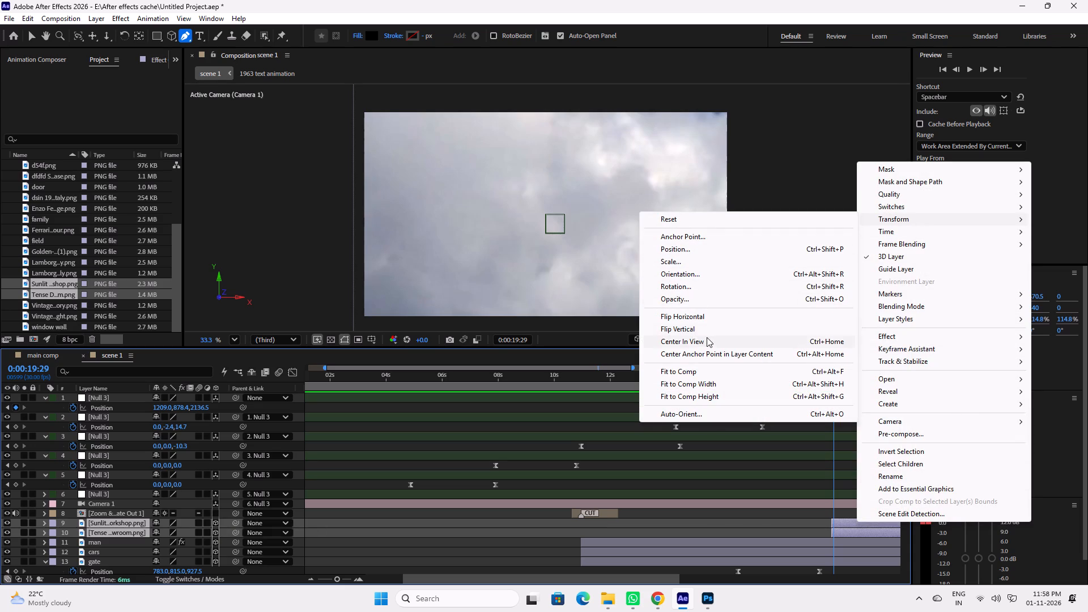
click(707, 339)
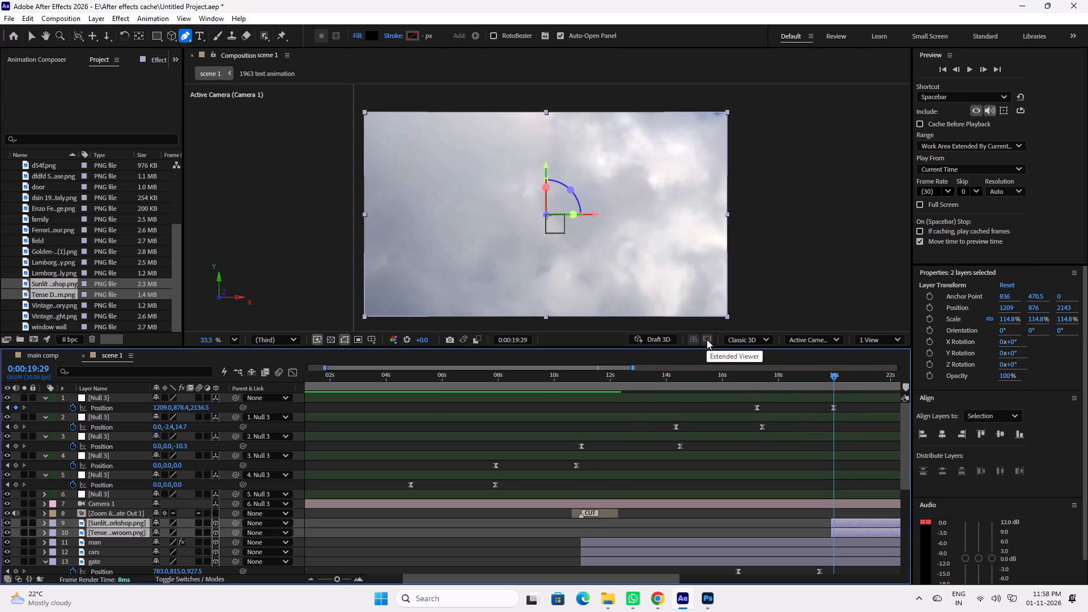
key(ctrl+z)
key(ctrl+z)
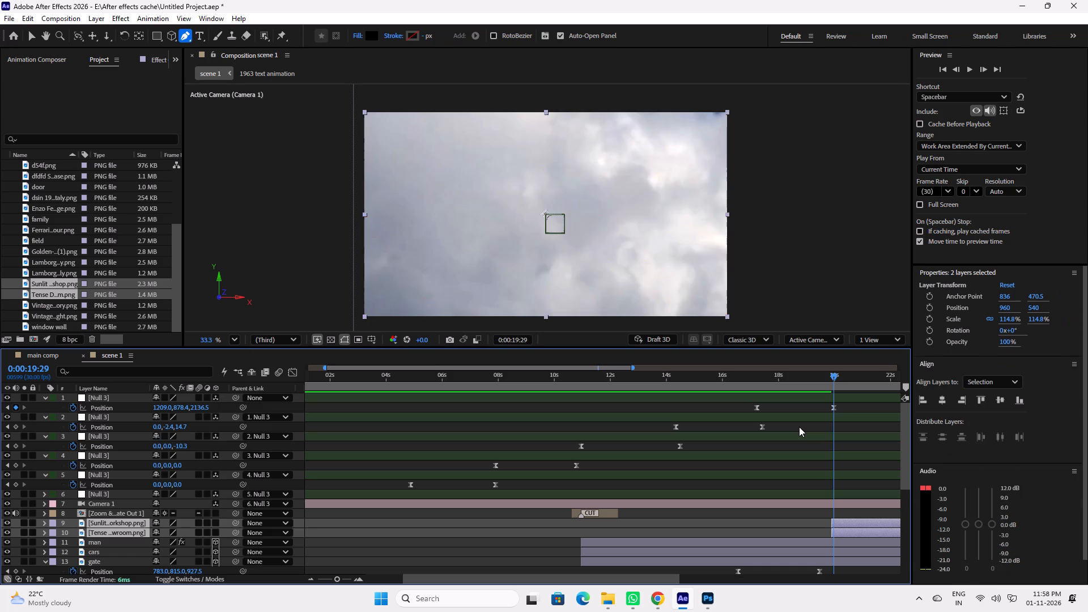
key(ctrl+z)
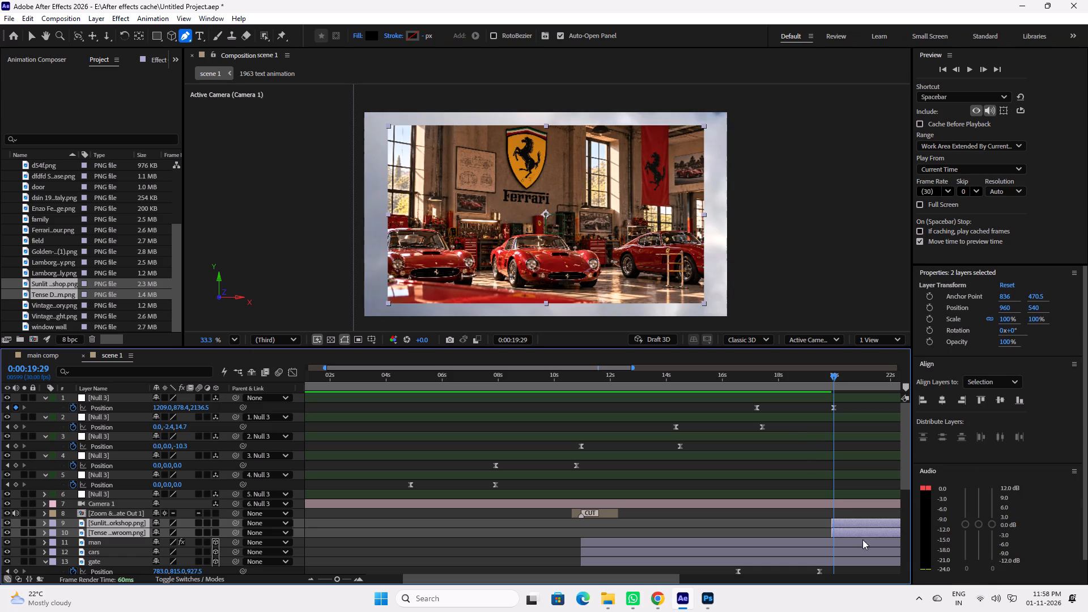
Make the workshop and showroom debate image layers 3D and save the project.
click(218, 524)
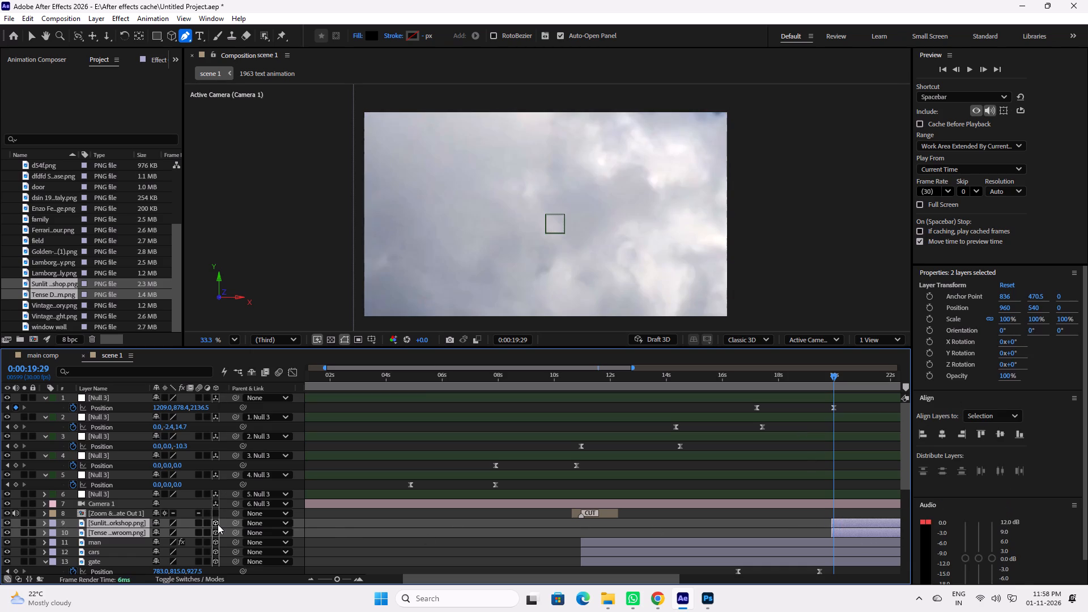
scroll(745, 458, down, 3)
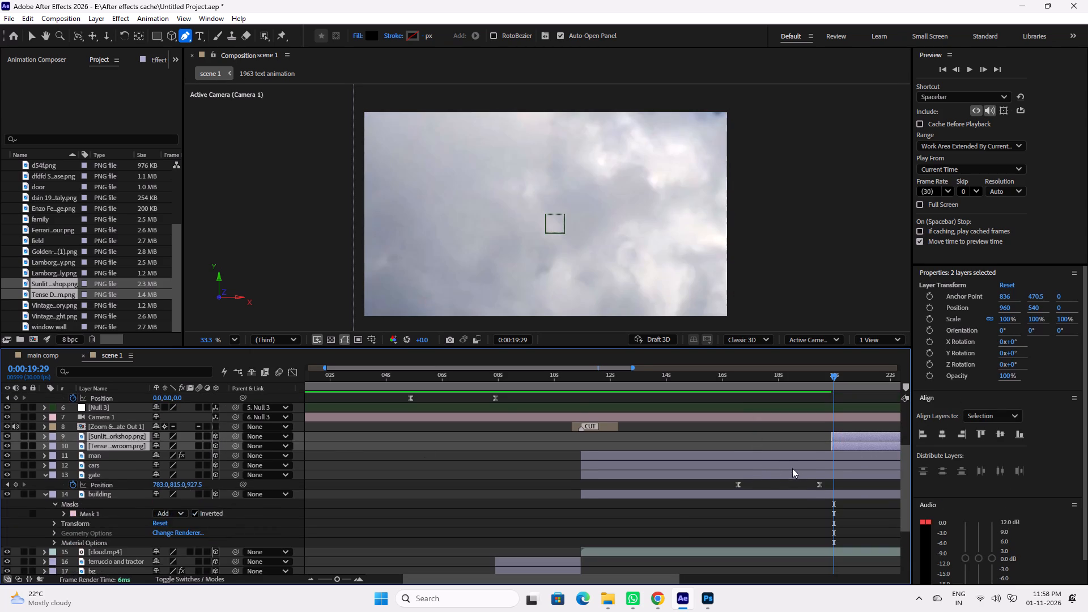
scroll(811, 472, up, 2)
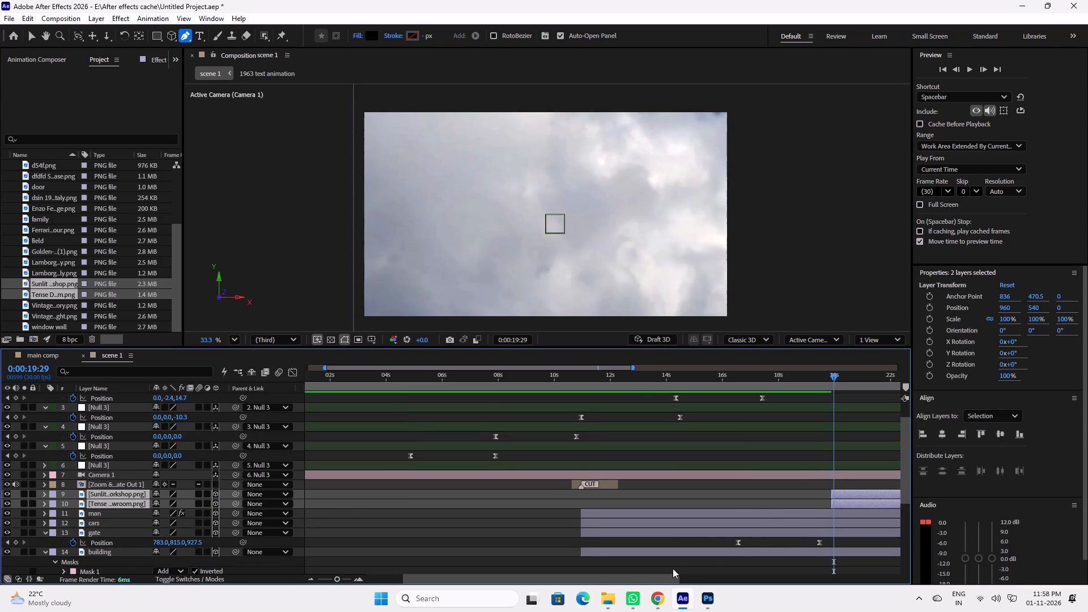
drag(635, 580, 736, 583)
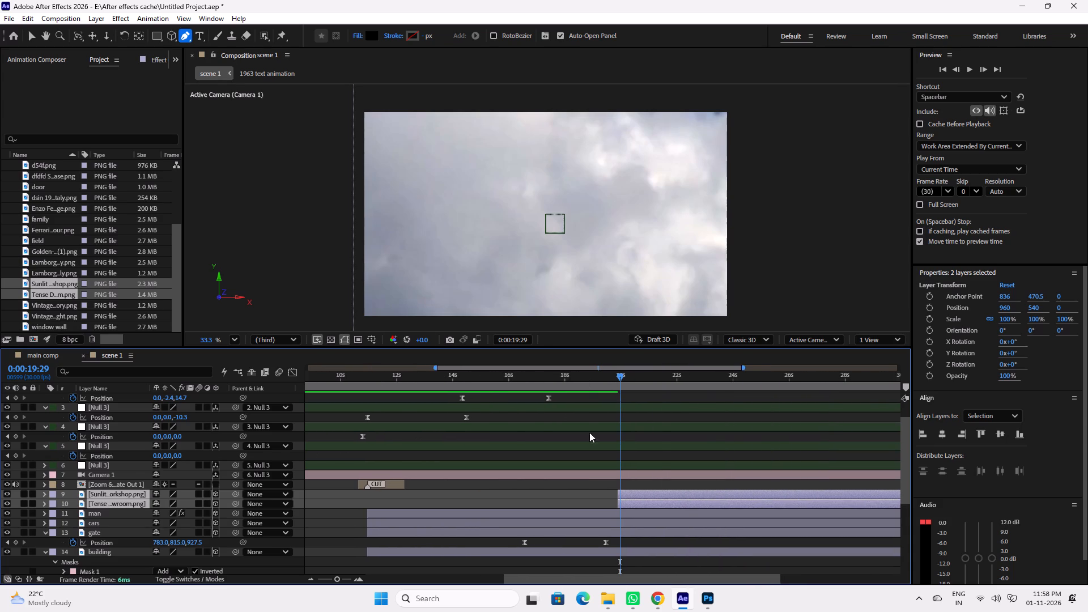
scroll(676, 497, down, 1)
key(ctrl+s)
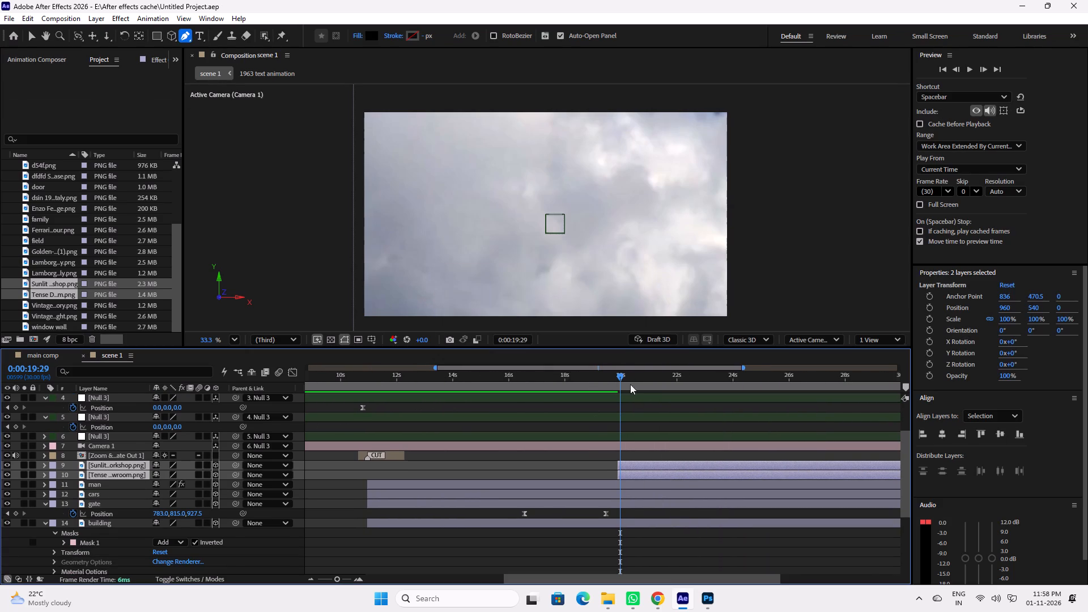
Center both 3D image layers in the camera view at 0:00:19:27, at their original scale.
drag(620, 377, 640, 379)
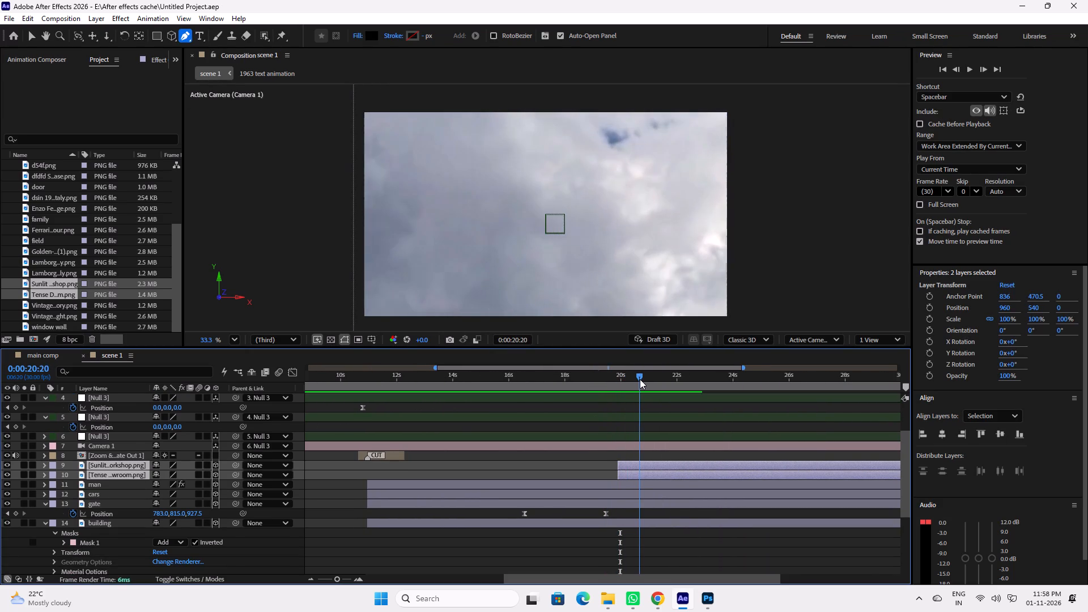
drag(640, 379, 627, 380)
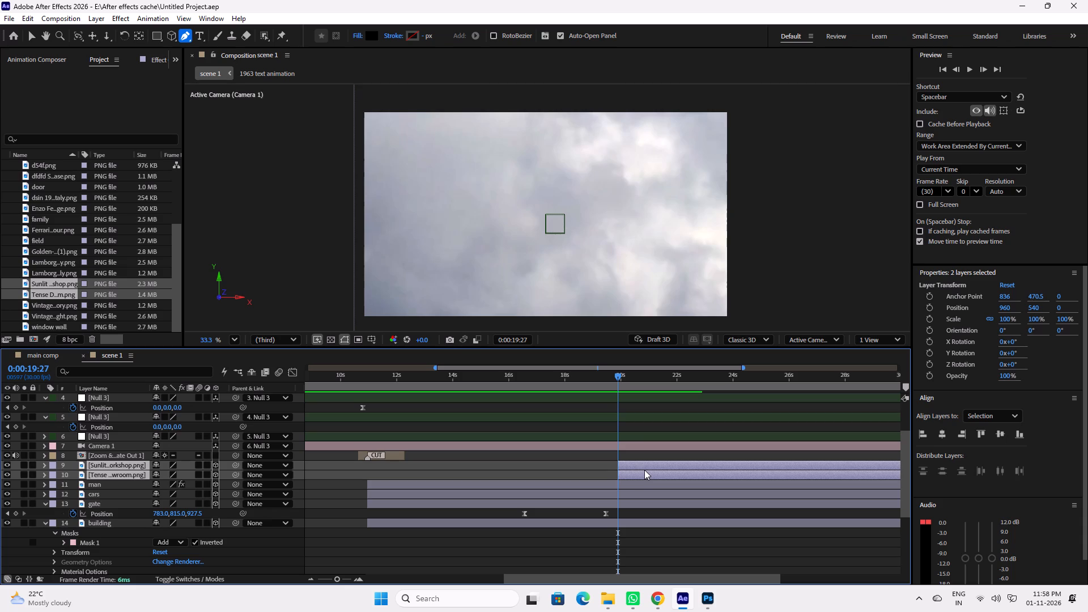
key(ctrl+alt+shift+h)
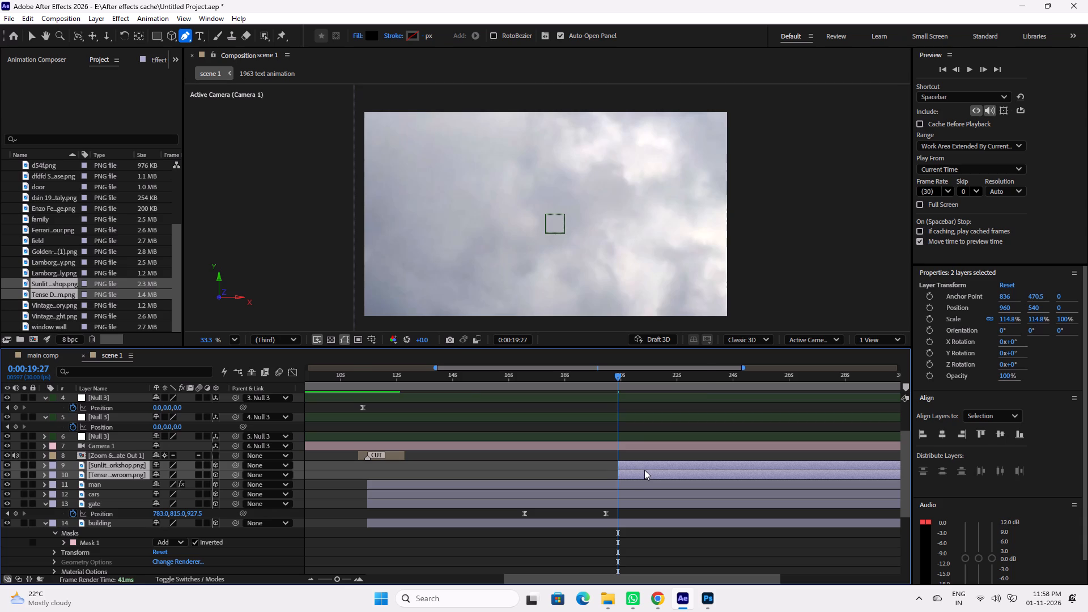
key(ctrl+z)
right_click(644, 470)
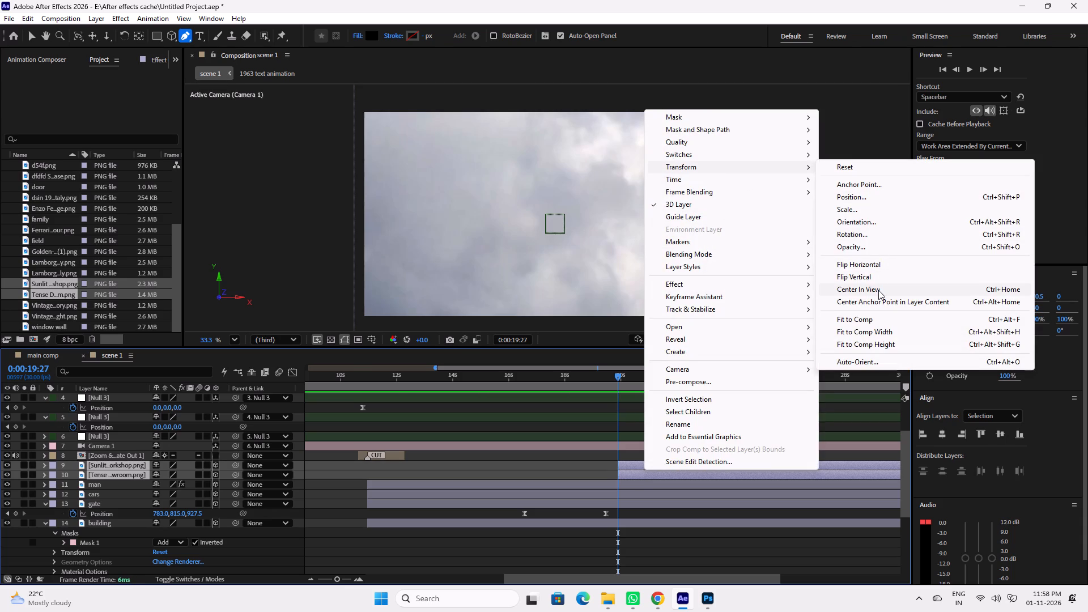
click(878, 290)
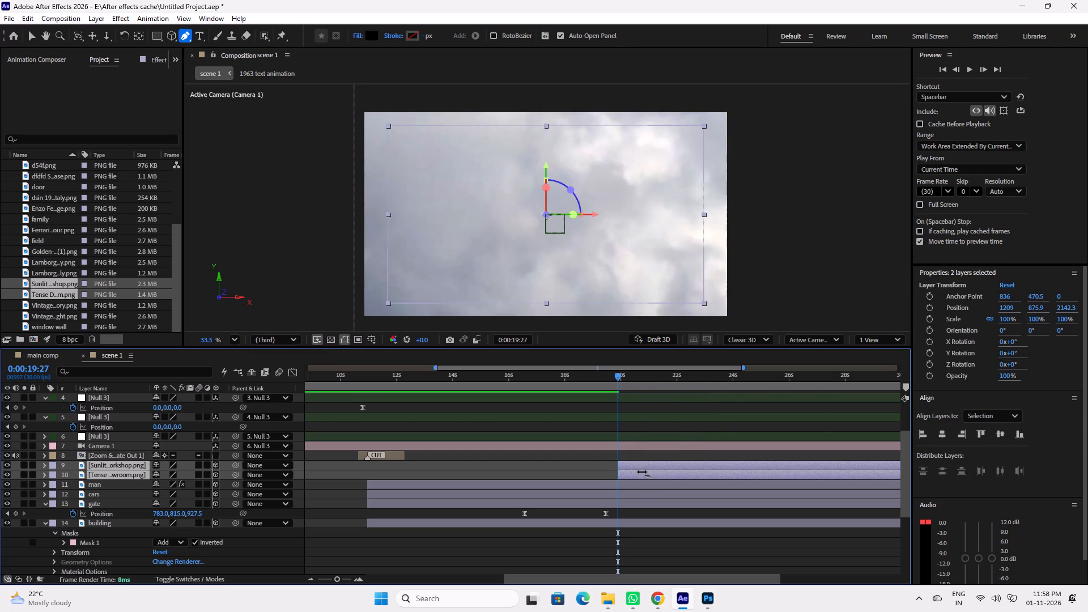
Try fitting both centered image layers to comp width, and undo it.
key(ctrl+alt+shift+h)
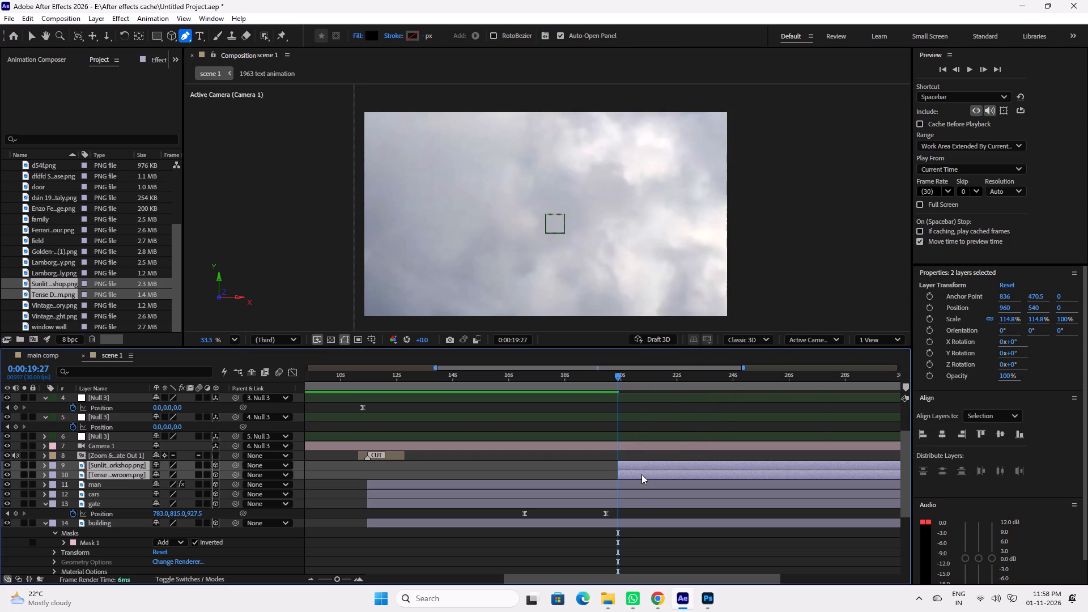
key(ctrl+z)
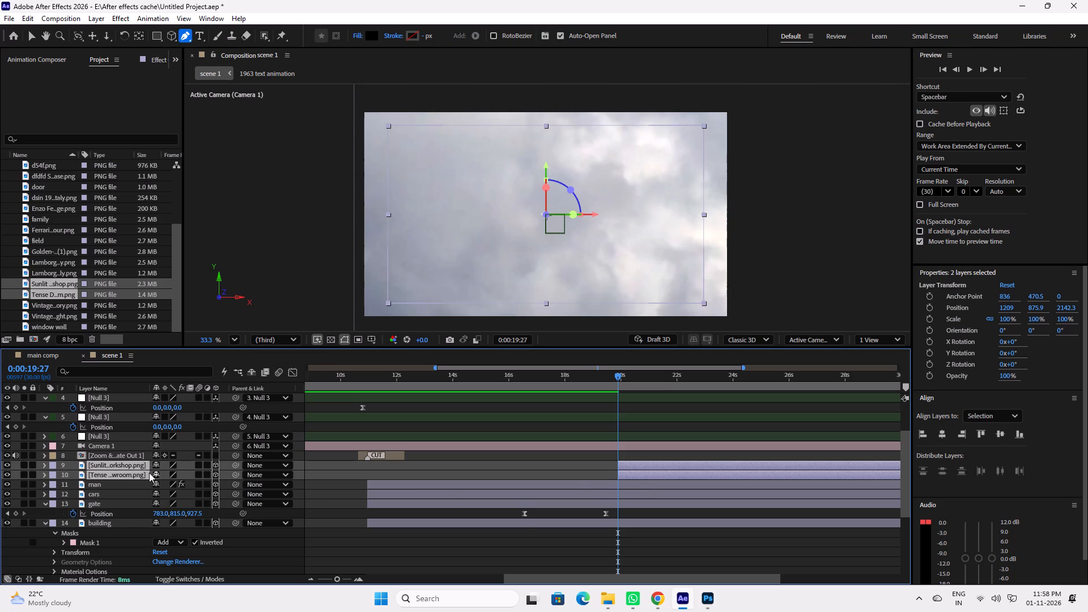
Reveal both image layers' Position and switch to two views to compare their depth with the factory in Custom View 2.
key(p)
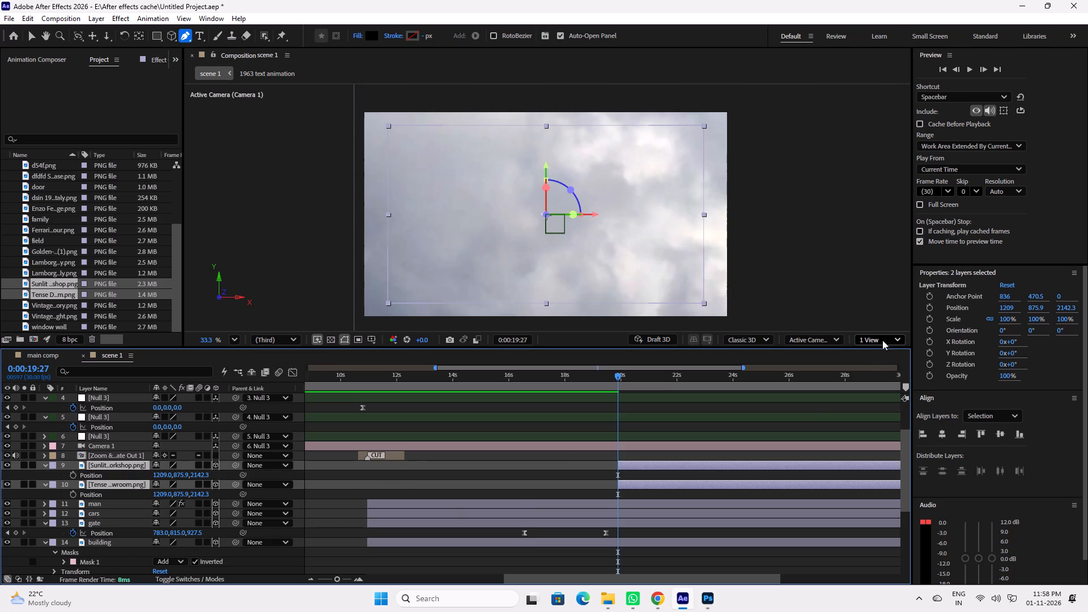
click(882, 340)
click(880, 371)
key(space)
key(space)
key(space)
key(space)
key(space)
key(space)
key(space)
key(space)
key(space)
key(space)
key(space)
key(space)
key(space)
key(space)
key(space)
key(space)
key(space)
key(space)
key(space)
key(space)
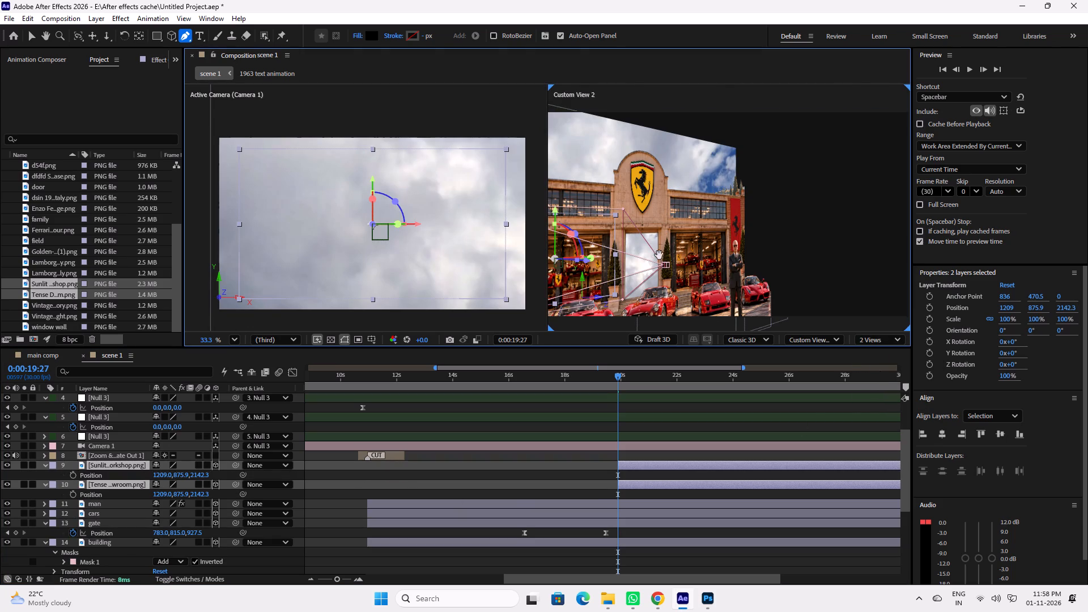
drag(670, 239, 732, 217)
scroll(668, 266, down, 2)
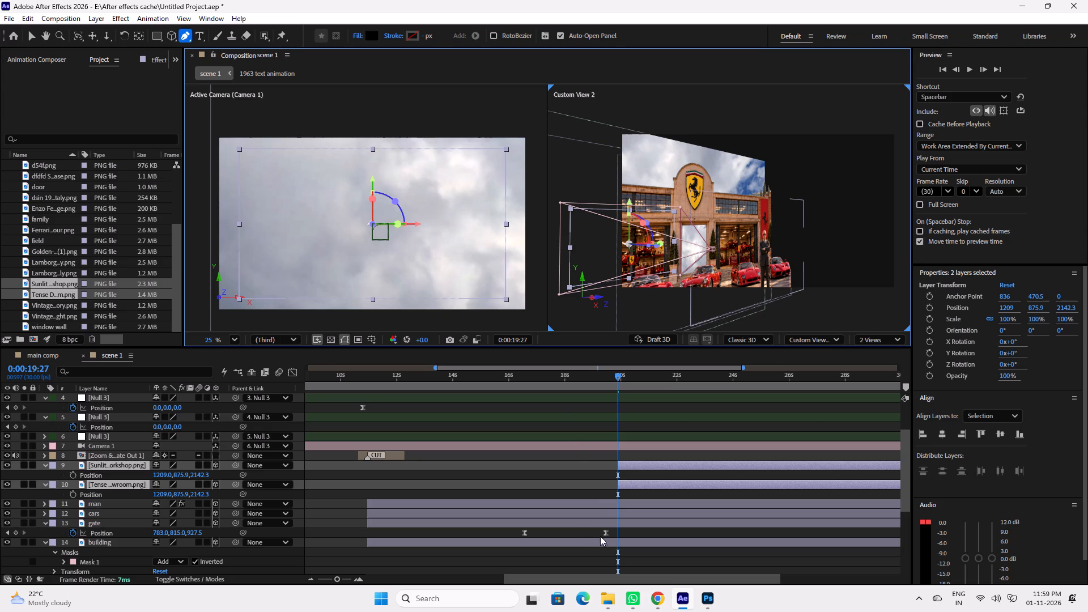
Push the cloud.mp4 layer back in depth behind the workshop image by setting its Z position to 2155.
click(592, 492)
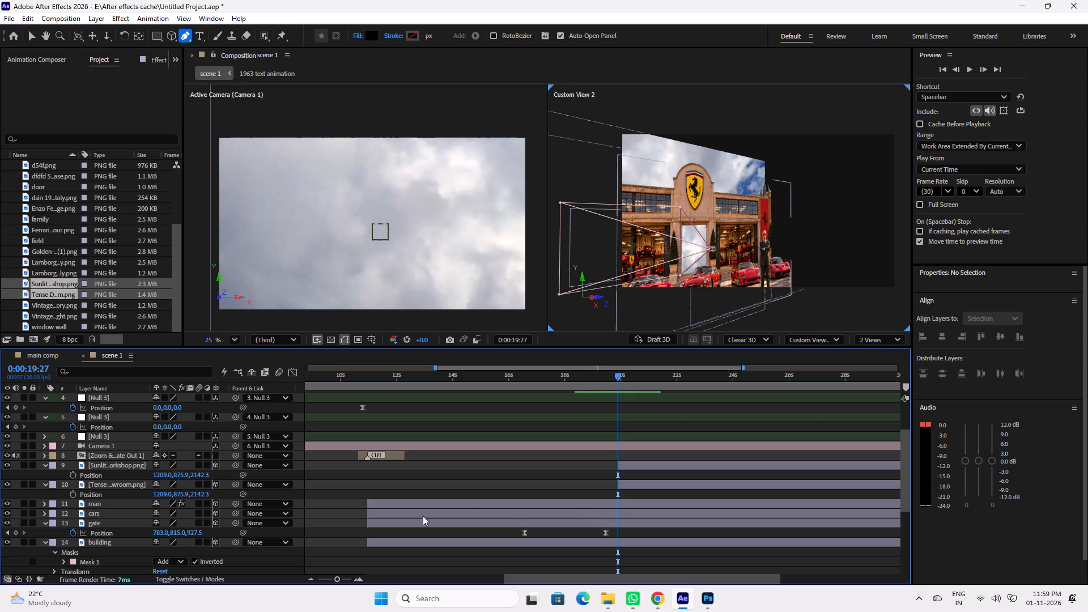
scroll(114, 543, down, 2)
click(114, 543)
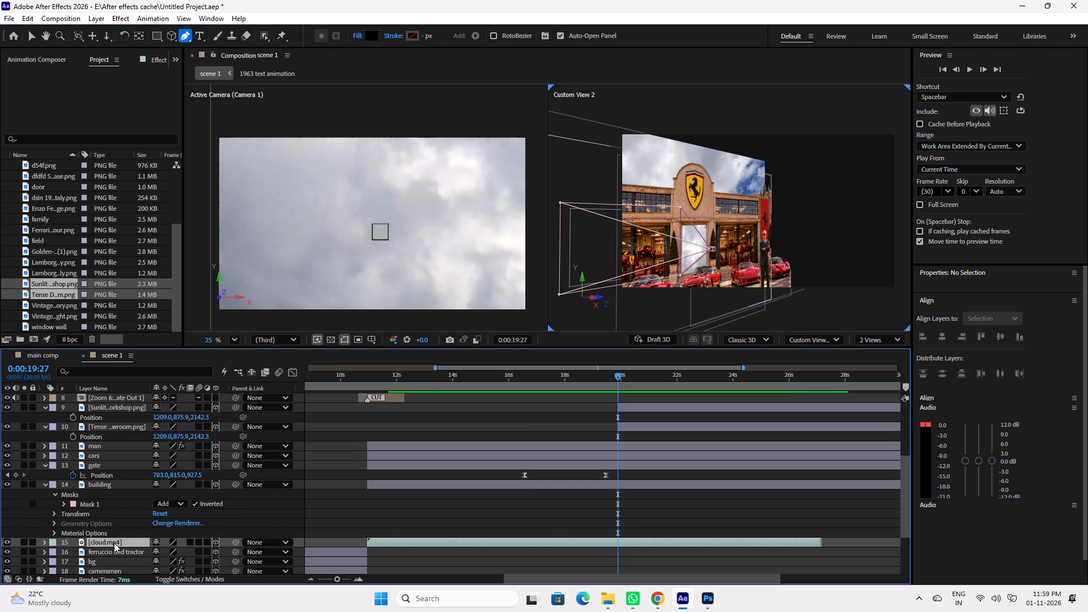
key(p)
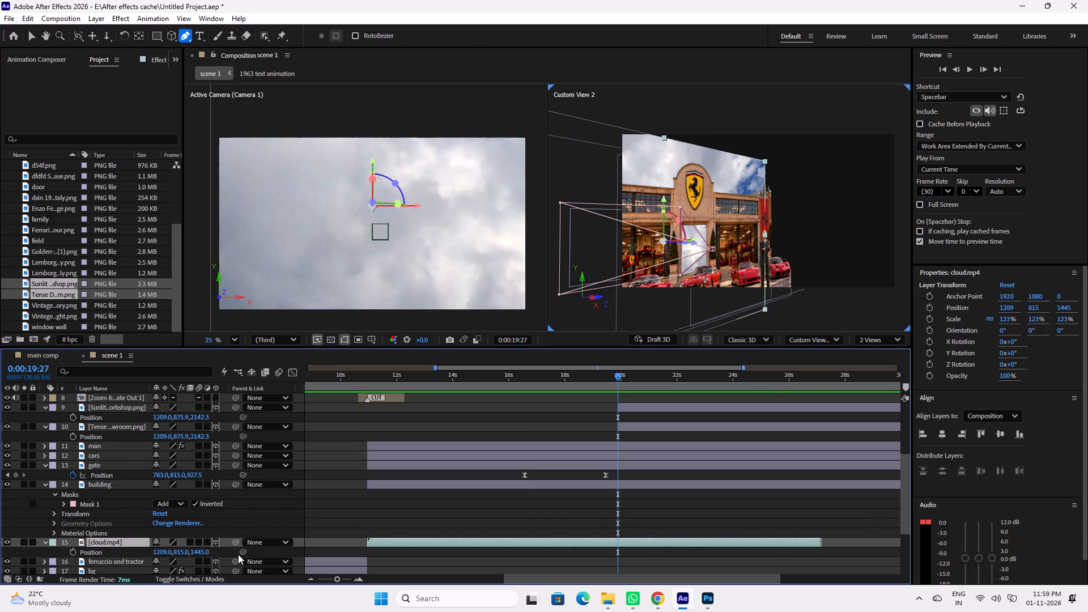
drag(203, 555, 381, 562)
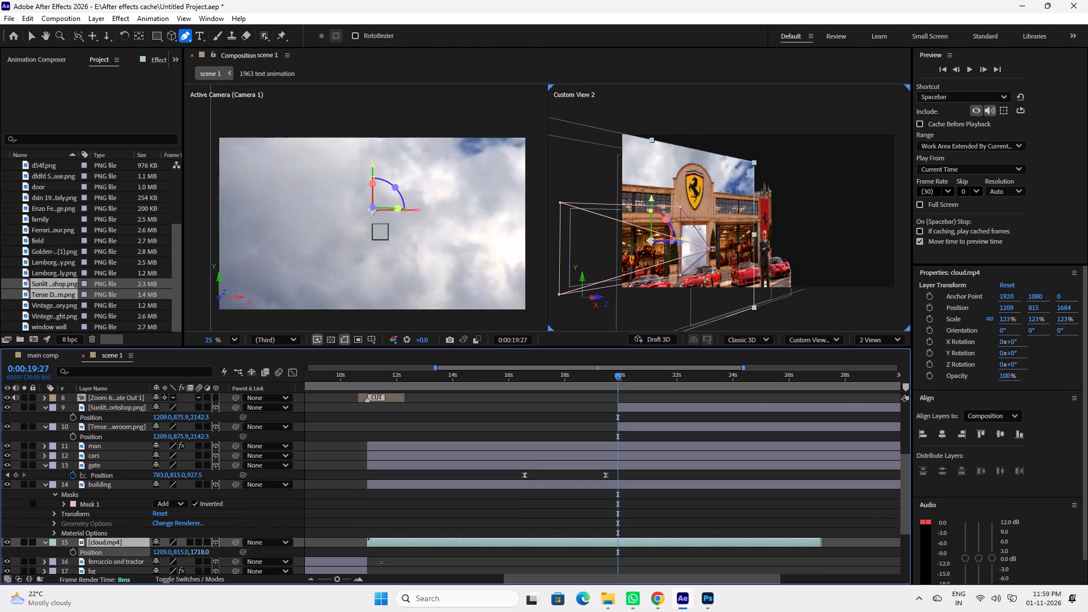
drag(381, 562, 762, 560)
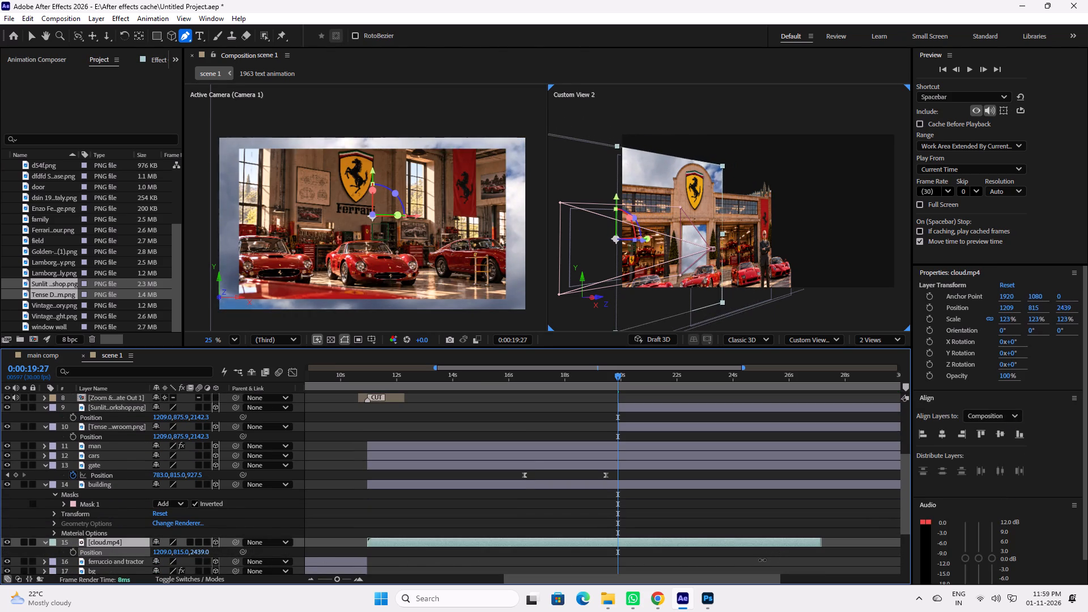
drag(762, 560, 569, 568)
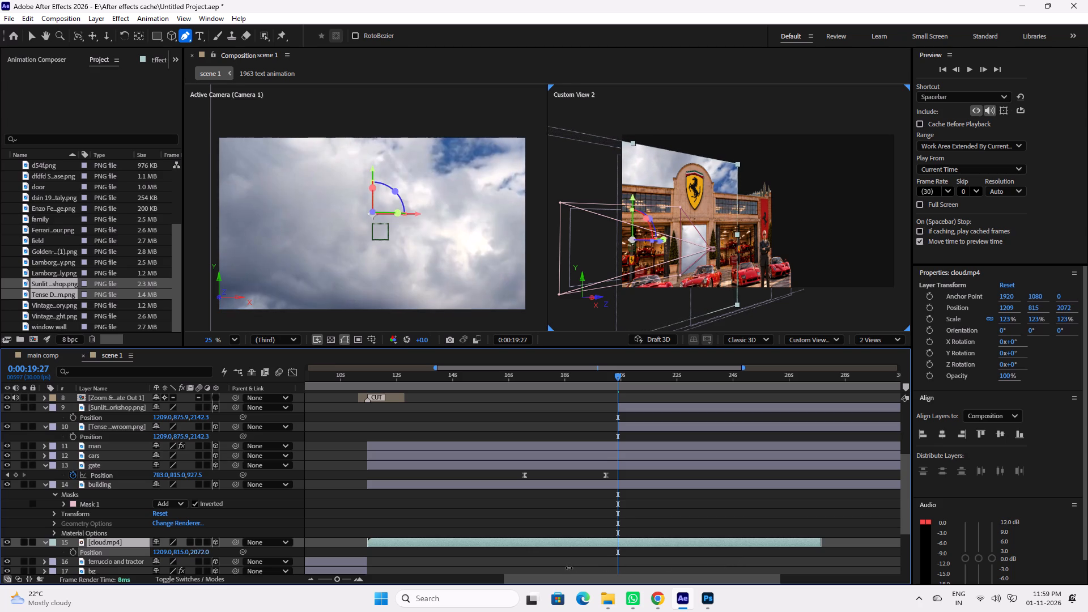
drag(569, 568, 614, 564)
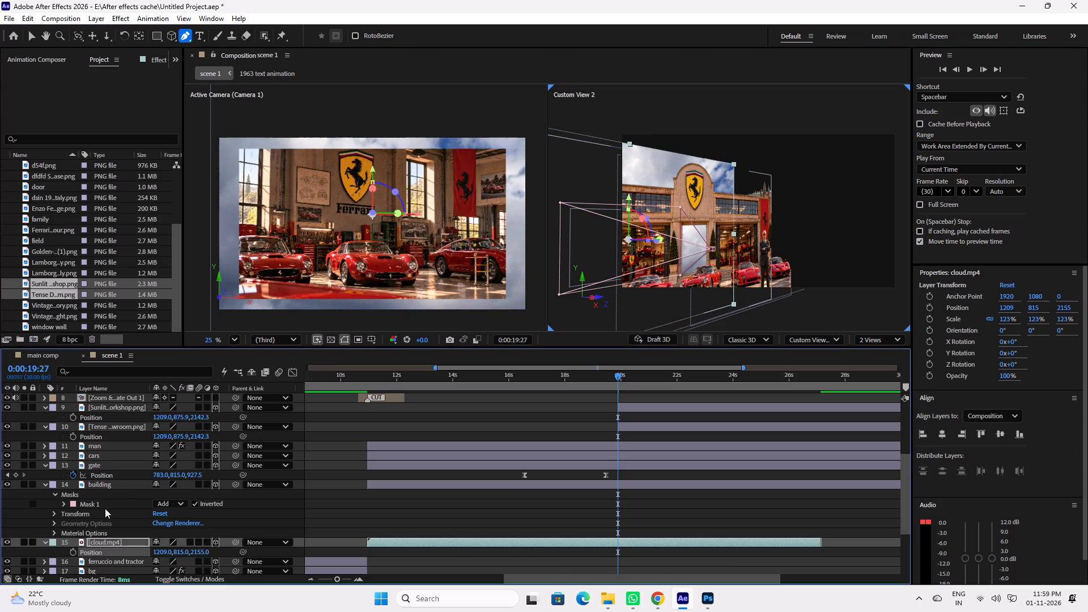
Scale the cloud.mp4 layer up to 134% and check its sky coverage across the camera move.
click(108, 541)
key(s)
drag(202, 554, 203, 554)
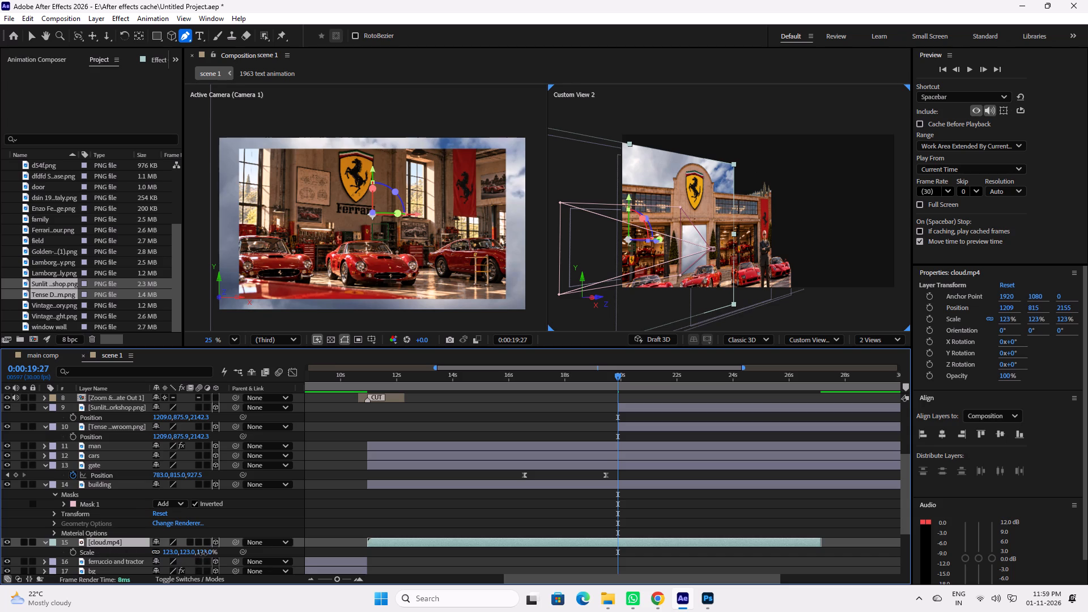
drag(203, 554, 210, 554)
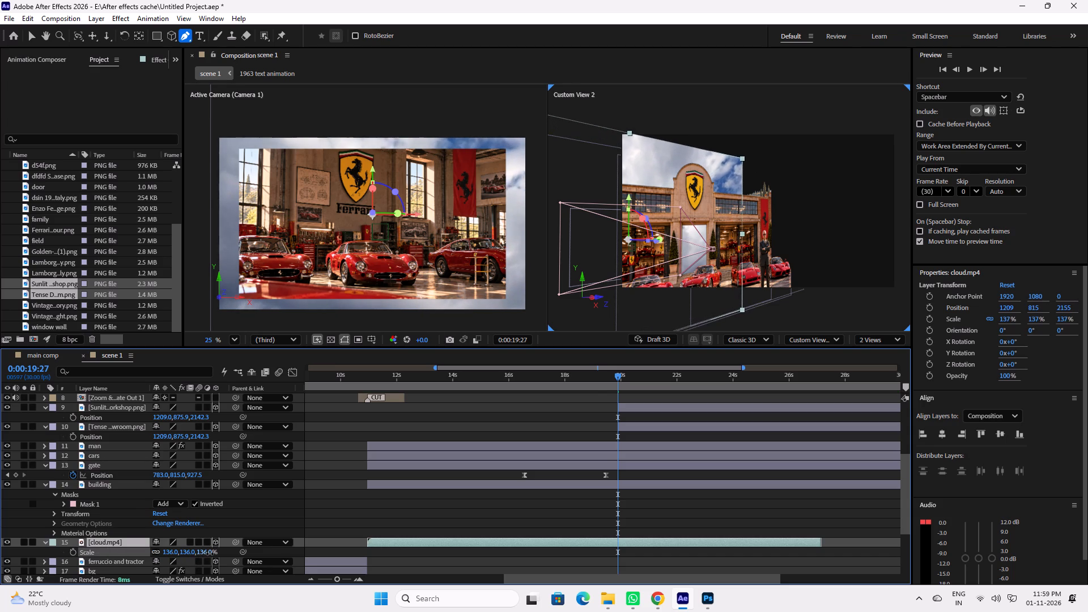
drag(210, 554, 209, 554)
drag(593, 378, 551, 379)
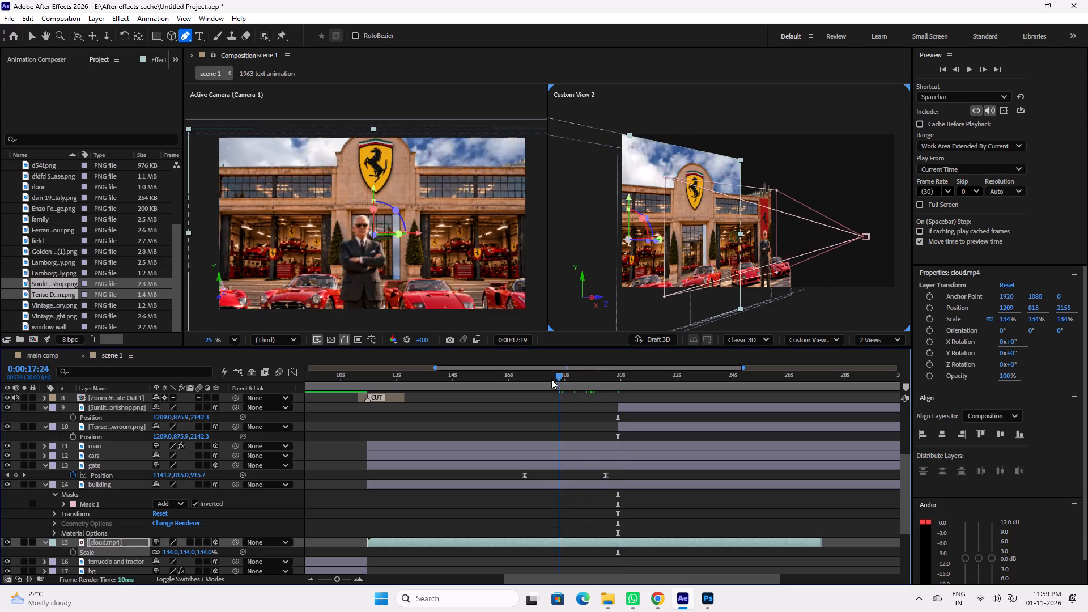
drag(551, 379, 483, 380)
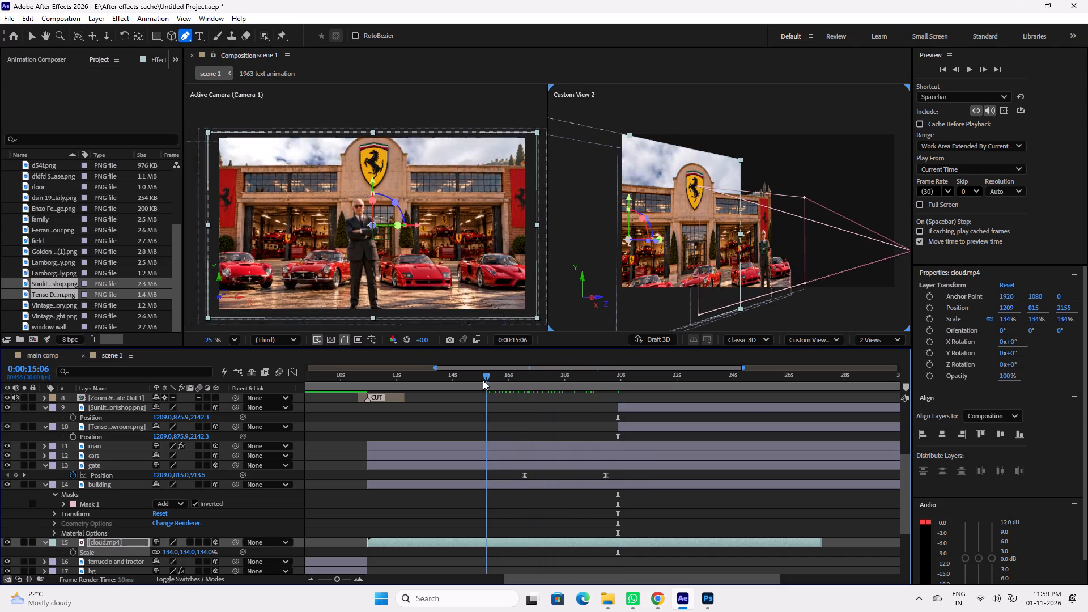
drag(483, 380, 487, 380)
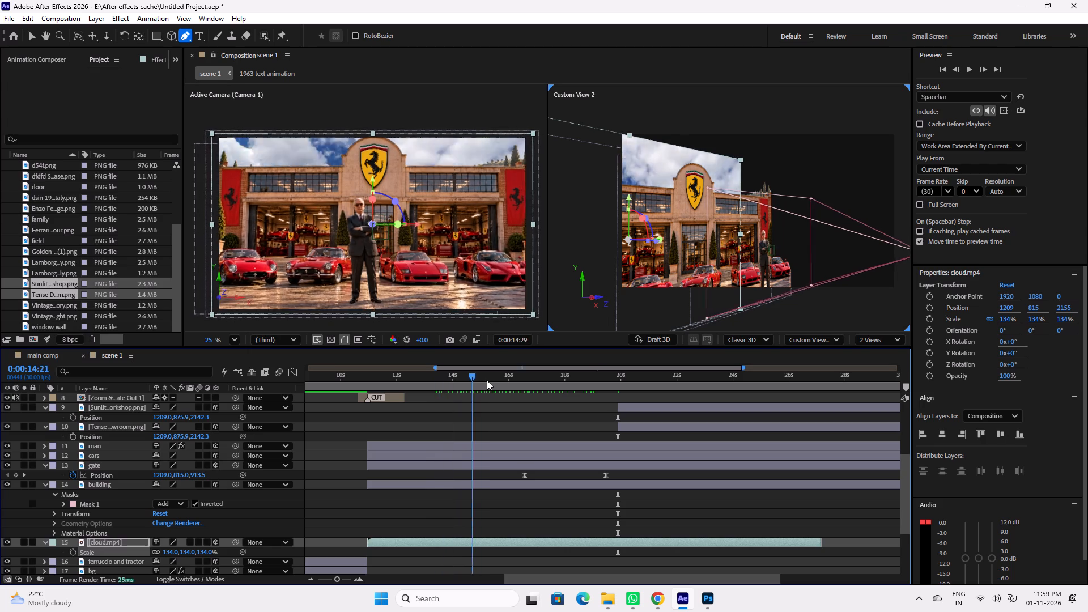
drag(487, 380, 581, 393)
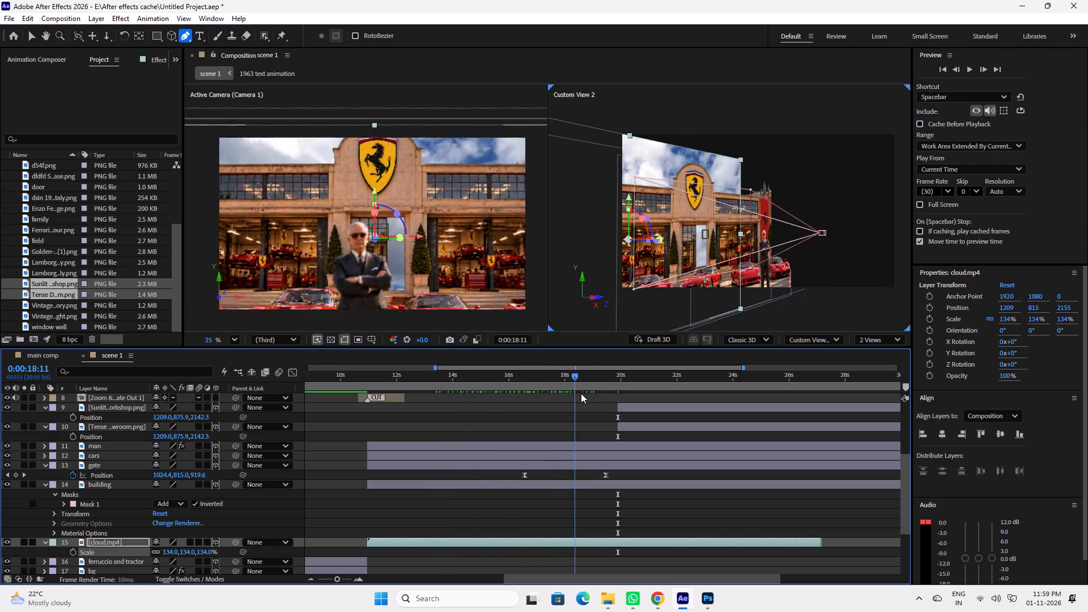
drag(581, 393, 622, 401)
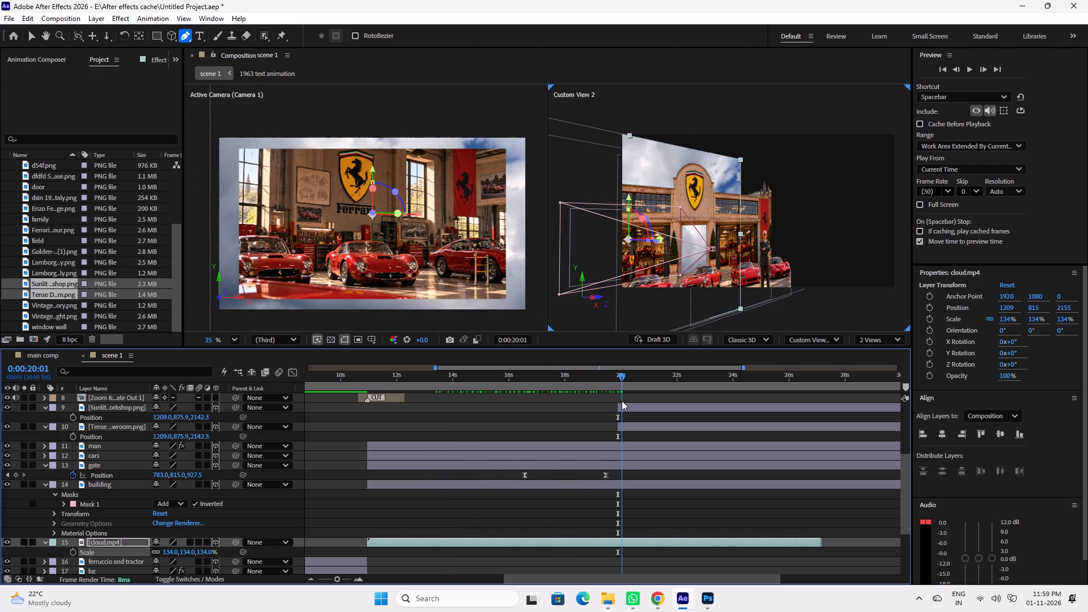
drag(622, 401, 618, 401)
Shift the workshop and showroom debate image layers to start at 0:00:16:17, at the gate's first Position keyframe.
drag(616, 376, 550, 377)
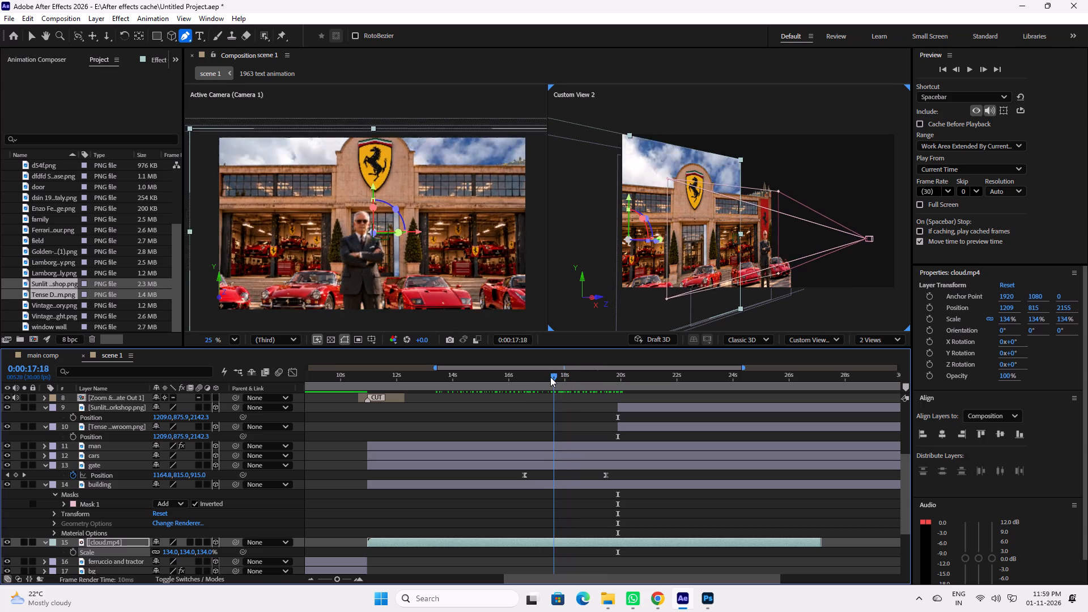
drag(550, 377, 530, 377)
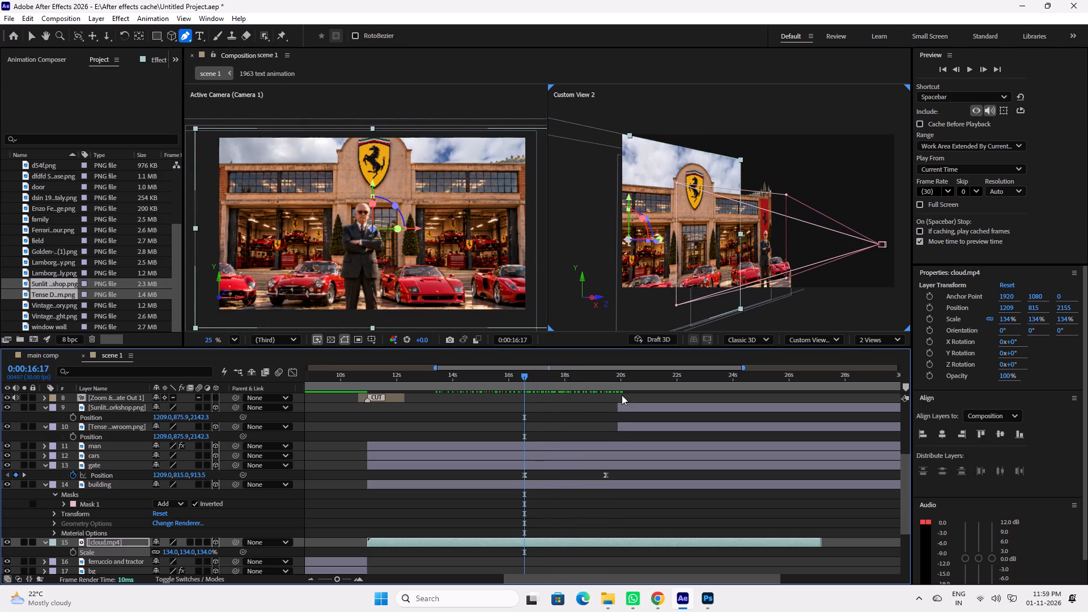
click(637, 404)
drag(641, 406, 555, 407)
drag(635, 427, 545, 429)
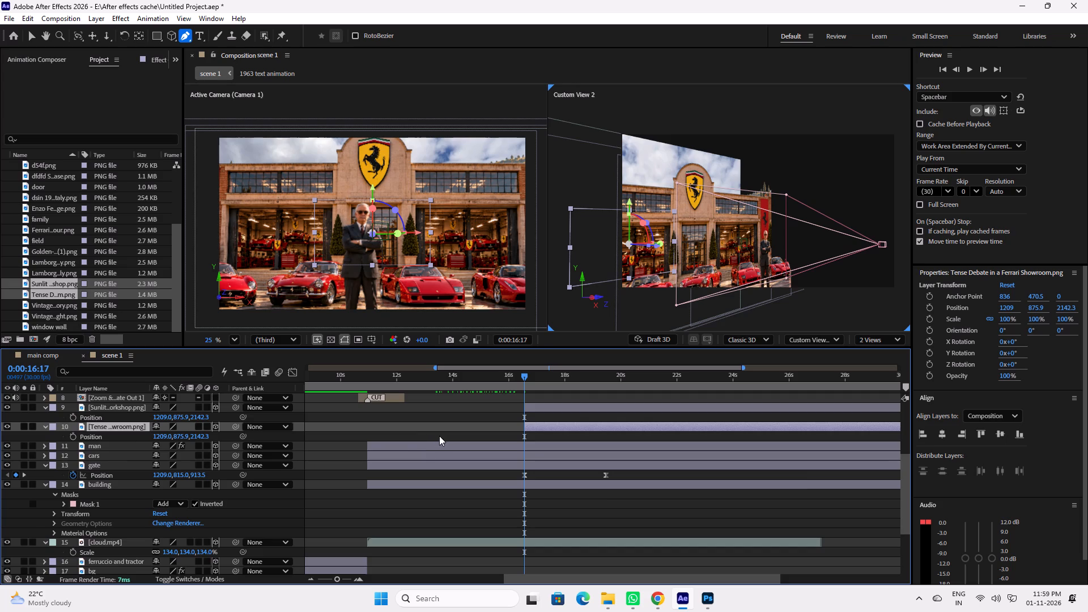
Move the Zoom & Rotate Out 1 transition layer below both image layers, directly above the man layer, and check it at 0:00:11:05.
scroll(439, 435, up, 1)
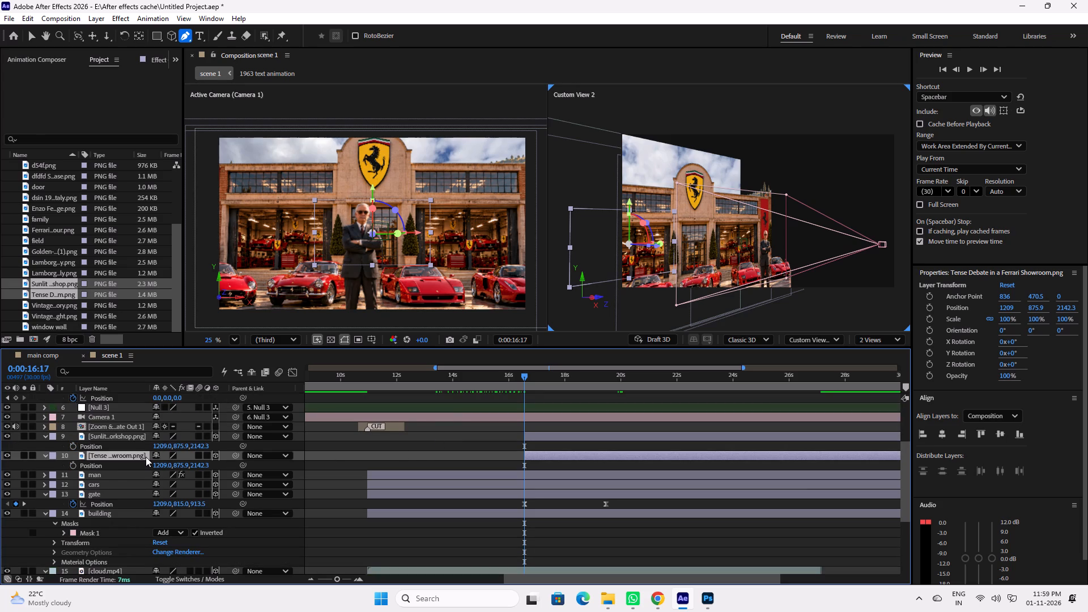
click(397, 426)
drag(113, 427, 110, 462)
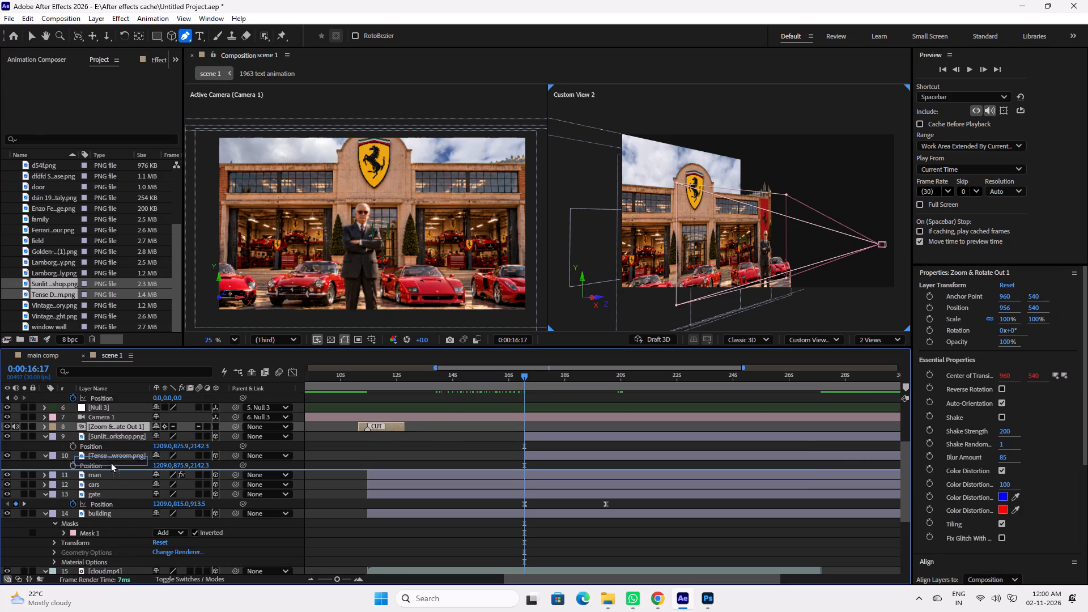
drag(110, 462, 110, 462)
click(373, 379)
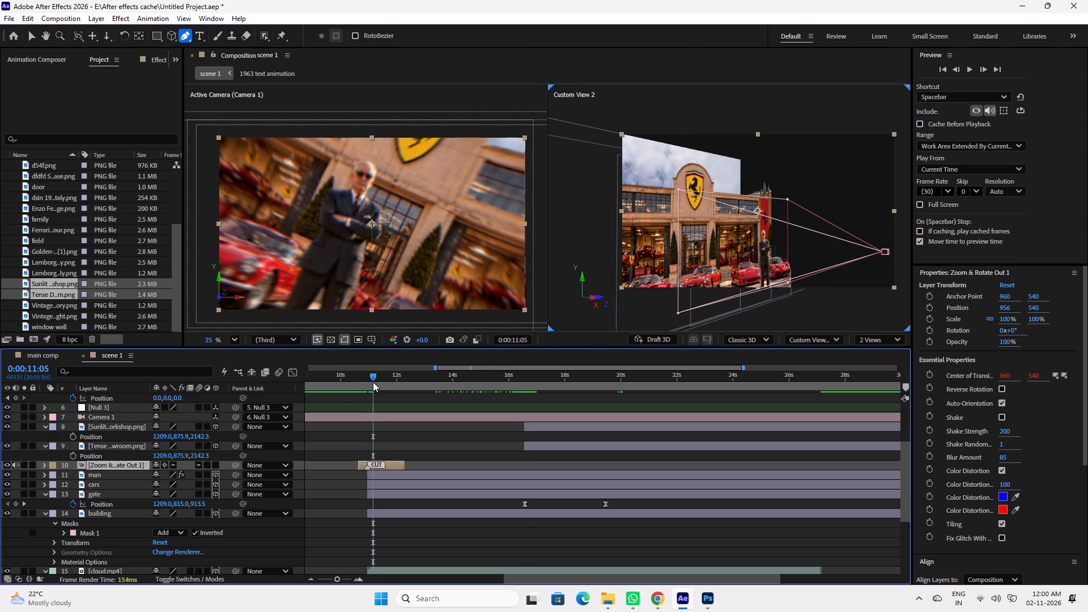
Collapse the building, cloud, showroom debate and gate layers' properties and save the project.
click(43, 515)
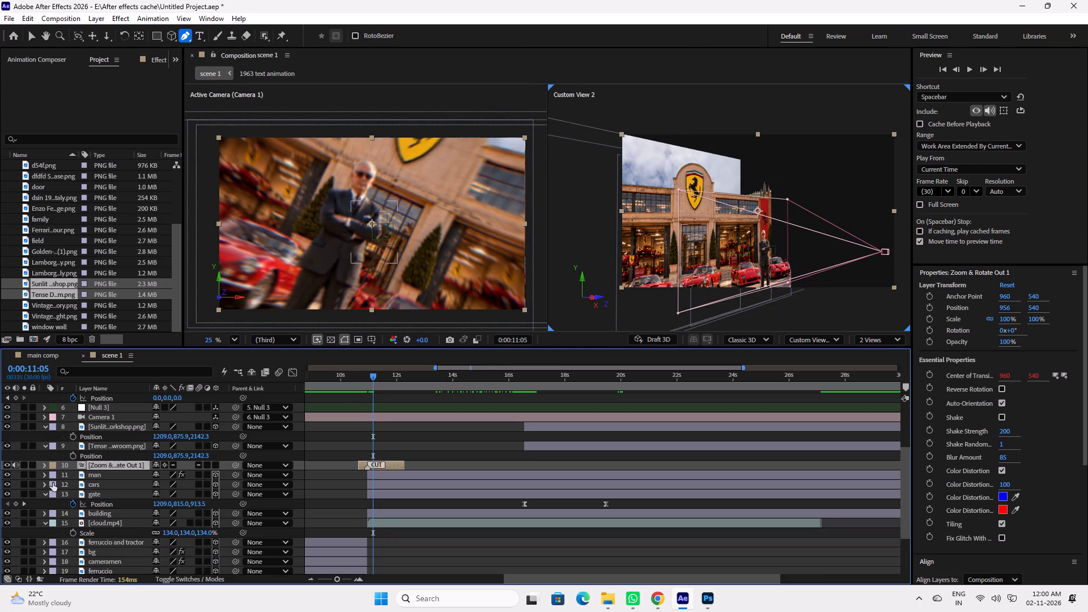
click(43, 523)
key(ctrl+s)
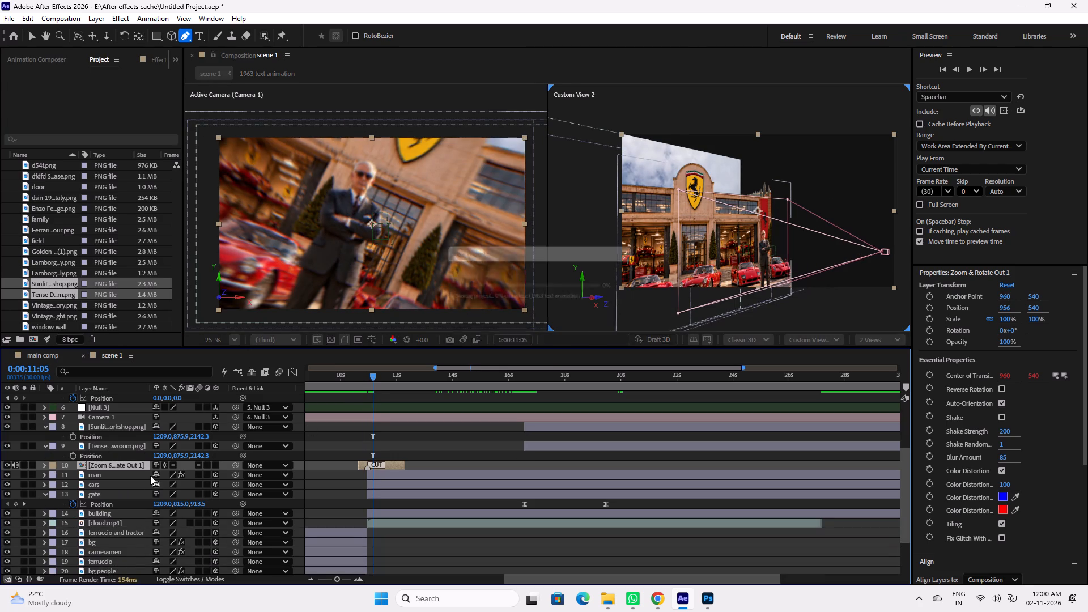
click(44, 444)
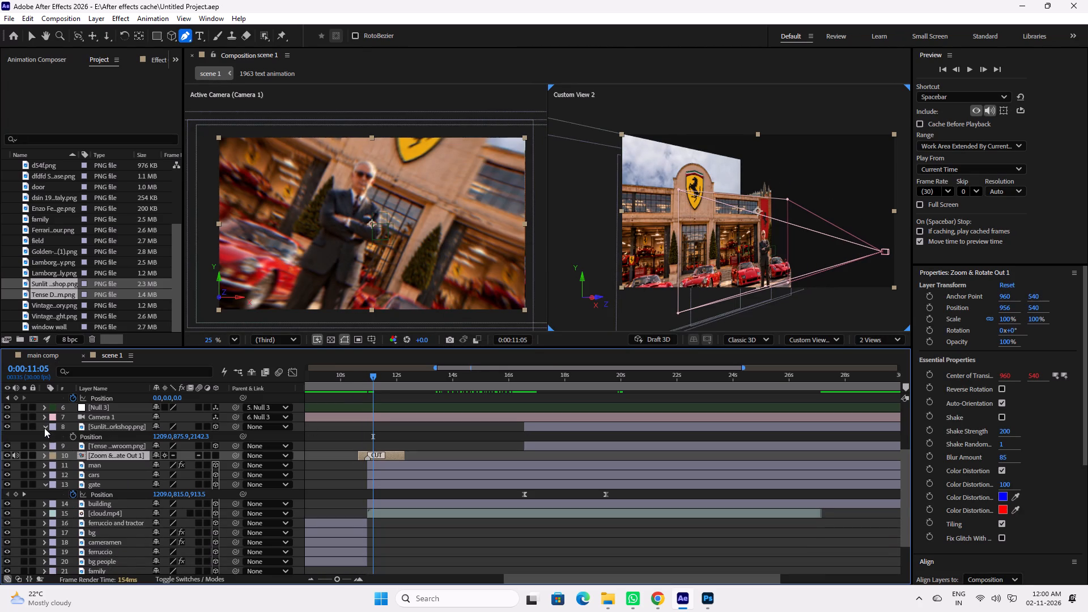
click(45, 483)
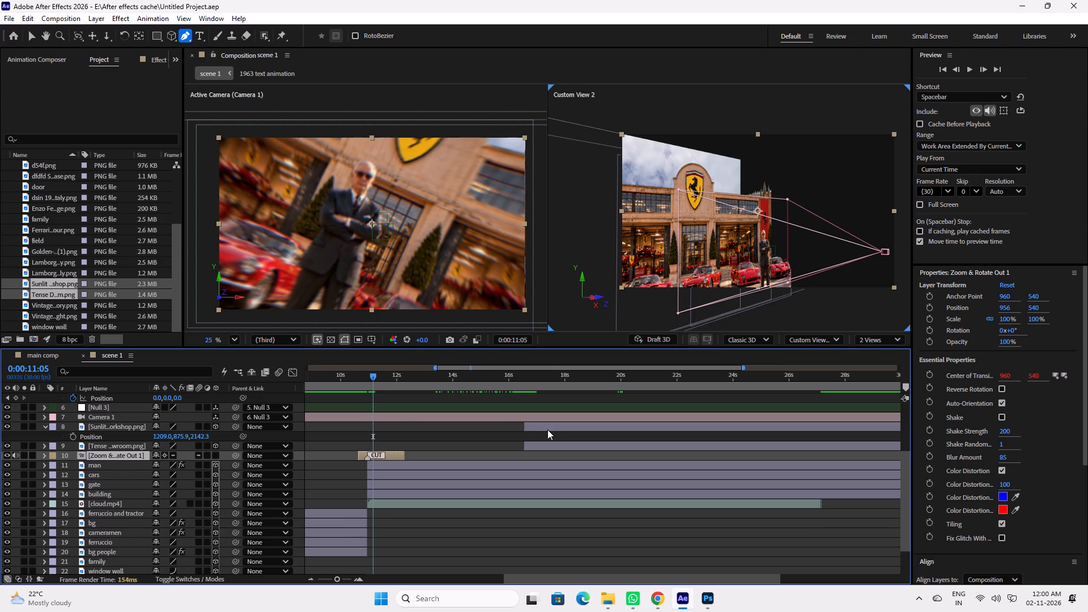
Examine the camera move through the opening gate into the workshop, with the gate layer's keyframes revealed.
click(551, 427)
drag(377, 380, 447, 386)
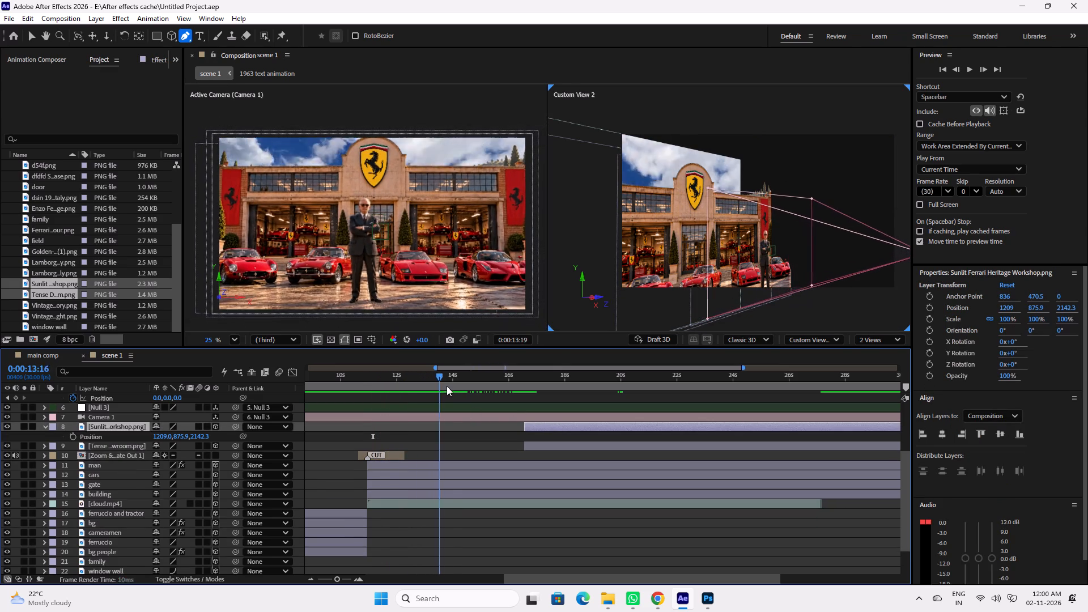
drag(447, 386, 516, 392)
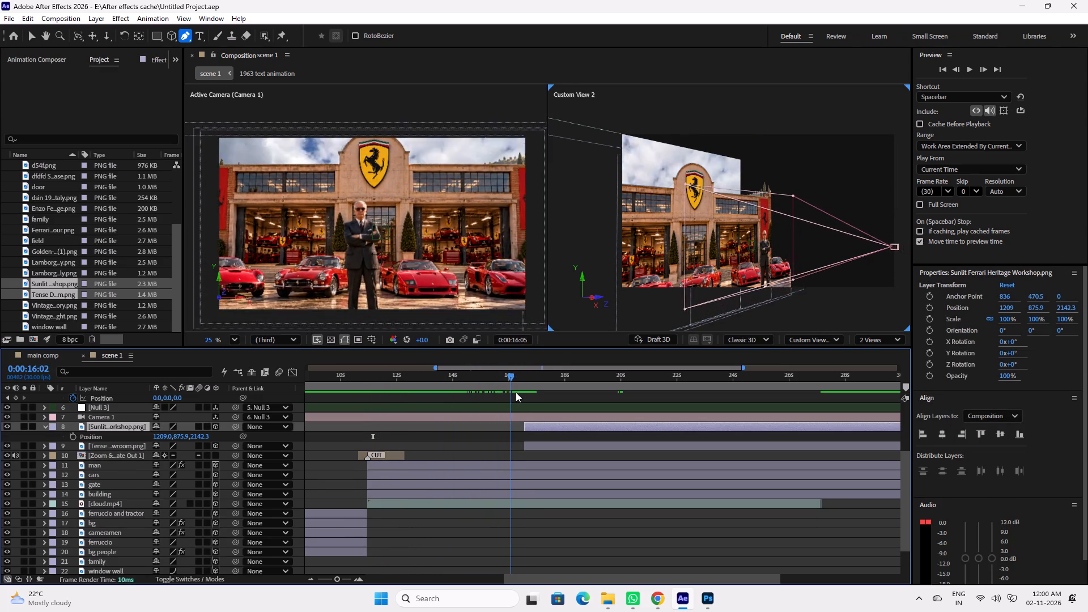
drag(516, 392, 540, 397)
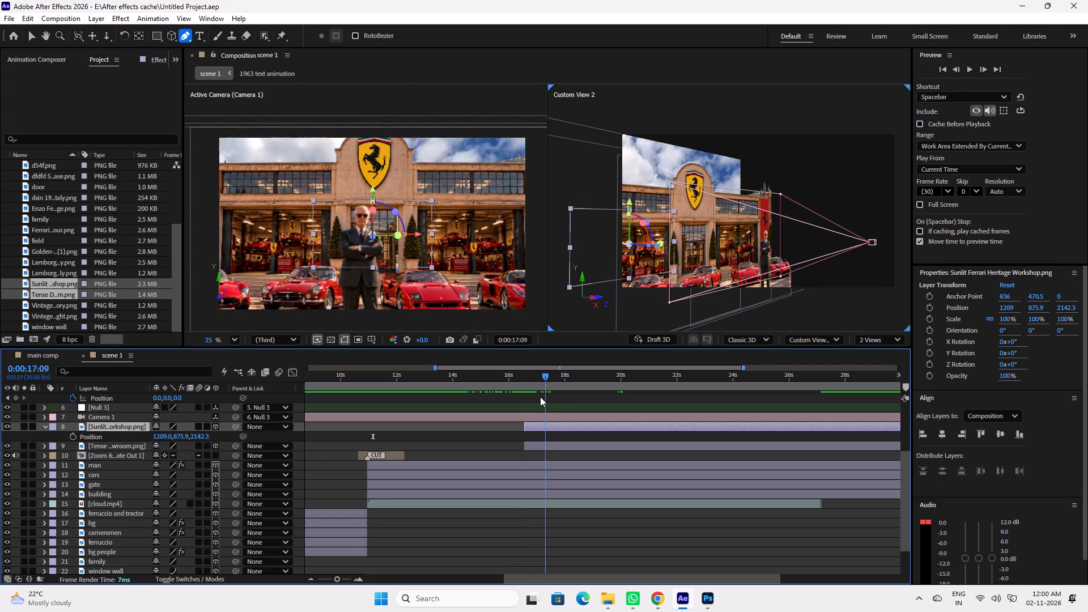
drag(540, 397, 535, 397)
scroll(560, 466, up, 2)
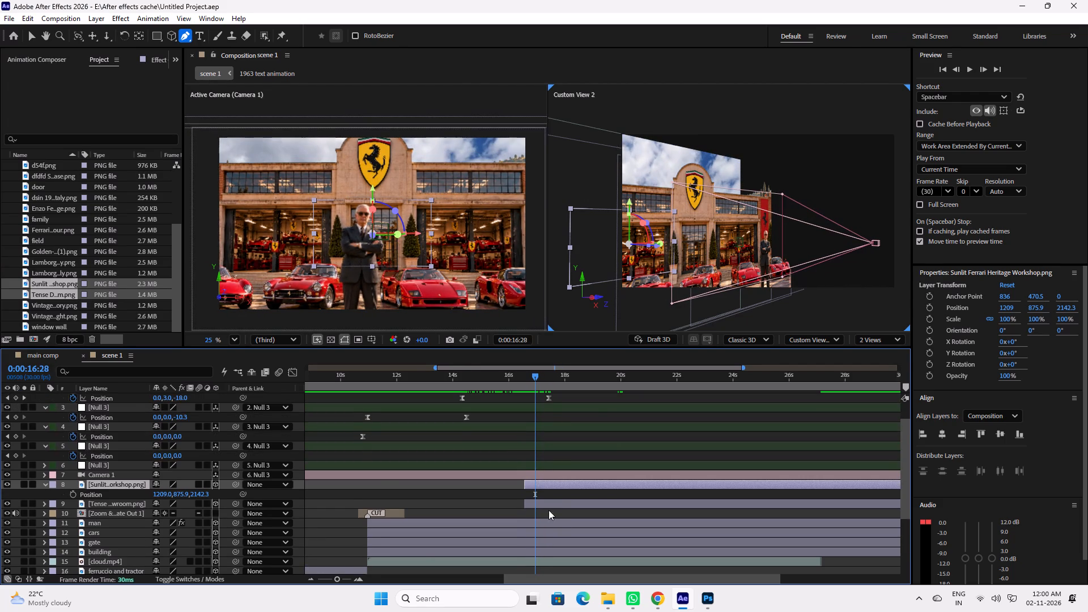
scroll(549, 513, down, 1)
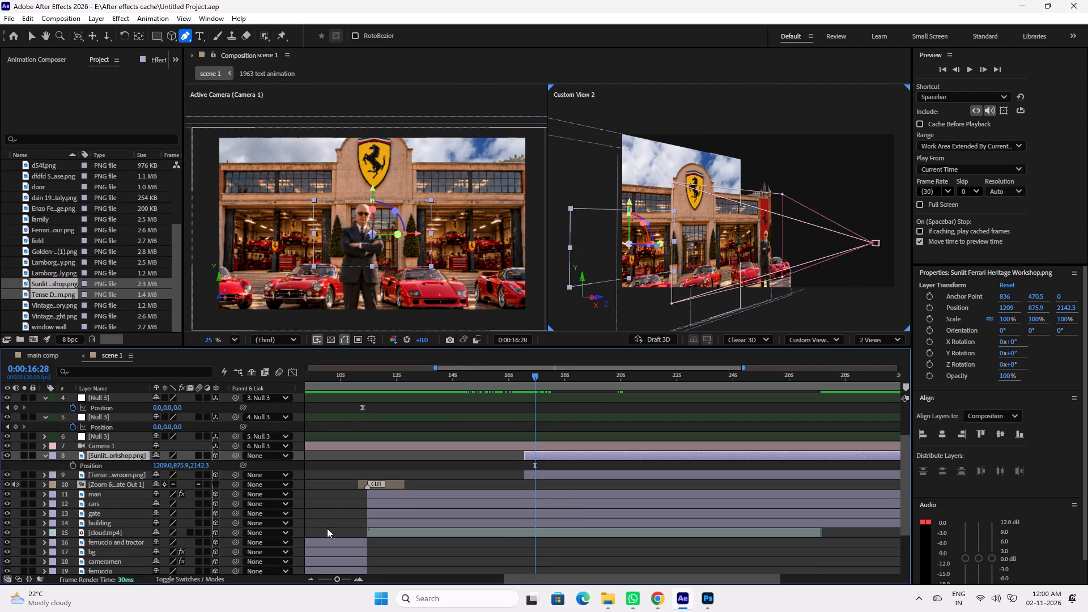
click(111, 511)
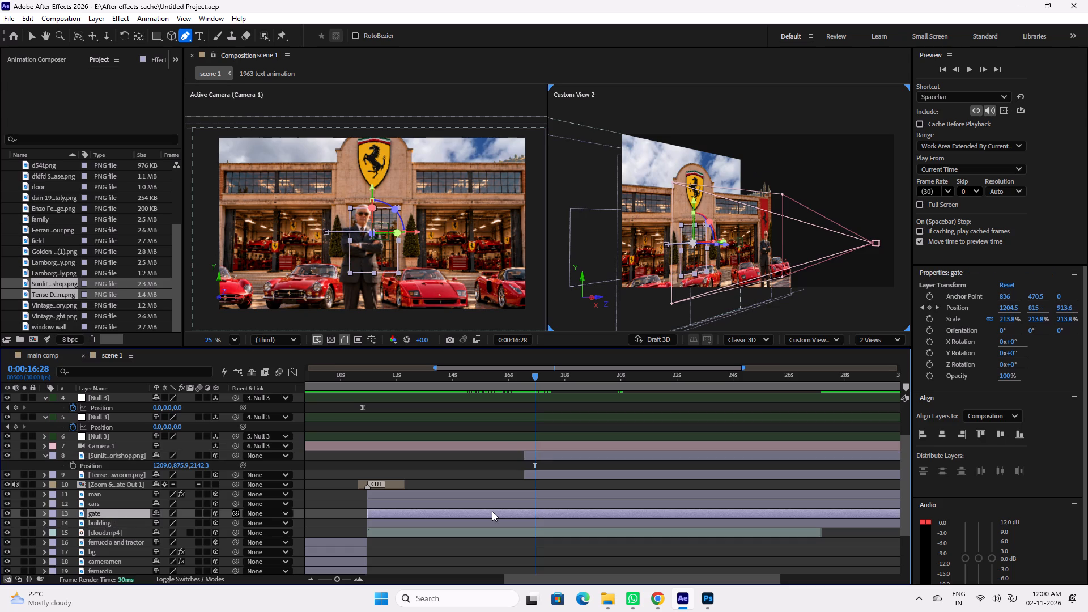
key(u)
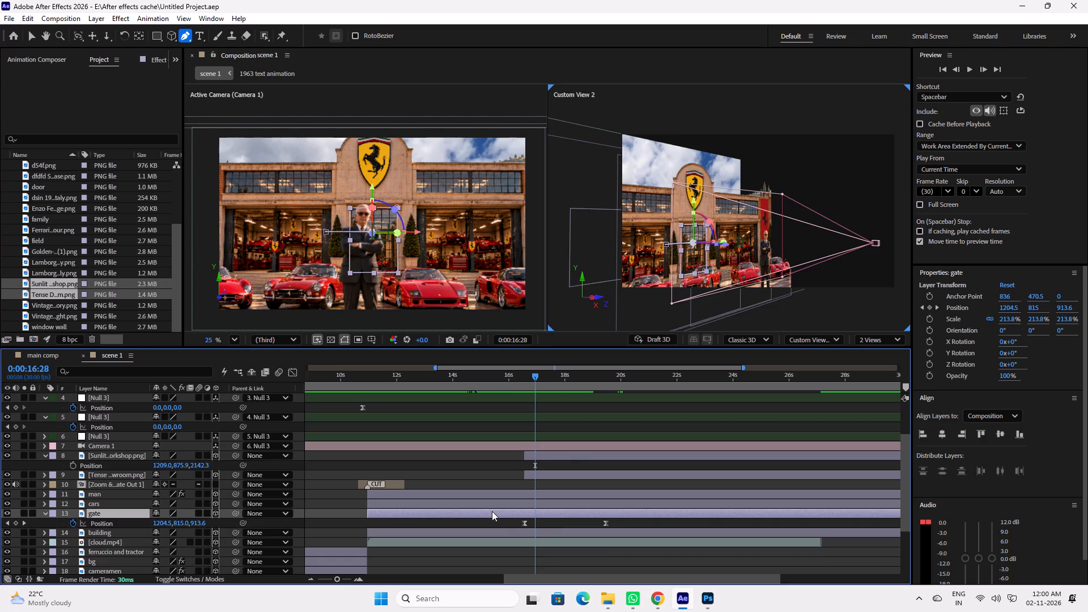
drag(538, 377, 524, 380)
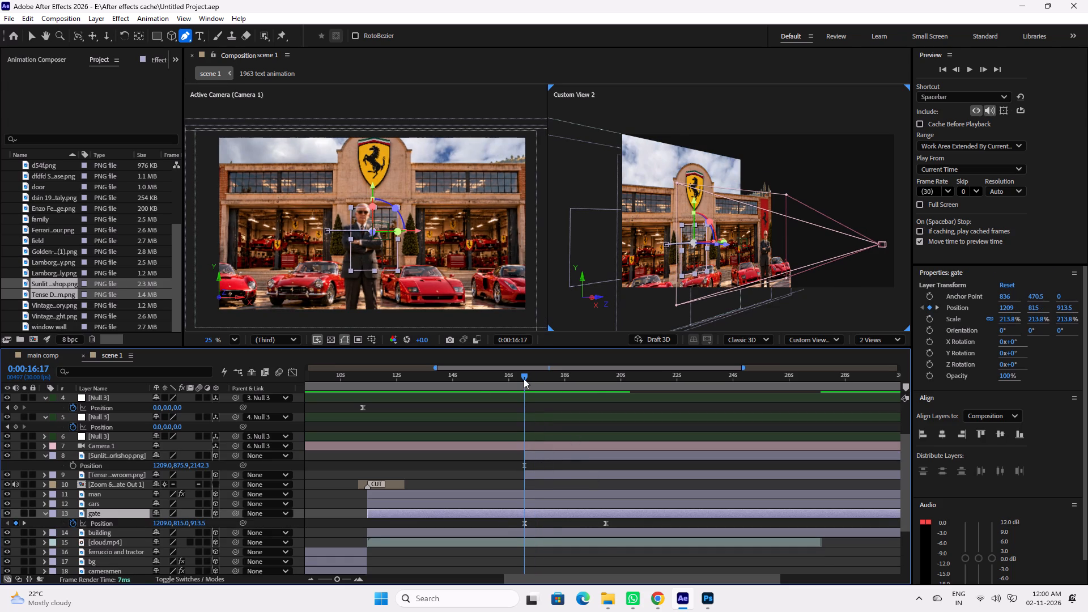
drag(524, 379, 563, 389)
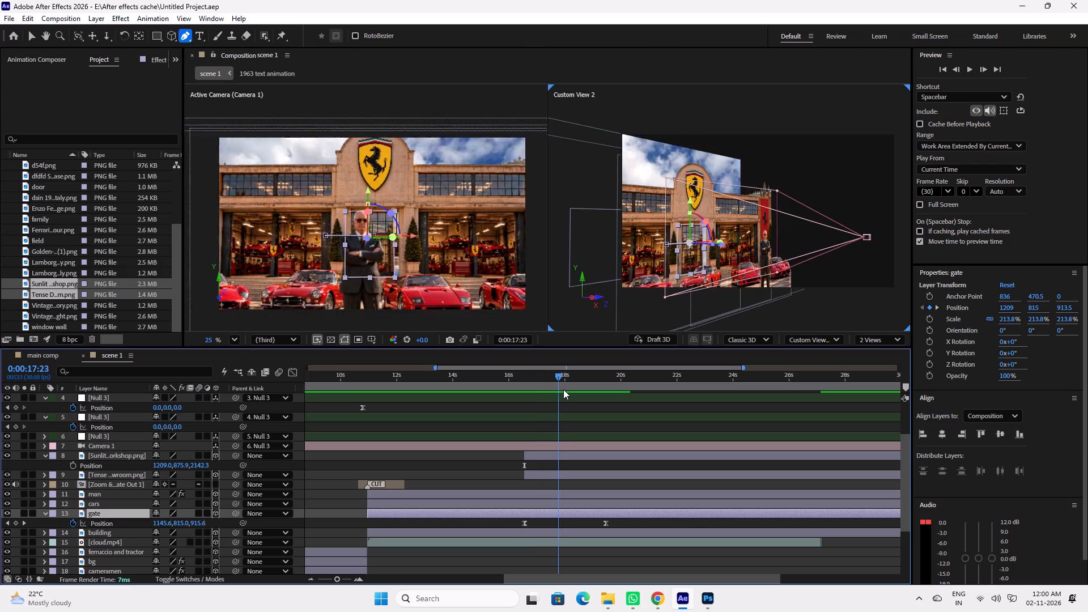
drag(563, 389, 610, 403)
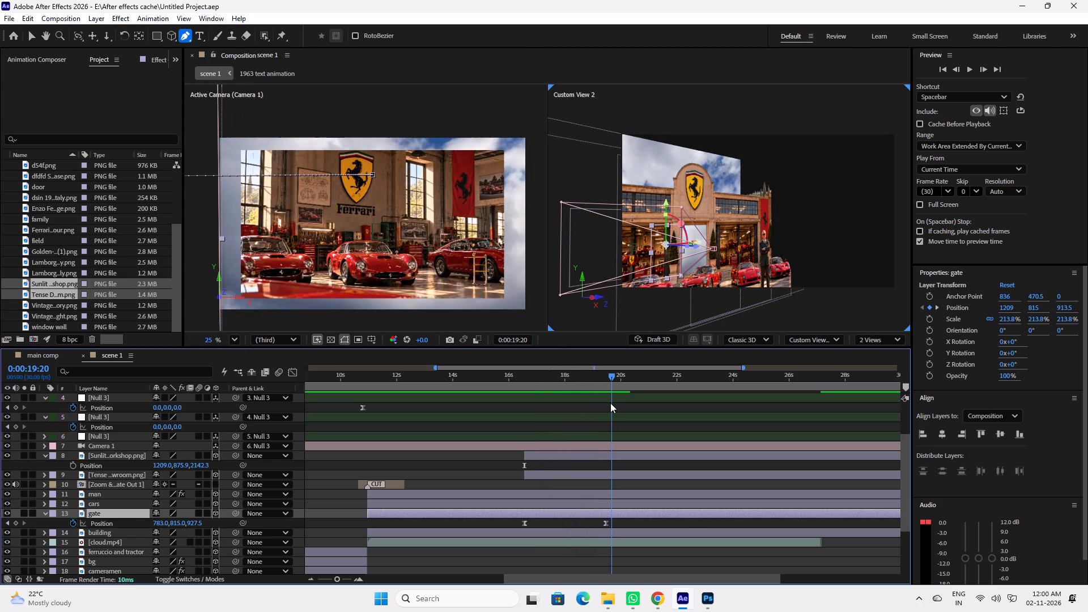
drag(610, 403, 623, 404)
scroll(640, 410, up, 3)
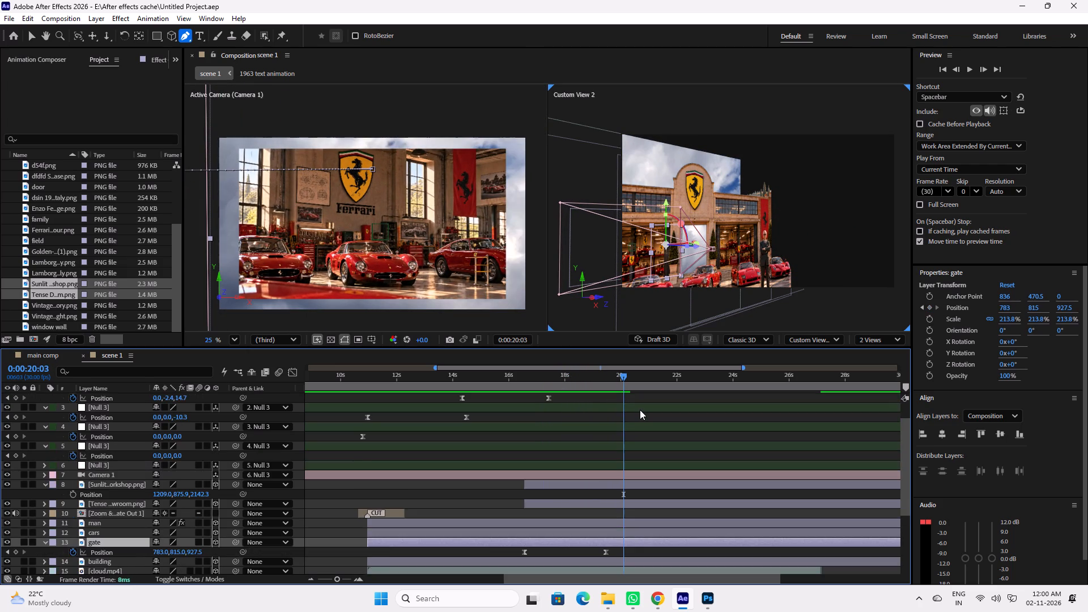
At 0:00:19:29, move the showroom debate image layer directly above the workshop image layer.
click(624, 376)
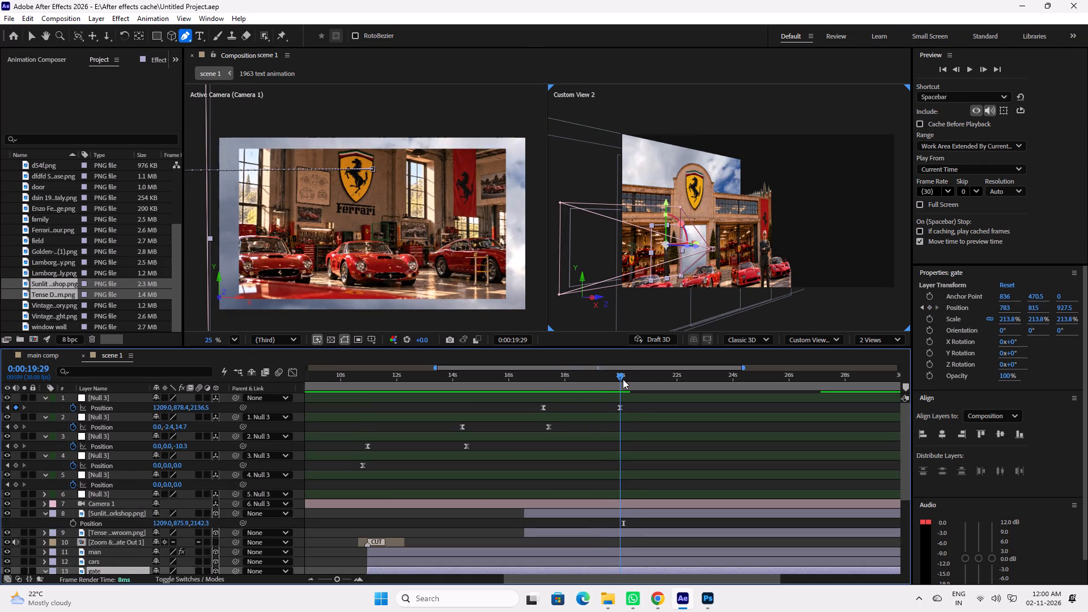
scroll(607, 465, down, 2)
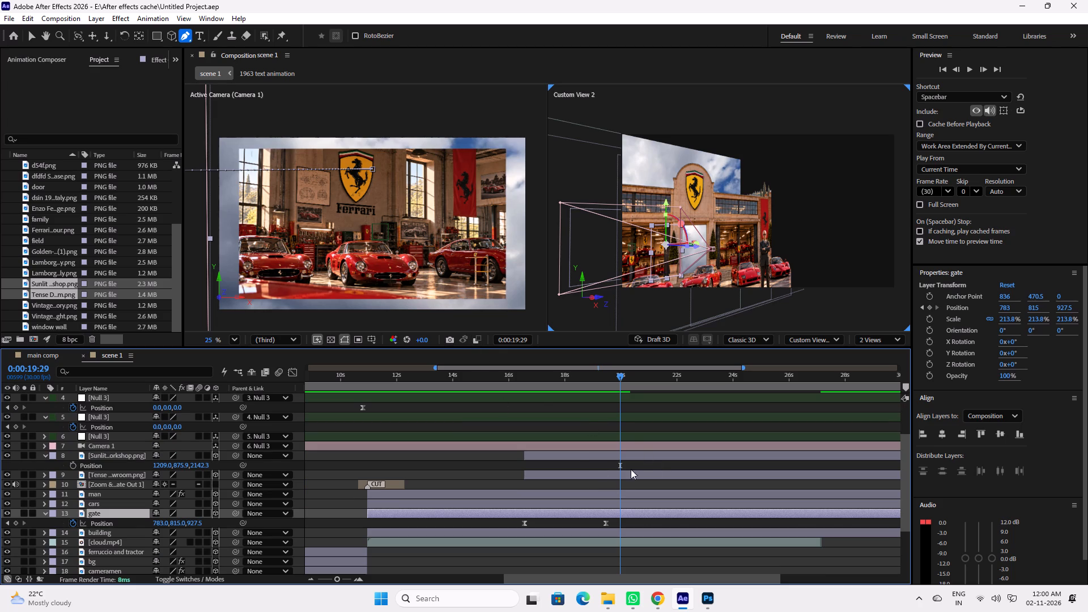
click(593, 474)
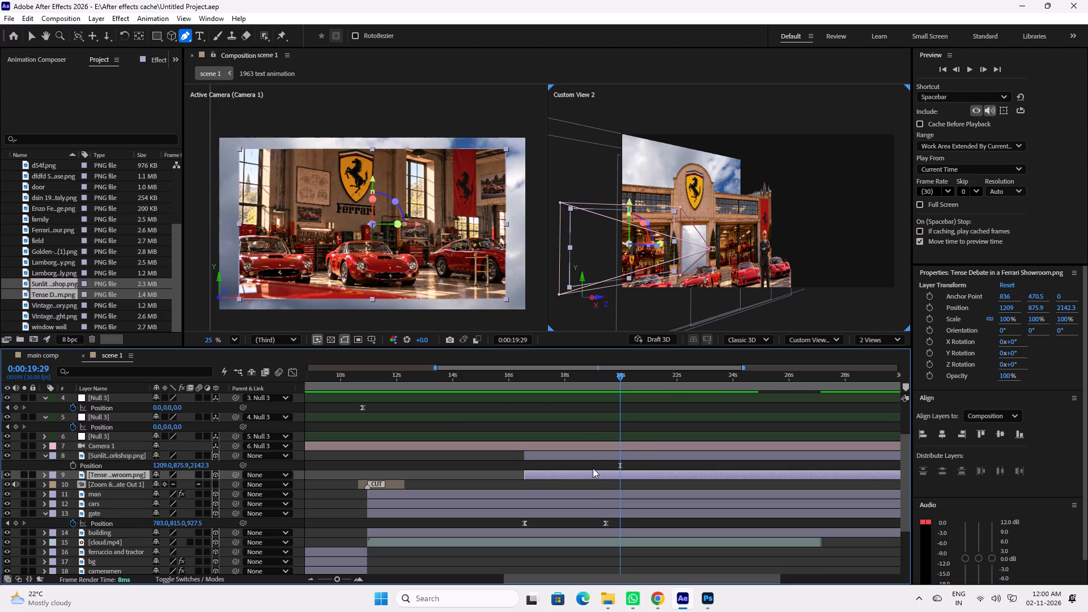
drag(113, 470, 118, 449)
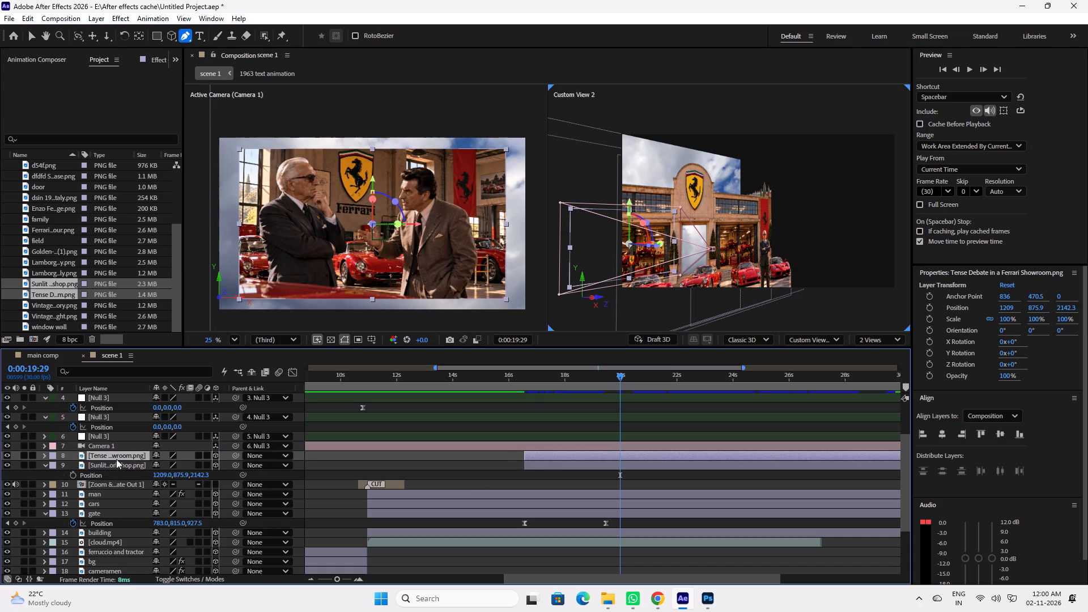
Rename the showroom debate layer as men and the workshop layer as bg.
key(Return)
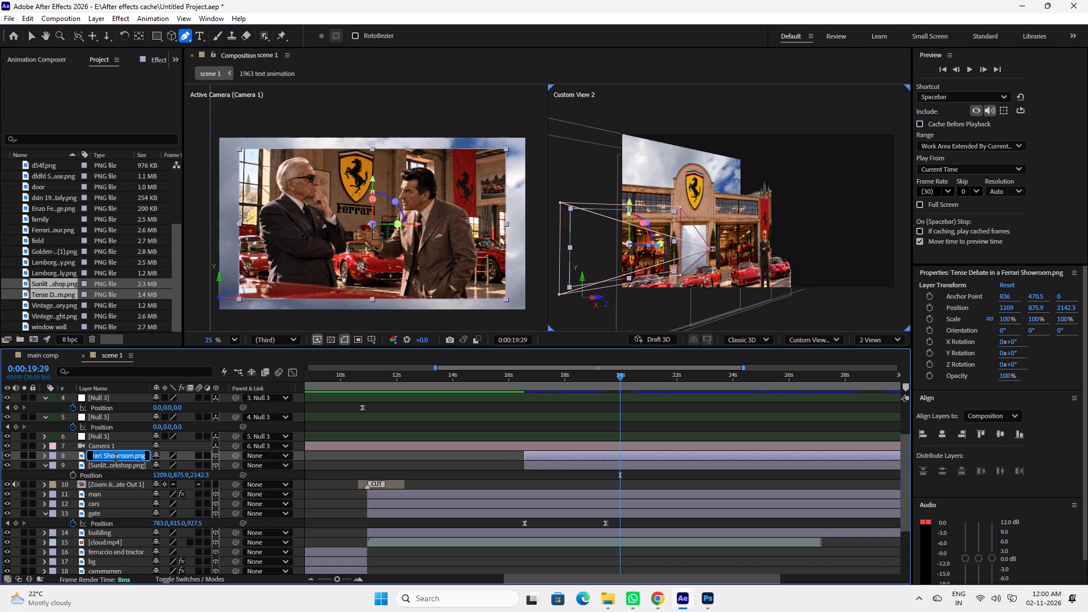
text(men)
key(Return)
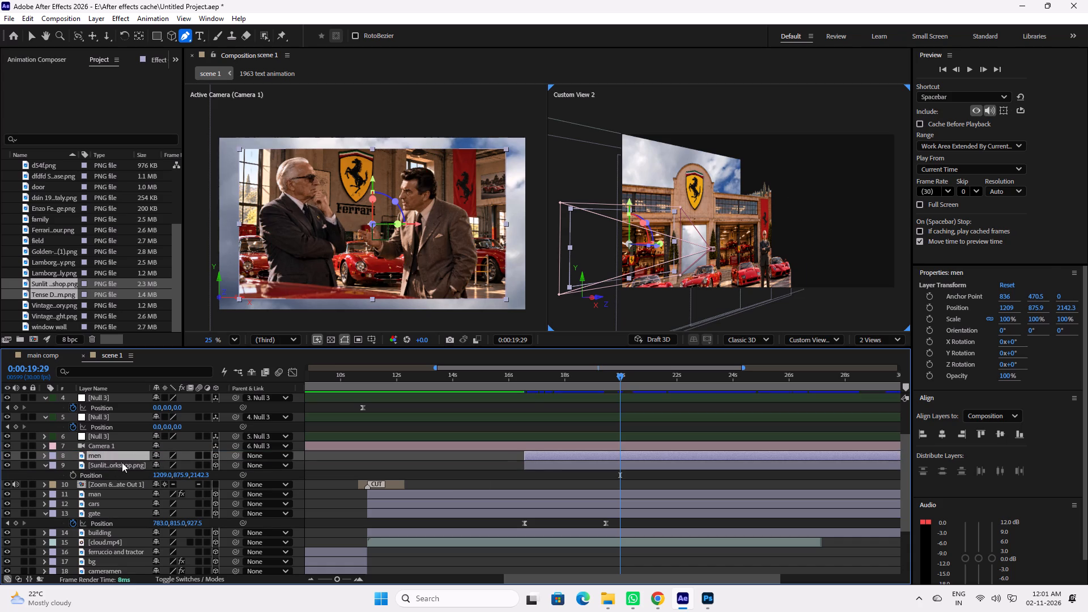
click(120, 465)
key(Return)
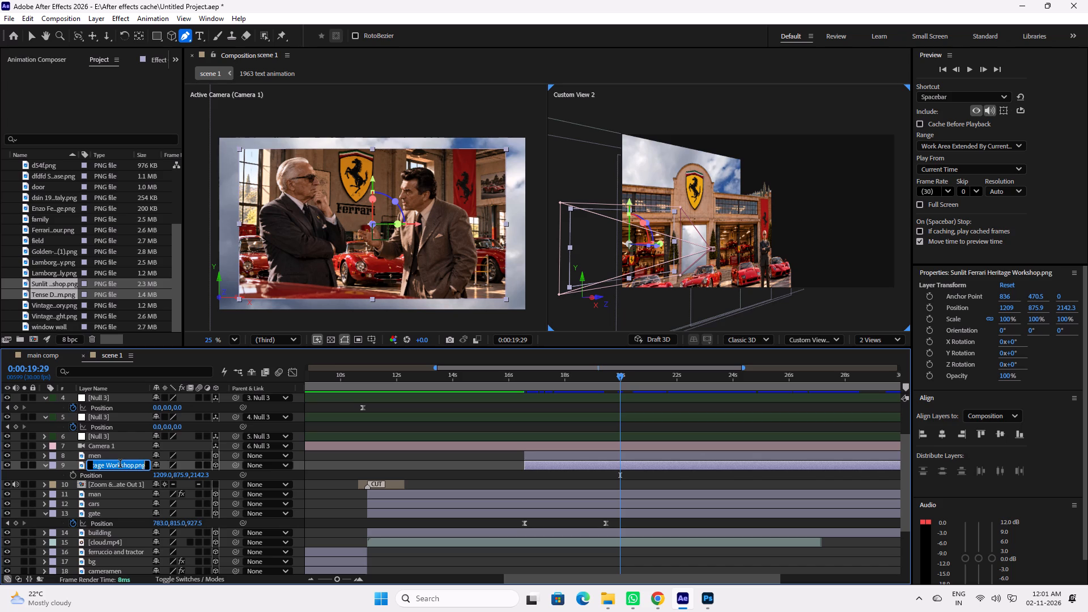
text(bg)
key(Return)
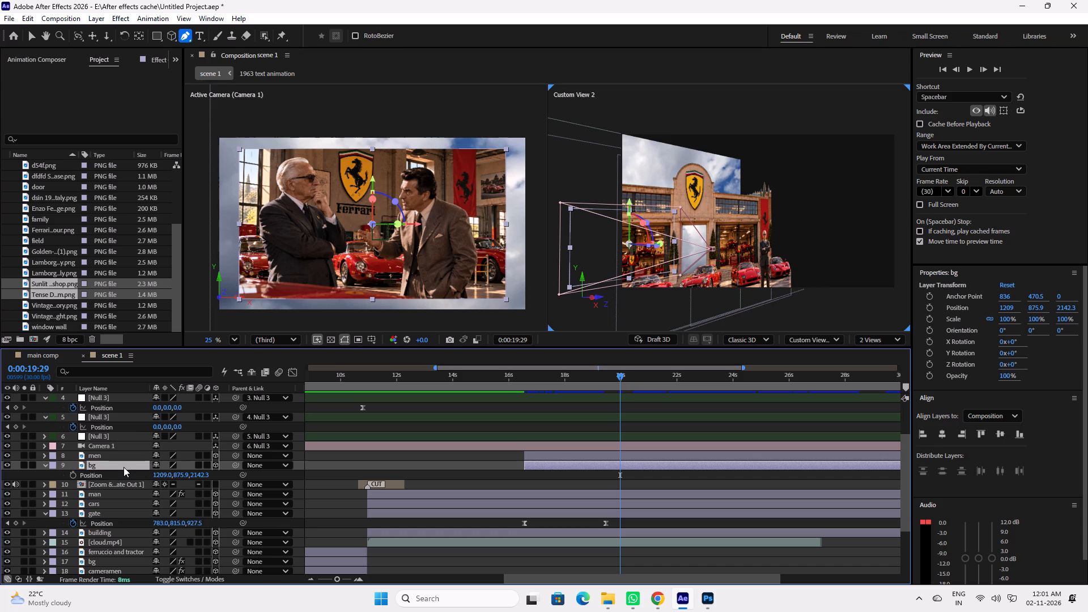
Scale the workshop bg layer to 120% so it fills the camera frame.
key(shift+s)
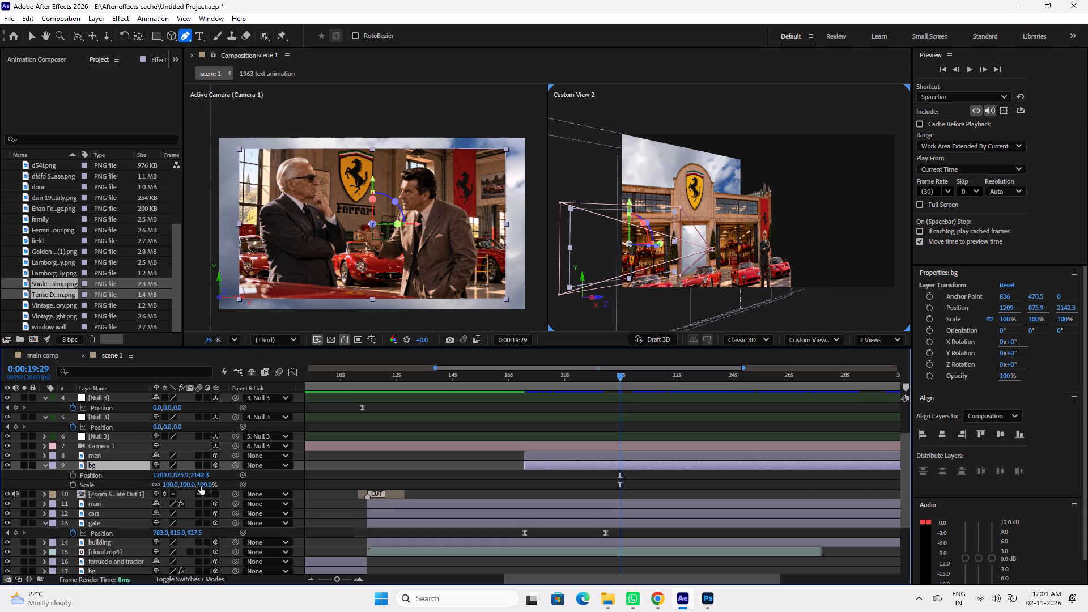
drag(202, 486, 215, 487)
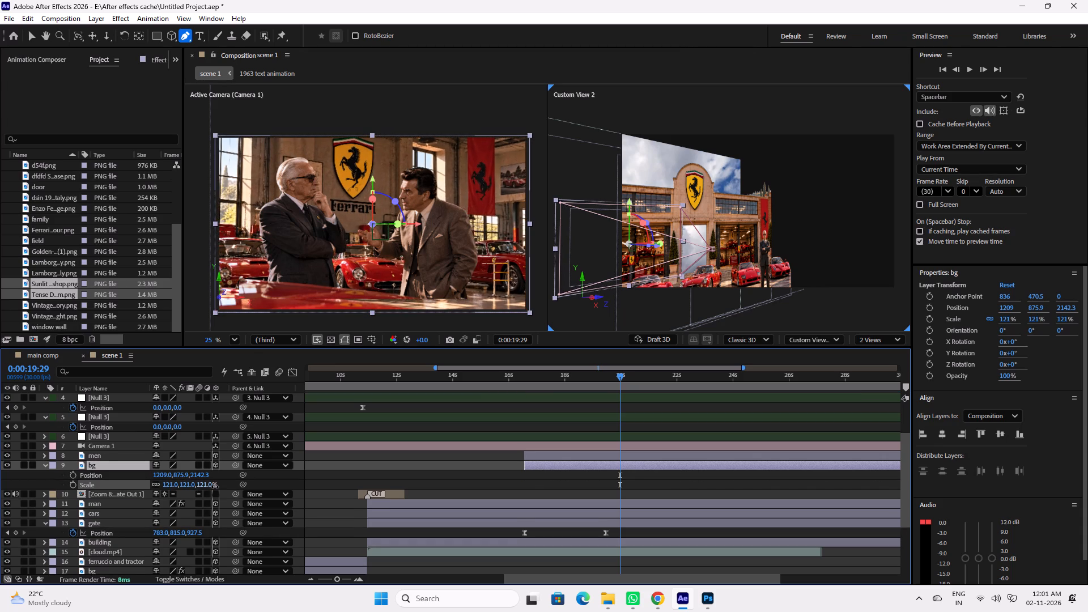
drag(215, 487, 214, 487)
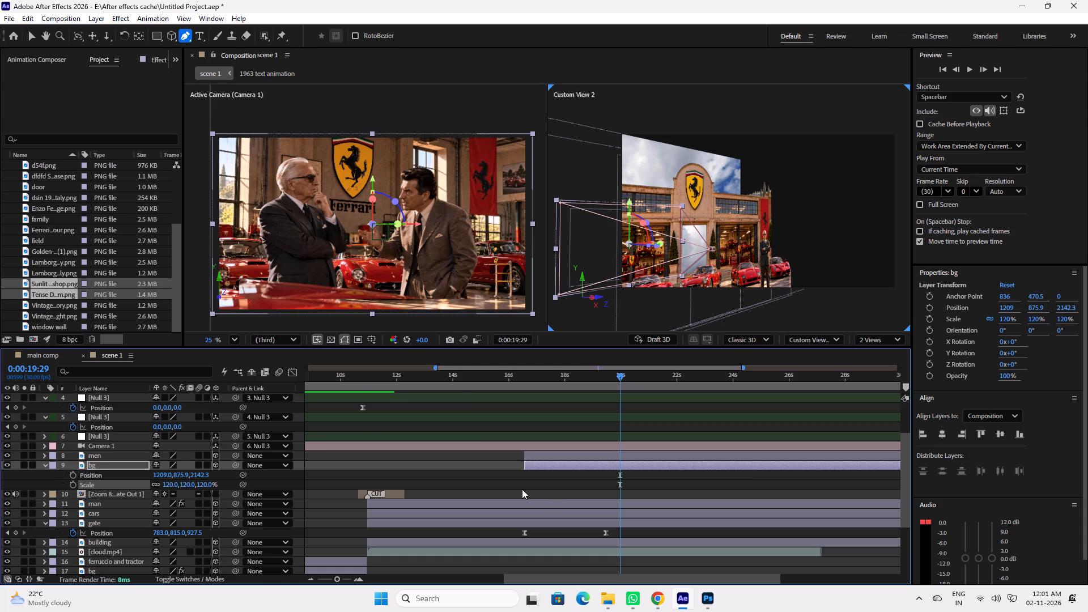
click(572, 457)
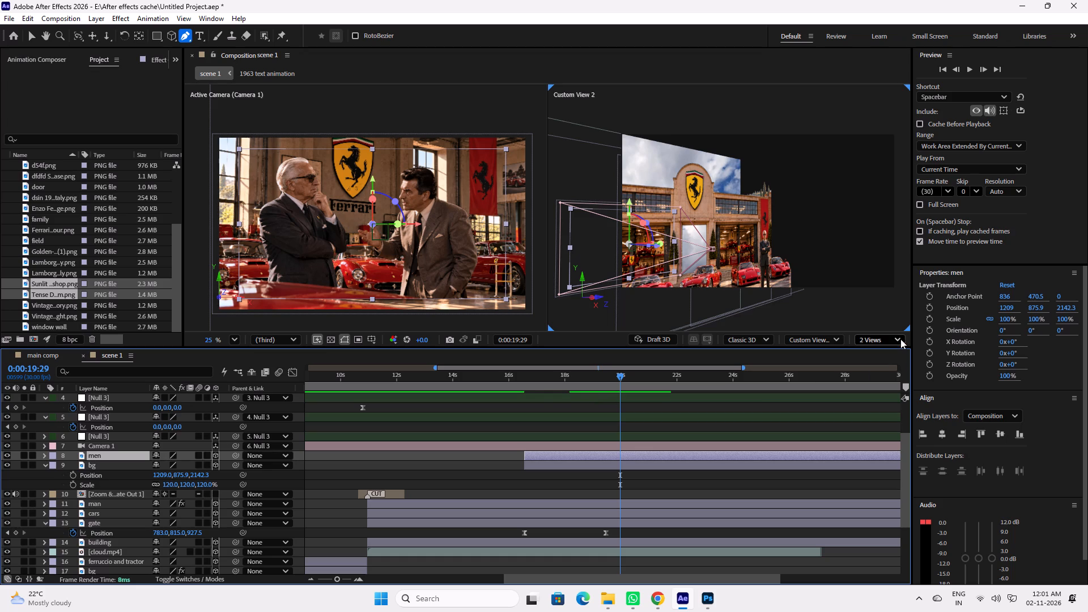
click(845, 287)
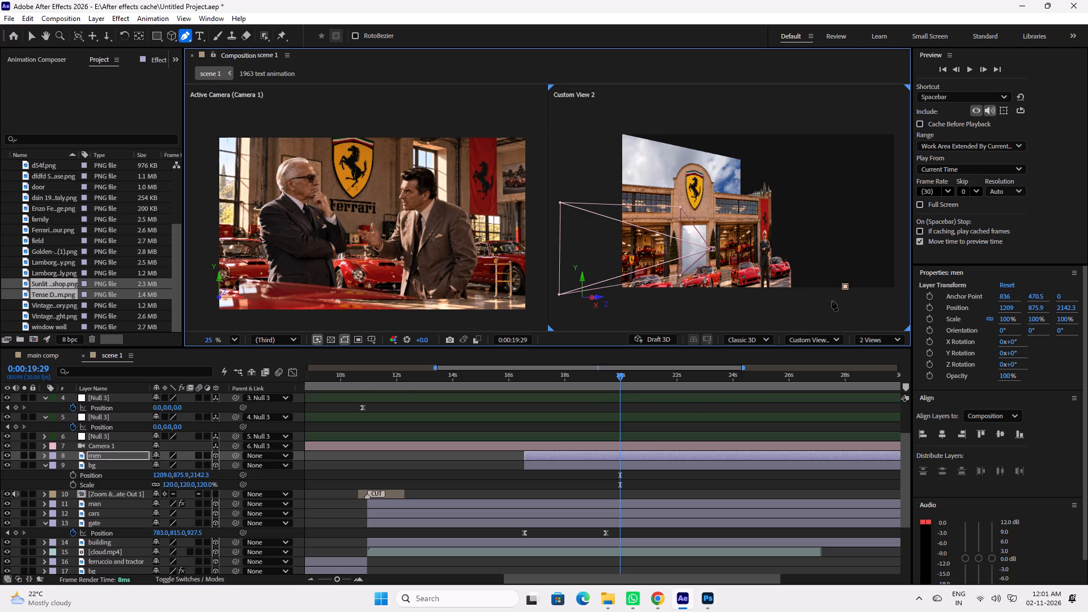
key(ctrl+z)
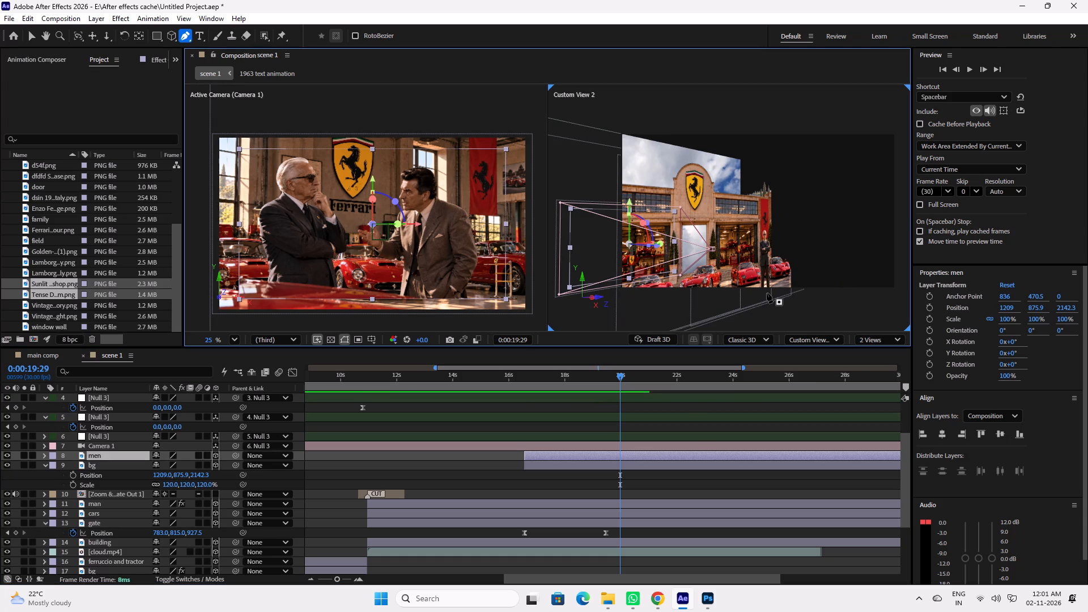
Activate the Selection tool and change the second view from Custom View 2 to Top.
key(v)
click(811, 299)
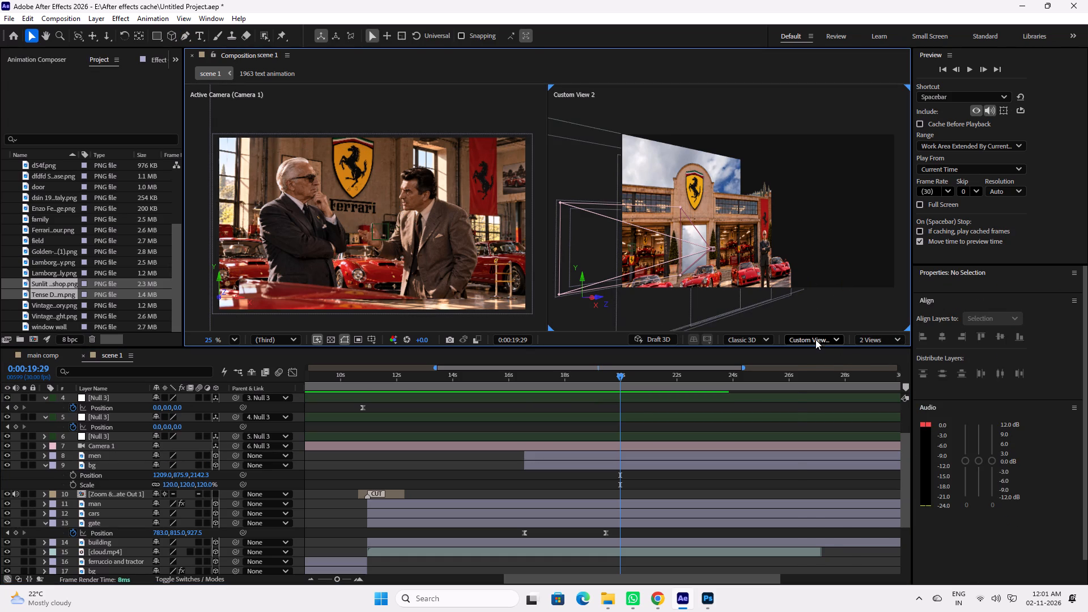
click(815, 339)
click(821, 440)
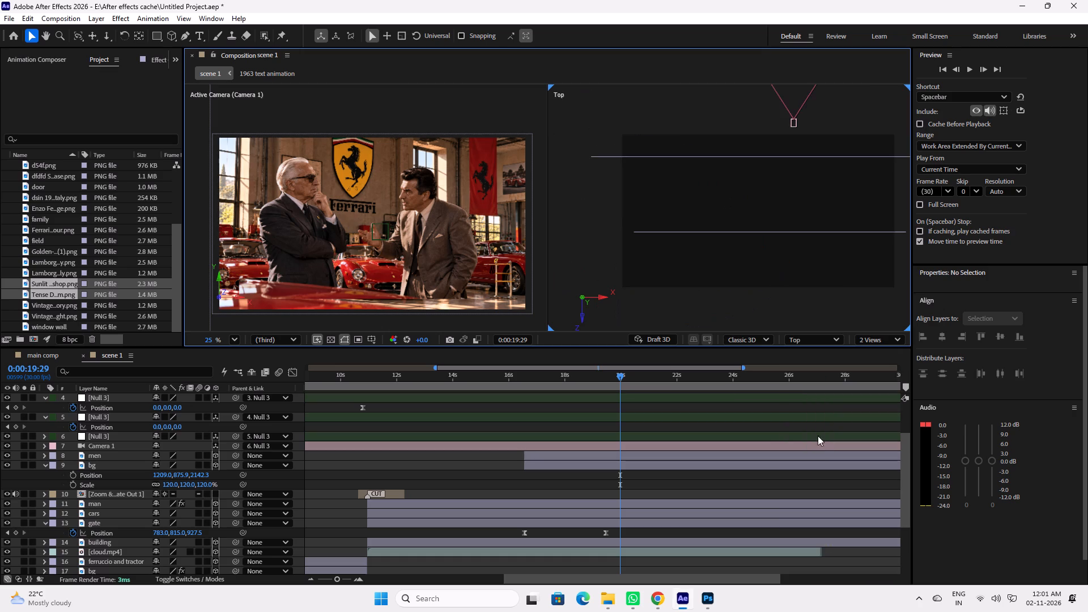
In the Top view, move the men layer along Z toward the camera, to a Z position of about 1454.3.
scroll(767, 214, down, 10)
key(space)
key(space)
key(space)
key(space)
key(space)
key(space)
key(space)
key(space)
key(space)
key(space)
key(space)
key(space)
drag(827, 180, 794, 241)
click(605, 454)
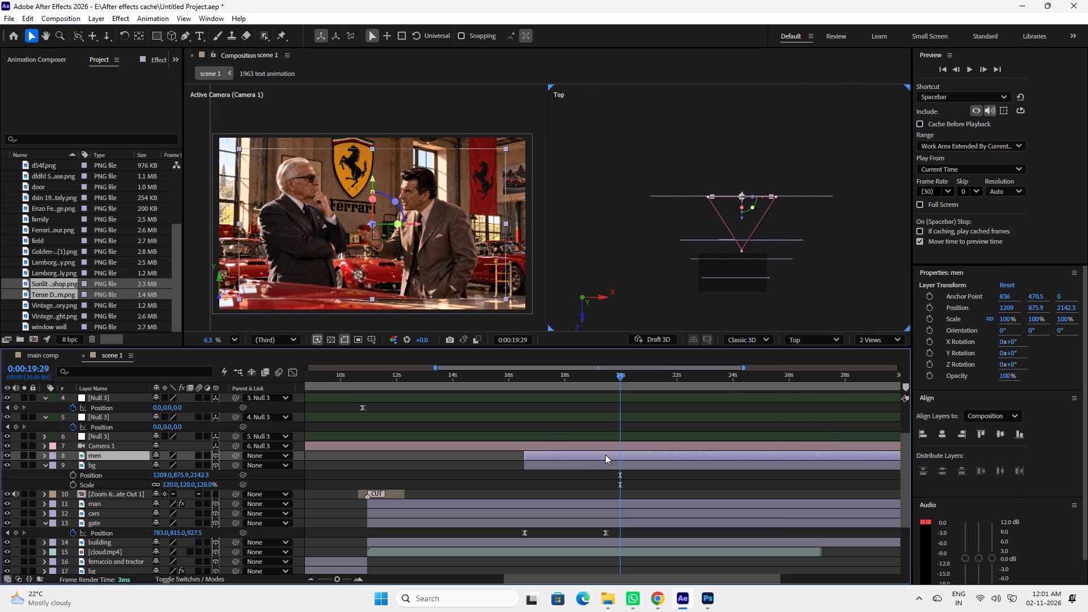
ctrl+click(603, 464)
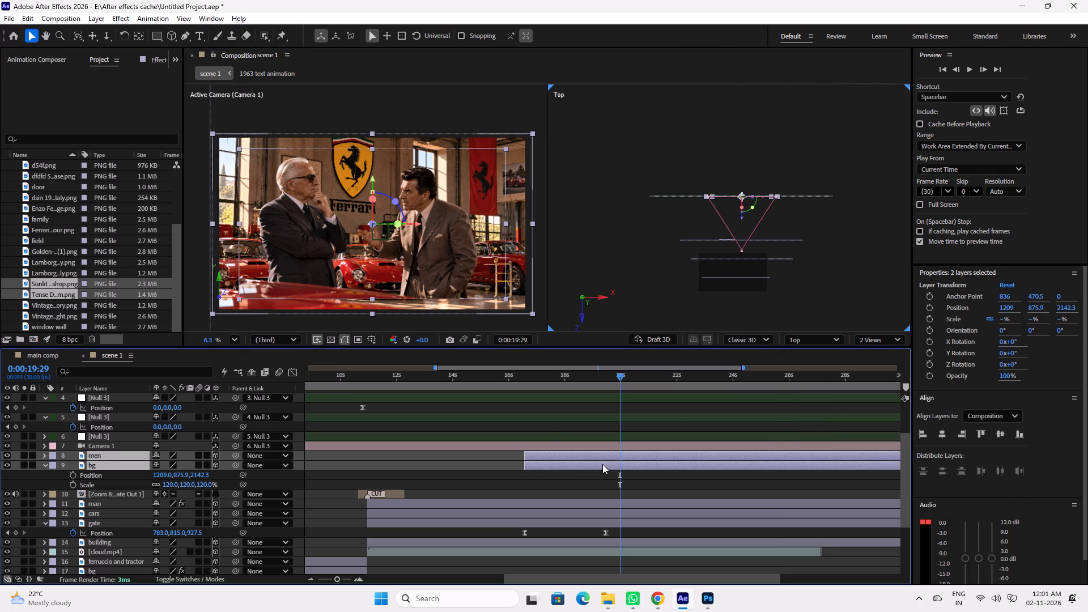
click(493, 473)
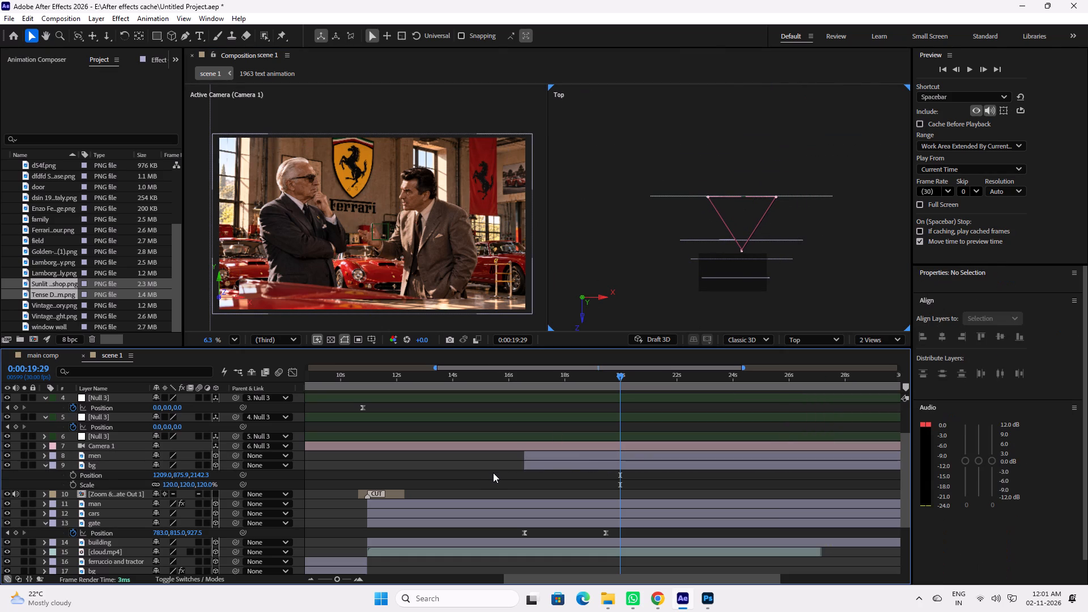
click(597, 456)
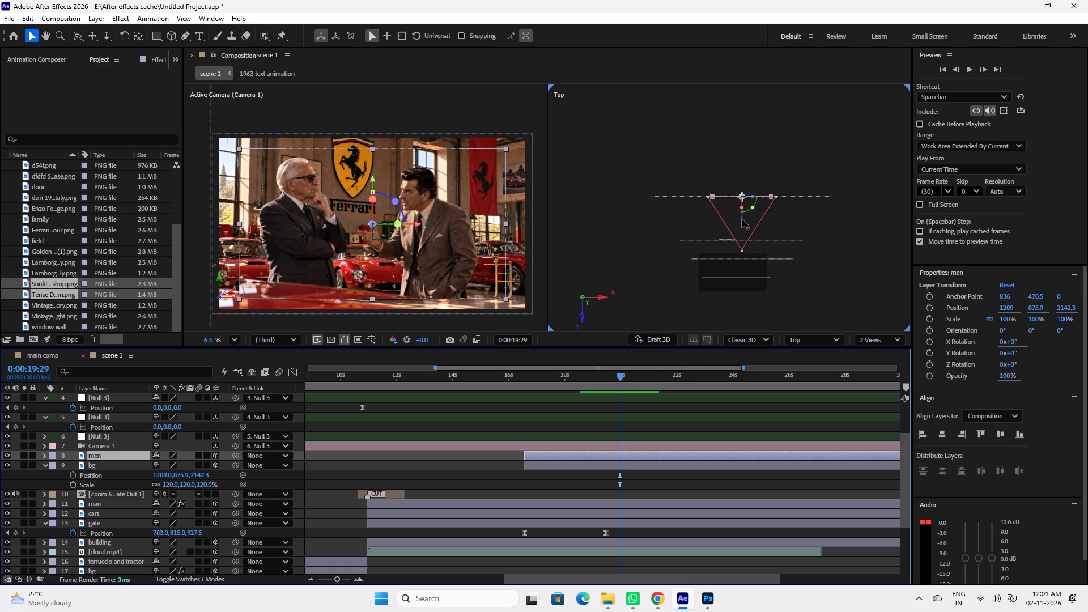
drag(742, 219, 744, 244)
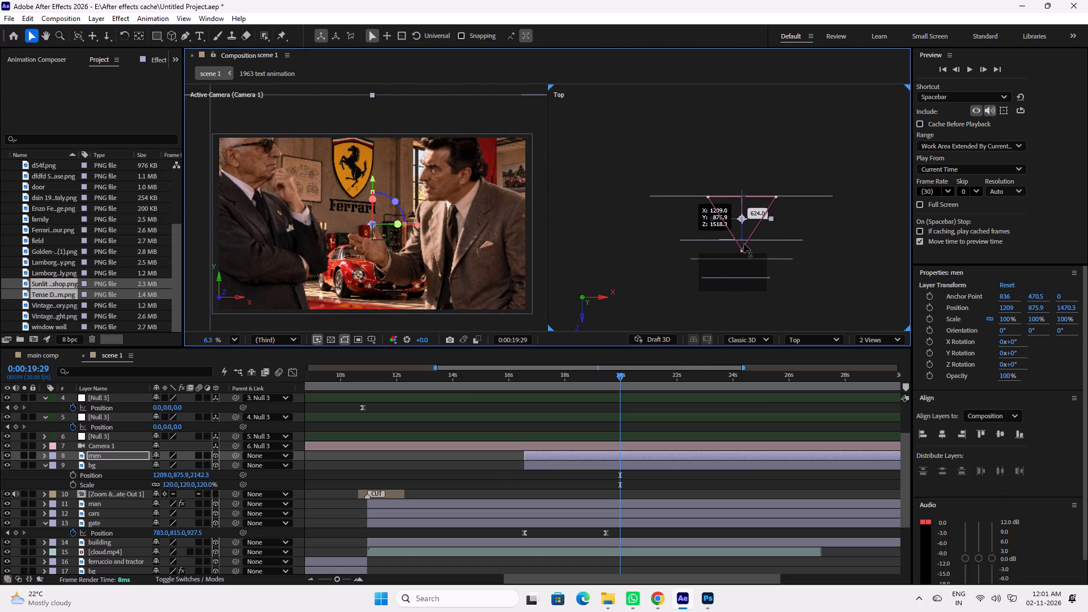
drag(744, 244, 744, 244)
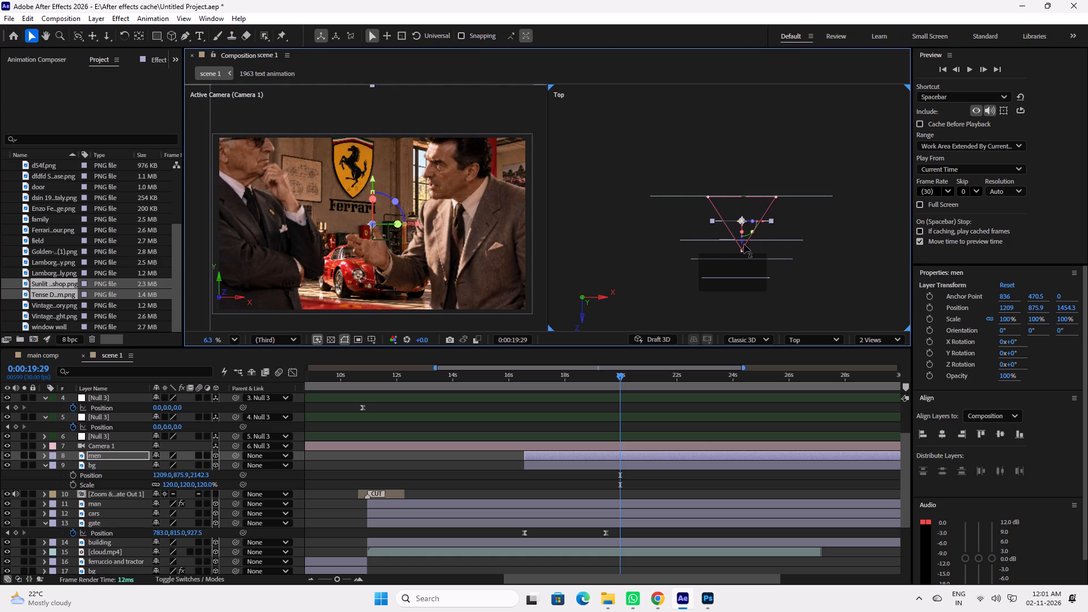
Scale the men layer down to 63% and save the project.
key(s)
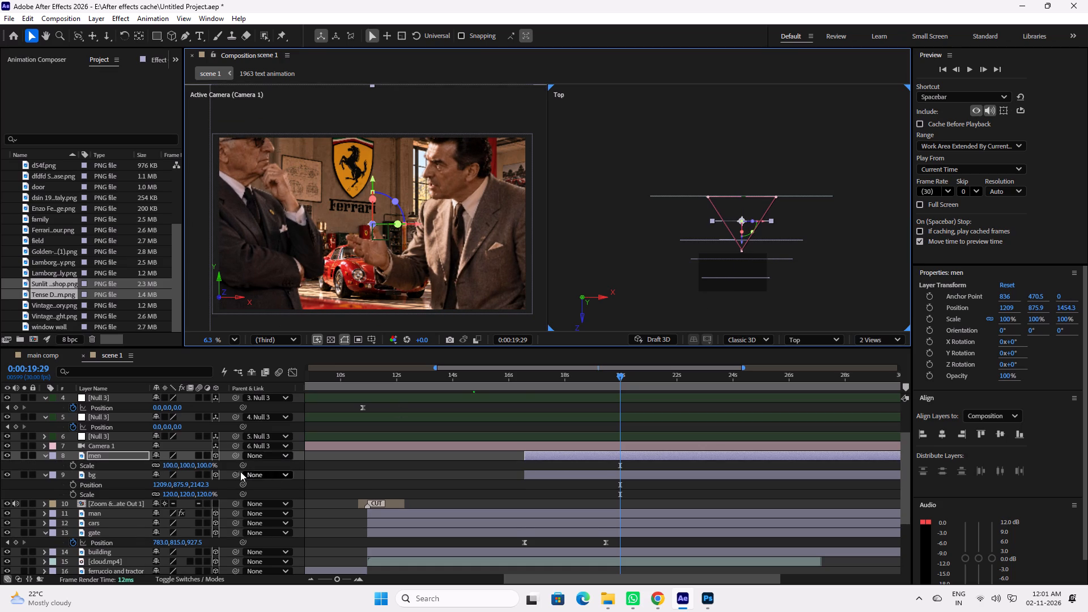
drag(209, 466, 193, 467)
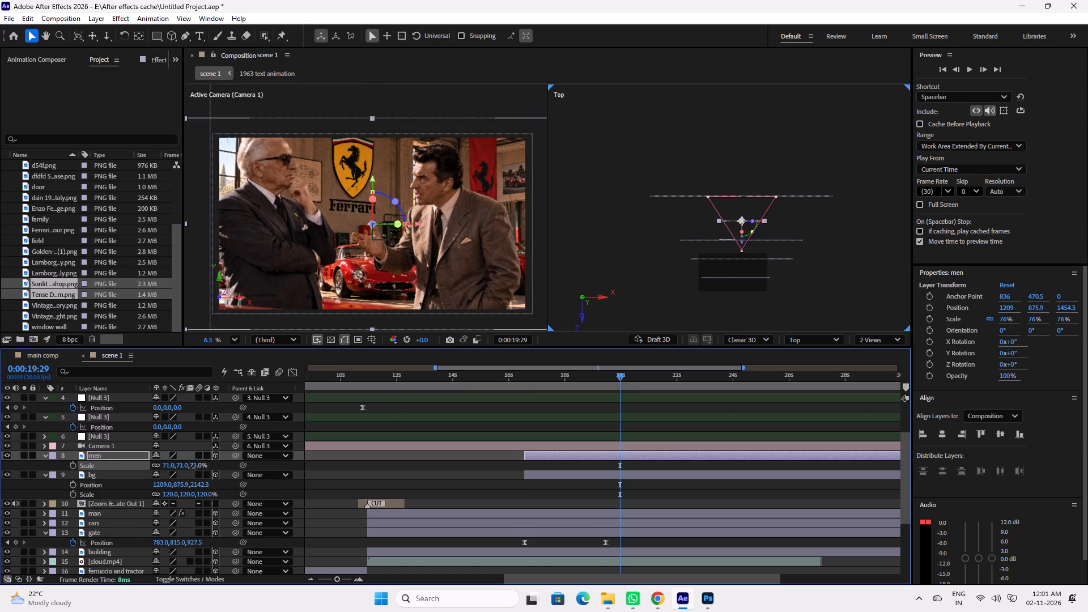
drag(193, 467, 185, 469)
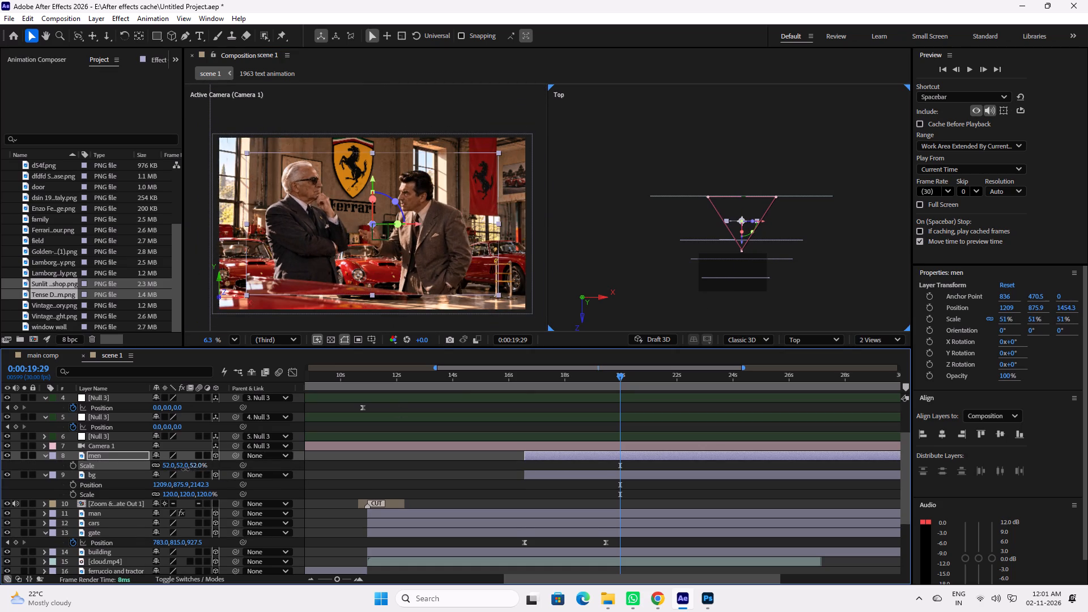
drag(185, 469, 192, 470)
key(ctrl+s)
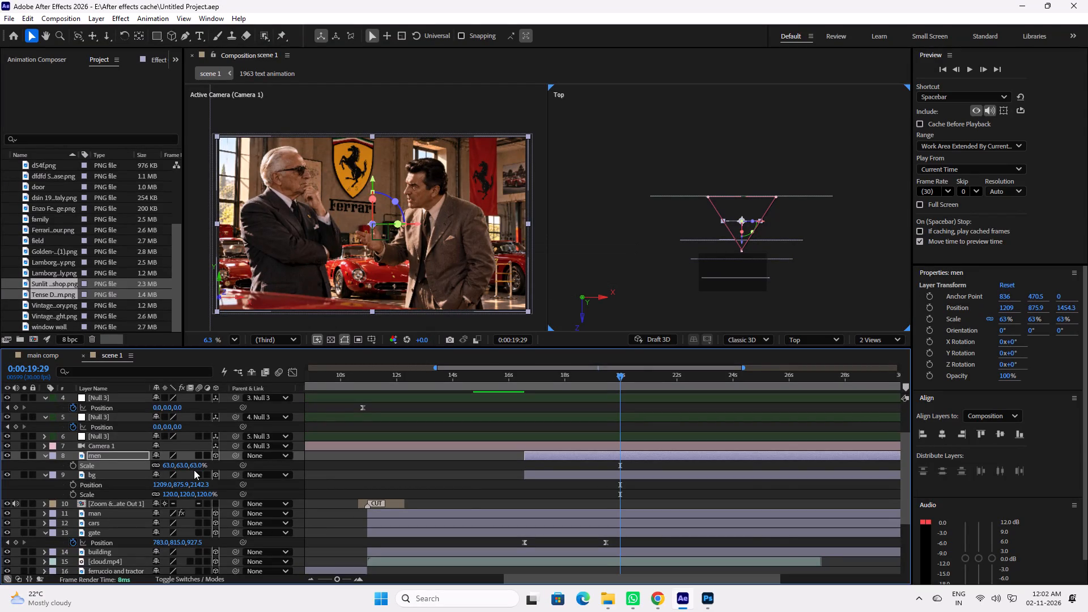
Preview the gate fly-through from 0:00:16:16, then examine how the men and workshop layers fill the opening up to 0:00:19:05.
drag(607, 376, 556, 377)
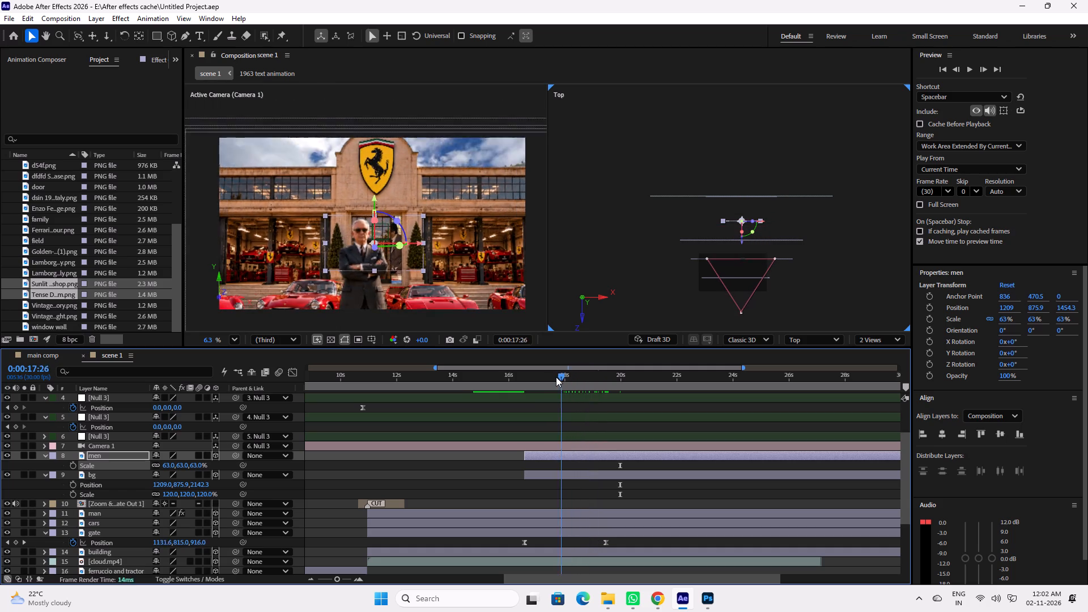
drag(556, 377, 521, 376)
key(space)
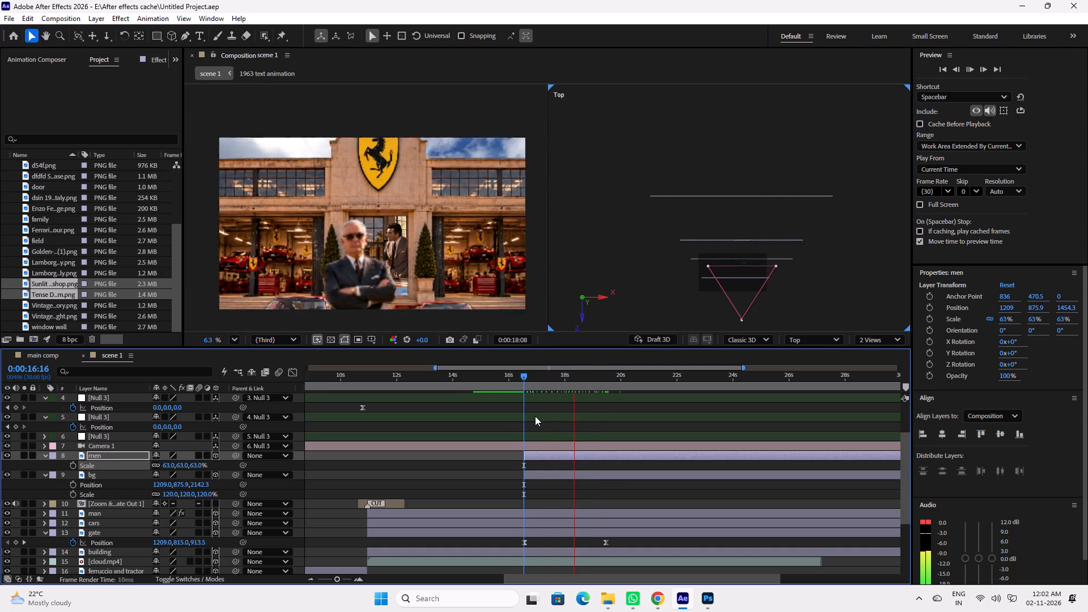
key(space)
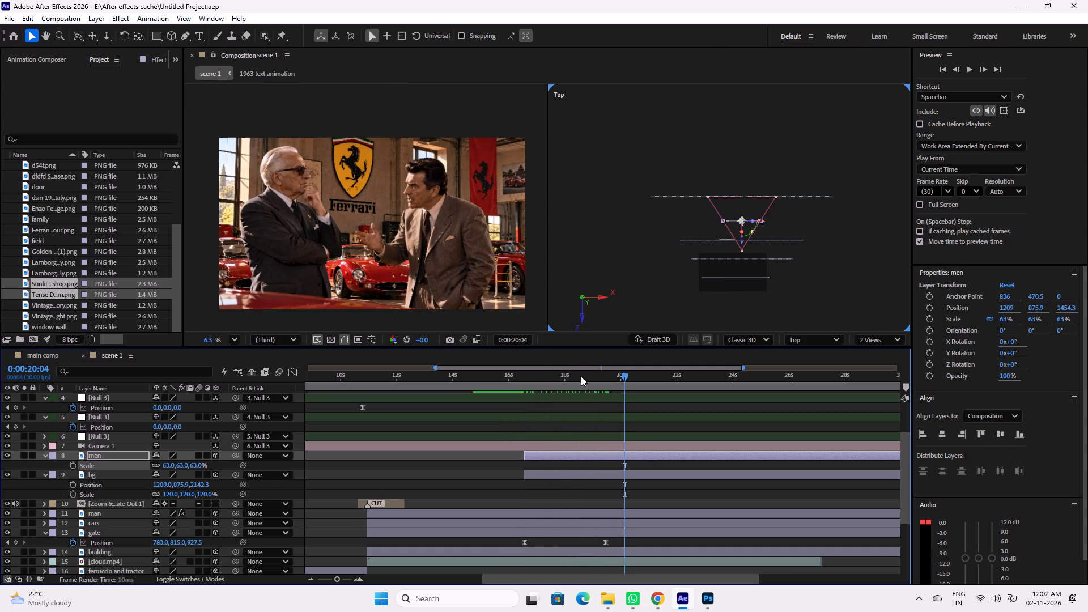
drag(586, 376, 567, 381)
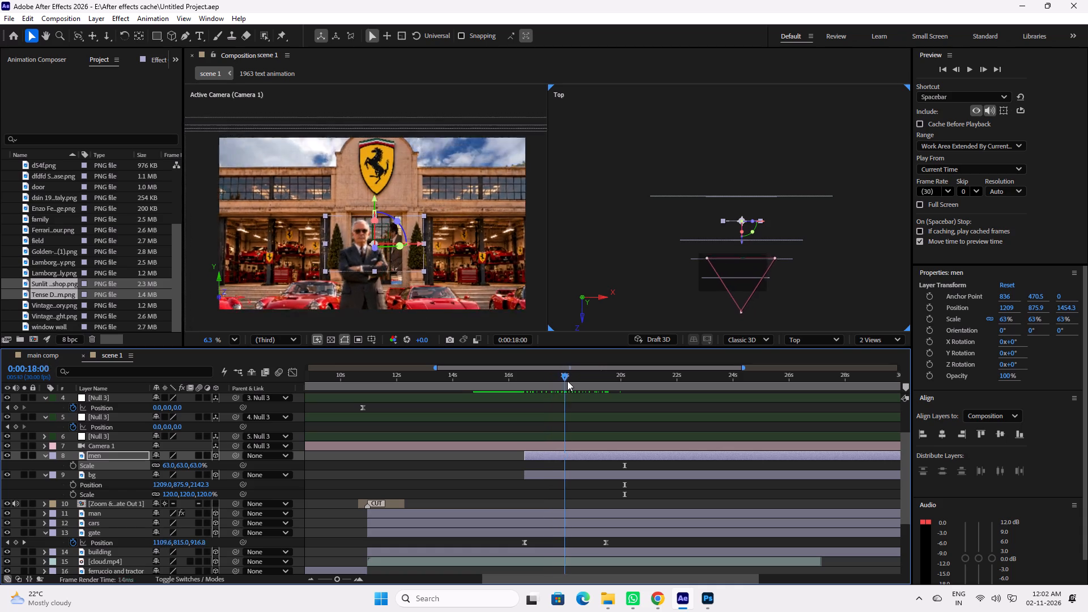
drag(567, 381, 595, 385)
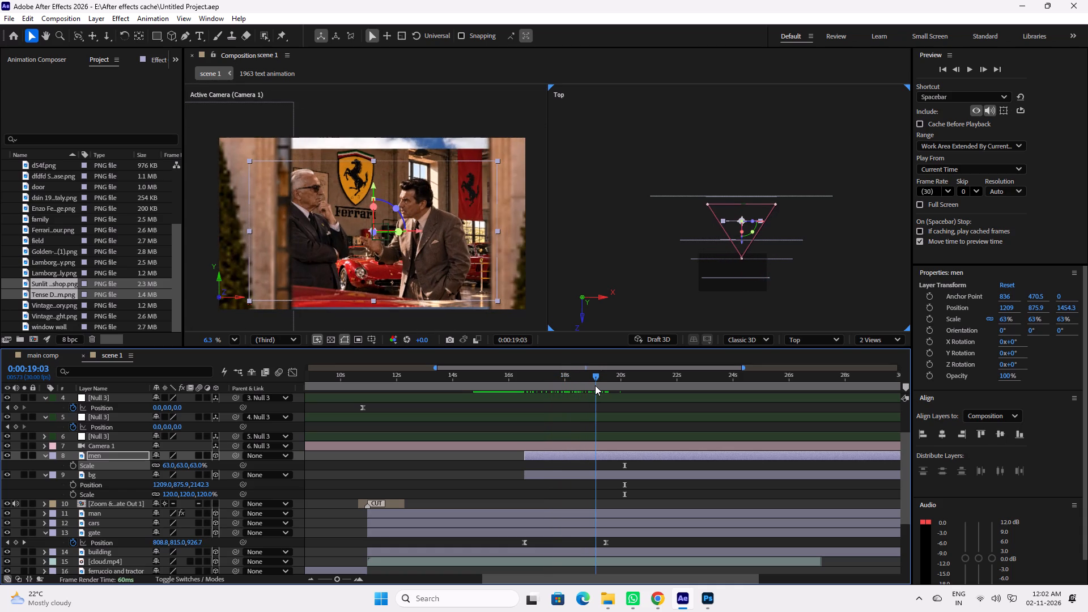
drag(595, 385, 597, 385)
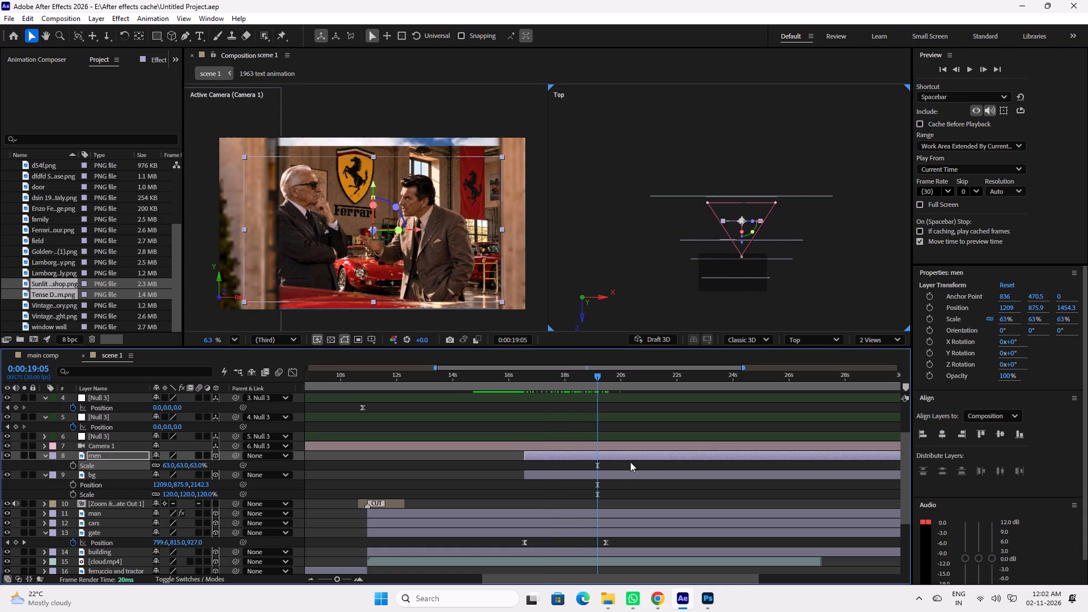
Push the workshop bg layer slightly back in depth, to a Z position of about 2152.3.
click(626, 474)
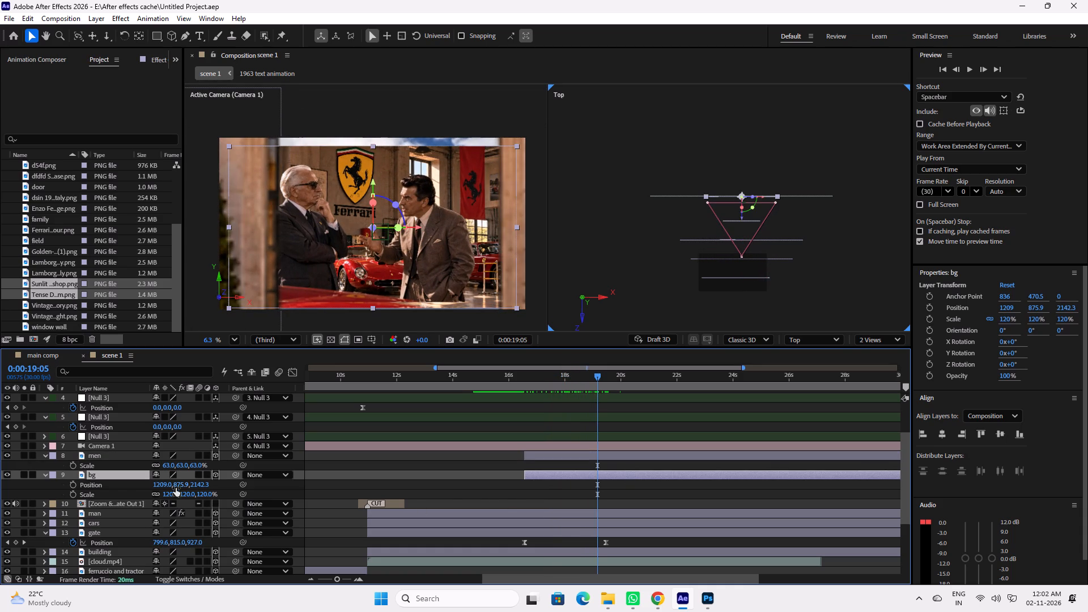
drag(198, 484, 212, 486)
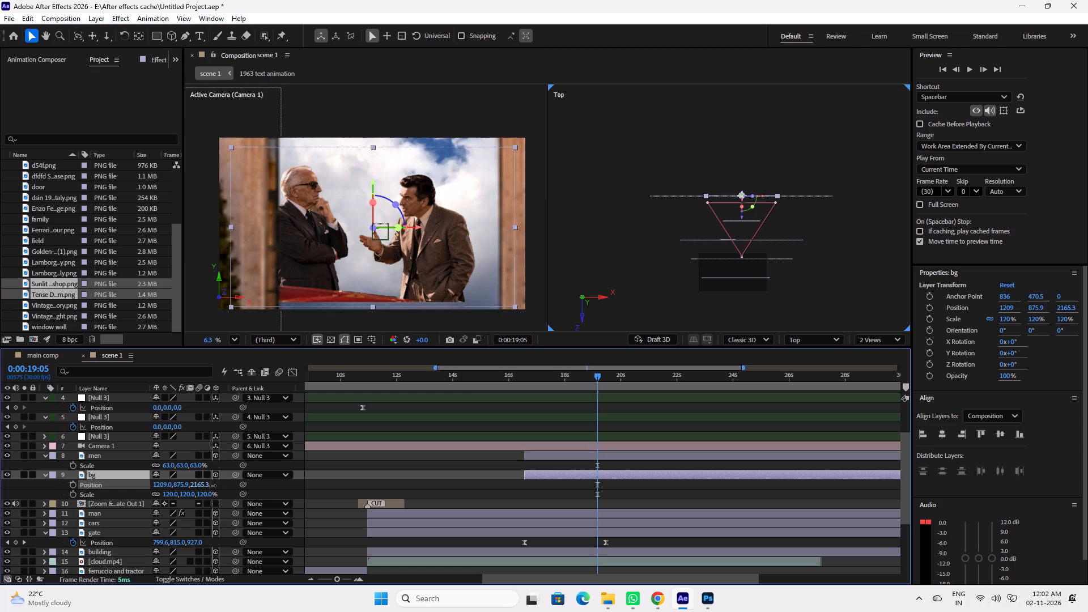
drag(212, 486, 205, 486)
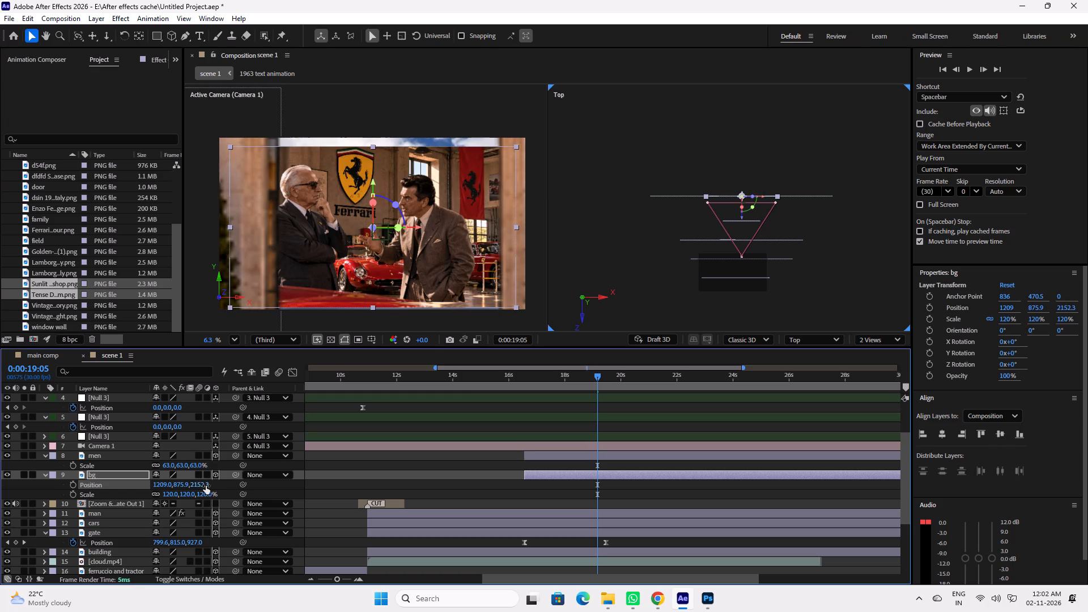
Scale the workshop bg layer up to 143% and check its coverage between 0:00:18:18 and 0:00:20:10.
key(s)
key(s)
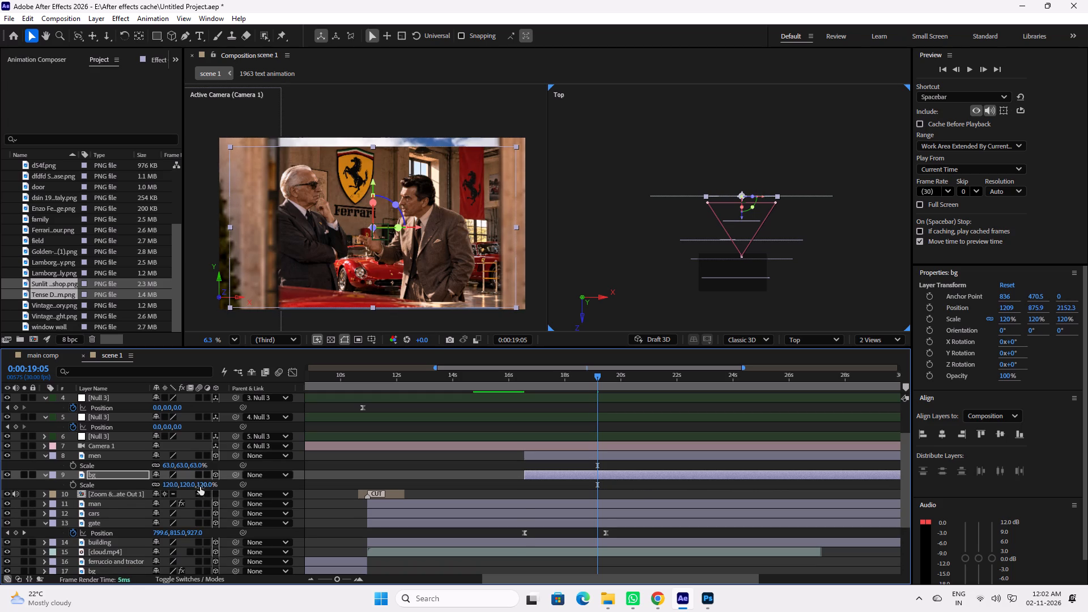
drag(202, 485, 210, 485)
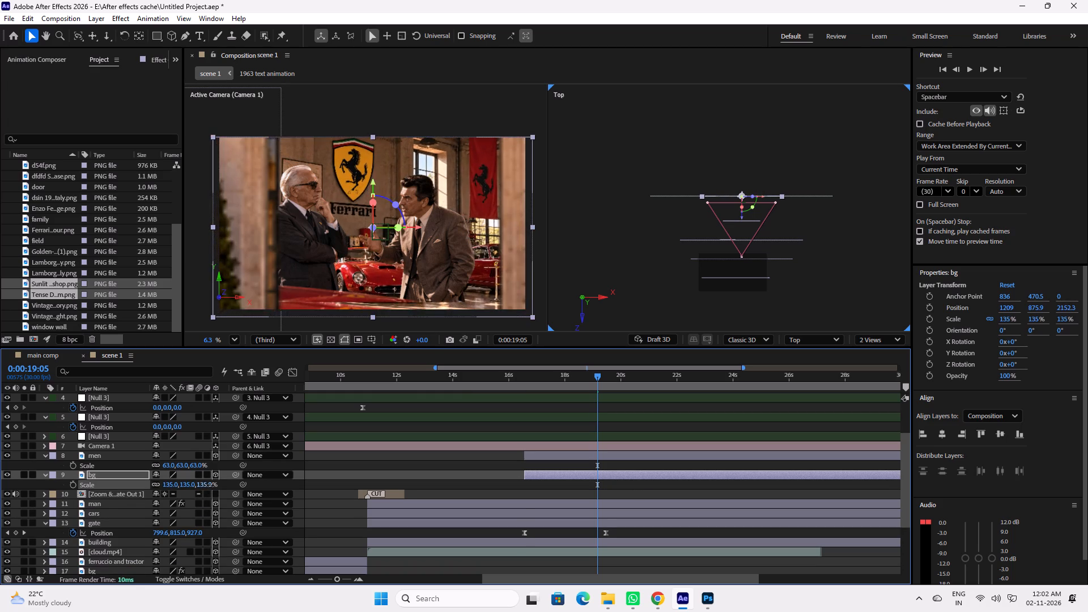
drag(210, 485, 217, 487)
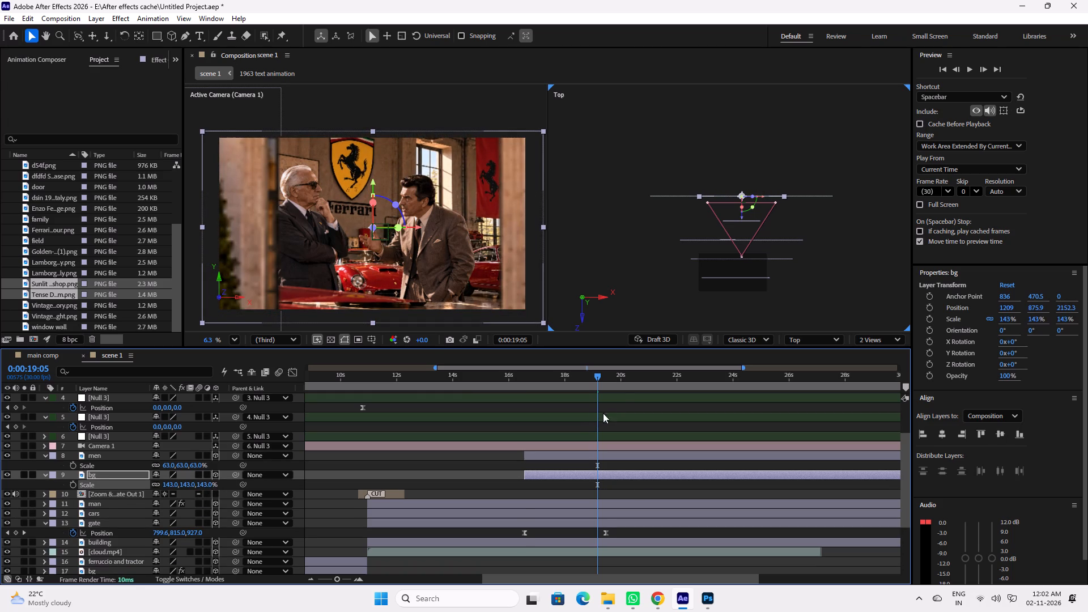
drag(596, 373, 585, 383)
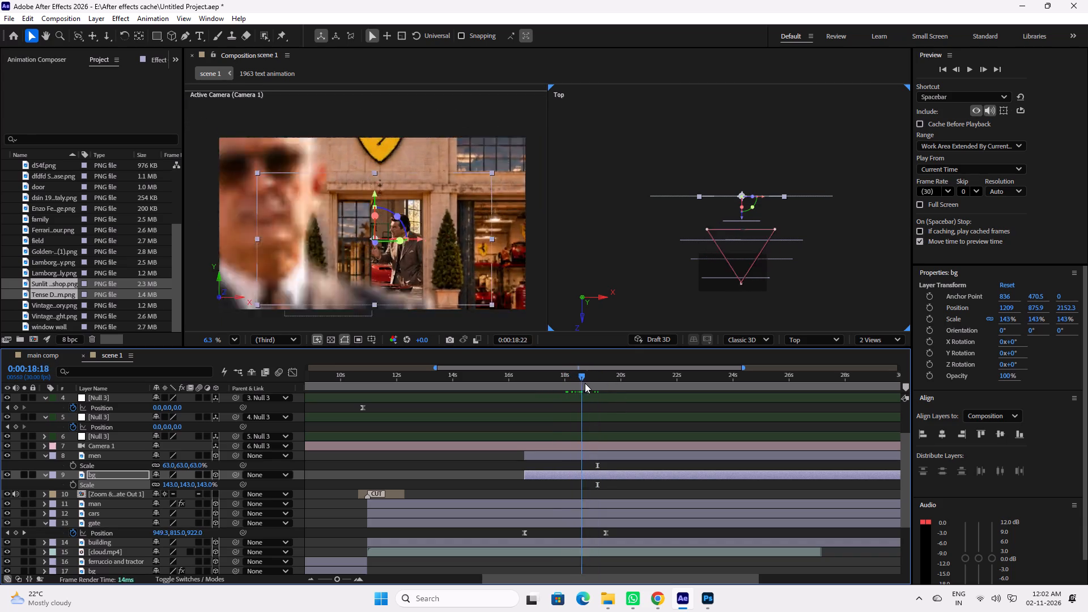
drag(585, 383, 630, 388)
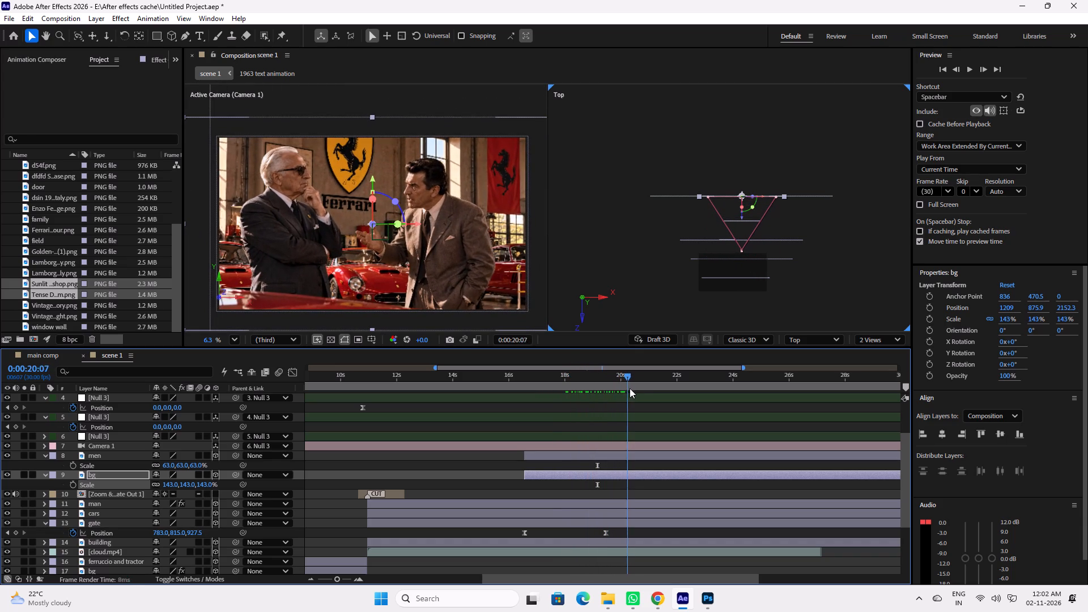
drag(630, 388, 583, 389)
key(space)
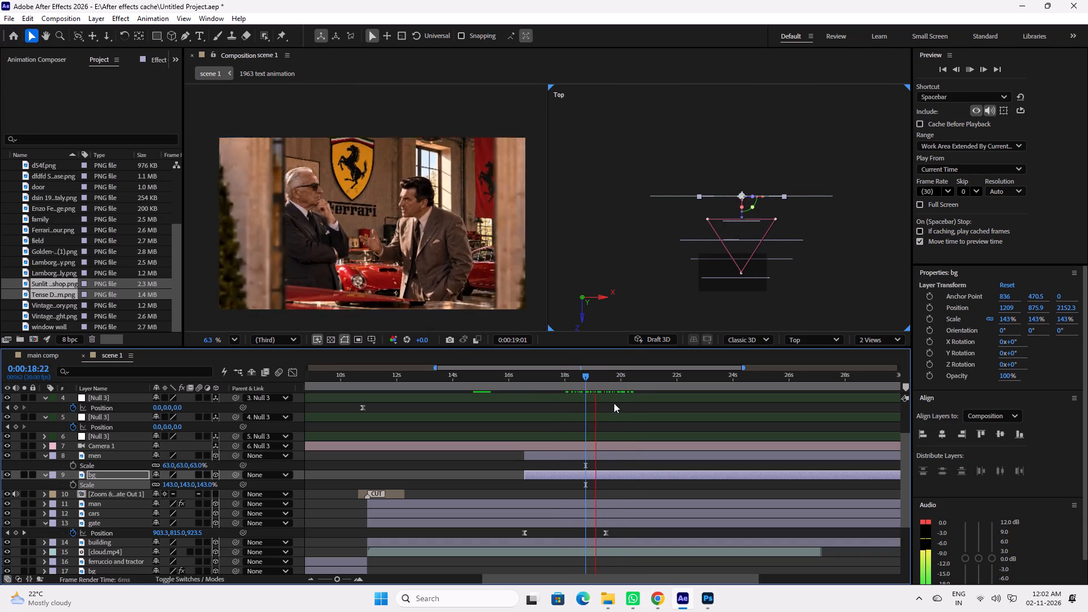
key(space)
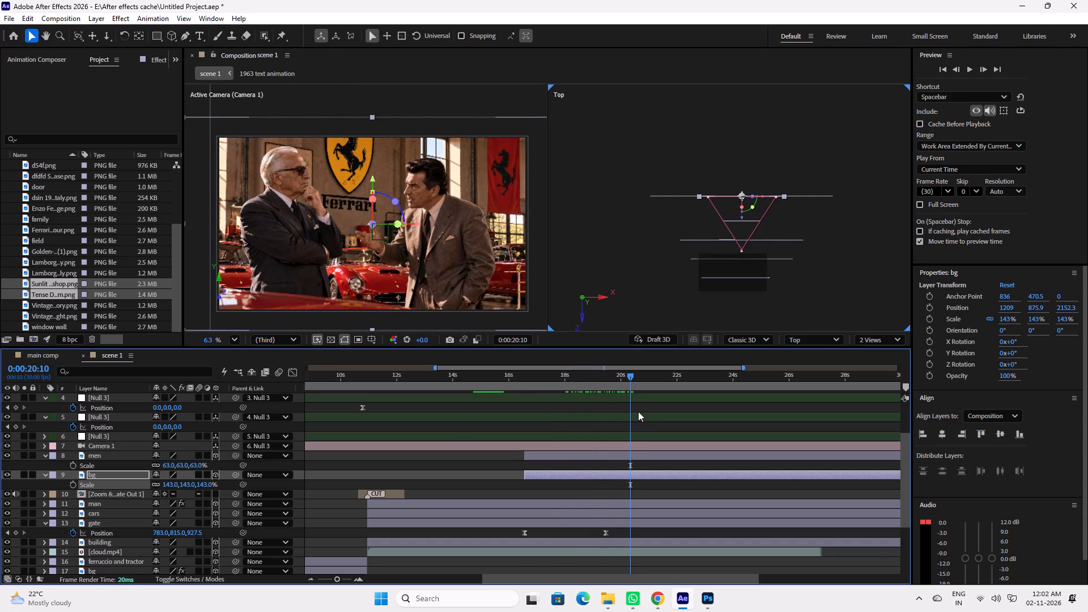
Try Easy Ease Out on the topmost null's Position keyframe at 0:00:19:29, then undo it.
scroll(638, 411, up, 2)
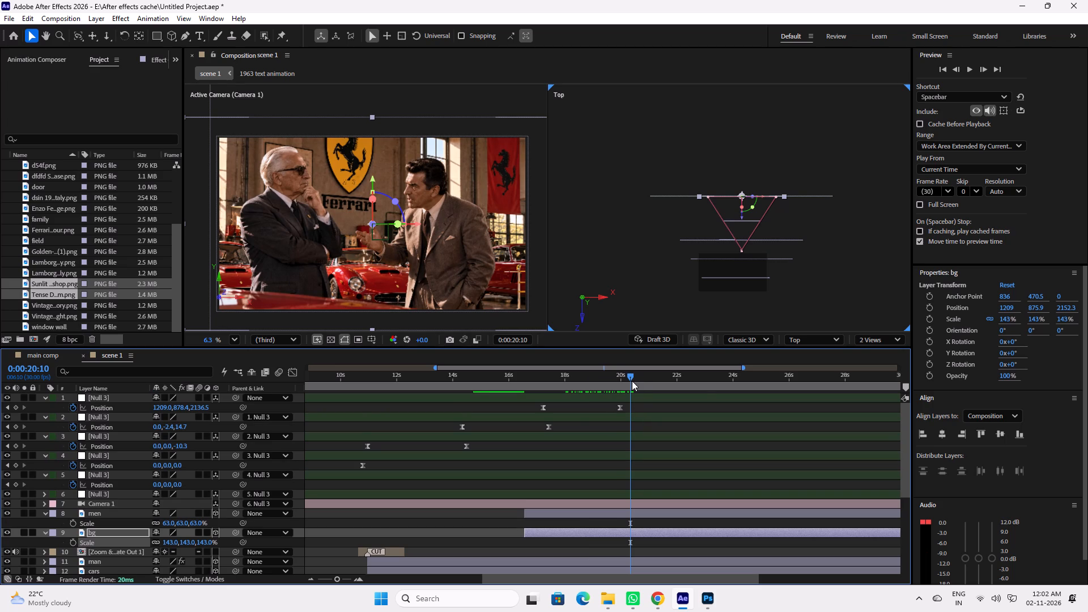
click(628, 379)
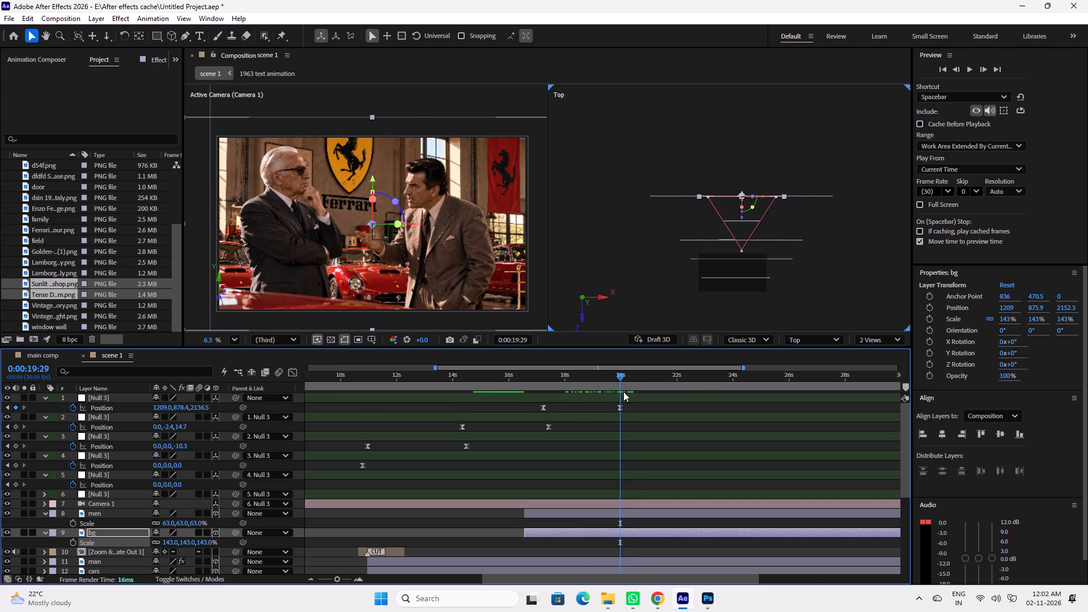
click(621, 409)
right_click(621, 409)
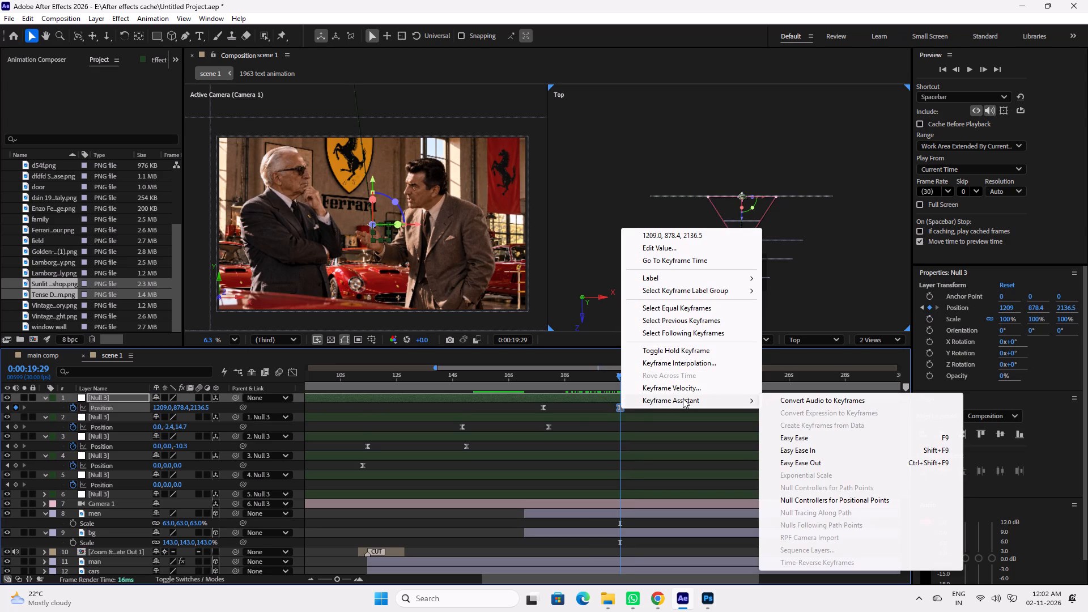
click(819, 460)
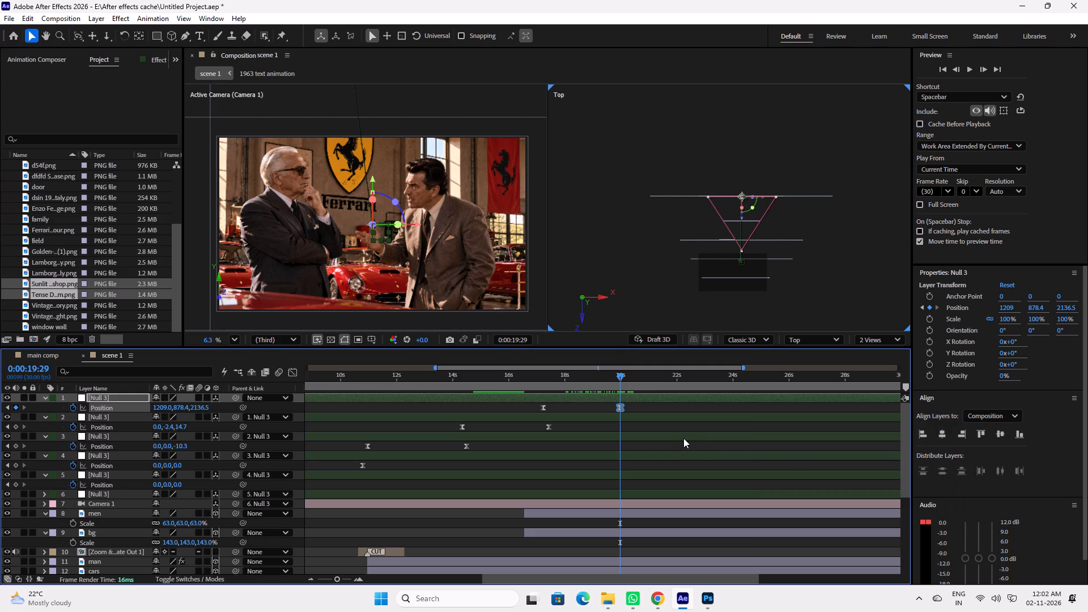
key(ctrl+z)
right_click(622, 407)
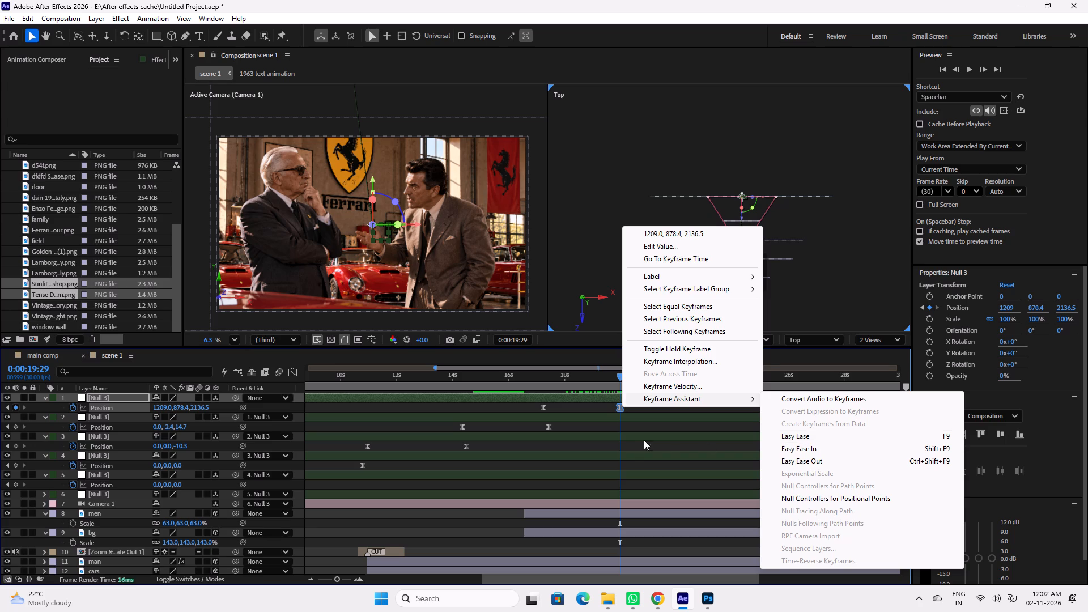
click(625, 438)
Preview the camera move from 0:00:14:05, then examine the approach and gate passage frame by frame up to 0:00:19:01.
drag(618, 377, 538, 375)
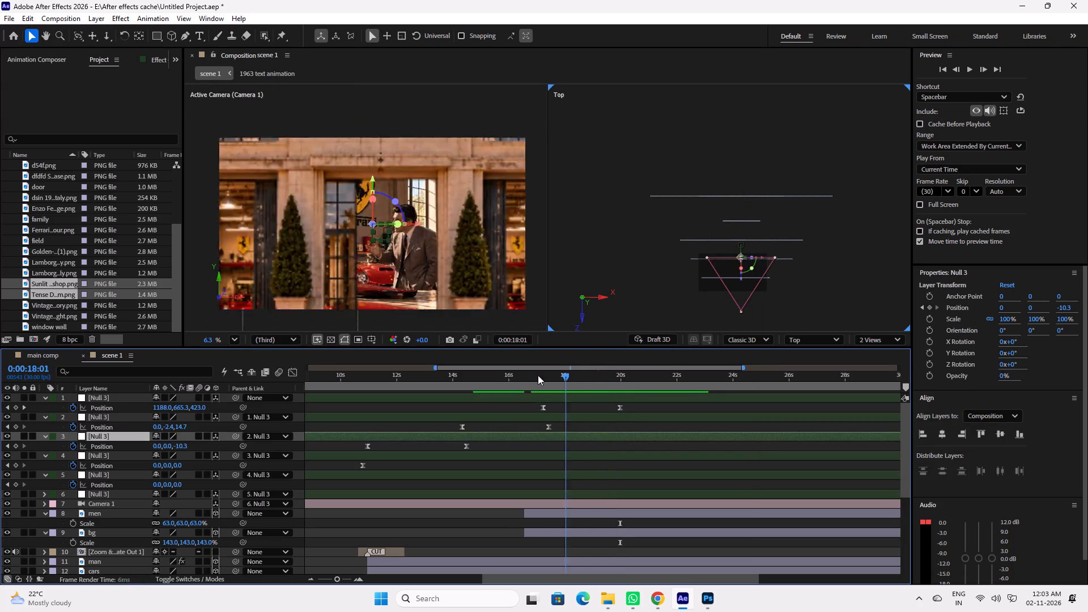
drag(538, 375, 455, 375)
key(space)
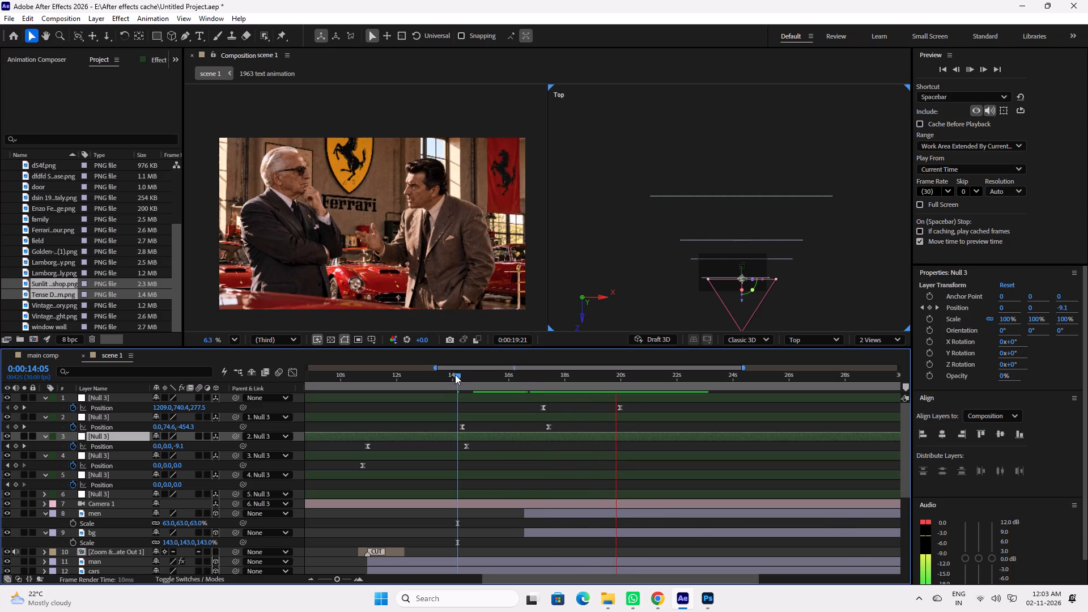
key(space)
drag(473, 374, 467, 377)
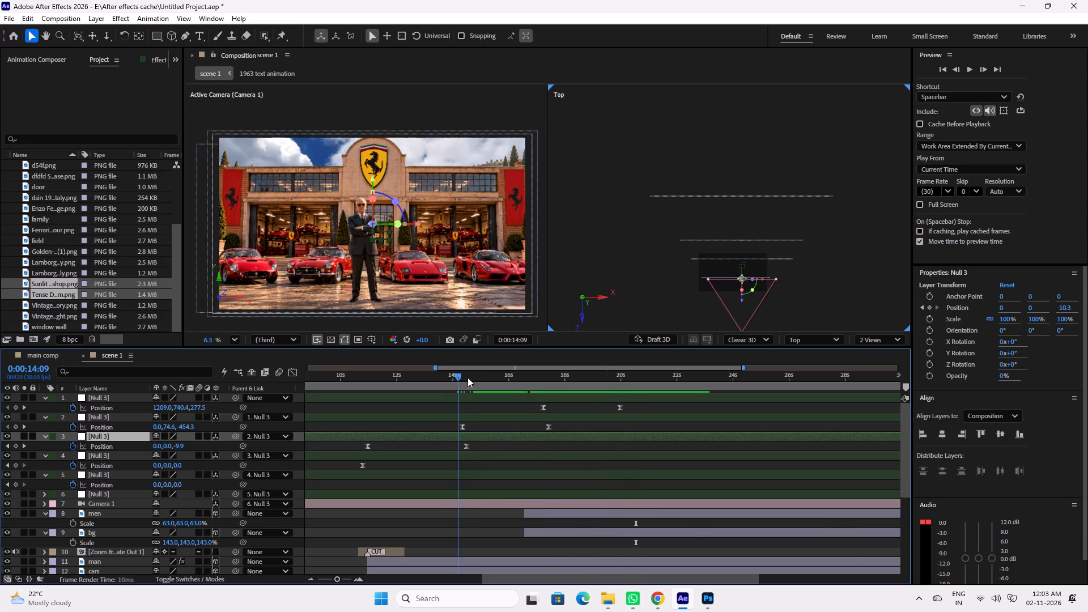
drag(467, 377, 545, 388)
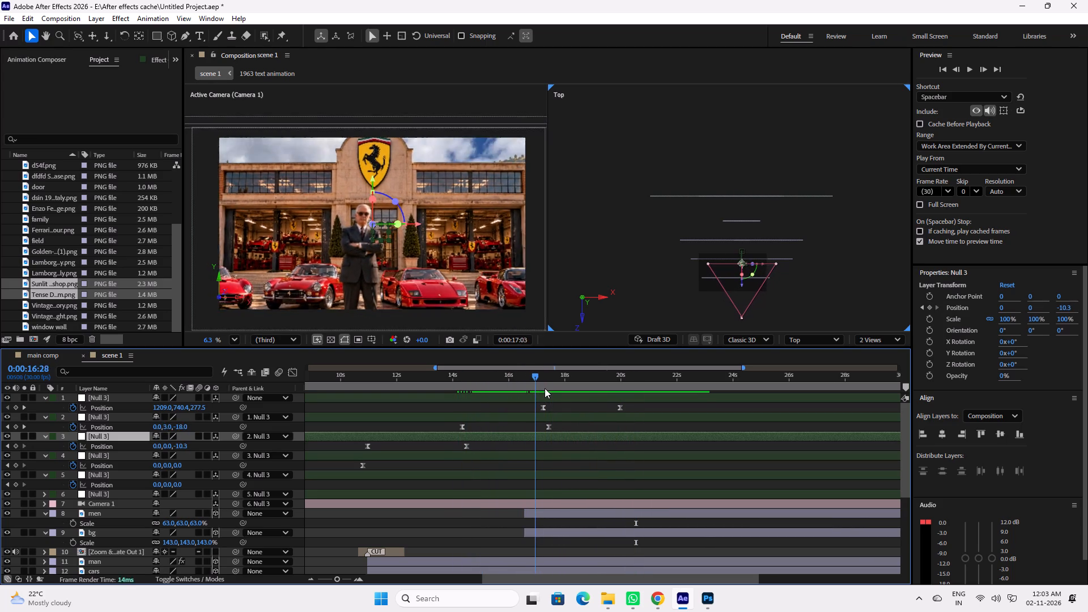
drag(545, 388, 595, 392)
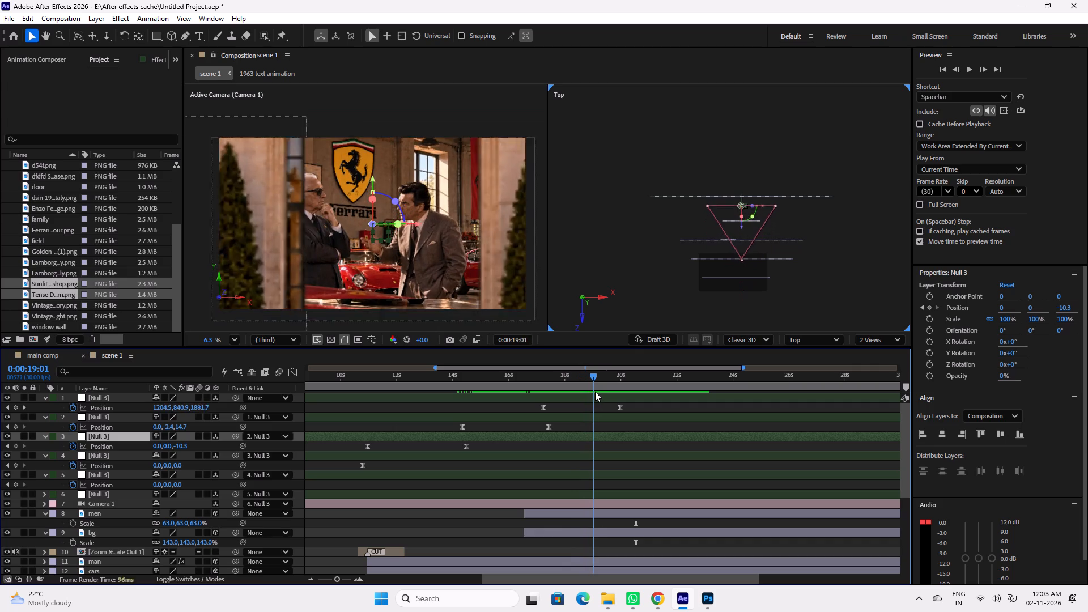
drag(595, 392, 586, 392)
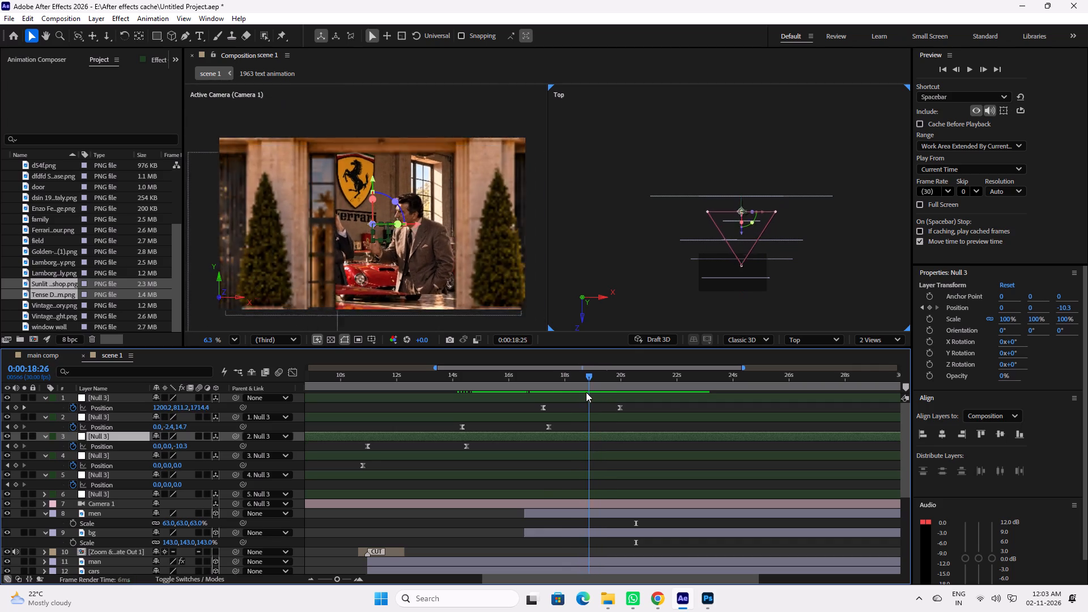
drag(586, 392, 583, 392)
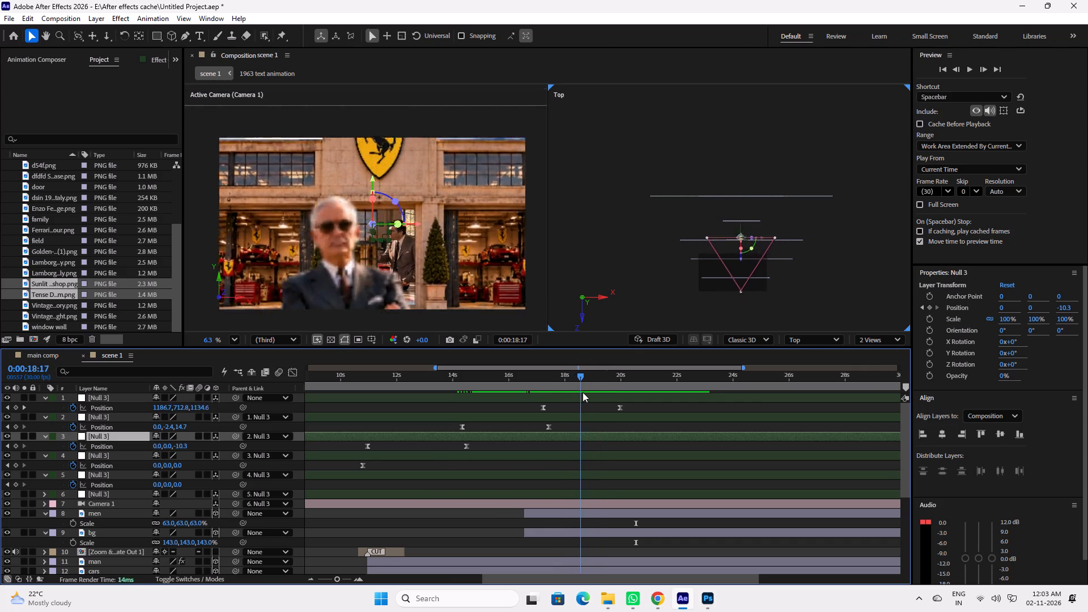
drag(583, 392, 555, 392)
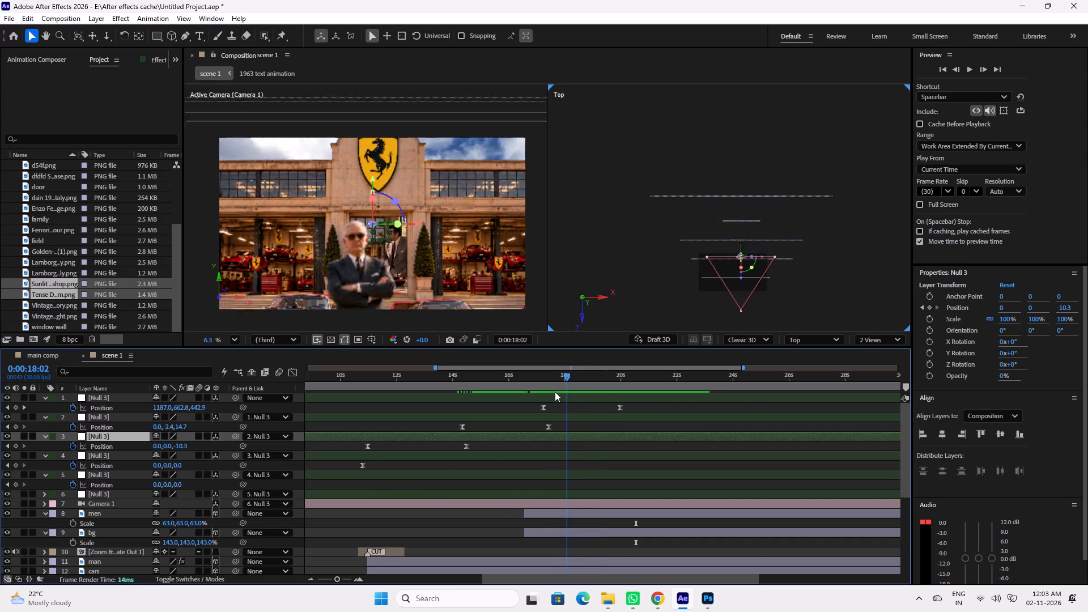
Replay the fly-through from 0:00:17:12 and 0:00:17:23, then examine the men's framing against the workshop between 0:00:18:23 and 0:00:19:18.
drag(555, 392, 548, 396)
key(space)
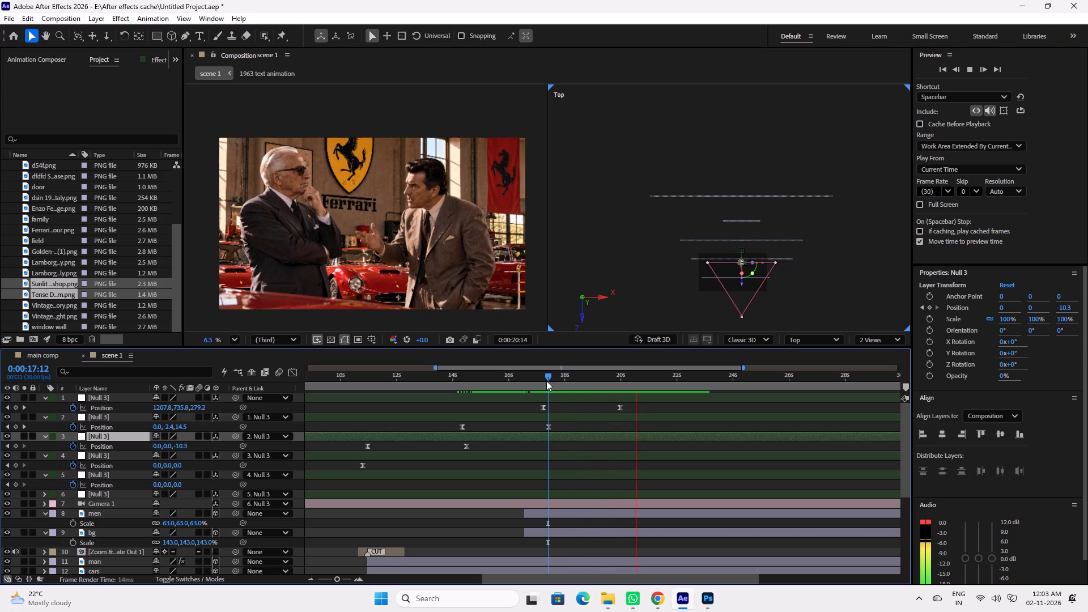
drag(545, 377, 554, 379)
key(space)
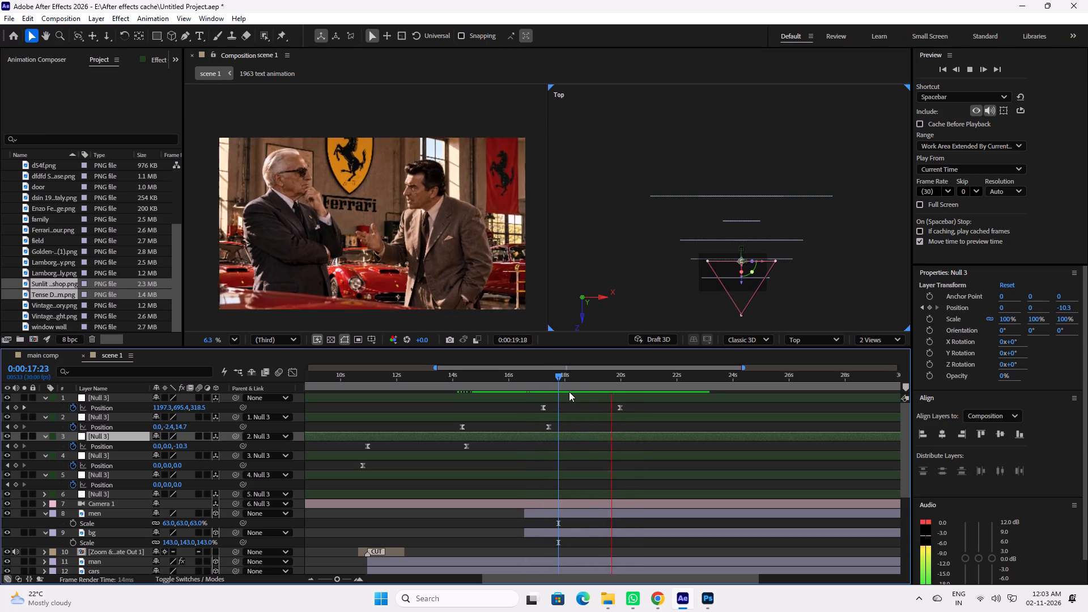
key(space)
drag(588, 383, 591, 382)
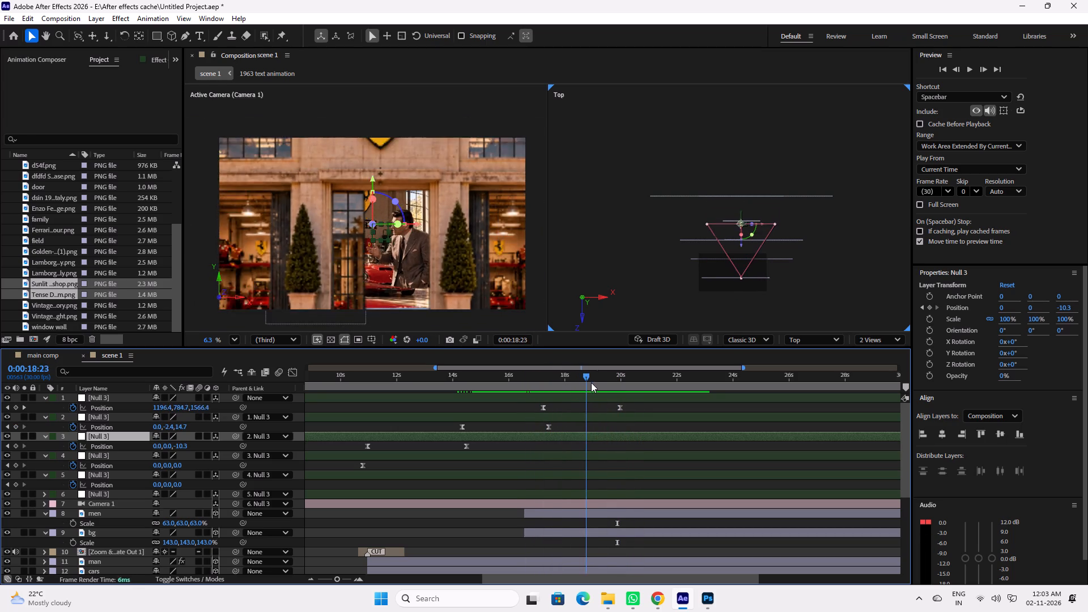
drag(591, 382, 601, 385)
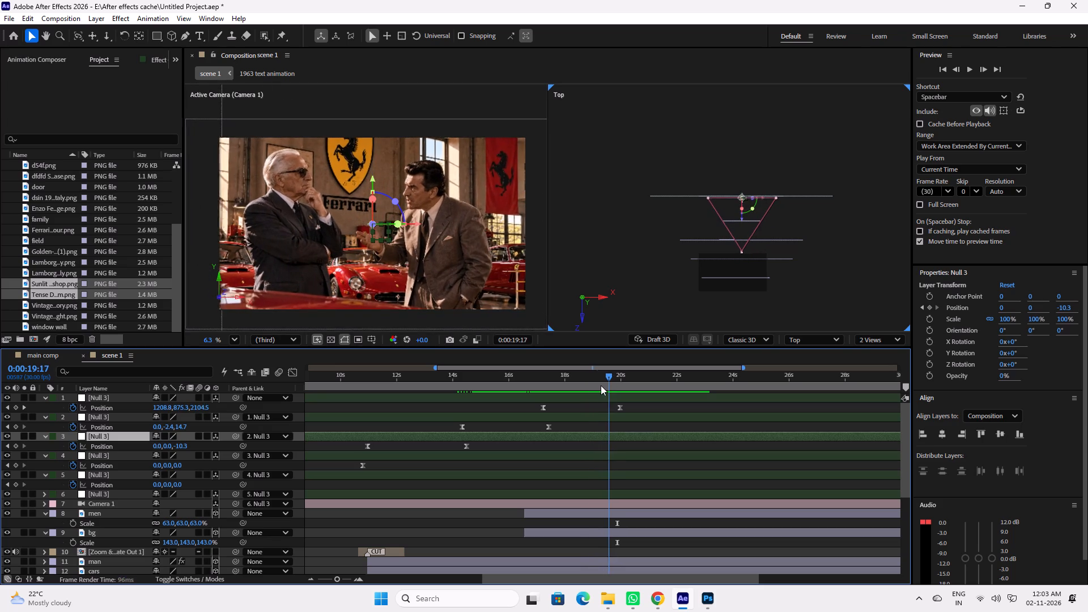
drag(601, 385, 602, 385)
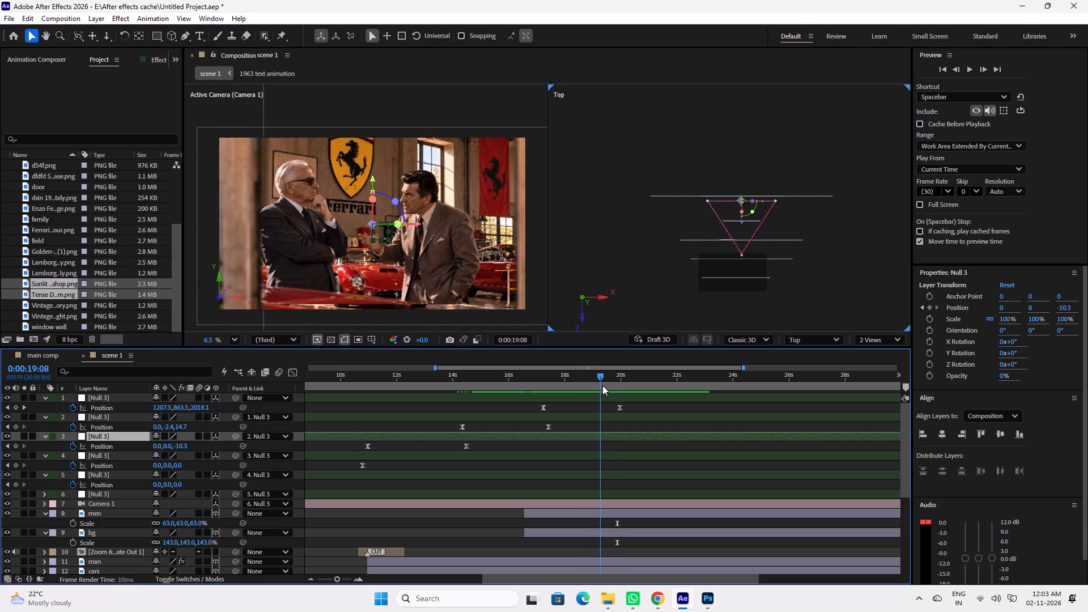
drag(602, 385, 604, 388)
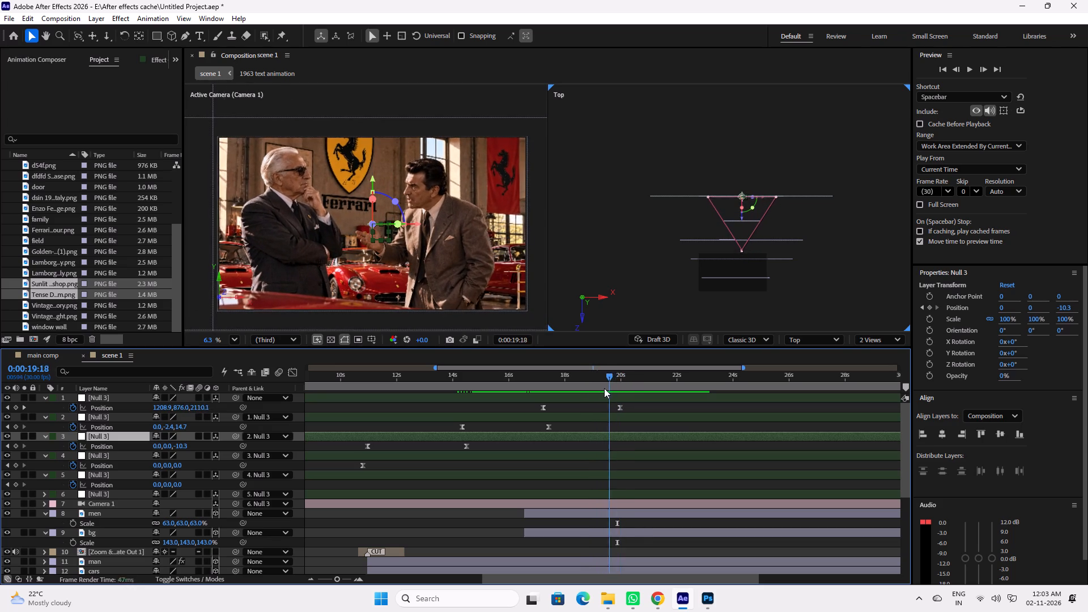
drag(604, 388, 594, 388)
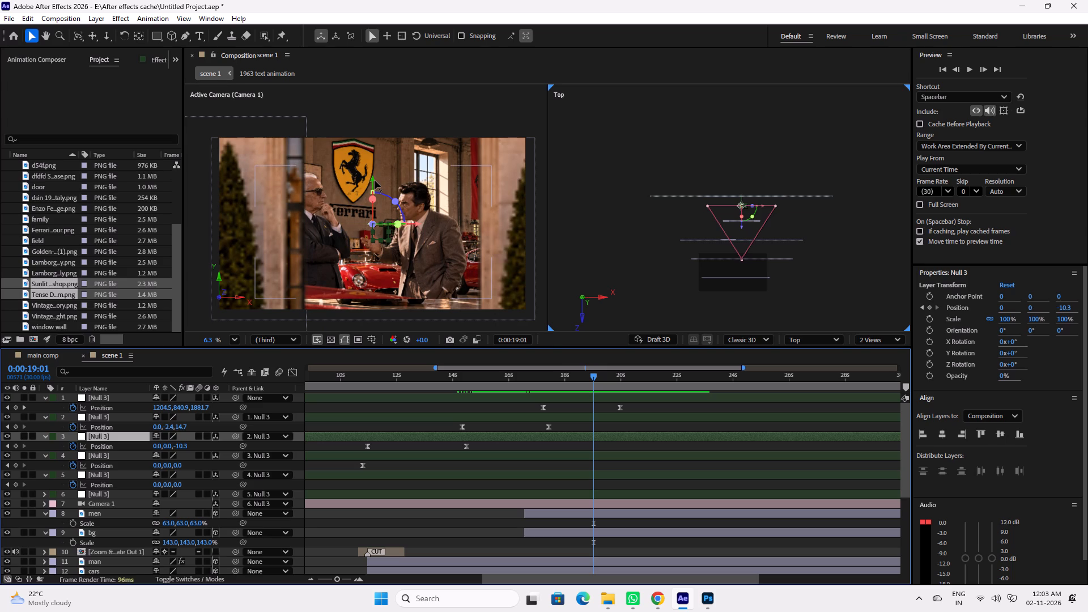
Lower the men layer in the camera view at 0:00:19:01, to a Y position of about 927.
drag(375, 180, 373, 188)
key(ctrl+z)
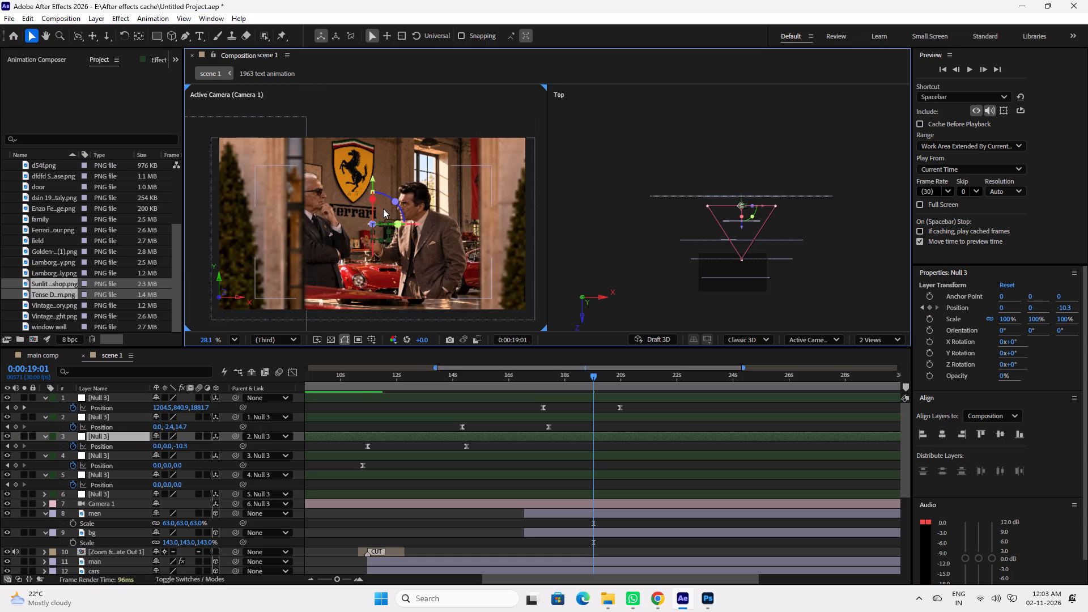
click(630, 514)
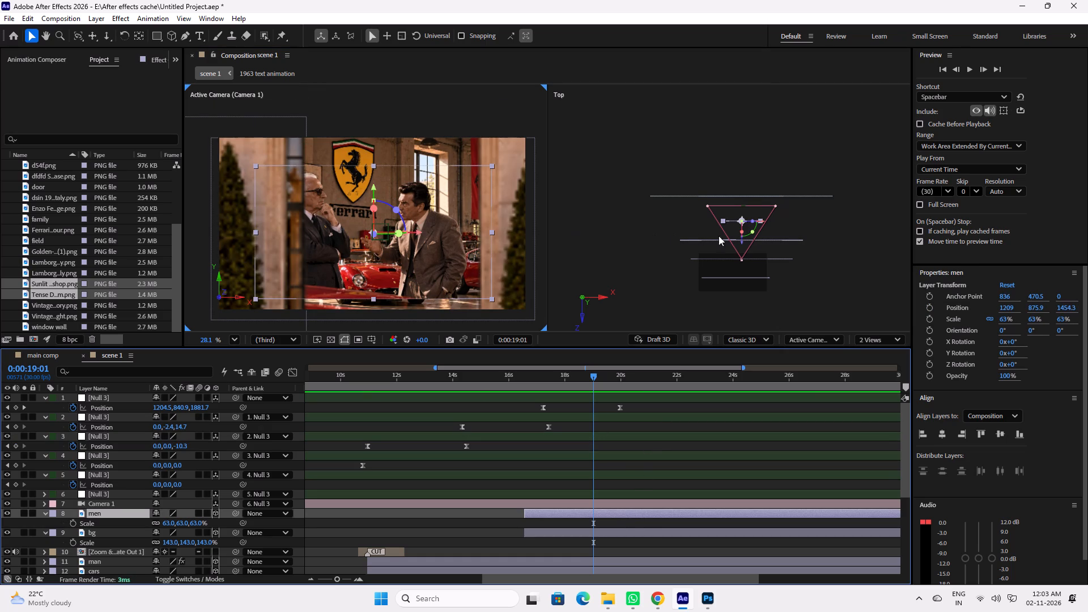
drag(377, 188, 377, 199)
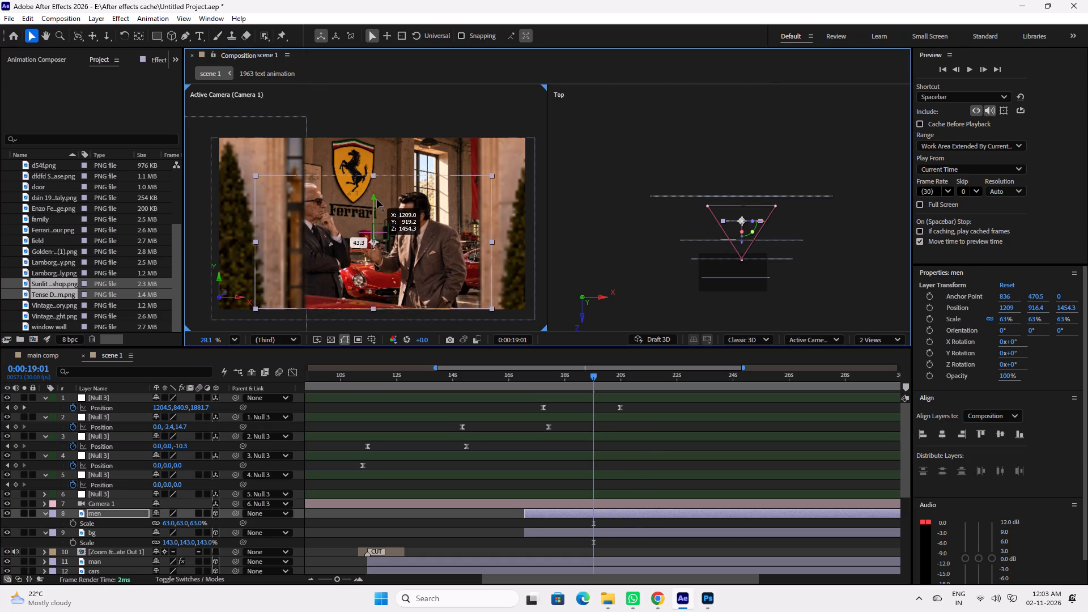
drag(377, 199, 377, 200)
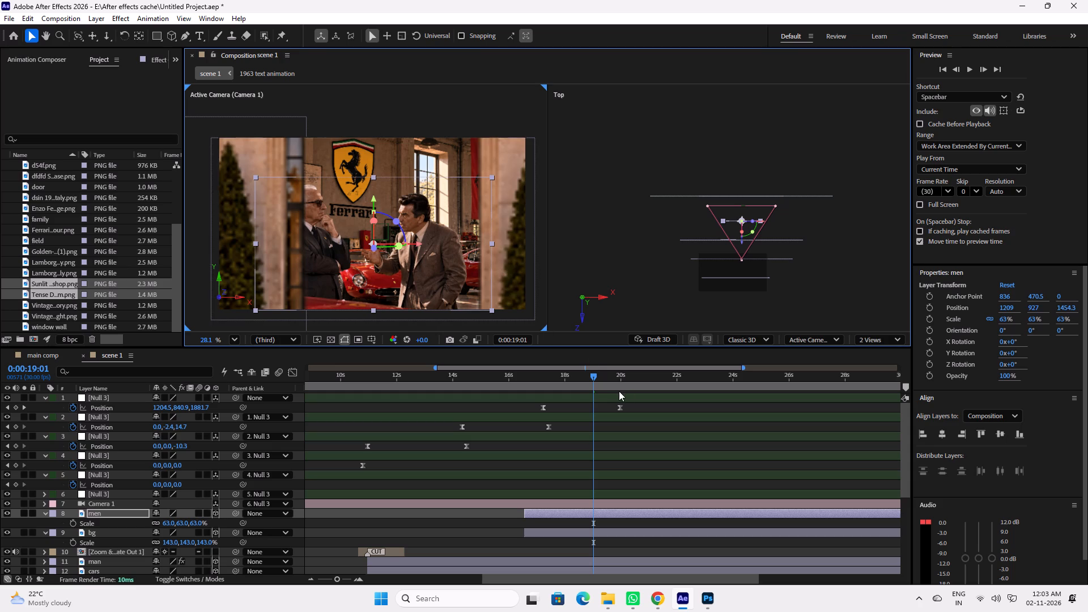
At 0:00:20:05, nudge the men layer sideways to an X position of about 1218.7.
drag(589, 381, 595, 381)
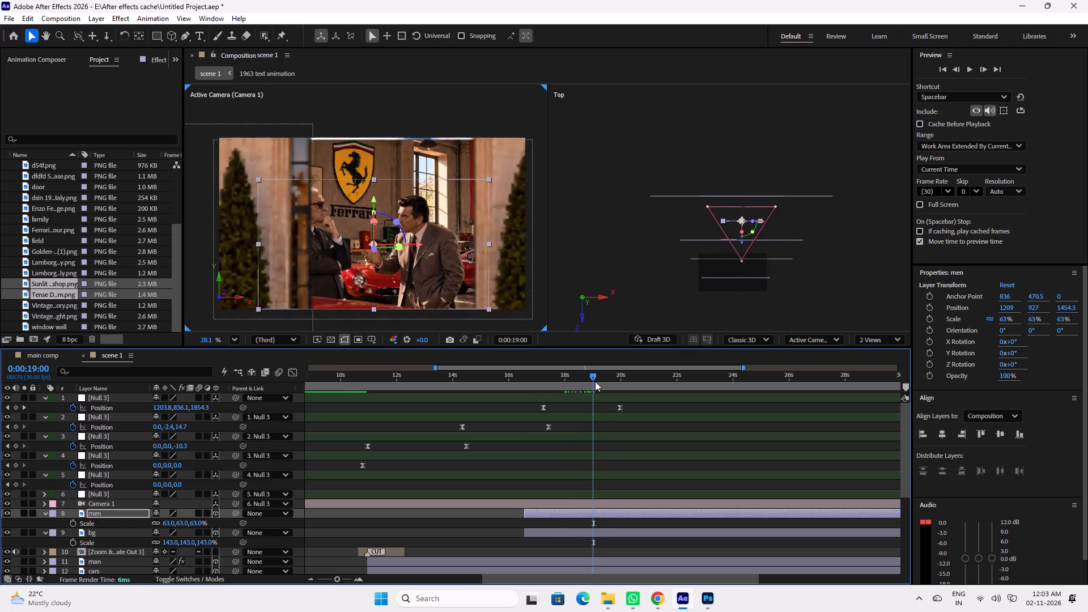
drag(595, 381, 623, 382)
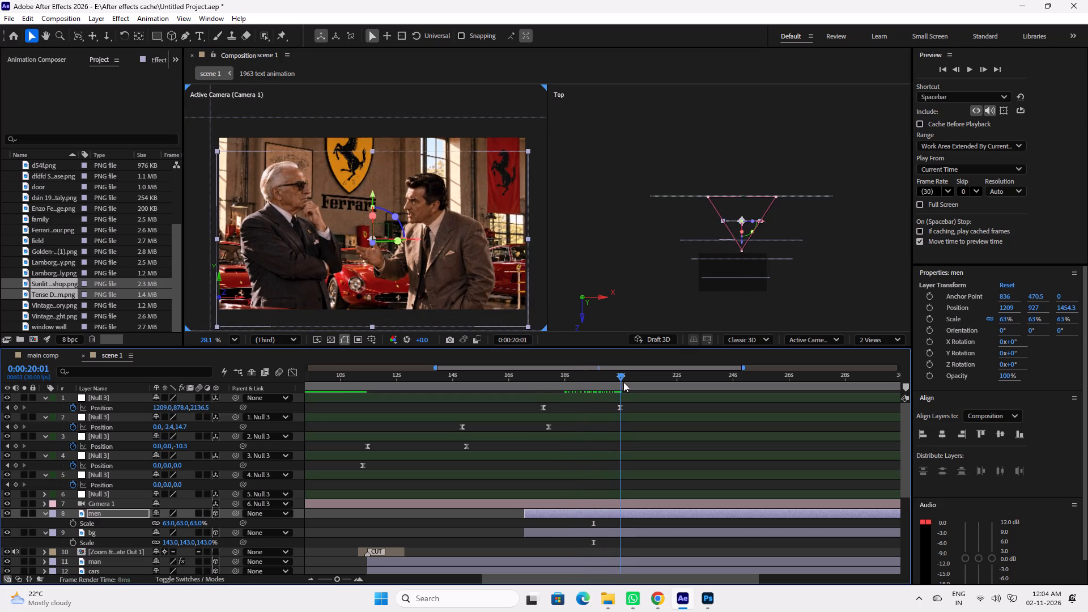
drag(623, 382, 625, 382)
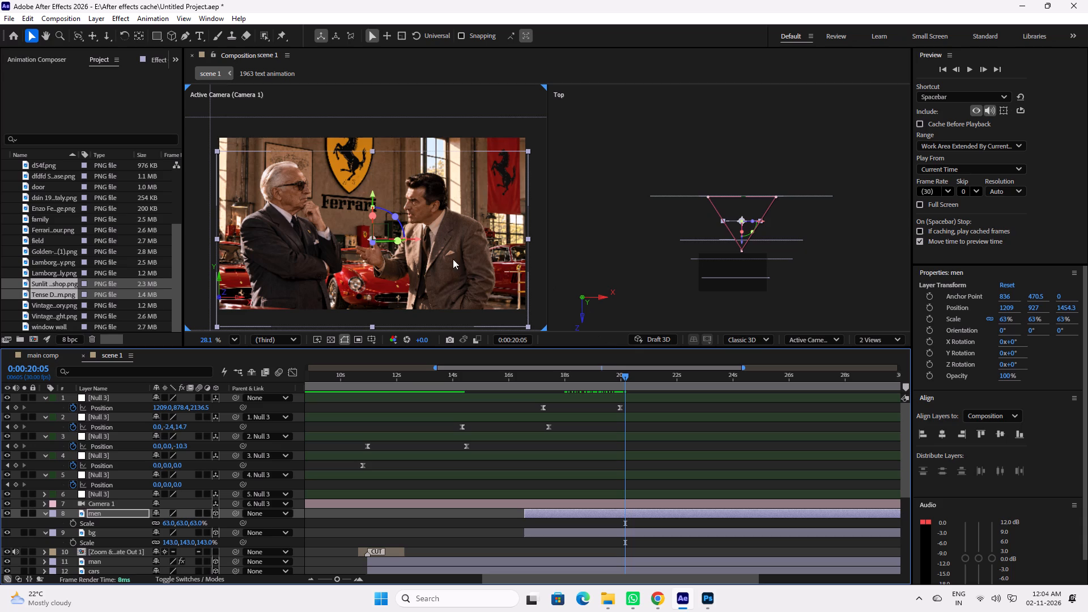
click(418, 242)
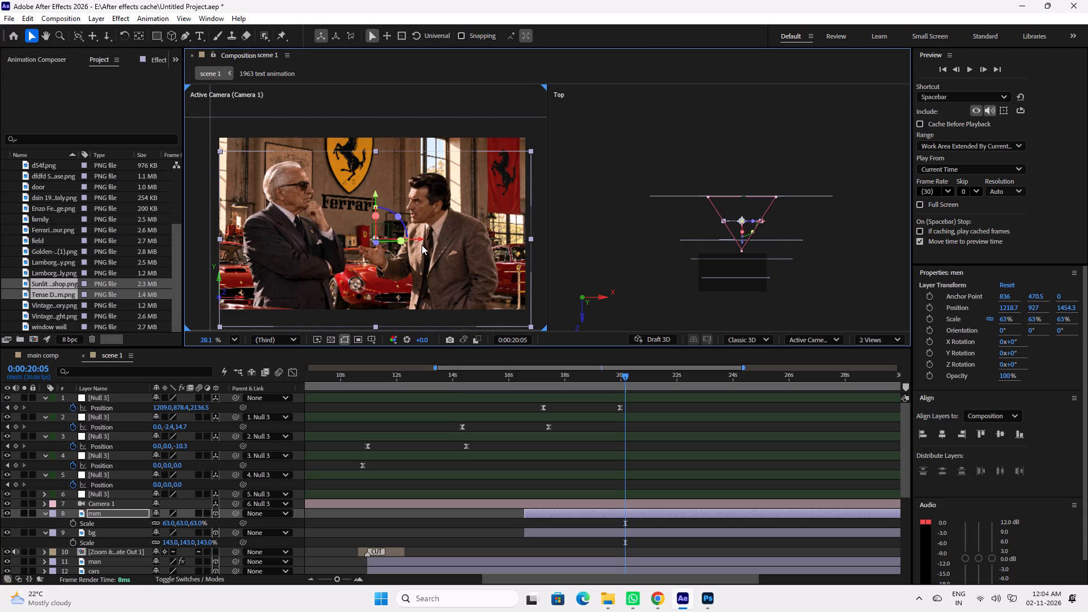
Preview the adjusted men framing from 0:00:18:28 and save the project.
click(589, 378)
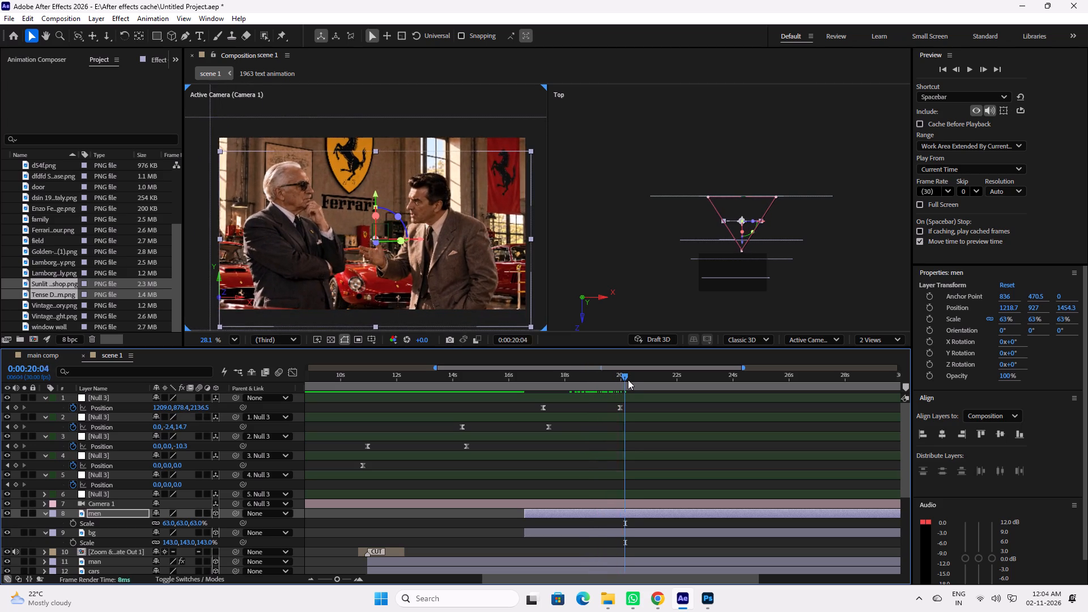
key(space)
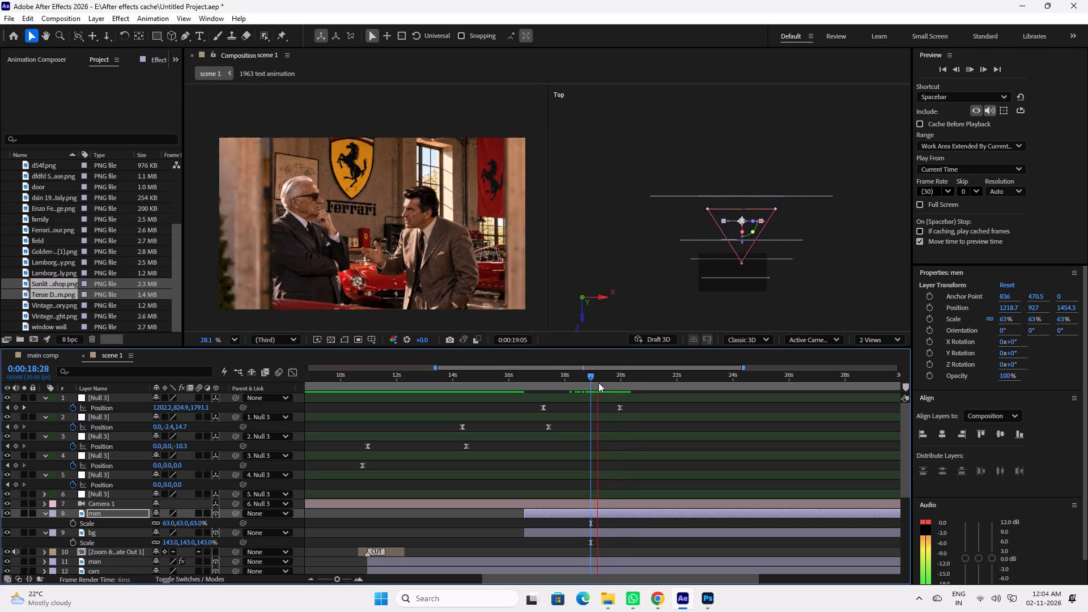
key(space)
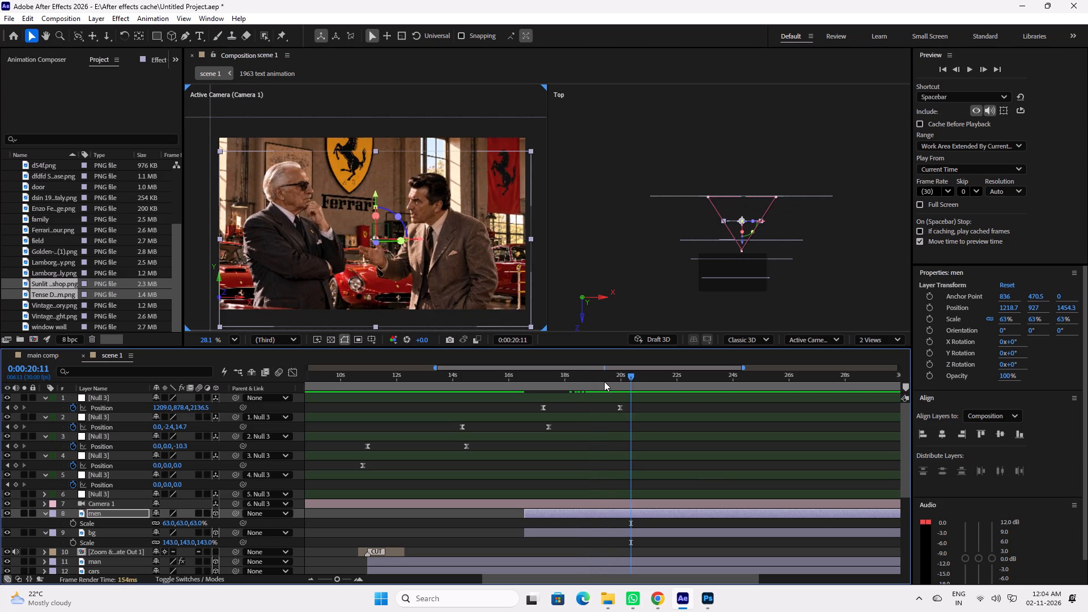
key(ctrl+s)
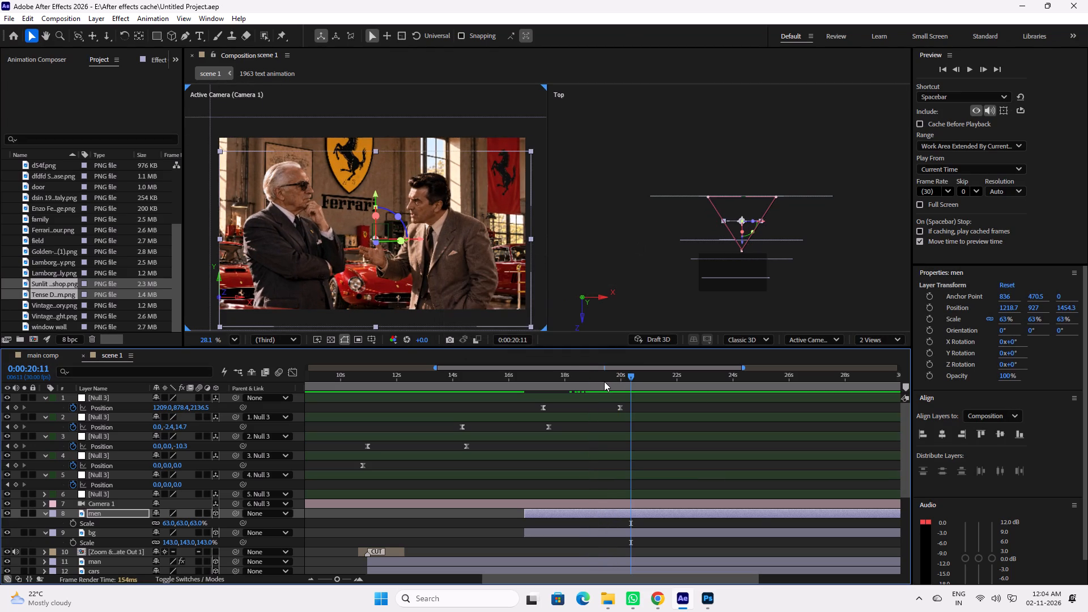
Apply a Gaussian Blur effect to the bg workshop layer.
click(623, 530)
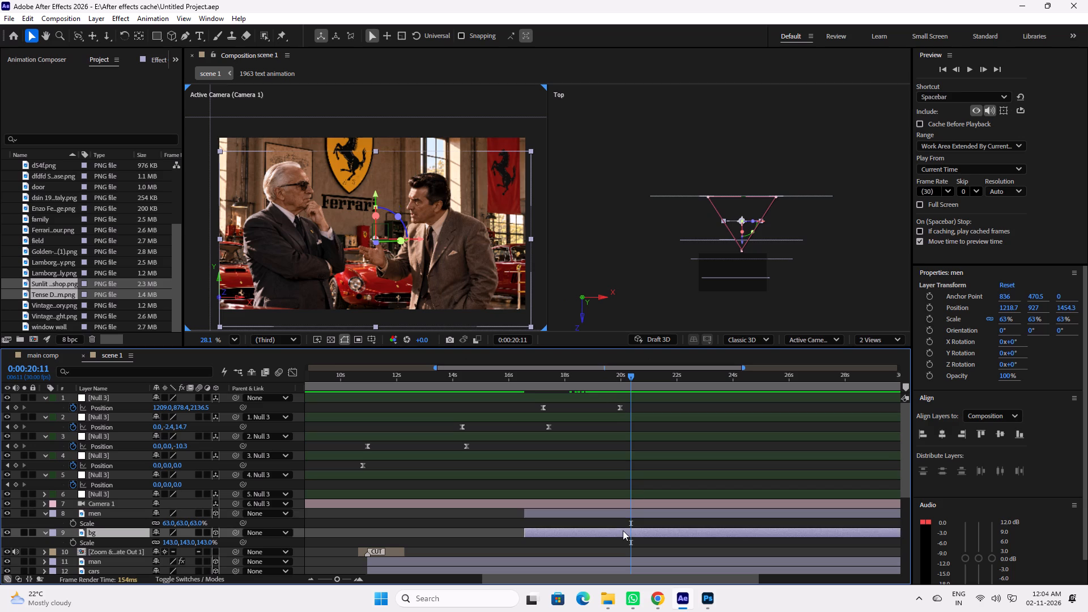
key(ctrl+space)
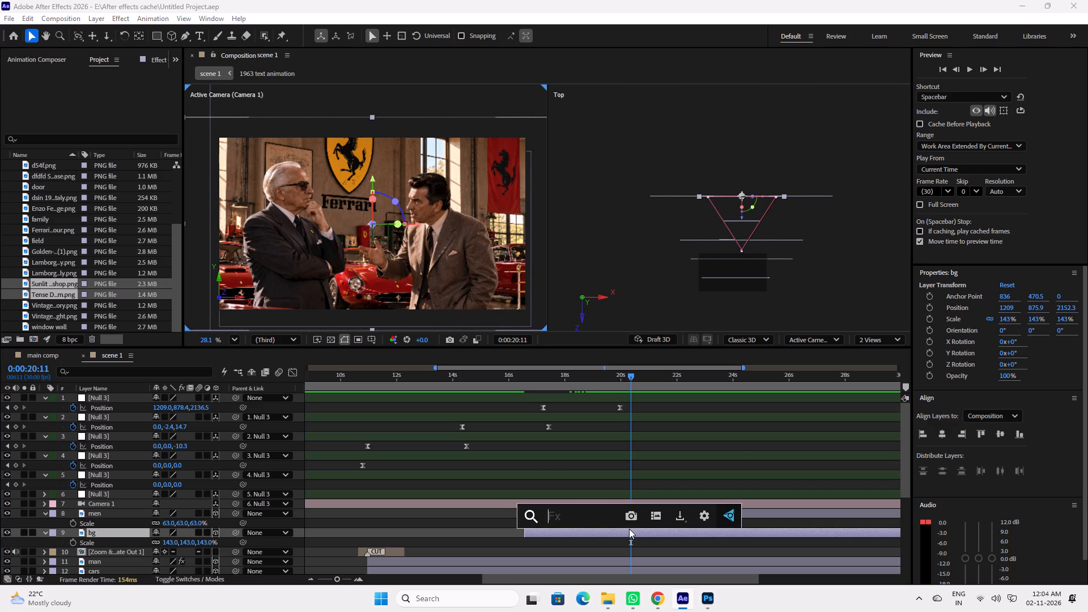
text(gauss)
key(Down)
key(Return)
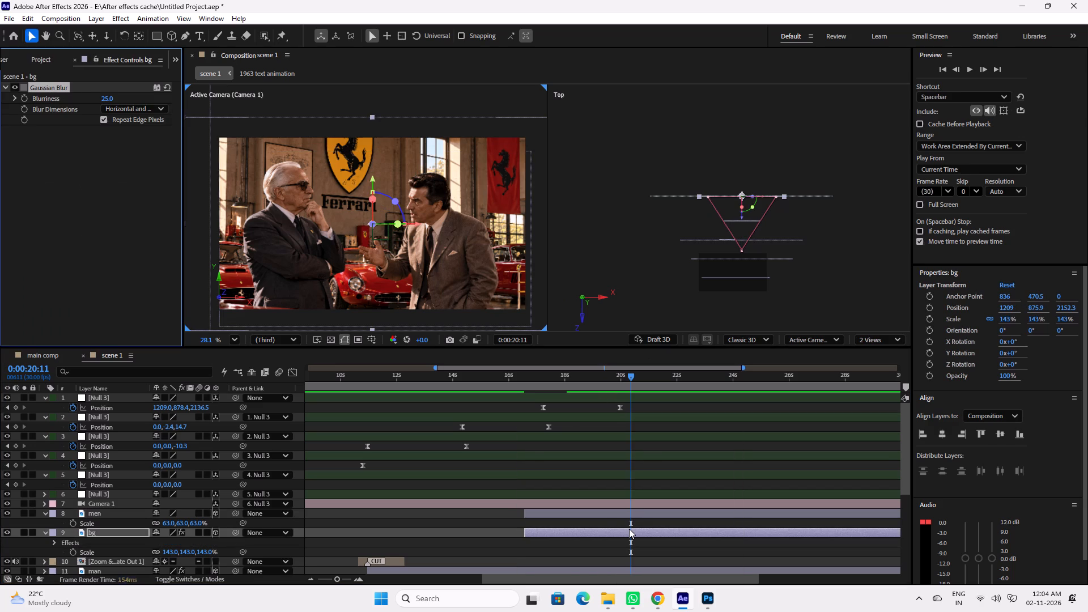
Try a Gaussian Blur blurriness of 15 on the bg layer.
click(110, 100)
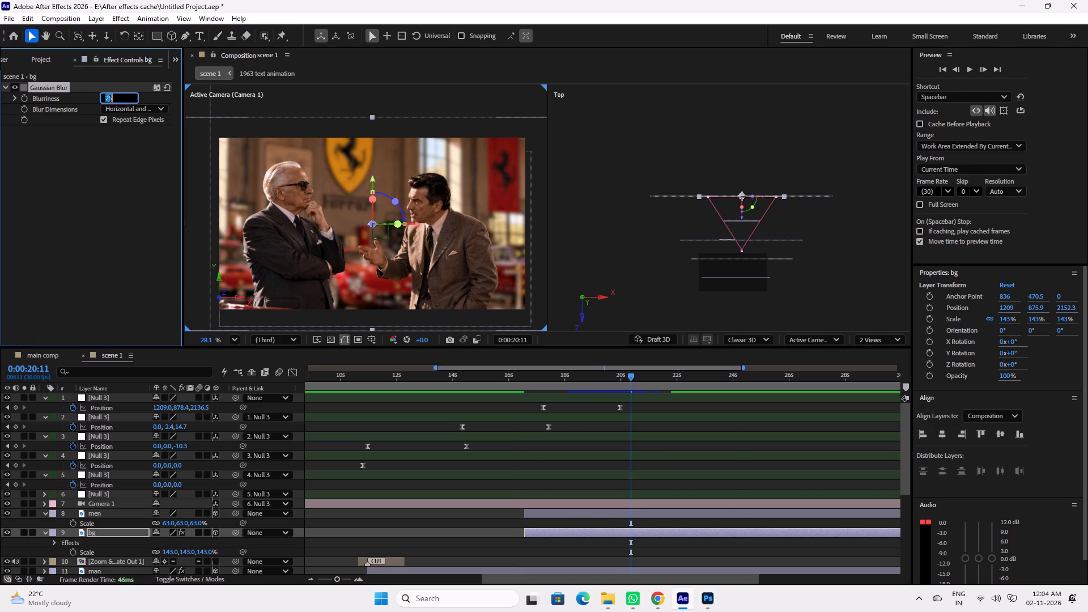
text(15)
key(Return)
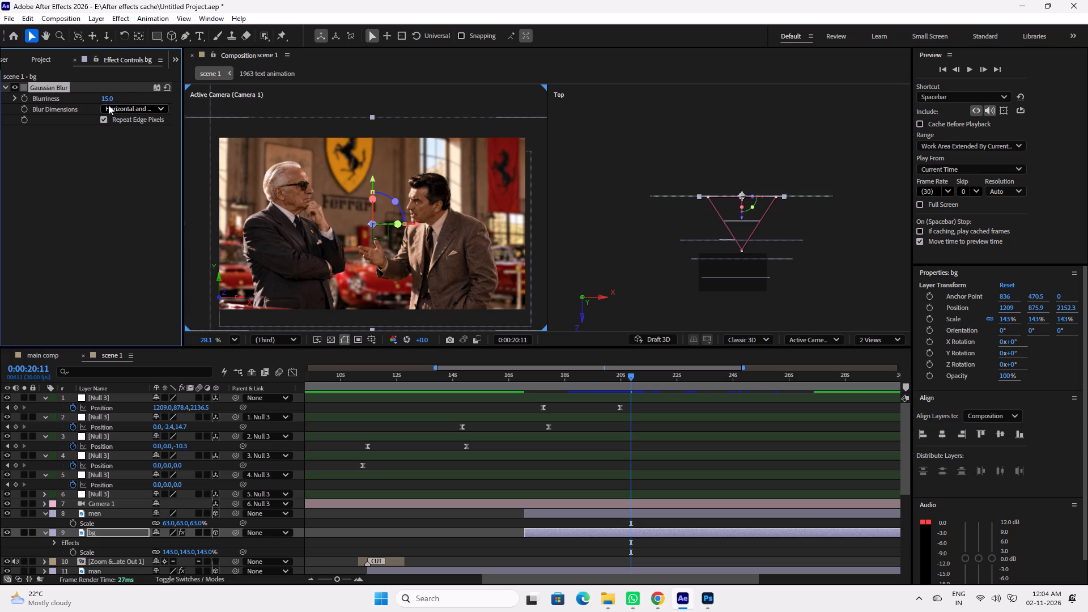
Set the bg layer's Gaussian Blur blurriness to 10 and save the project.
click(107, 98)
text(10)
key(Return)
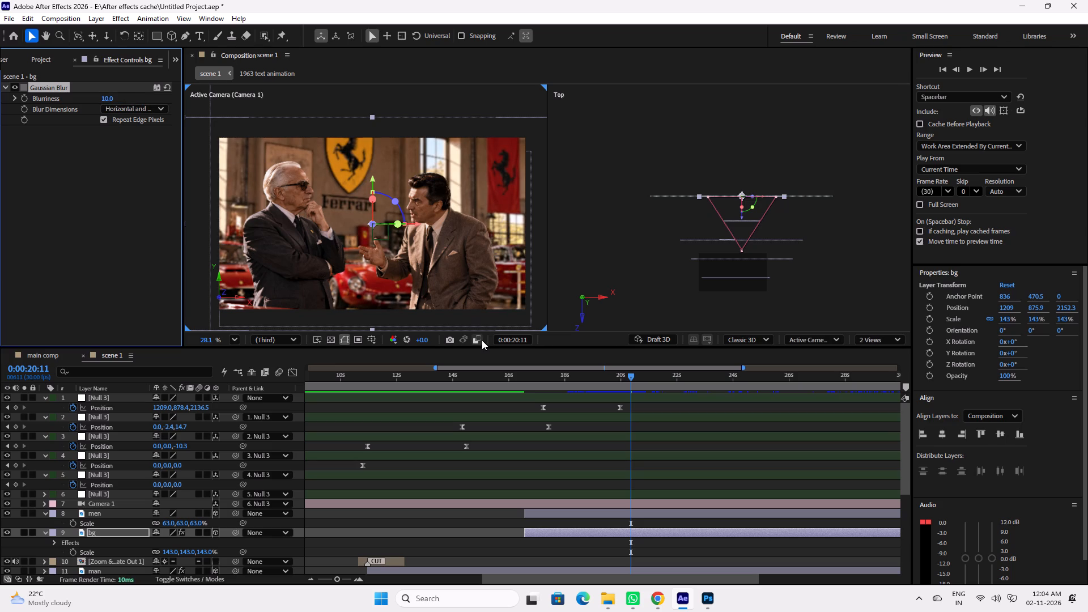
key(ctrl+s)
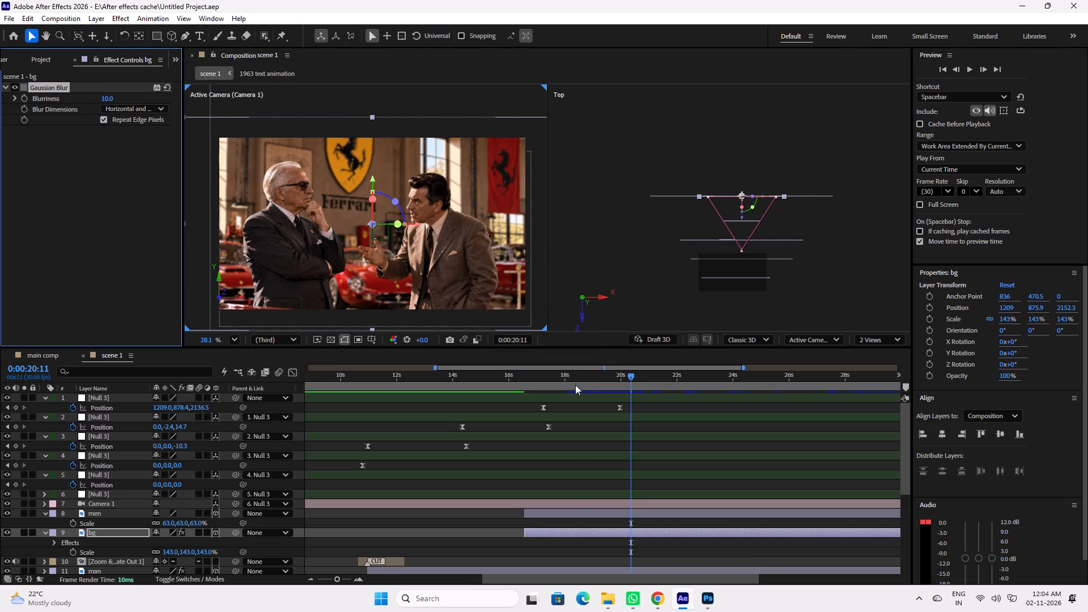
Replay the fly-through from 0:00:15:27 and 0:00:16:11, and examine the blurred workshop behind the men between 0:00:16:22 and 0:00:19:06.
drag(579, 380, 513, 381)
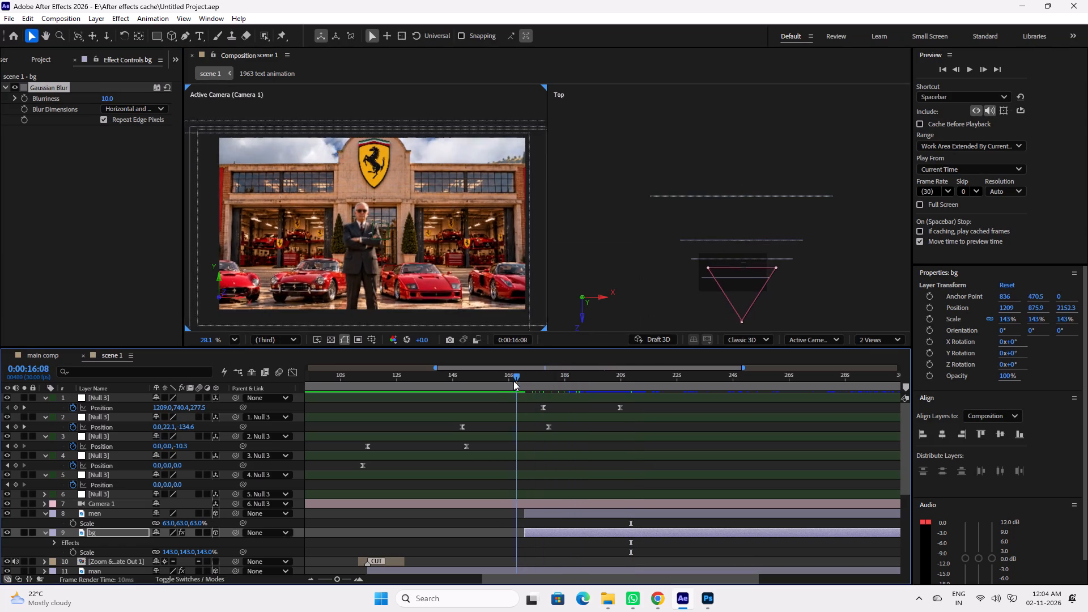
drag(513, 381, 504, 383)
key(space)
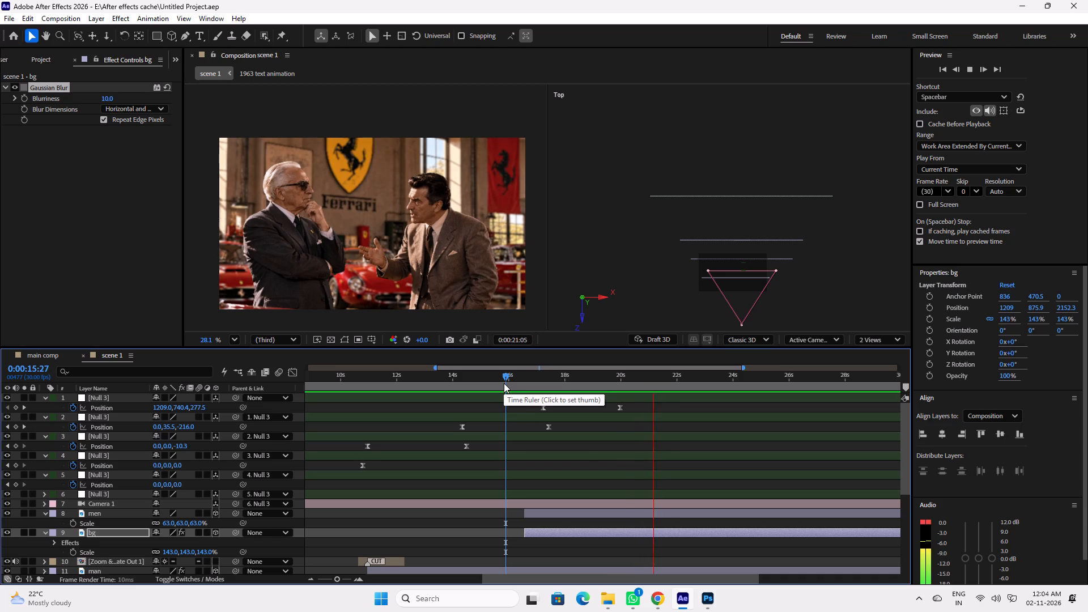
key(space)
drag(528, 381, 536, 382)
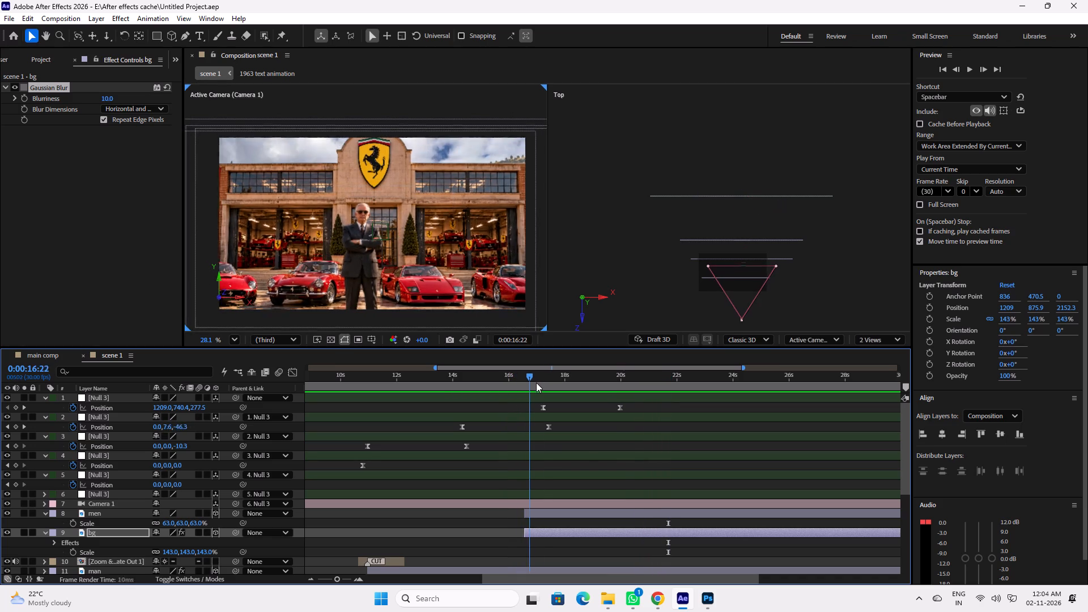
drag(536, 382, 583, 389)
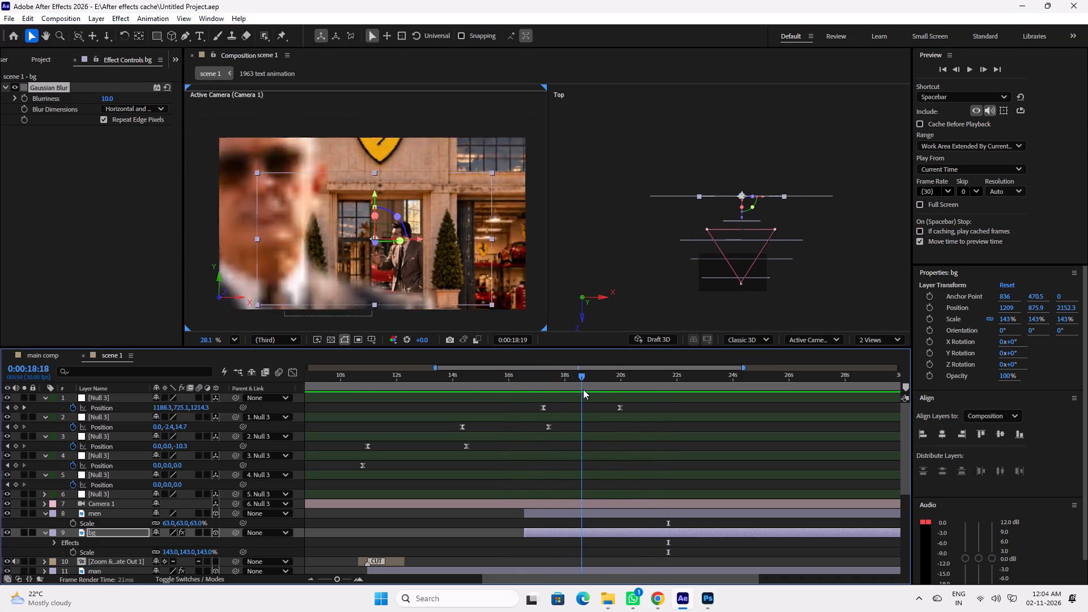
drag(583, 389, 597, 392)
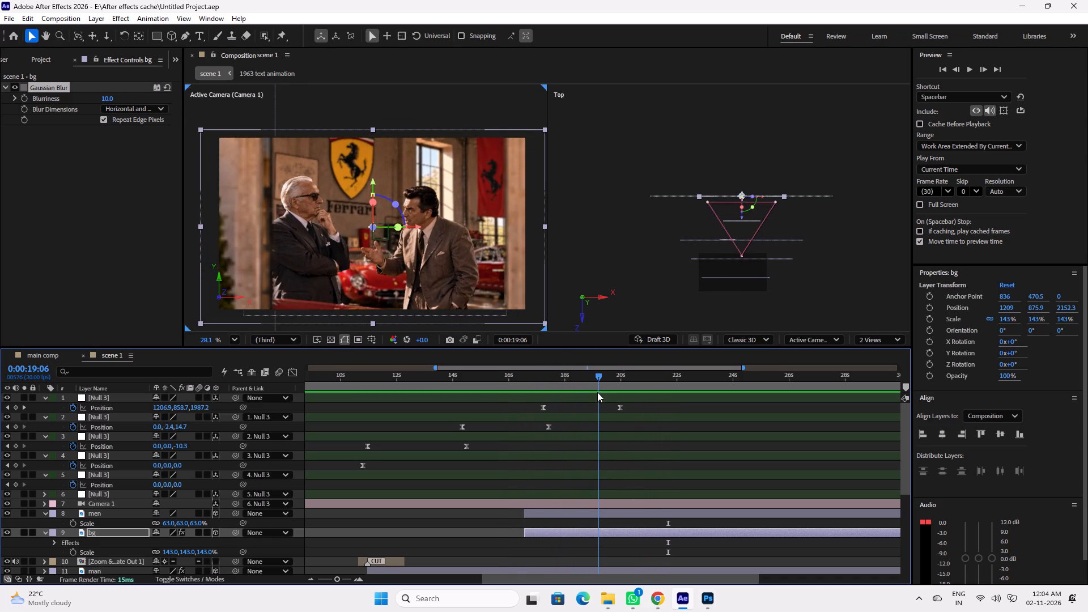
drag(597, 392, 572, 395)
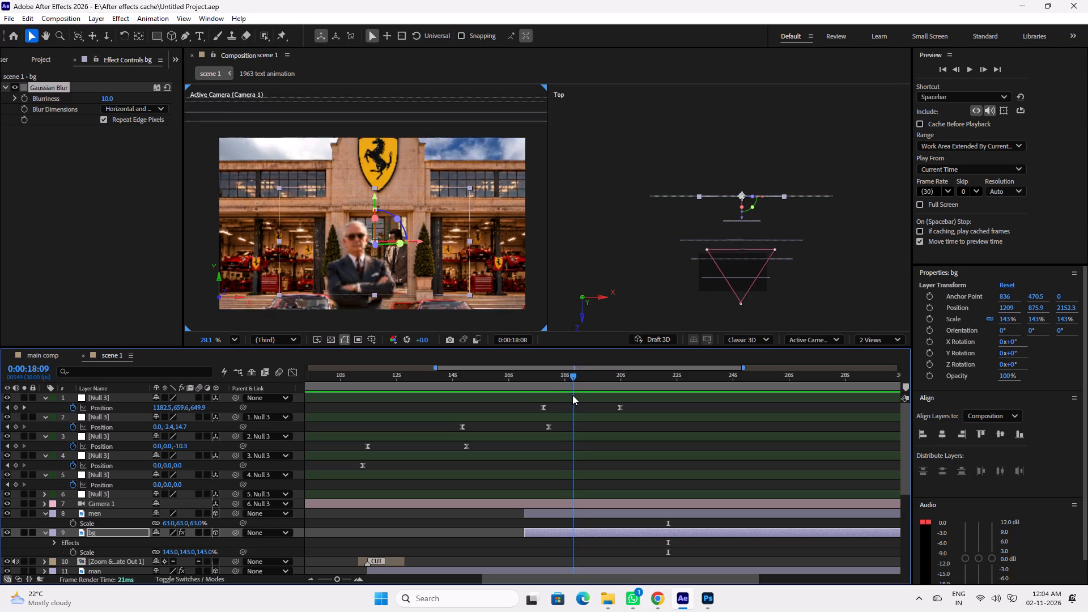
drag(572, 395, 519, 398)
key(space)
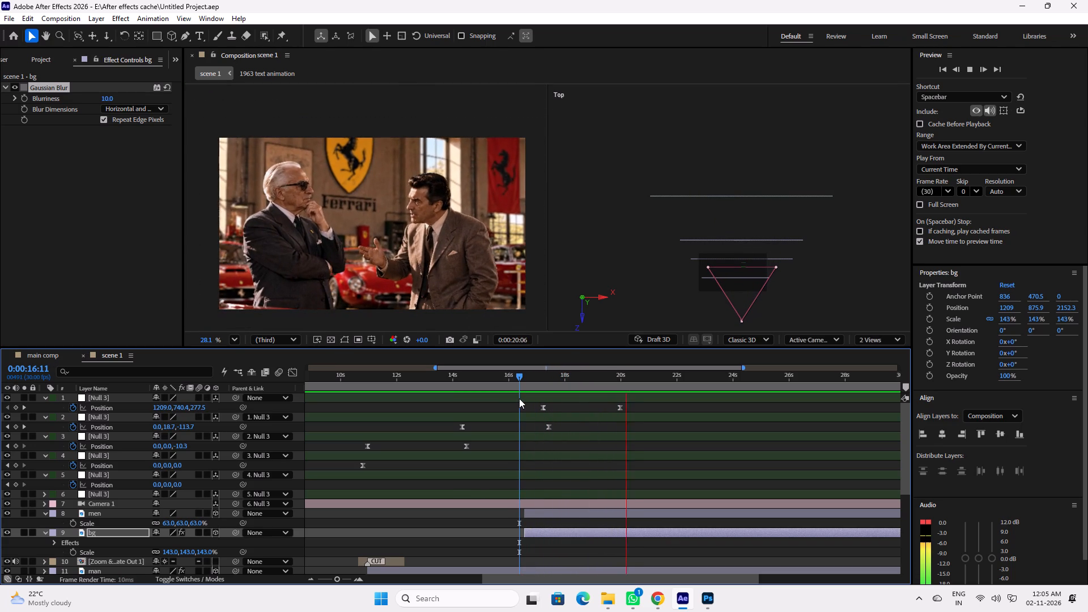
key(space)
Replay the camera move from 0:00:16:25 and 0:00:19:12, examining the approach and gate passage between 0:00:16:22 and 0:00:19:03.
click(532, 376)
key(space)
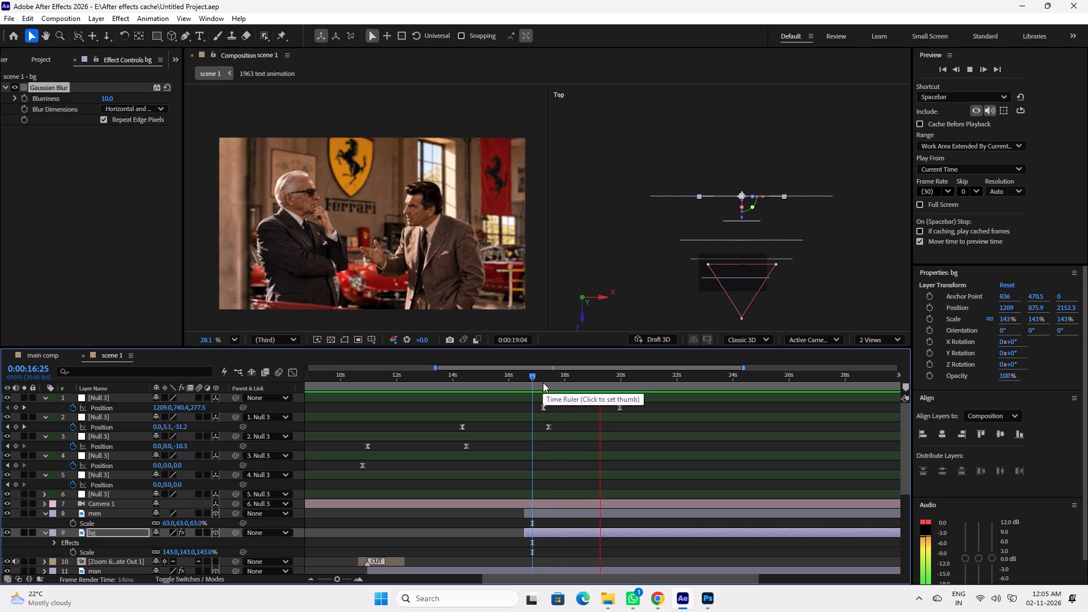
key(space)
drag(545, 379, 536, 379)
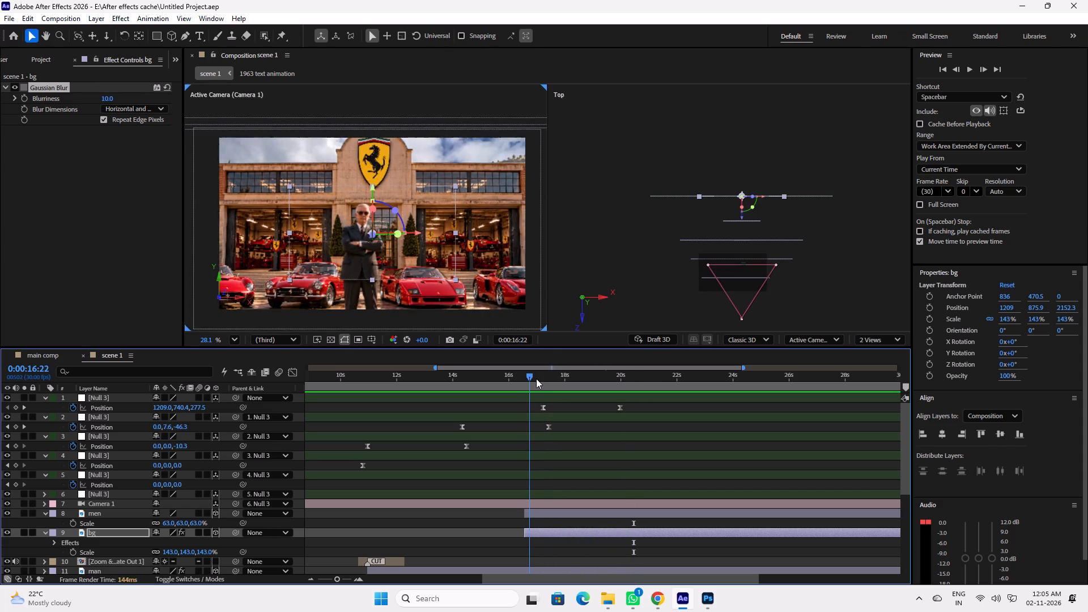
drag(536, 379, 576, 382)
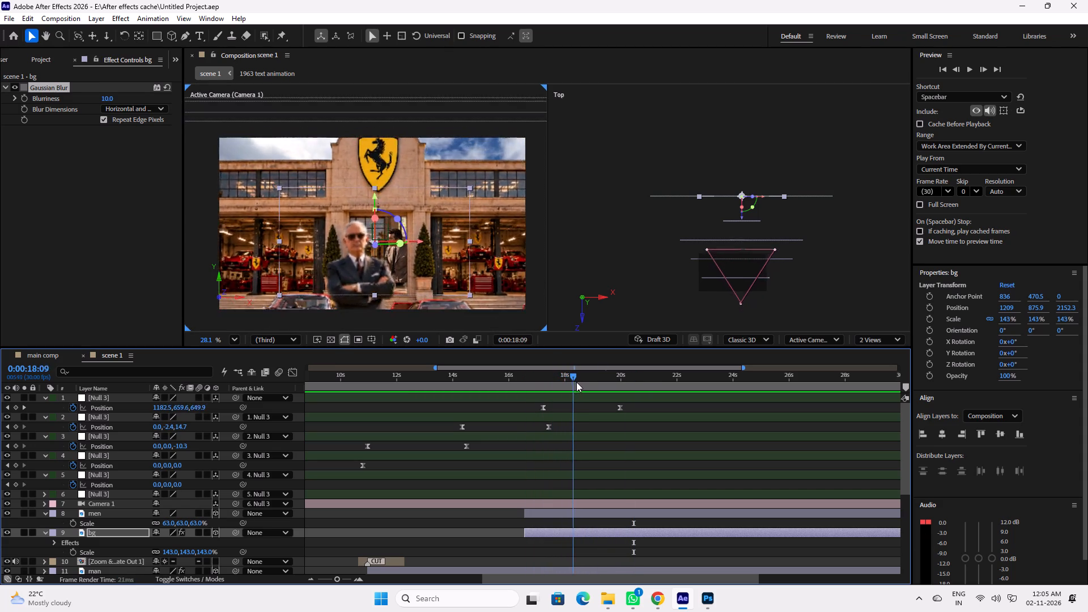
drag(576, 382, 595, 384)
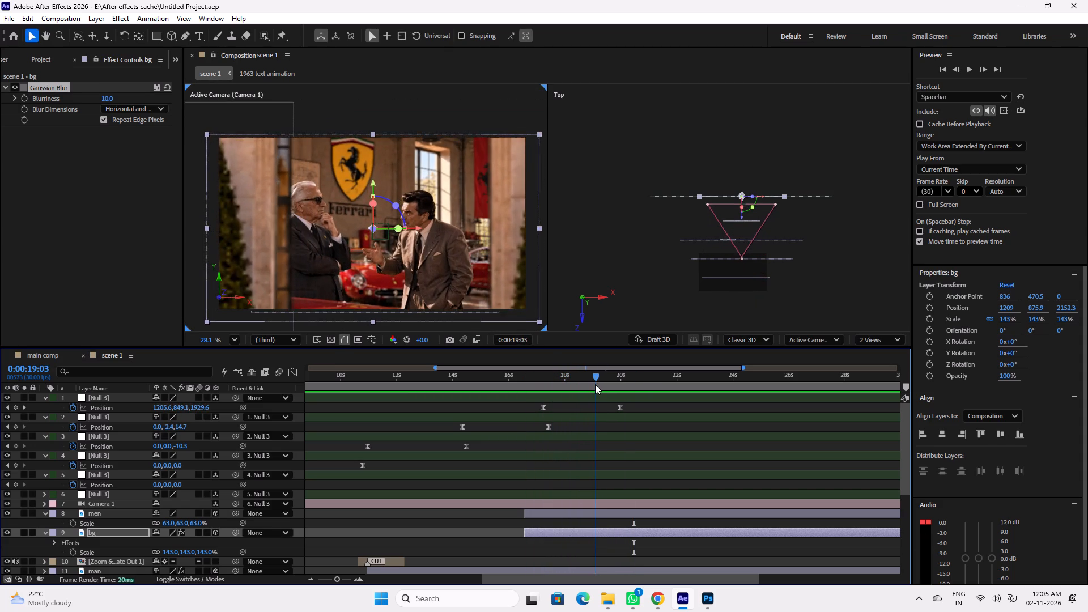
drag(595, 384, 604, 385)
key(space)
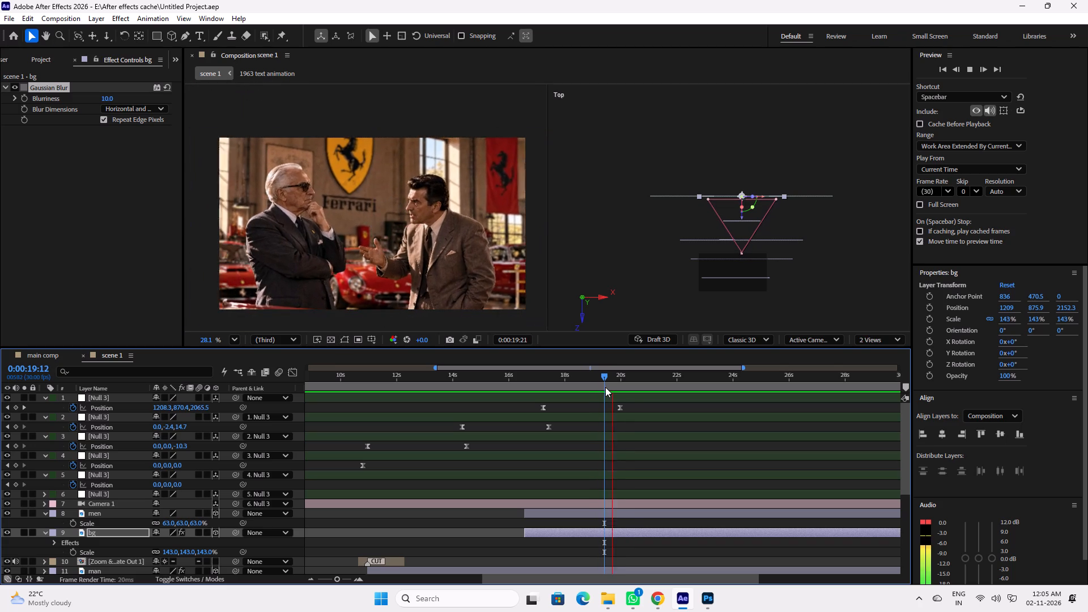
key(space)
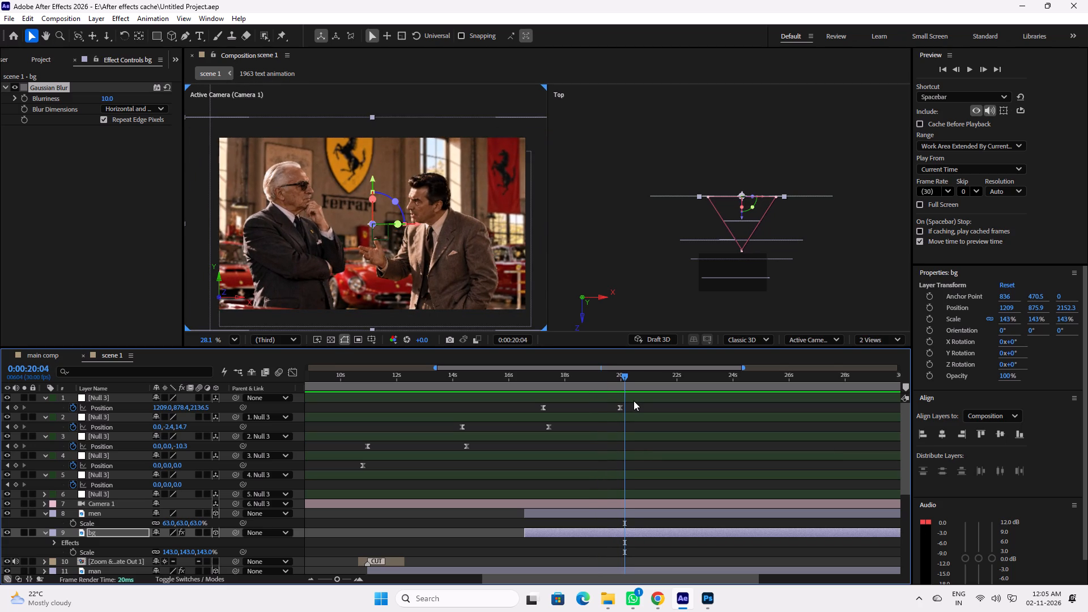
Add a Position keyframe at 0:00:19:29 on the first Null 3 layer and move its final keyframe out to about 22.4 seconds.
drag(622, 379, 608, 379)
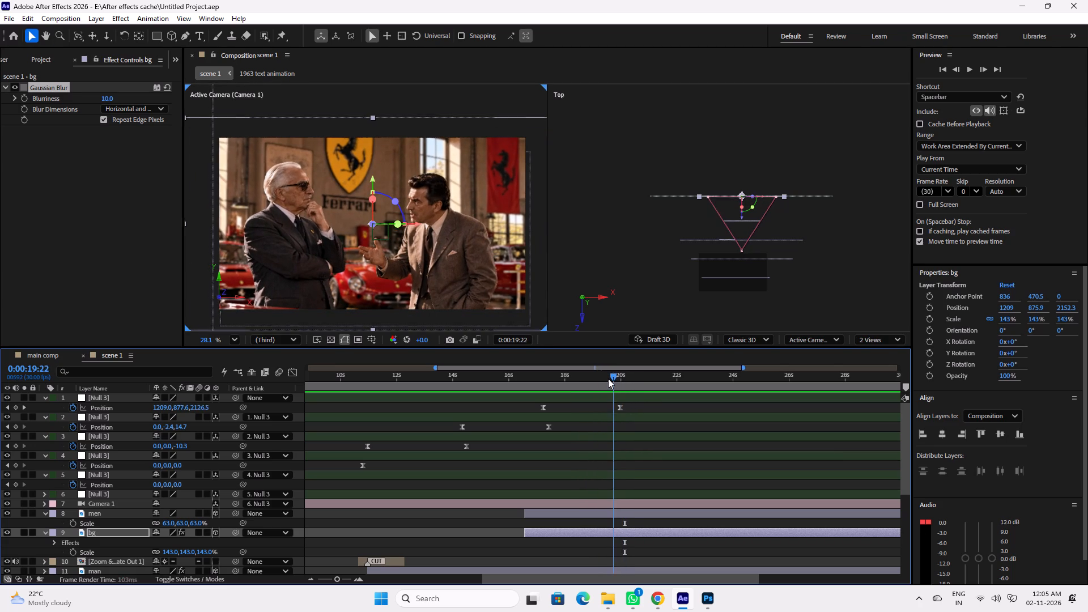
drag(608, 379, 612, 380)
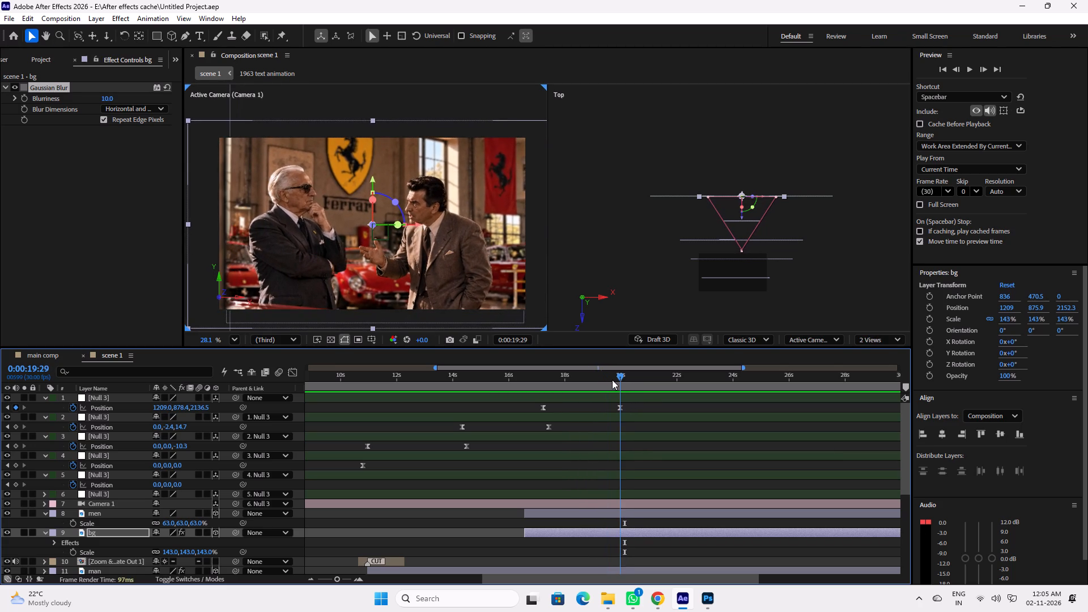
drag(612, 380, 613, 380)
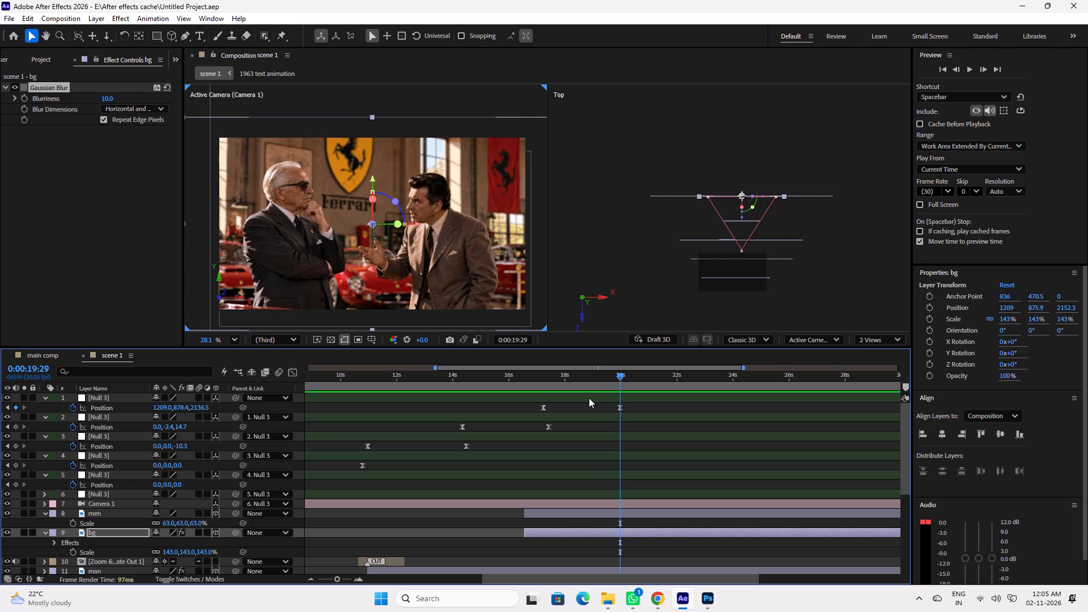
click(619, 408)
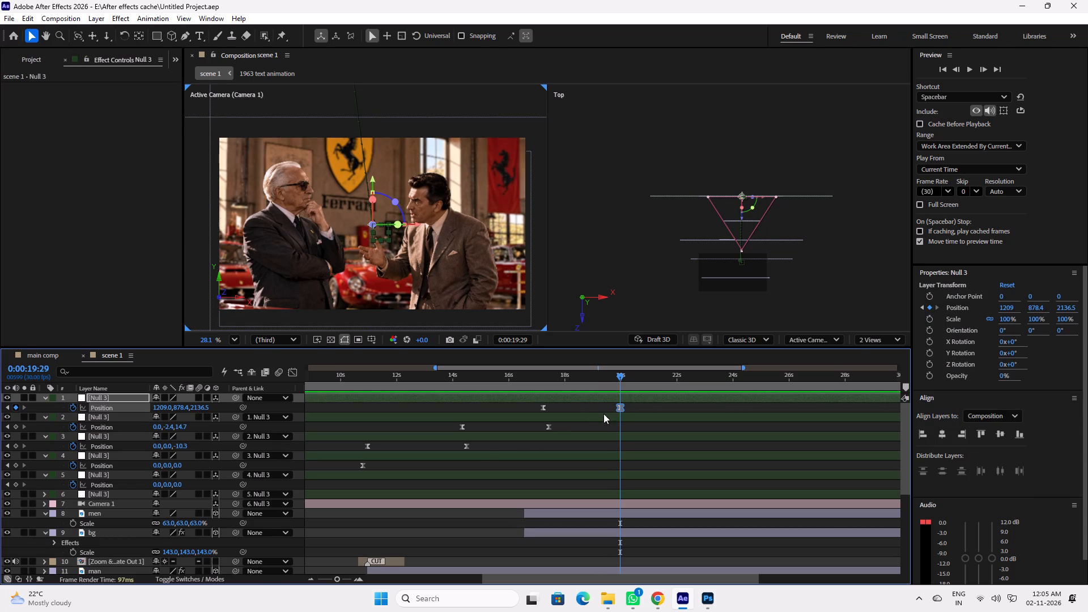
click(619, 409)
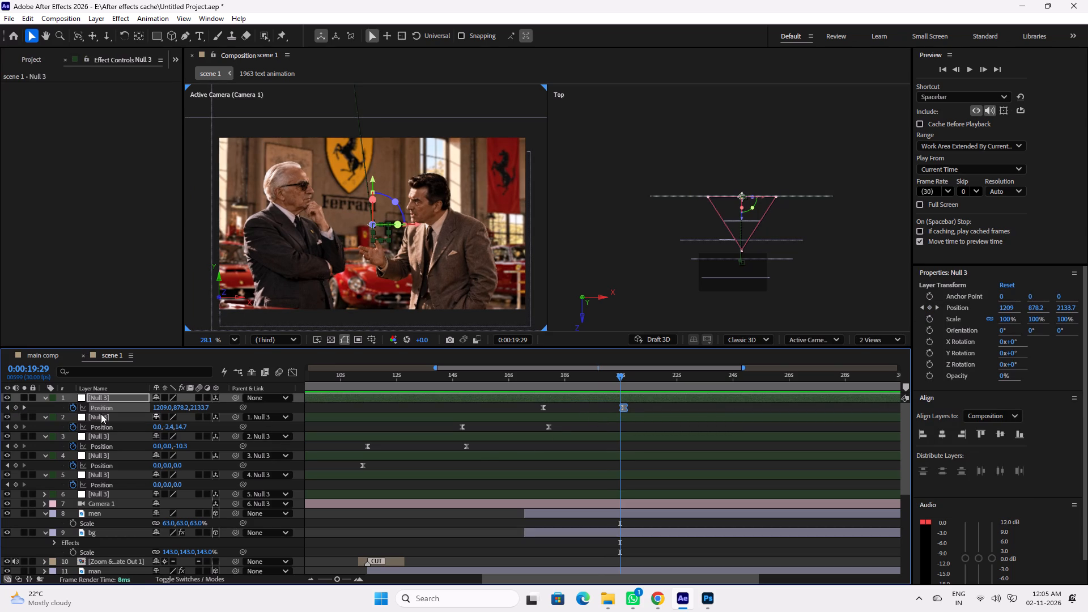
click(16, 407)
drag(626, 410, 683, 413)
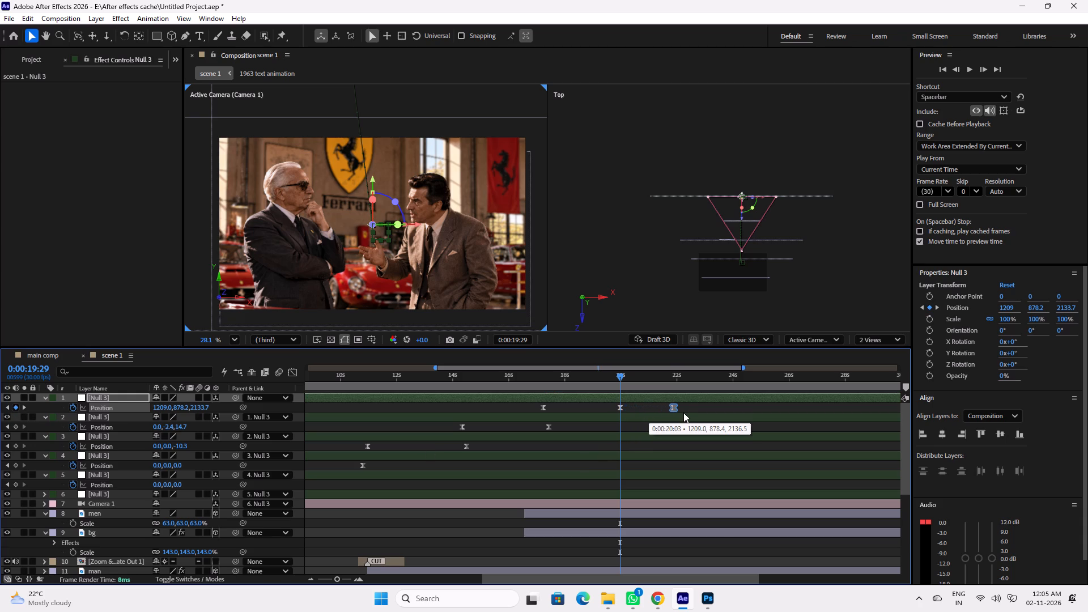
drag(683, 413, 691, 413)
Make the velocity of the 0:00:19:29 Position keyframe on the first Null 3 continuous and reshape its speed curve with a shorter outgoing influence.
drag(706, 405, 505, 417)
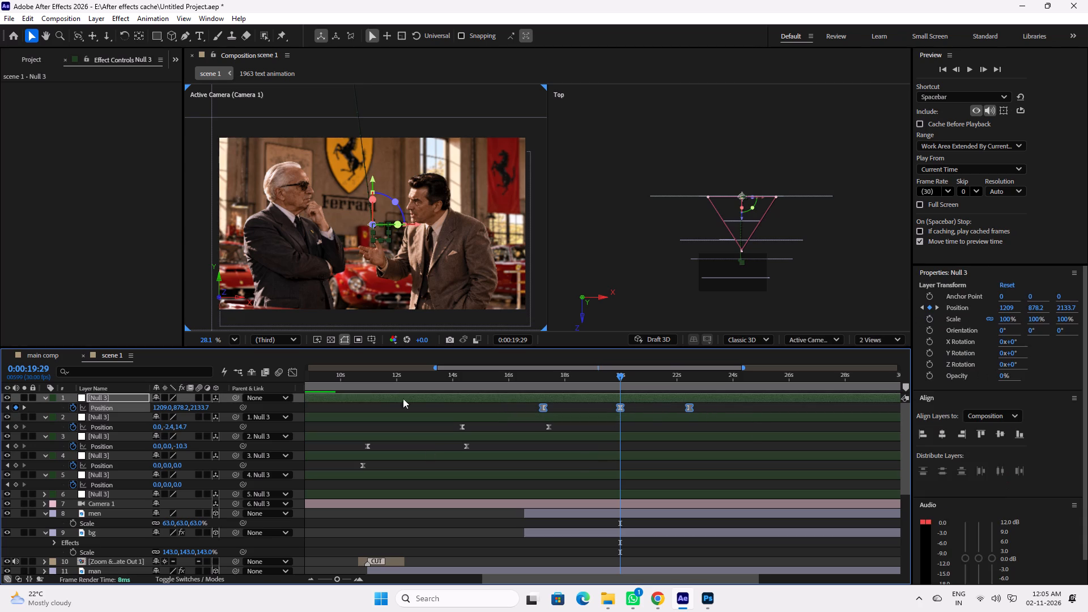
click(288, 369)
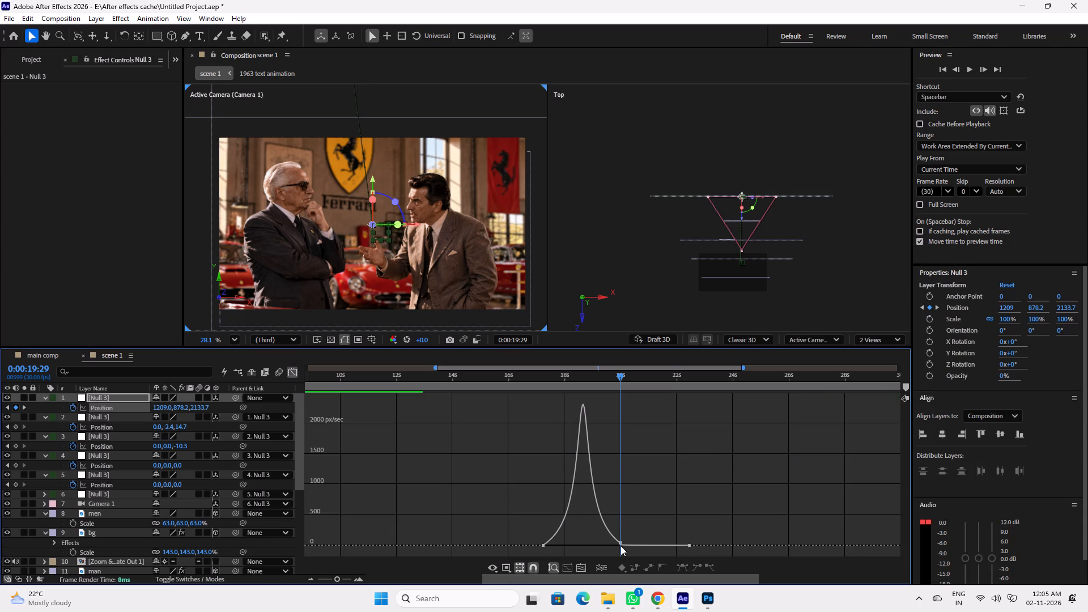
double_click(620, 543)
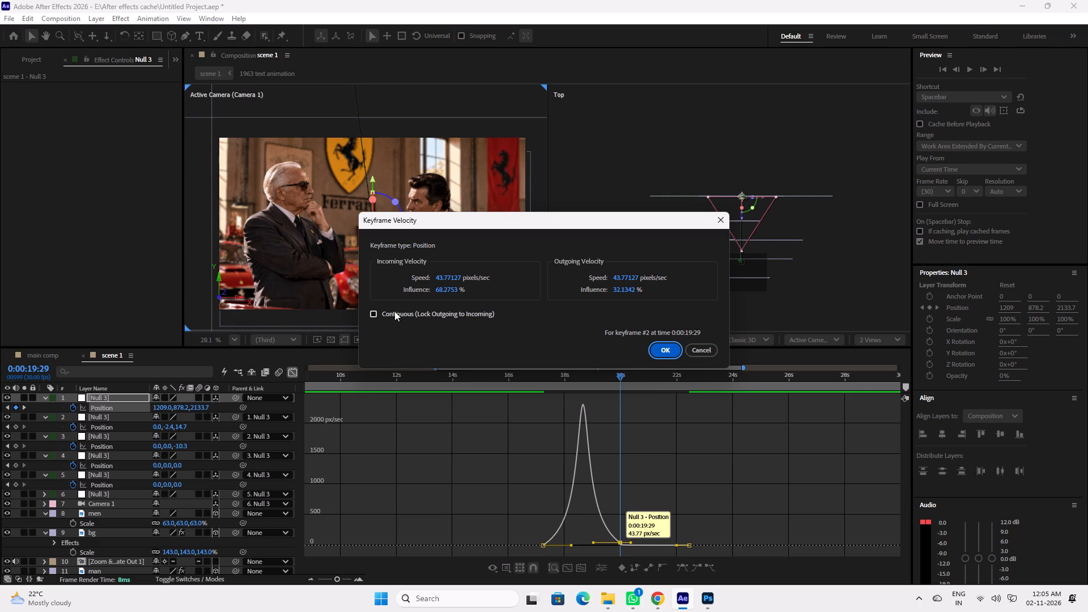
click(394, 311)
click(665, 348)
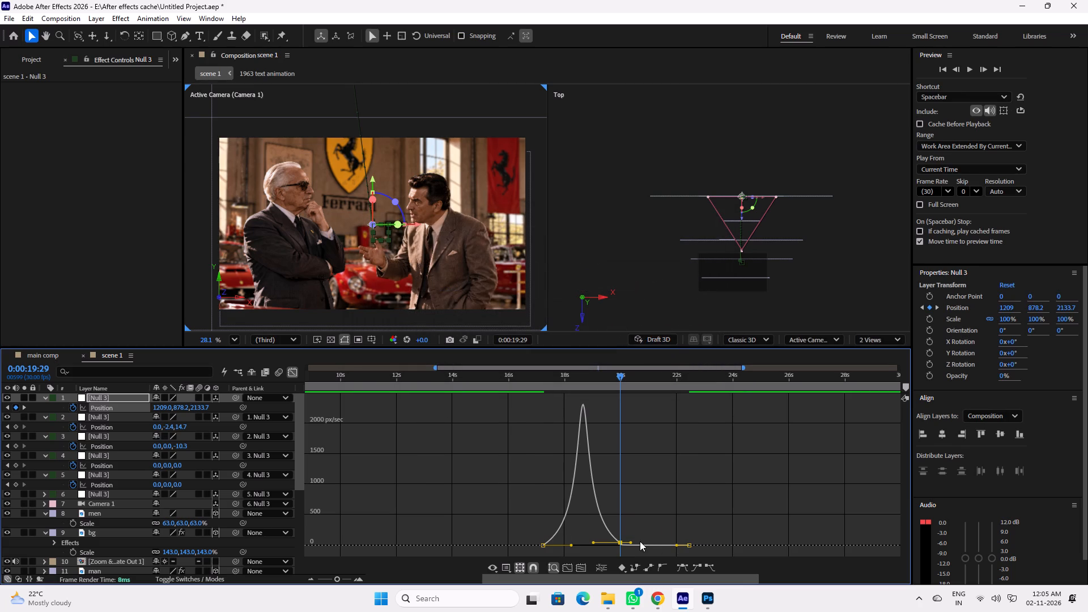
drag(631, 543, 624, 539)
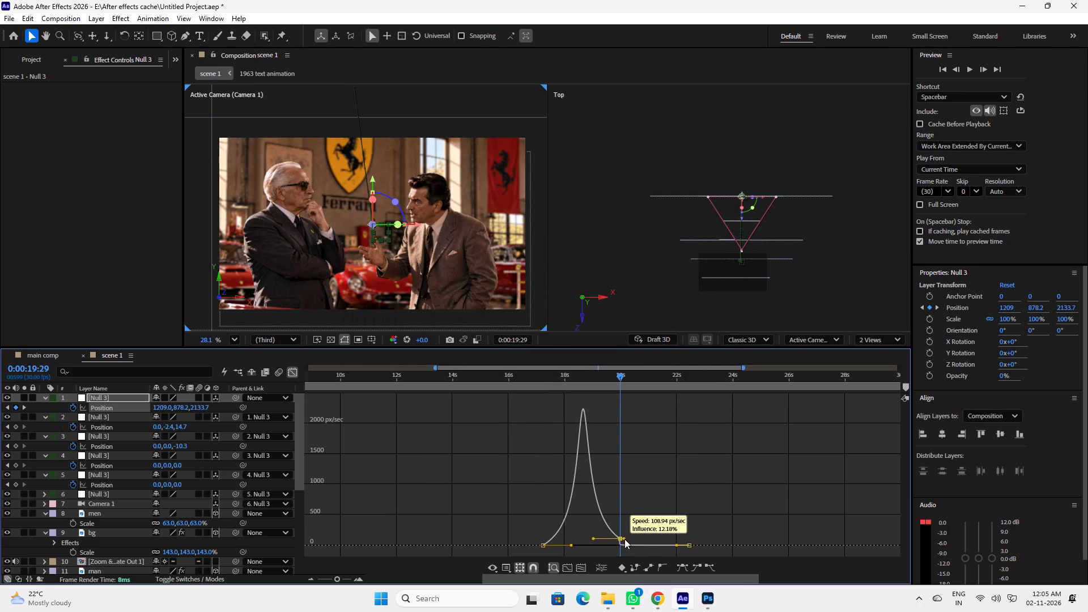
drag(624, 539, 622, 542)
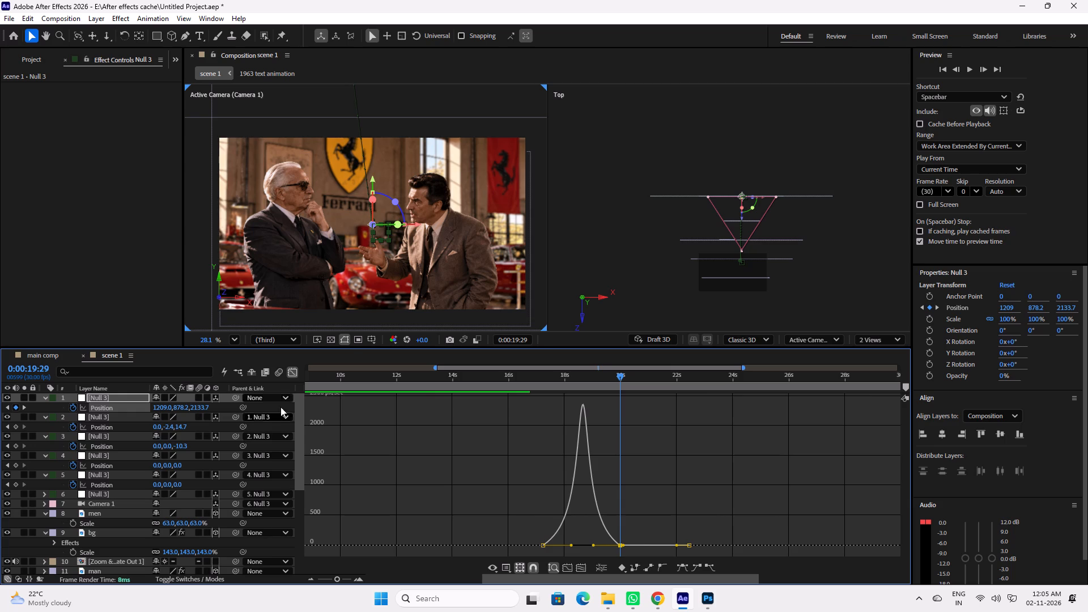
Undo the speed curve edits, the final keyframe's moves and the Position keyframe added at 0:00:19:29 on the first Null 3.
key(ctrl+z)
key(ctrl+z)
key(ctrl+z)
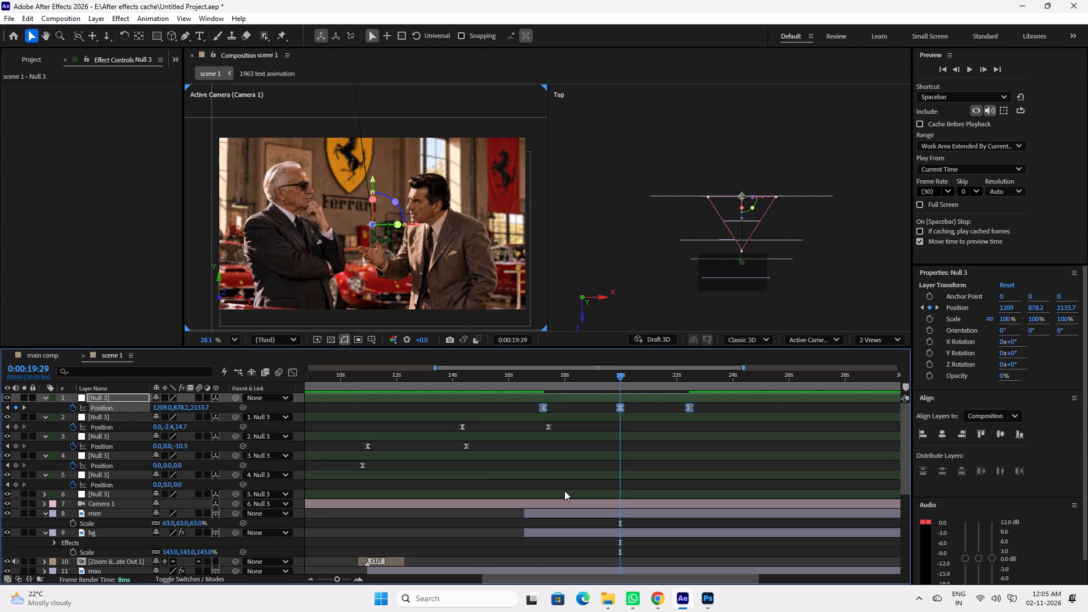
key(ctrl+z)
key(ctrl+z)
Preview the camera's ending from 0:00:19:00 and move the first Null 3's final Position keyframe to about 21.6 seconds.
drag(619, 376, 613, 378)
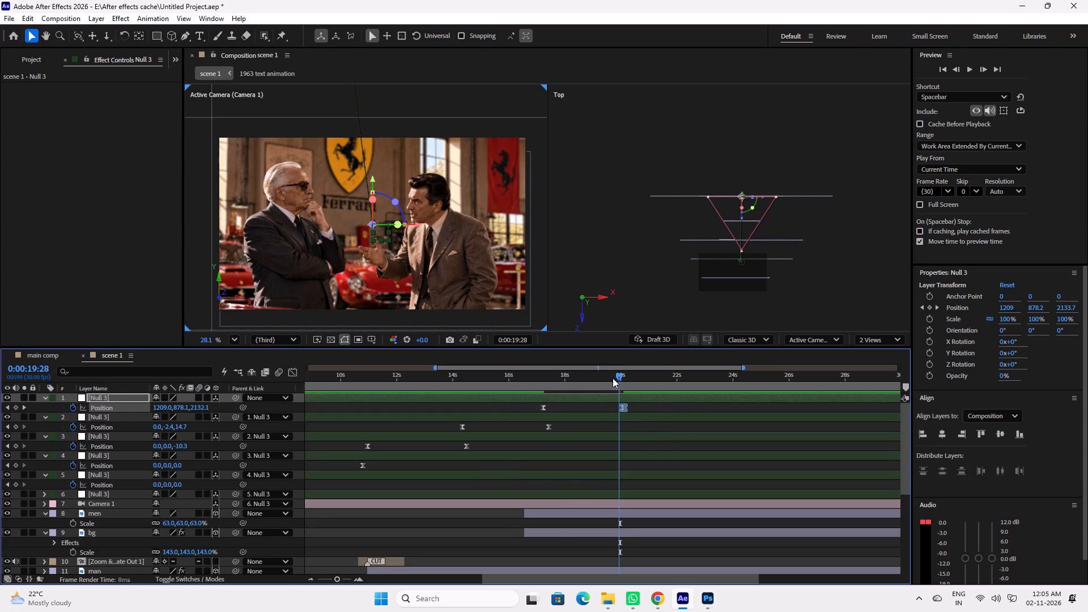
drag(613, 378, 592, 379)
key(space)
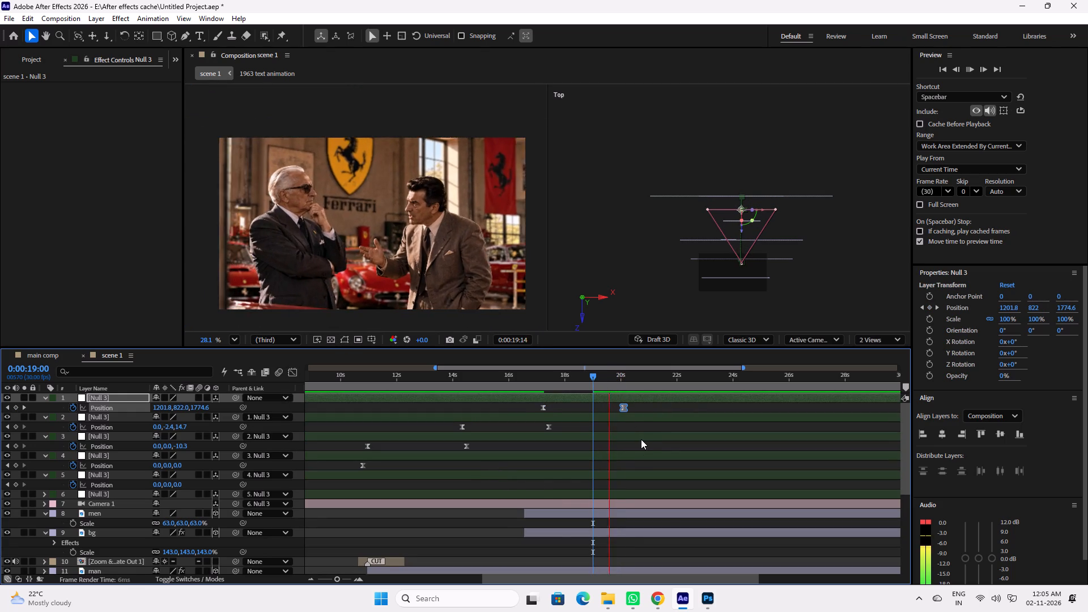
key(space)
drag(624, 407, 668, 413)
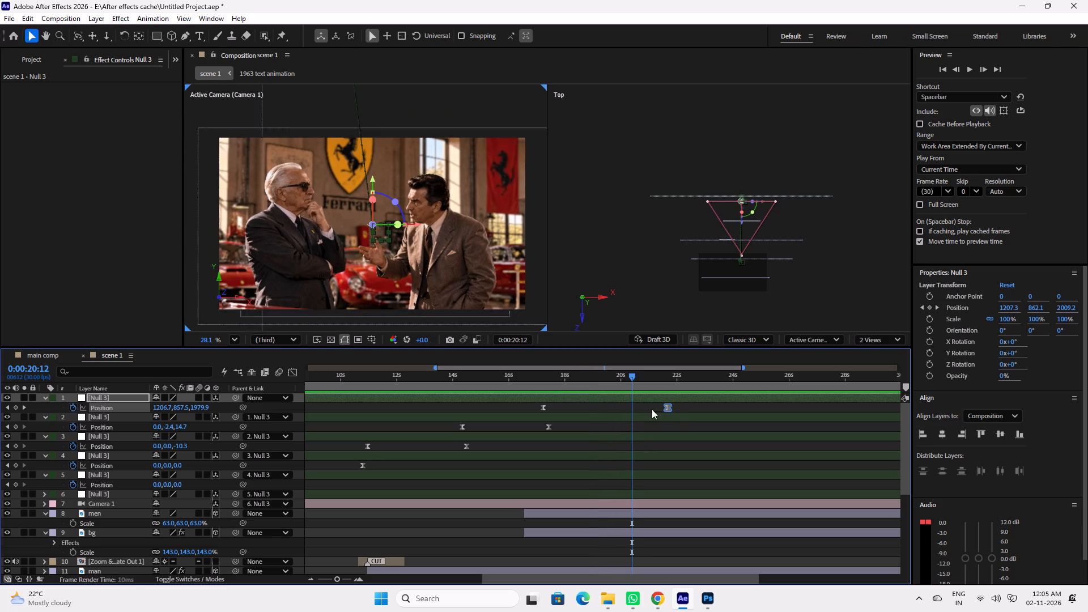
Replay the fly-through from 0:00:16:06 and on from 0:00:23:06, examining how the camera eases in on the debating men.
click(515, 380)
key(space)
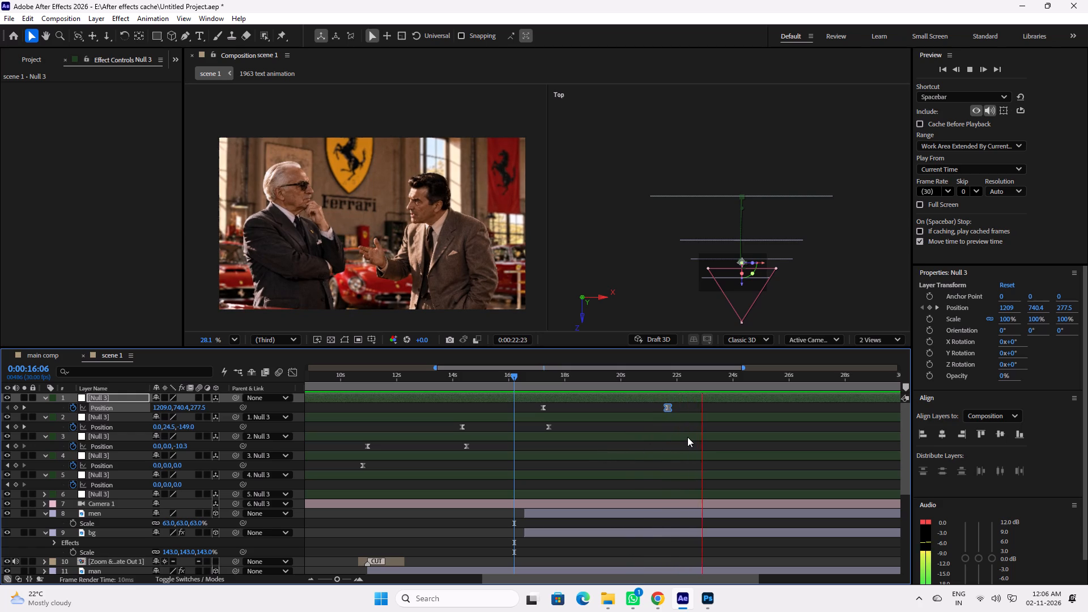
key(space)
key(space)
key(space)
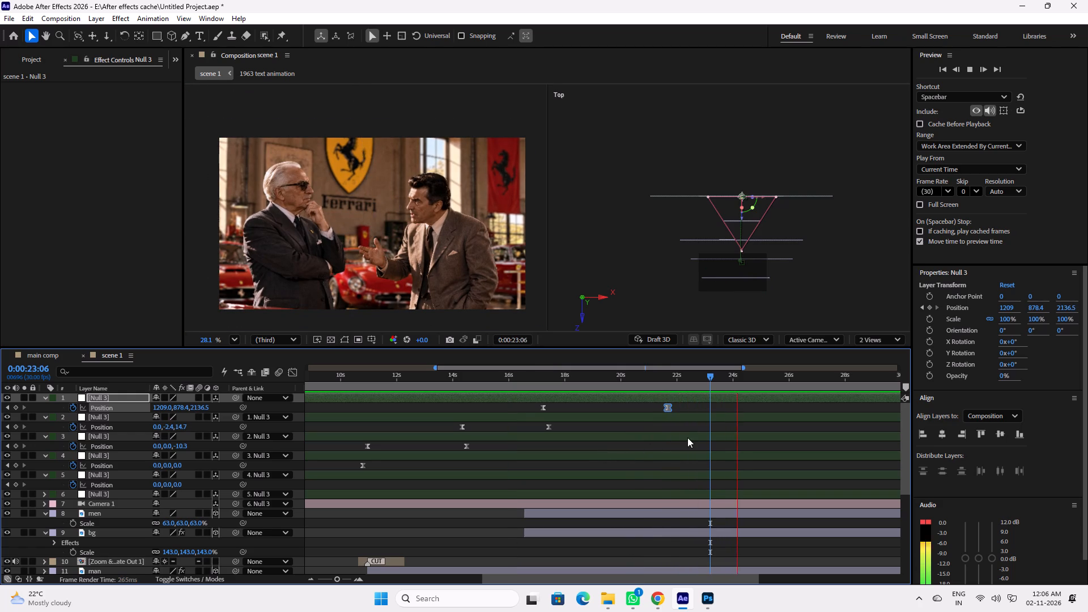
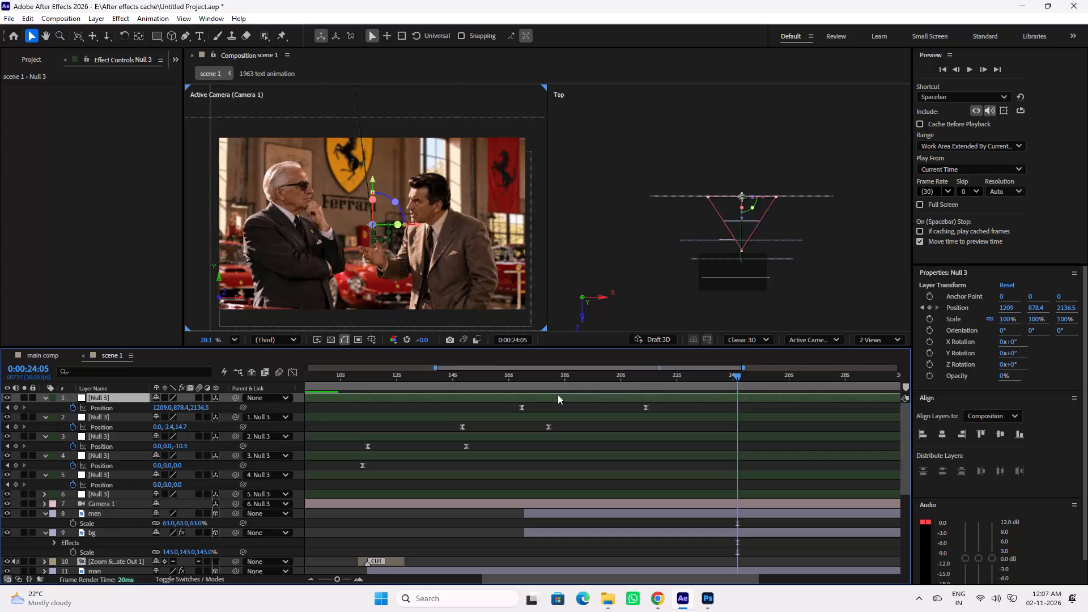
Undo the latest timing changes to the Position keyframes of the topmost null layer.
key(ctrl+z)
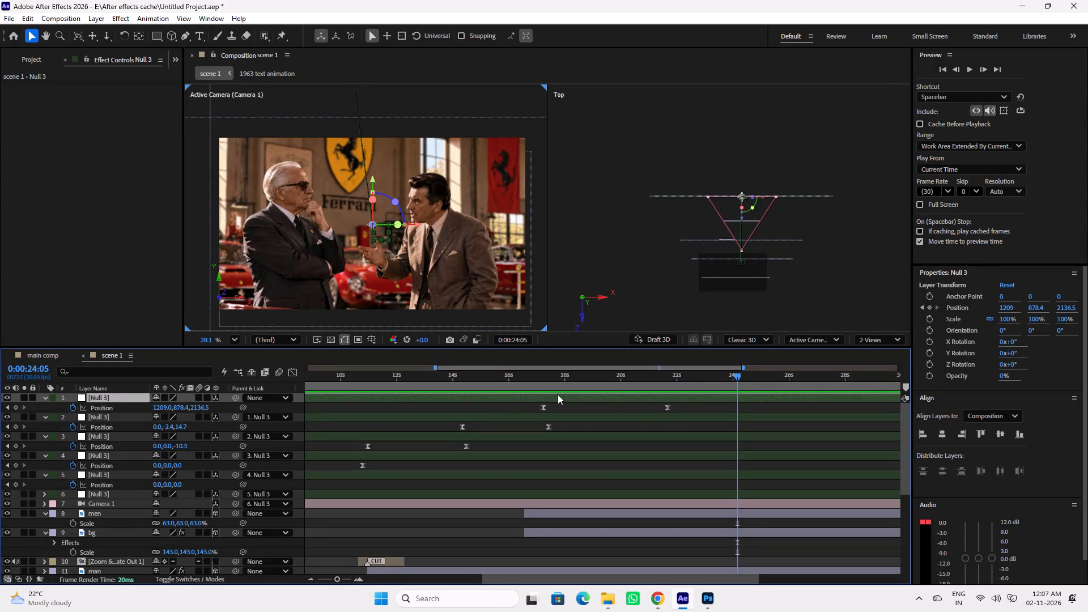
click(555, 379)
key(ctrl+z)
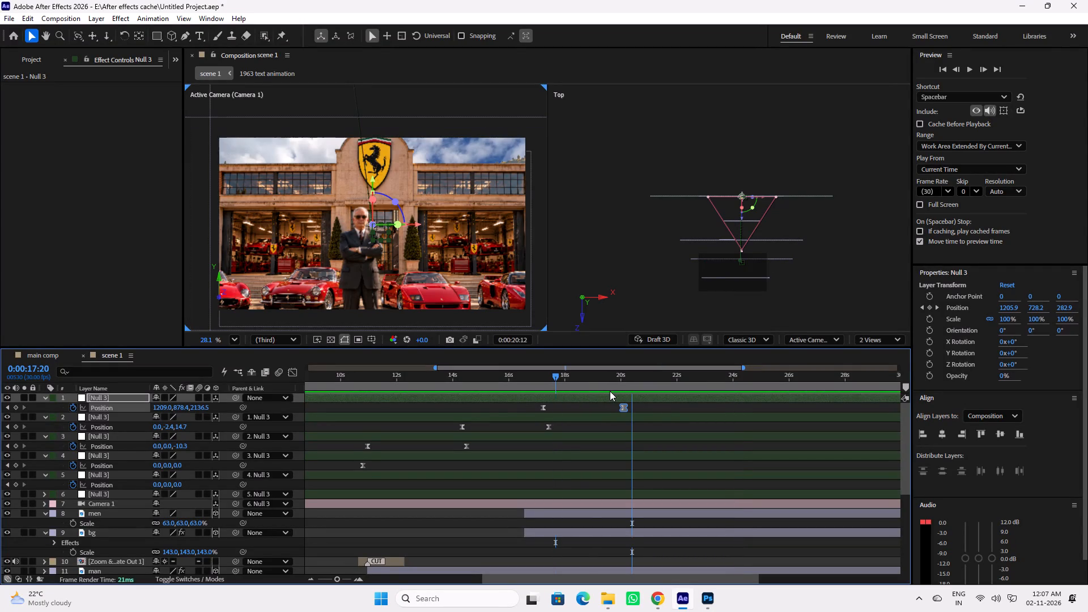
Move the topmost null's second Position keyframe to about 21.6 s and preview the camera move.
drag(622, 409, 665, 410)
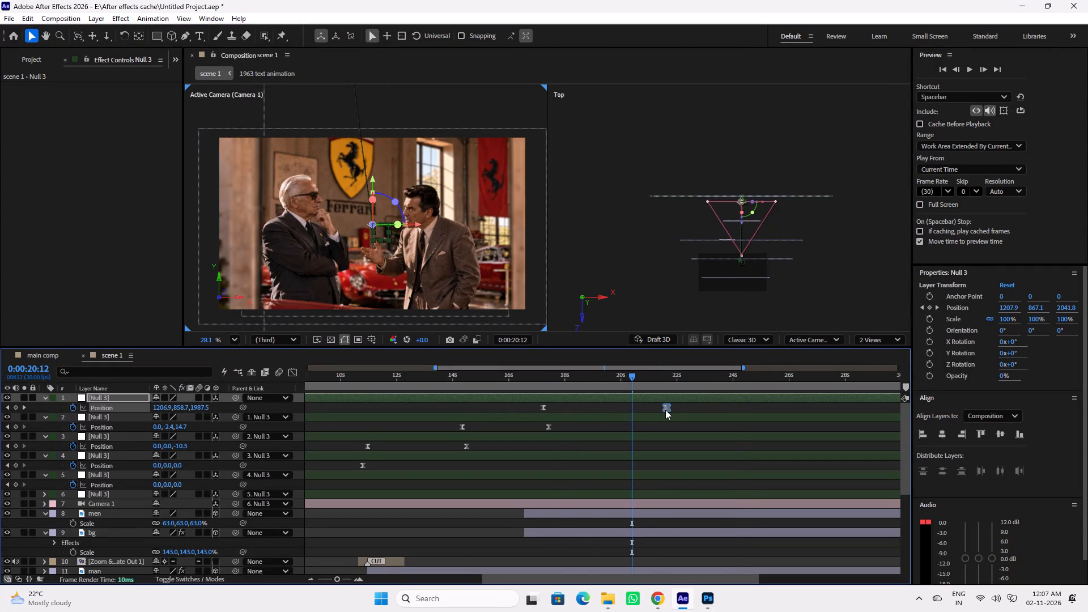
drag(577, 379, 532, 379)
key(space)
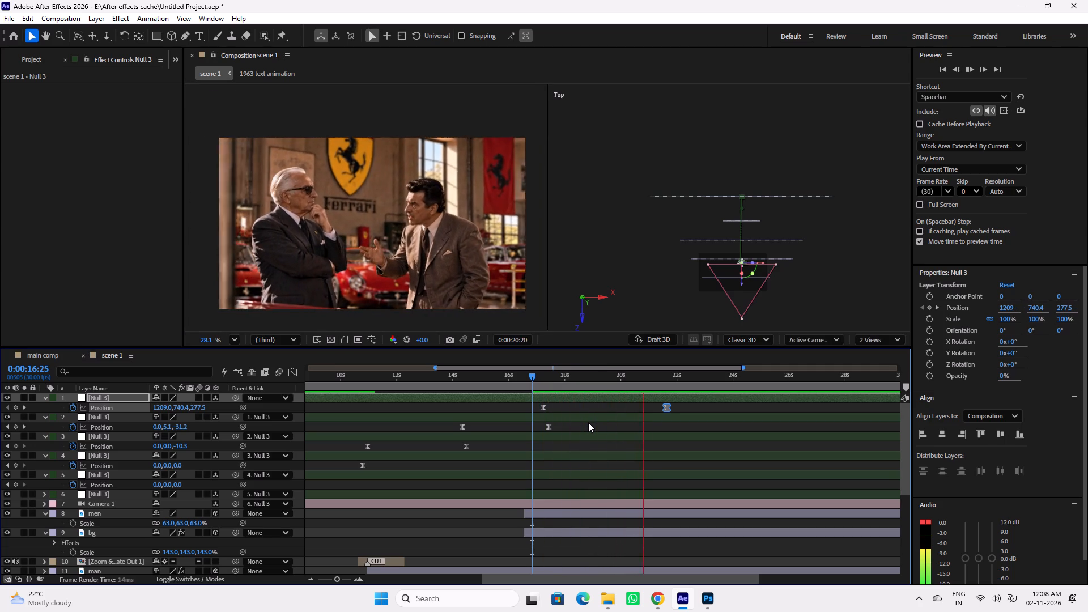
key(space)
drag(582, 382, 575, 382)
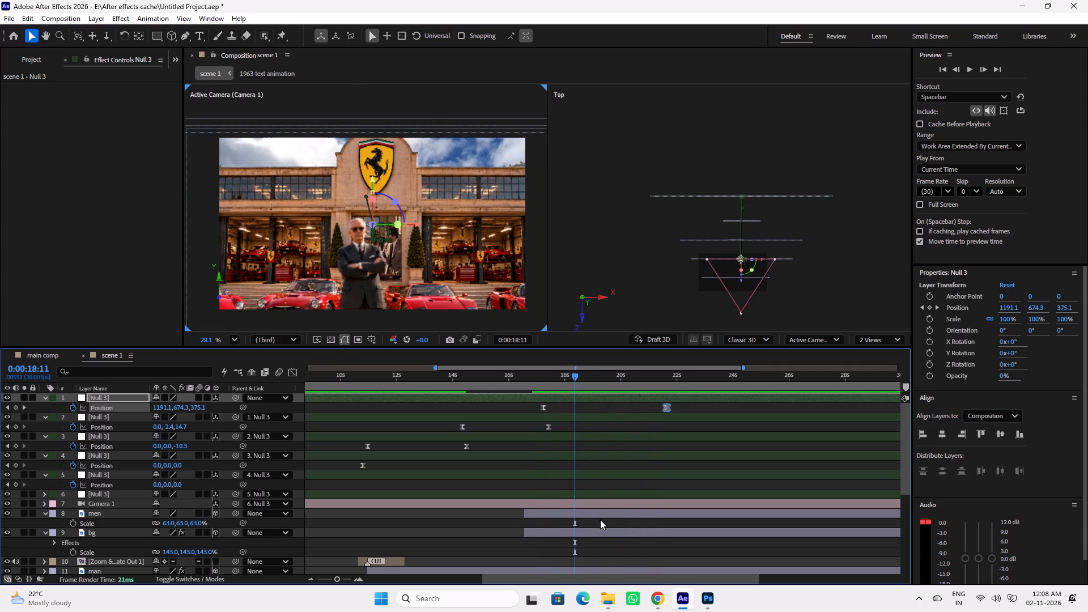
Move the gate layer's first Position keyframe to about 0:00:17:13.
click(602, 532)
scroll(602, 532, down, 3)
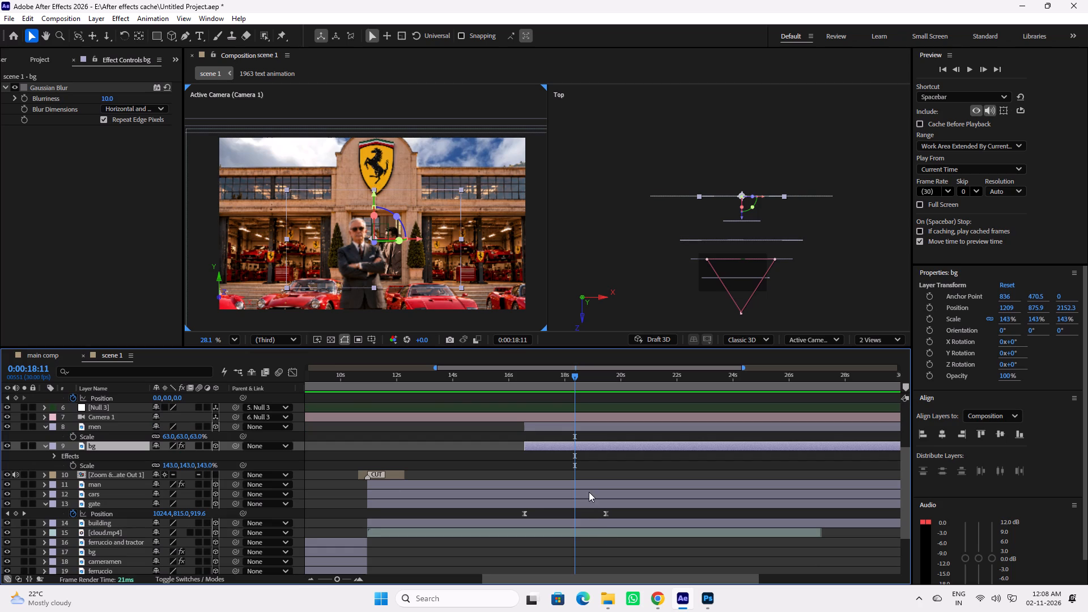
click(577, 504)
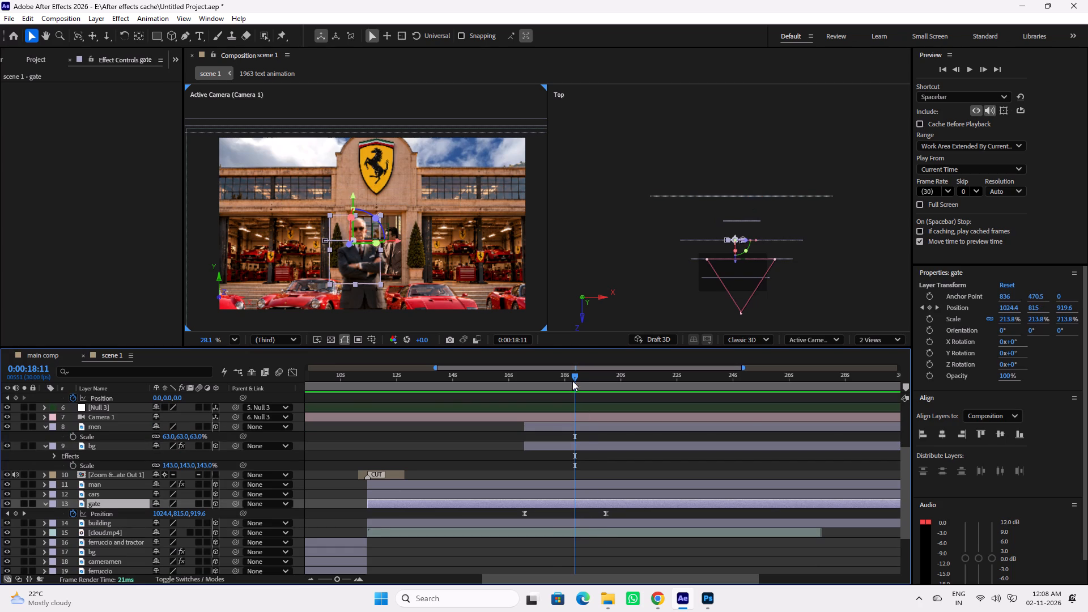
drag(572, 381, 546, 381)
drag(524, 514, 525, 514)
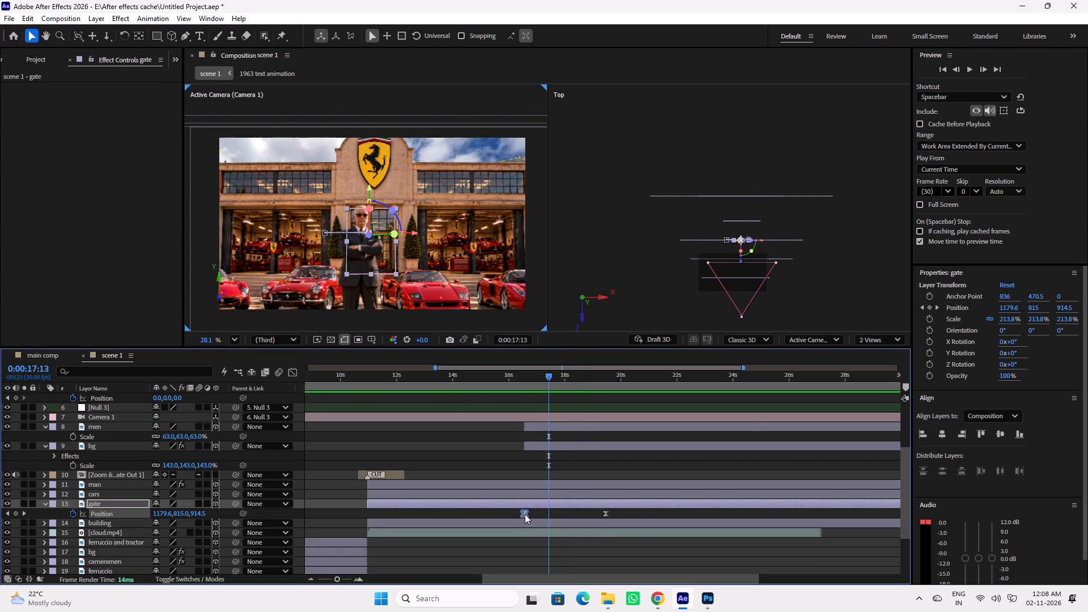
drag(525, 514, 543, 517)
drag(545, 376, 536, 376)
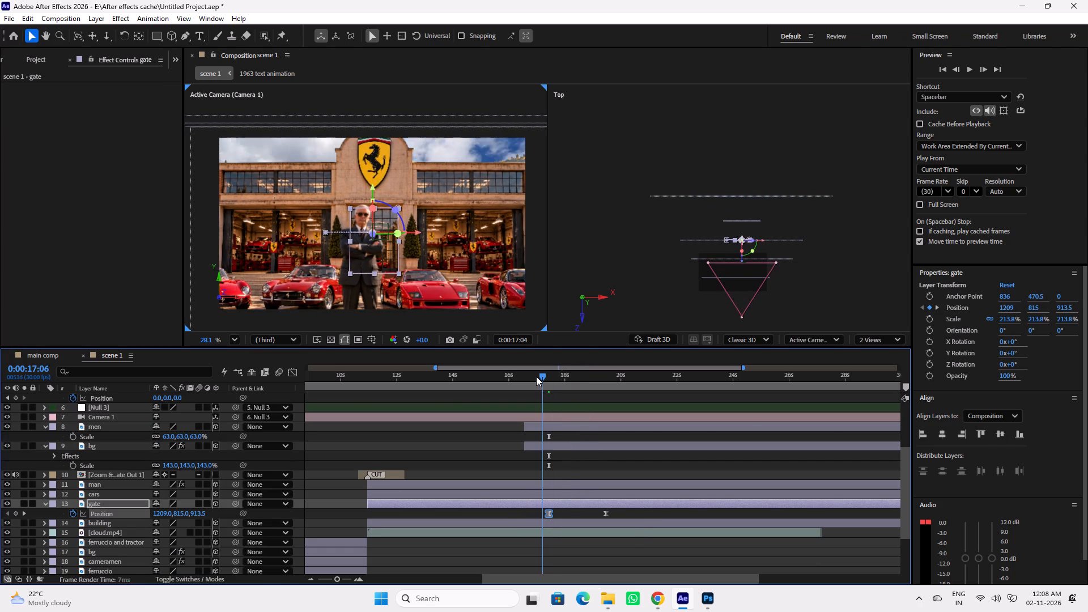
Move the gate layer's second Position keyframe to about 20 s and preview the gate opening against the camera move.
drag(536, 376, 583, 389)
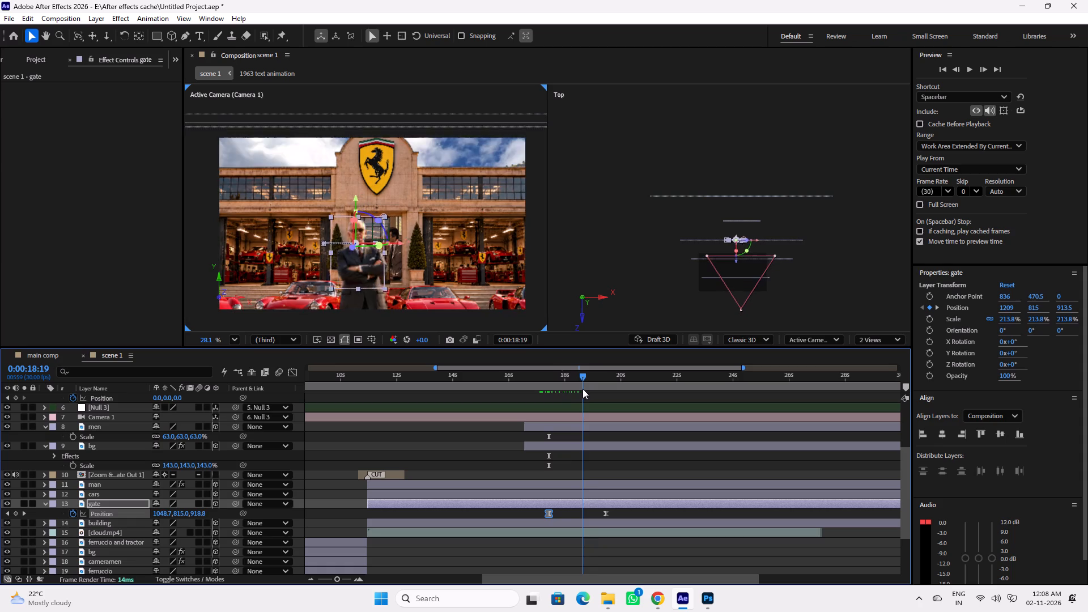
drag(583, 389, 601, 397)
drag(606, 513, 608, 513)
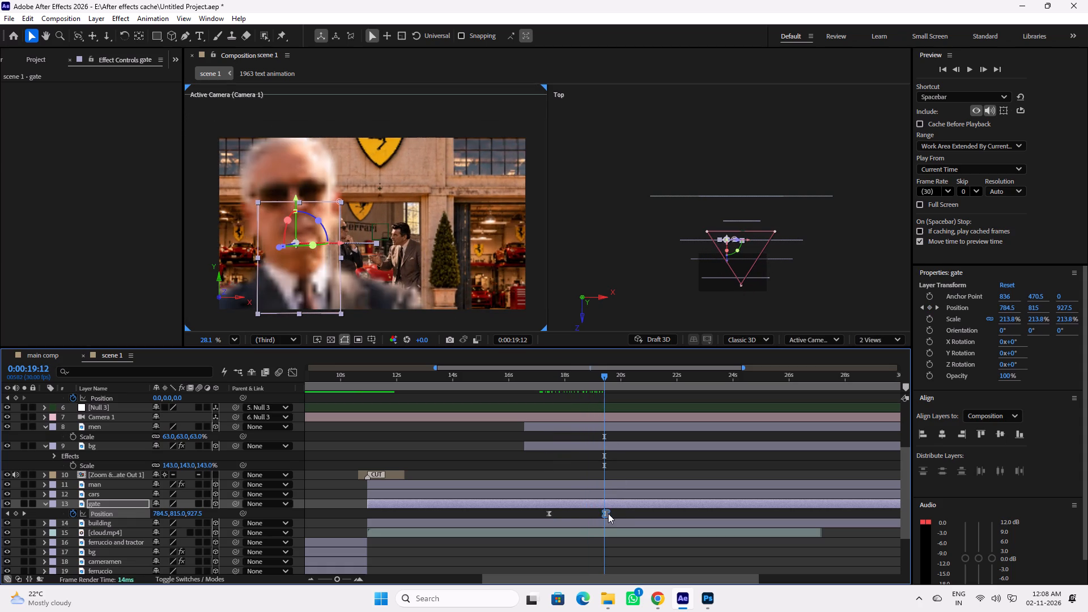
drag(608, 513, 624, 516)
drag(579, 377, 551, 378)
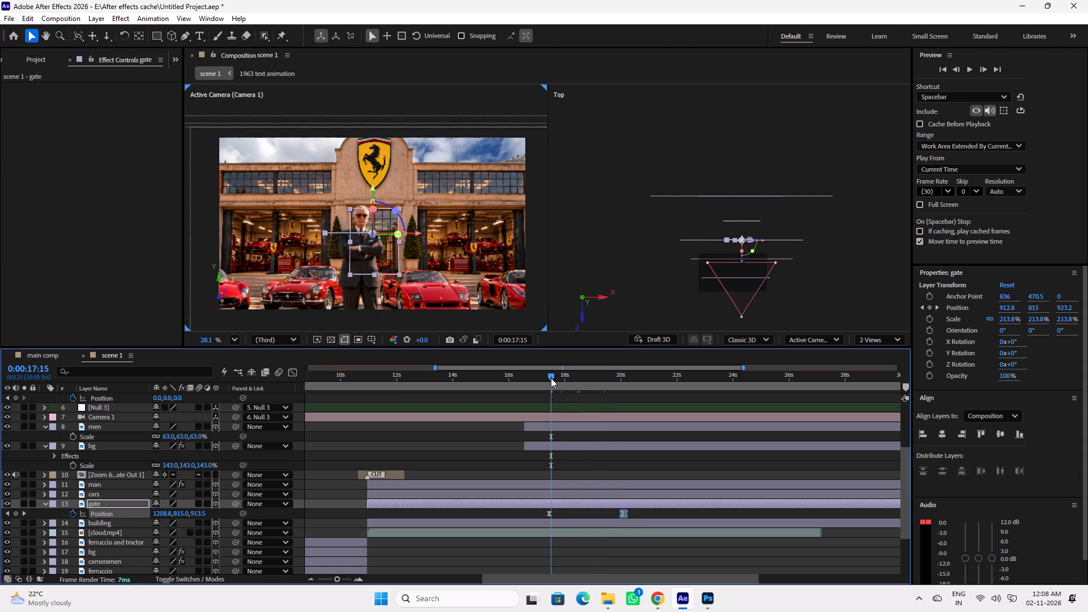
key(space)
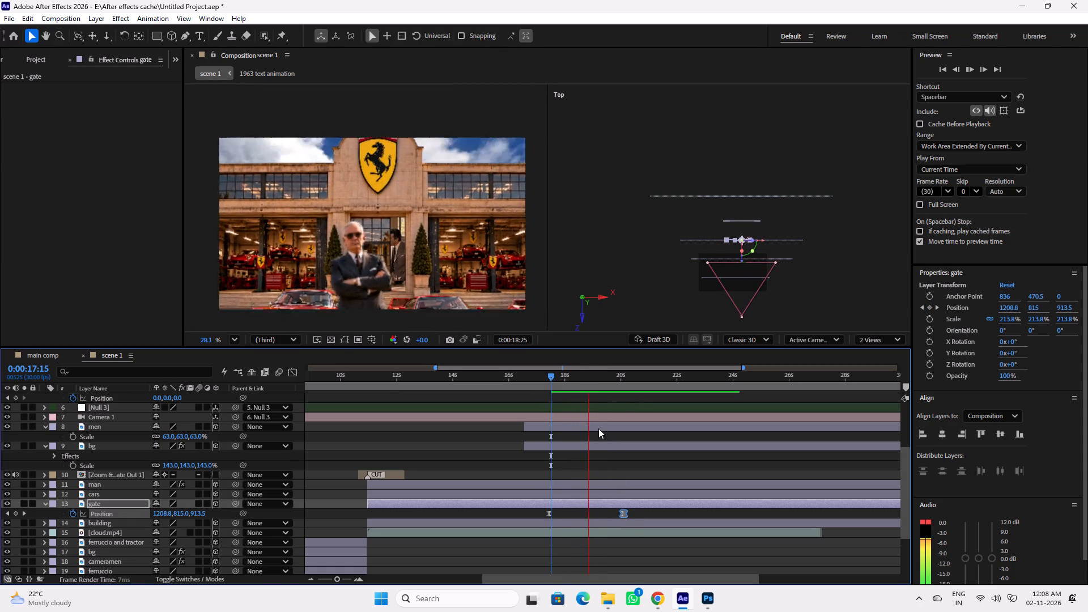
key(space)
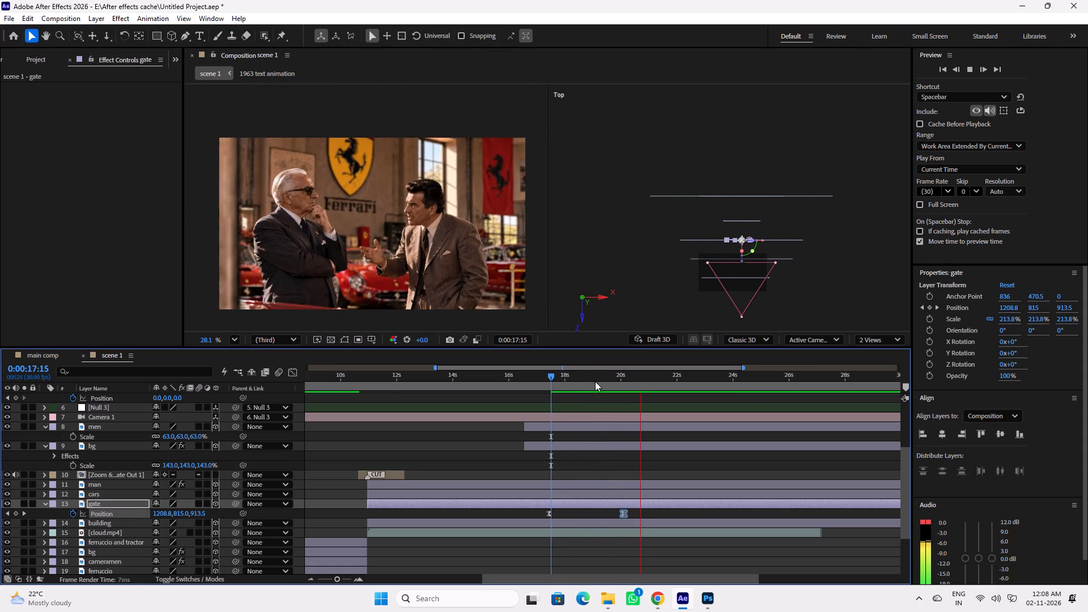
drag(584, 377, 575, 384)
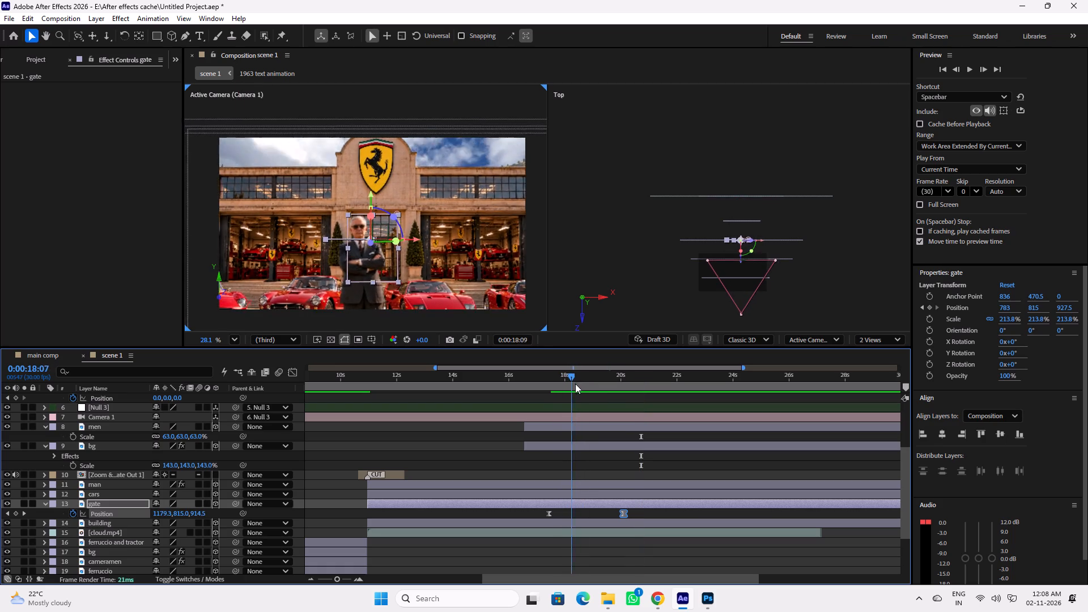
drag(575, 384, 610, 392)
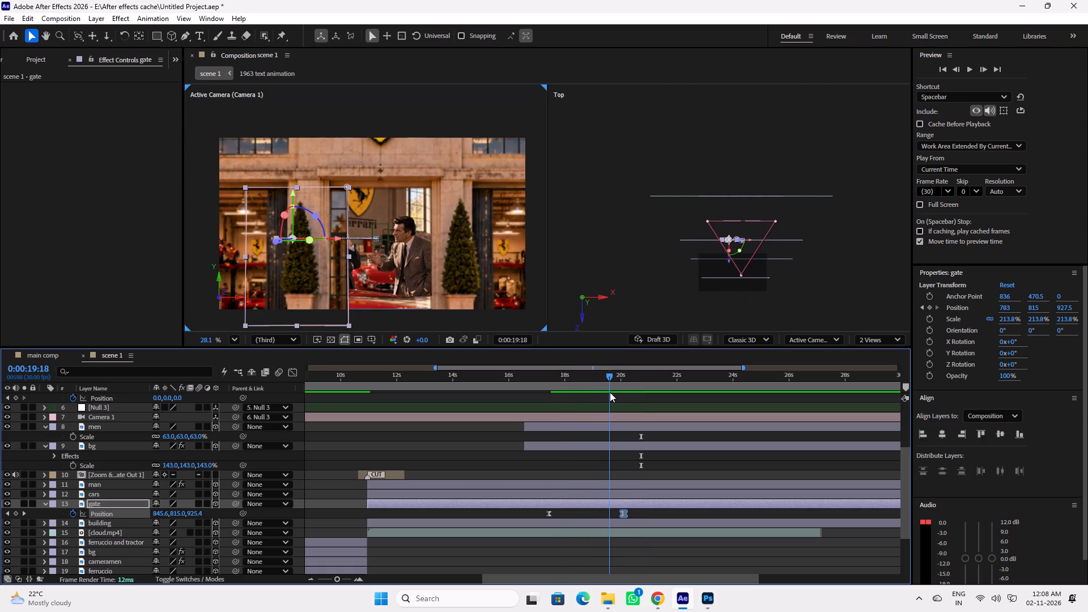
Move the gate layer's second Position keyframe to about 20.9 s and preview the gate opening with the camera move.
drag(610, 392, 609, 392)
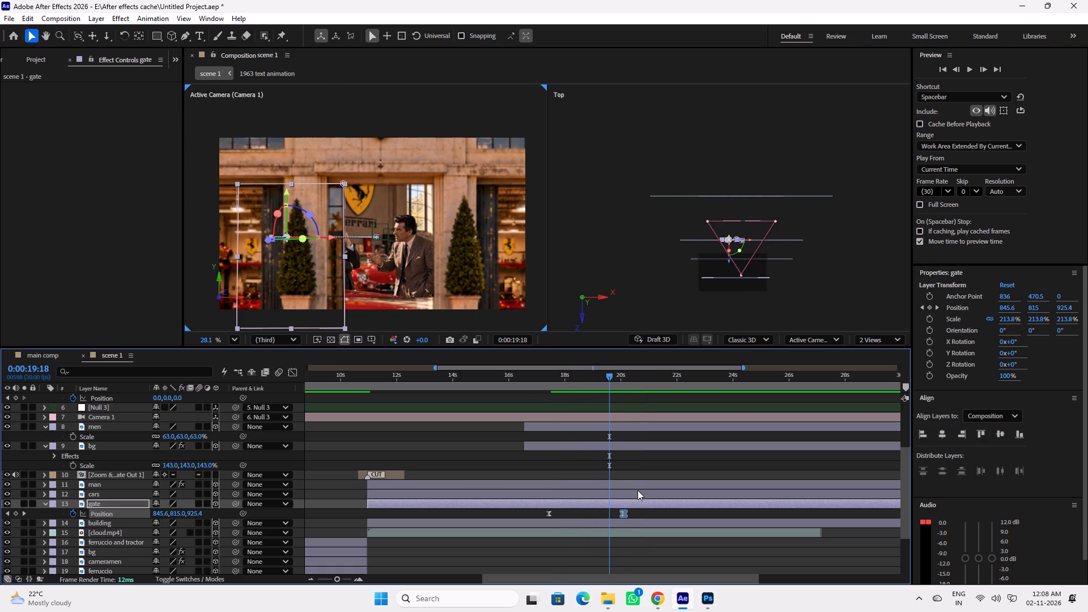
drag(626, 515, 653, 515)
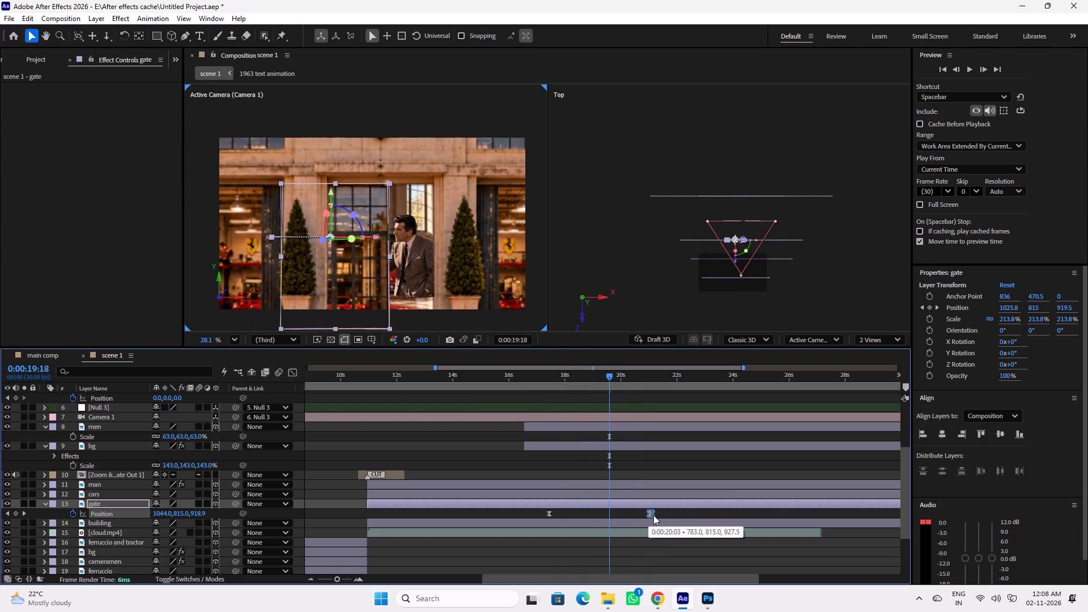
drag(653, 515, 648, 515)
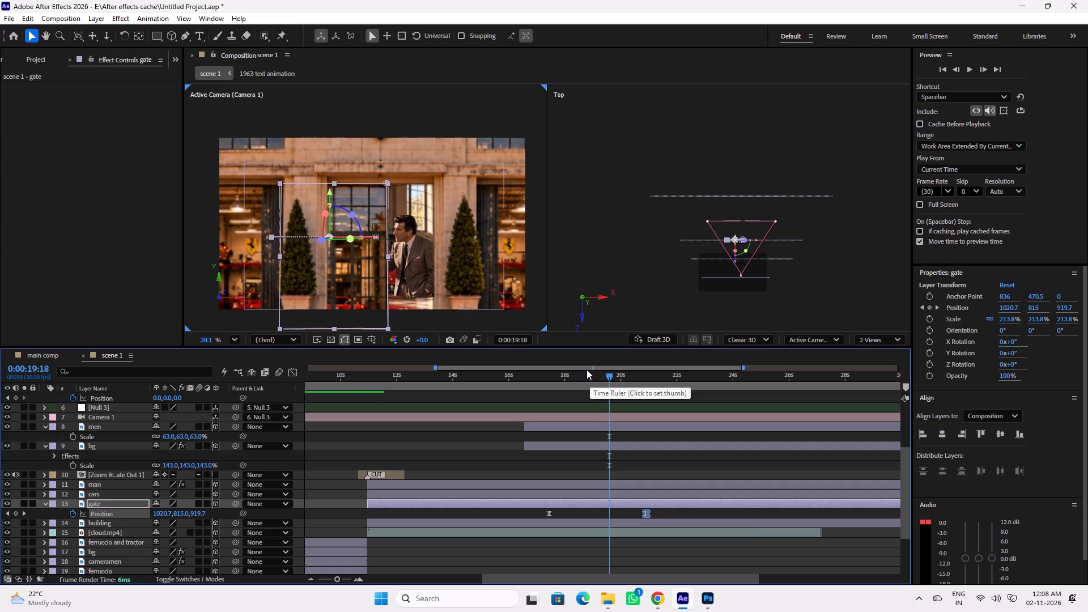
drag(574, 377, 553, 377)
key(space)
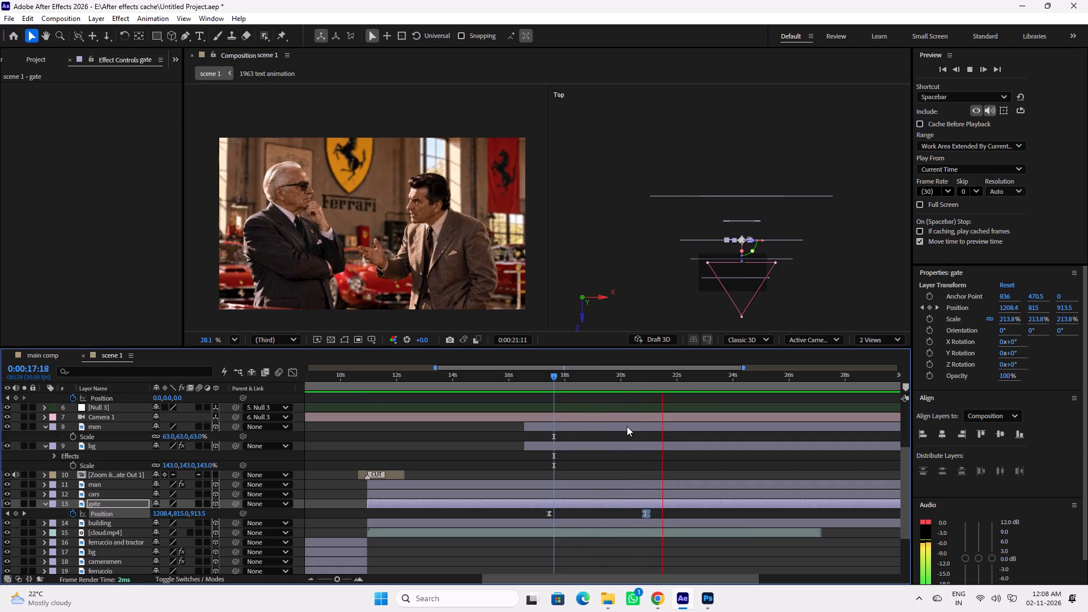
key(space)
Save the project.
key(ctrl+s)
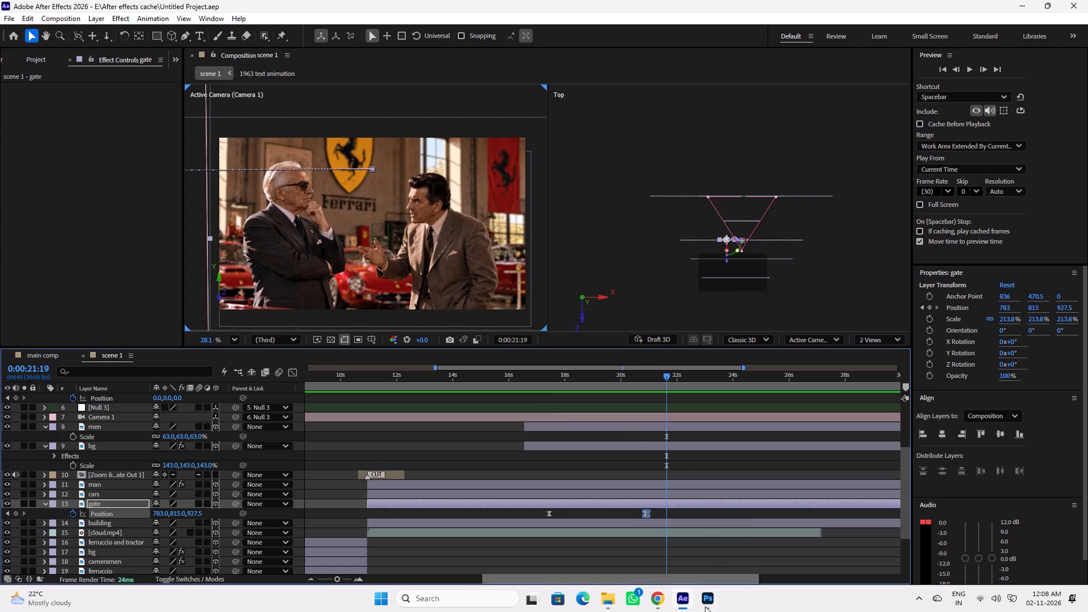
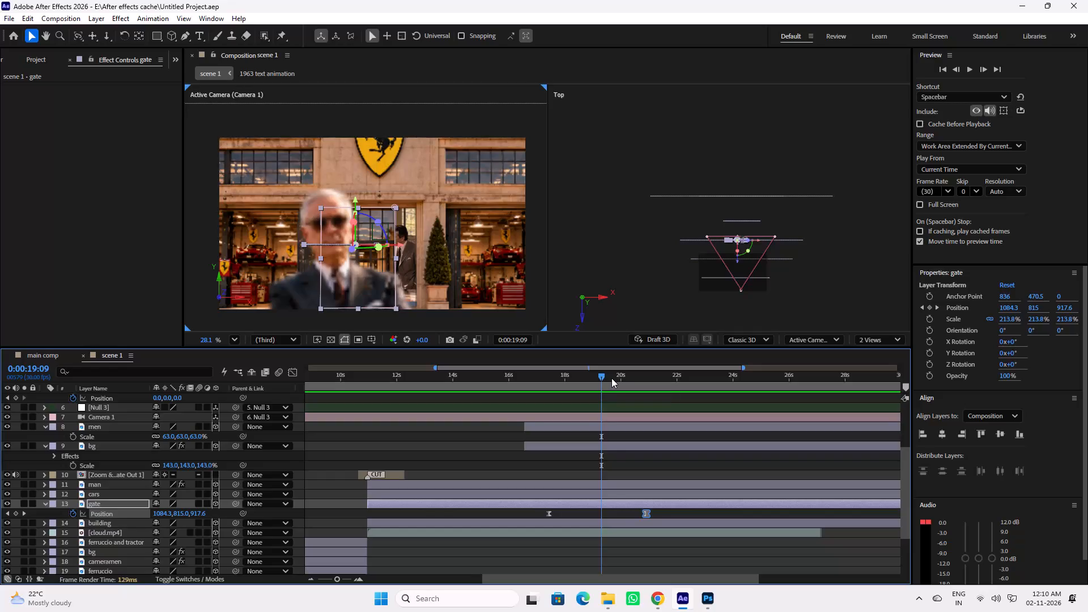
Scrub and play back the stretch from about 19 s to 22 s to examine the gate opening against the camera push-in.
drag(611, 378, 588, 378)
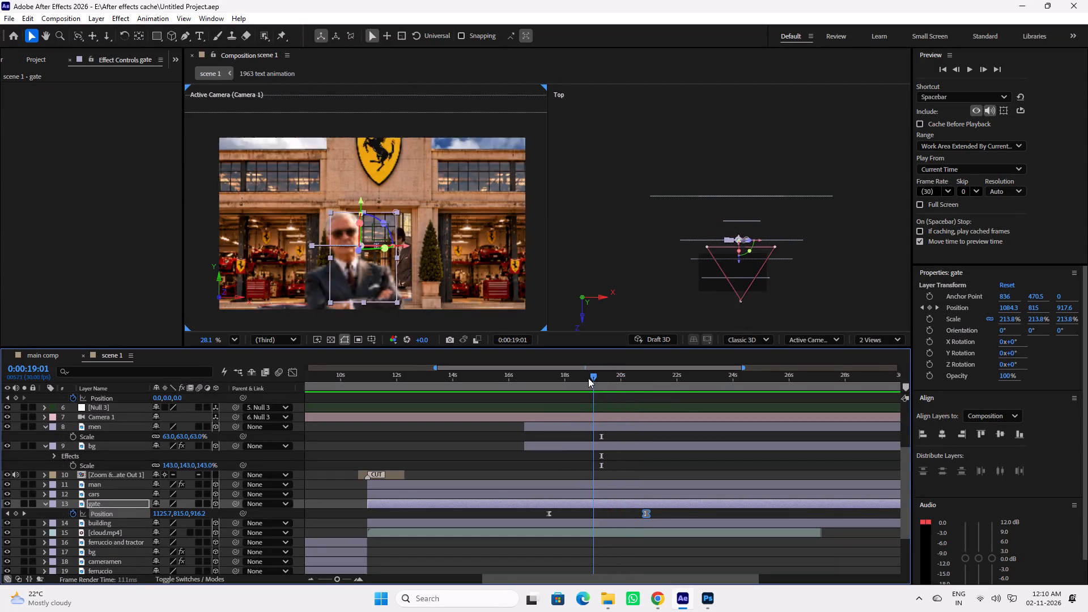
drag(588, 378, 585, 378)
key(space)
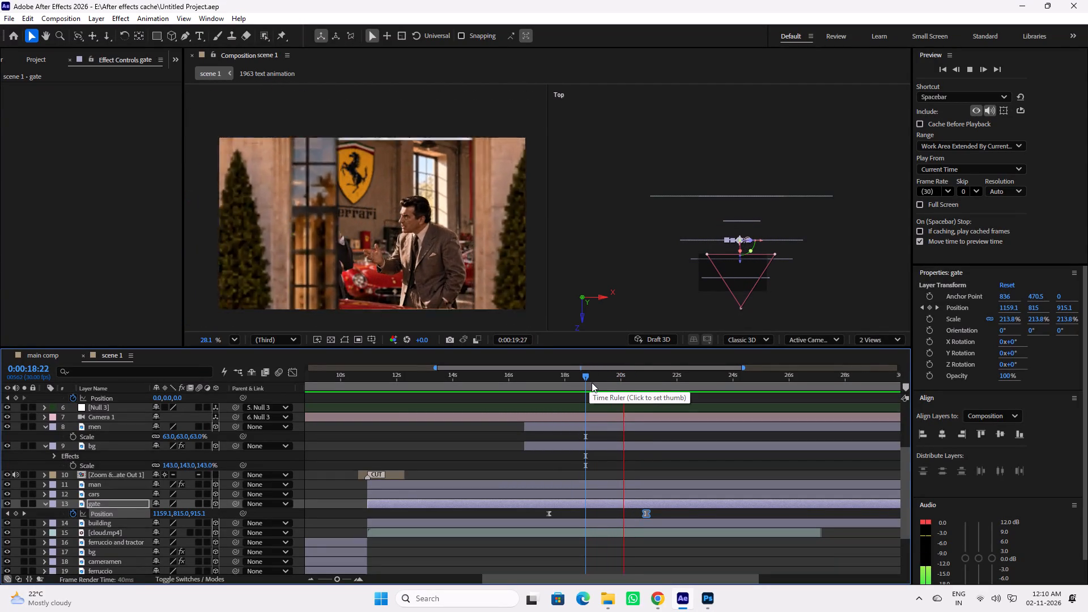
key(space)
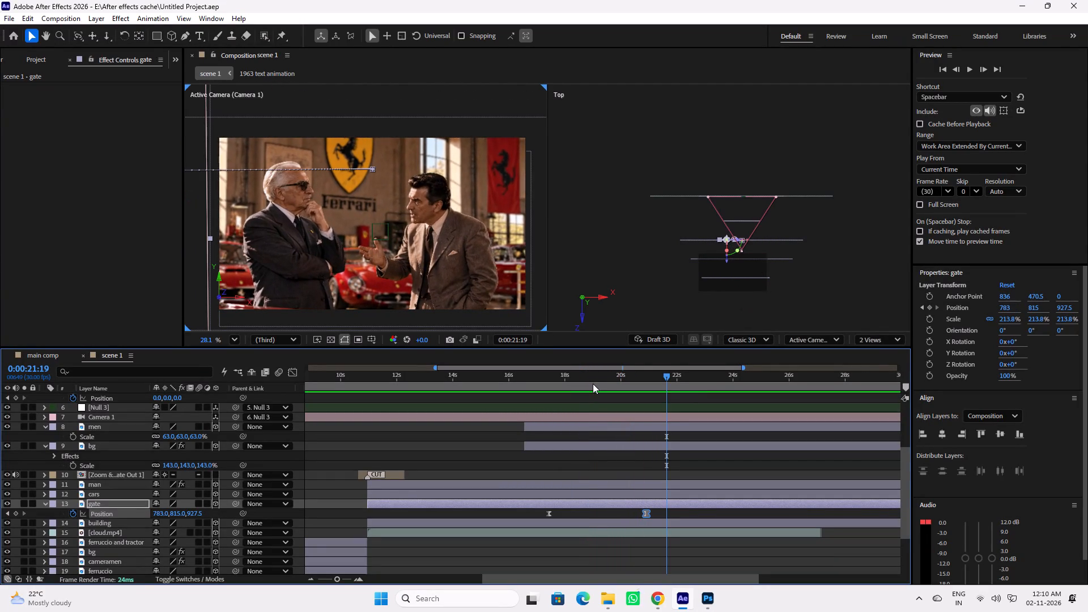
drag(597, 381, 611, 382)
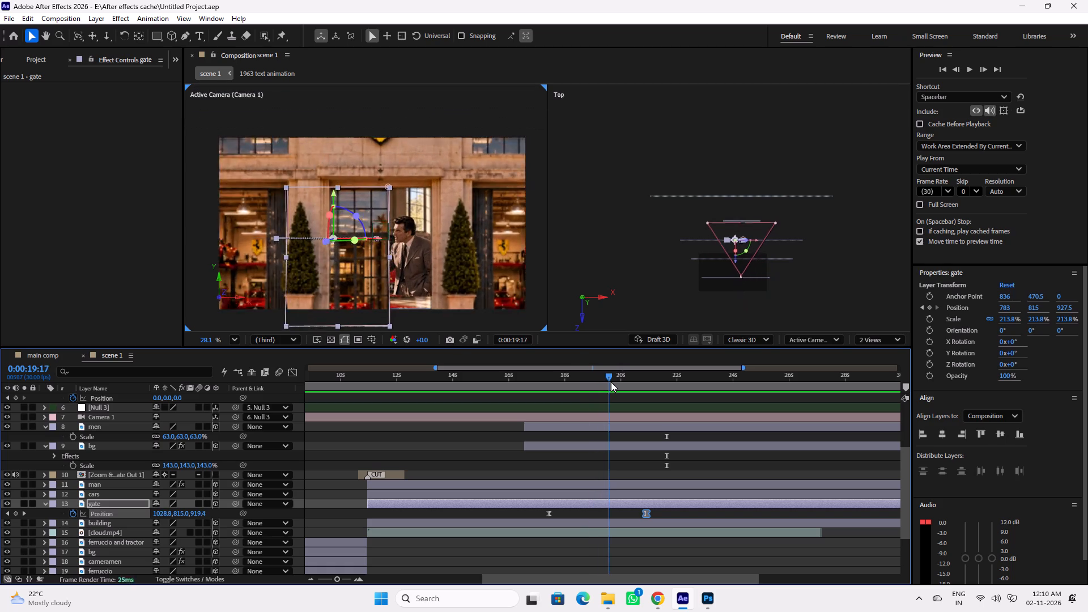
drag(611, 382, 652, 386)
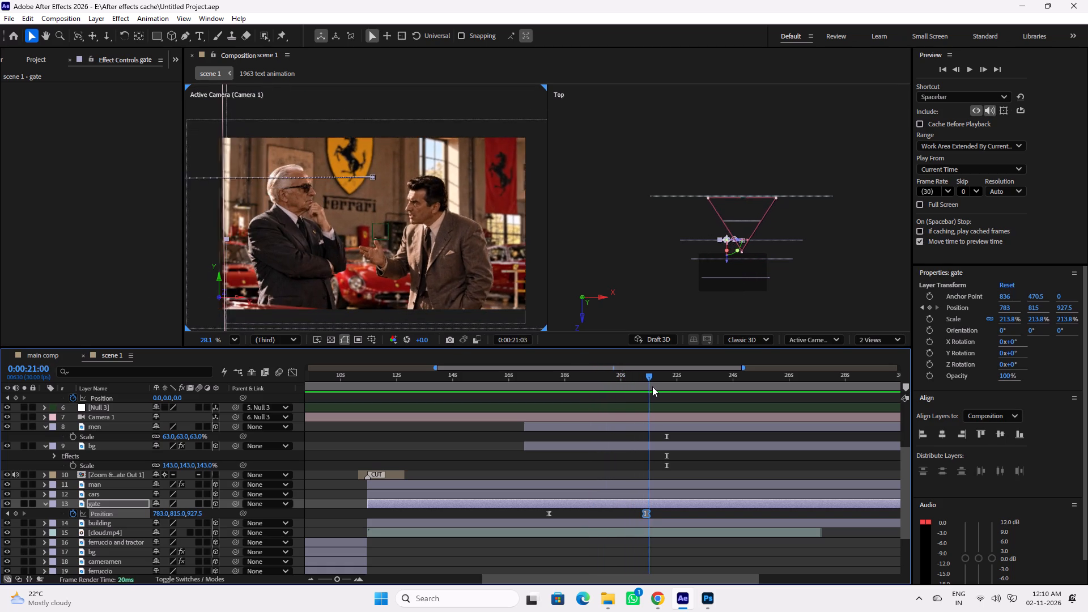
drag(652, 386, 613, 386)
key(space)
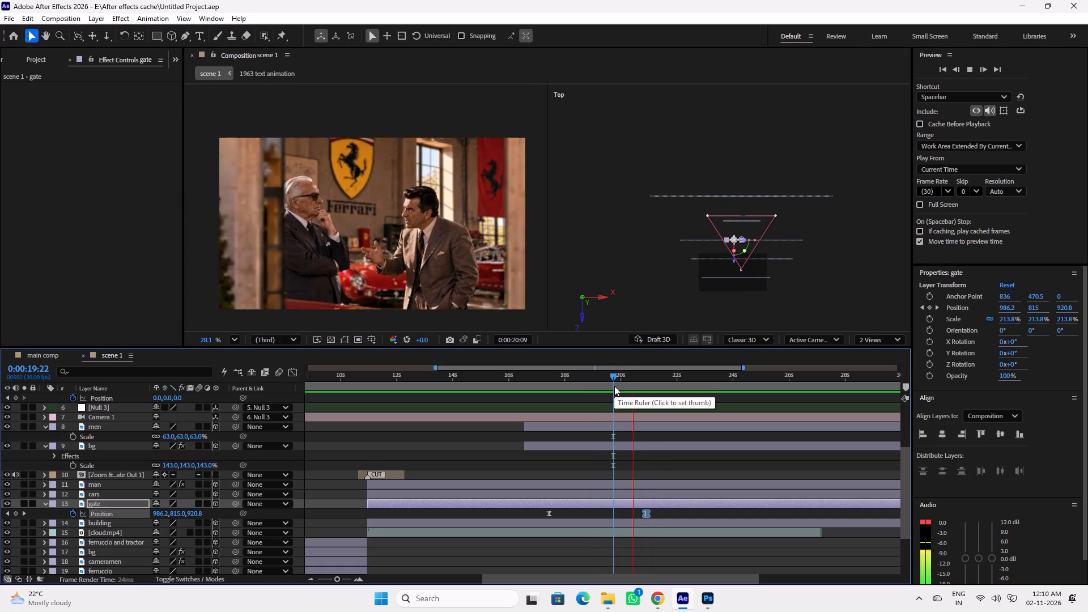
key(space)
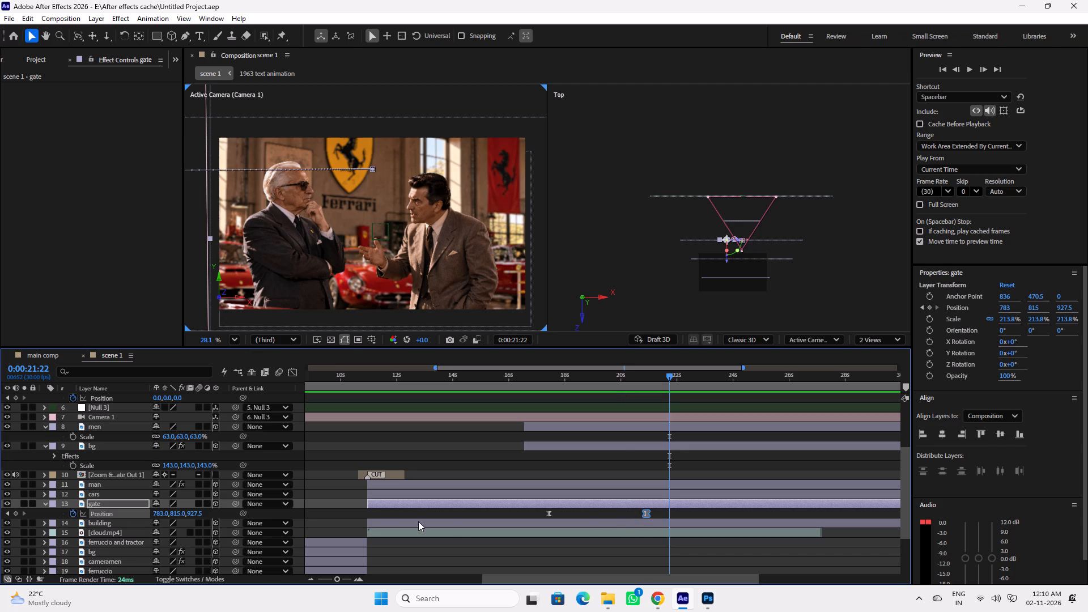
Open the men layer of scene 1 in its own Layer view.
click(100, 505)
click(112, 492)
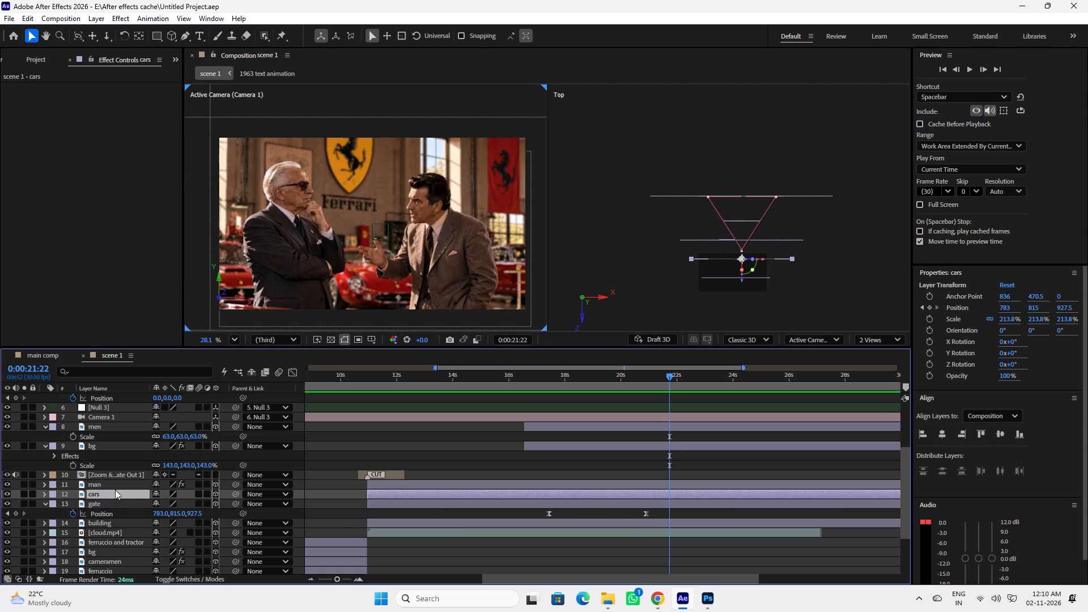
click(120, 486)
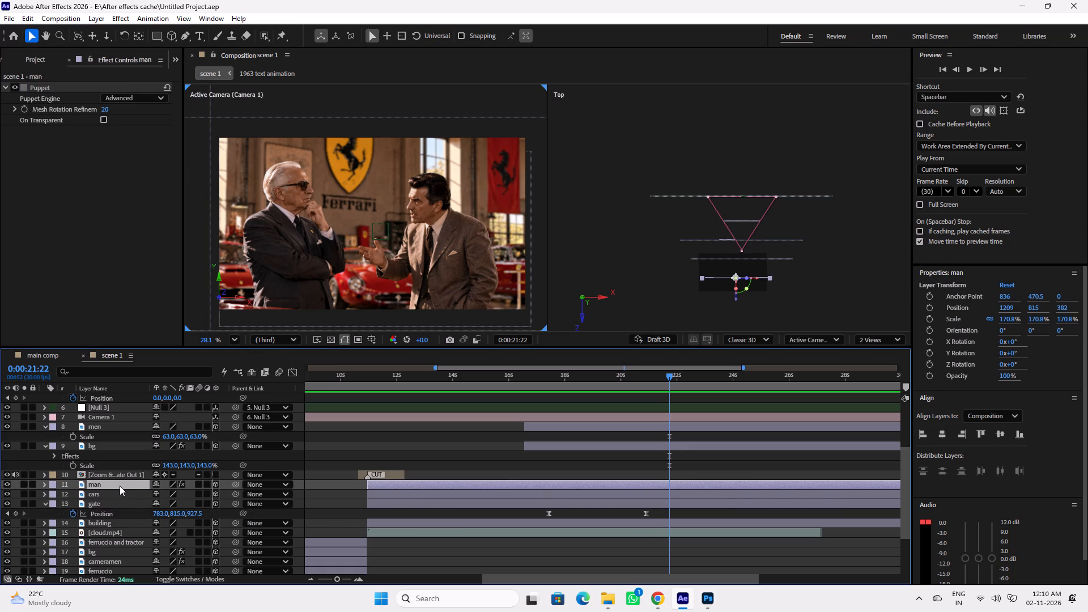
double_click(120, 486)
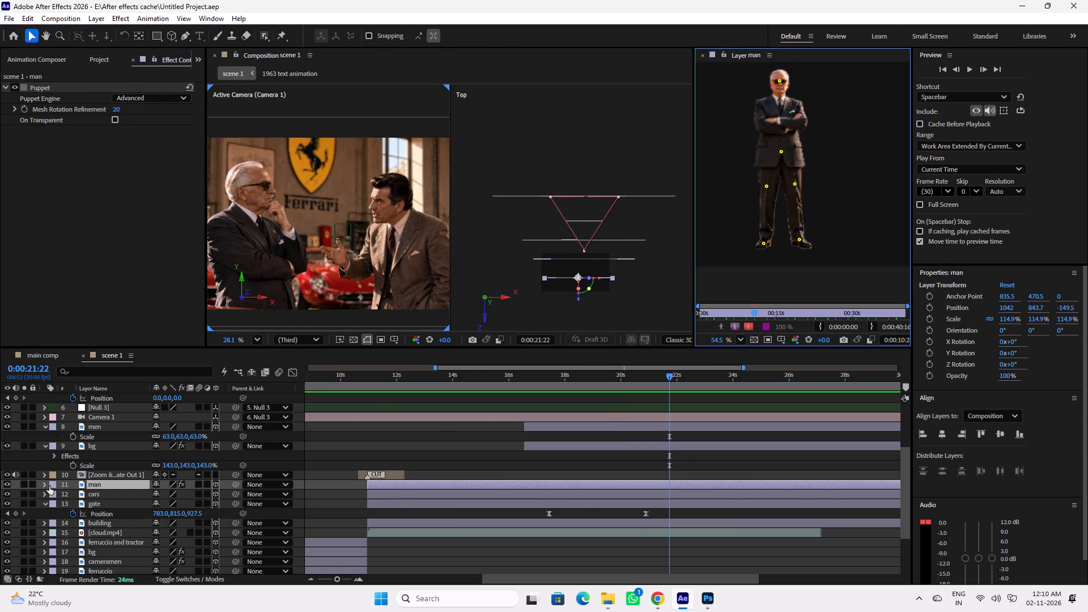
click(103, 427)
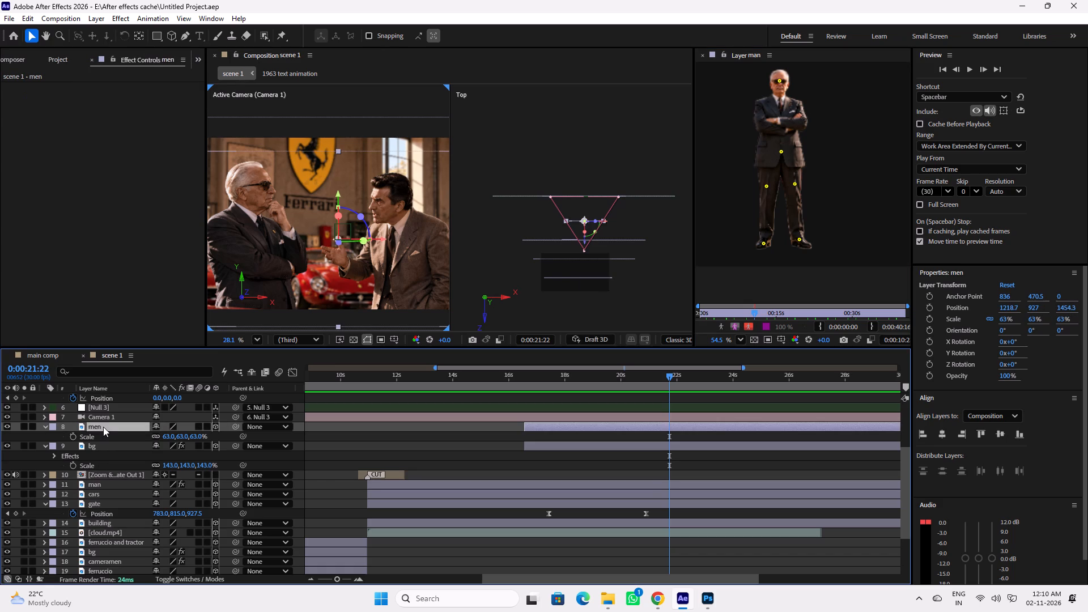
double_click(103, 427)
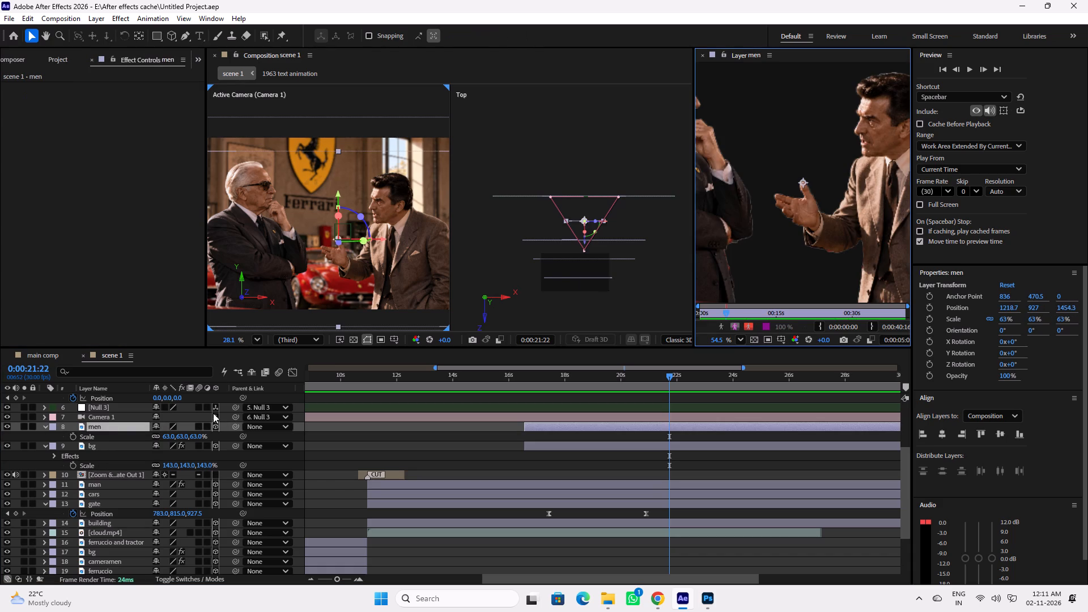
Place Puppet pins on the brown-suited man's head, chest and lower jacket, and on the red car between the two men.
scroll(848, 219, down, 3)
key(space)
key(space)
key(space)
key(space)
key(space)
key(space)
key(space)
key(space)
key(space)
drag(862, 200, 803, 194)
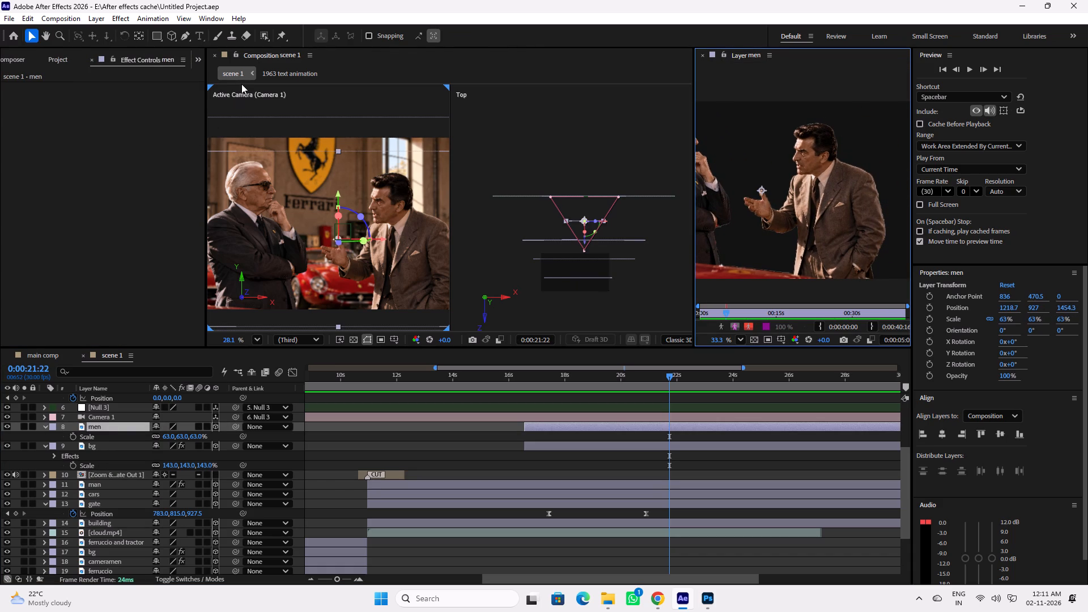
click(280, 35)
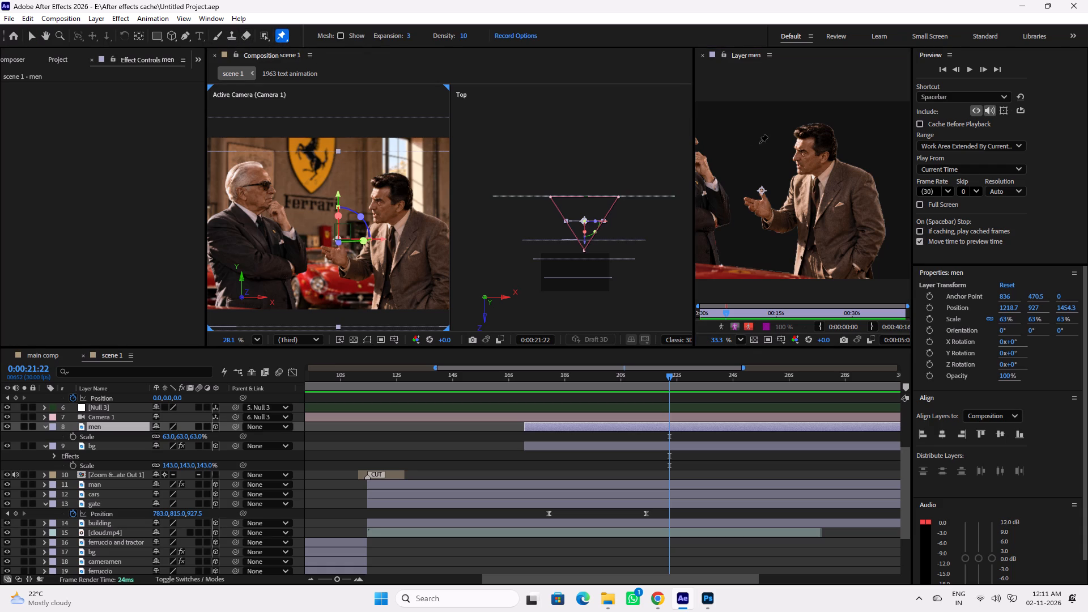
click(816, 145)
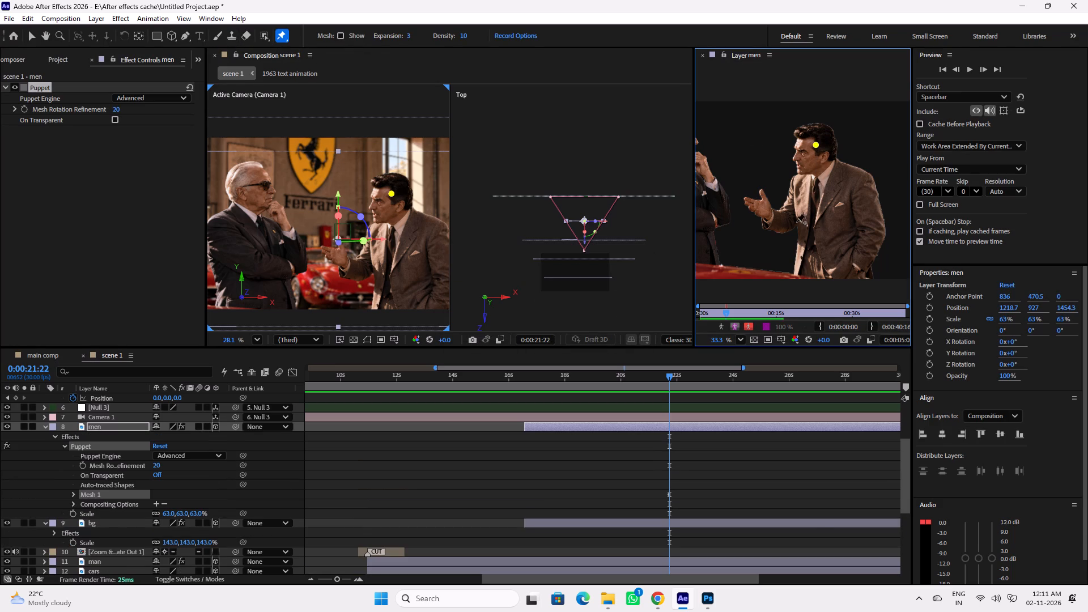
click(857, 190)
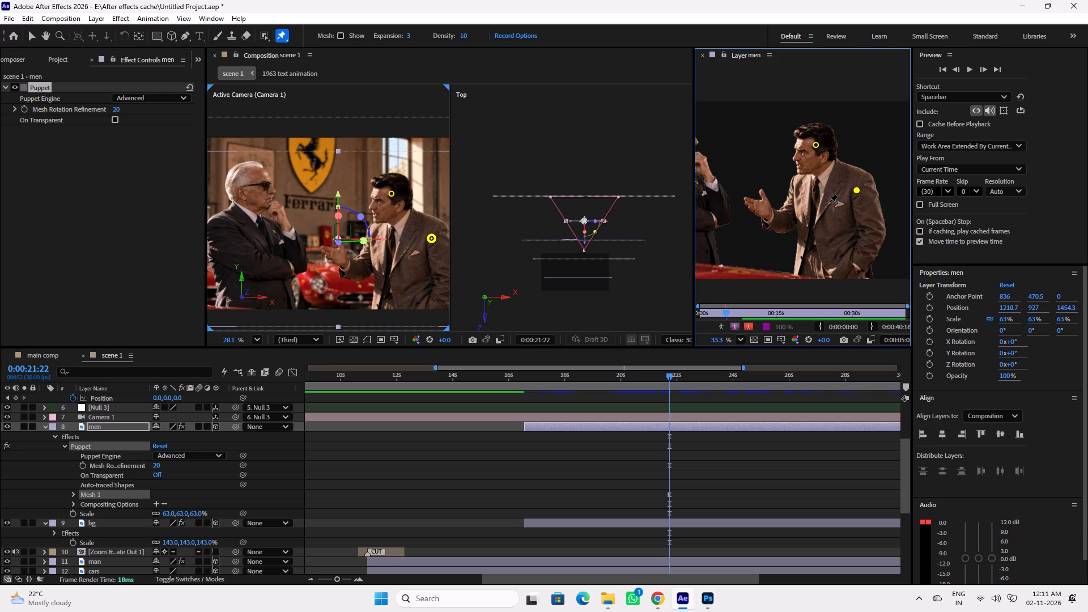
key(ctrl+z)
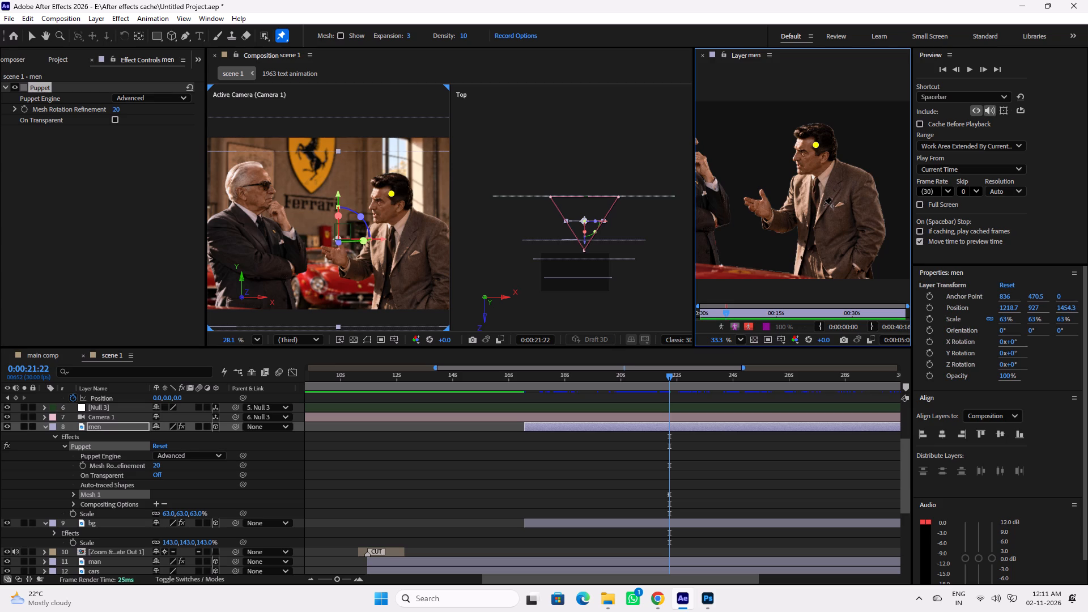
click(822, 204)
click(828, 266)
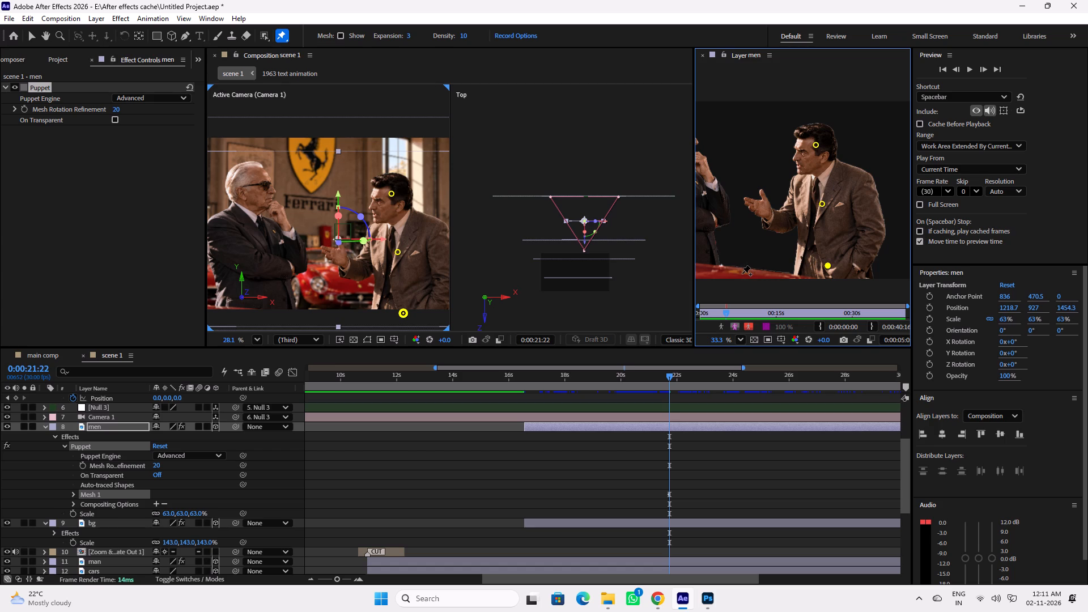
click(742, 274)
Place Puppet pins on the older man's lower jacket, head and folded arm, and on the red car's edge beside him.
key(space)
key(space)
key(space)
key(space)
key(space)
key(space)
key(space)
key(space)
key(space)
key(space)
key(space)
key(space)
key(space)
key(space)
key(space)
key(space)
key(space)
key(space)
key(space)
key(space)
drag(722, 215, 807, 212)
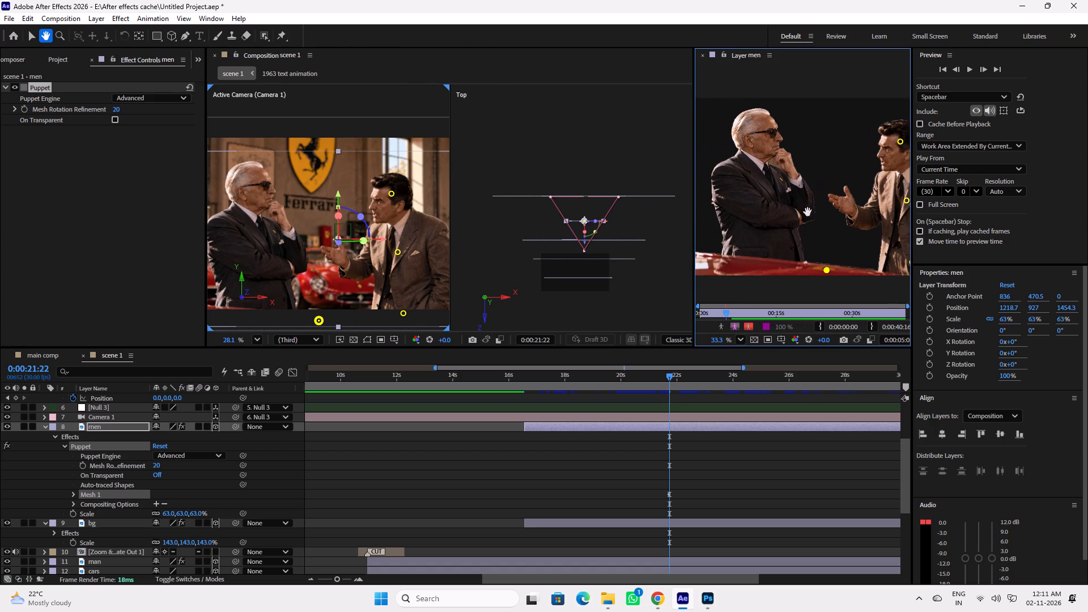
drag(807, 212, 814, 210)
click(768, 247)
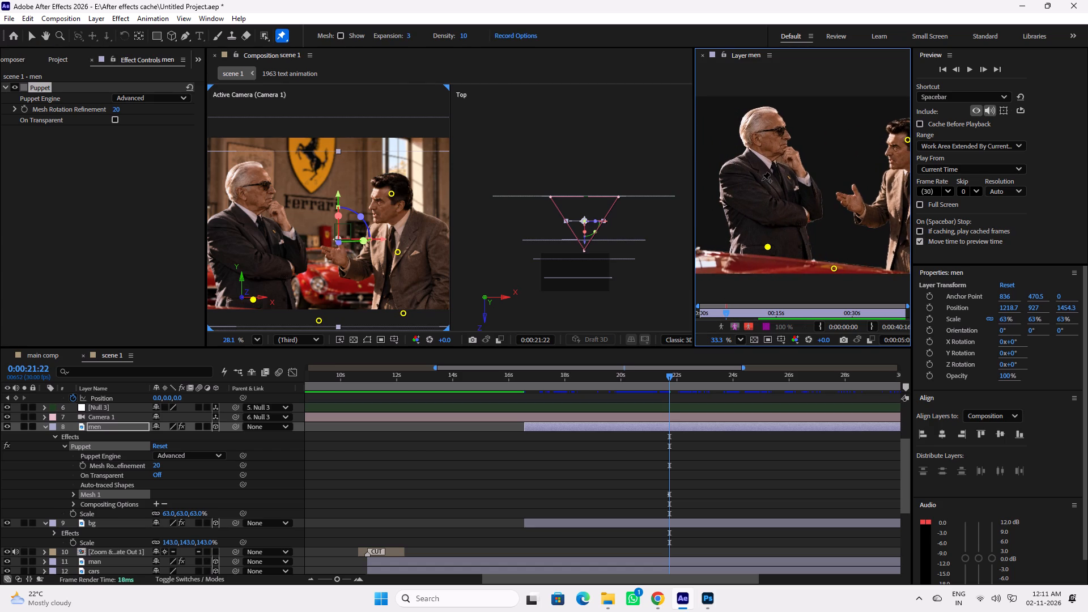
click(765, 132)
click(799, 199)
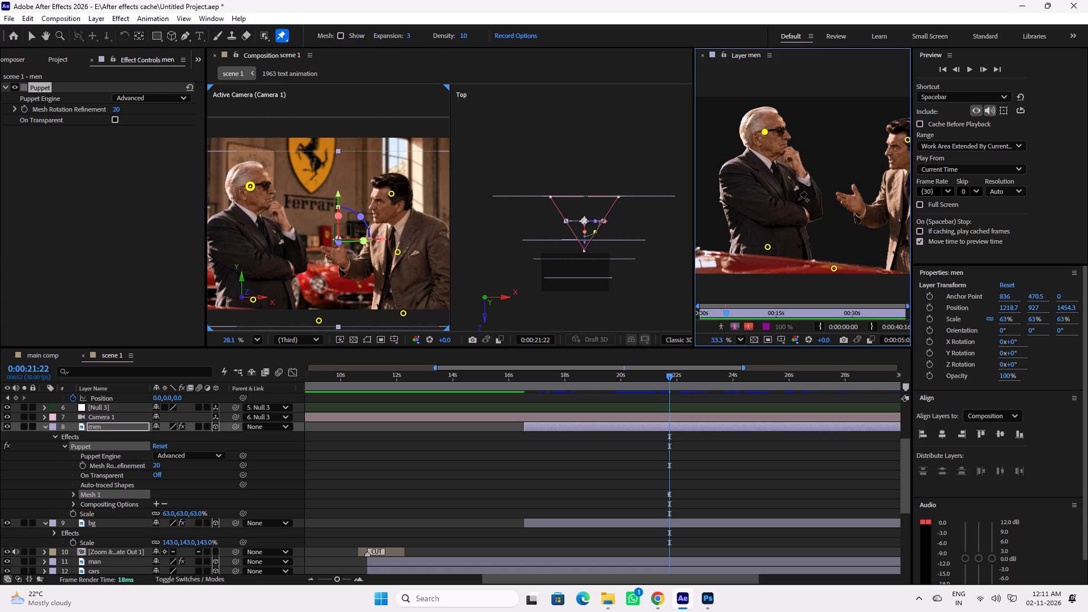
click(712, 269)
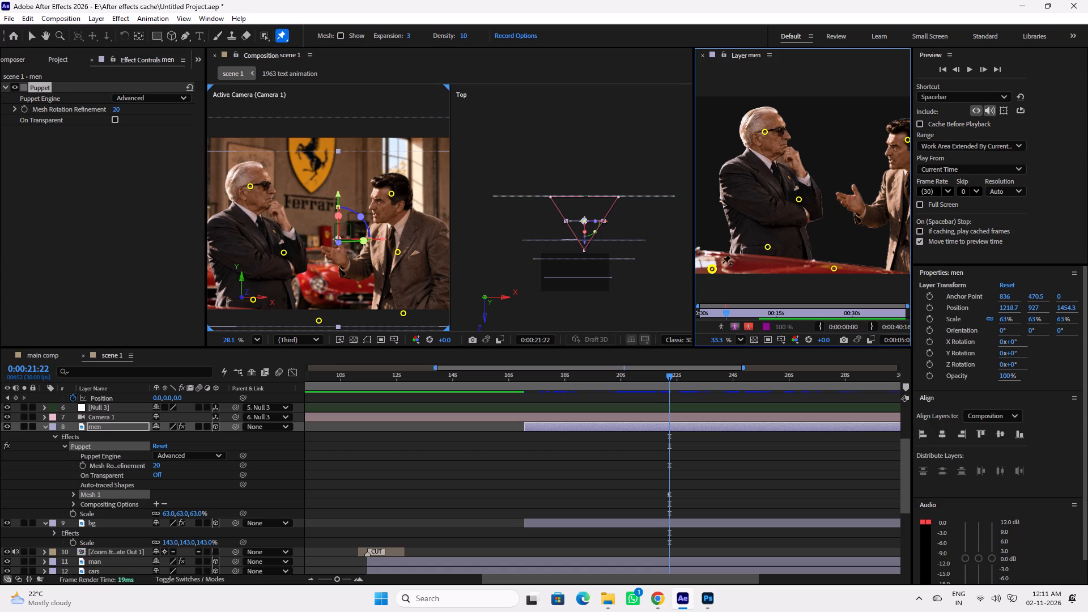
key(space)
key(space)
key(space)
key(space)
key(space)
key(space)
key(space)
key(space)
key(space)
key(space)
key(space)
key(space)
key(space)
key(space)
key(space)
key(space)
key(space)
Reveal the men layer's keyframes and move all eight puppet pin Position keyframes to the layer's start at about 0:00:16:17.
scroll(622, 436, up, 1)
scroll(622, 436, down, 2)
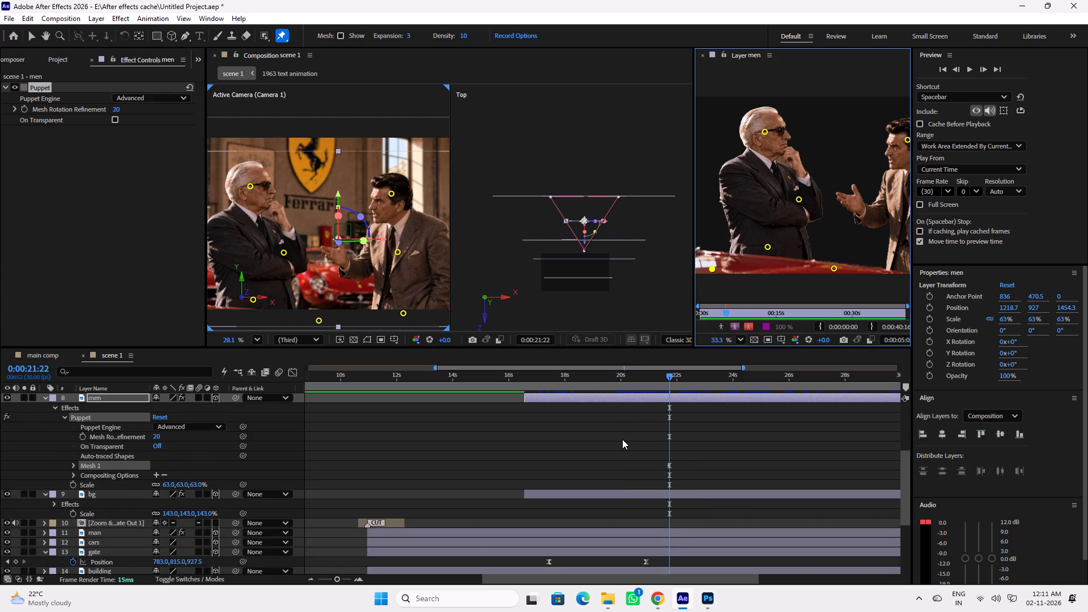
scroll(622, 439, up, 1)
key(u)
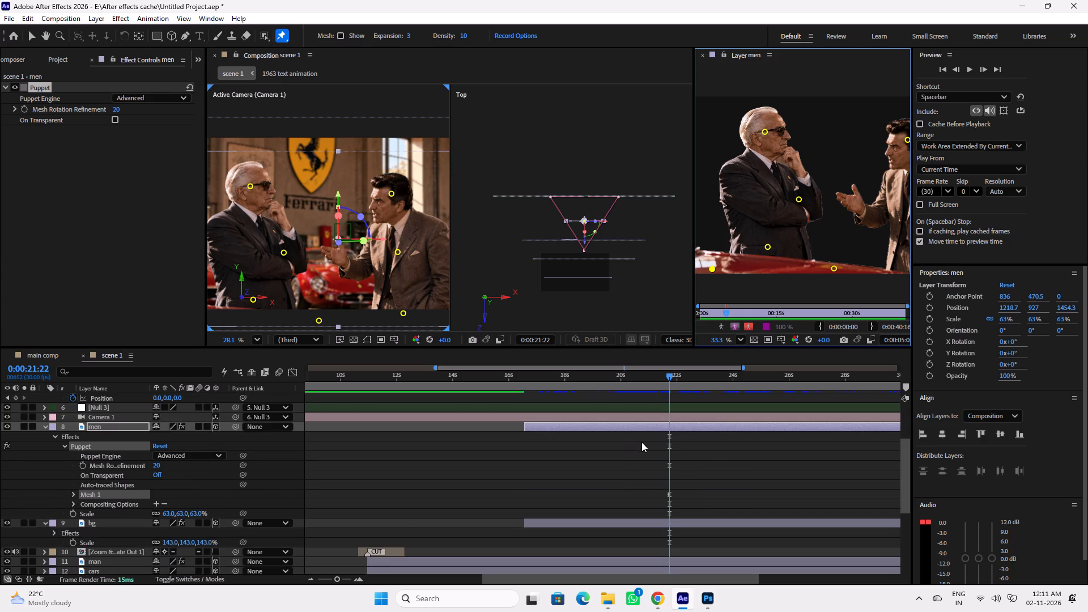
scroll(709, 452, down, 3)
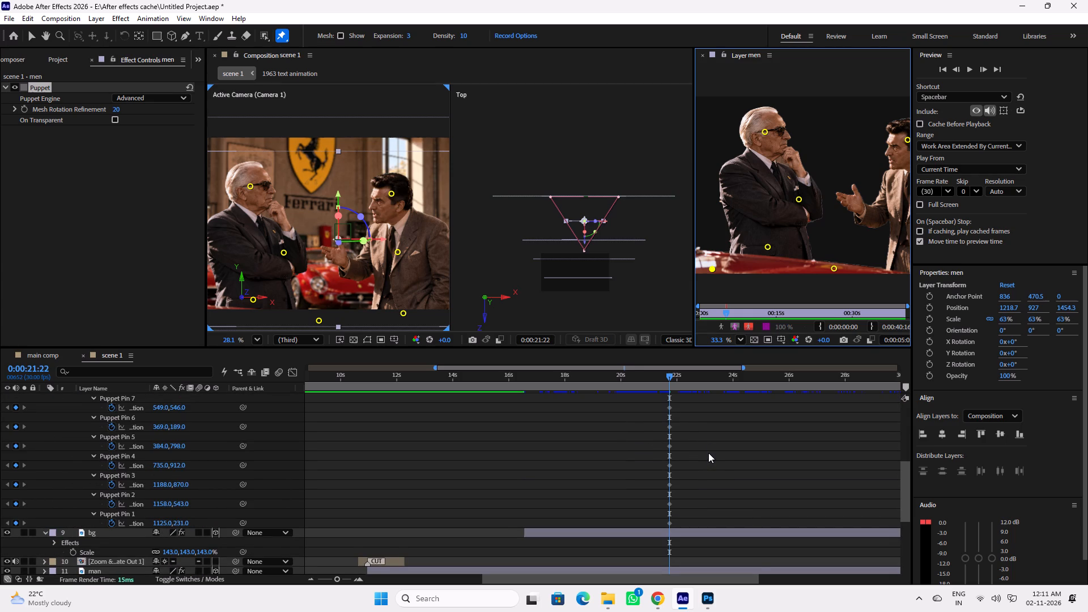
scroll(708, 444, down, 3)
scroll(709, 447, up, 3)
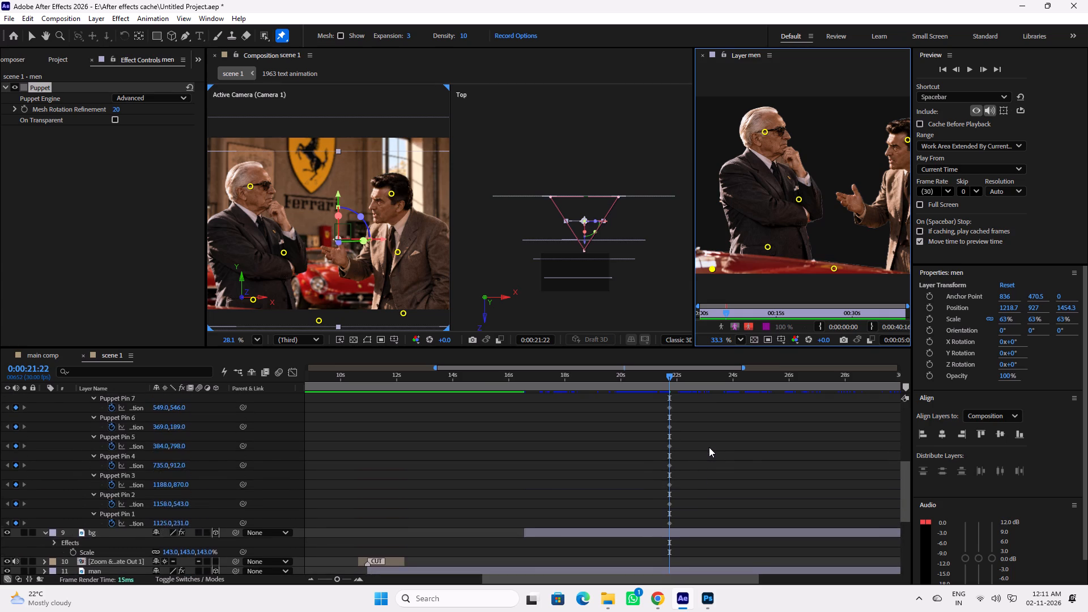
scroll(709, 447, up, 5)
scroll(709, 447, down, 2)
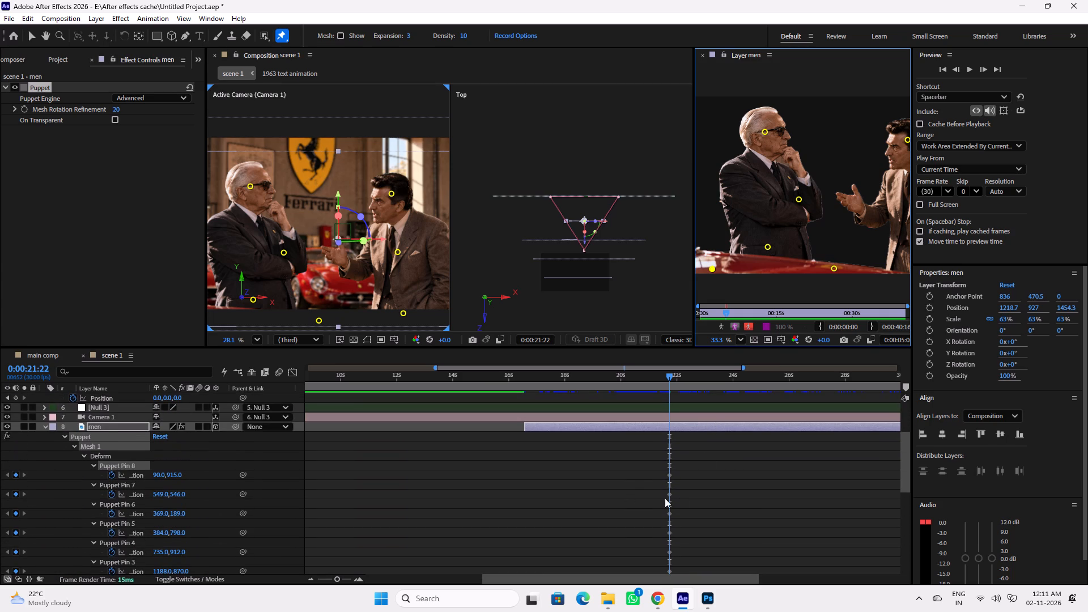
drag(717, 447, 666, 507)
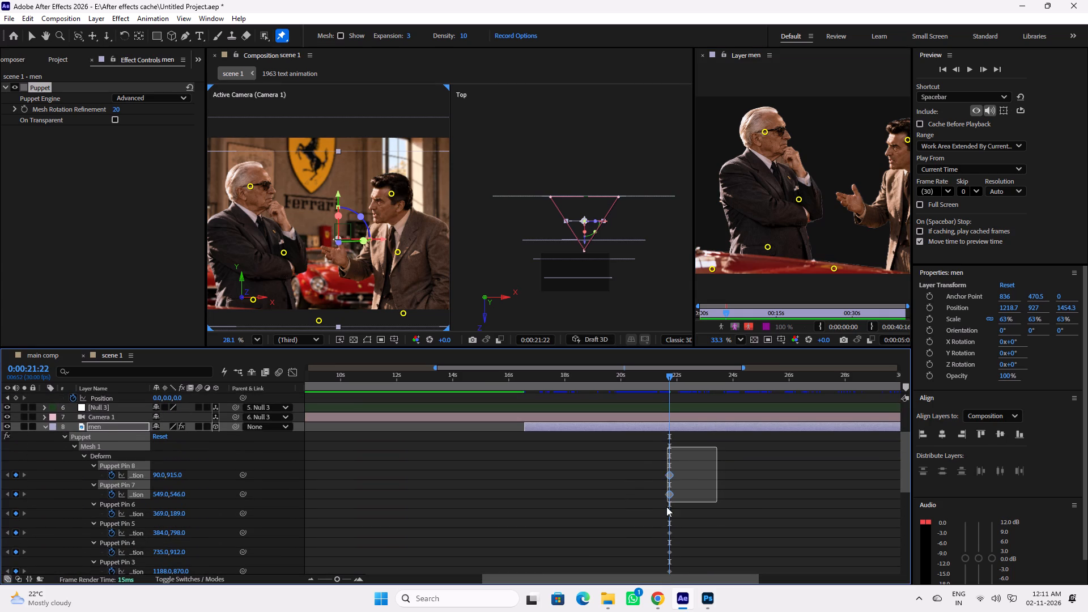
drag(666, 507, 658, 388)
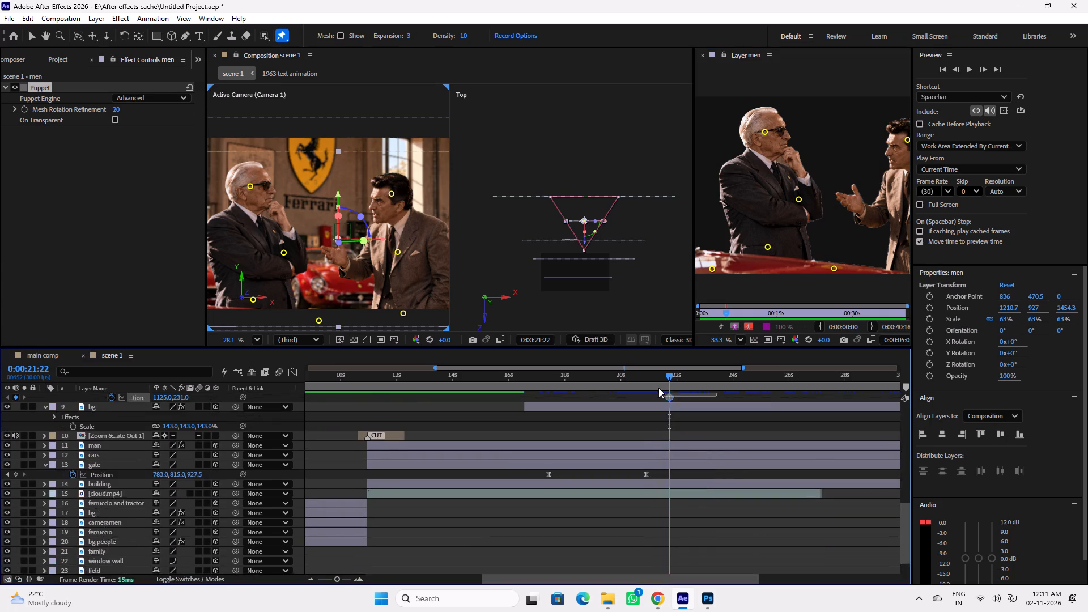
drag(658, 388, 658, 448)
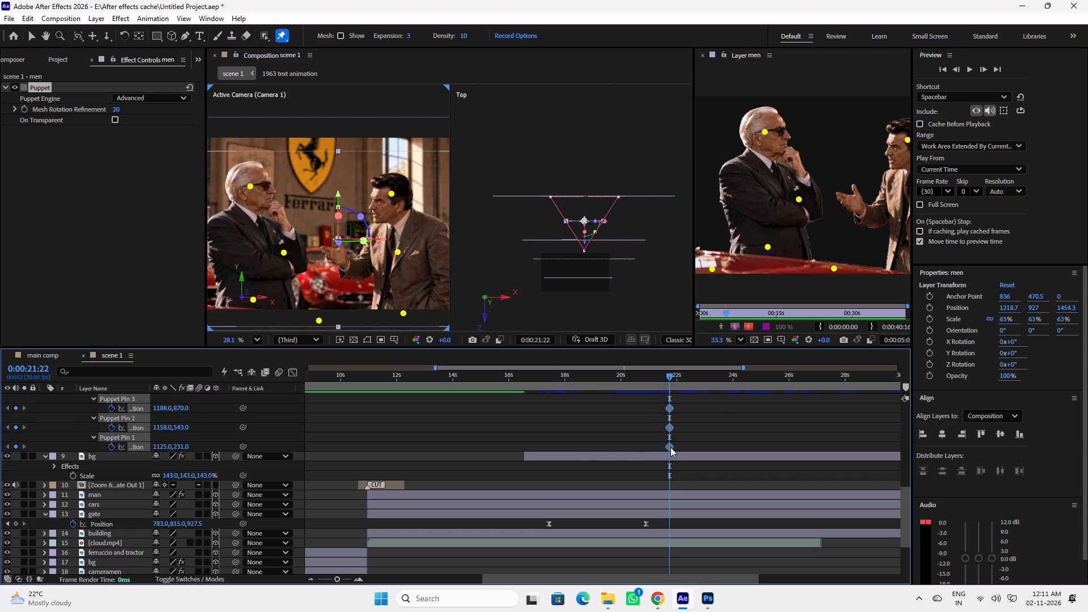
drag(670, 447, 531, 447)
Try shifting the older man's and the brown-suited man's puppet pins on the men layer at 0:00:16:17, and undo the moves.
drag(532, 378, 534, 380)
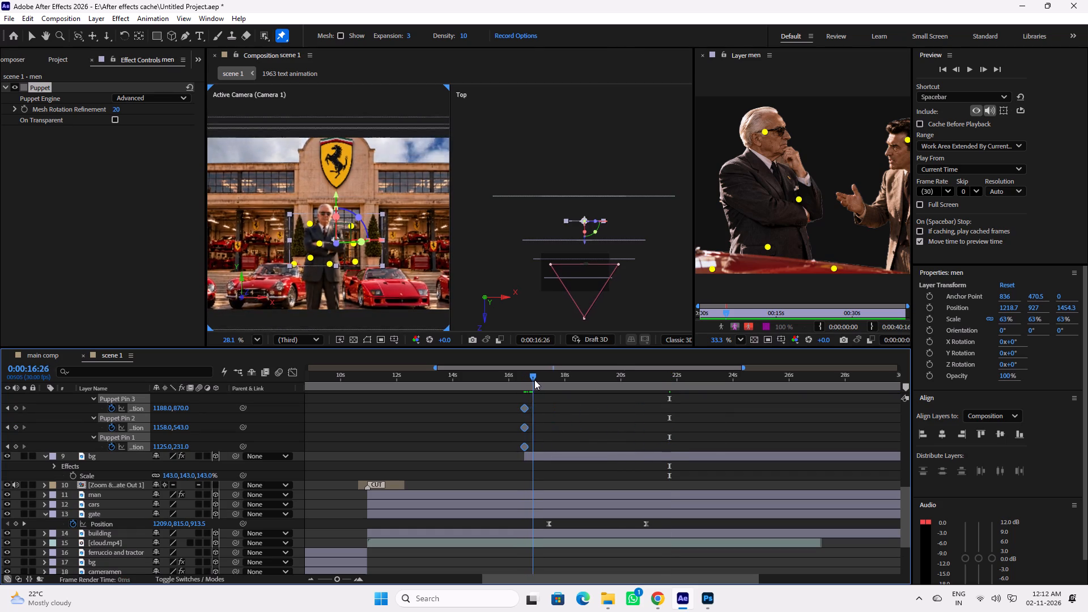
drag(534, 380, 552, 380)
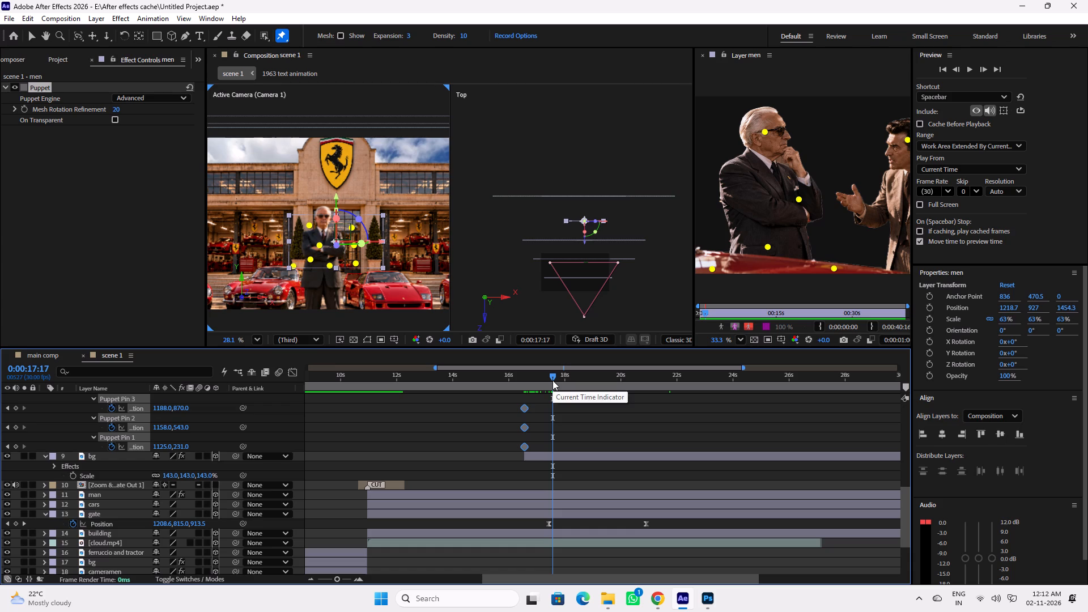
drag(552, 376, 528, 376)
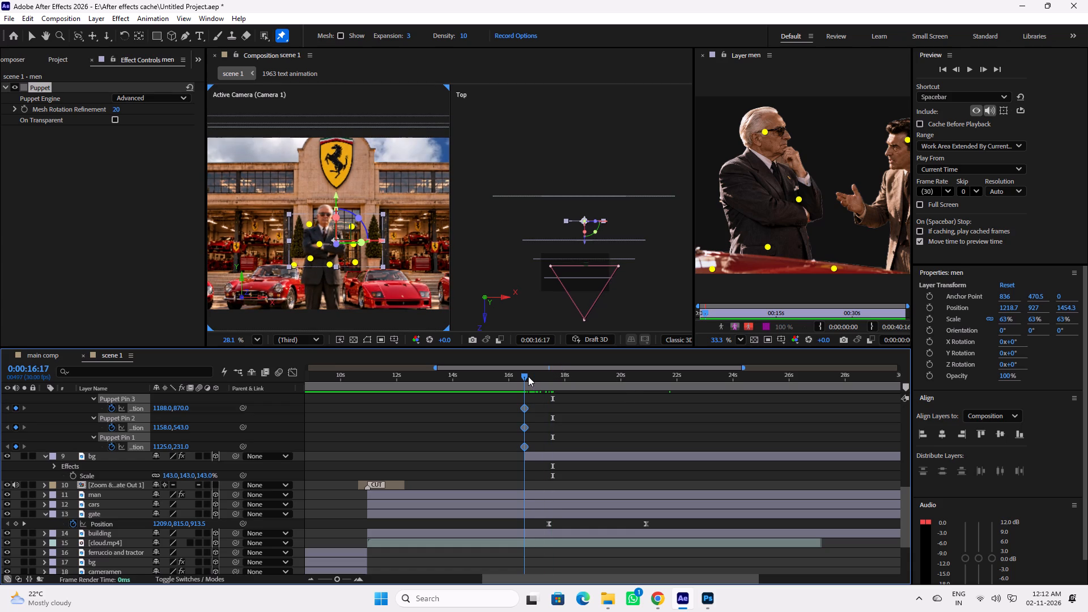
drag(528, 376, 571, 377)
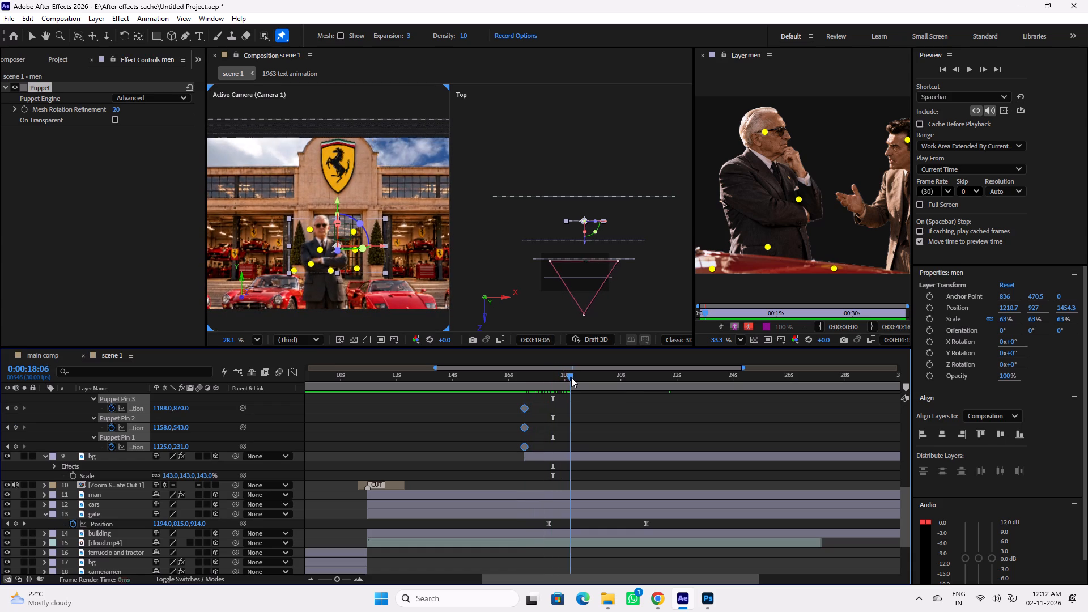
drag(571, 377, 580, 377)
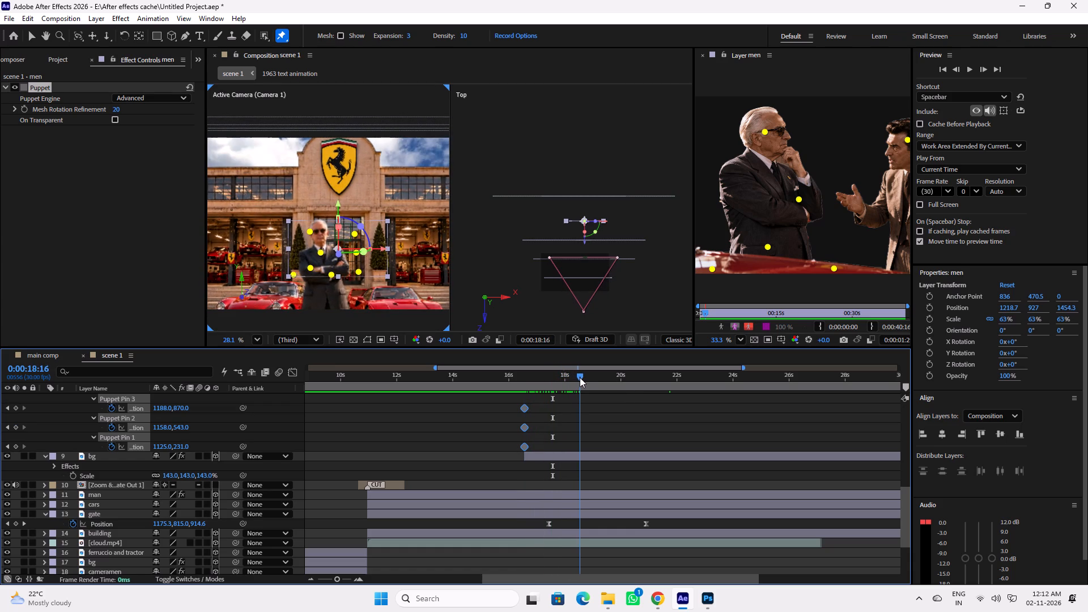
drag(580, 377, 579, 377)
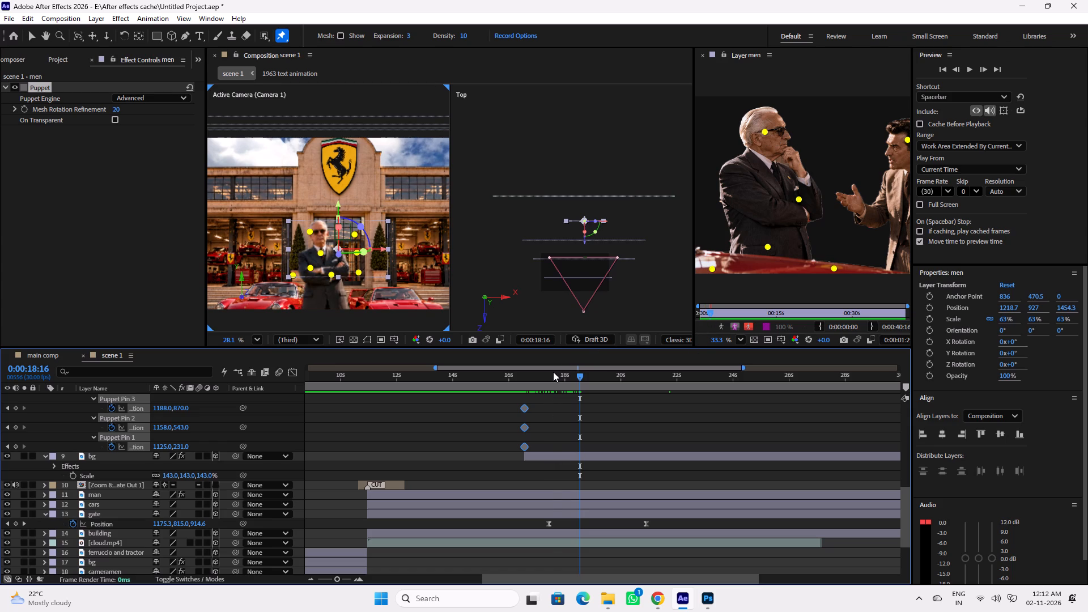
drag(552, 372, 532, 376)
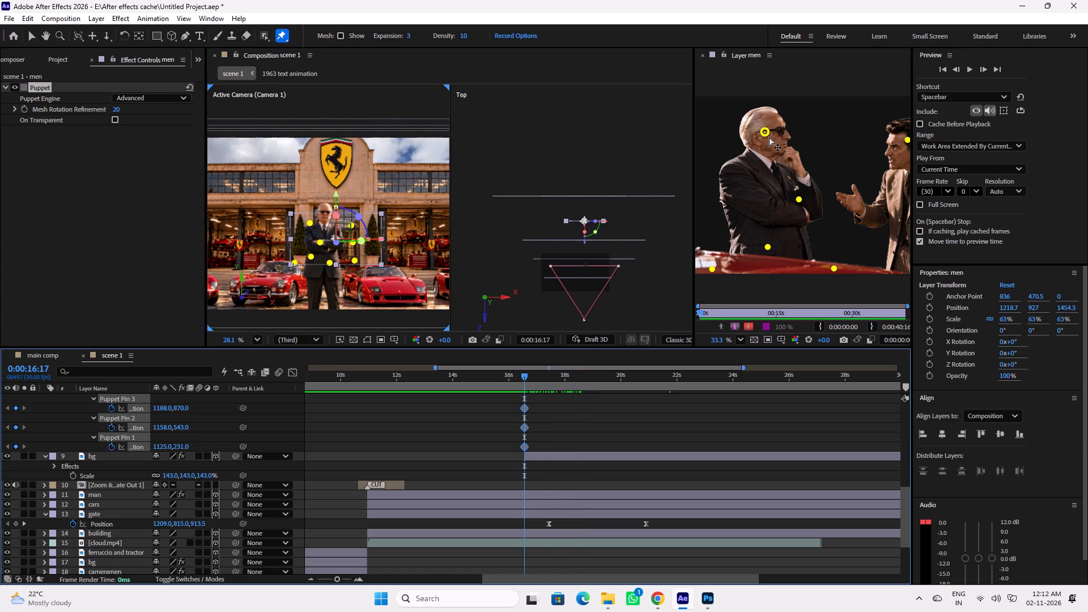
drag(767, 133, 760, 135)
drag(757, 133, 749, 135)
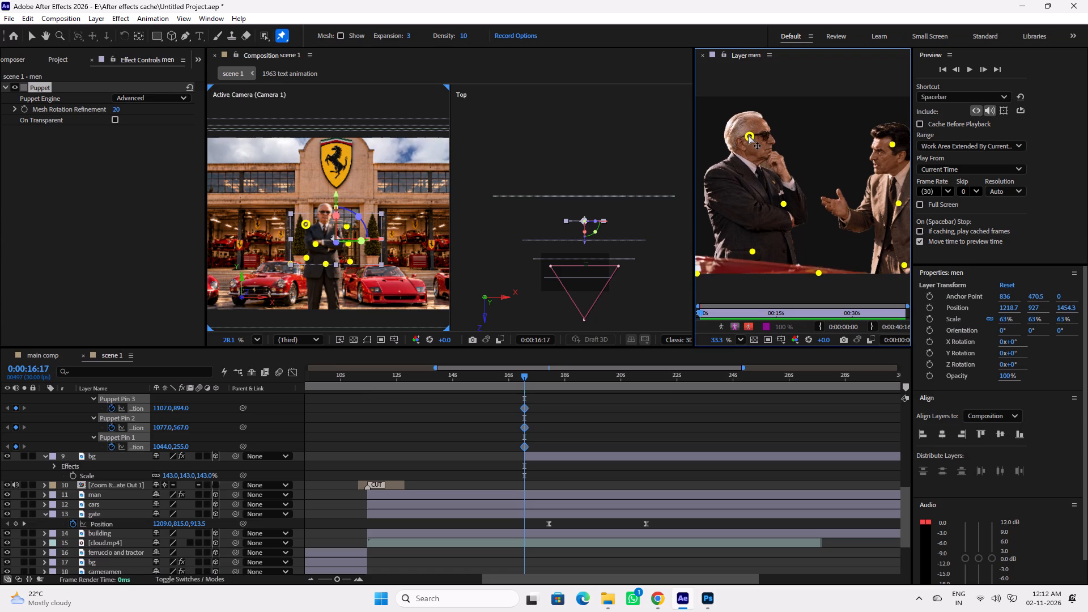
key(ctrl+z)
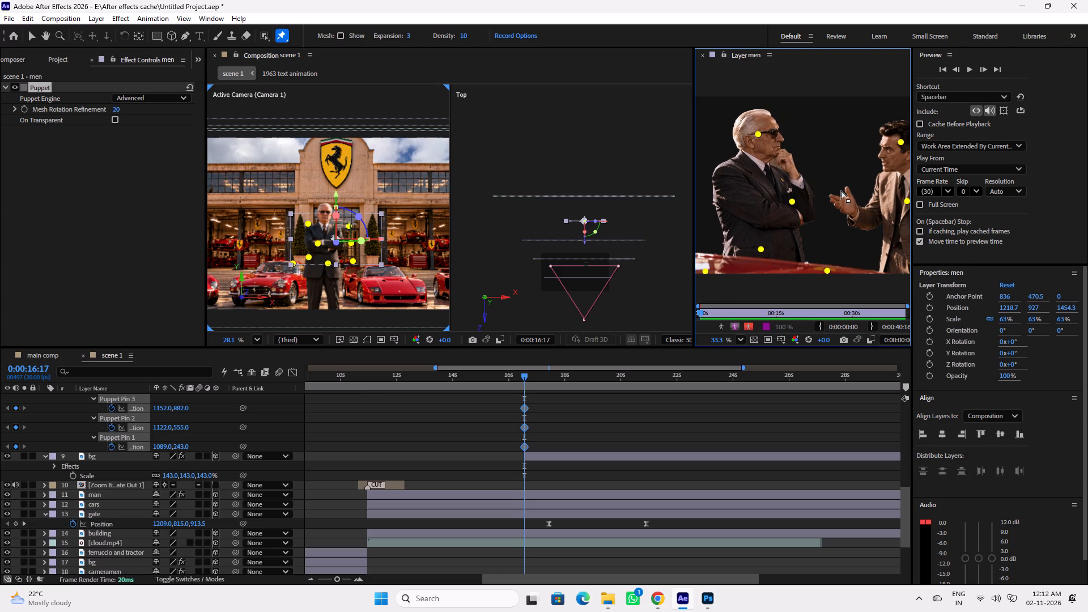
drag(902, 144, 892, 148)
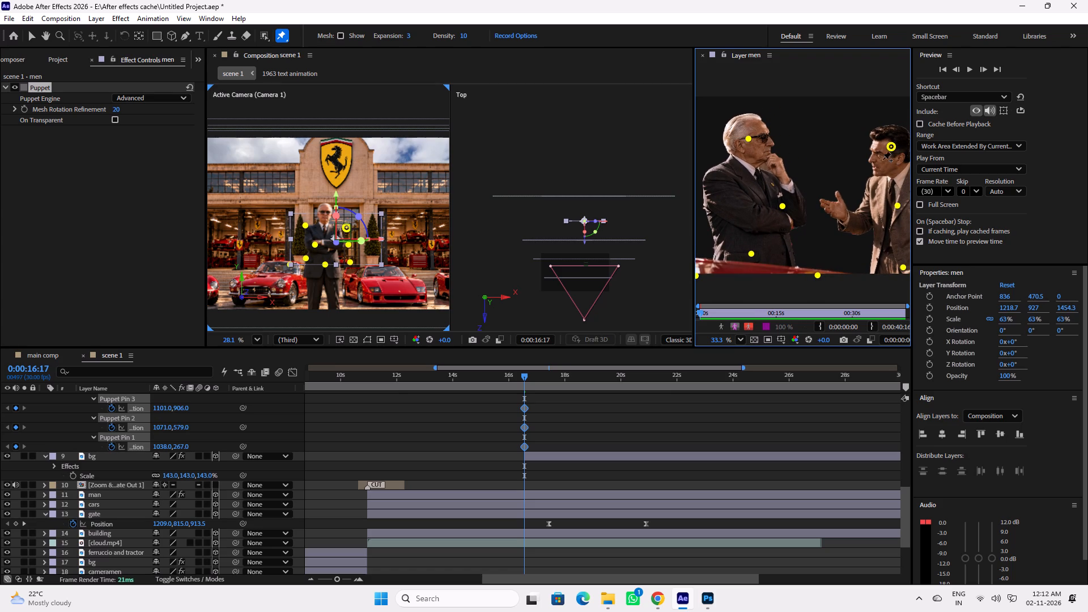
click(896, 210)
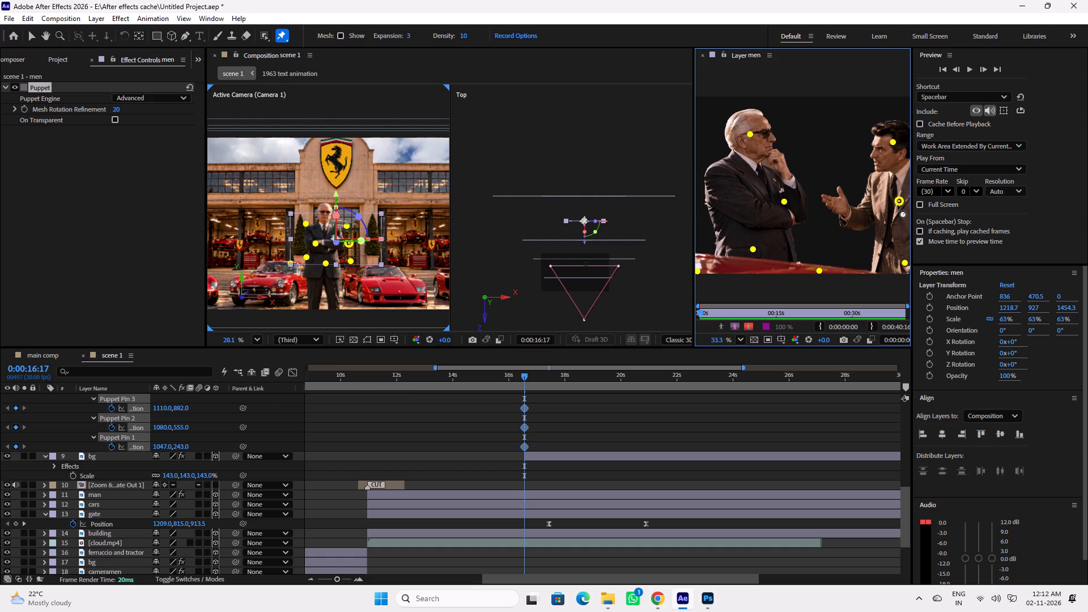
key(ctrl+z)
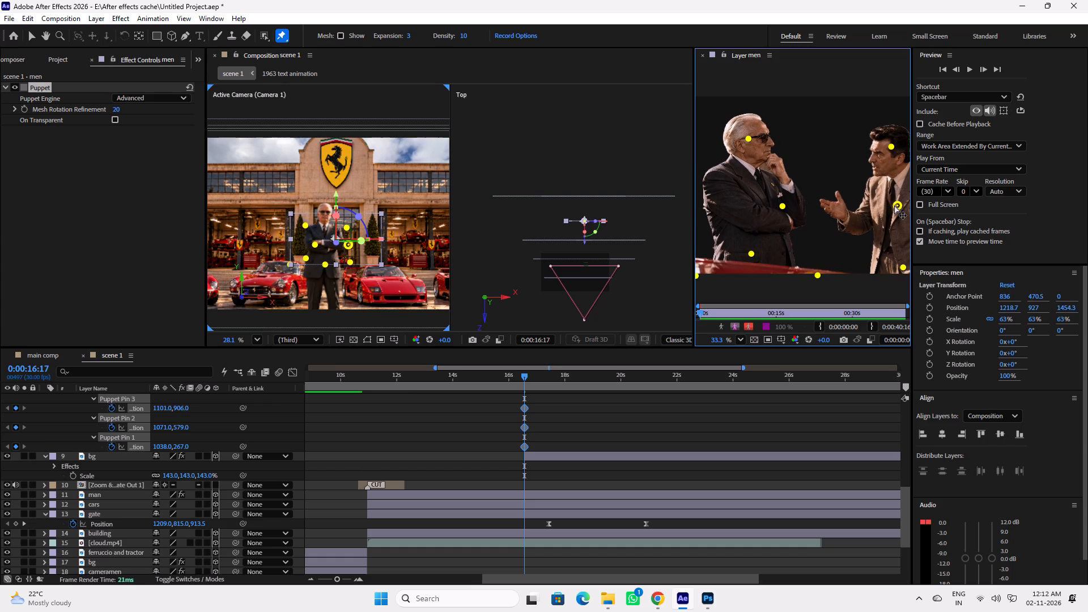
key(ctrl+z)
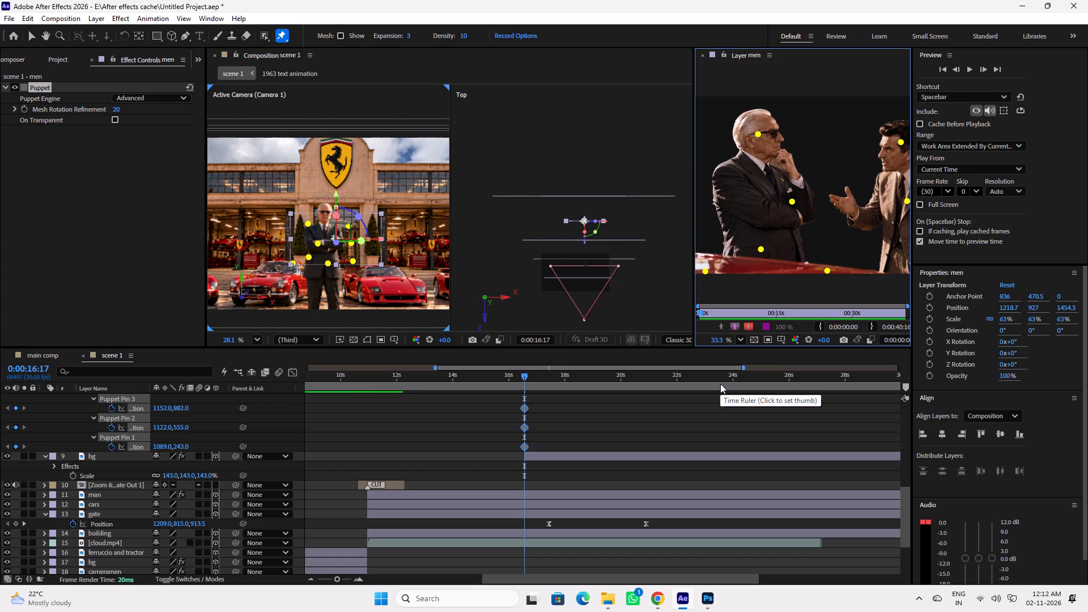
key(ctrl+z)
Undo the puppet pin keyframe move and remove all puppet pins from the men layer by undoing their placement.
key(ctrl+z)
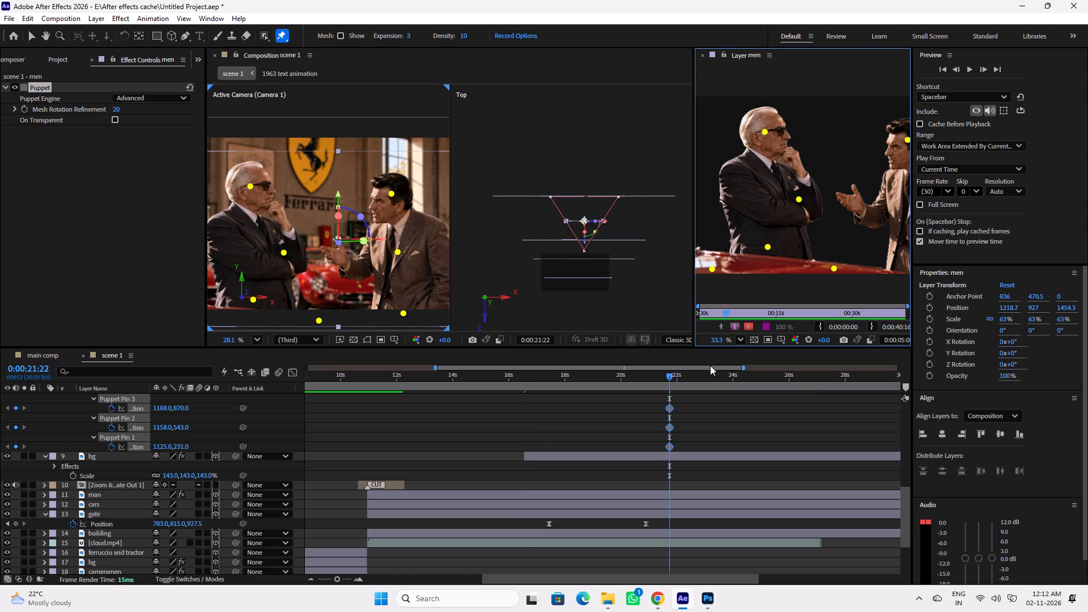
key(ctrl+z)
key(ctrl+z)
key(ctrl+z)
key(ctrl+z)
key(ctrl+z)
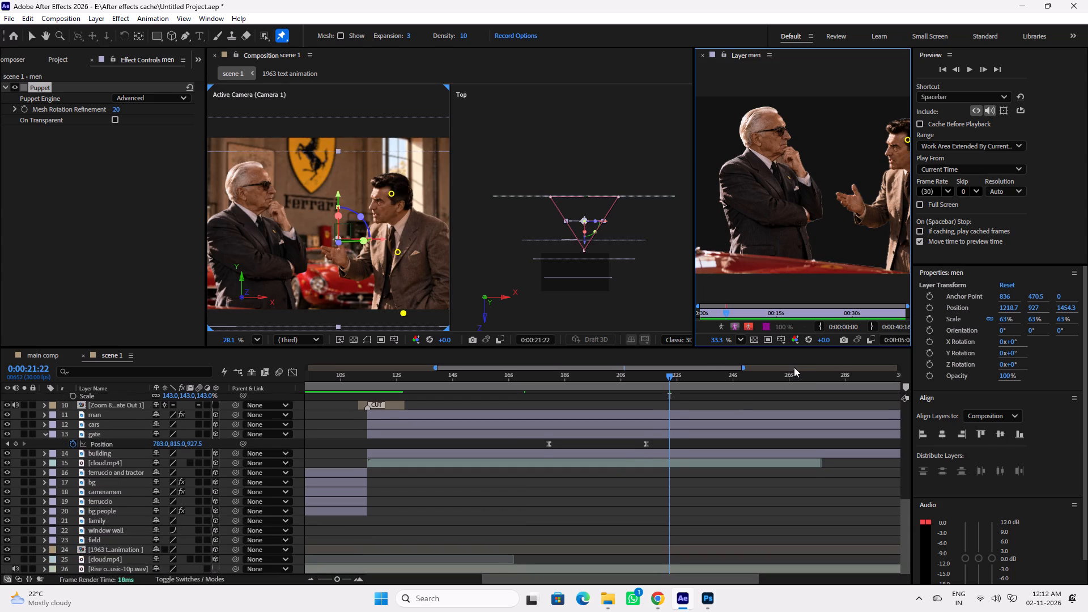
scroll(827, 210, down, 3)
key(space)
key(space)
key(space)
drag(840, 193, 835, 191)
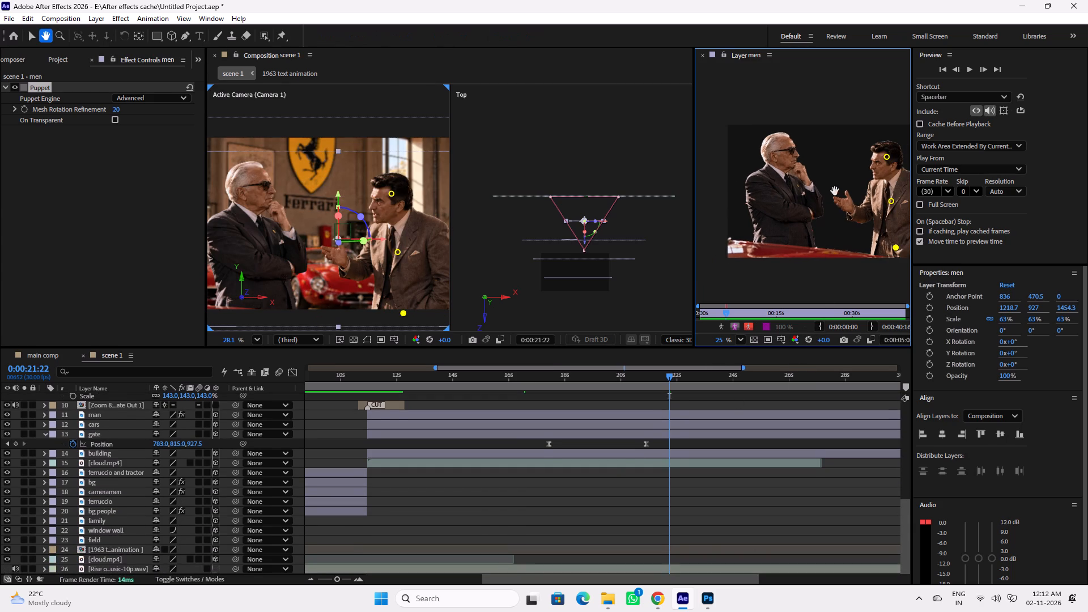
drag(835, 191, 803, 188)
key(ctrl+z)
key(ctrl+z)
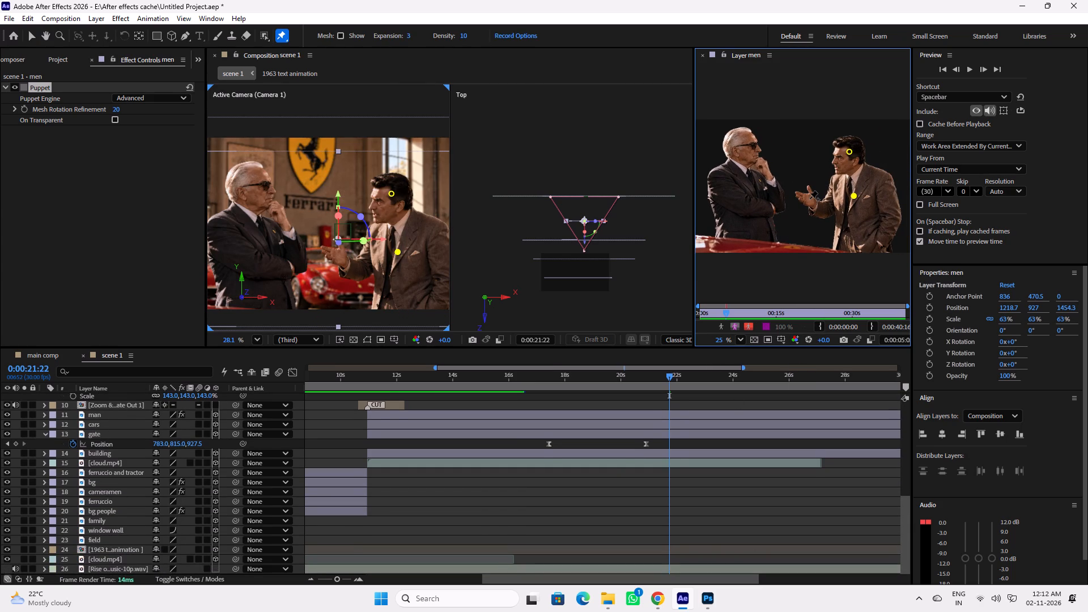
key(ctrl+z)
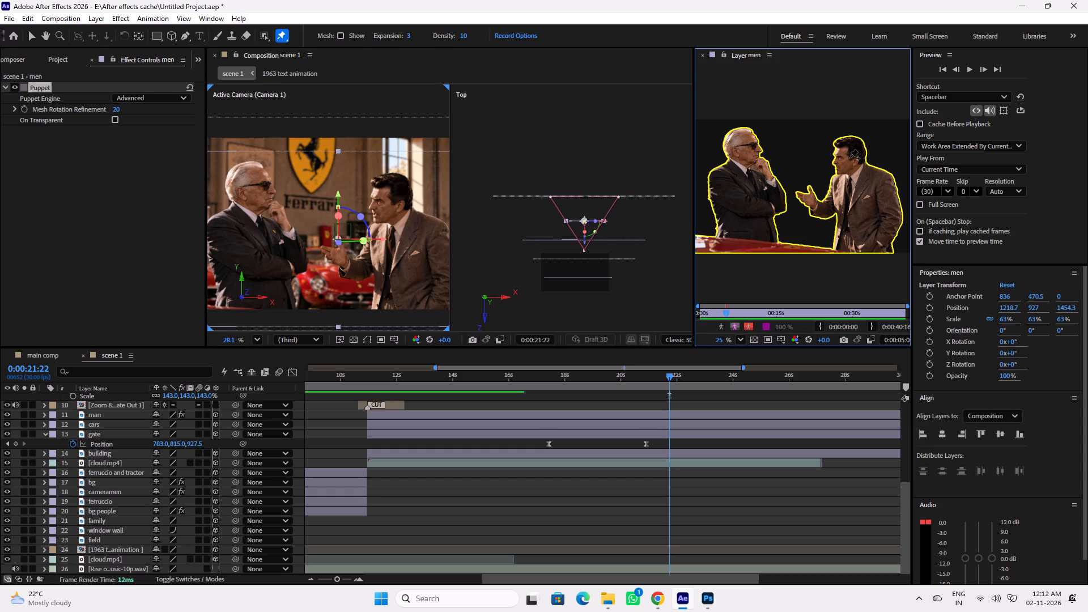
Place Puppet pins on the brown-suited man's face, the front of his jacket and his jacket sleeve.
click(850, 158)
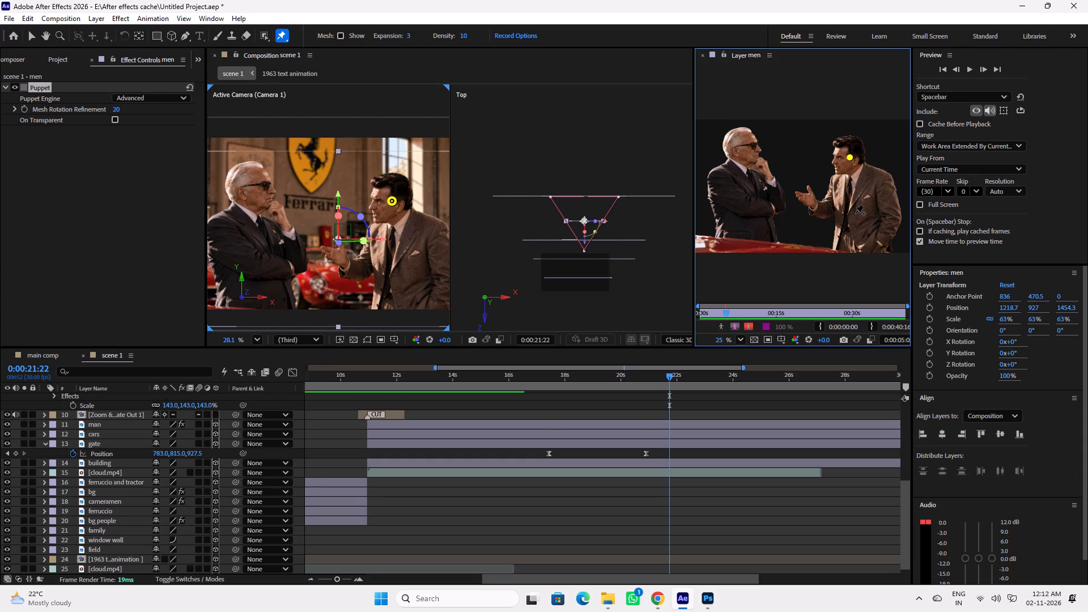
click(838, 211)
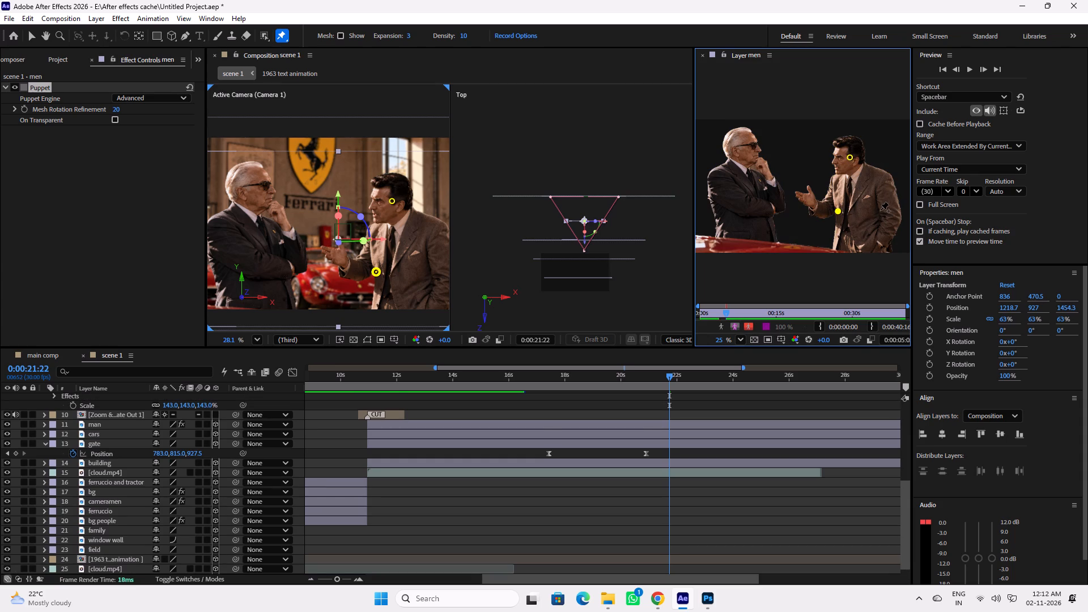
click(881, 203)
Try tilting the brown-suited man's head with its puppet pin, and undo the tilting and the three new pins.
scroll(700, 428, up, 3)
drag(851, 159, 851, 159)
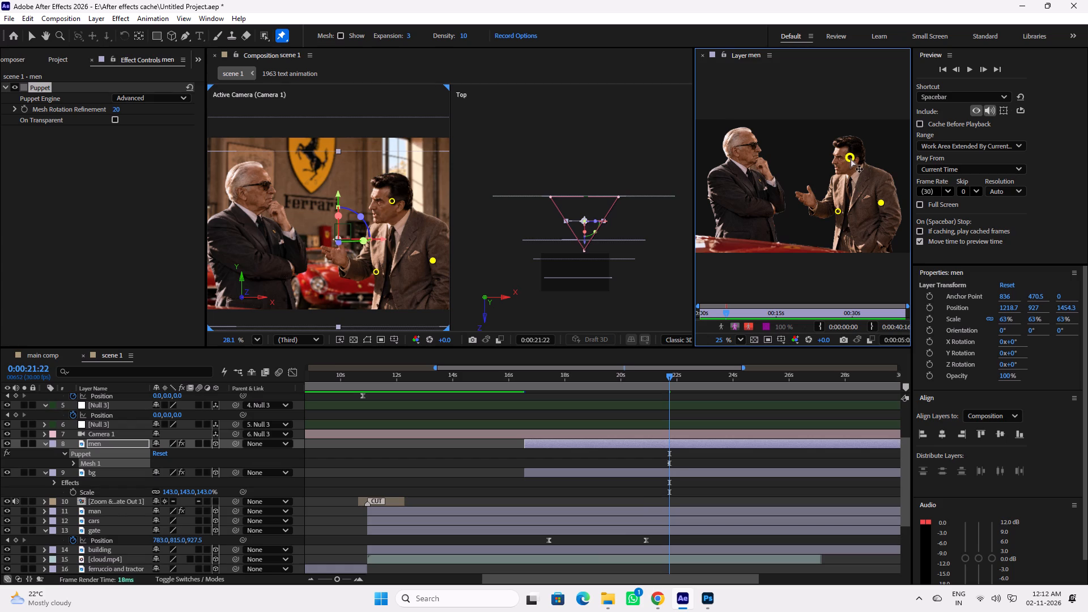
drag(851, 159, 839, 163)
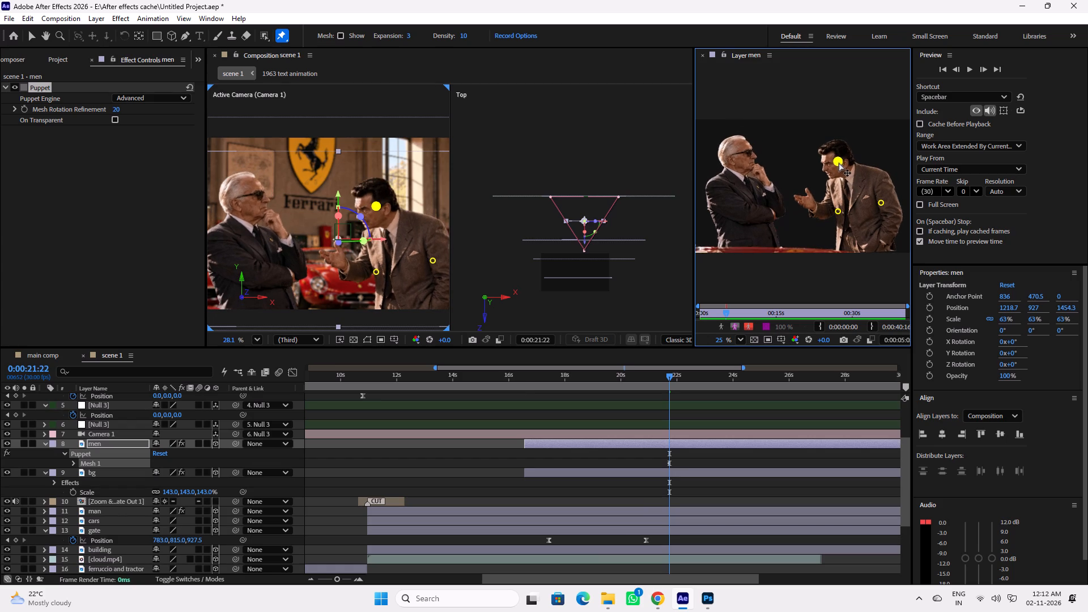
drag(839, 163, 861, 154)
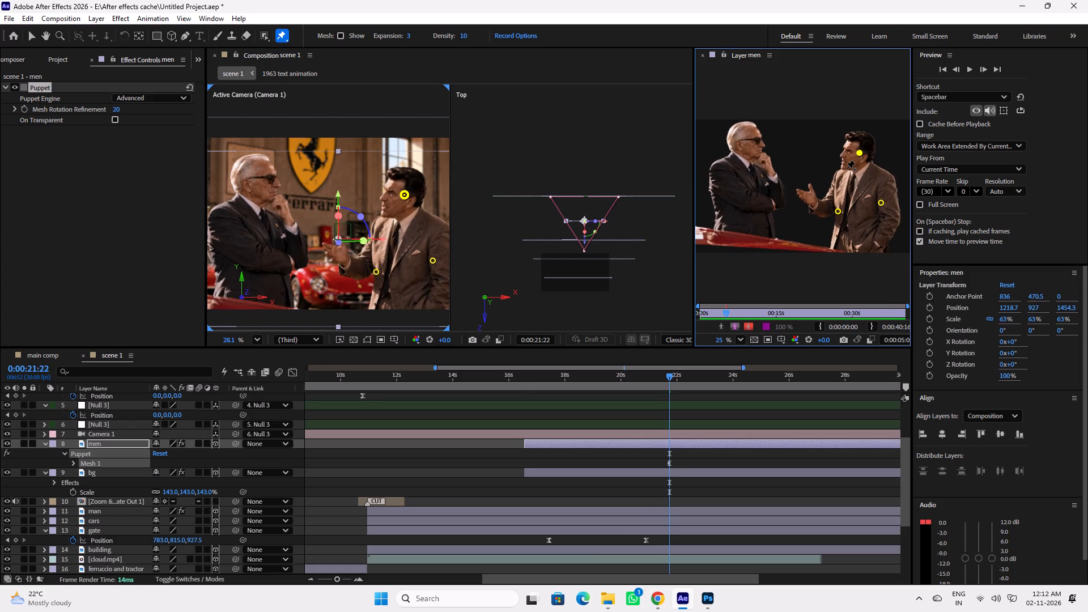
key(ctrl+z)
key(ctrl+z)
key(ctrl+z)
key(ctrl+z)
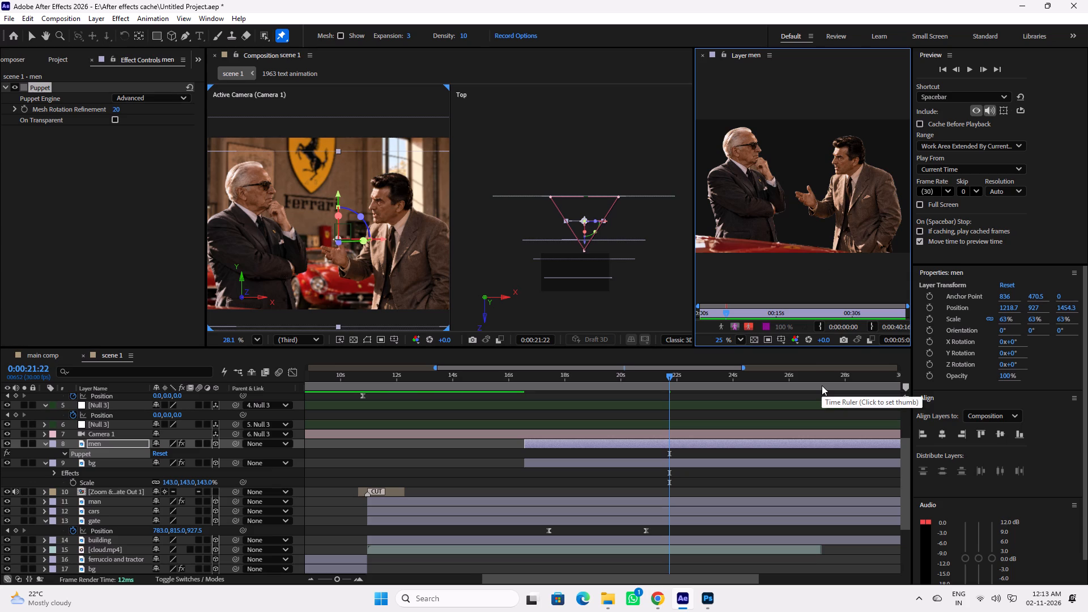
Save the project and check the camera push-in toward the two men between about 0:00:17:23 and 0:00:21:04.
key(ctrl+s)
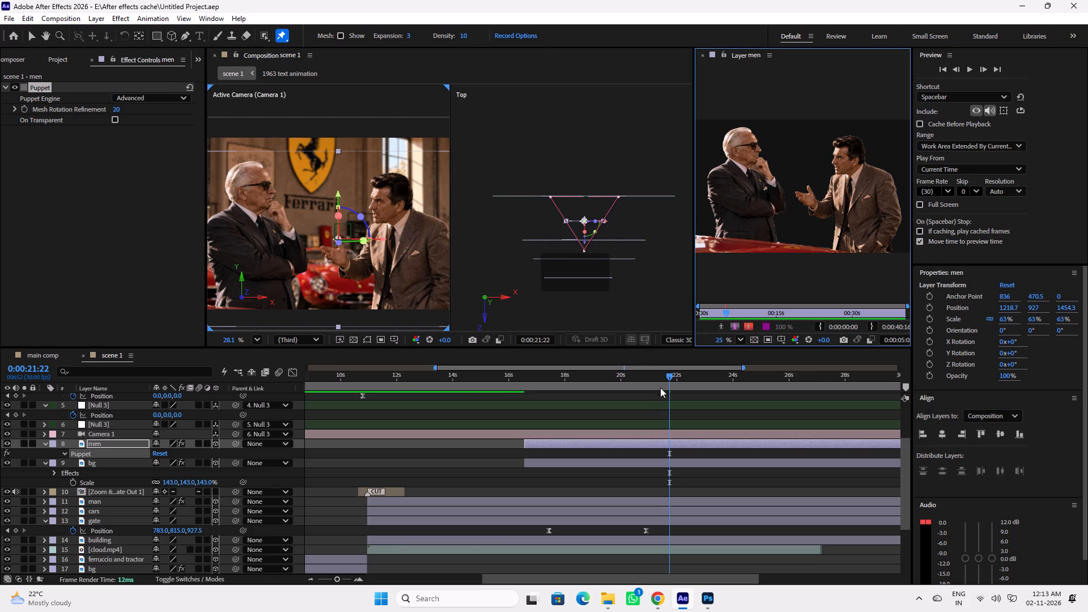
drag(659, 378, 577, 381)
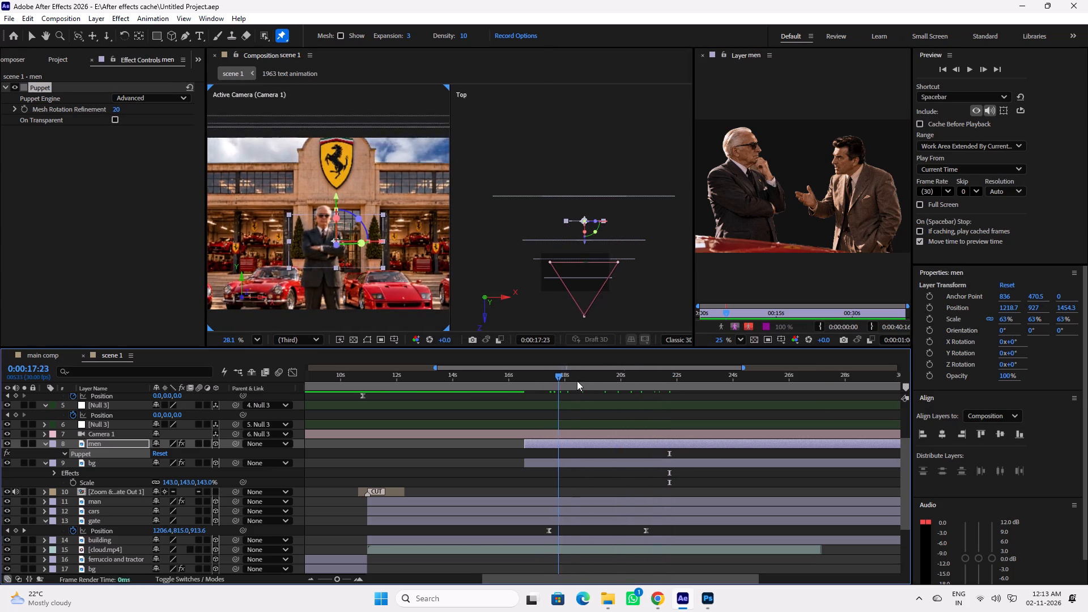
drag(577, 381, 648, 382)
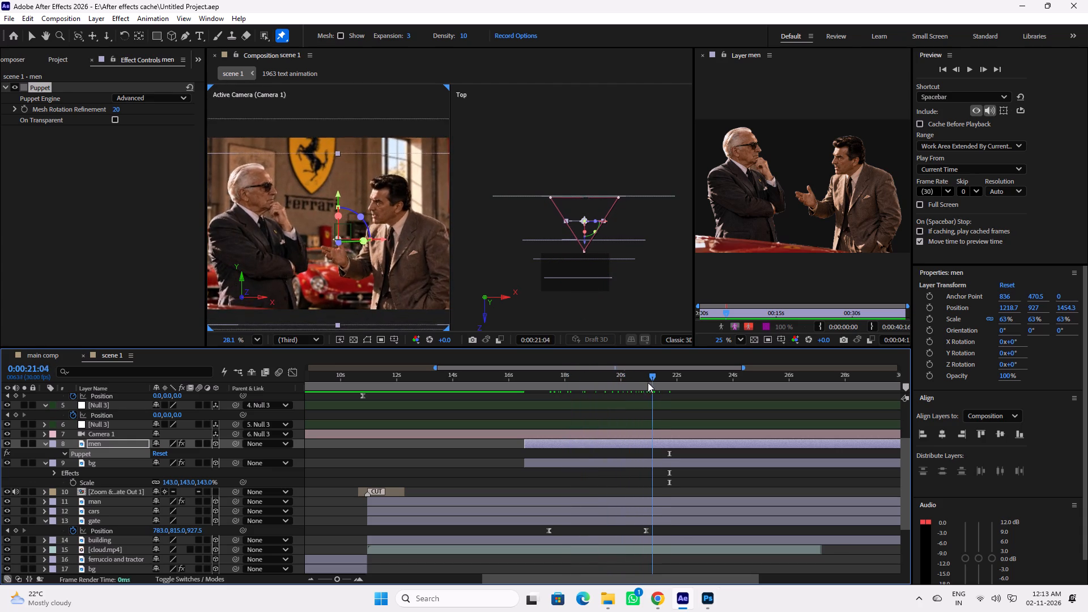
drag(648, 382, 635, 382)
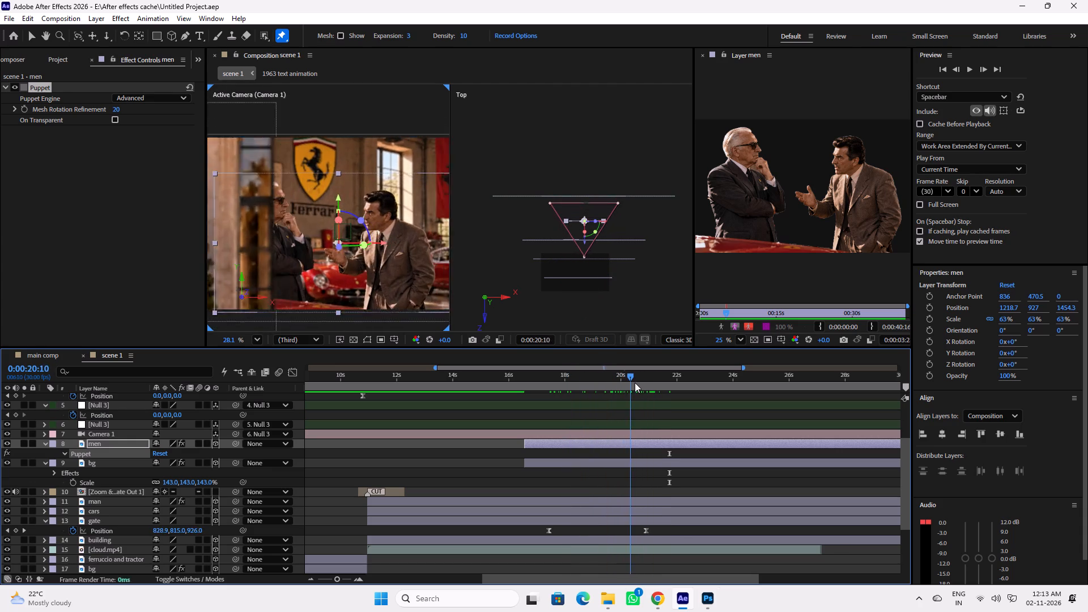
drag(635, 382, 597, 384)
key(ctrl+s)
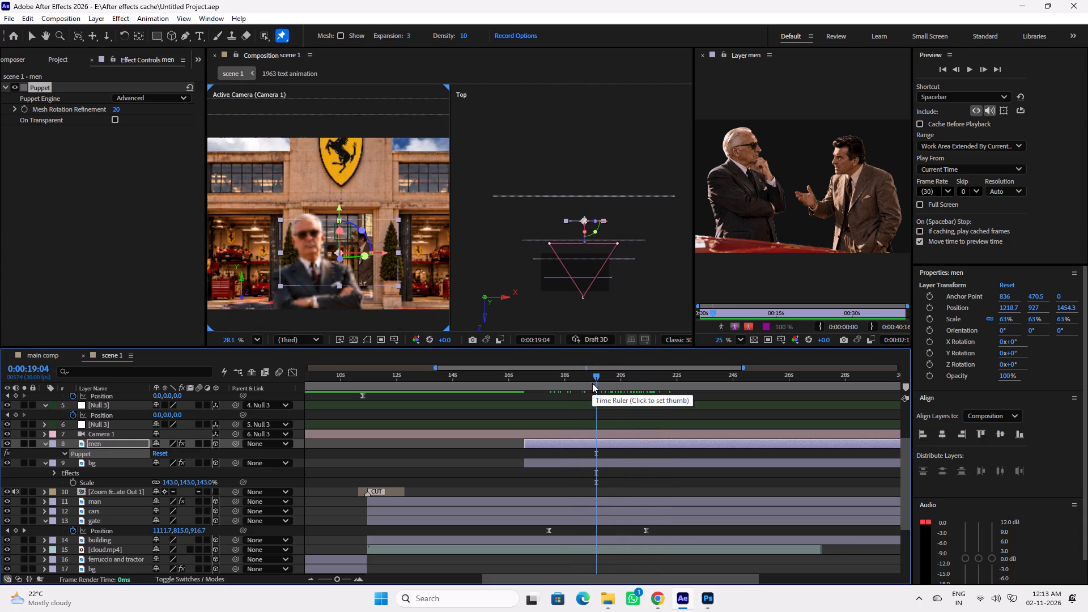
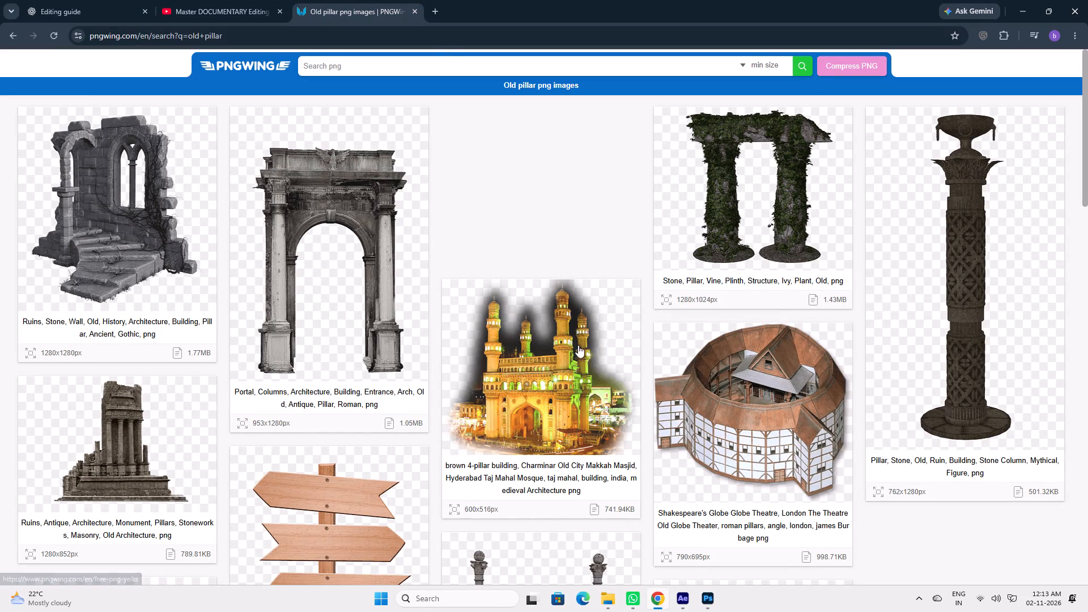
Open a new browser tab beside the old pillar image results.
click(435, 9)
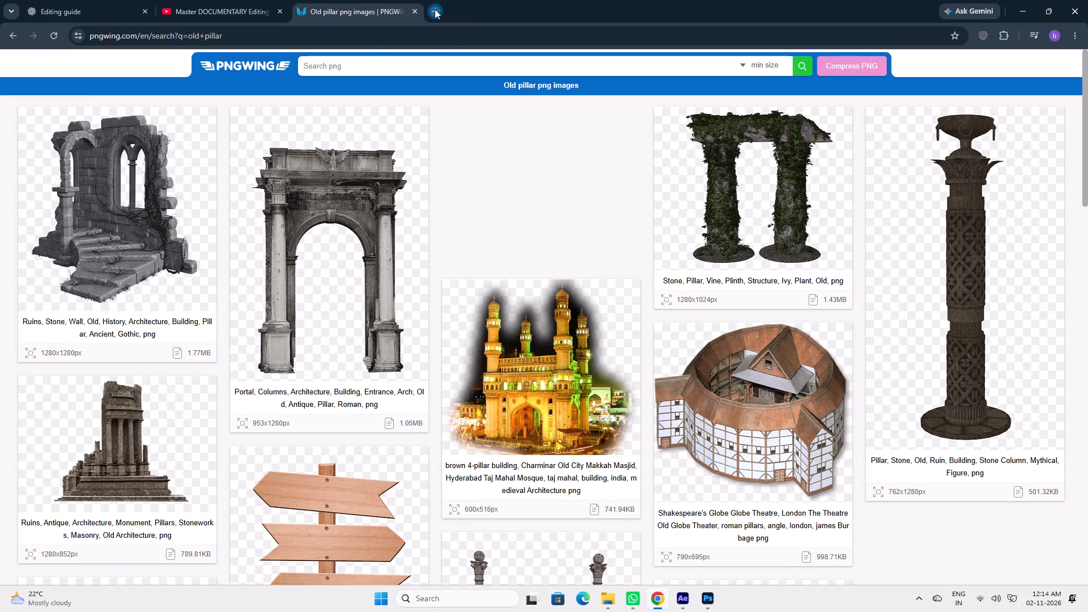
click(218, 222)
click(365, 109)
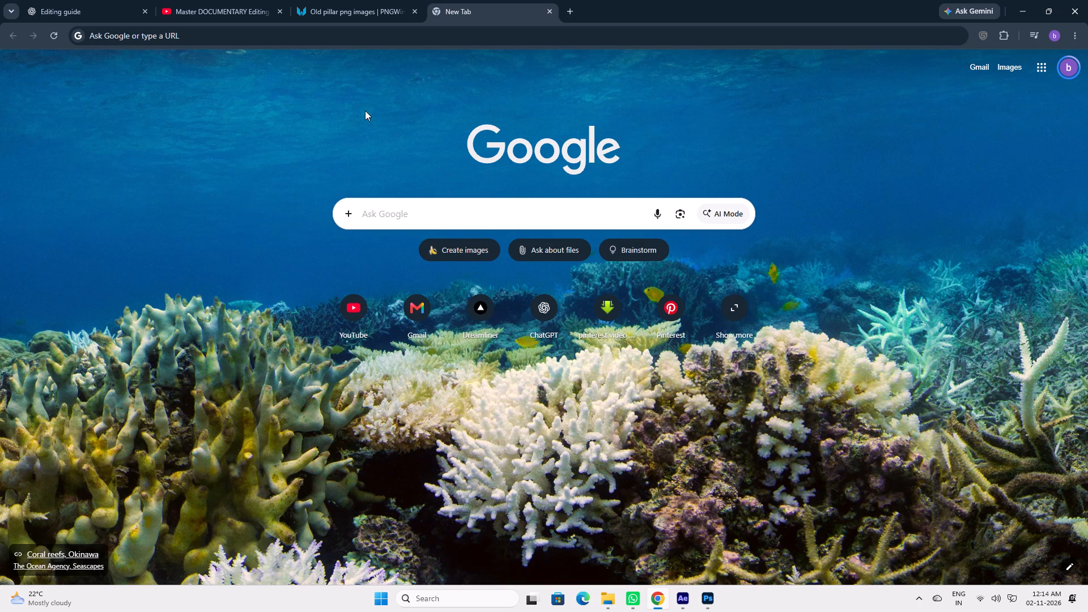
Switch to Photoshop and close it.
click(713, 602)
click(955, 66)
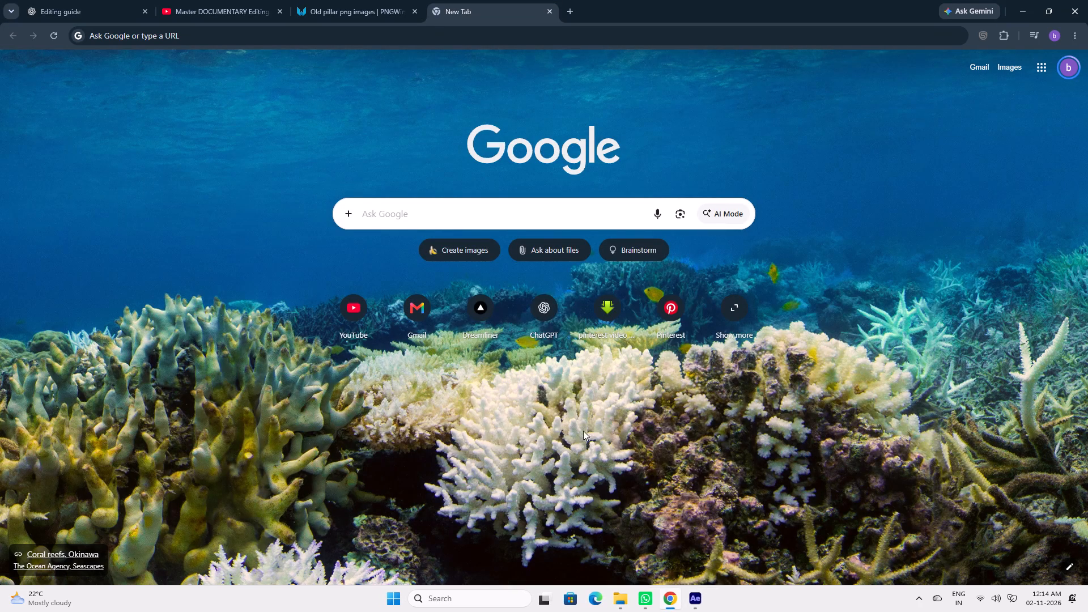
Open Dreamliner in the new browser tab and request a login link for the account email address.
click(477, 303)
click(131, 175)
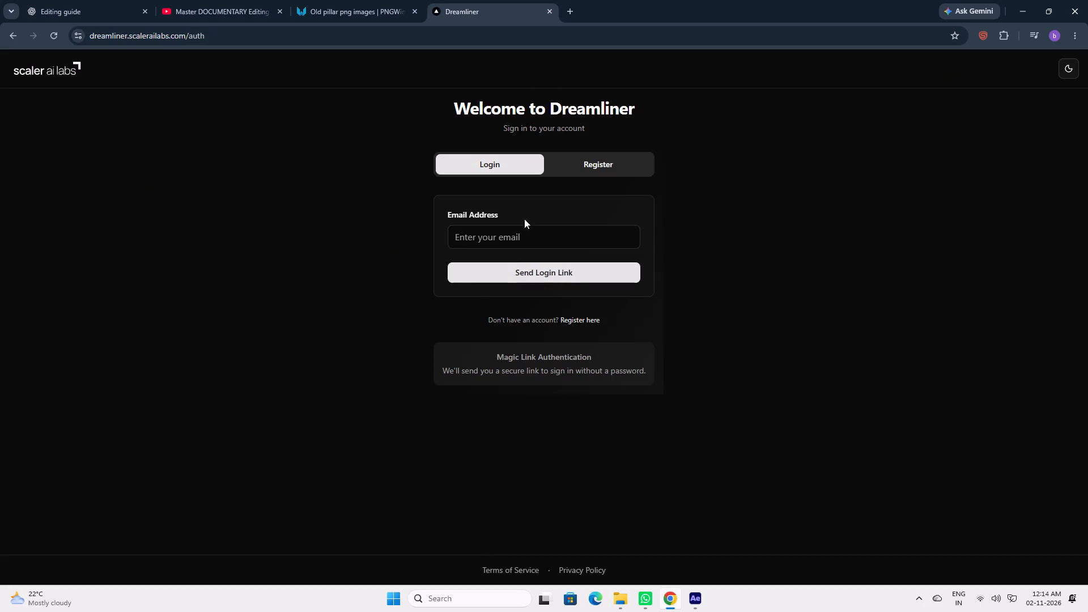
click(523, 239)
click(548, 267)
click(545, 276)
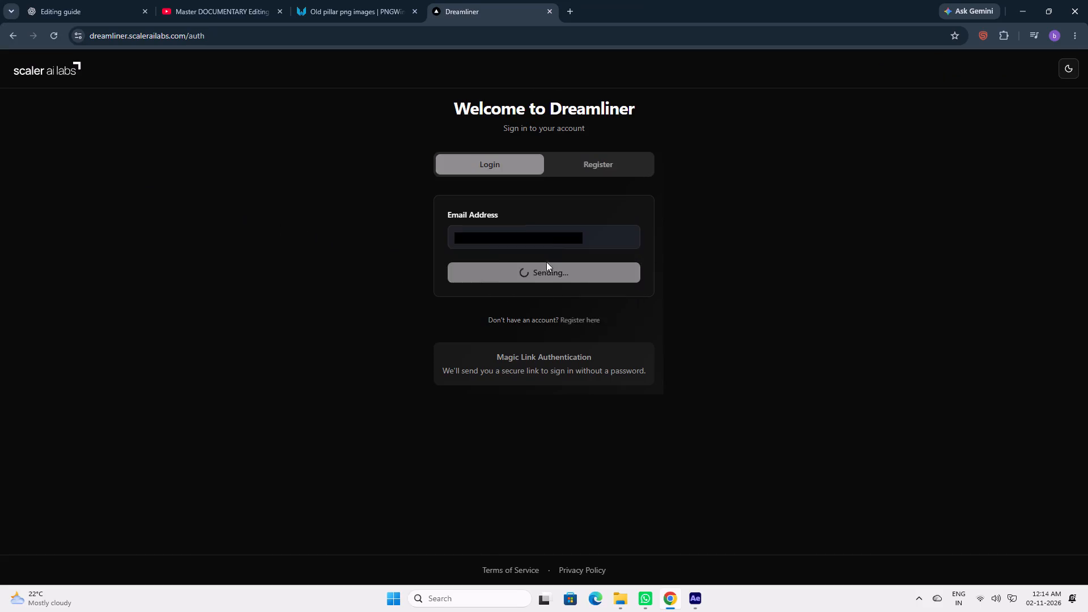
Open the Gmail inbox in another new browser tab to get the Dreamliner login link.
click(568, 8)
click(244, 148)
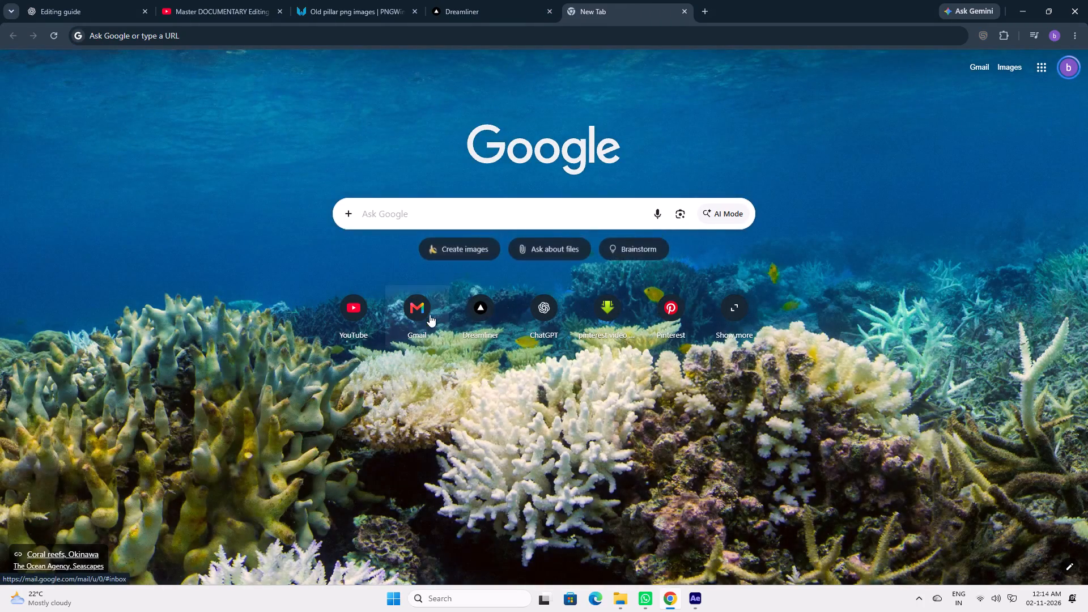
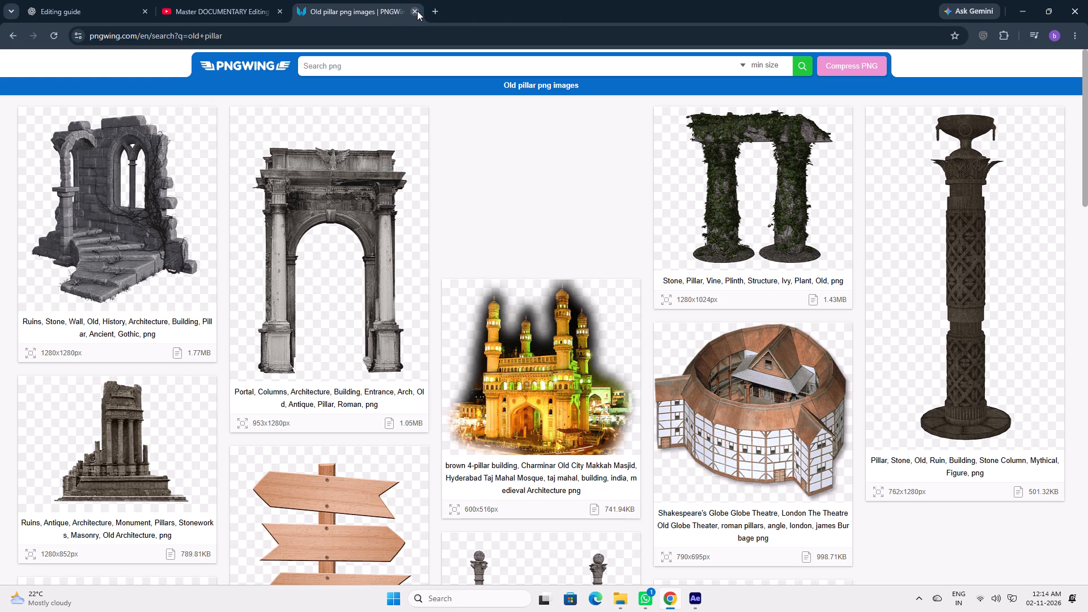
Close the old pillar PNG search page in Chrome and return to the Master DOCUMENTARY Editing tutorial.
click(412, 10)
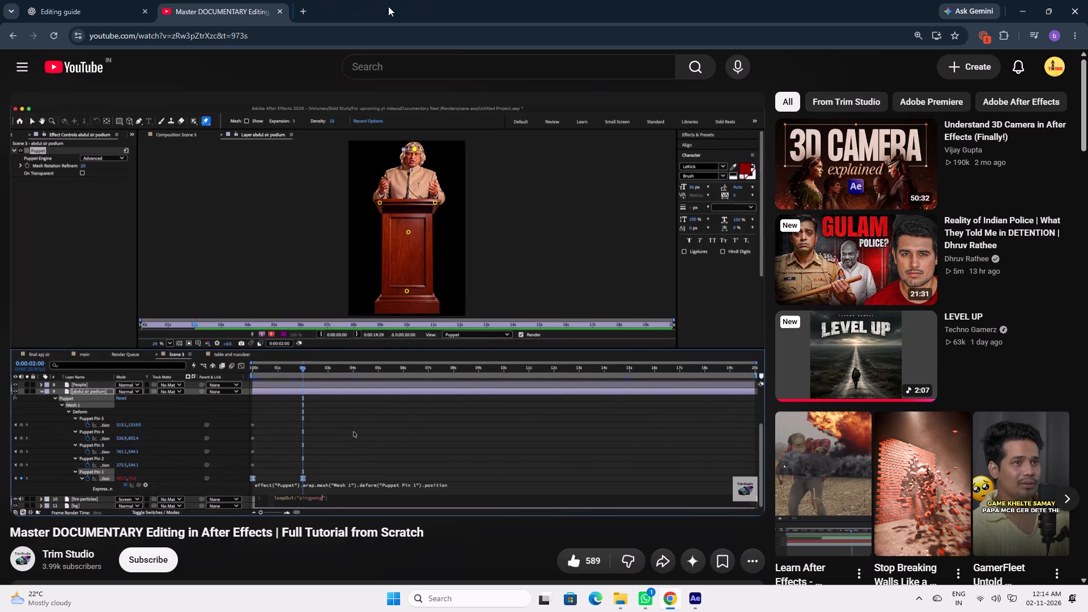
click(242, 0)
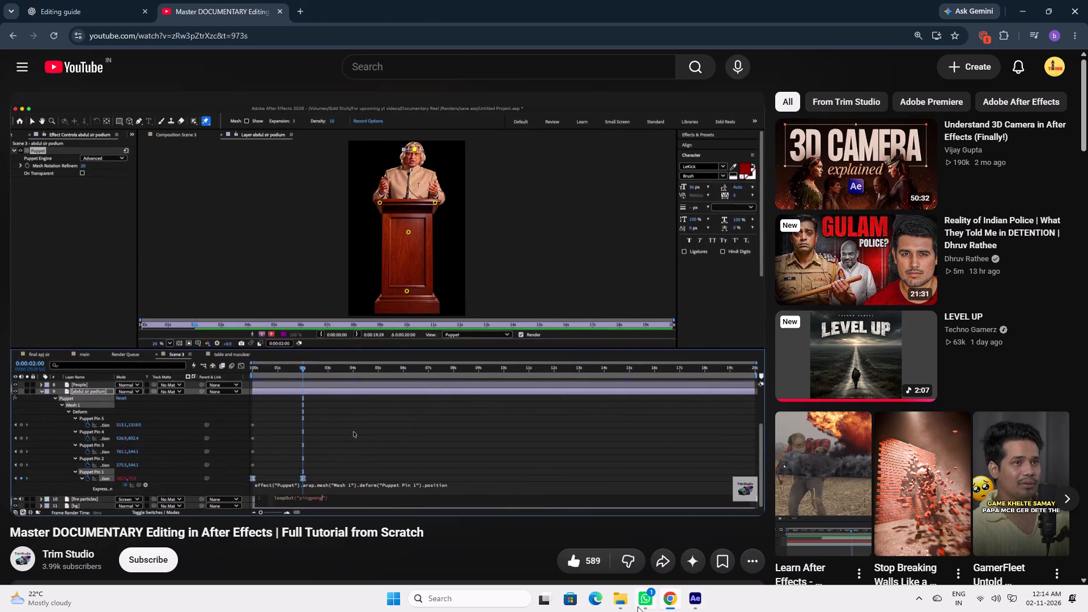
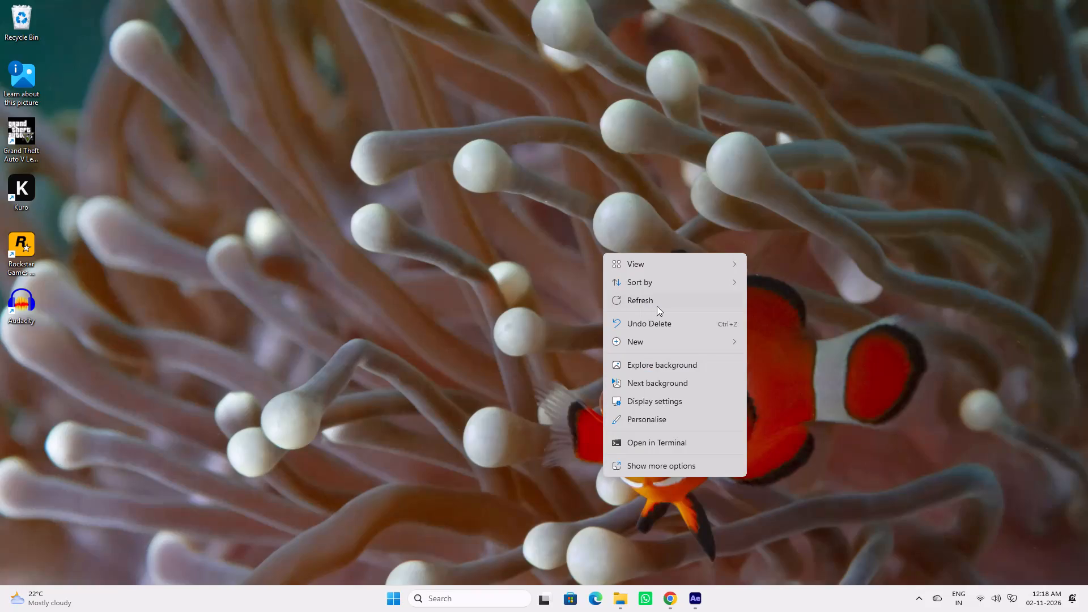
Refresh the desktop, open the Recycle Bin and permanently delete all the files in it.
click(666, 301)
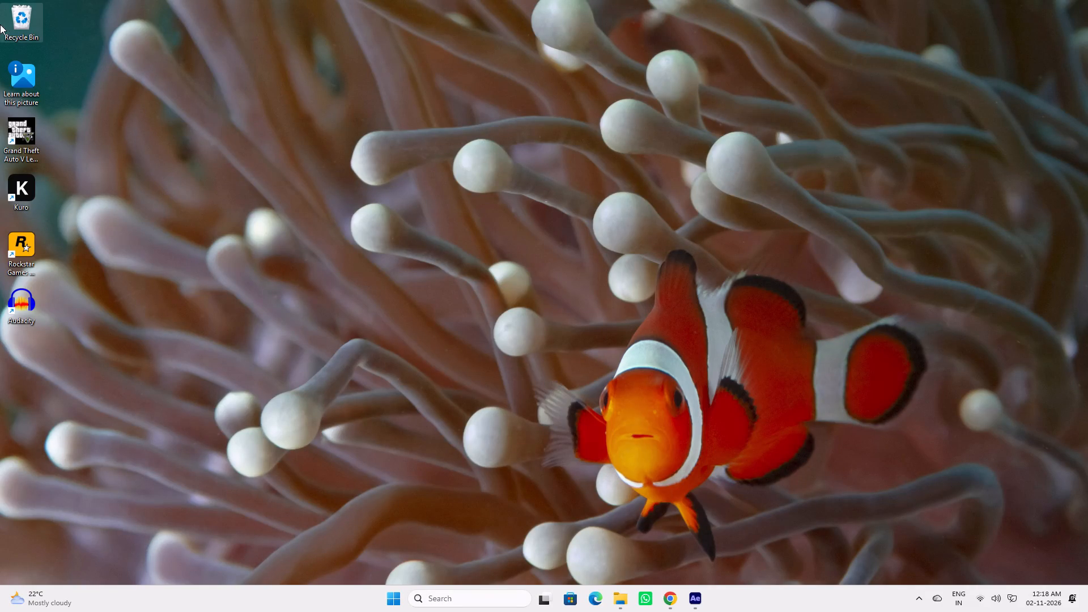
double_click(20, 21)
click(499, 316)
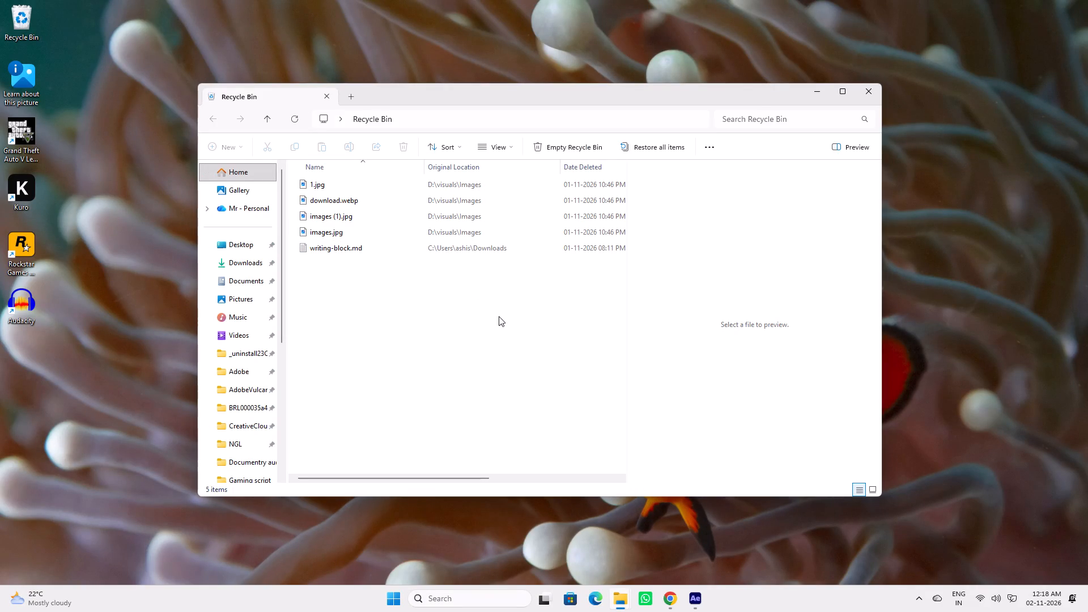
key(ctrl+a)
key(Delete)
key(Return)
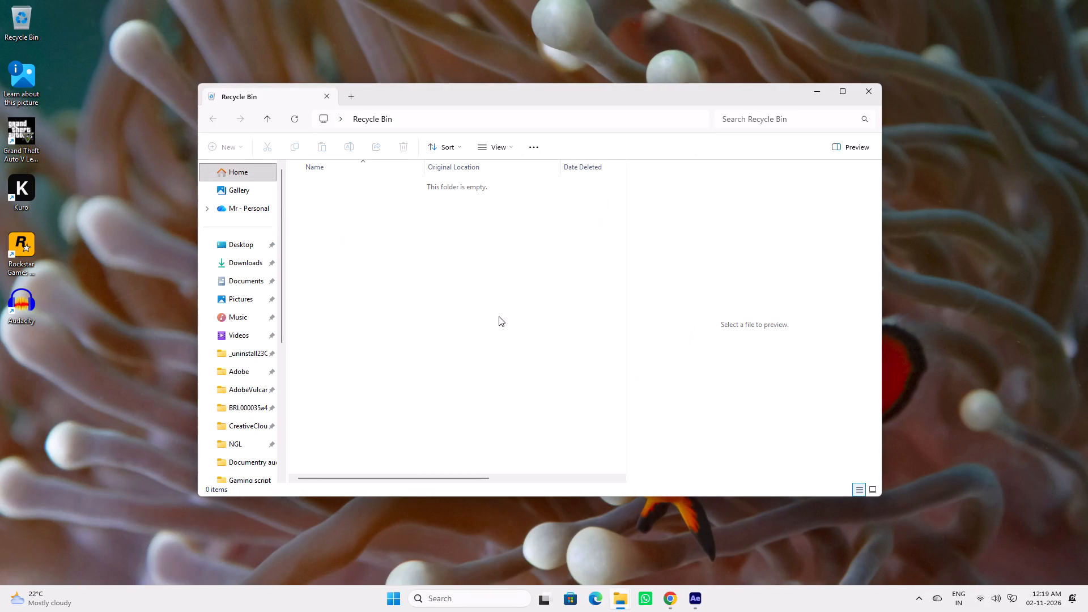
Close the Recycle Bin window in File Explorer.
click(862, 103)
click(867, 99)
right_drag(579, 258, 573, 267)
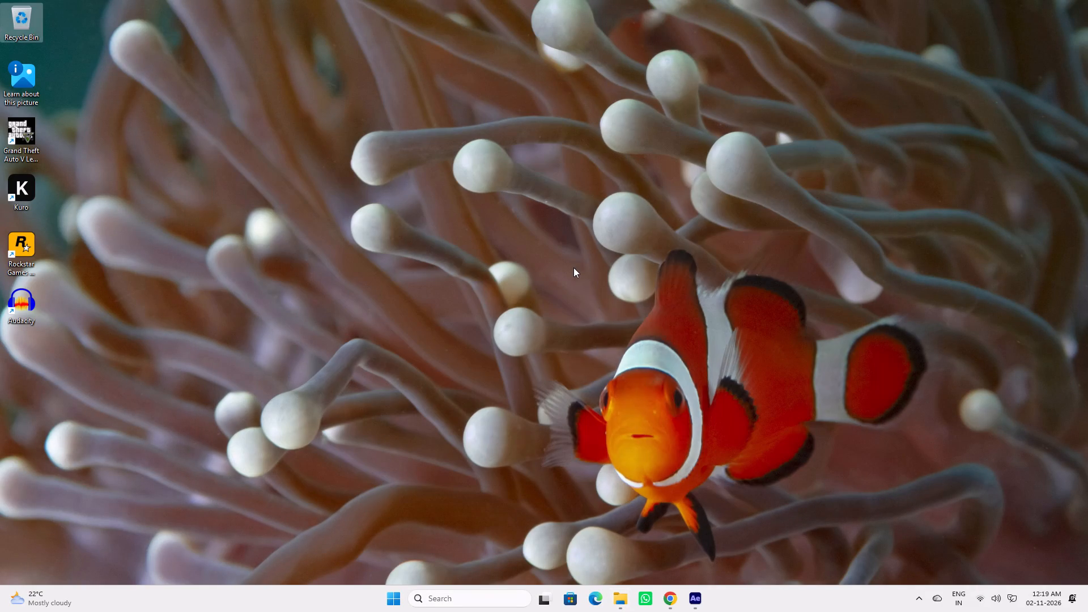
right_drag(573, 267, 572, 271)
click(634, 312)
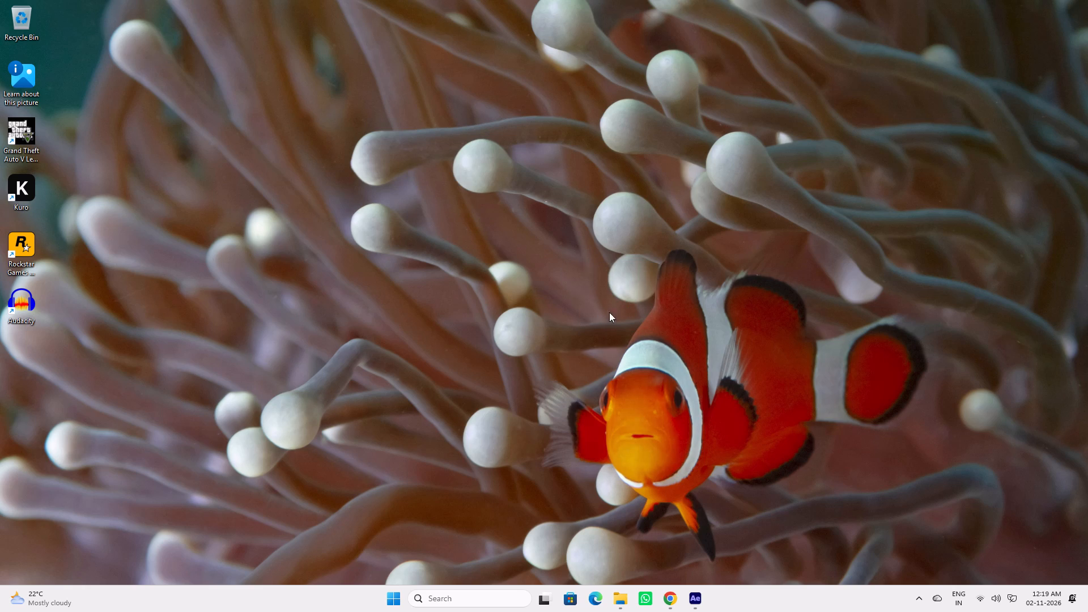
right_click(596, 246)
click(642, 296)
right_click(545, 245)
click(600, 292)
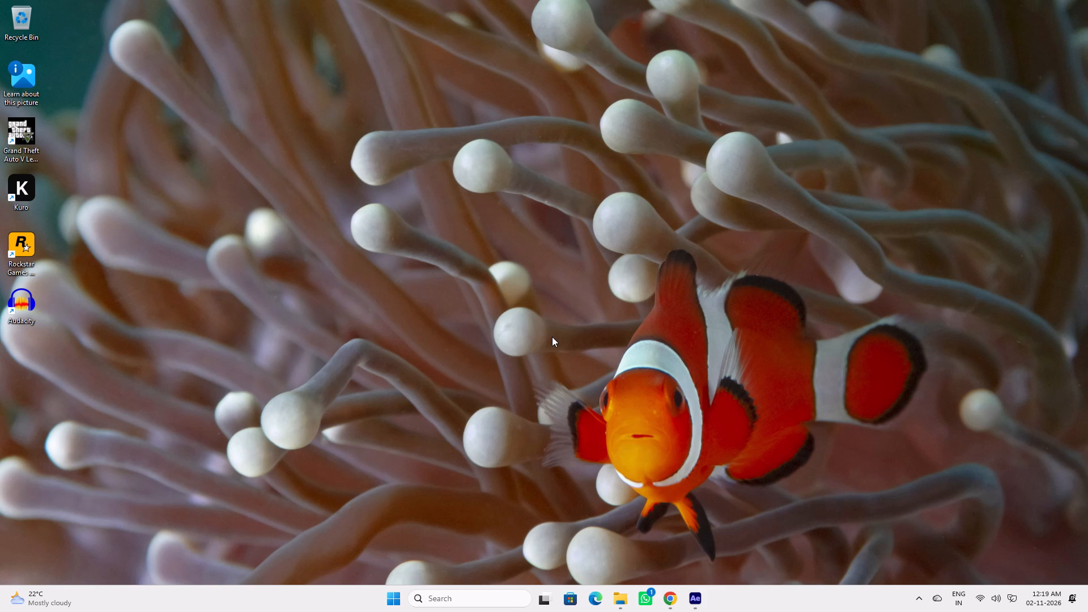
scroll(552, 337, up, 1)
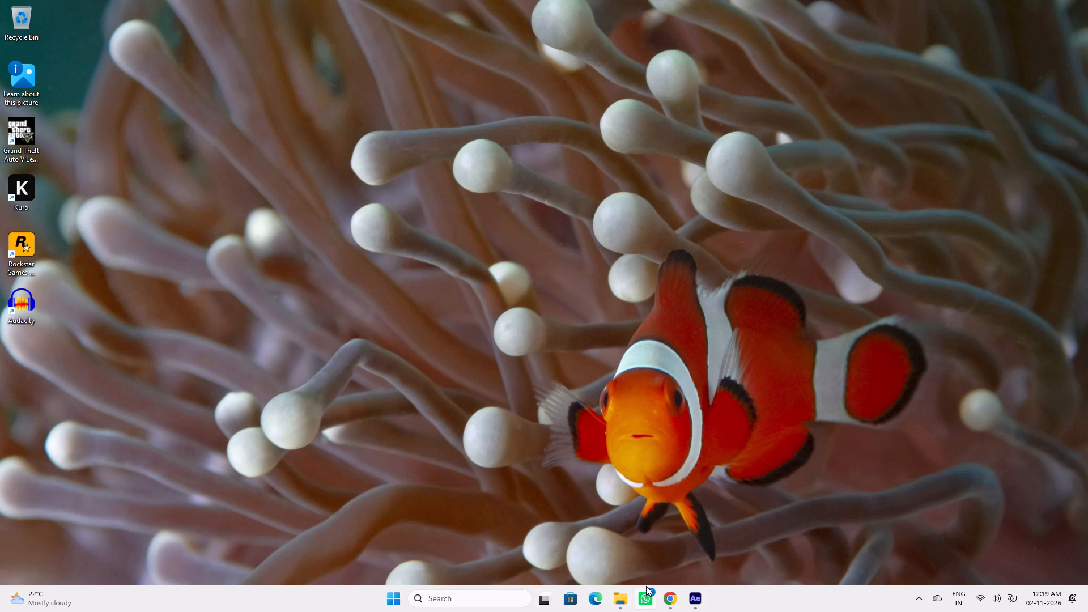
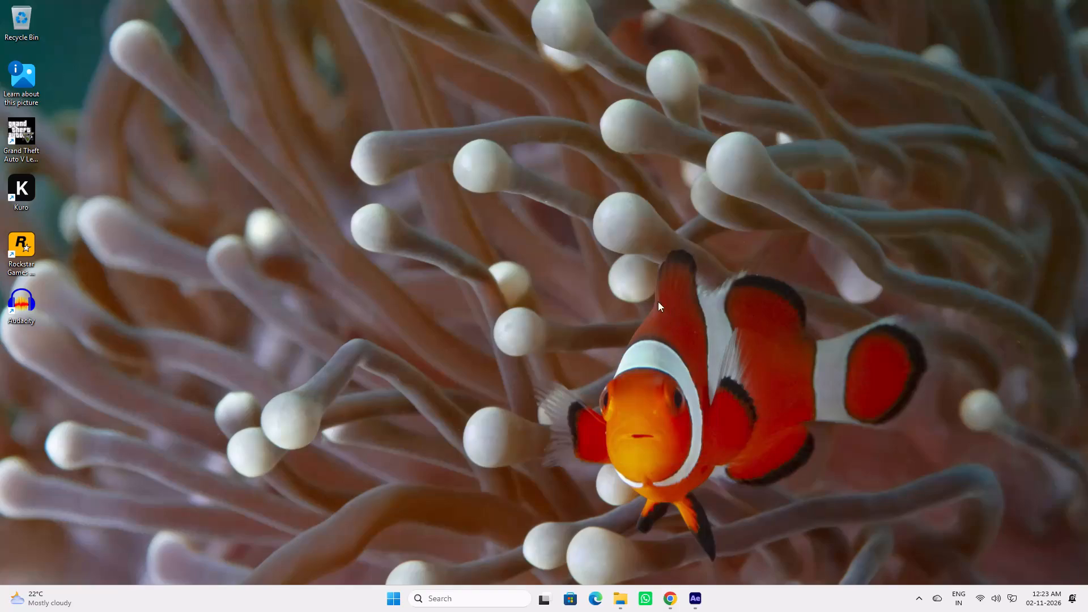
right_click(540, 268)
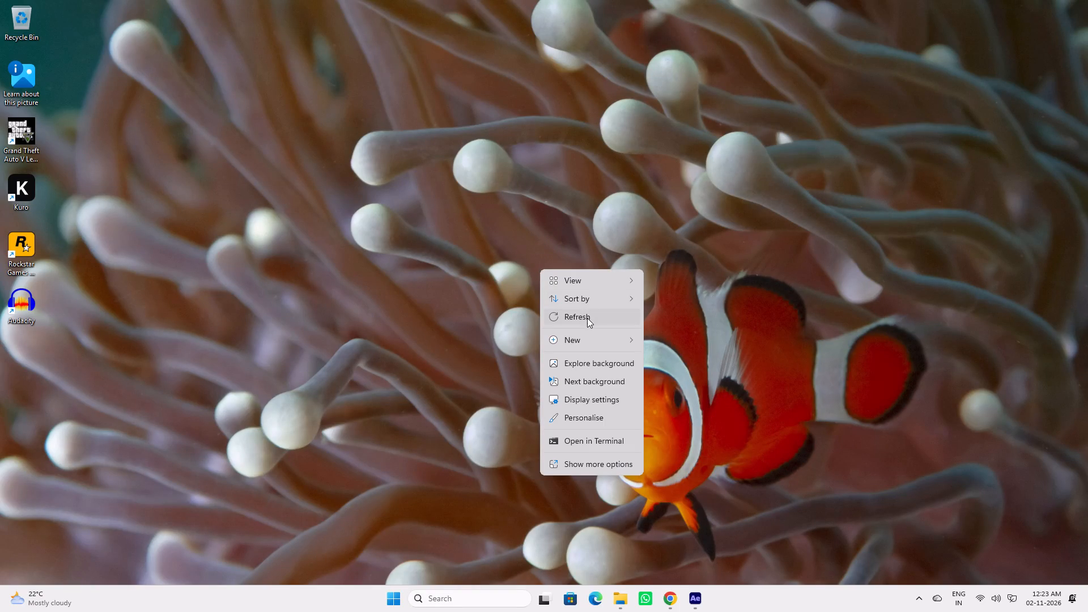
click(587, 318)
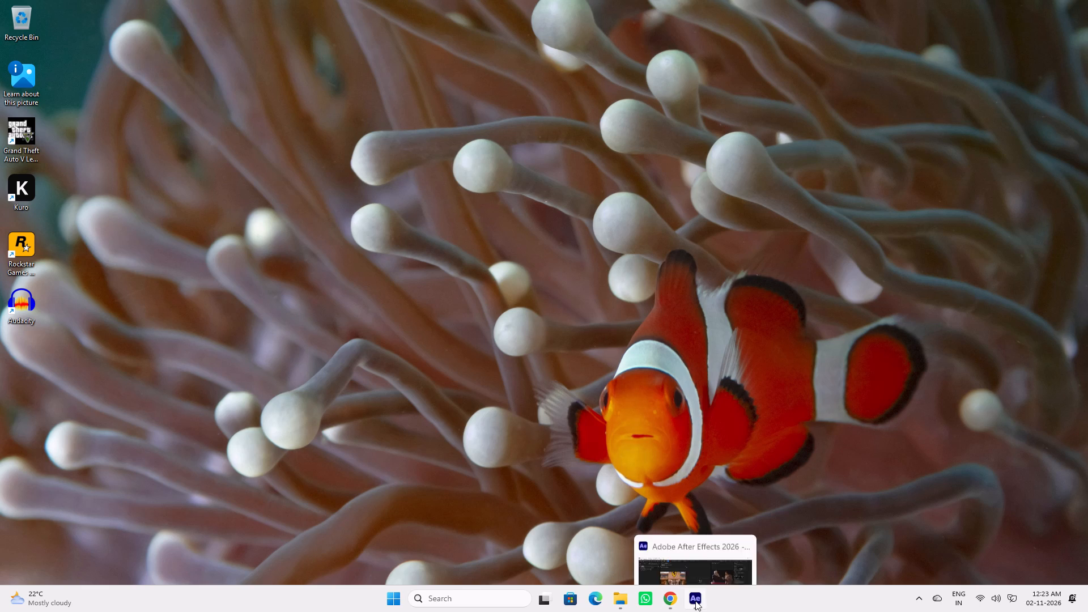
Switch back to After Effects and preview scene 1's camera push-in toward the two men from about 0:00:20:05.
click(695, 601)
drag(584, 377, 657, 375)
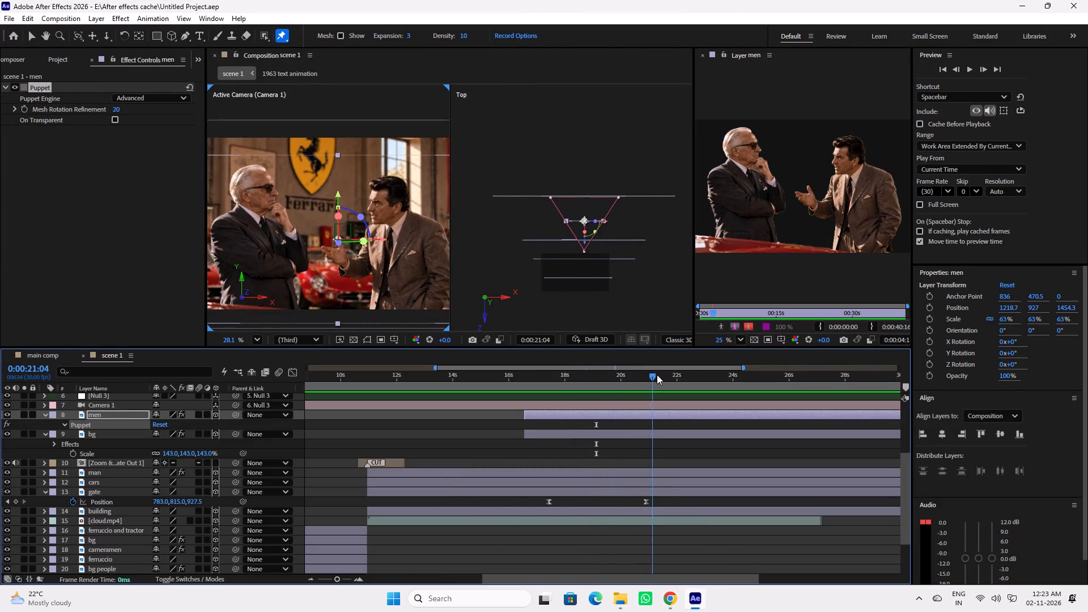
drag(657, 375, 618, 377)
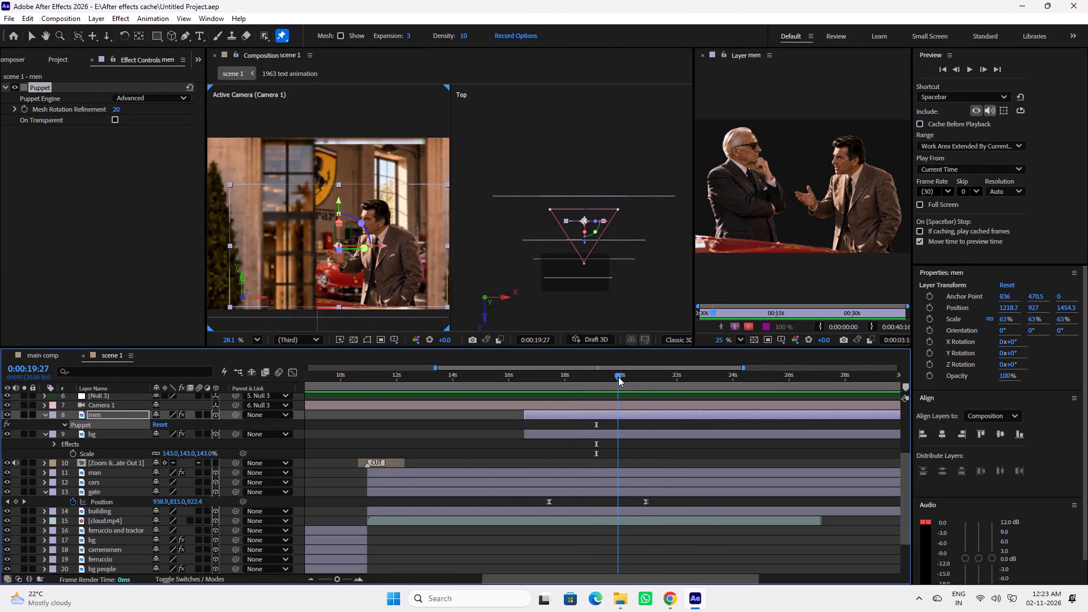
drag(618, 377, 625, 377)
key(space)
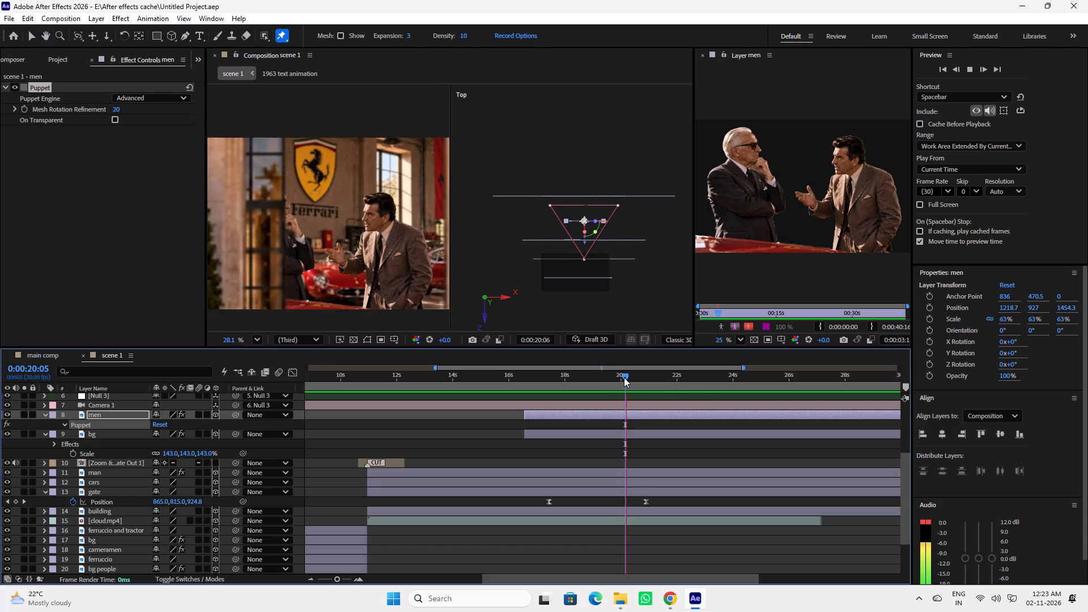
Play back scene 1's push-in repeatedly between about 17 and 22 seconds to check the move through to the two men.
key(space)
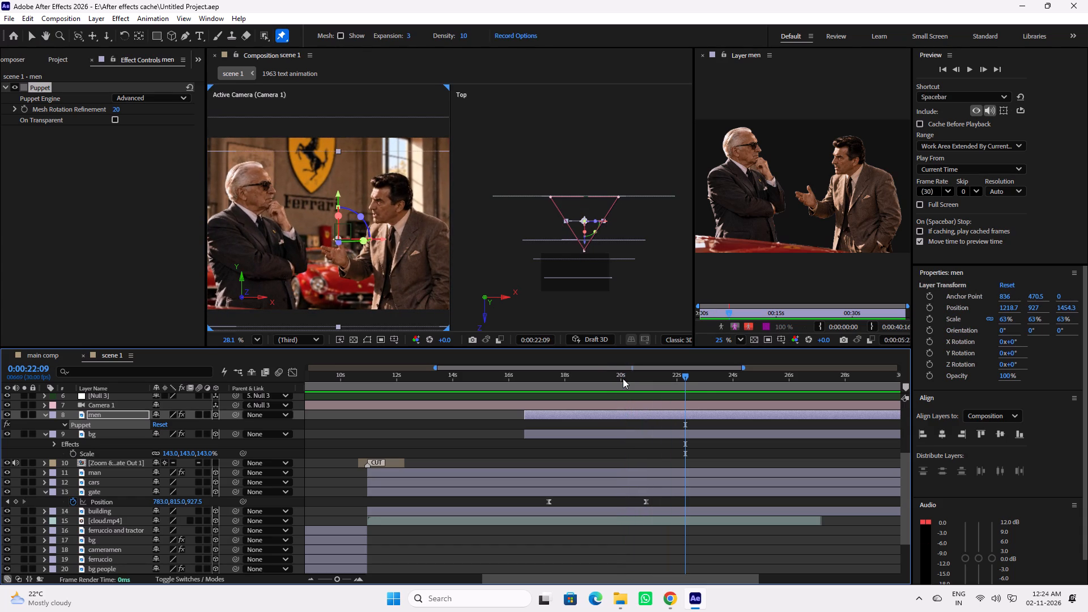
scroll(624, 470, up, 7)
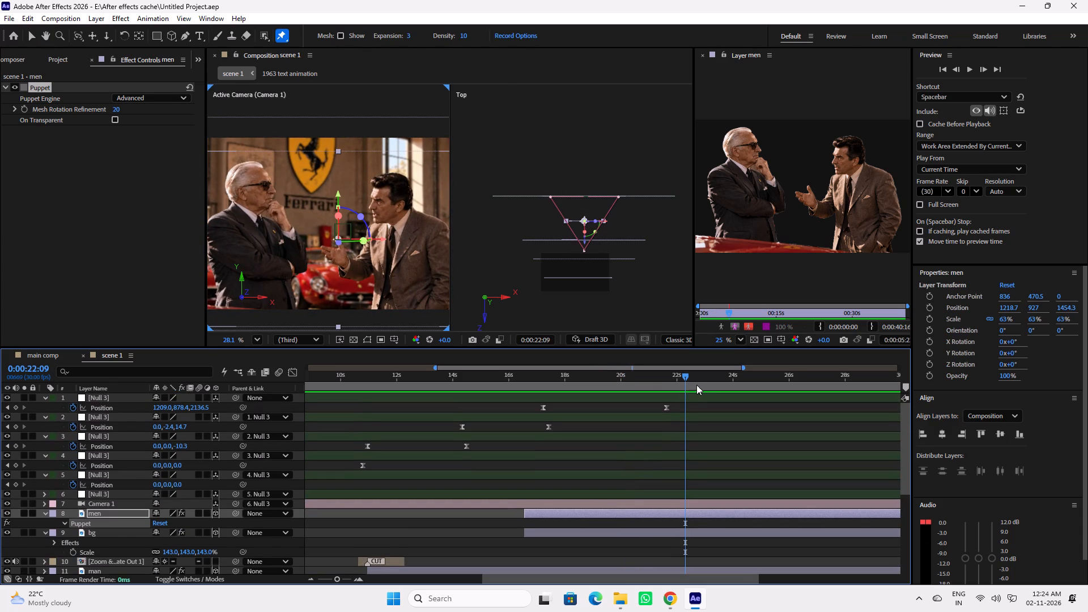
drag(671, 377, 628, 377)
key(space)
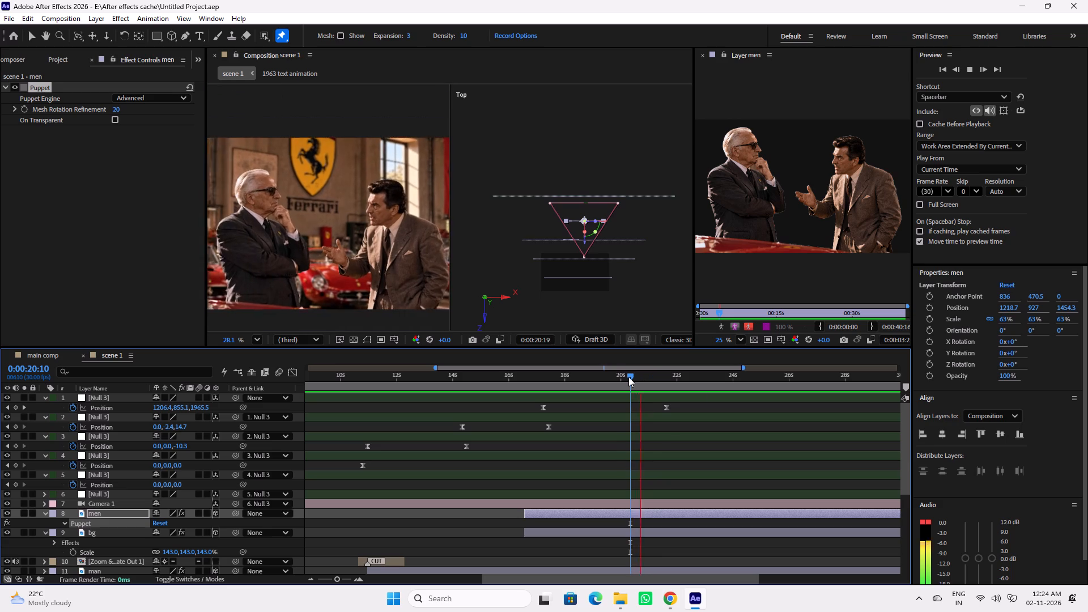
key(space)
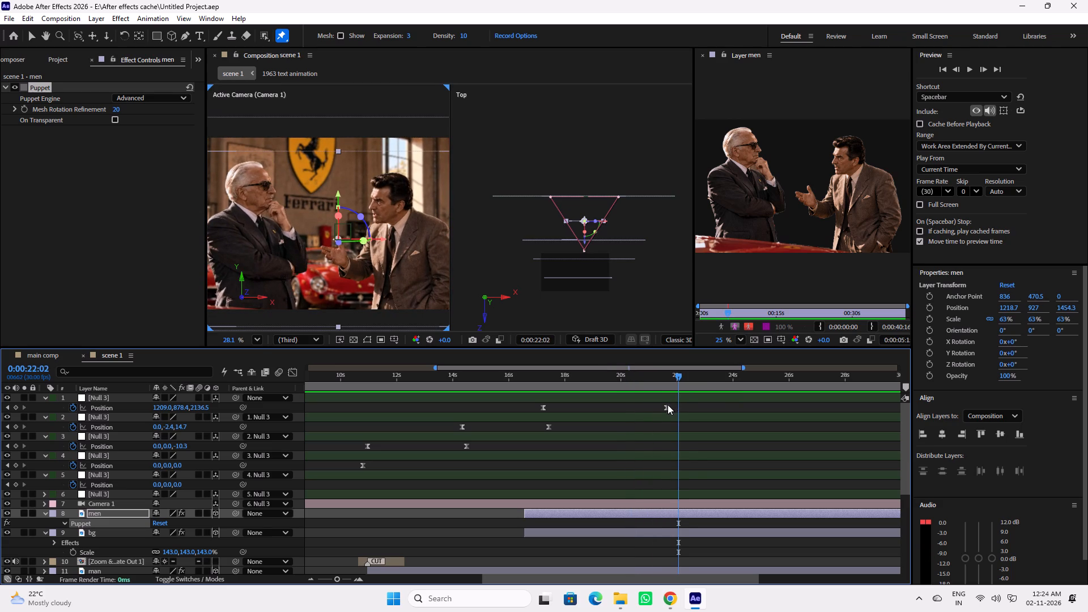
click(626, 377)
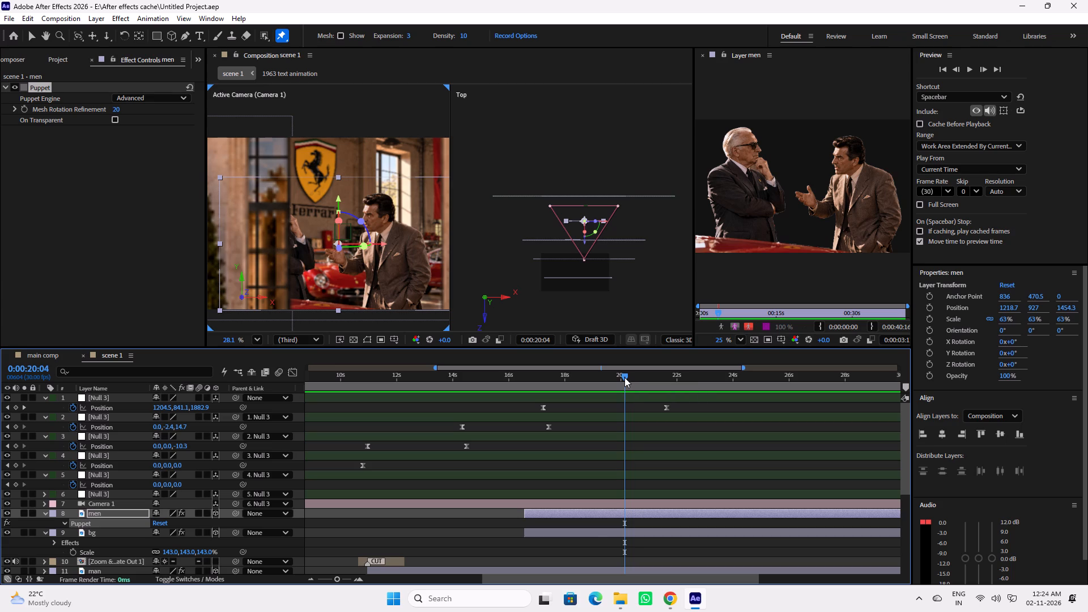
drag(598, 376, 532, 380)
key(space)
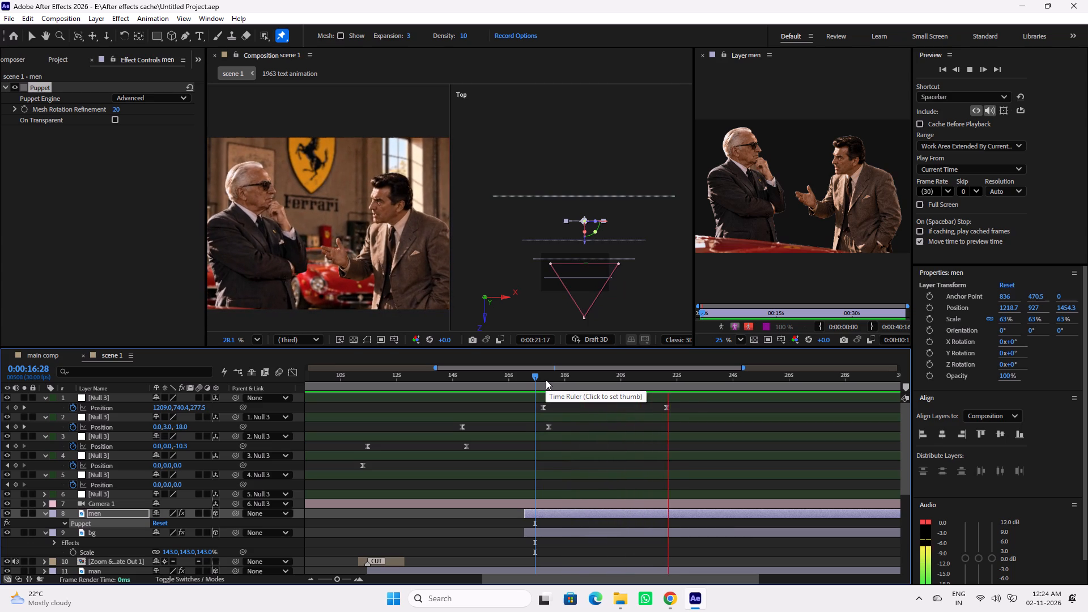
key(space)
drag(676, 377, 651, 376)
key(space)
key(space)
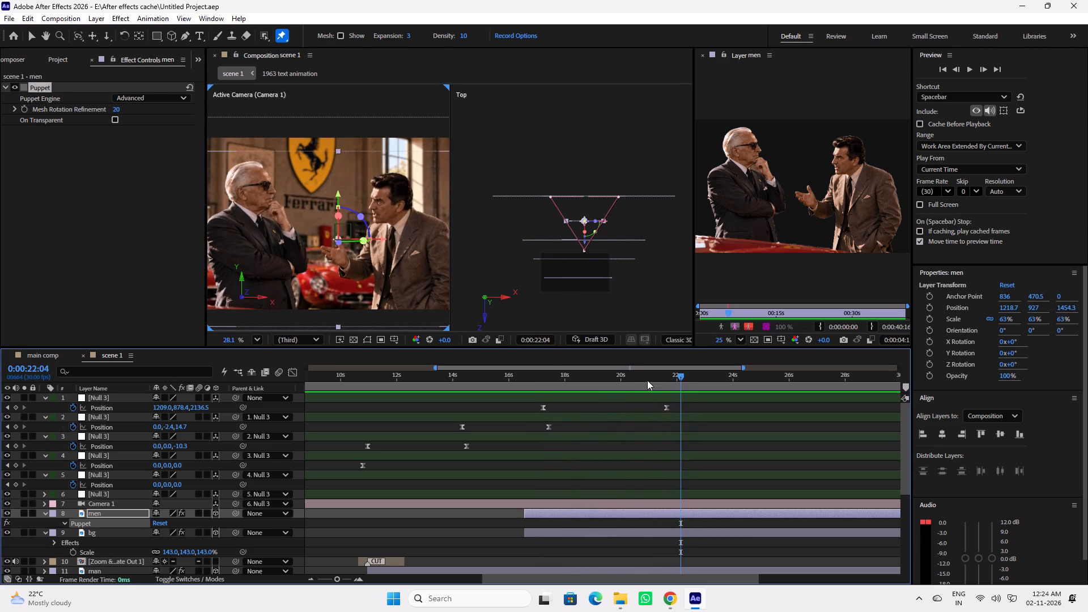
drag(641, 379, 610, 375)
key(space)
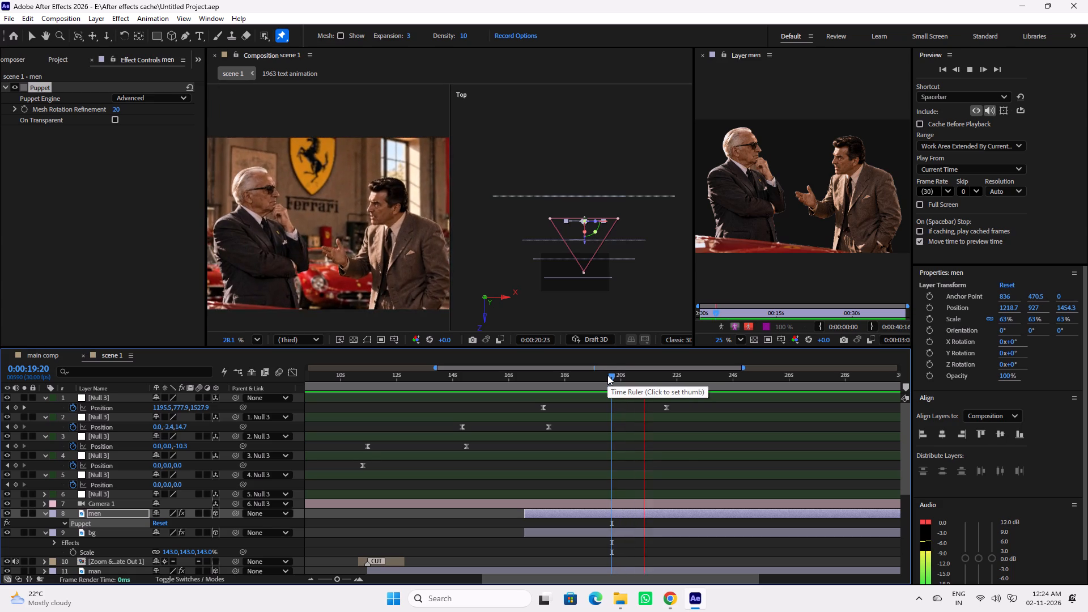
key(space)
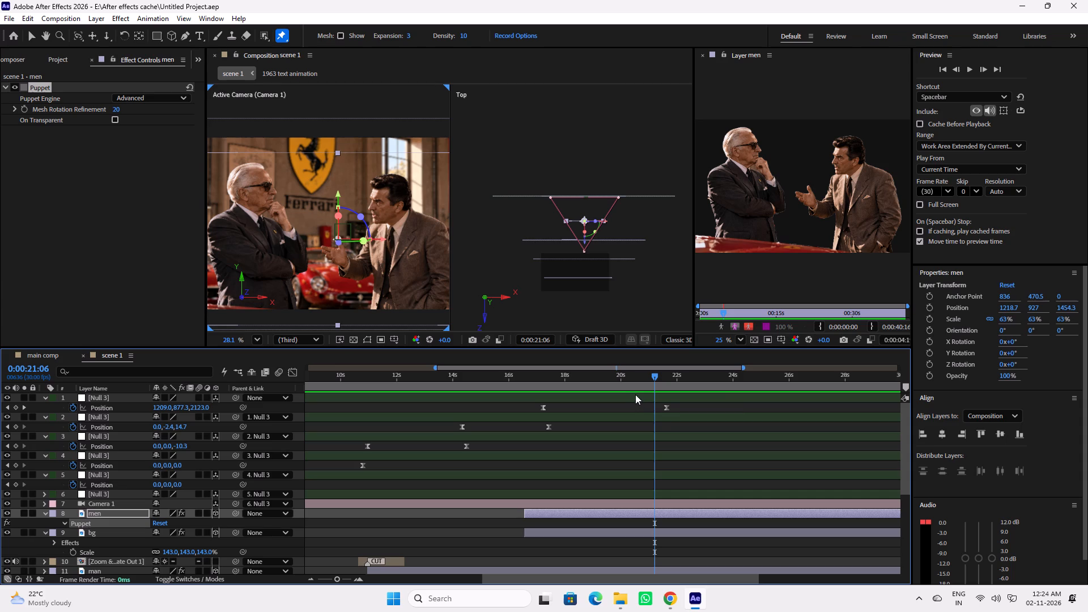
Scrub through the push-in between about 17:16 and 19:16 to examine how the camera passes the man and the building.
drag(610, 379, 604, 379)
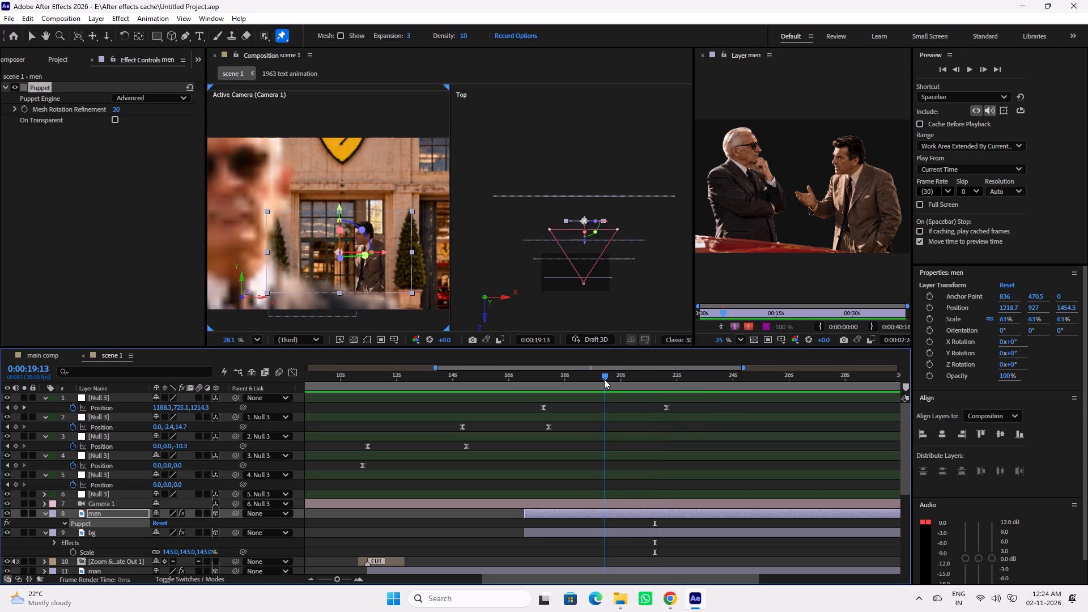
drag(604, 379, 575, 381)
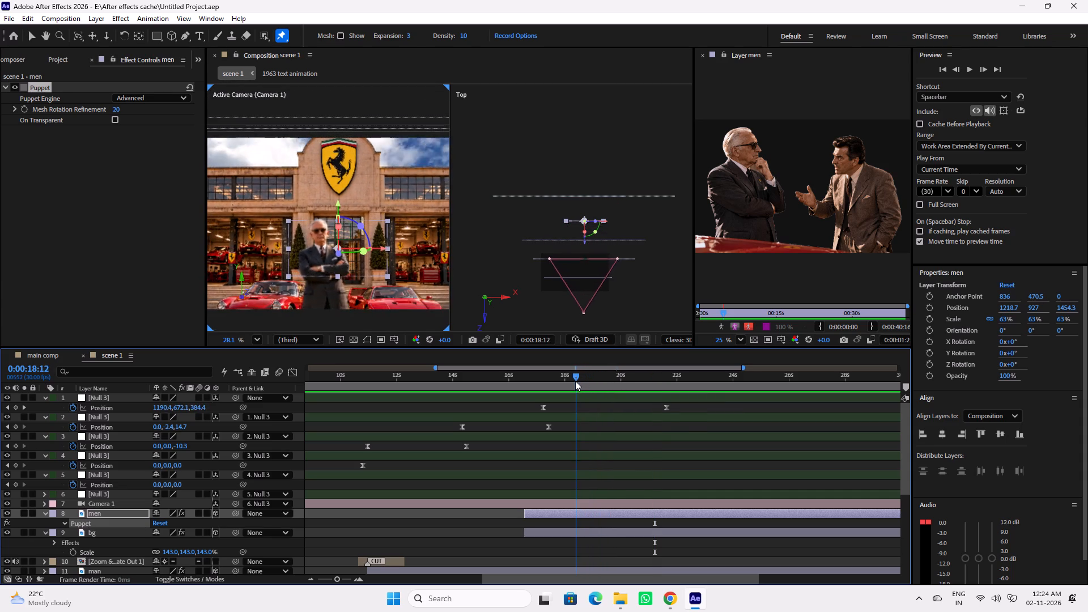
drag(575, 381, 571, 381)
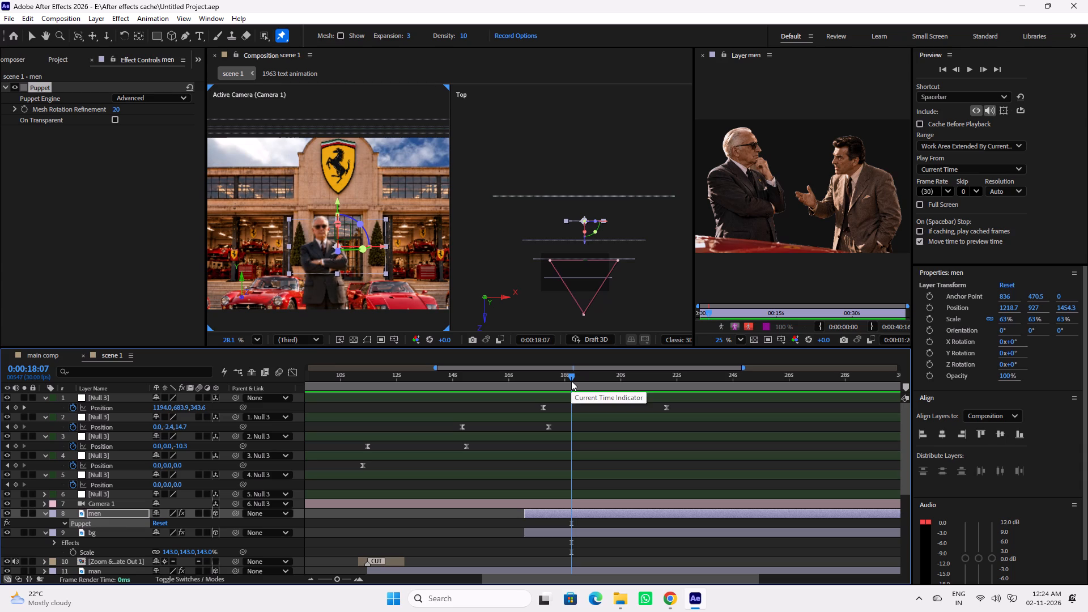
drag(588, 380, 599, 380)
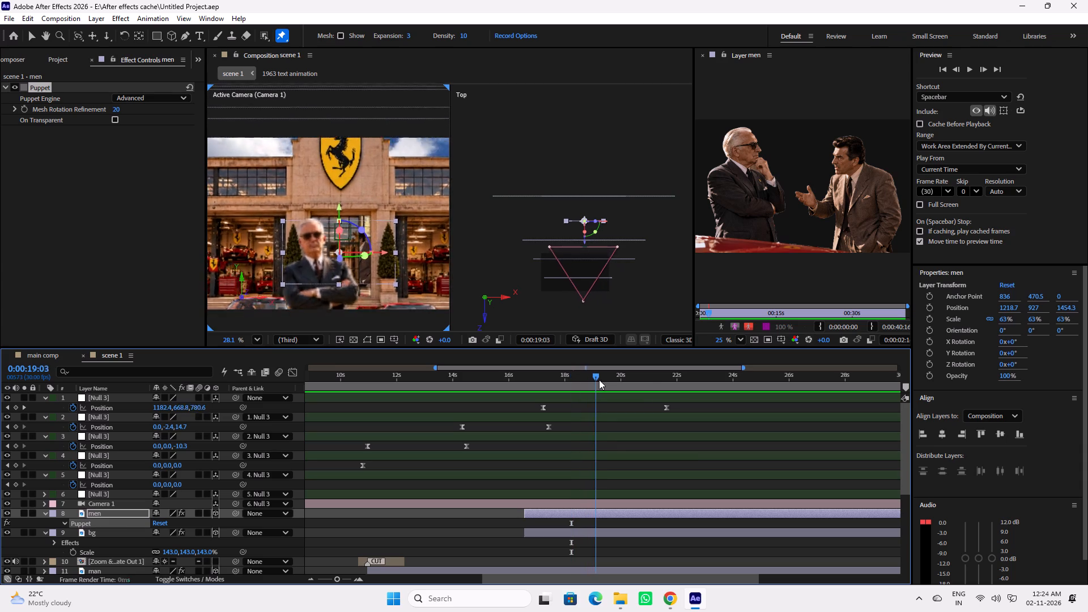
drag(599, 380, 603, 382)
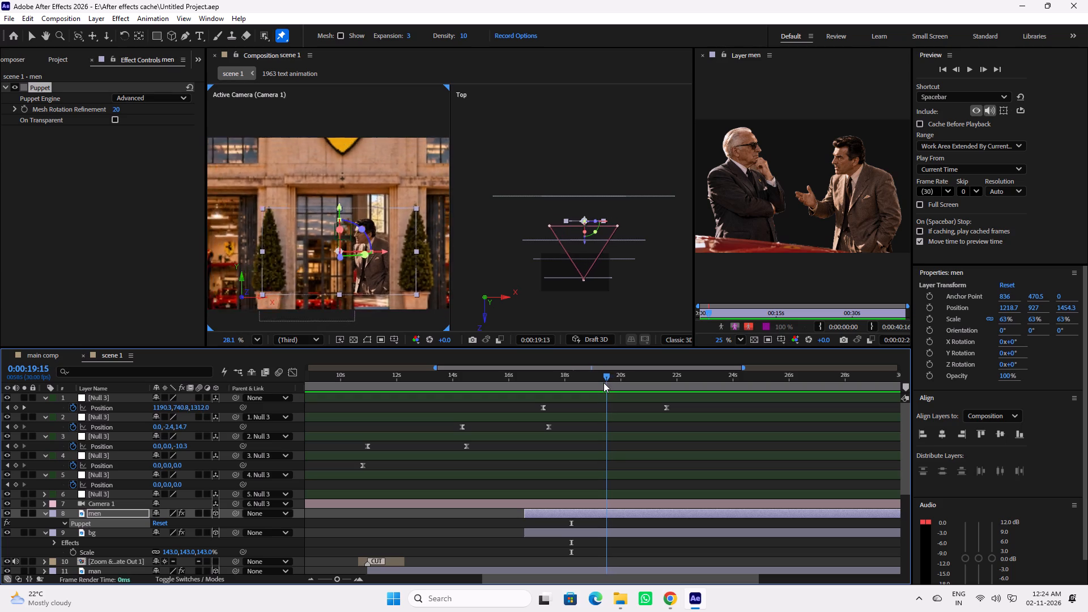
drag(603, 382, 600, 384)
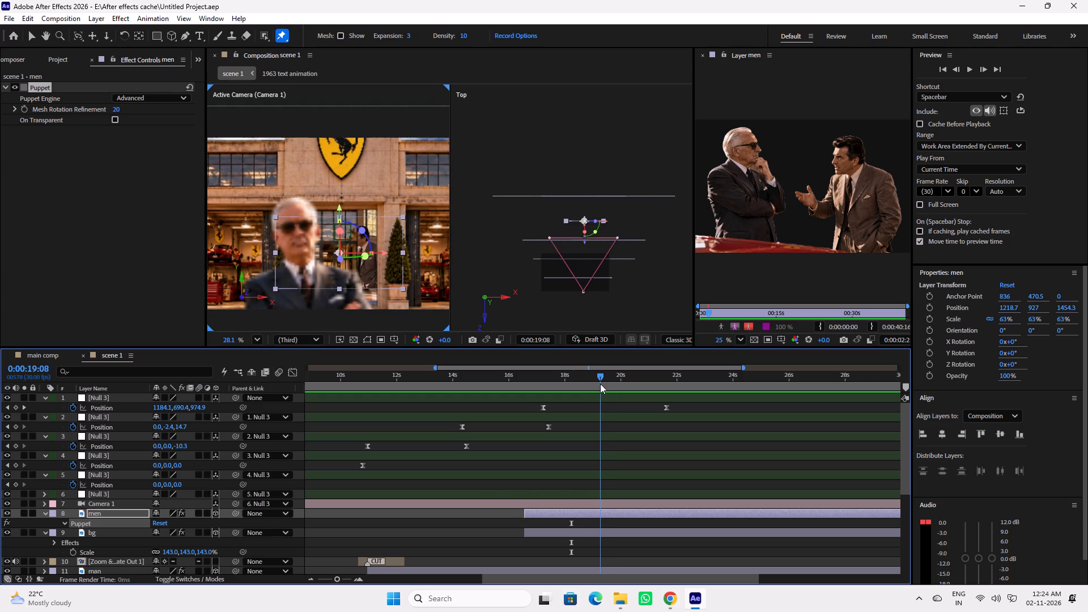
drag(600, 384, 607, 384)
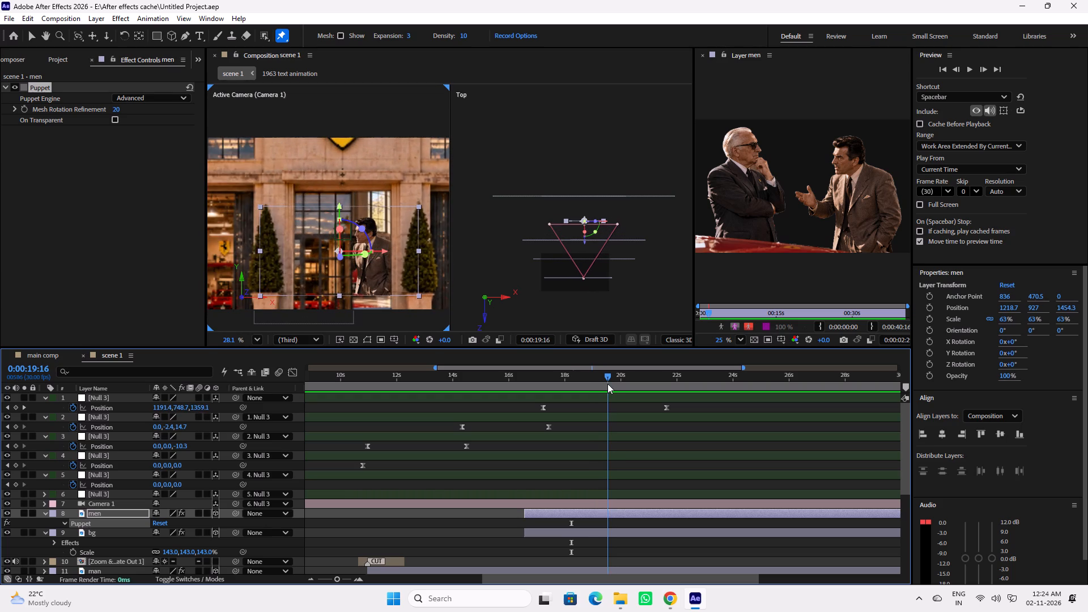
drag(607, 384, 585, 387)
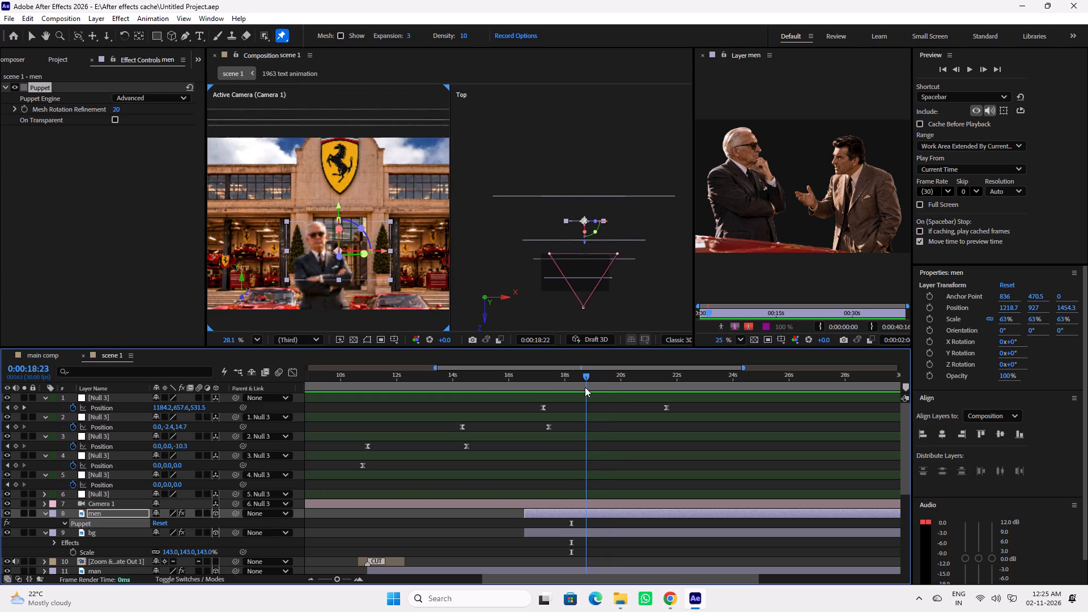
drag(585, 387, 567, 388)
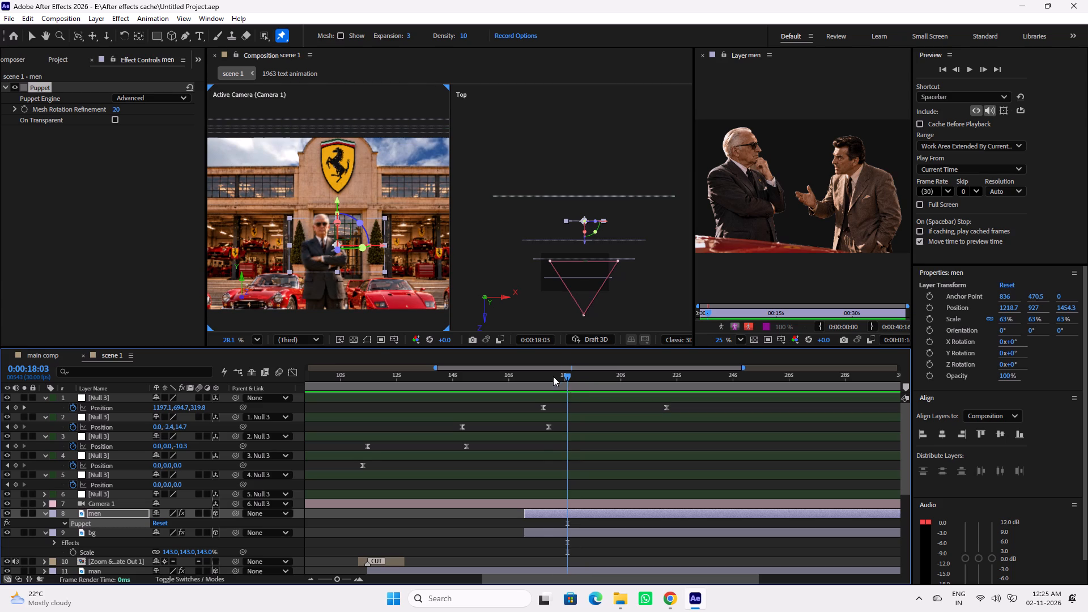
click(553, 376)
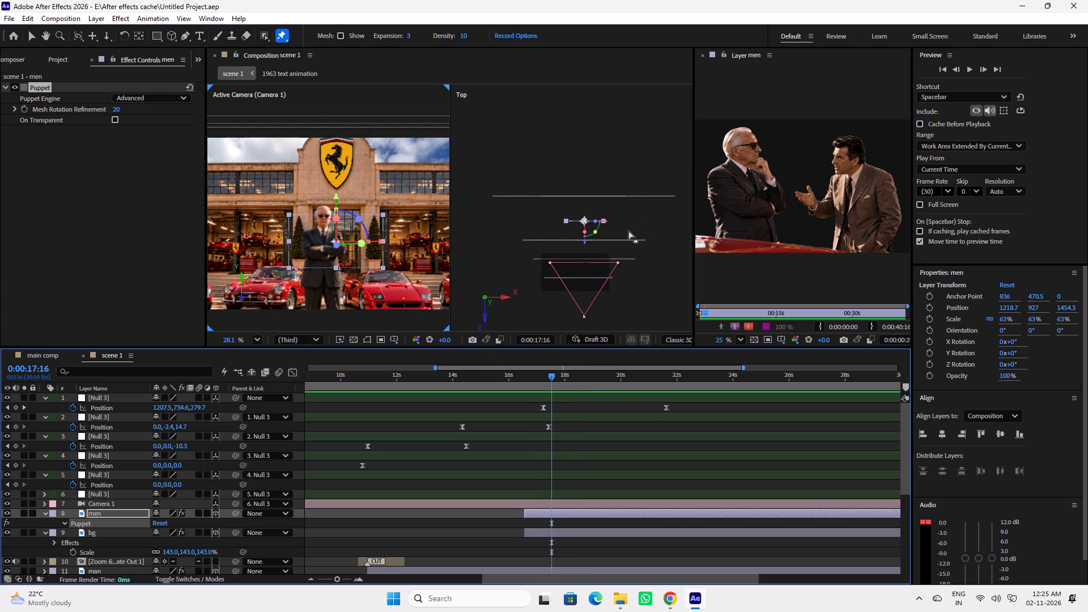
Close the Layer viewer of the men layer.
click(704, 57)
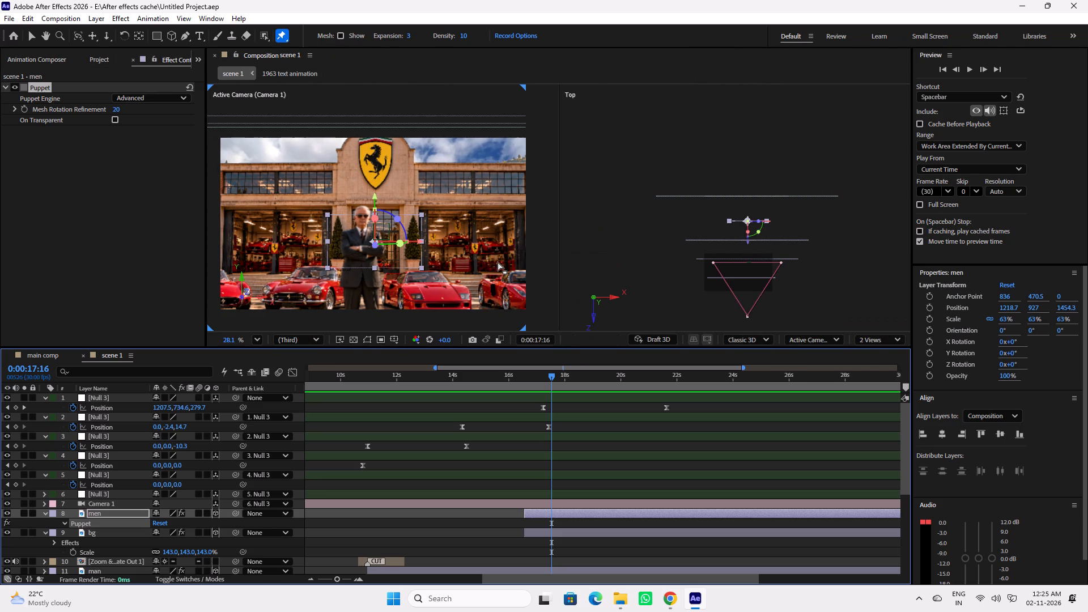
Play scene 1 from the start of the men layer at 16:16, and again from 22:01, to review the two-men shot.
drag(532, 377, 524, 376)
key(space)
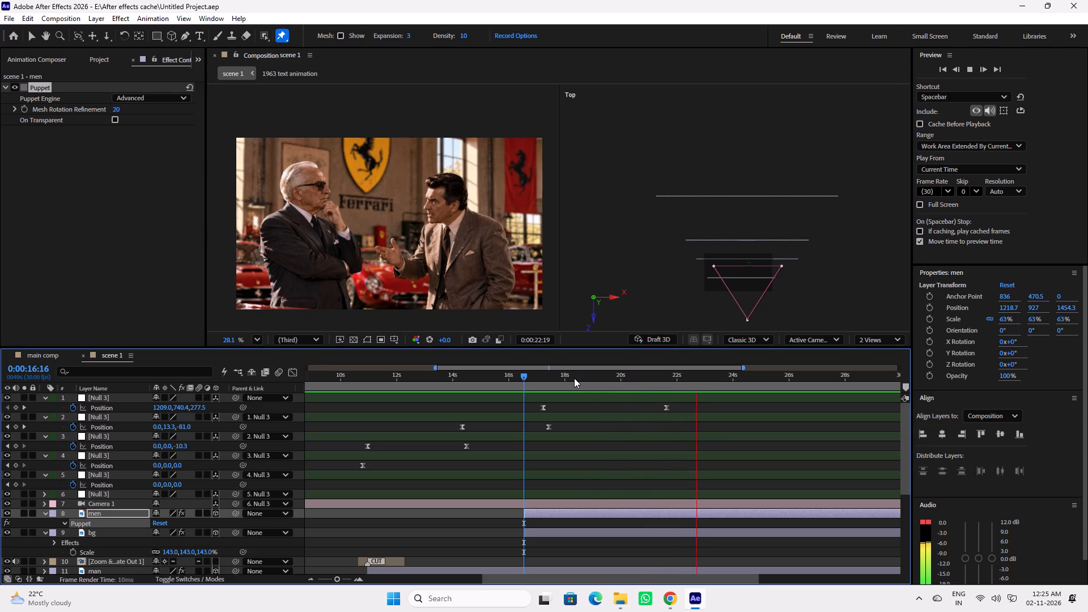
key(space)
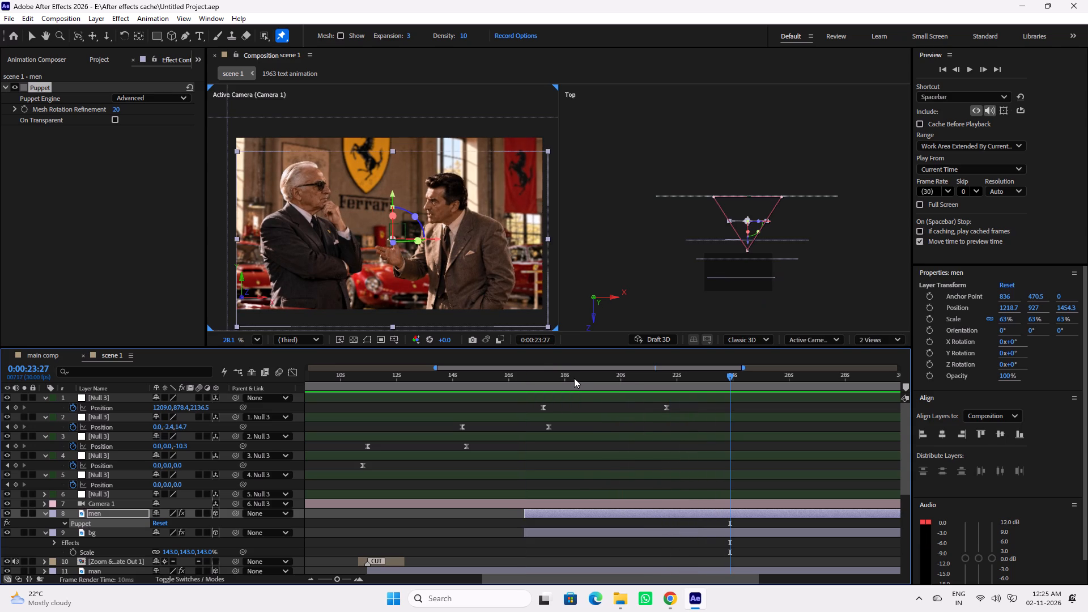
drag(695, 380, 678, 380)
key(space)
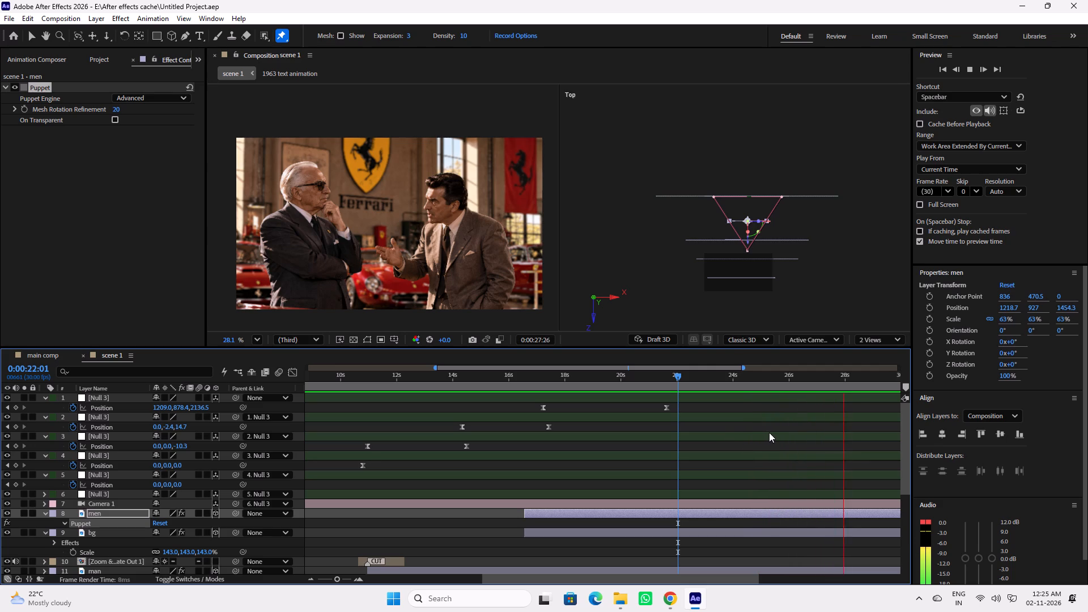
key(space)
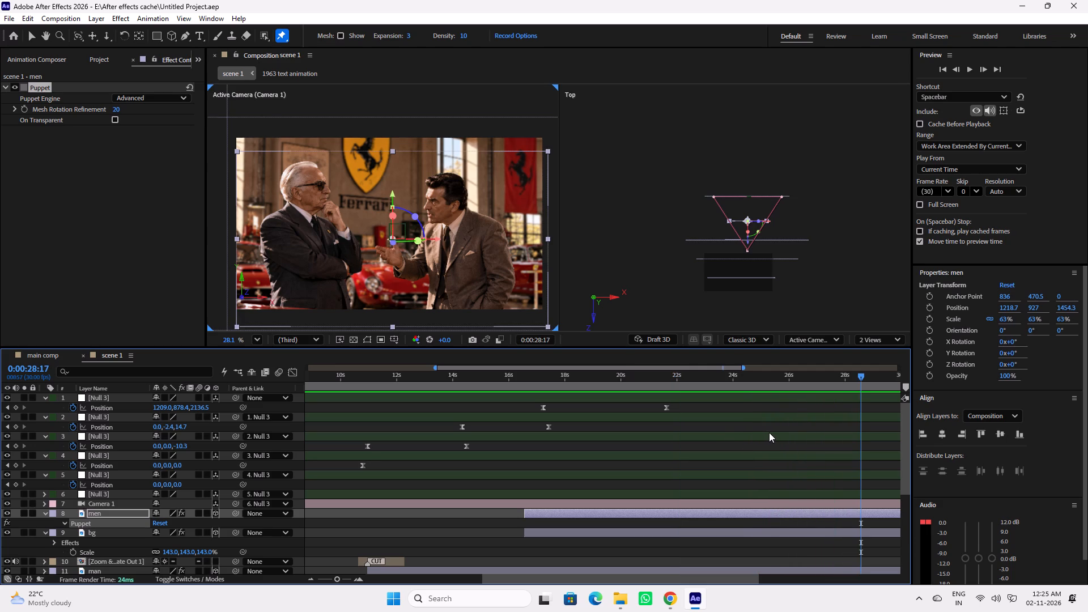
Play the later part of scene 1 from 28:17, replaying from 28:28 and 31:10, to review the hold on the two men.
drag(658, 584, 666, 583)
drag(666, 583, 691, 583)
drag(669, 580, 713, 580)
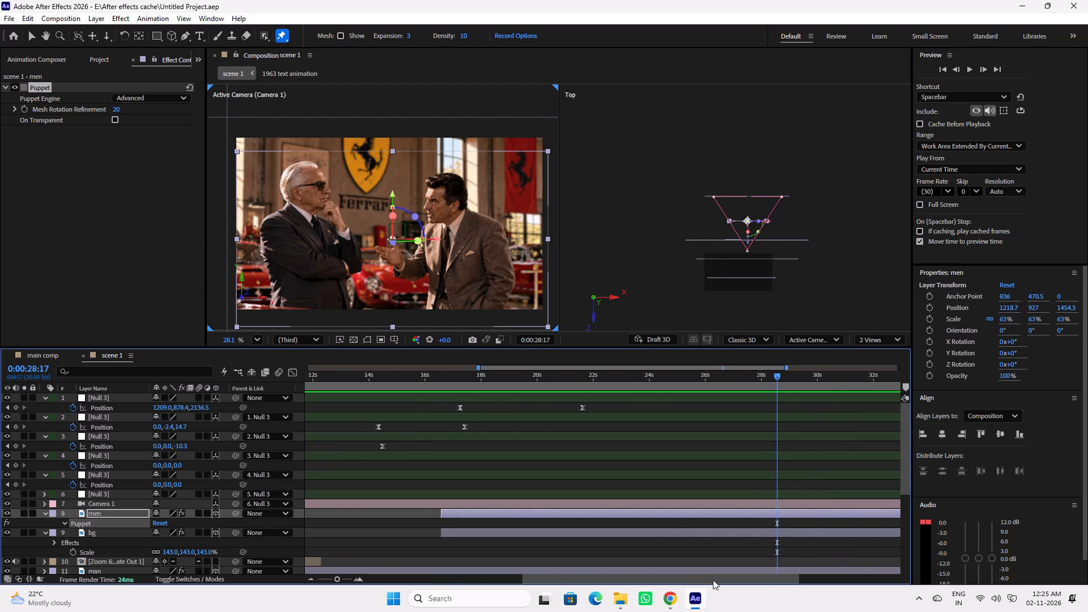
drag(713, 580, 756, 584)
key(space)
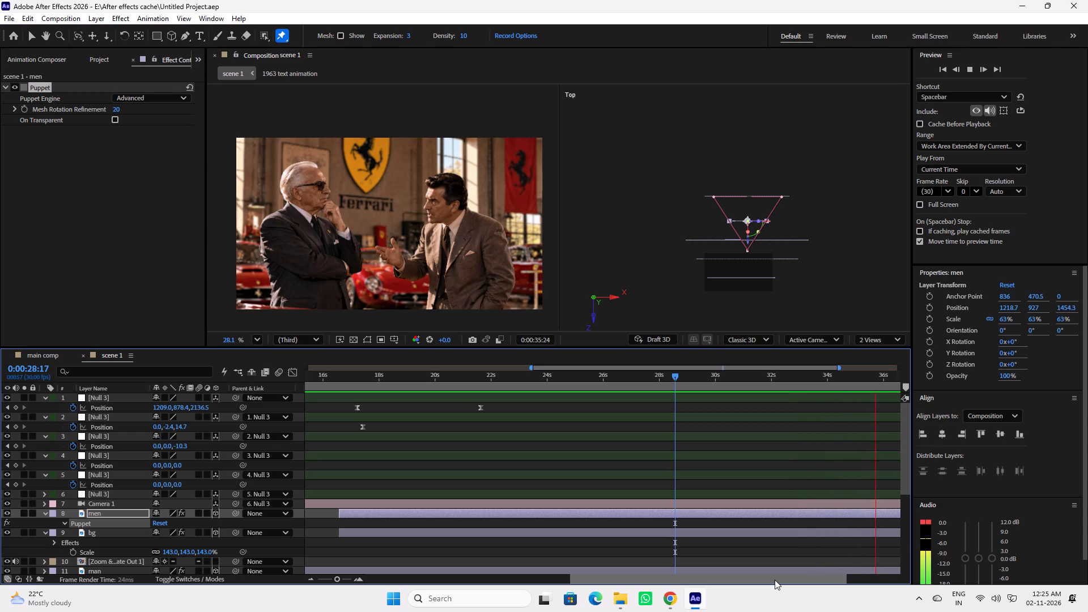
key(space)
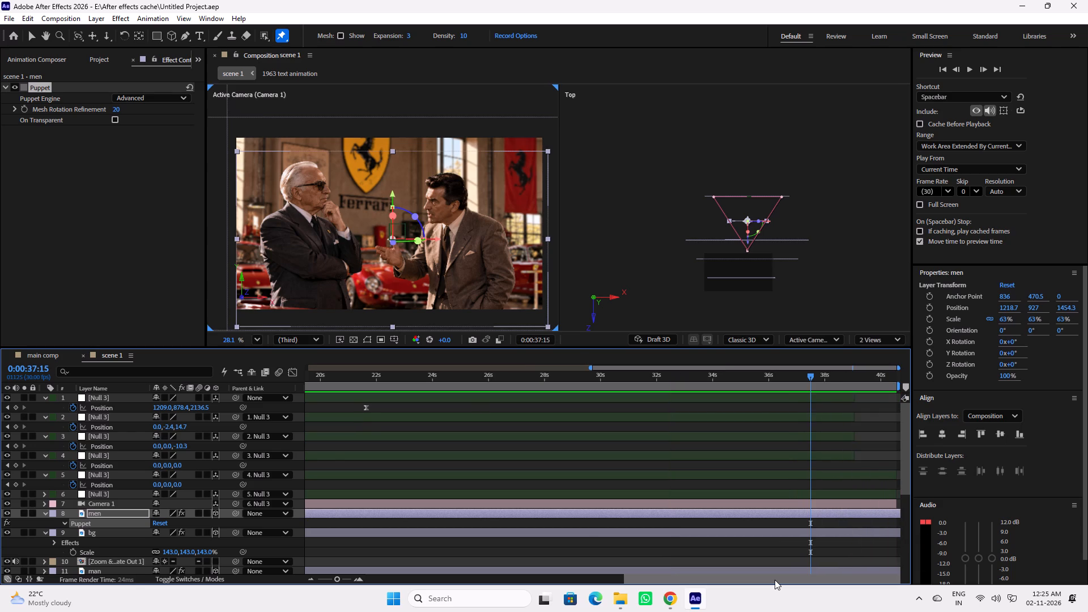
drag(657, 379, 570, 378)
key(space)
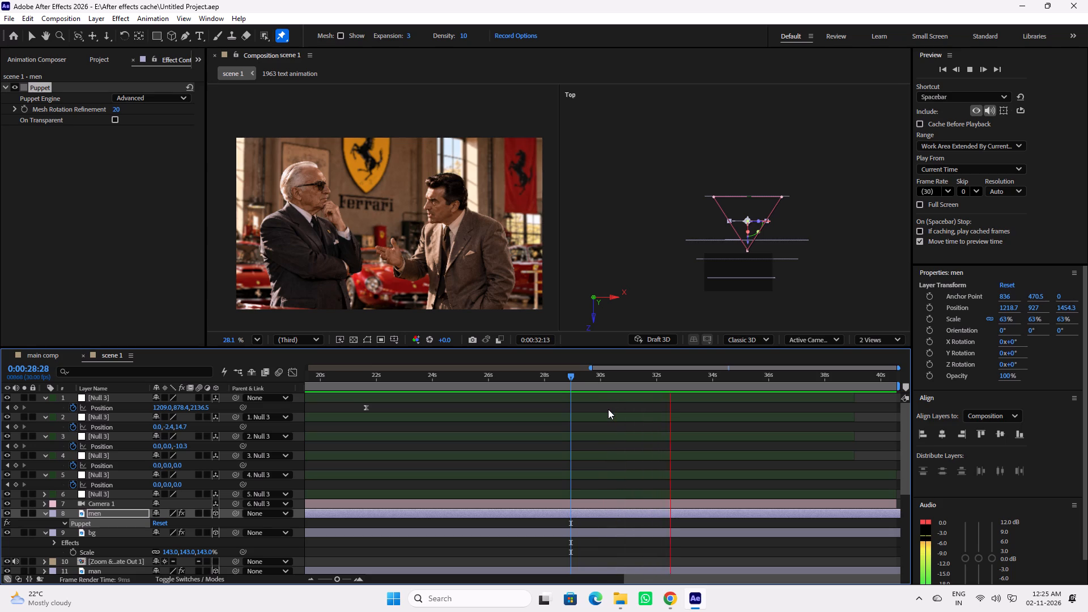
drag(660, 376, 656, 376)
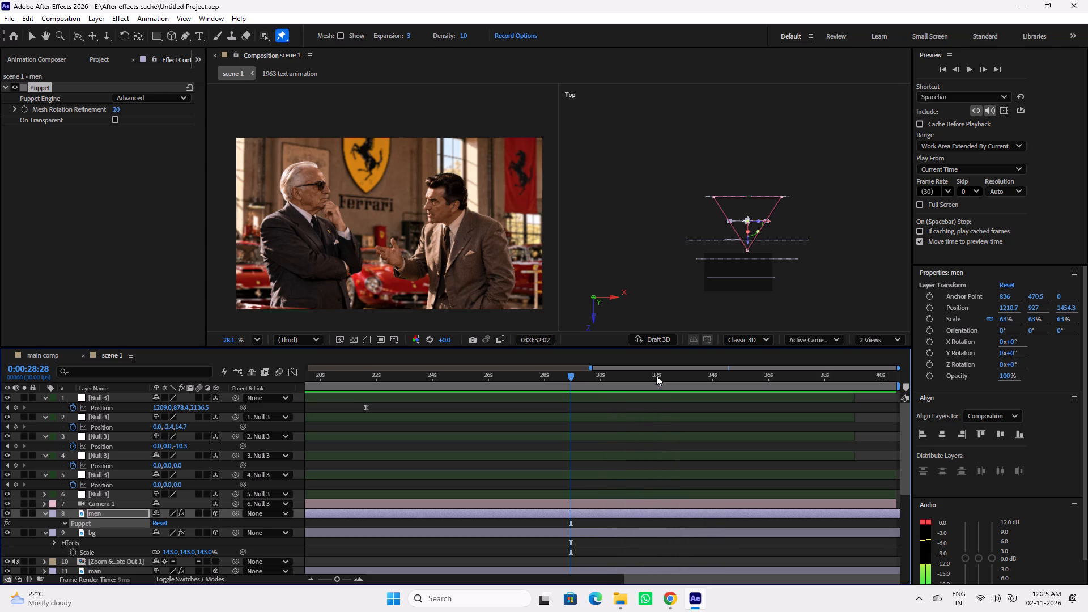
drag(656, 376, 638, 376)
key(space)
key(space)
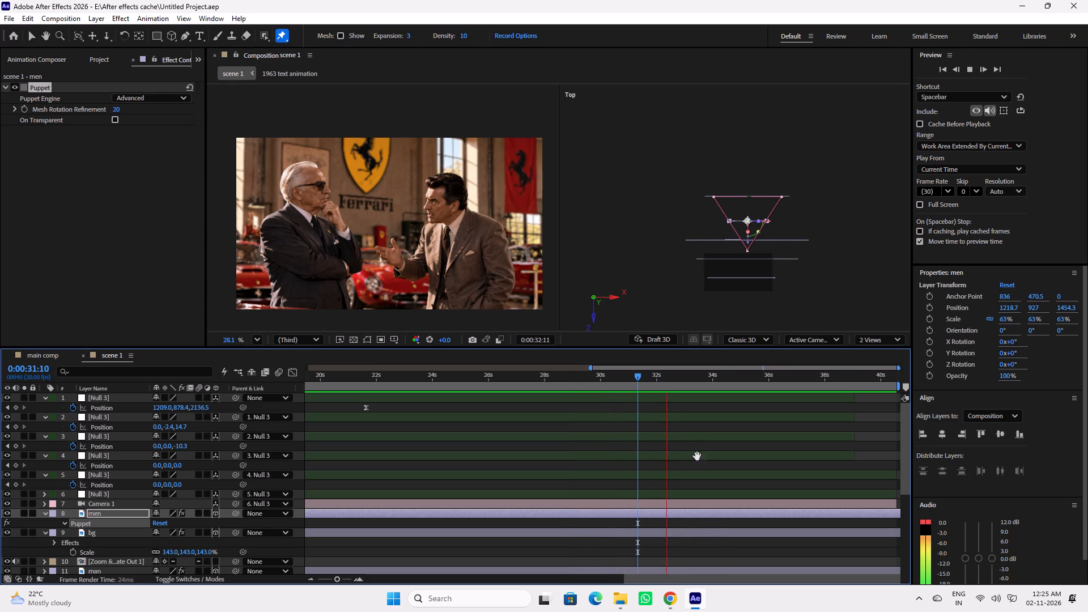
Play the end of the Rise of Lamborghini music layer from 32:12, and again from 31:20, to listen for a cut point.
scroll(697, 456, down, 13)
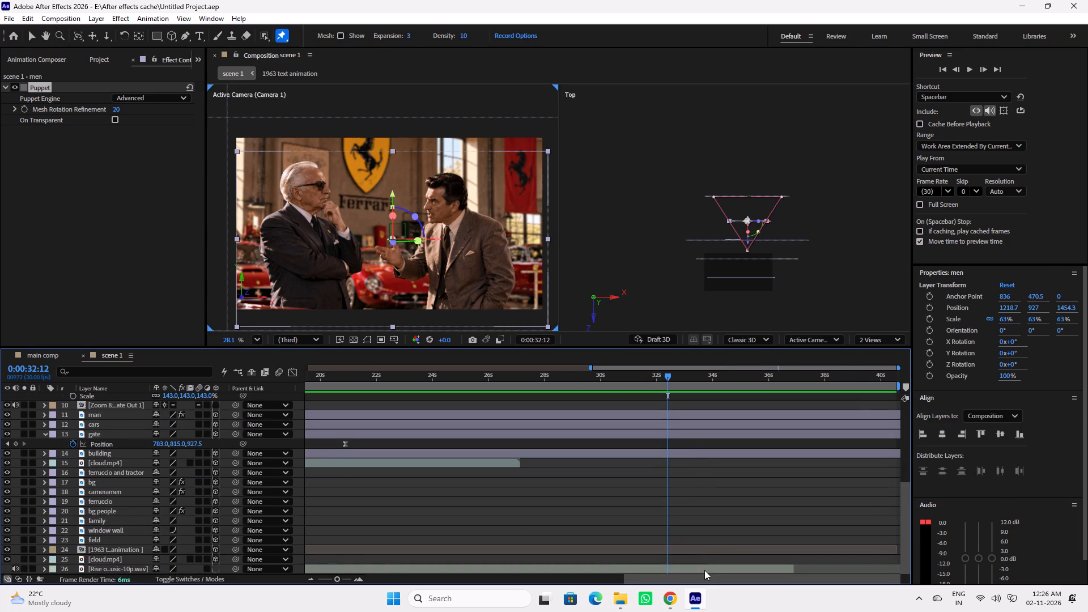
click(704, 570)
key(space)
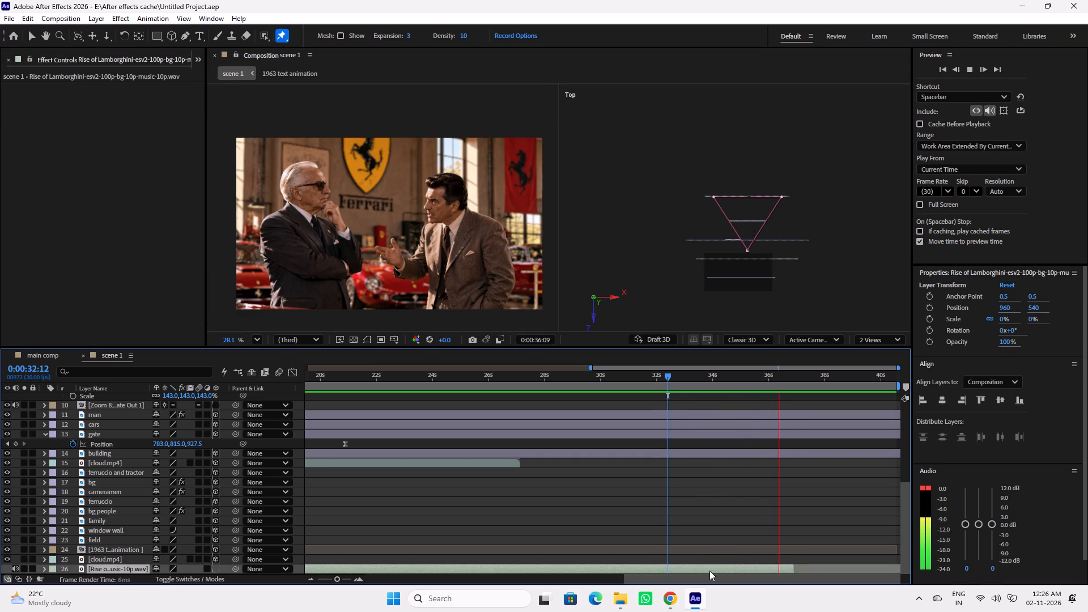
key(space)
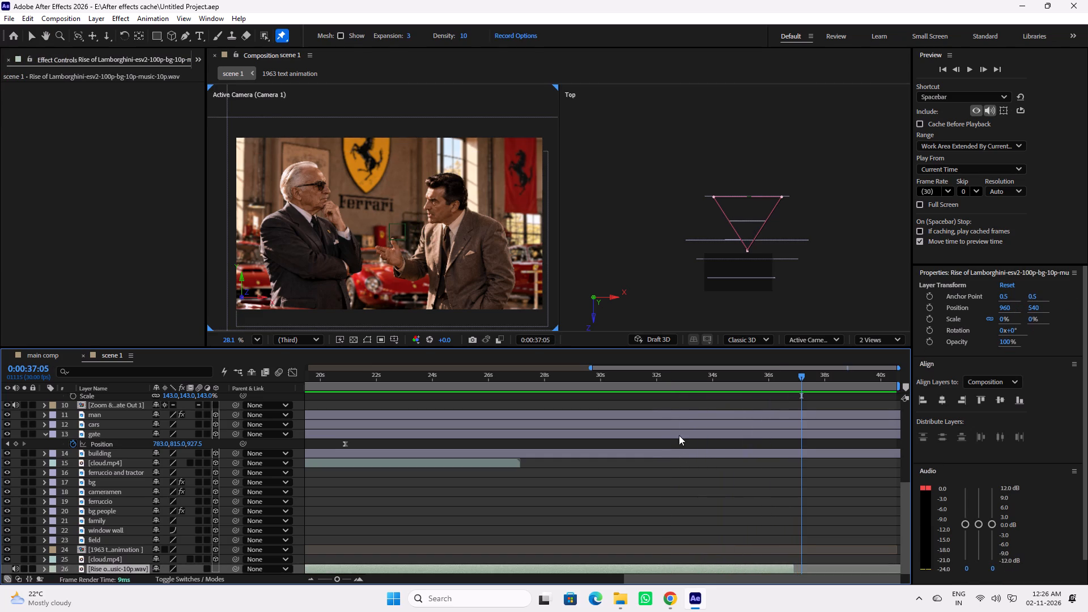
drag(657, 379, 647, 378)
key(space)
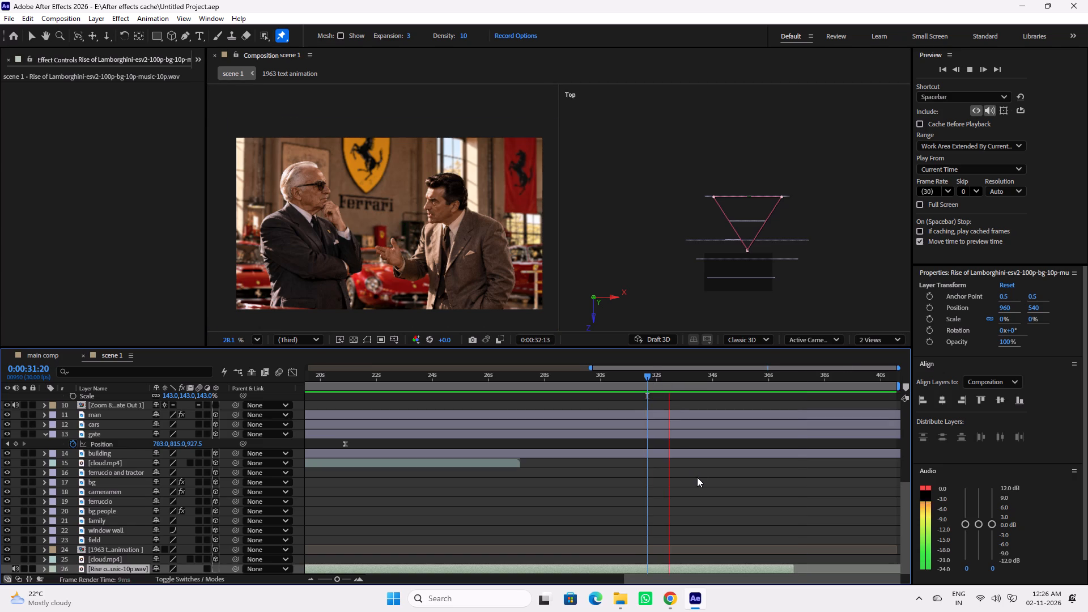
key(space)
Display the music layer's waveform, split the layer at 32:13 and delete the part after the split.
text(ll)
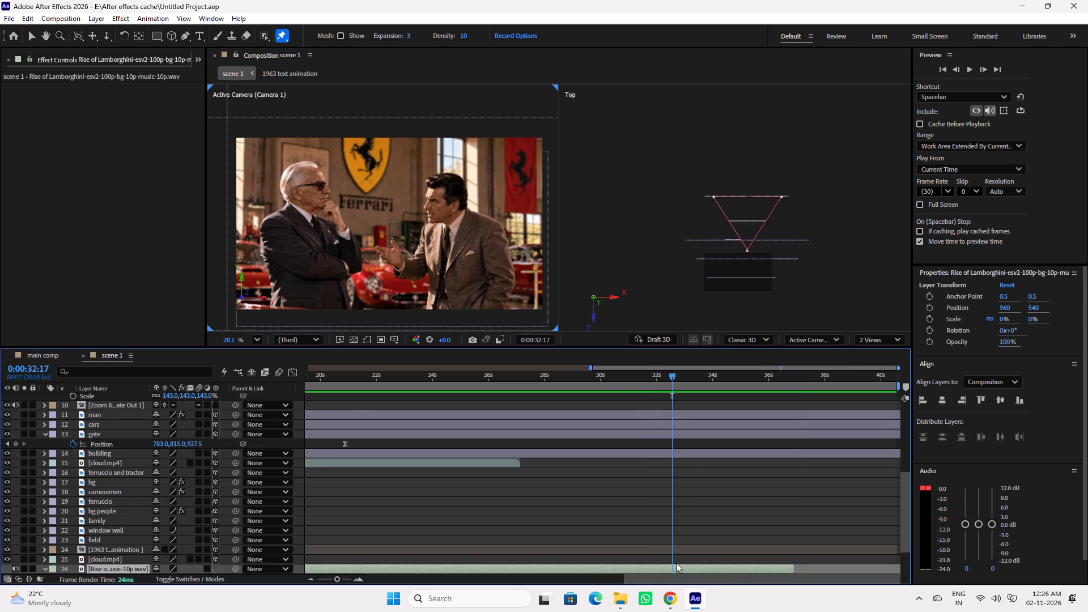
scroll(657, 538, down, 11)
drag(332, 580, 333, 580)
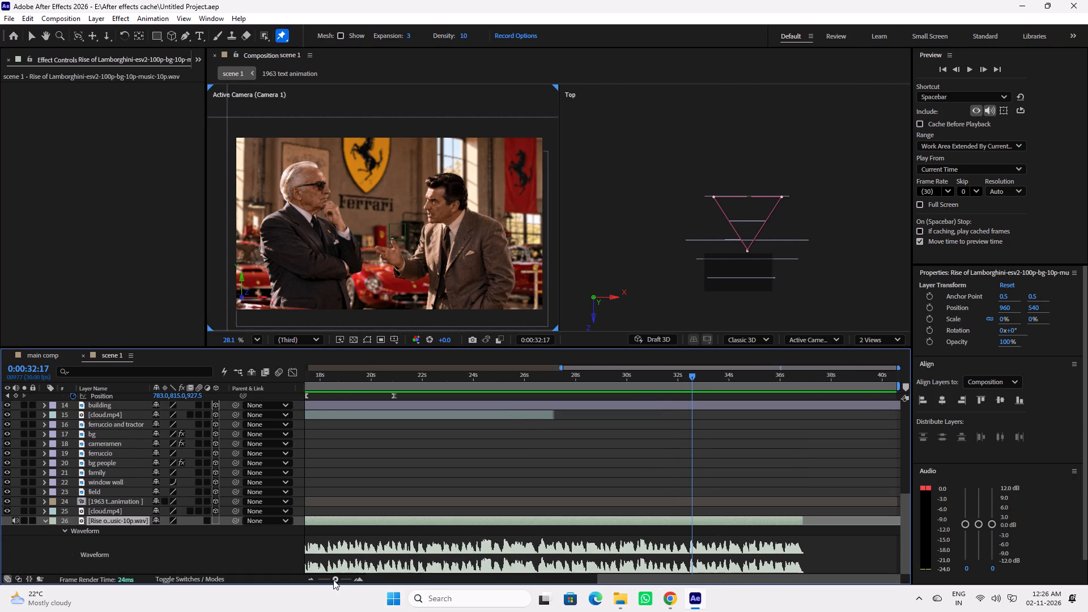
drag(333, 580, 338, 580)
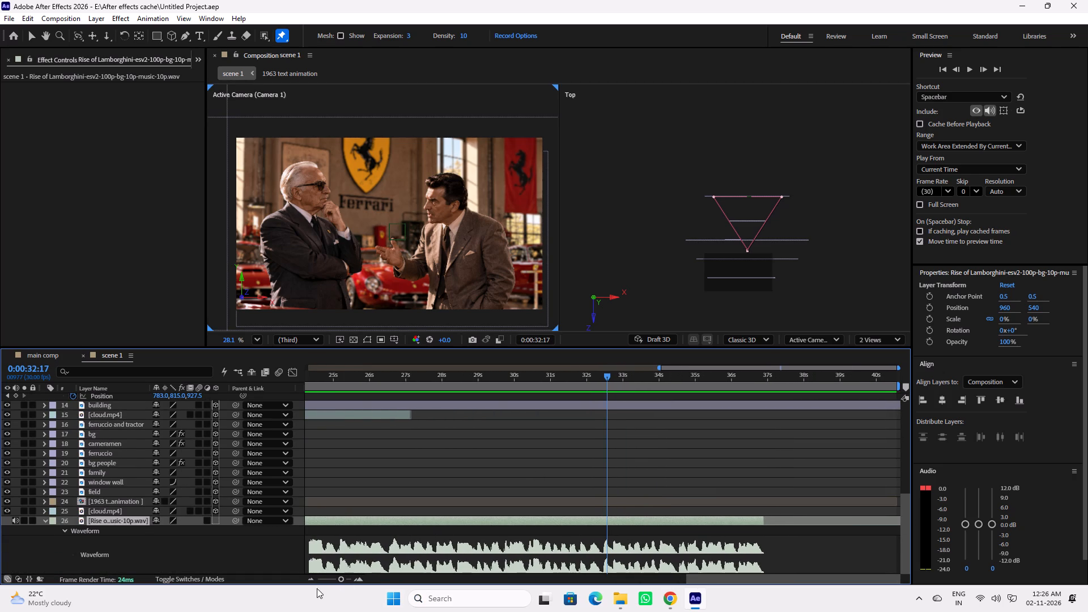
click(340, 577)
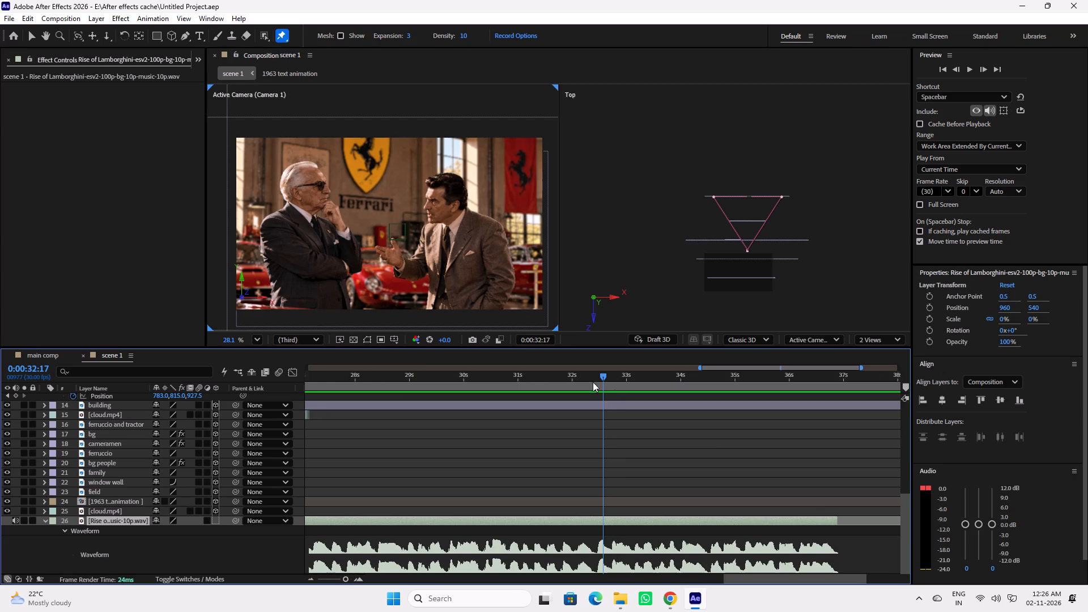
drag(548, 375, 533, 379)
key(space)
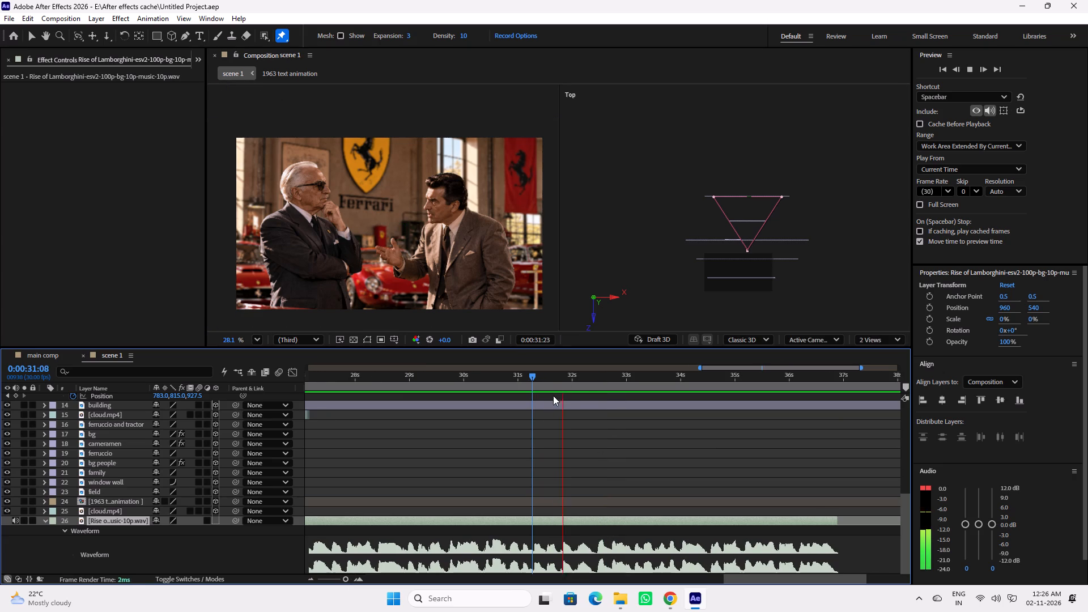
key(space)
click(596, 377)
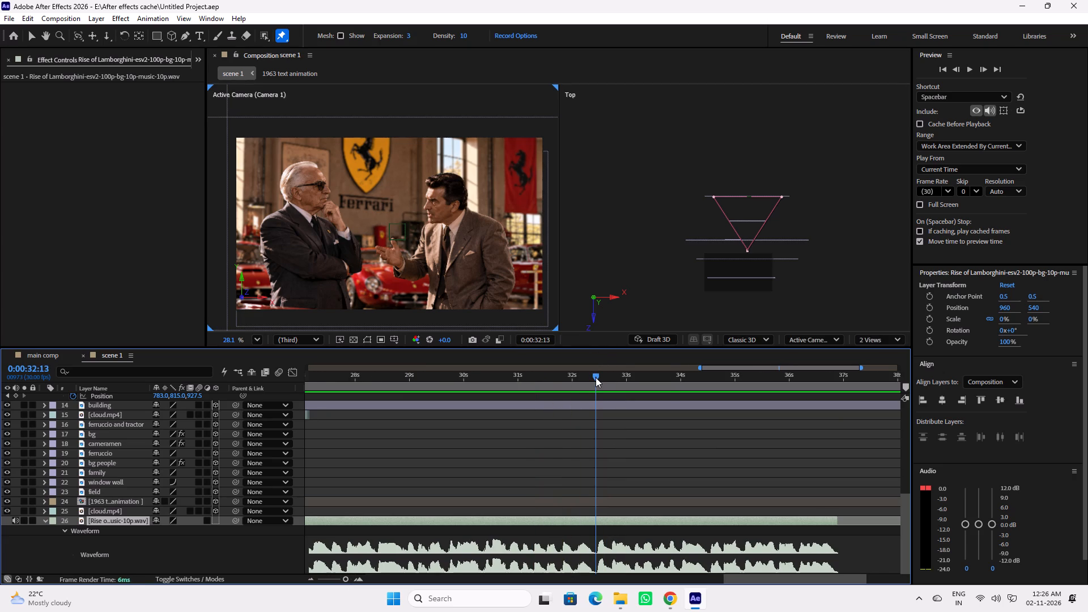
key(space)
click(596, 377)
key(ctrl+shift+d)
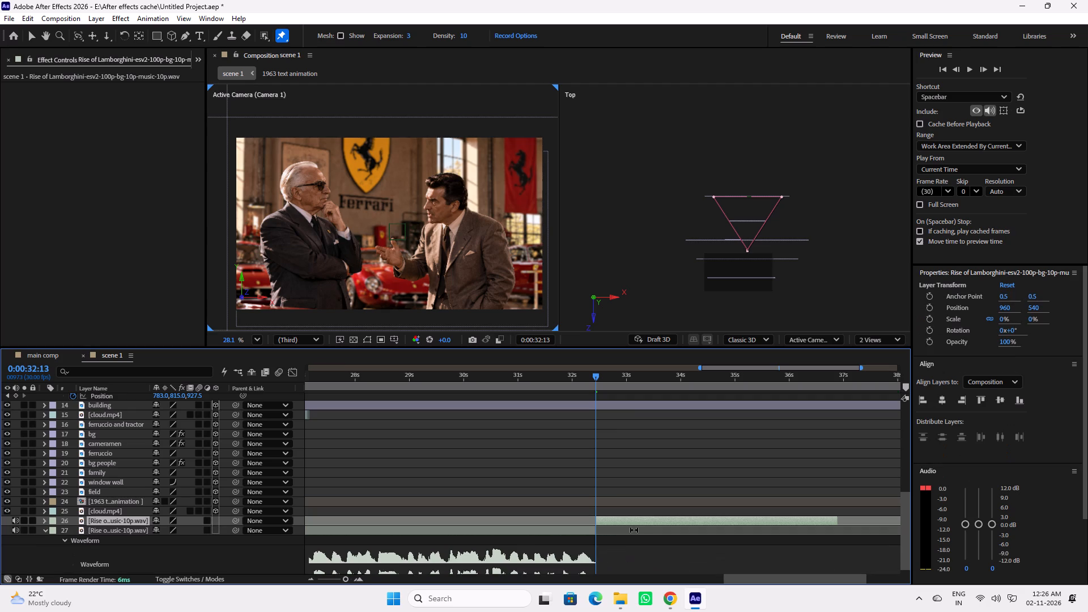
key(Delete)
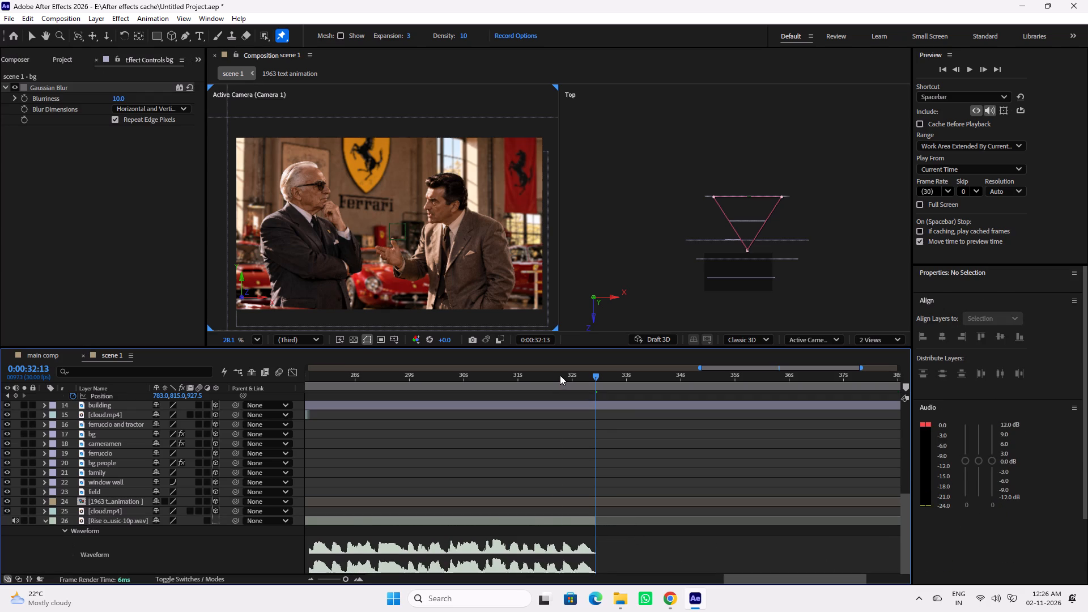
Play scene 1 from 31:23 to check the trimmed music ending, and save the project.
click(560, 375)
key(space)
key(space)
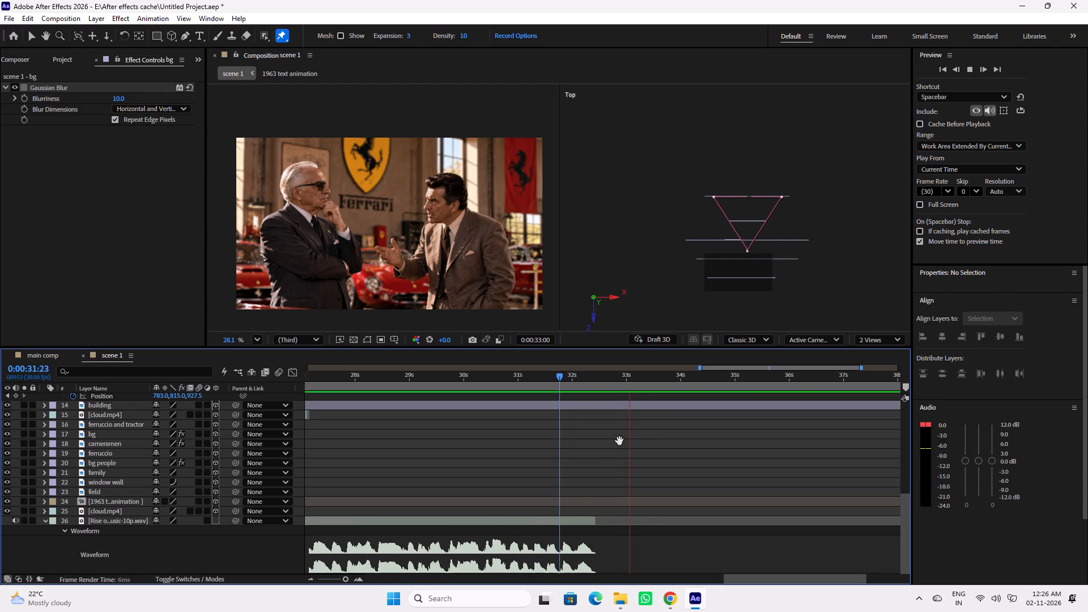
key(ctrl+s)
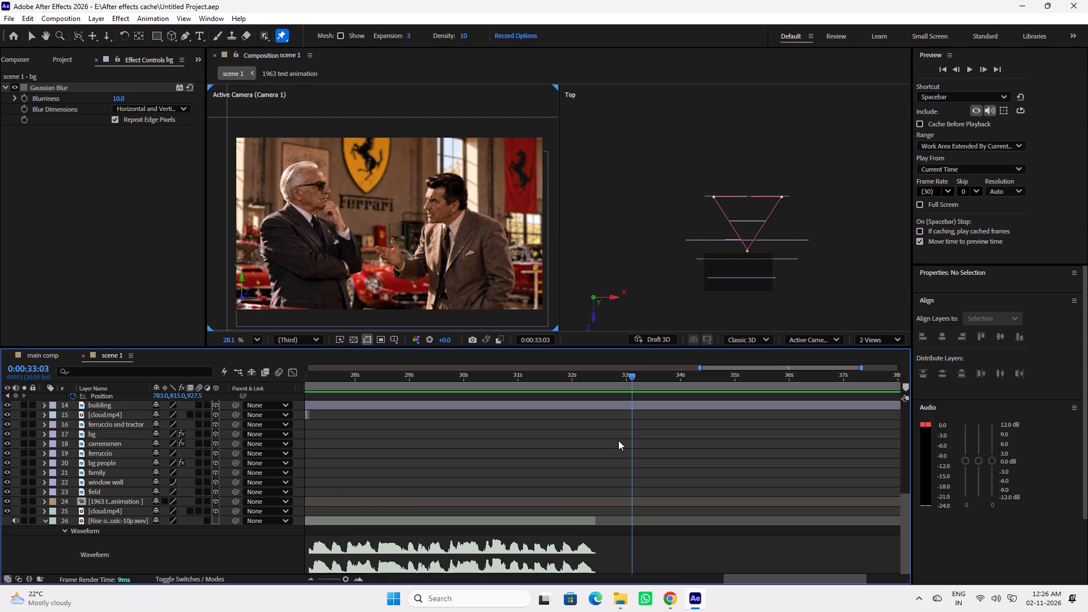
drag(599, 381, 585, 380)
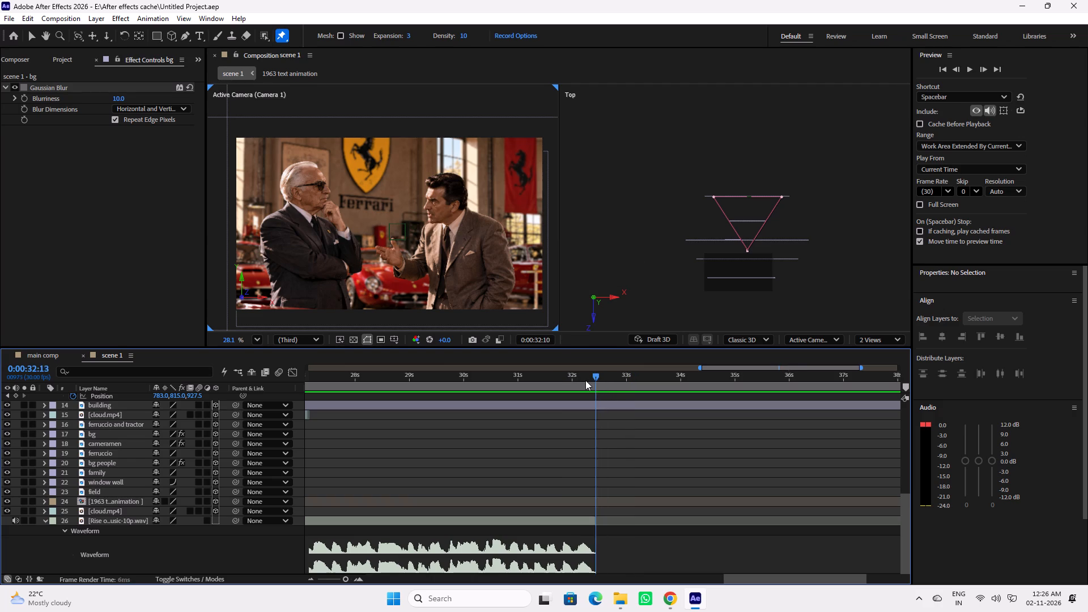
drag(585, 380, 500, 377)
key(ctrl+s)
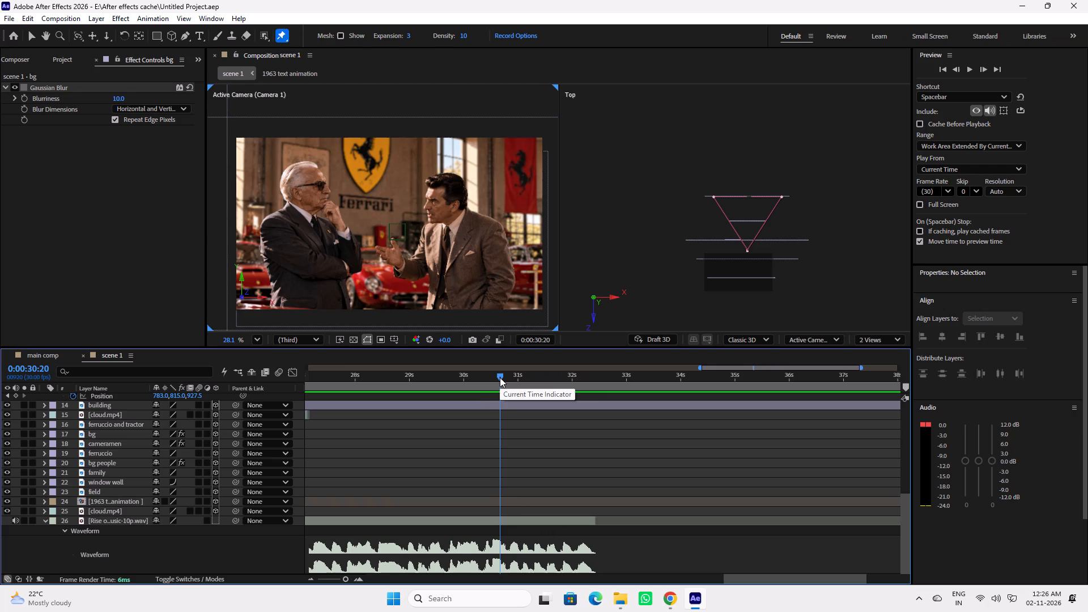
Play scene 1 from 29:10 to review the two-men shot against the music.
click(488, 377)
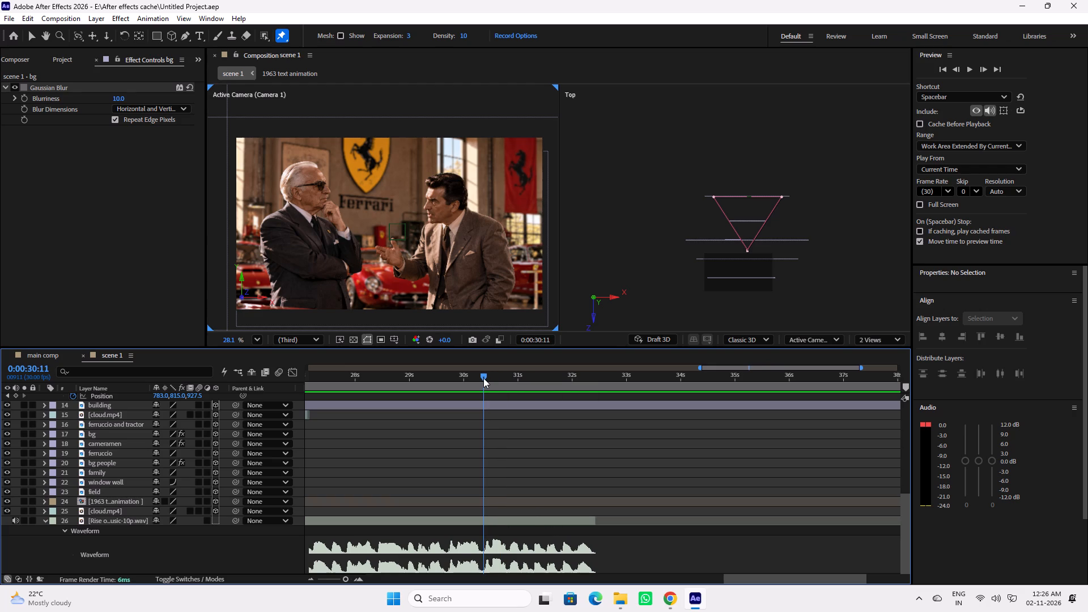
drag(472, 381, 427, 382)
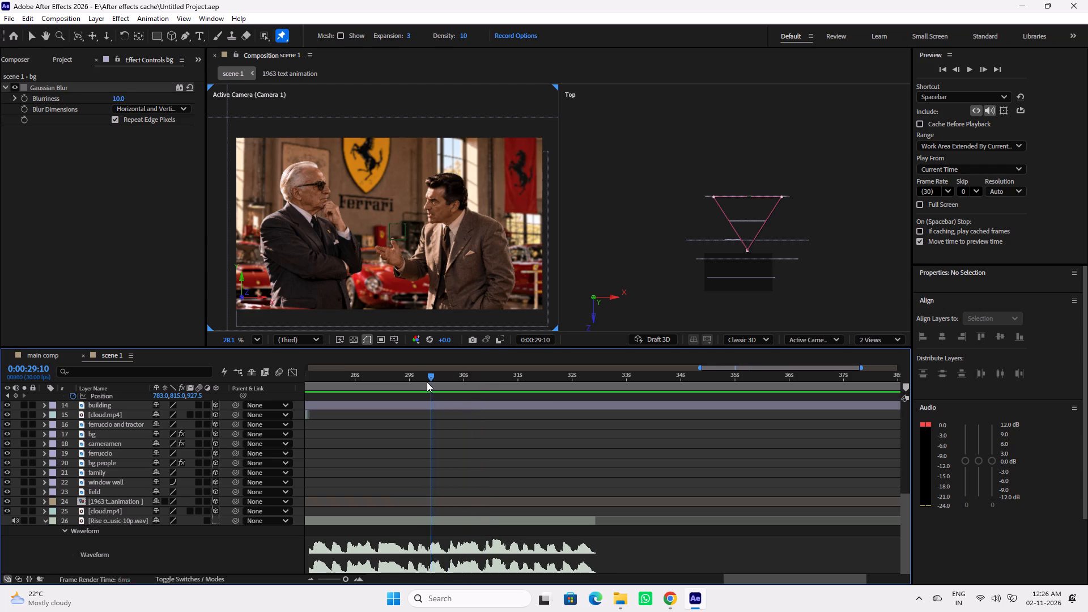
key(space)
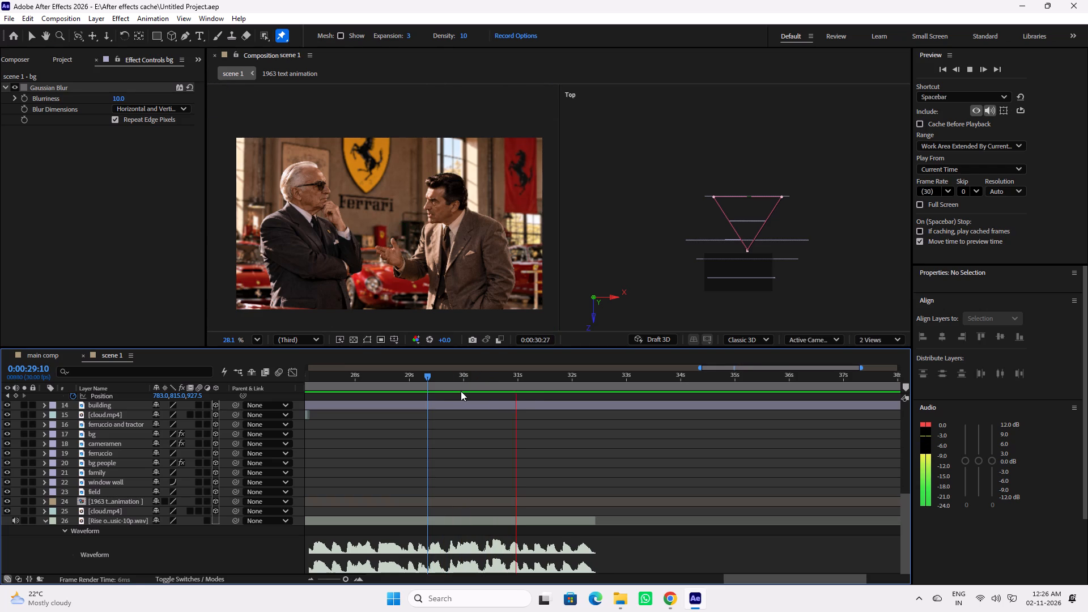
key(space)
Play the push-in from 18:18, and again from about 20:14, to review the arrival at the two men.
drag(387, 379, 304, 376)
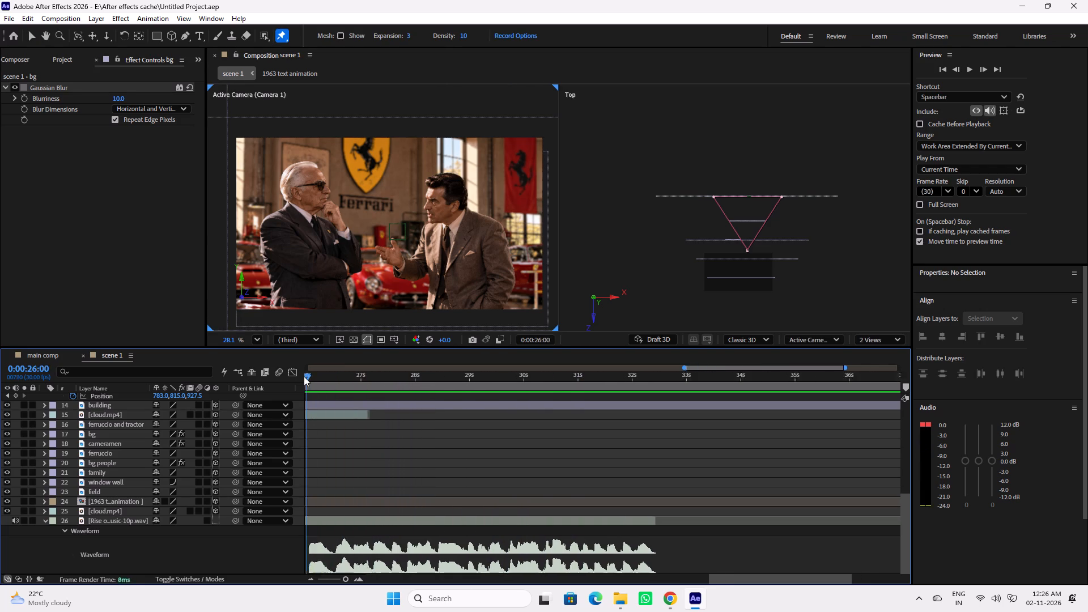
drag(304, 376, 318, 373)
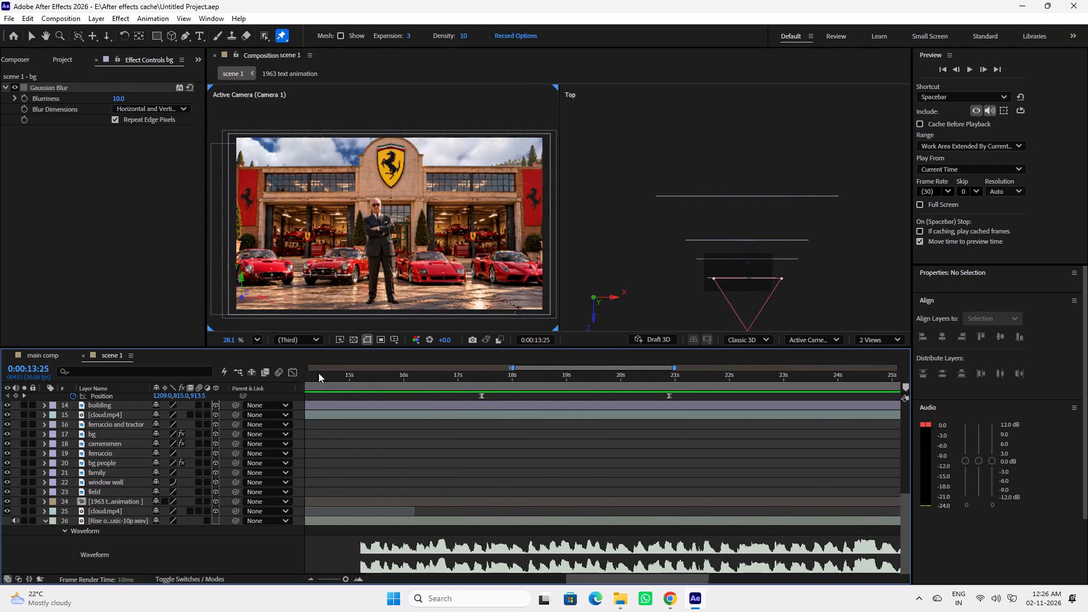
drag(318, 373, 545, 390)
key(space)
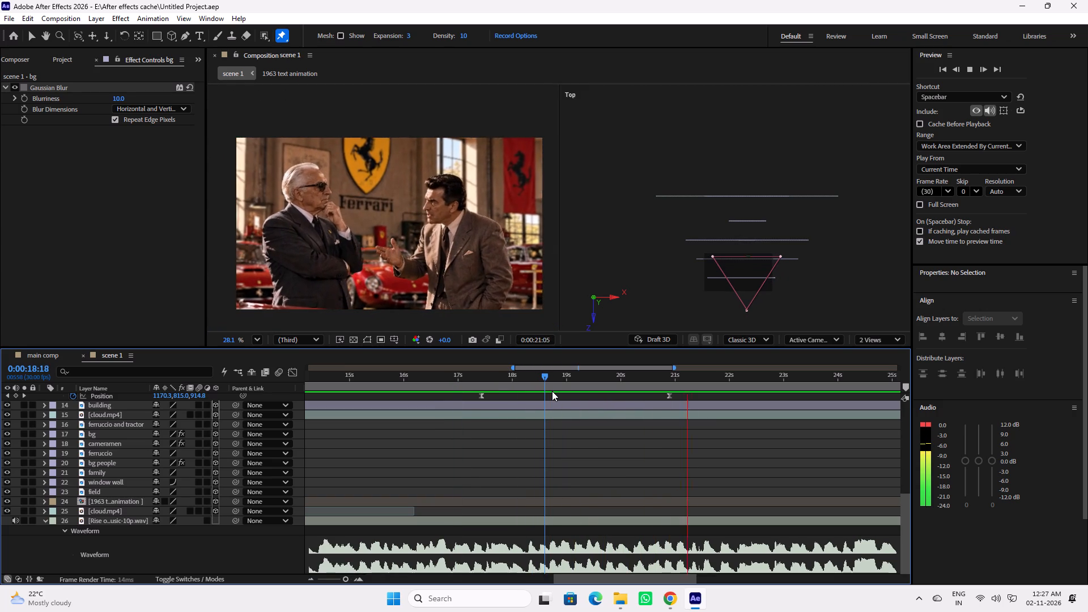
key(space)
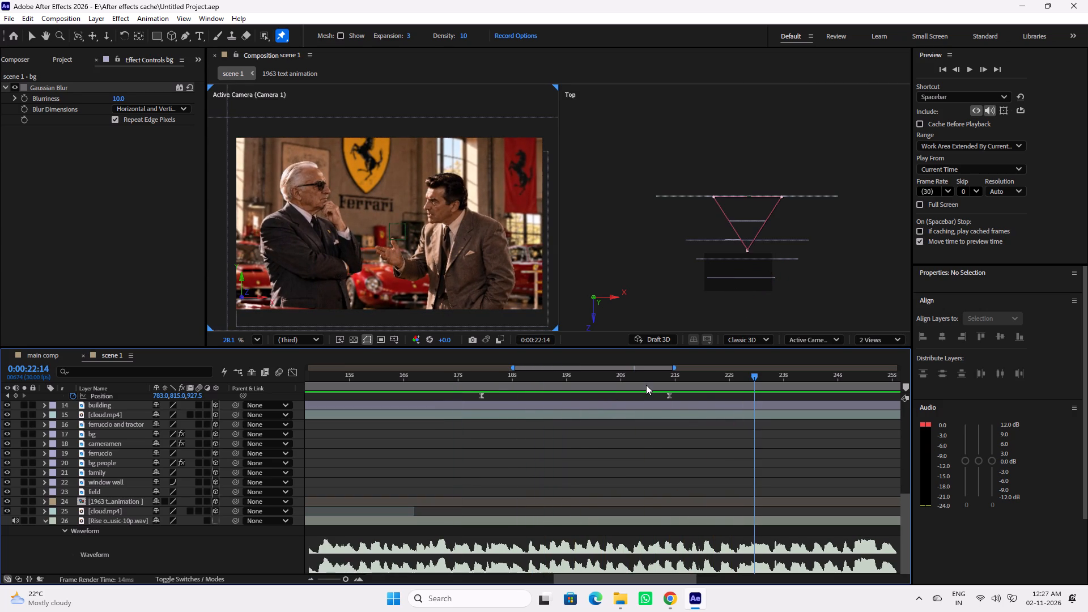
click(646, 380)
key(space)
key(space)
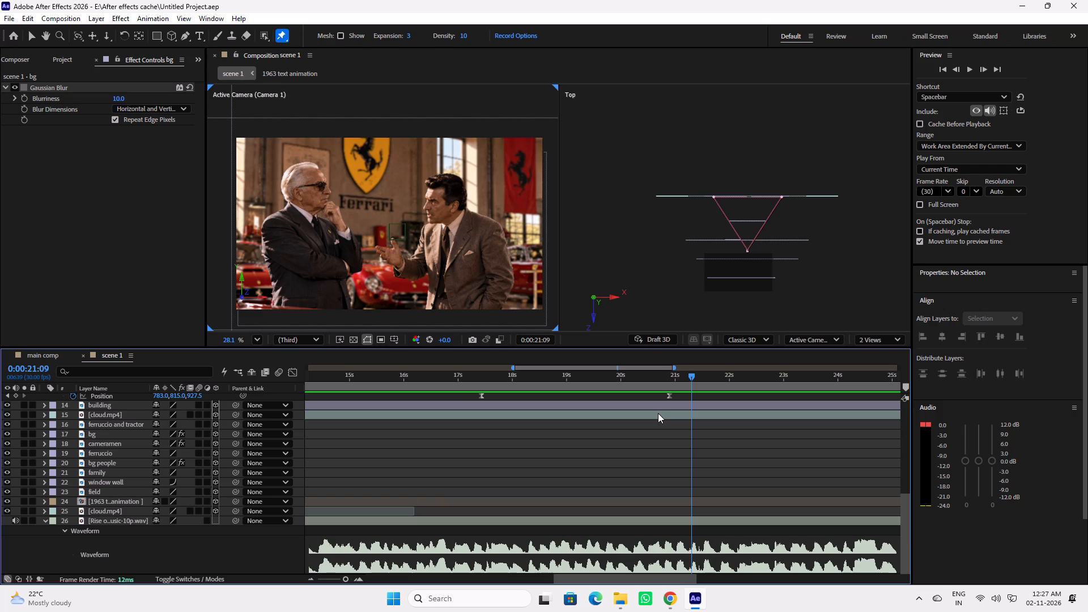
Scrub the push-in back to about 15:16 and forward to 21:06 to examine the camera move from the building to the two men.
drag(677, 381, 643, 379)
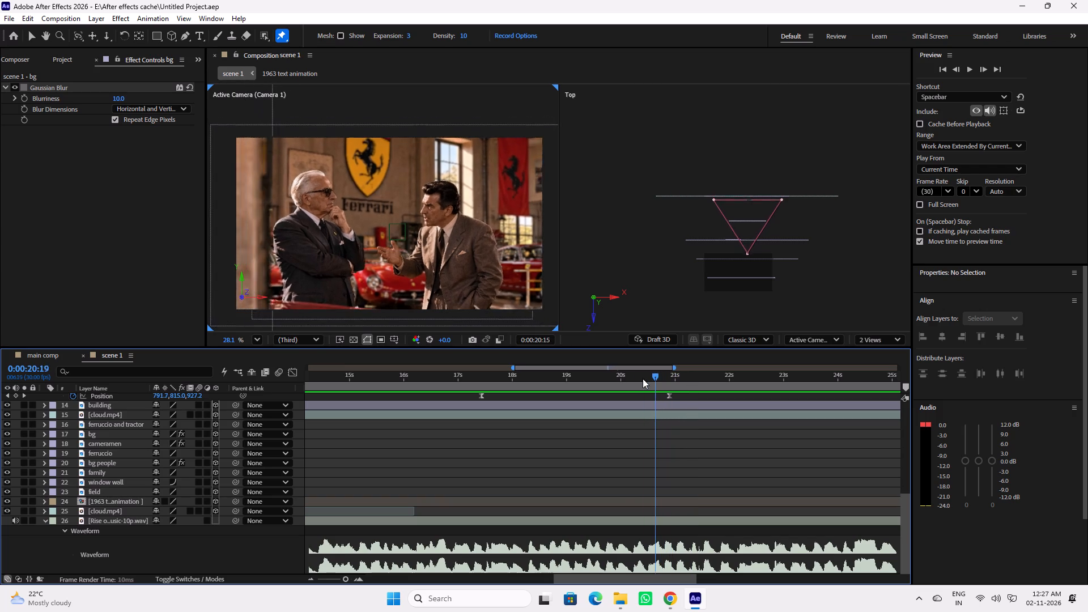
drag(643, 379, 564, 374)
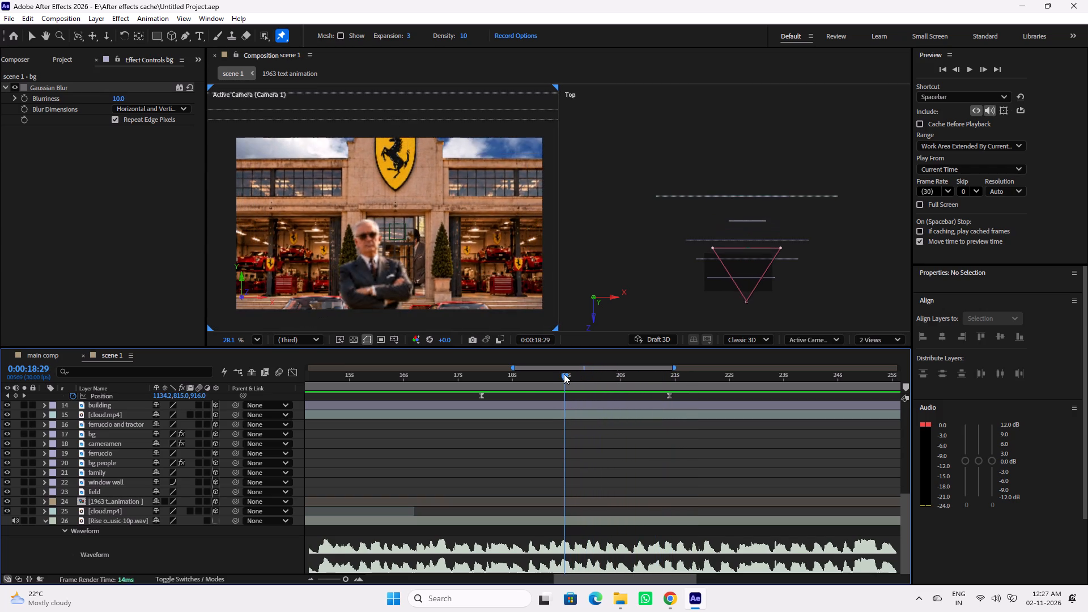
drag(564, 374, 507, 369)
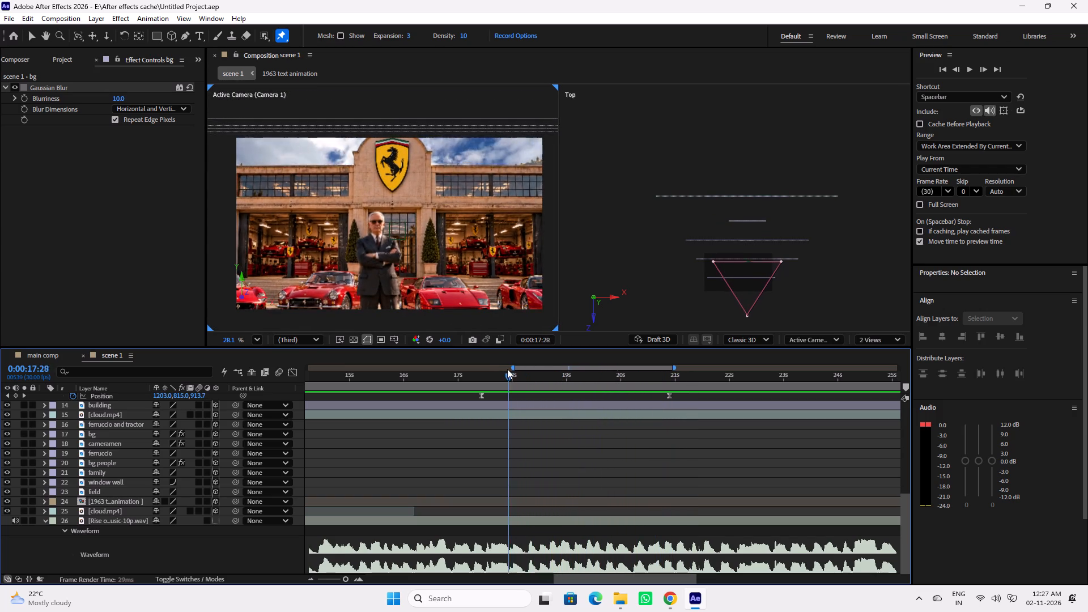
drag(507, 369, 458, 363)
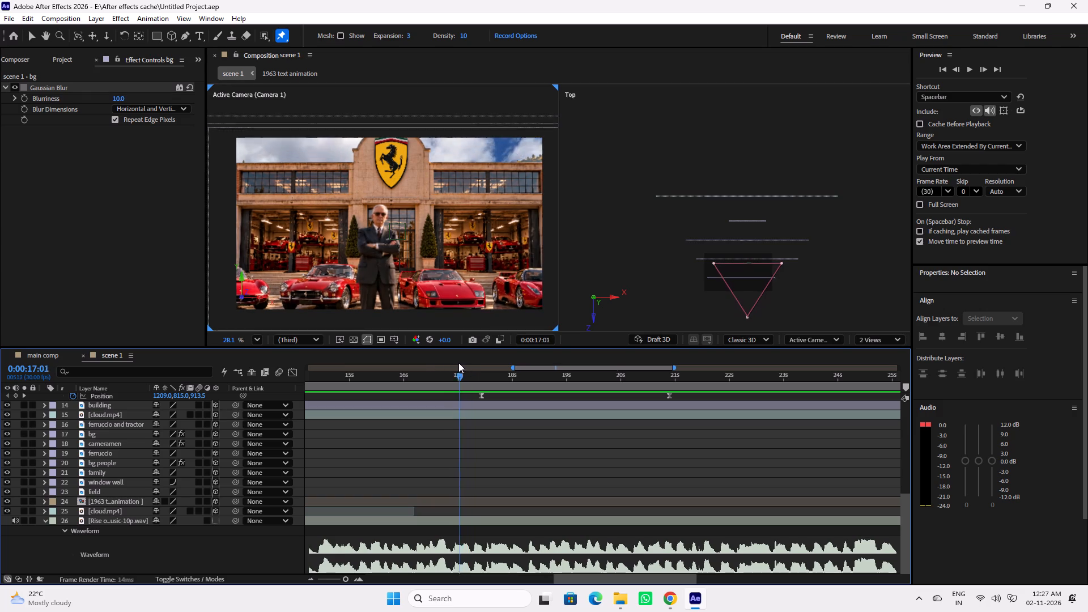
drag(458, 363, 375, 358)
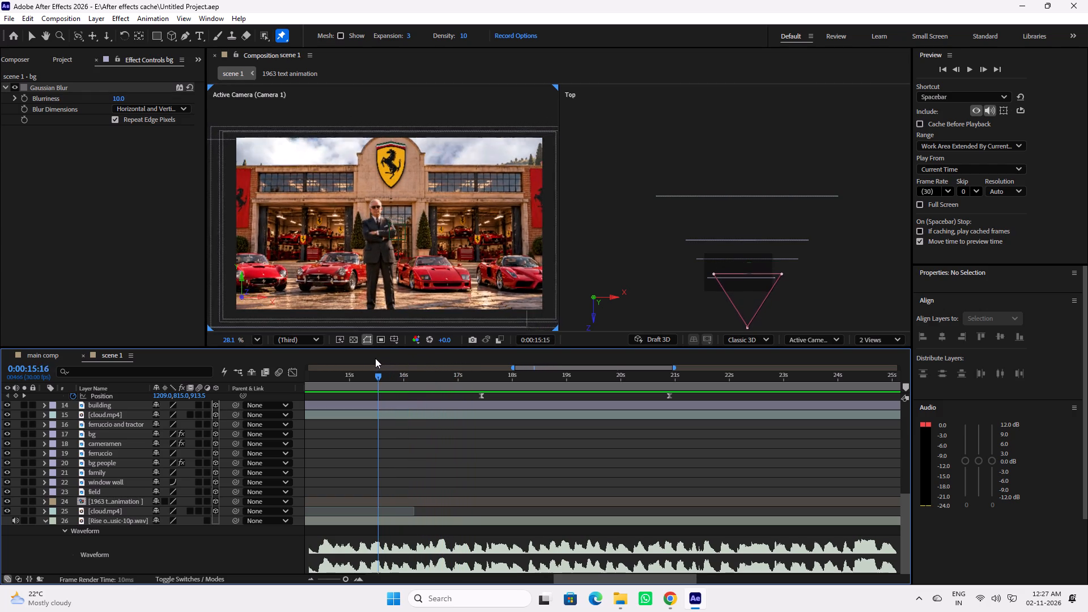
drag(375, 358, 418, 364)
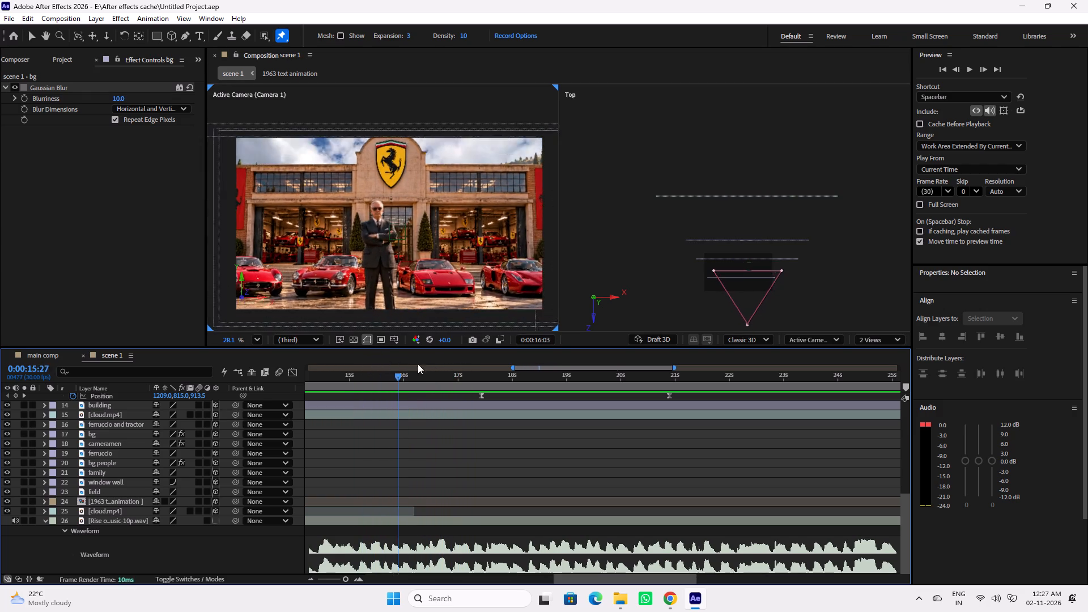
drag(418, 364, 651, 389)
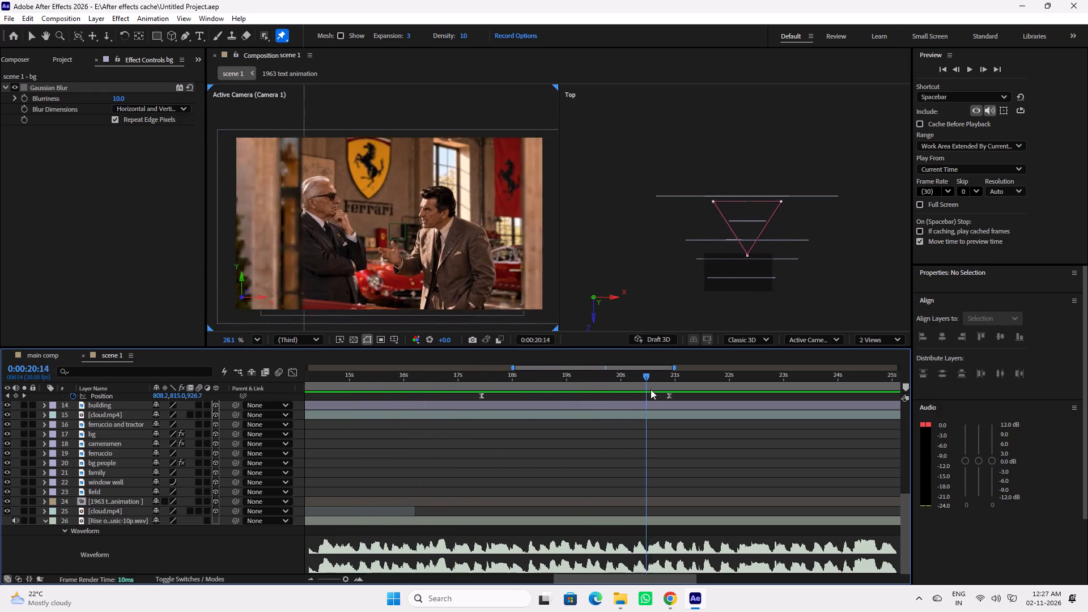
drag(651, 389, 685, 394)
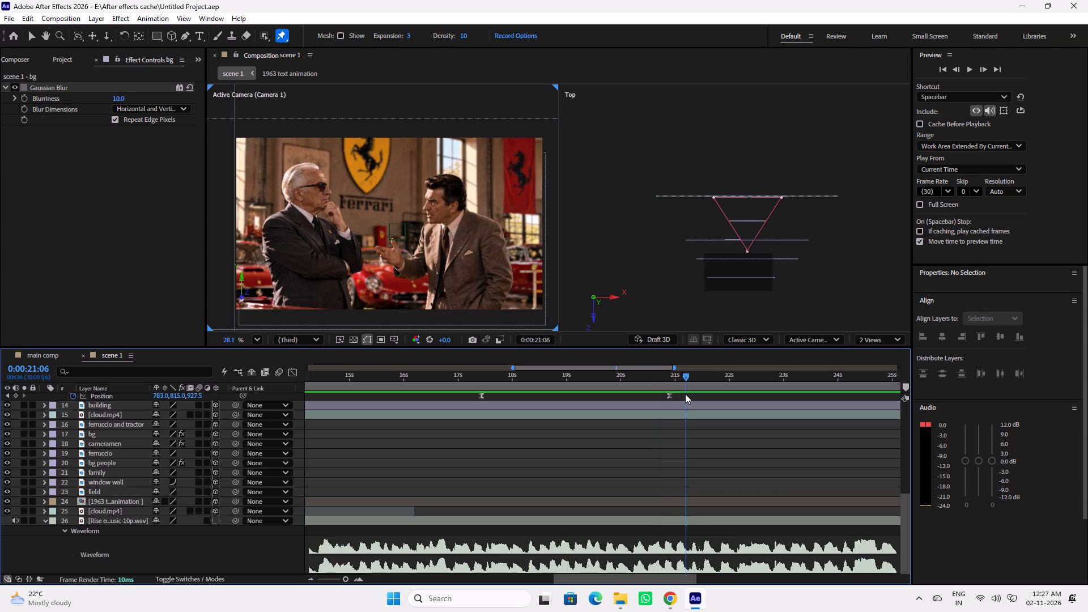
Play the push-in from about 20:03 to review the camera's arrival at the two men.
key(space)
drag(678, 377, 657, 375)
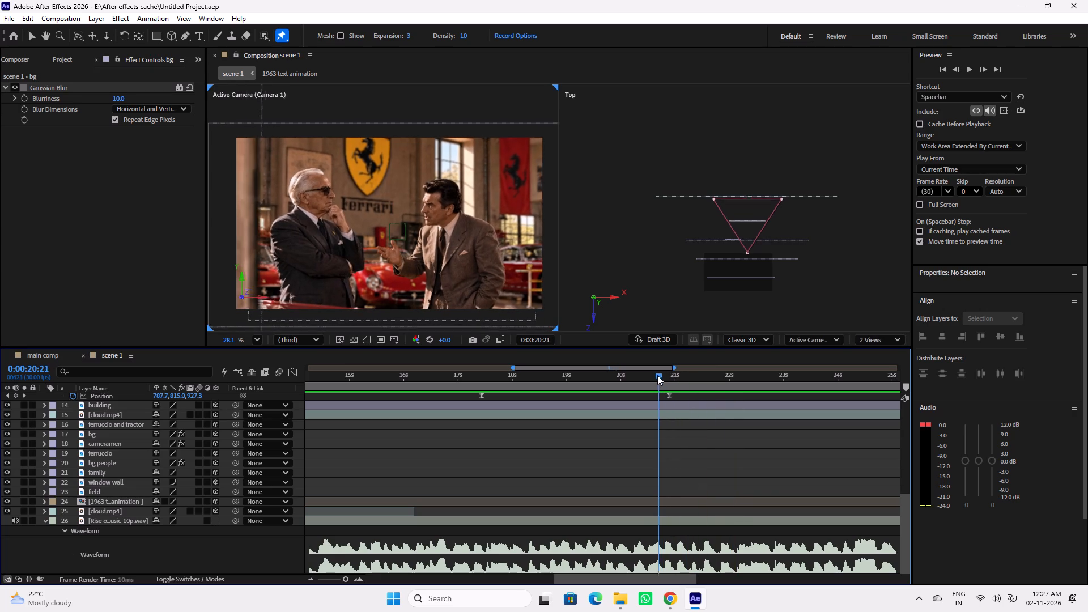
drag(657, 375, 626, 373)
key(space)
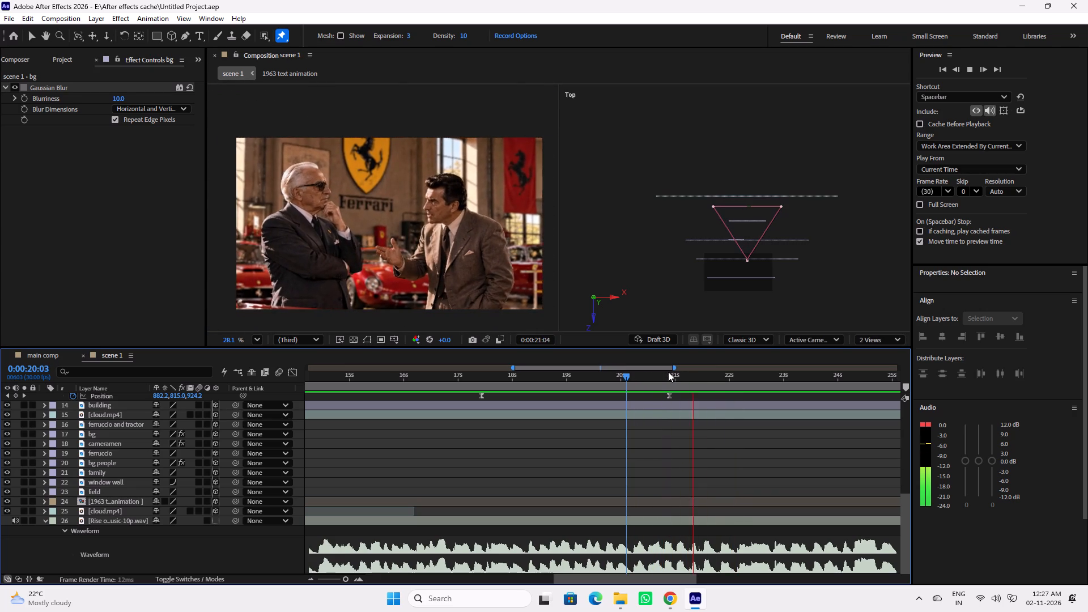
Set the current time to 20:27 and collapse the open properties of all layers in scene 1.
click(668, 372)
click(668, 372)
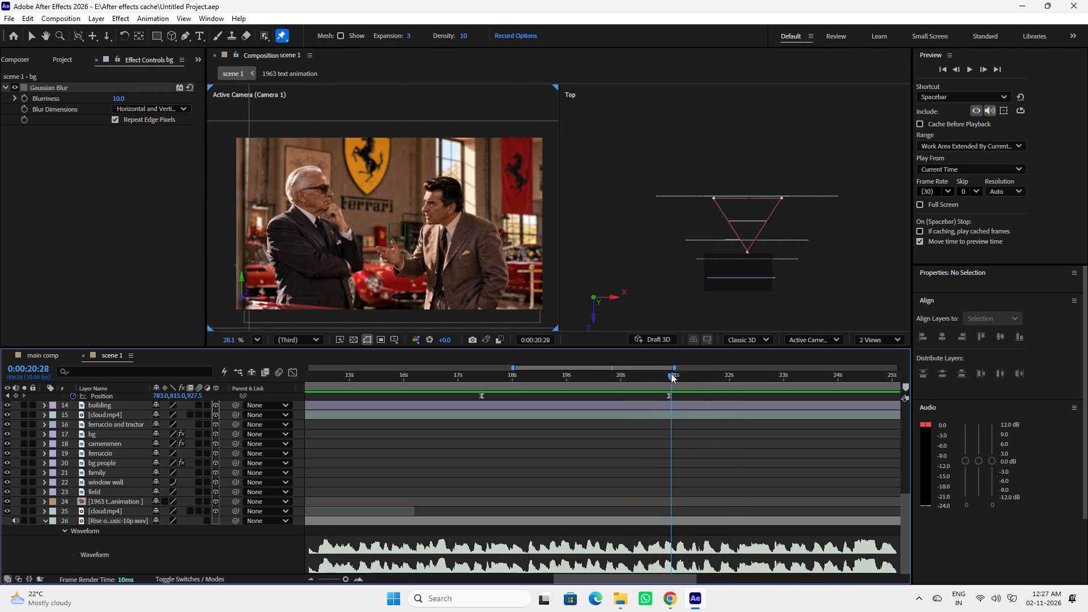
scroll(654, 418, up, 10)
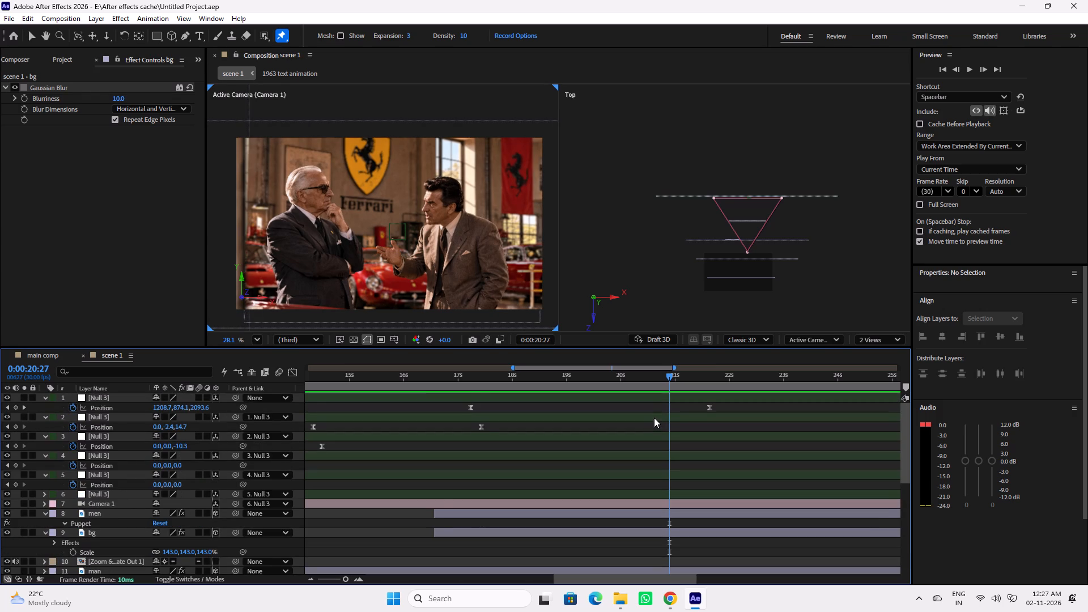
click(406, 526)
key(ctrl+a)
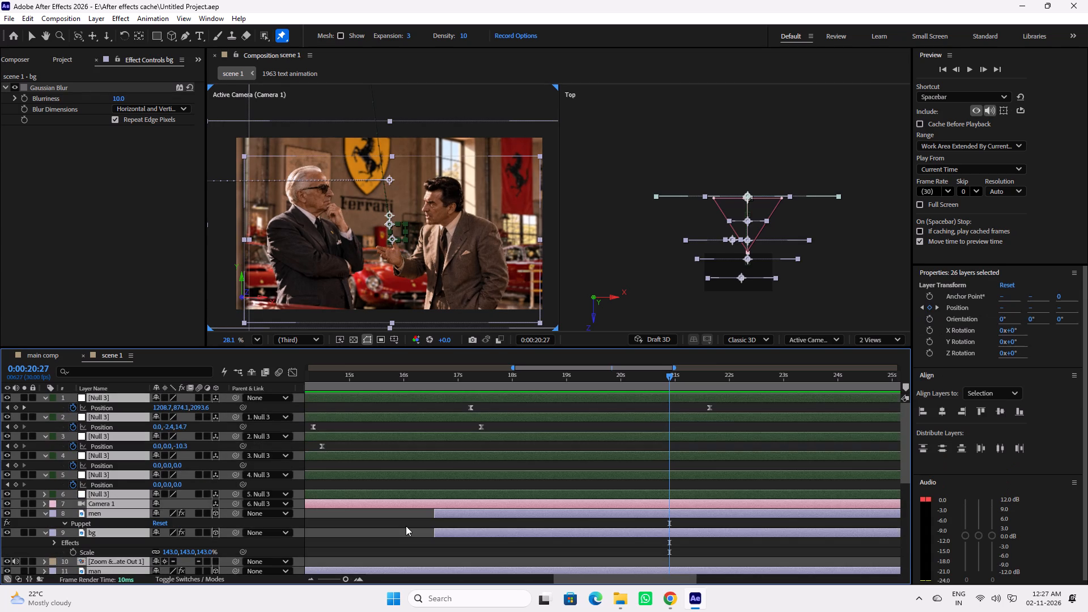
text(uu)
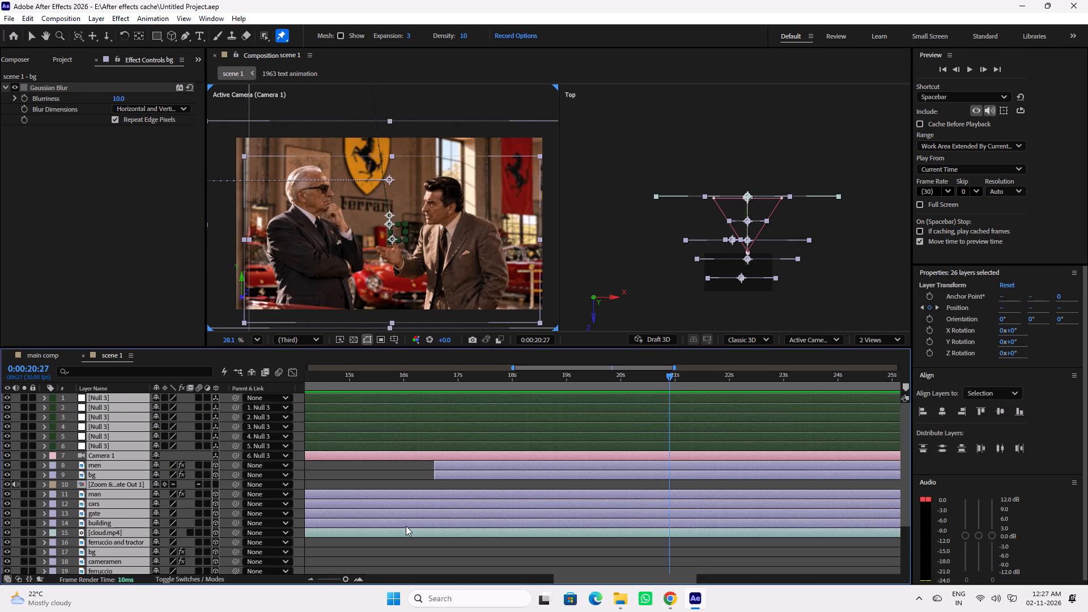
key(u)
Split the man, cars, gate, building and adjoining cloud.mp4 layers at 20:27.
scroll(614, 549, down, 1)
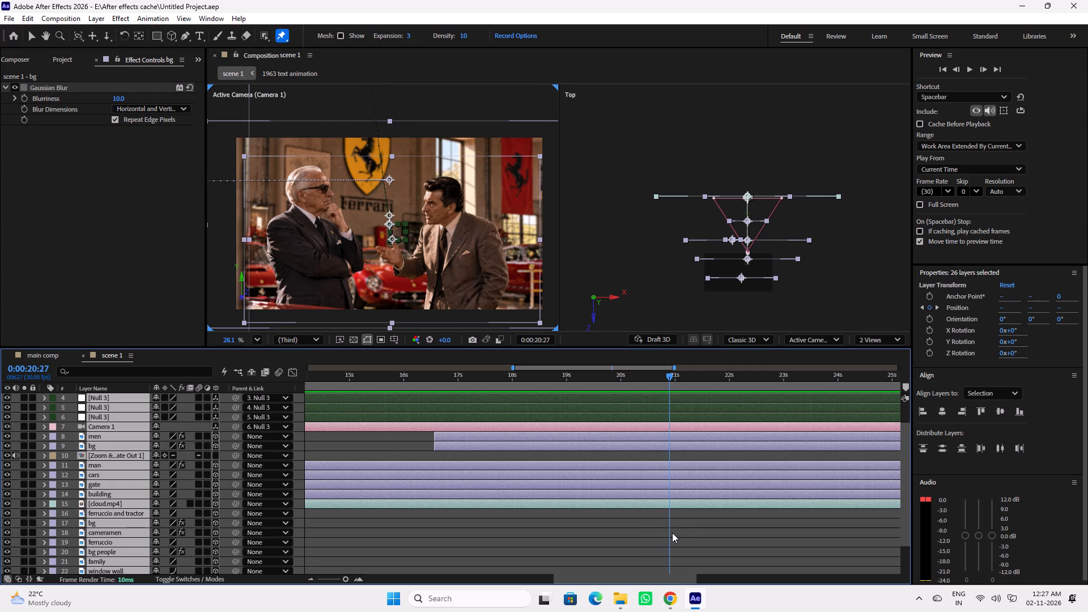
ctrl+click(687, 439)
click(688, 458)
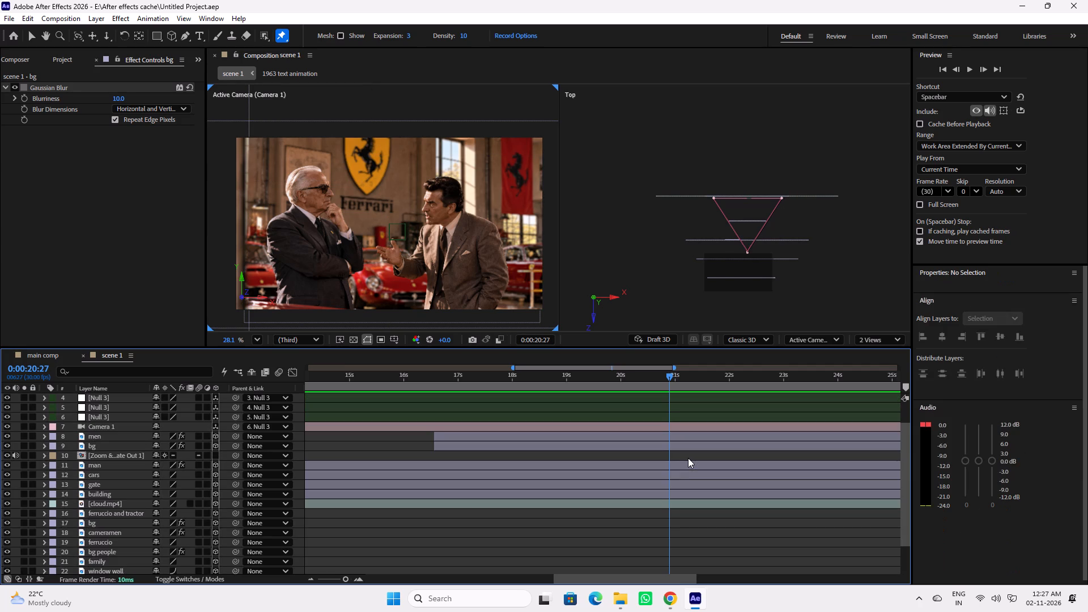
click(685, 465)
ctrl+click(682, 475)
ctrl+click(682, 483)
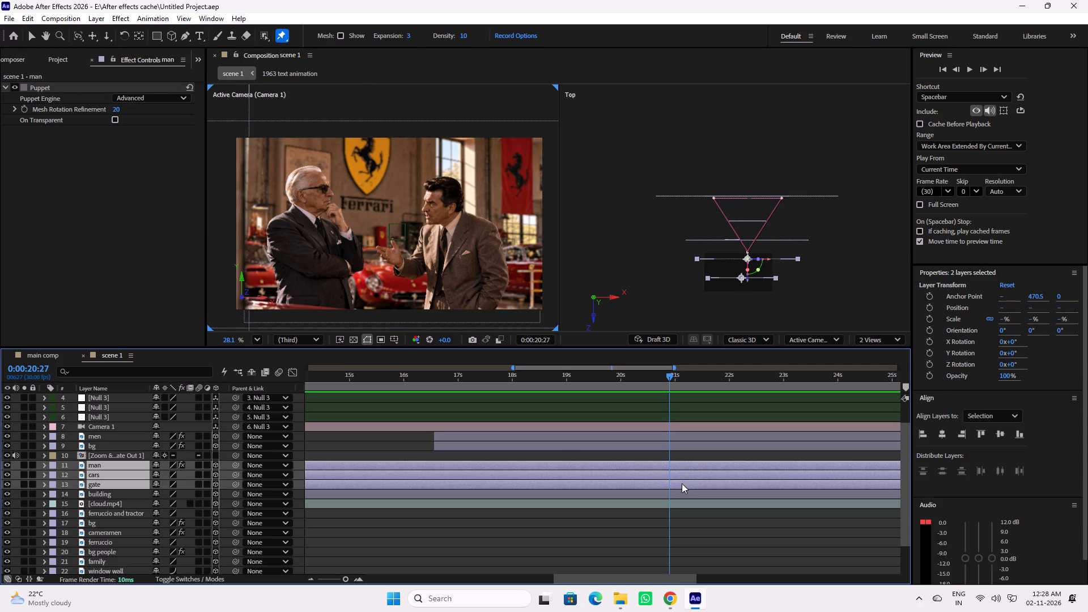
ctrl+click(681, 488)
ctrl+click(681, 494)
ctrl+click(683, 487)
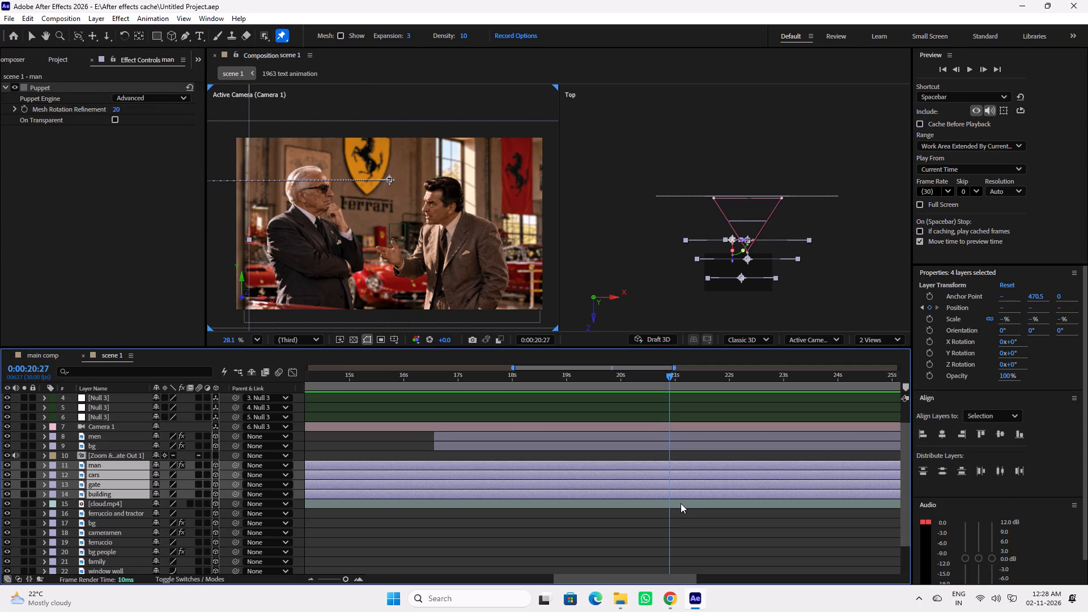
ctrl+click(681, 503)
scroll(677, 517, down, 7)
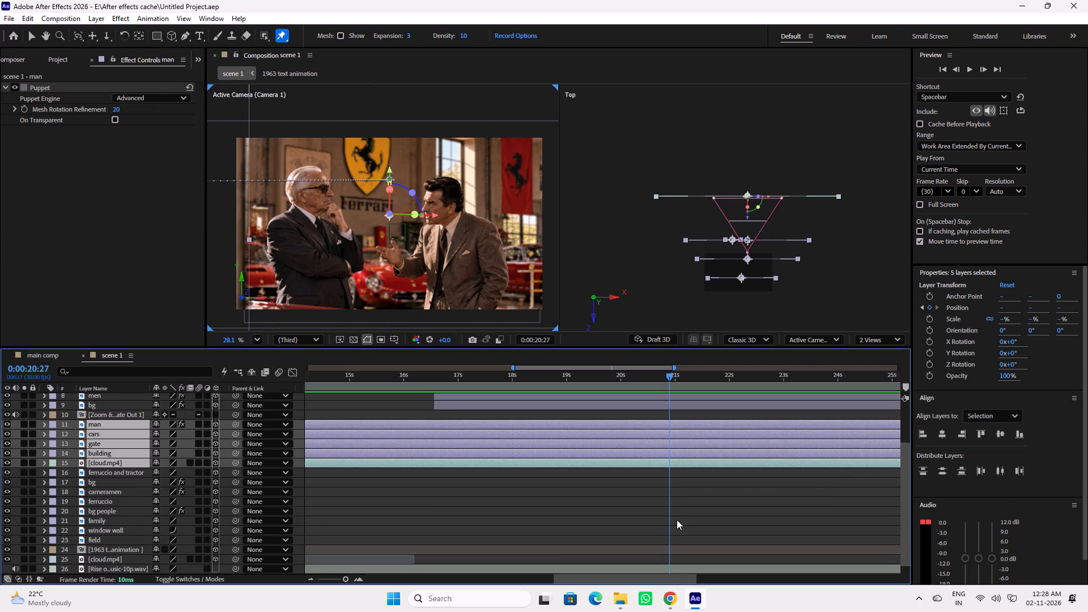
scroll(677, 521, down, 2)
scroll(677, 521, up, 4)
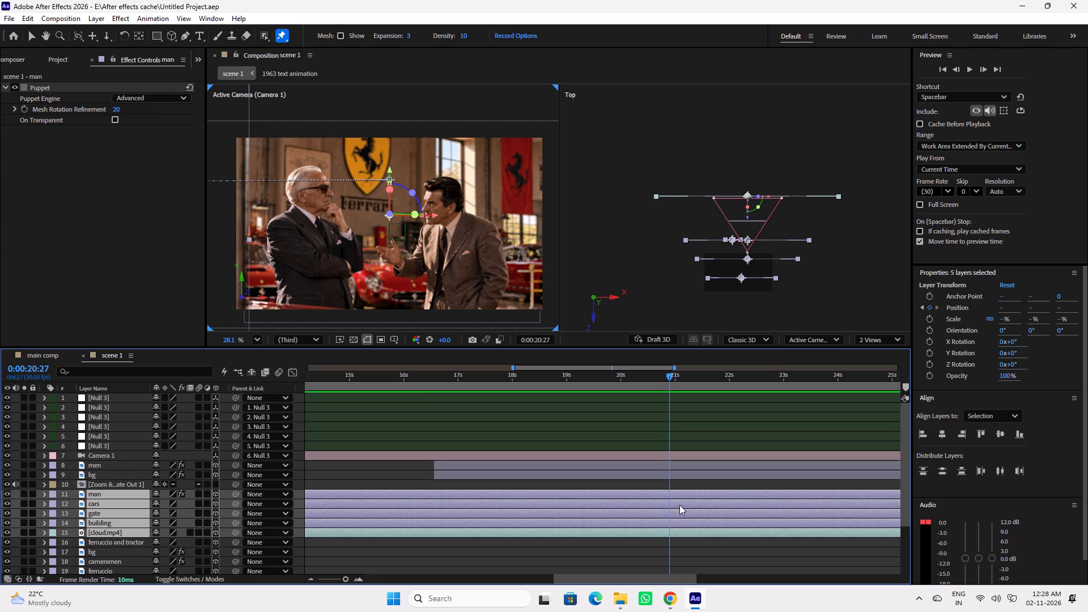
key(ctrl+shift+d)
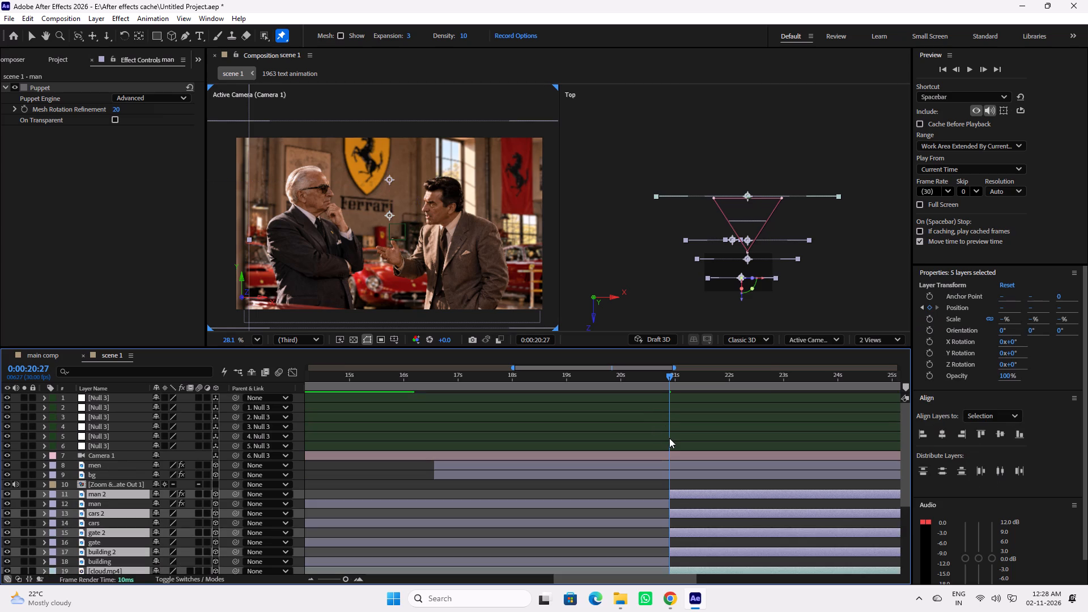
Scrub the push-in back to about 16:01, forward to 20:28 and back to 17:20 to examine the building shot.
drag(638, 376, 542, 375)
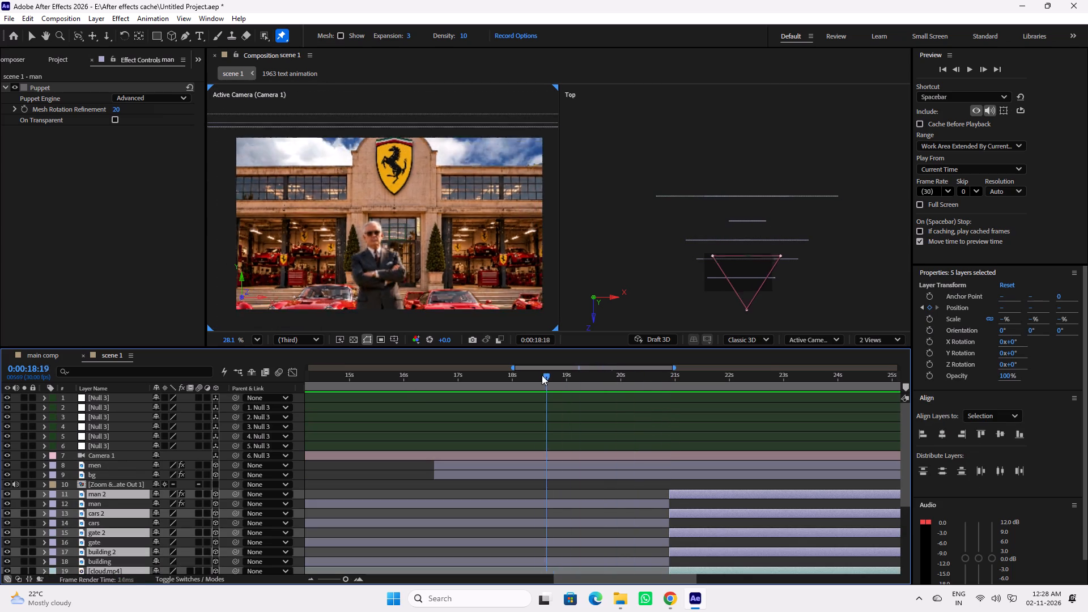
drag(542, 375, 447, 369)
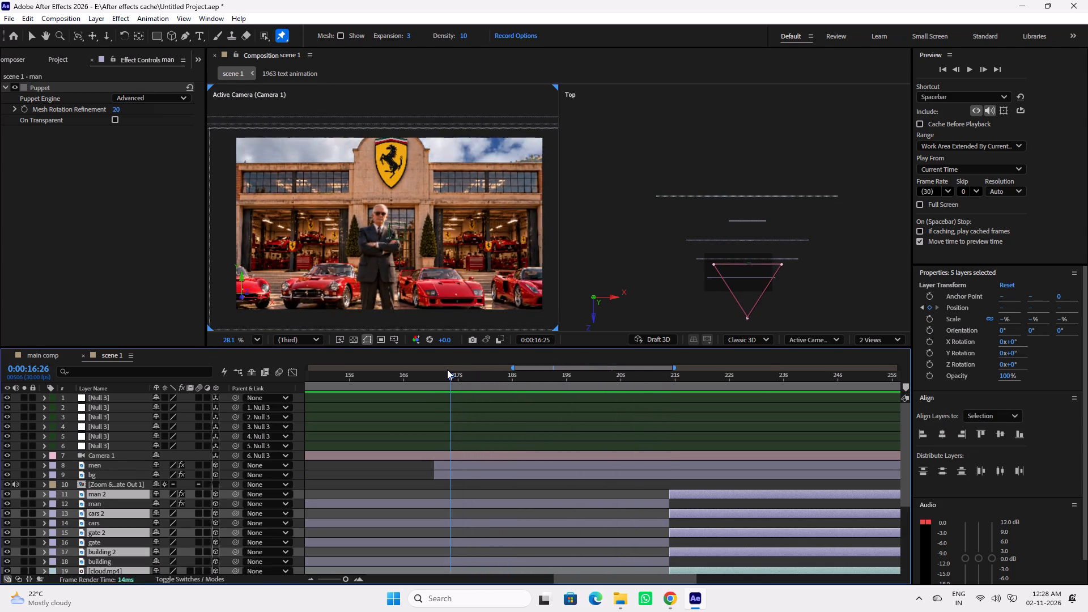
drag(447, 369, 402, 368)
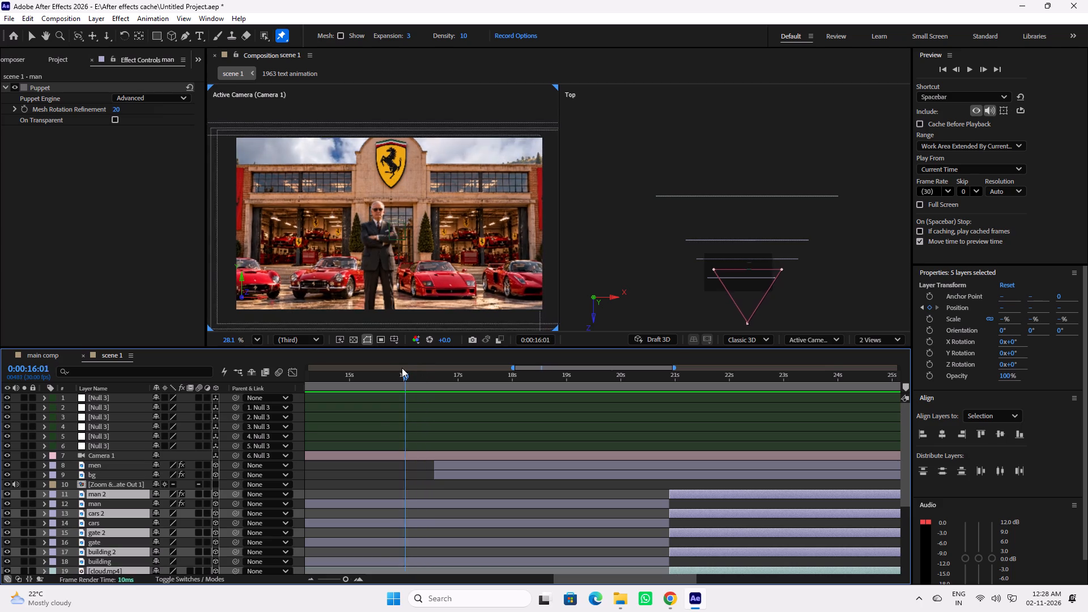
drag(402, 368, 674, 406)
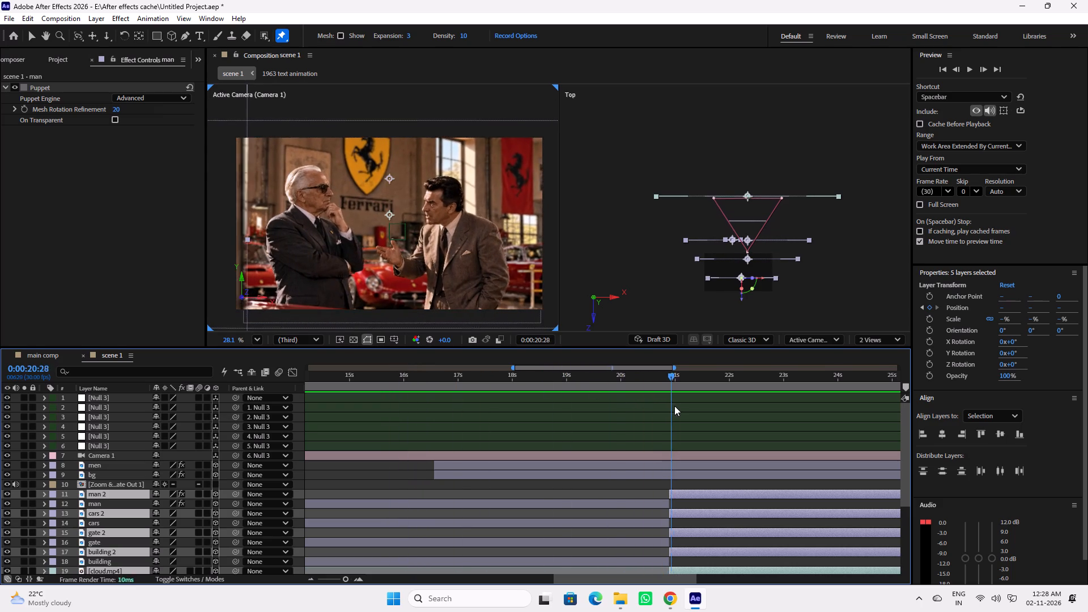
drag(674, 406, 495, 399)
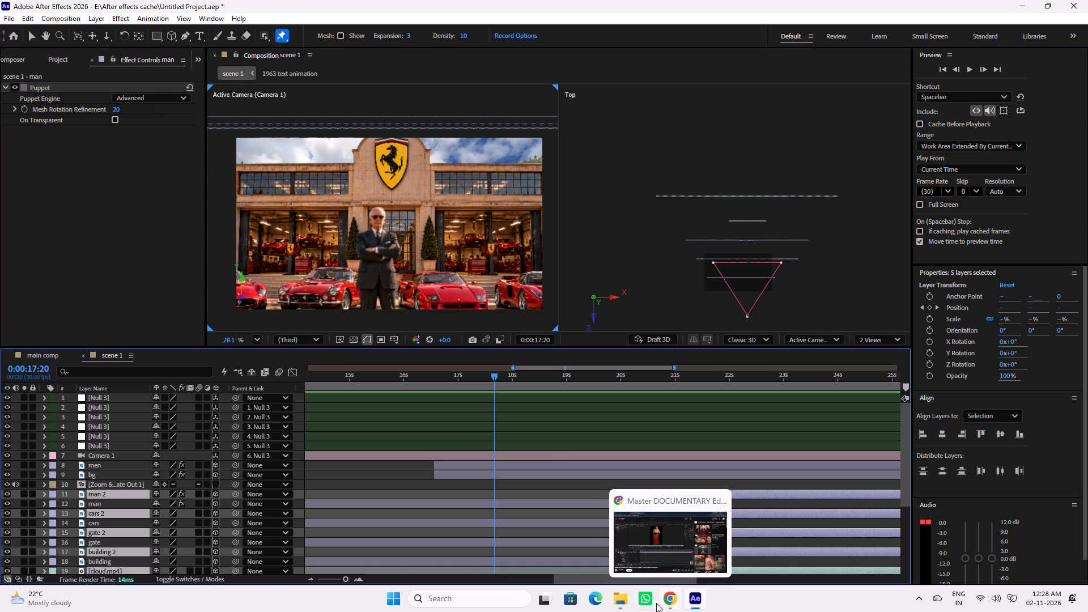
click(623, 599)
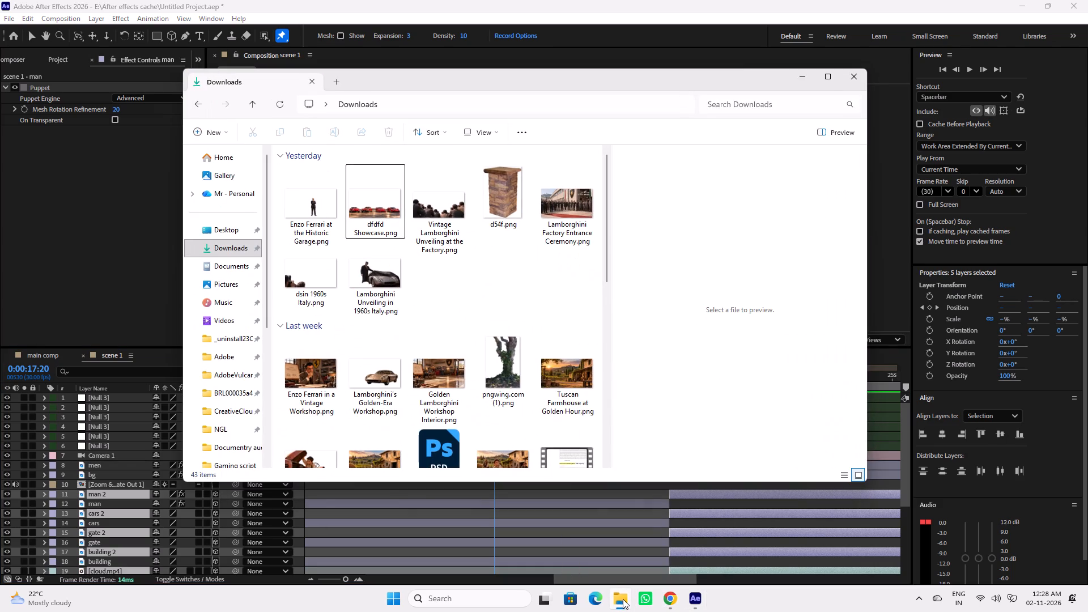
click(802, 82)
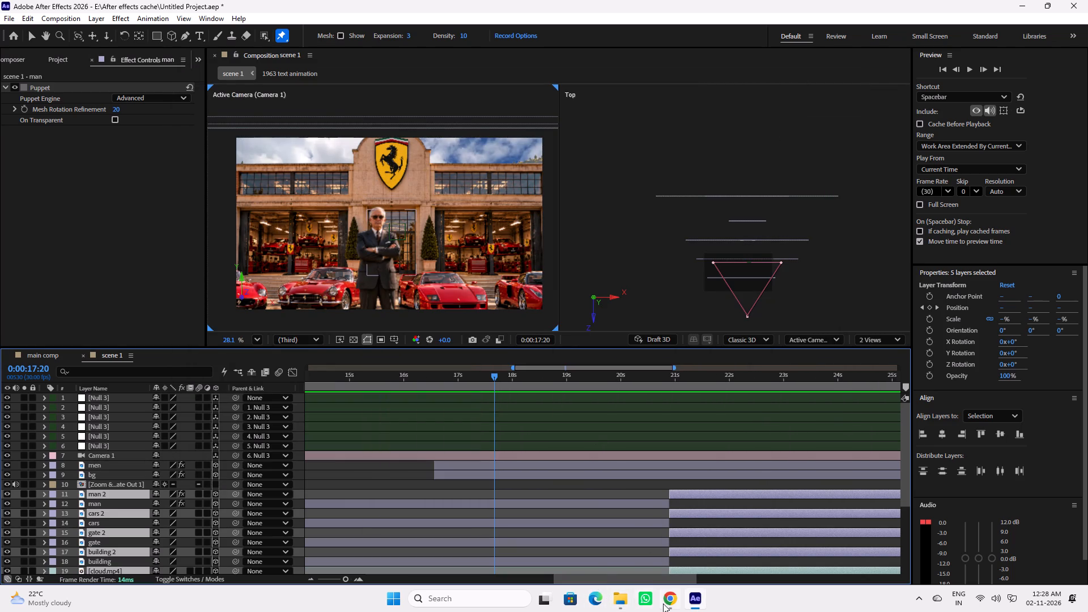
Switch to Chrome and open the PNGWing site in a new tab, ready for an image search.
click(665, 603)
click(102, 0)
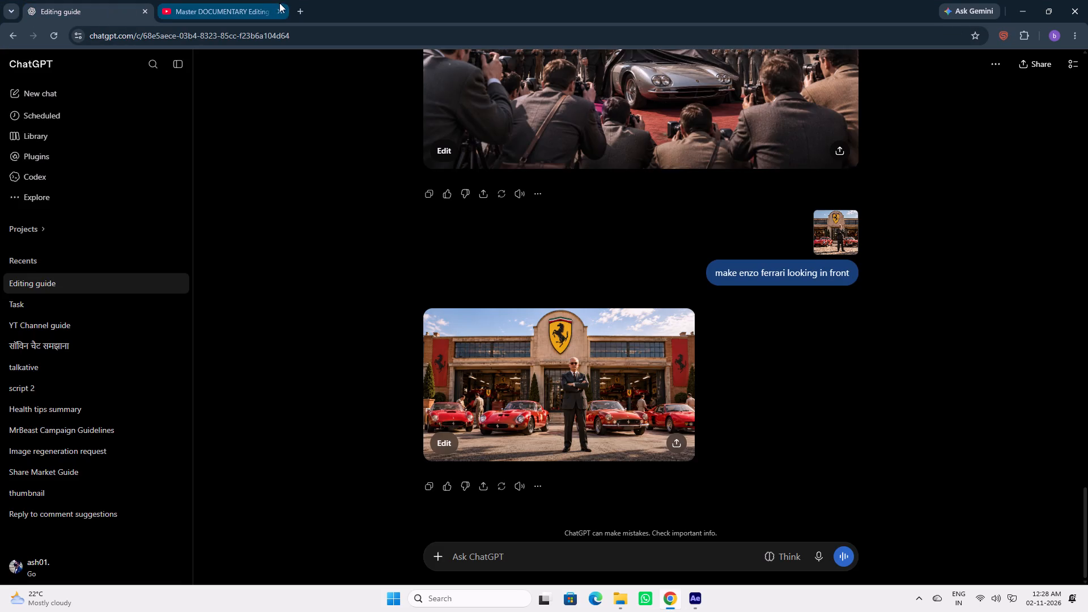
click(294, 6)
click(219, 117)
click(443, 210)
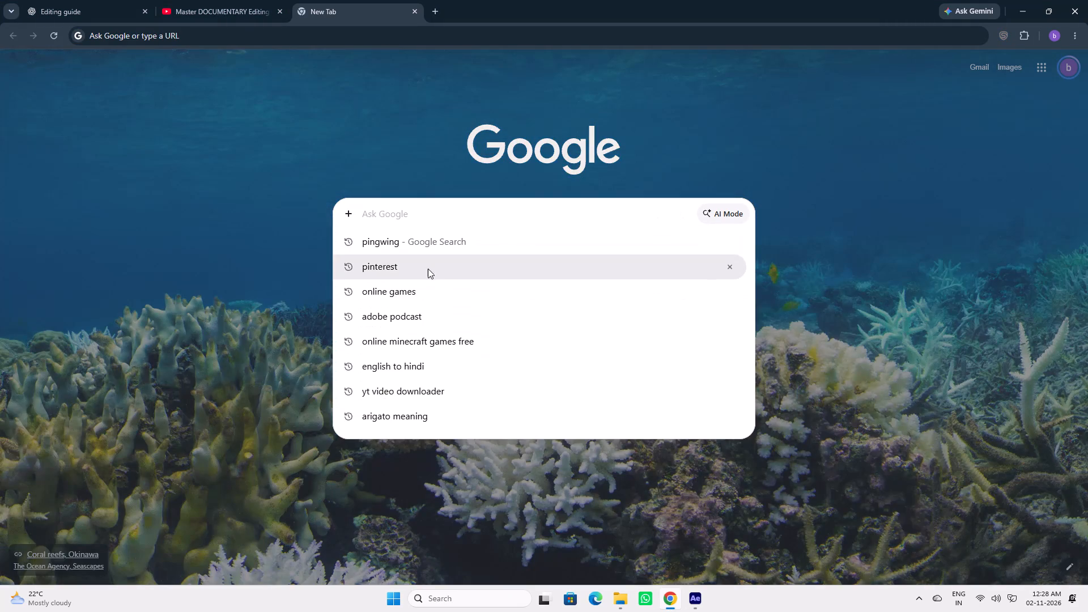
click(462, 249)
click(215, 185)
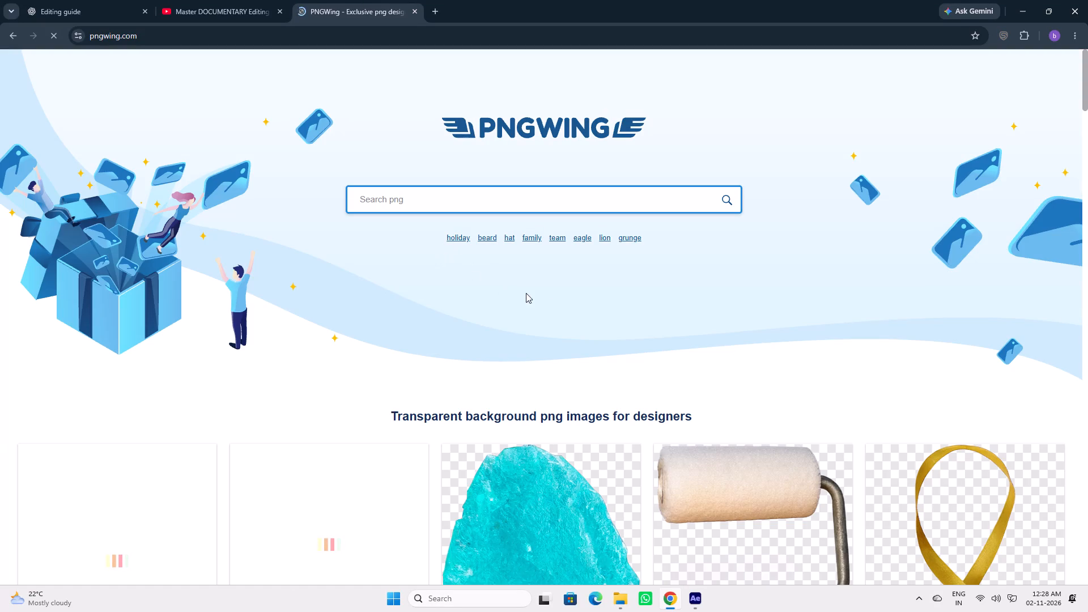
scroll(543, 279, down, 7)
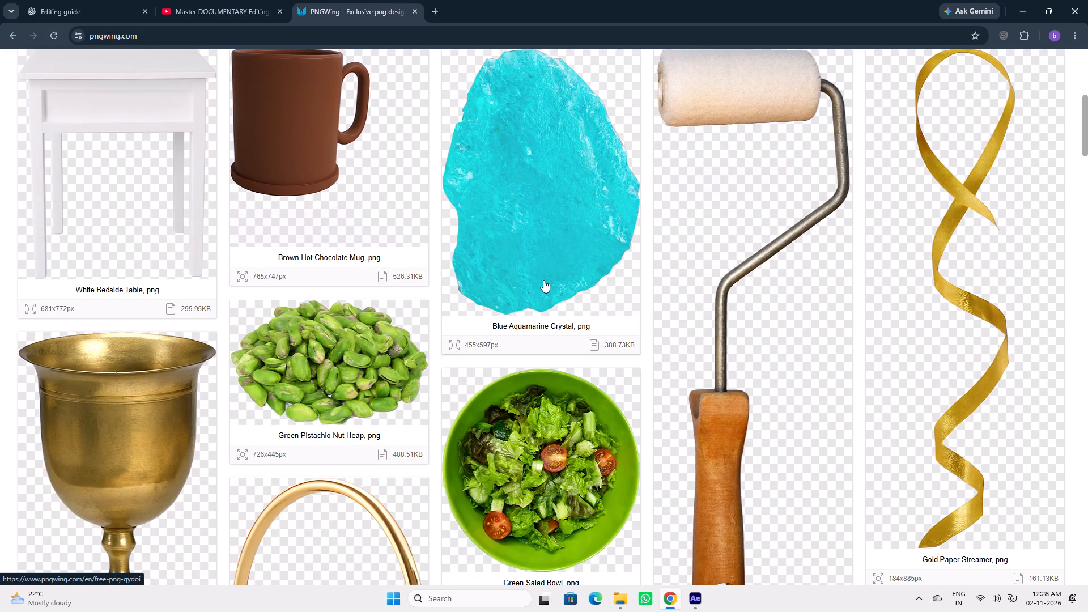
scroll(543, 282, up, 10)
click(509, 199)
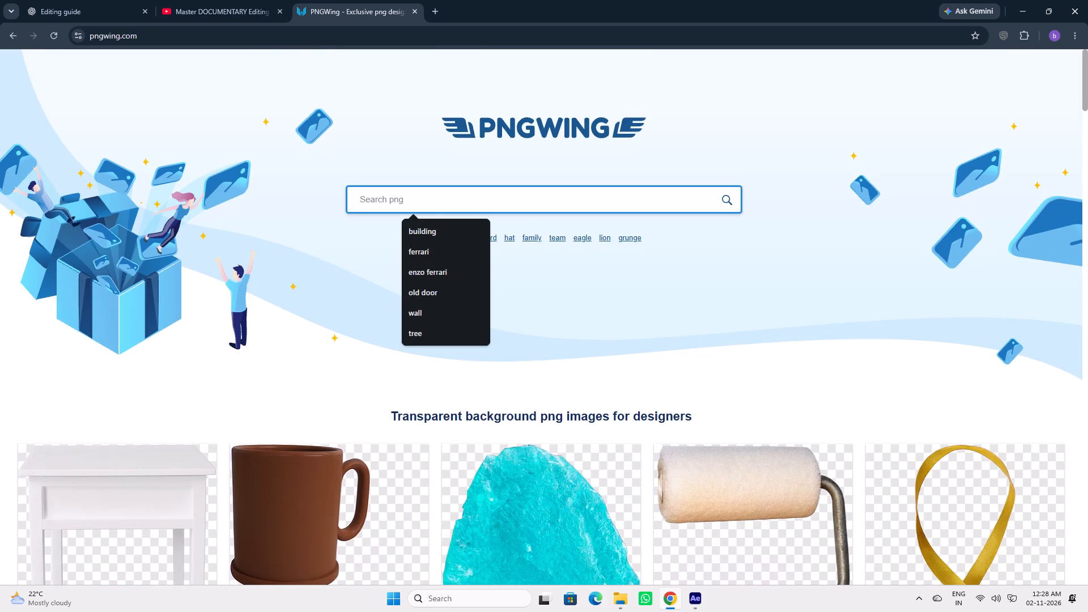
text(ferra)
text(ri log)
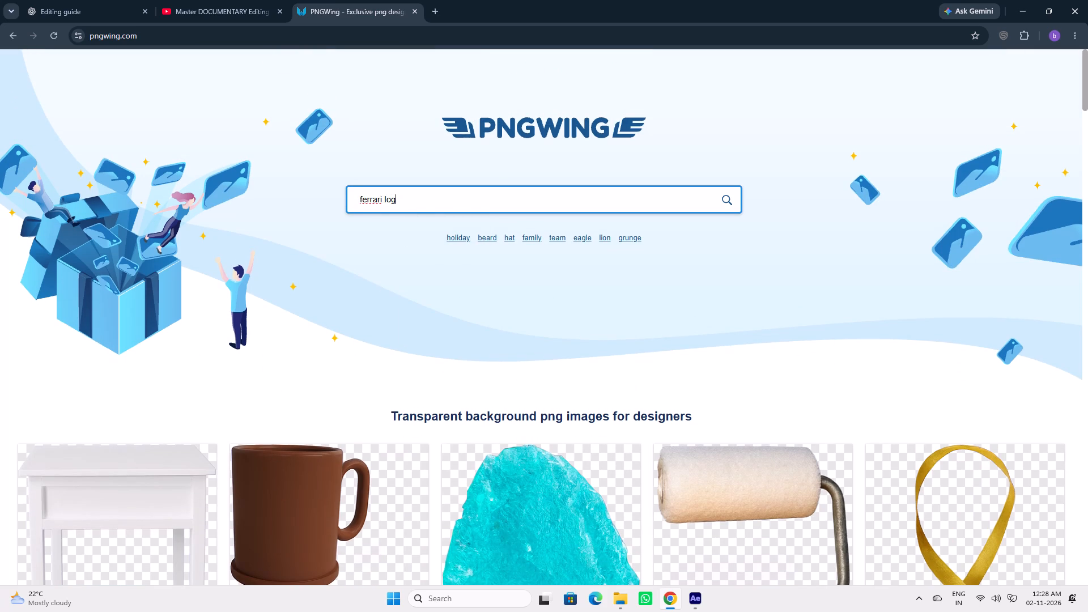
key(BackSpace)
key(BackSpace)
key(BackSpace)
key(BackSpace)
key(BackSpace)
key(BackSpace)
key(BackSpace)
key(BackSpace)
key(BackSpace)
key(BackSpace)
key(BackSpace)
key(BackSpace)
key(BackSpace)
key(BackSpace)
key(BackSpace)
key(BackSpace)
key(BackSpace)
Search PNGWing for "lamborghini logo".
text(lamborghini)
key(space)
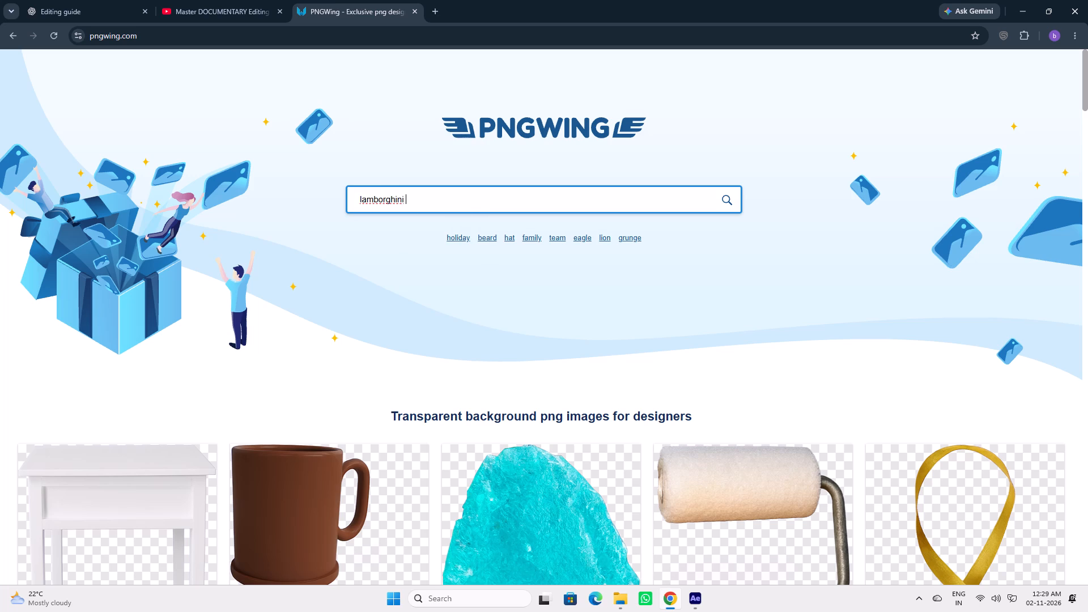
text(logo)
key(Return)
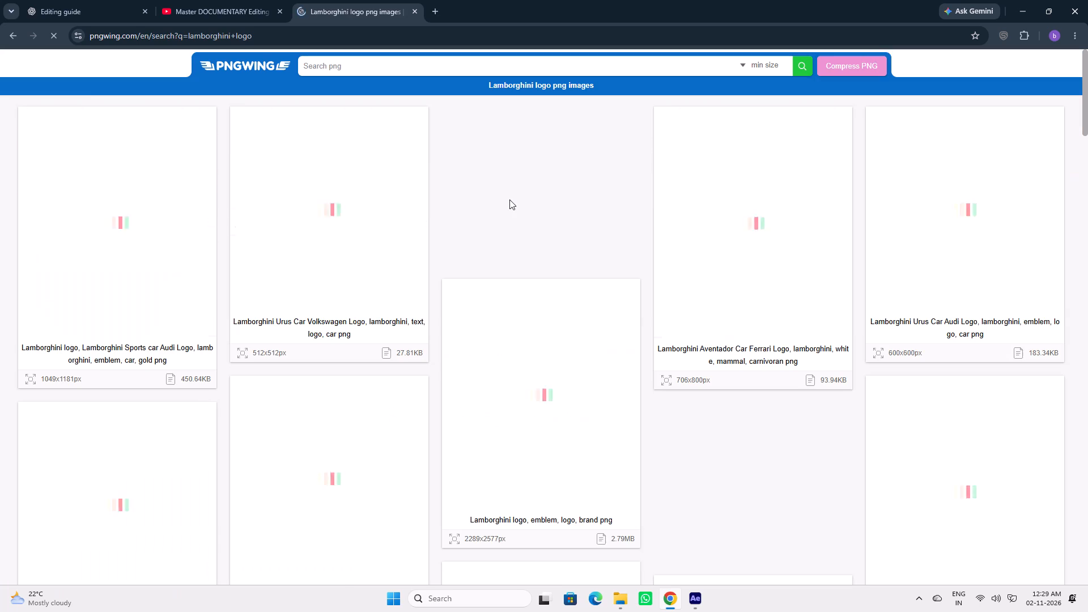
Browse the Lamborghini logo results to compare the shield emblems and their image sizes.
scroll(568, 351, down, 3)
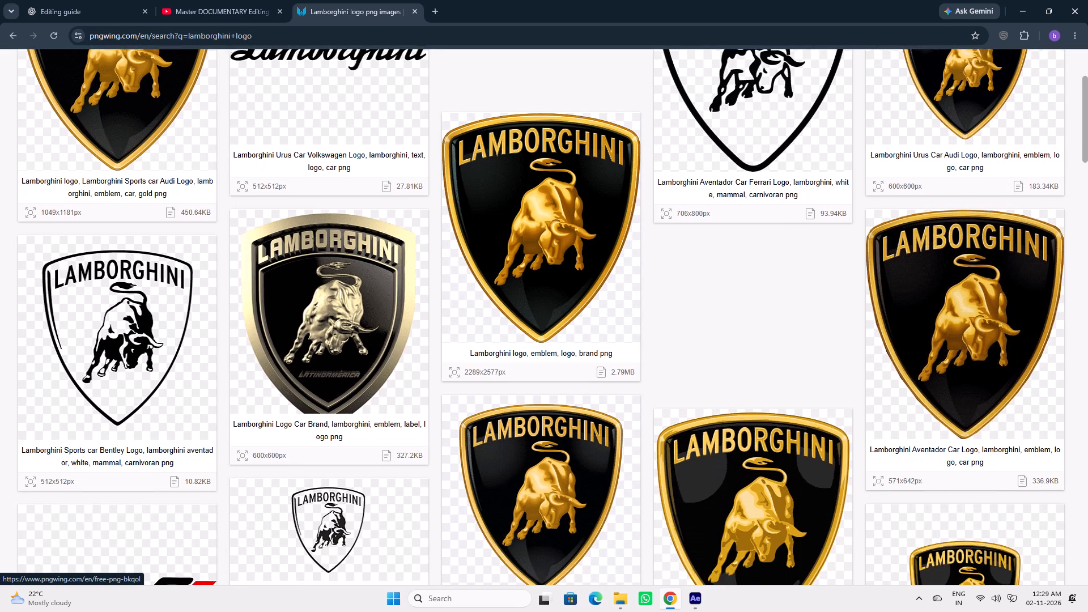
scroll(575, 358, up, 2)
scroll(575, 358, down, 3)
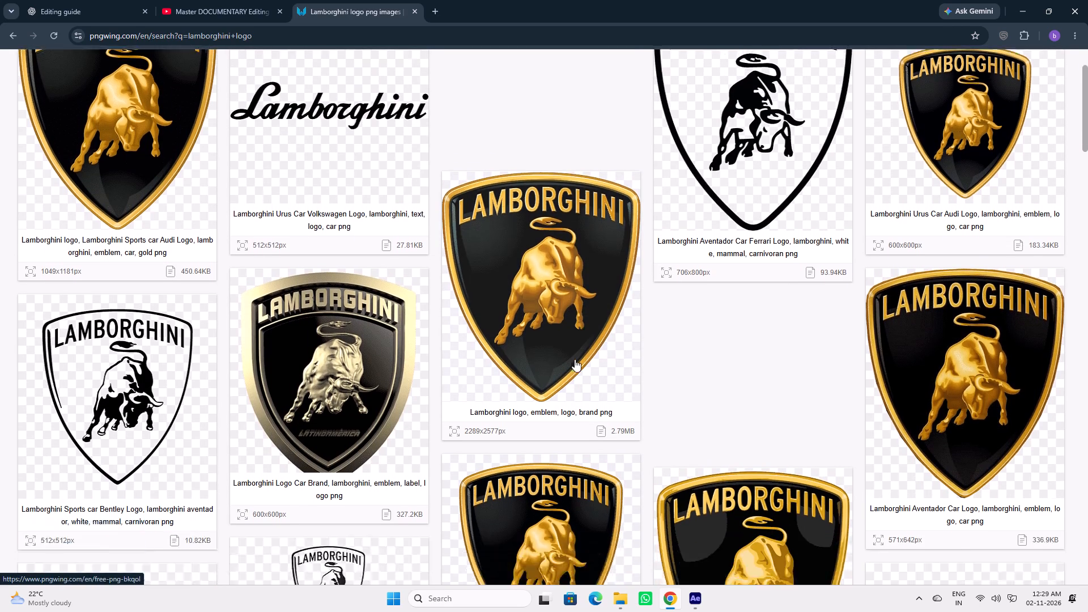
scroll(575, 359, down, 4)
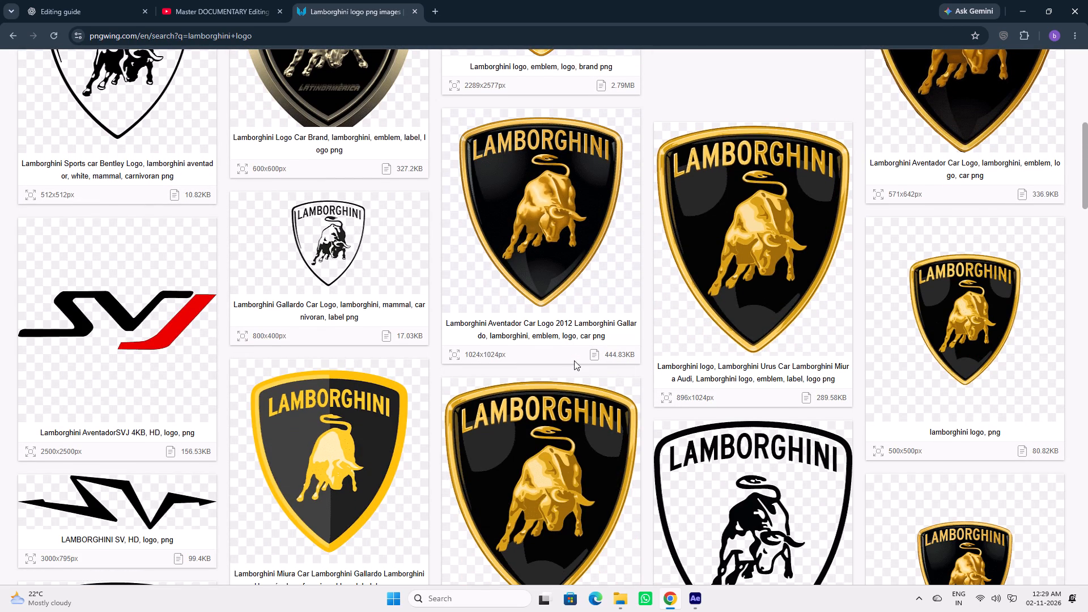
scroll(574, 360, down, 3)
scroll(574, 360, up, 12)
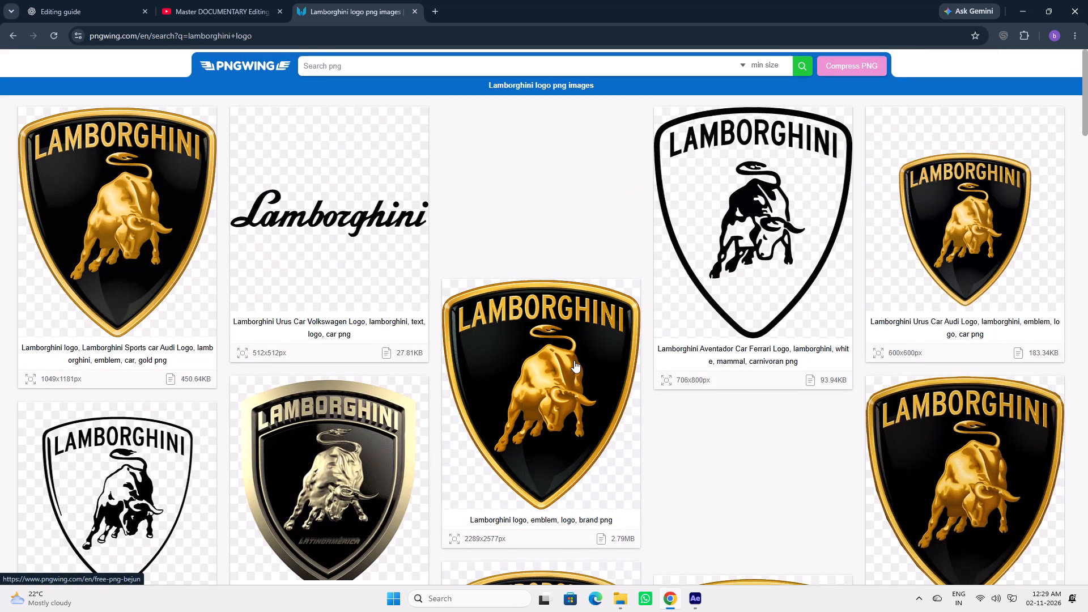
scroll(574, 360, up, 5)
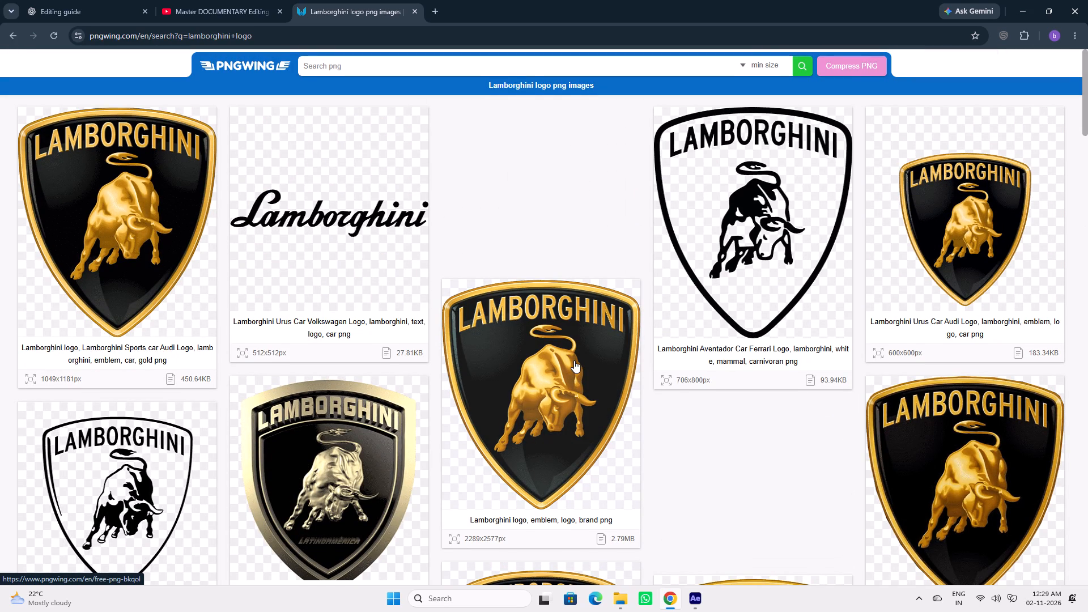
scroll(574, 360, down, 2)
scroll(574, 360, up, 4)
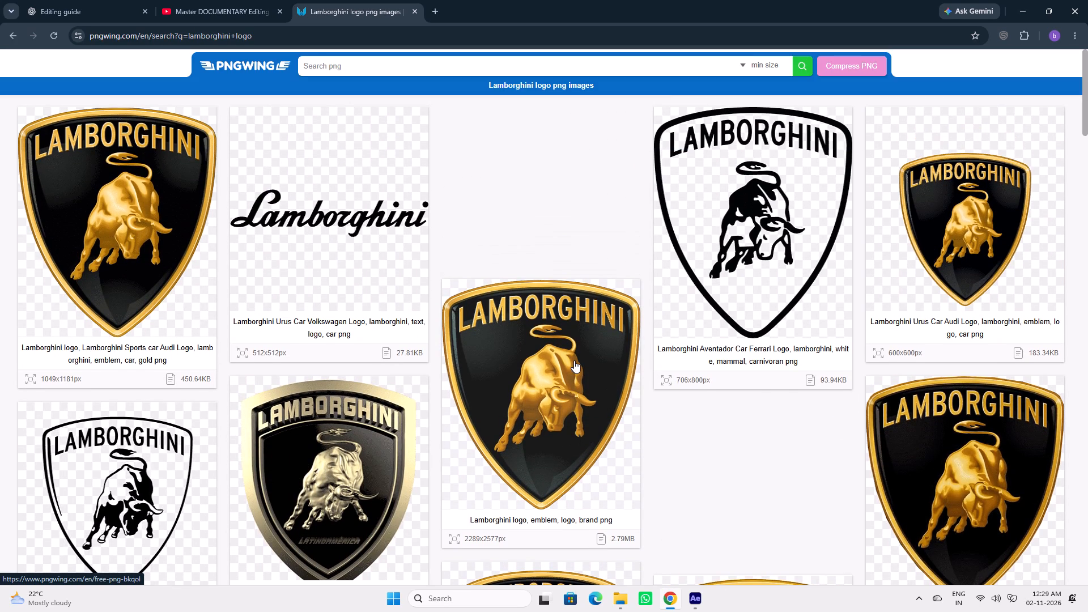
Download the 2289x2577 px gold-and-black Lamborghini shield emblem PNG from the search results.
scroll(574, 360, down, 2)
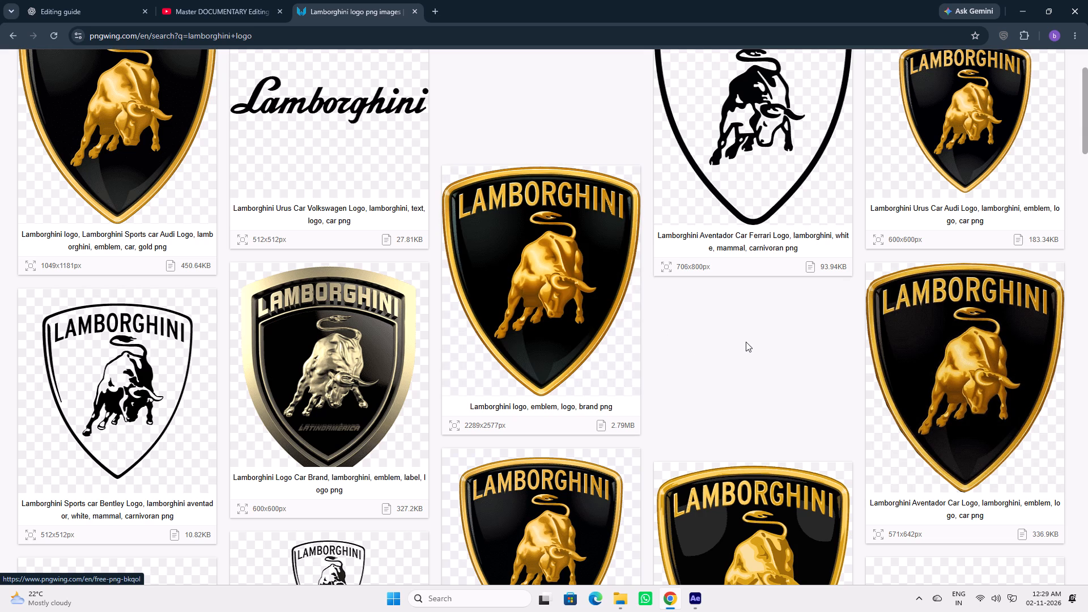
click(494, 280)
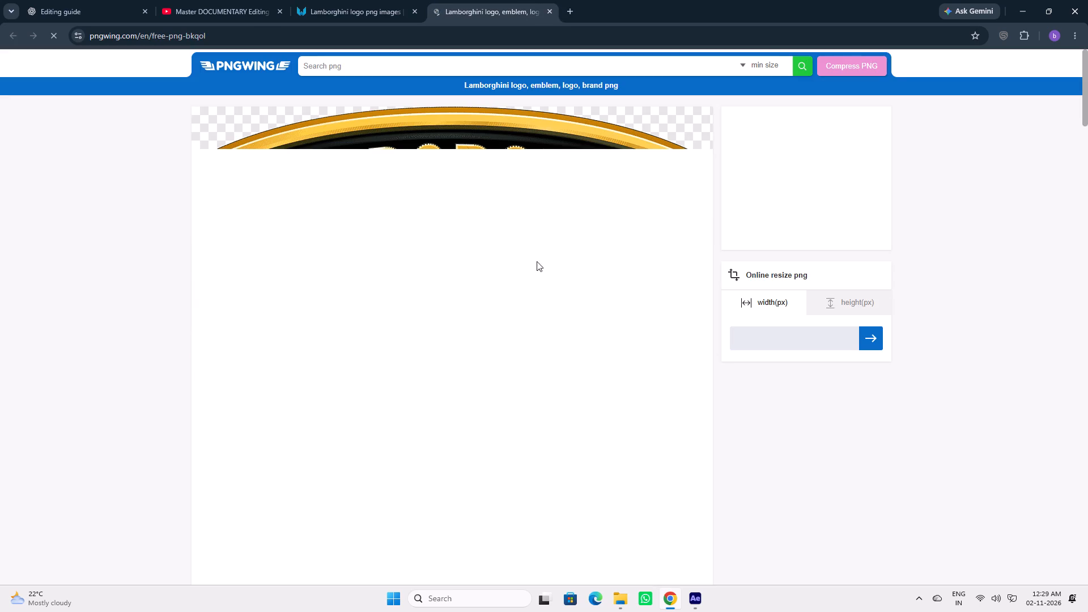
scroll(511, 300, down, 5)
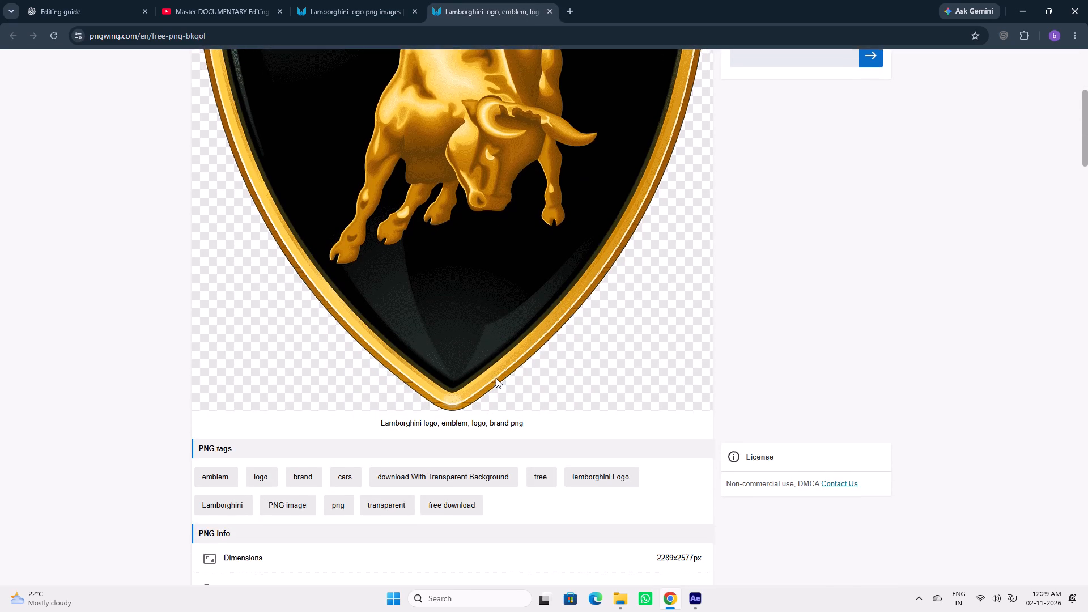
scroll(496, 379, down, 3)
scroll(498, 469, down, 5)
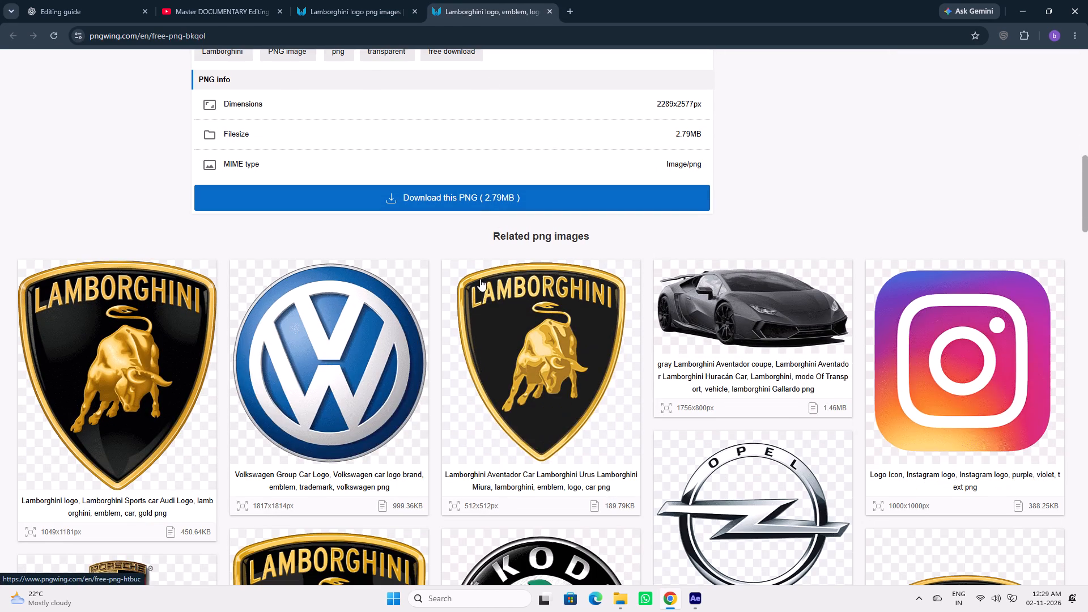
click(488, 196)
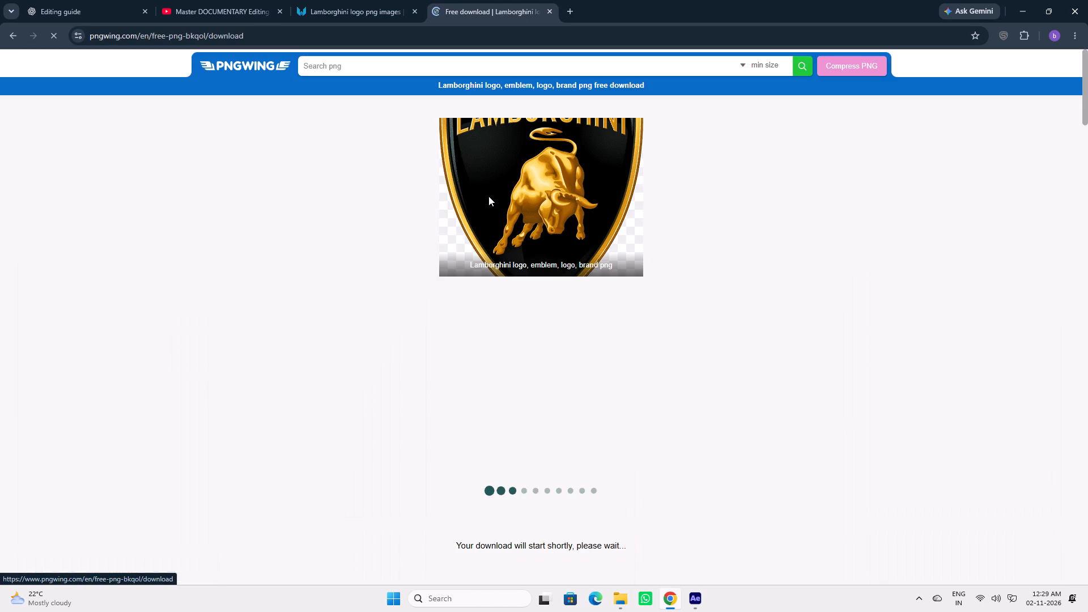
scroll(560, 367, down, 1)
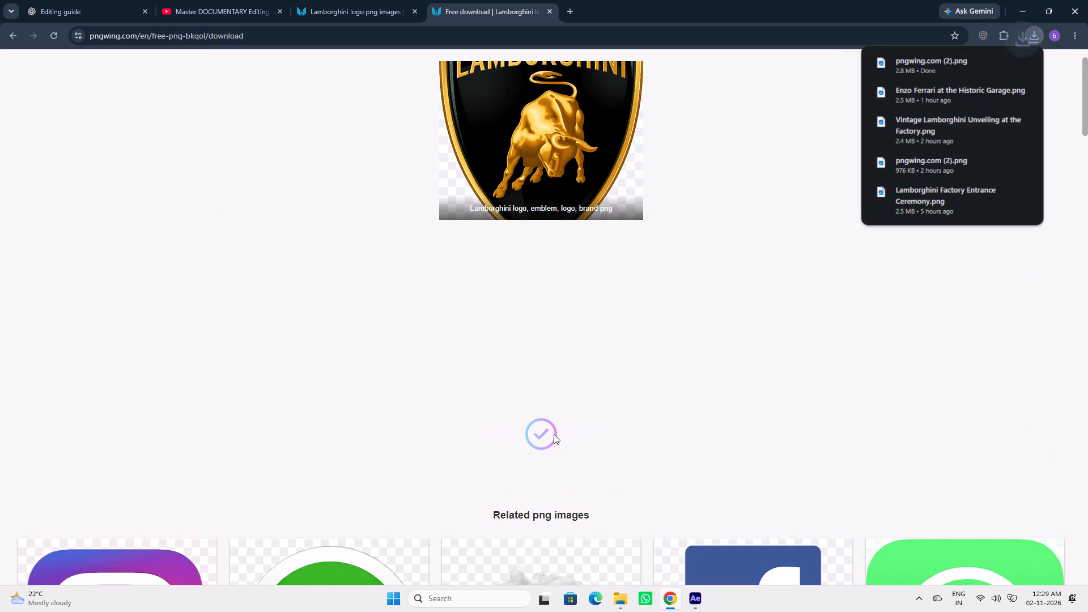
click(948, 416)
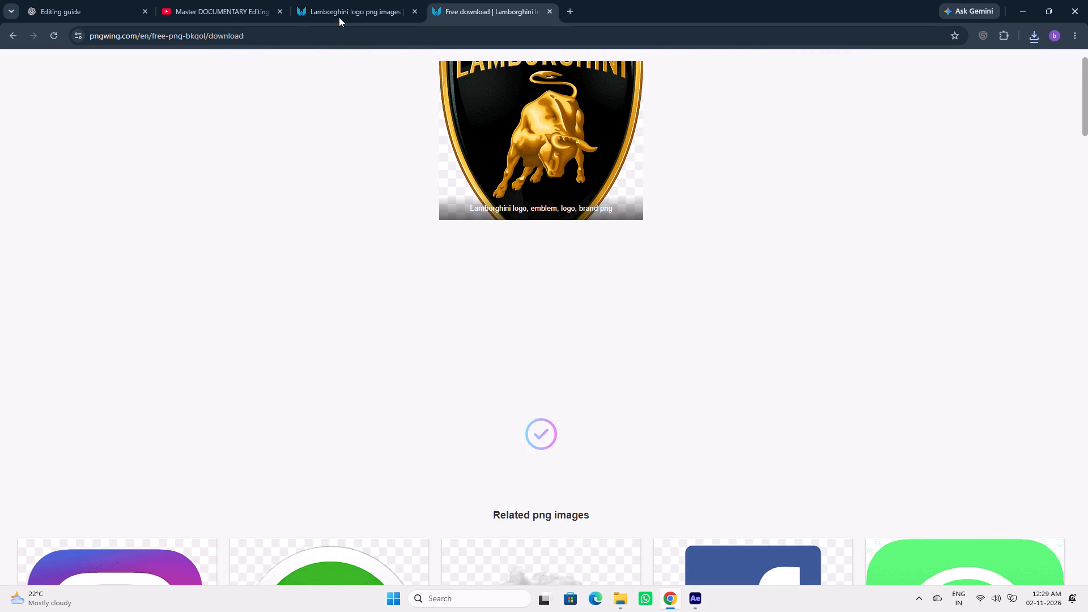
click(354, 0)
click(218, 0)
click(354, 0)
click(470, 0)
click(822, 297)
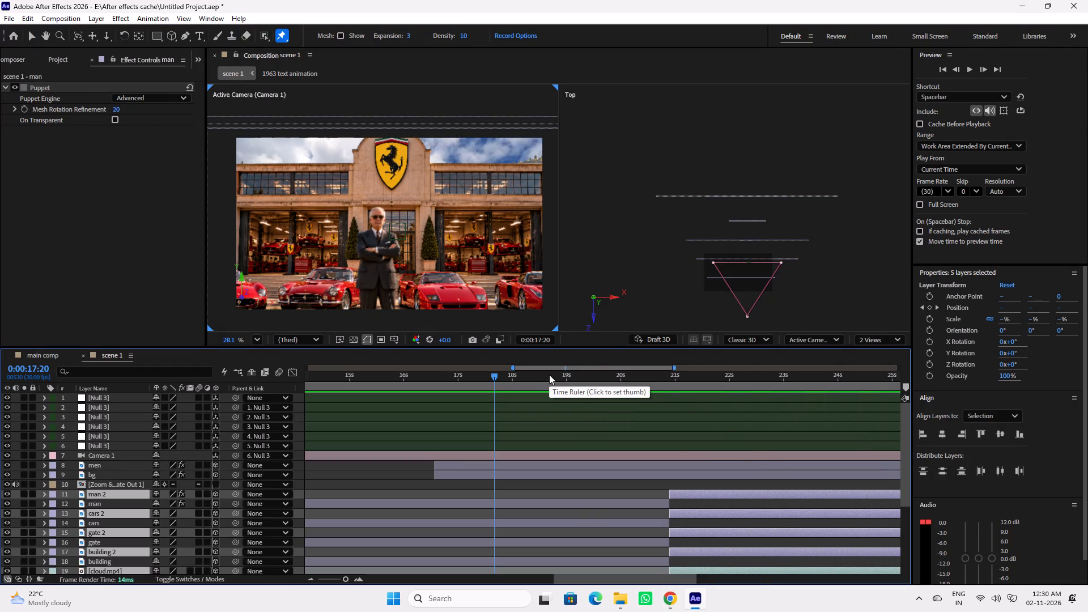
drag(582, 378, 662, 382)
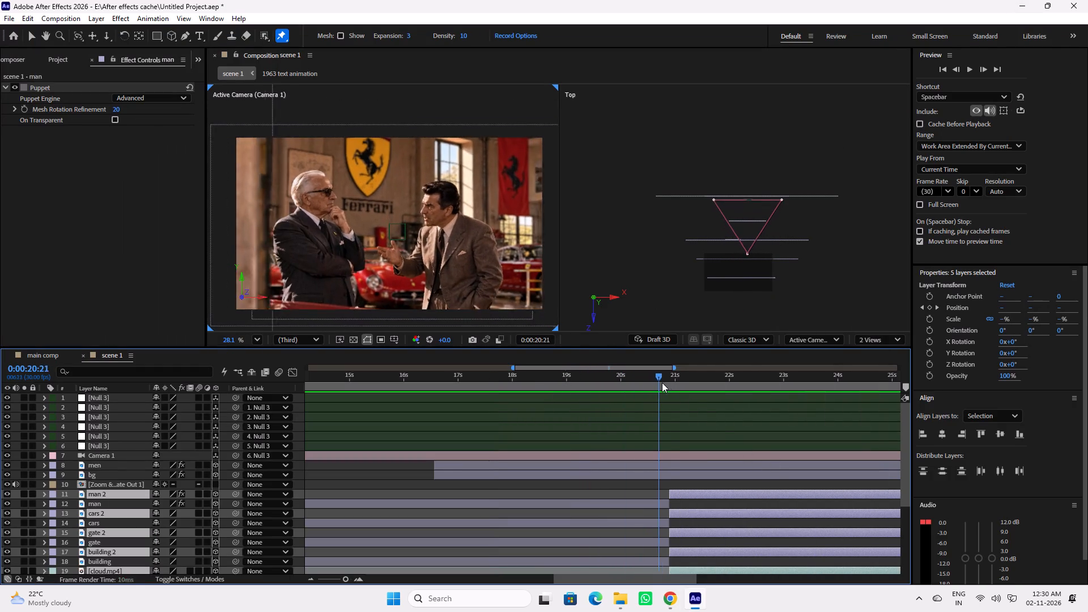
drag(662, 382, 680, 382)
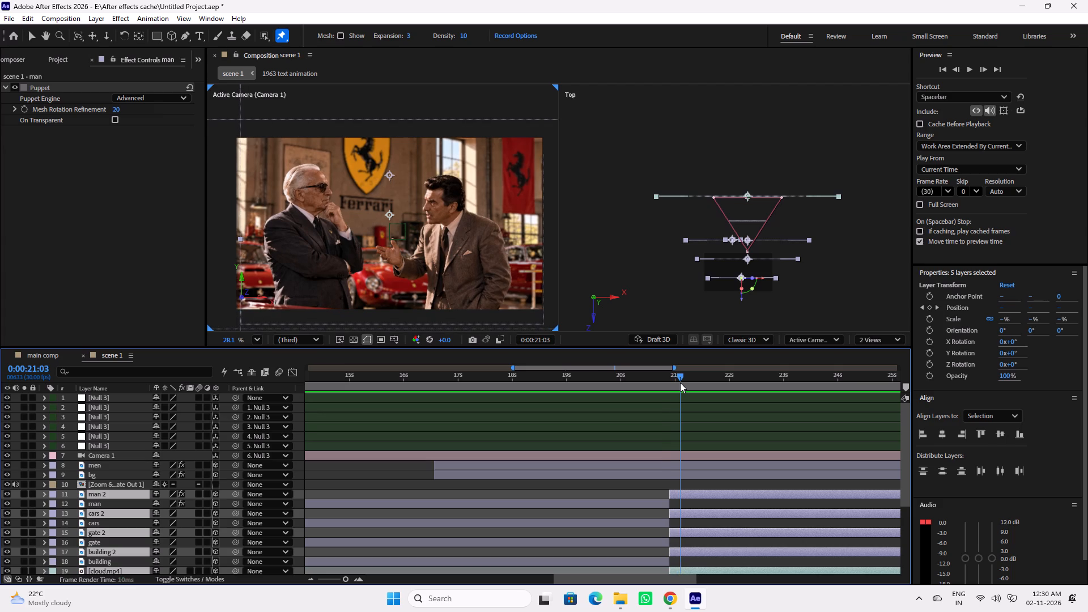
drag(680, 382, 676, 382)
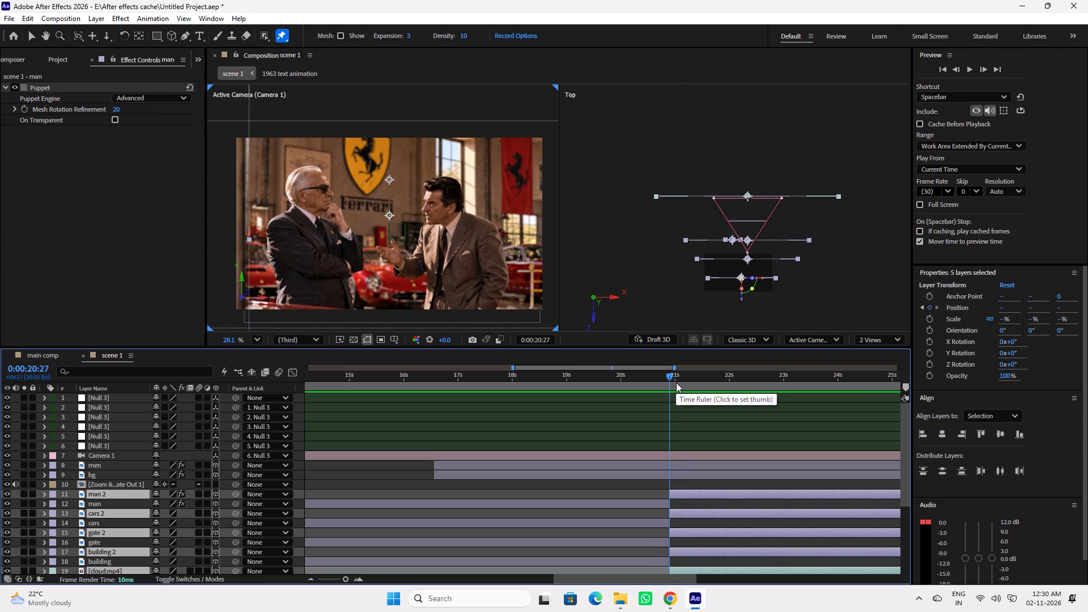
click(711, 484)
click(712, 492)
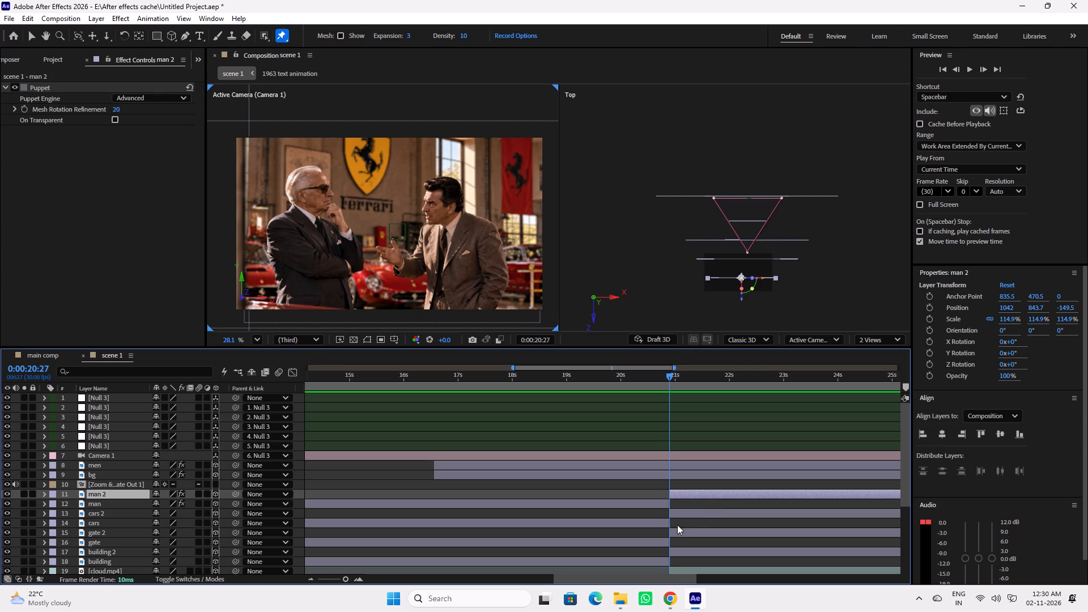
click(673, 602)
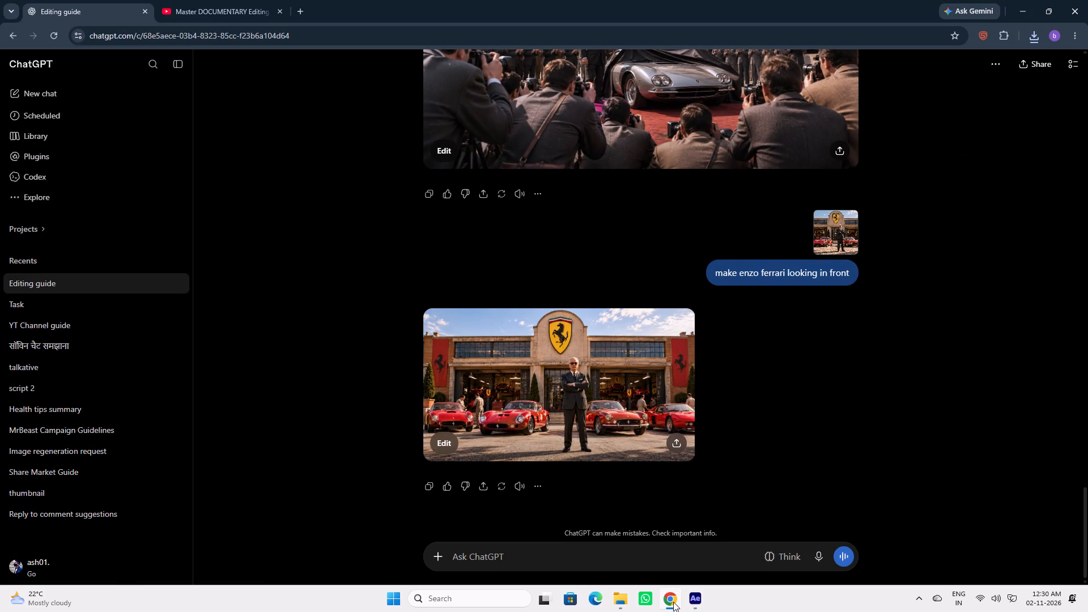
click(696, 601)
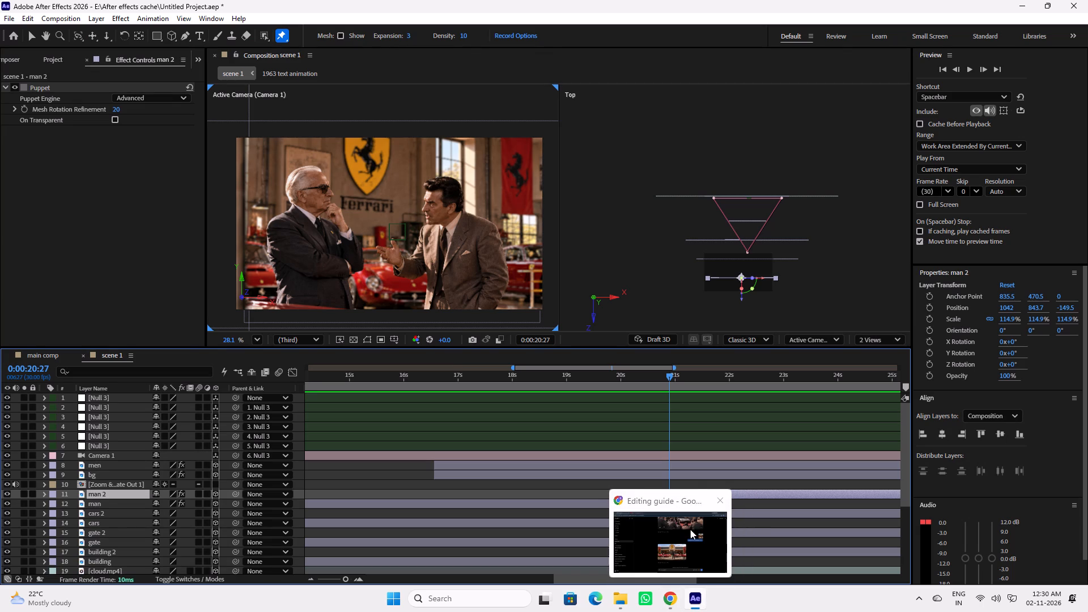
click(768, 483)
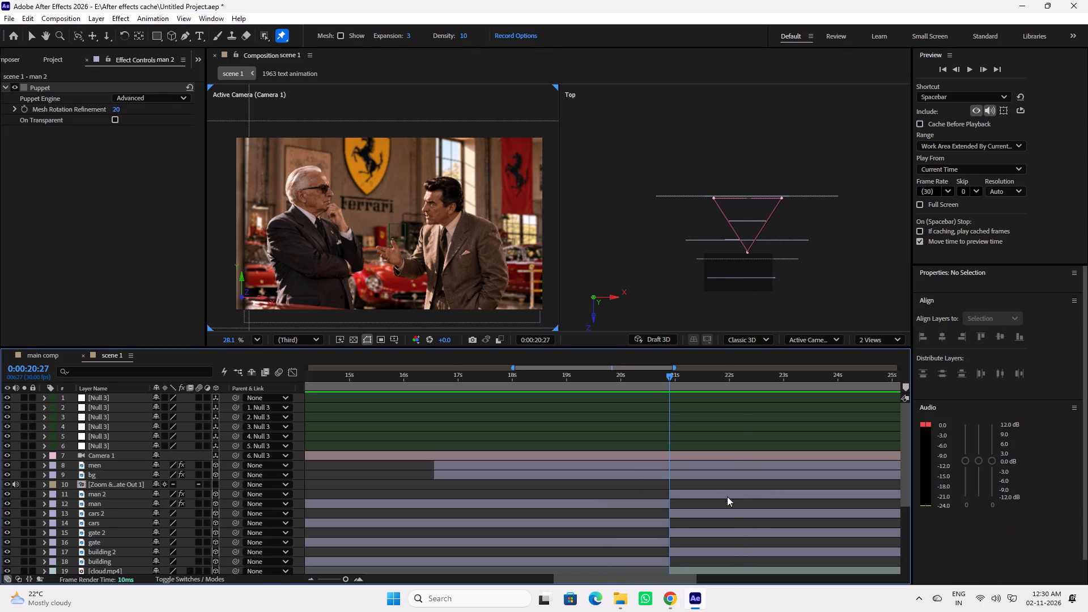
click(711, 492)
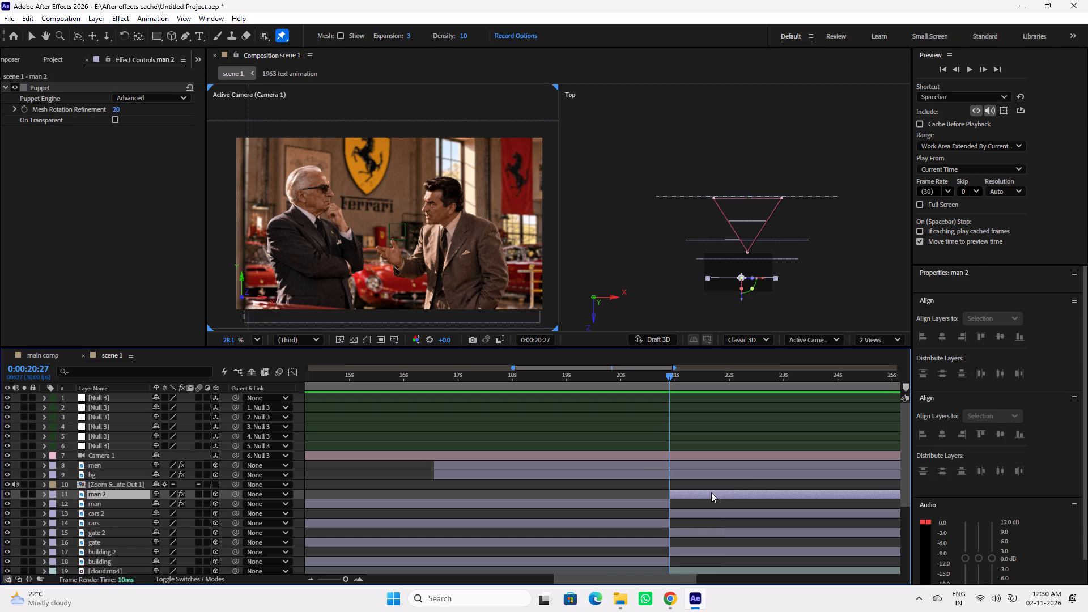
Start a footage import into the project and look through the Downloads folder for the Lamborghini logo PNG.
click(55, 62)
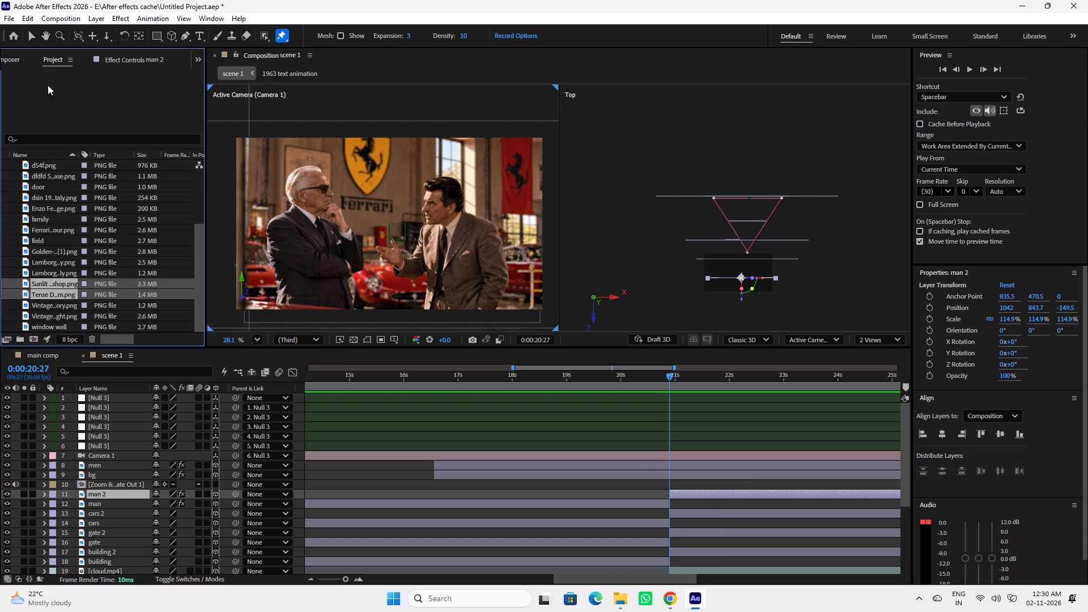
double_click(12, 231)
scroll(232, 211, down, 3)
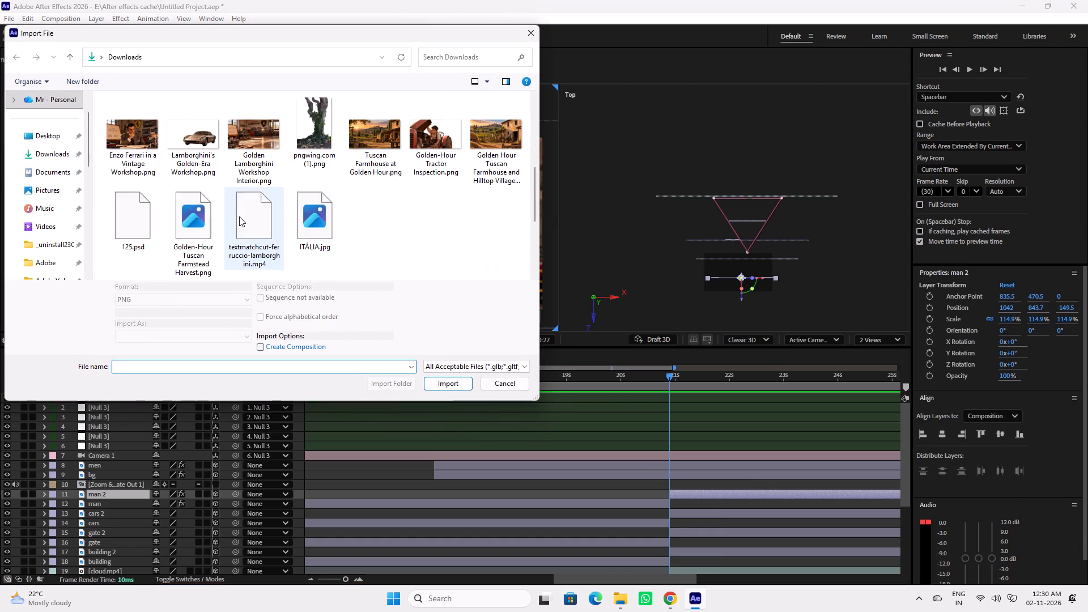
scroll(369, 222, down, 4)
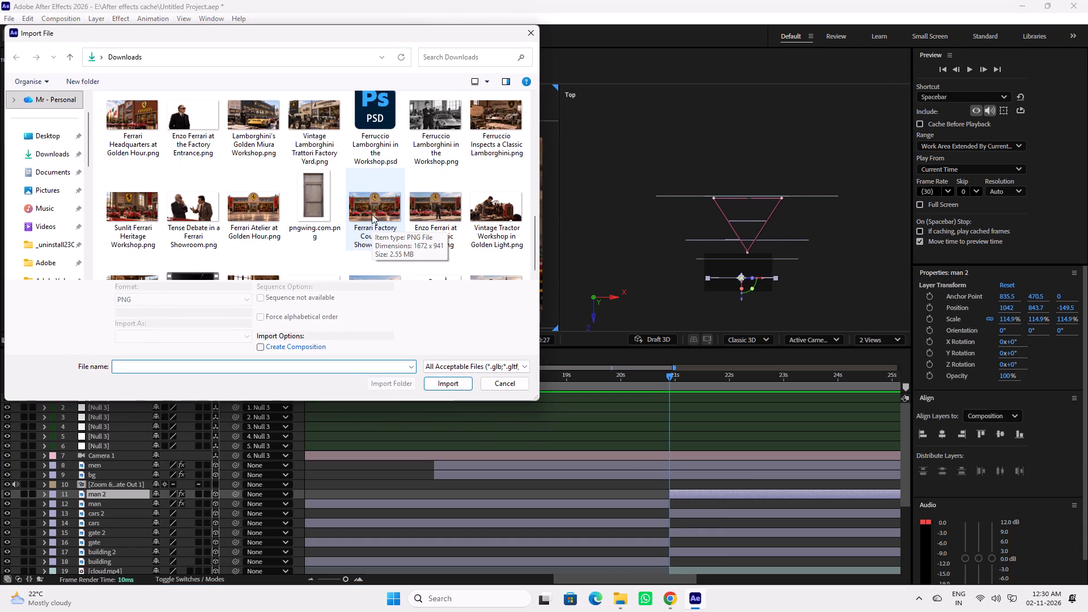
scroll(372, 214, down, 4)
scroll(373, 214, up, 1)
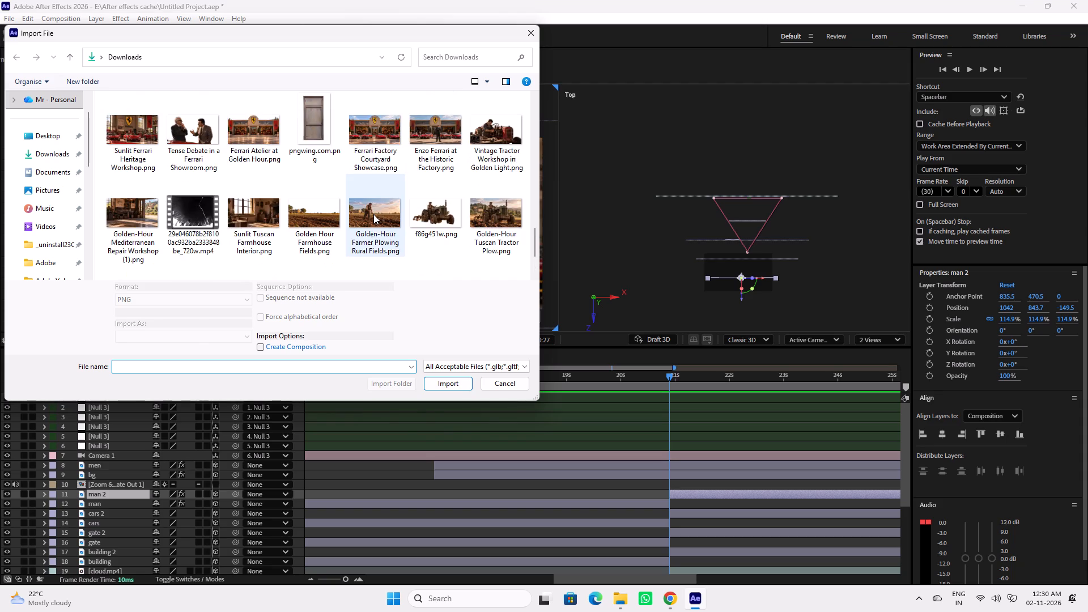
scroll(373, 214, up, 2)
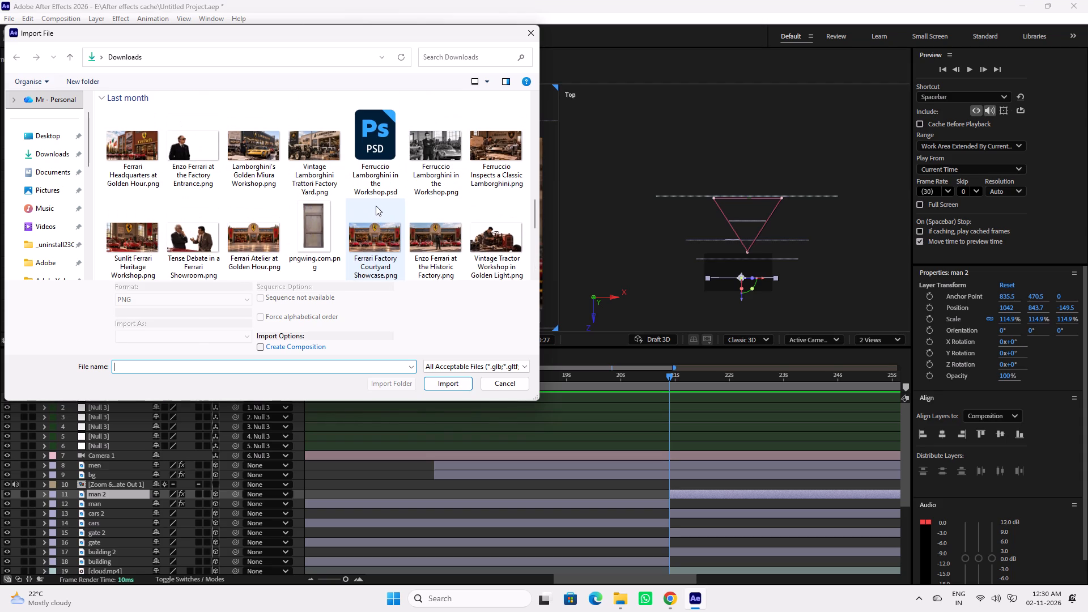
scroll(379, 192, up, 1)
scroll(379, 192, down, 2)
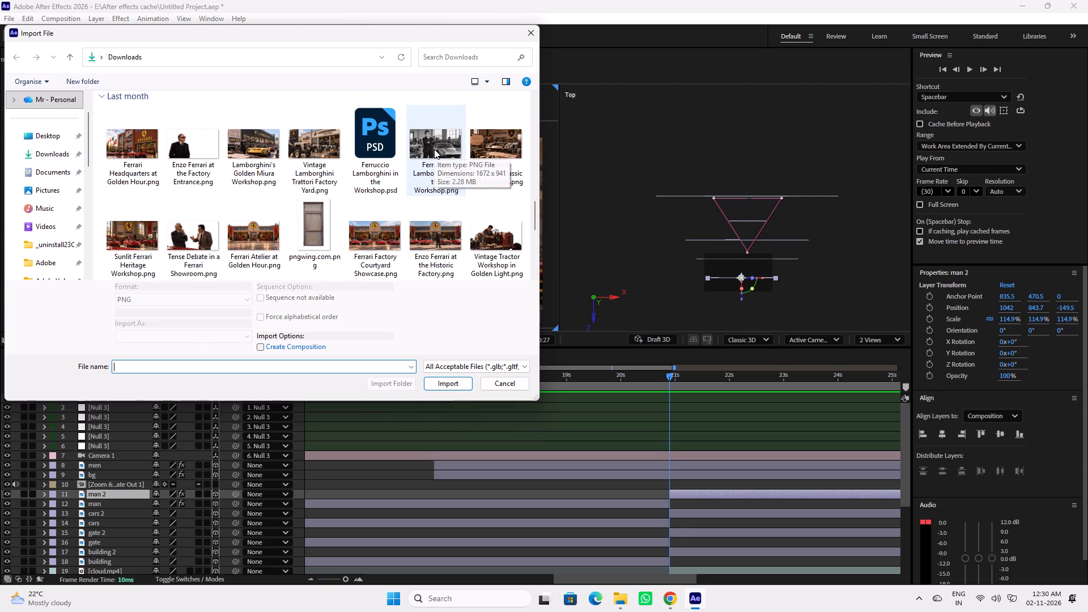
scroll(434, 149, down, 2)
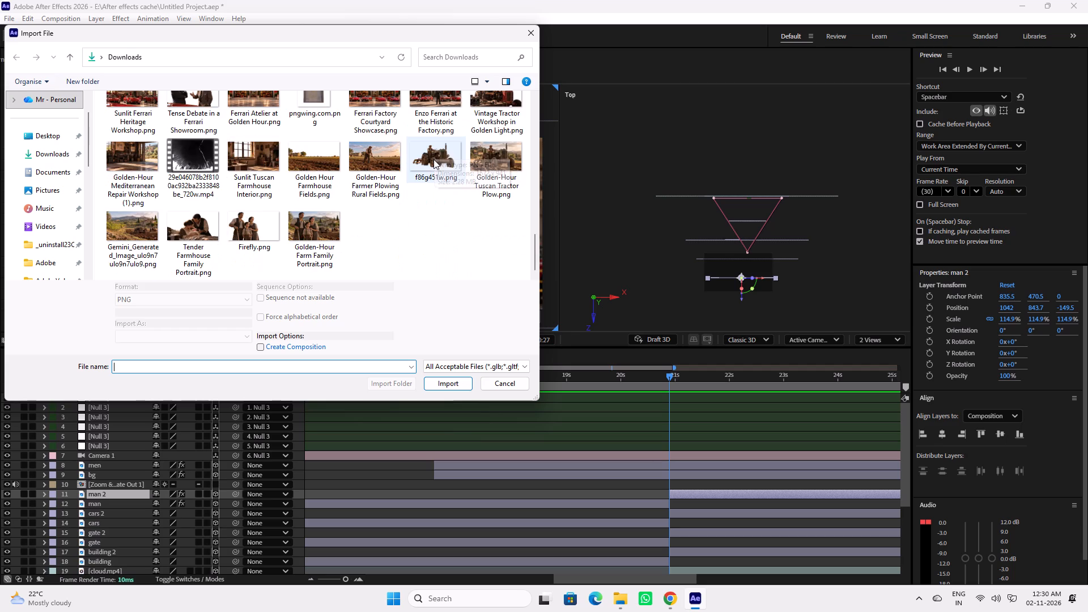
scroll(430, 205, up, 4)
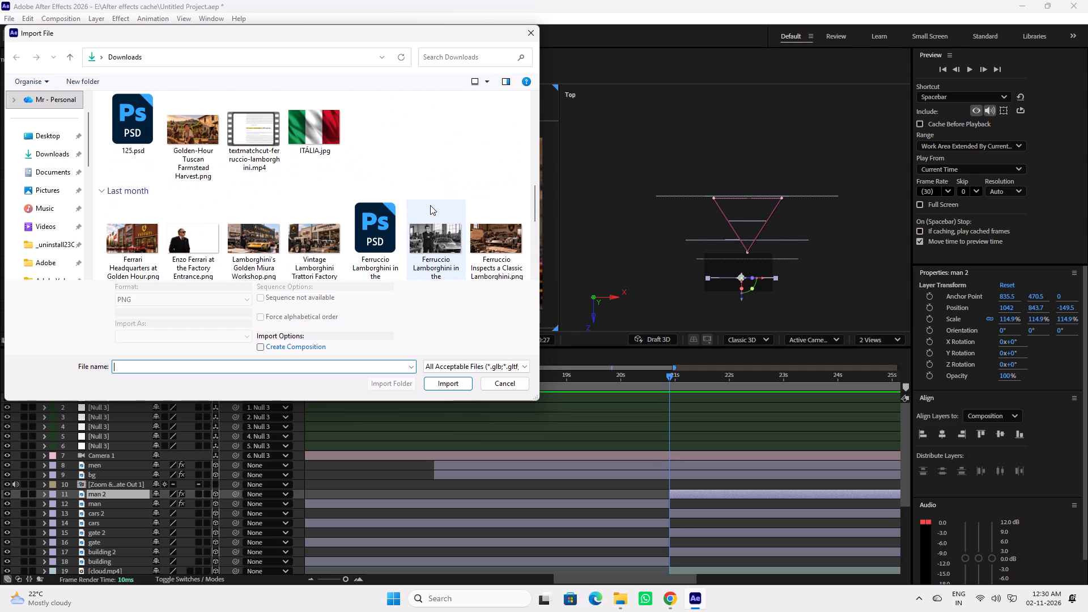
scroll(430, 205, down, 3)
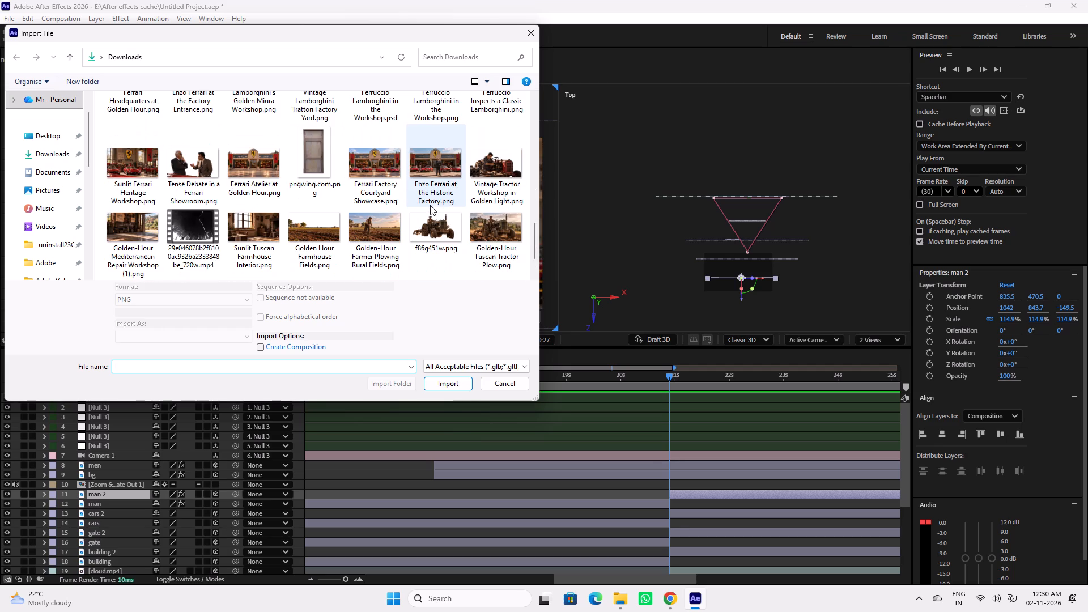
scroll(430, 205, up, 3)
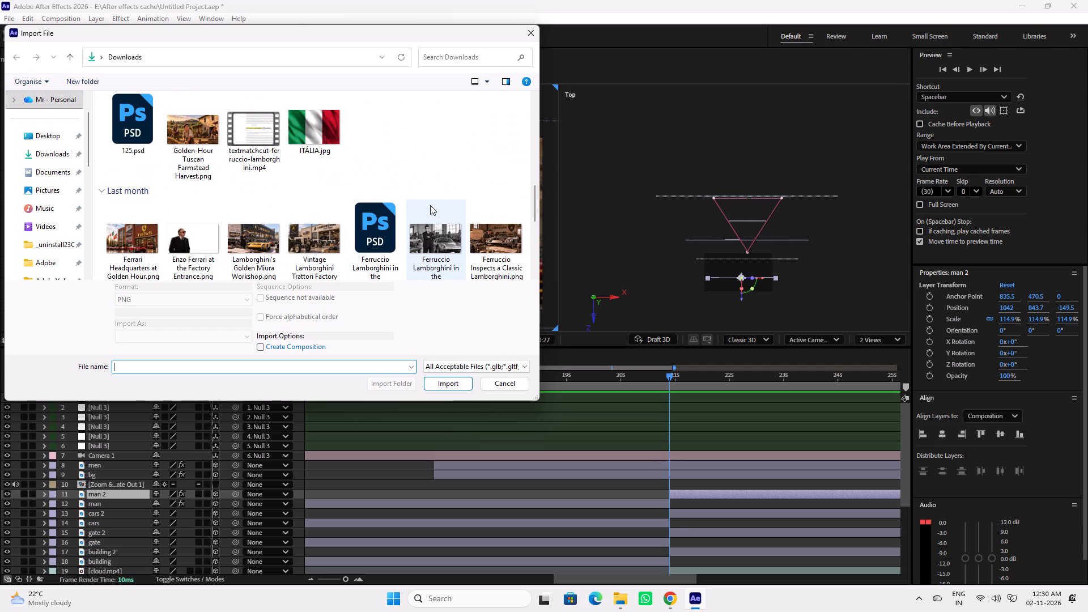
Look through the Downloads folder in File Explorer for the Ferruccio Lamborghini workshop portrait.
click(618, 593)
scroll(403, 272, down, 1)
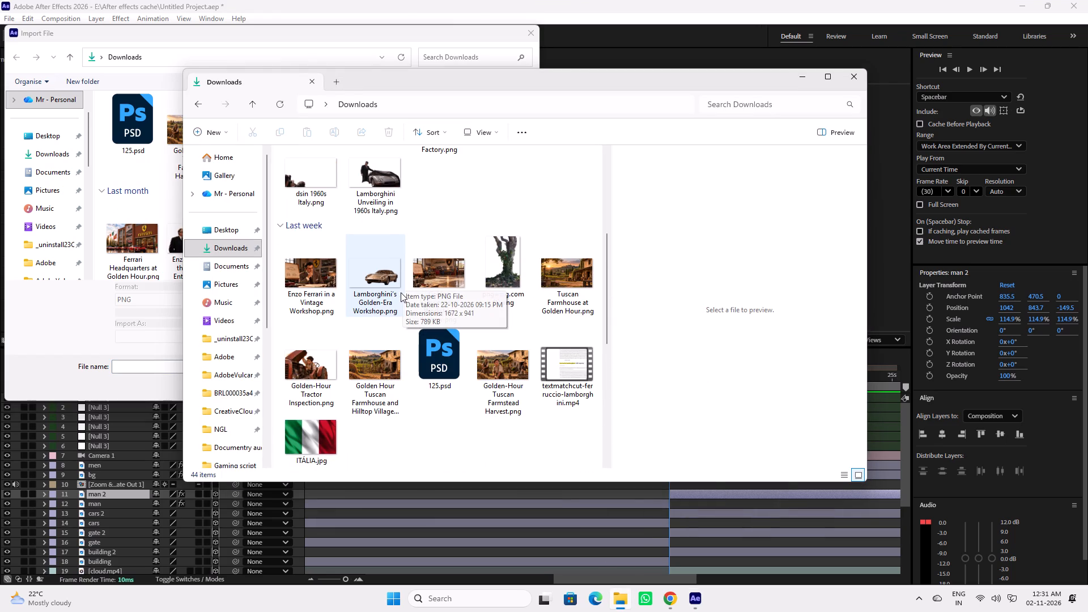
scroll(401, 294, down, 3)
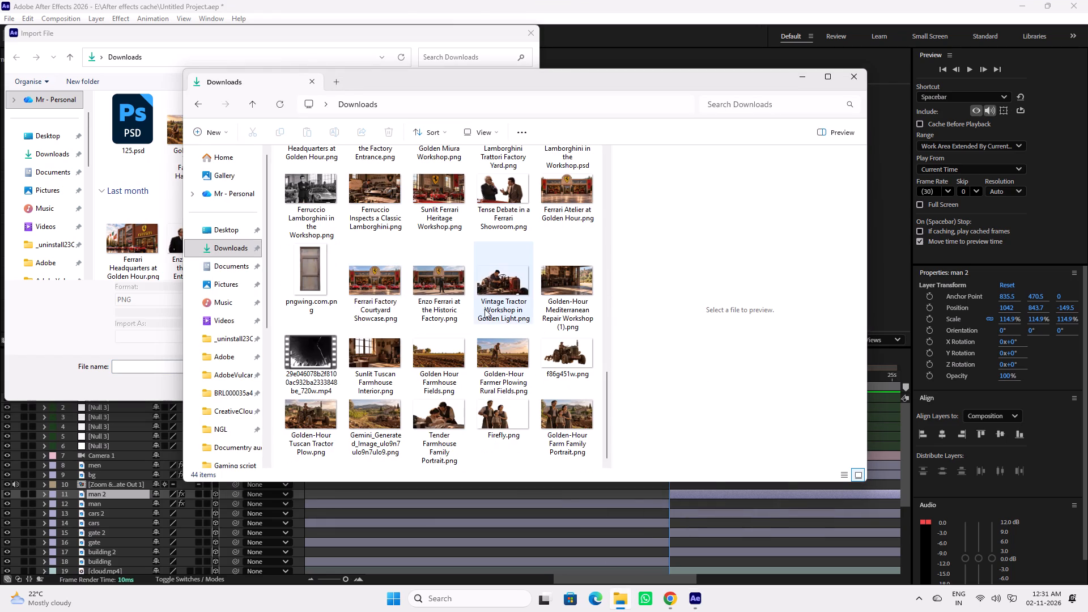
scroll(493, 314, up, 3)
scroll(493, 300, down, 4)
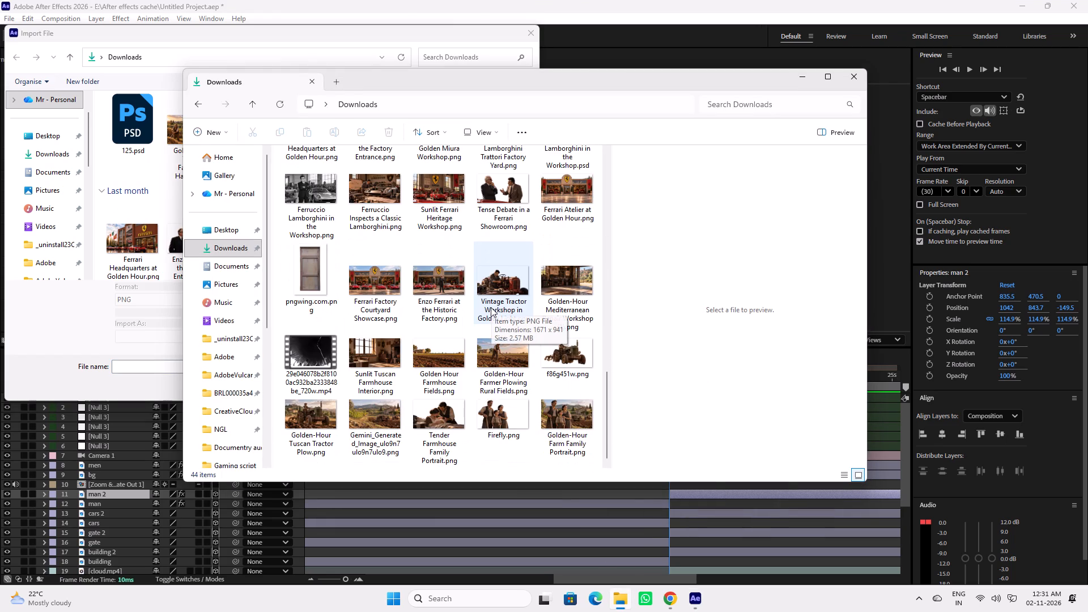
scroll(491, 309, down, 6)
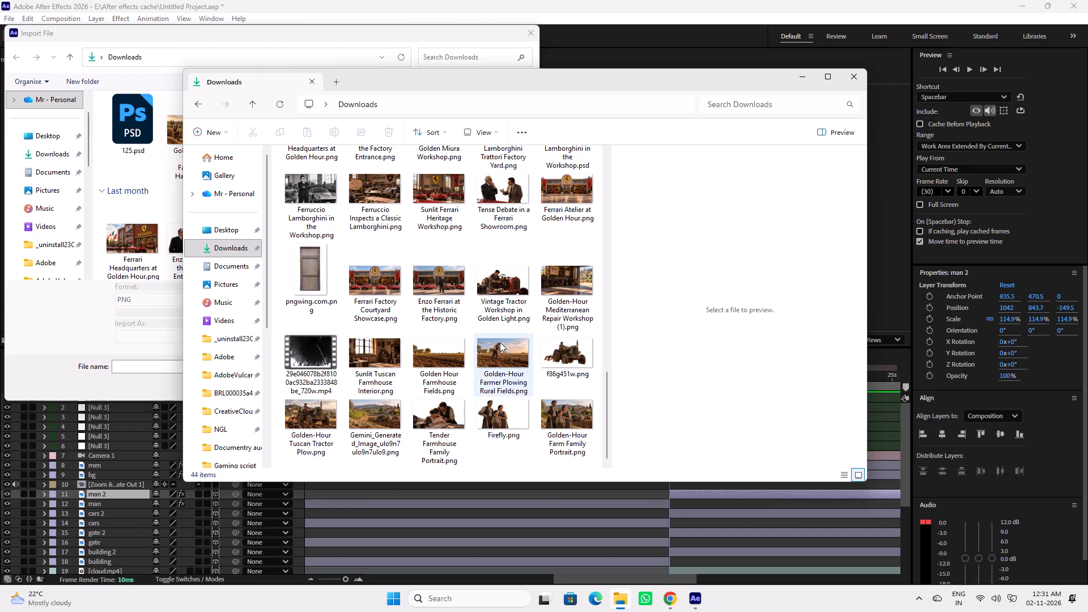
scroll(503, 342, down, 8)
scroll(503, 342, up, 2)
scroll(503, 342, down, 2)
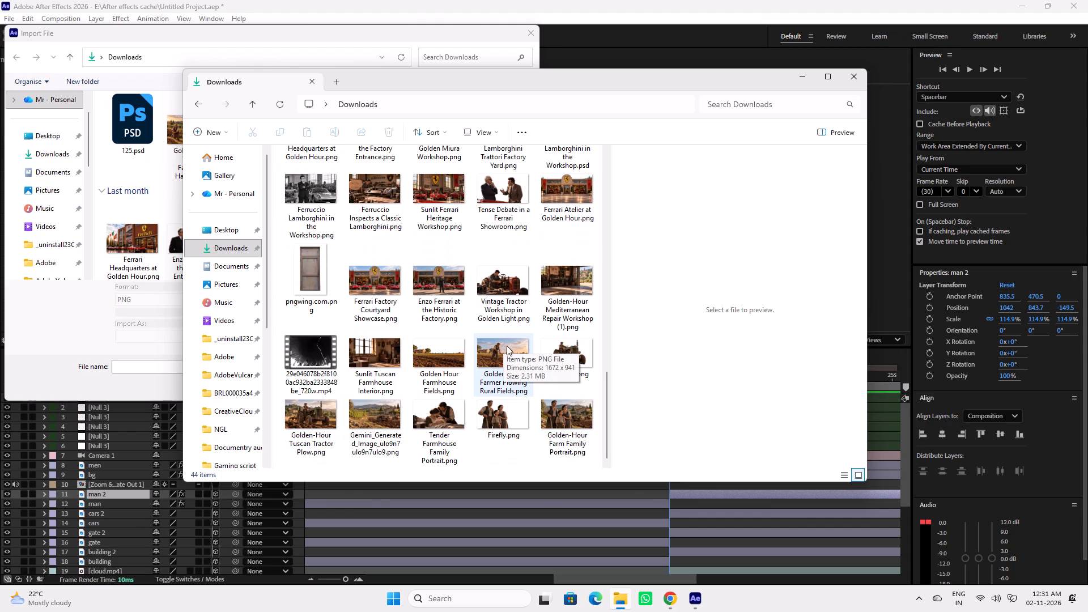
scroll(507, 346, down, 1)
scroll(439, 288, down, 1)
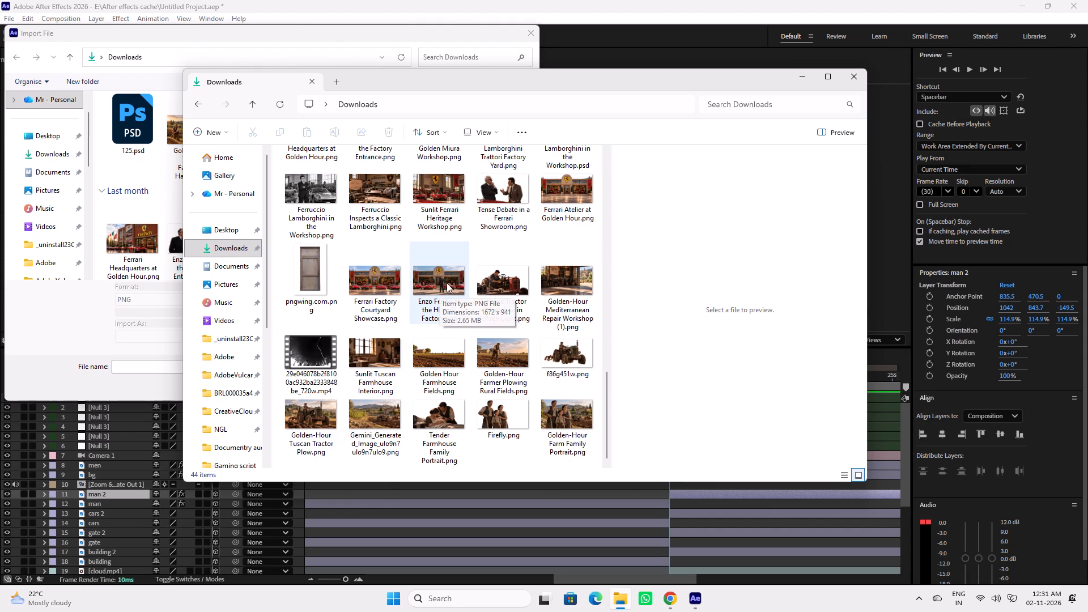
scroll(437, 296, down, 14)
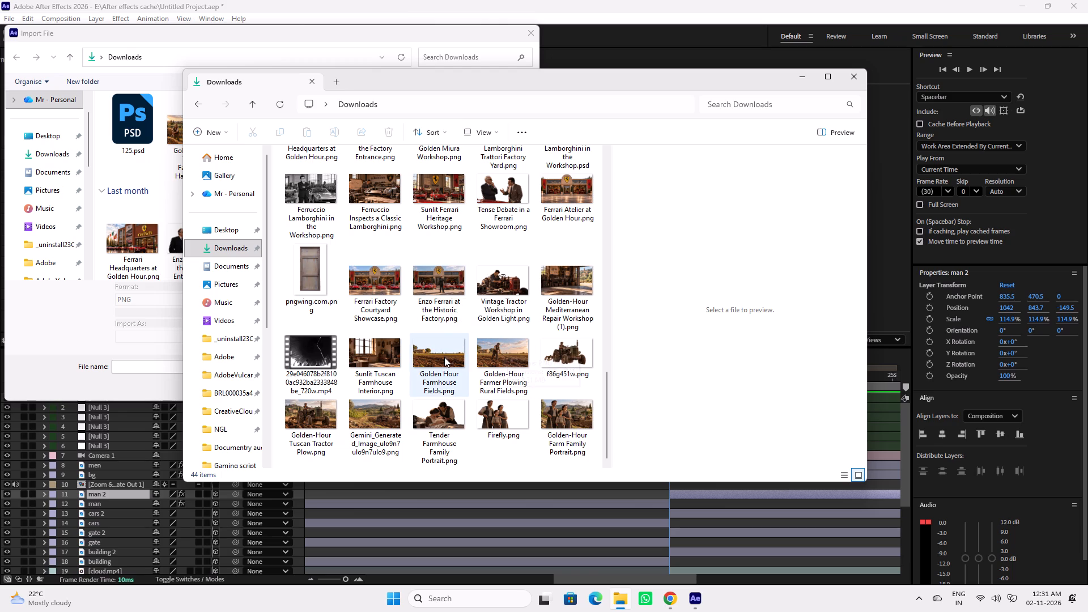
scroll(452, 365, up, 1)
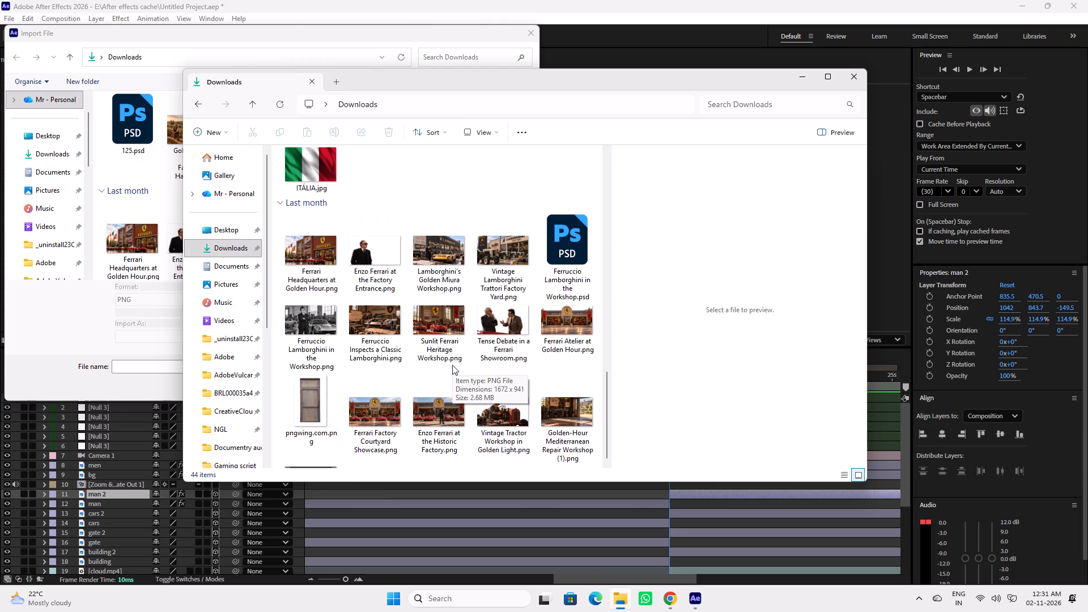
Open Ferruccio Lamborghini in the Workshop.png in Photos and remove the background around the standing man.
click(314, 322)
double_click(314, 322)
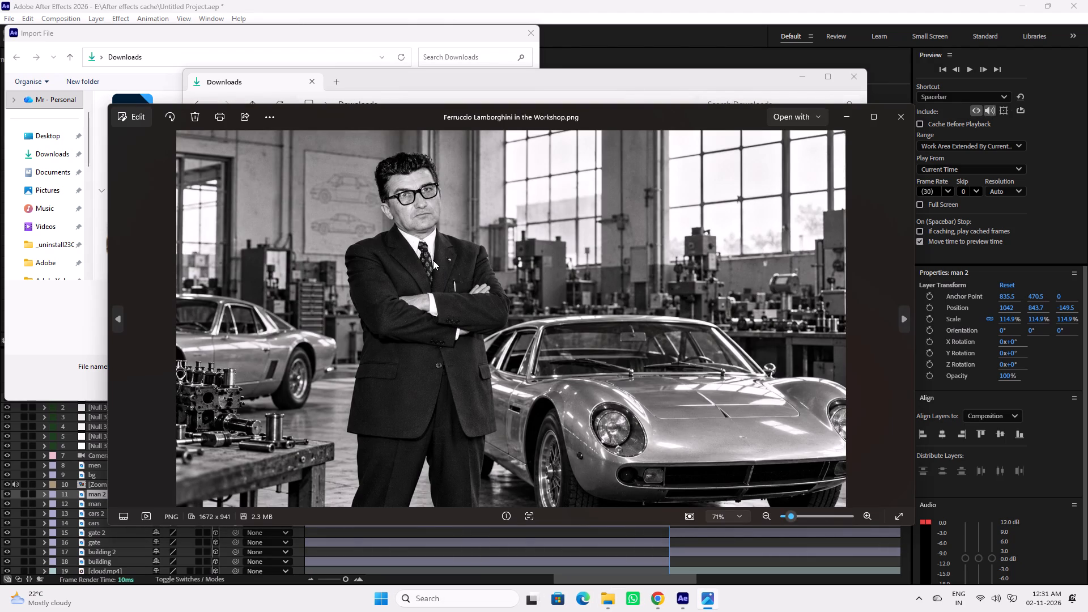
click(134, 116)
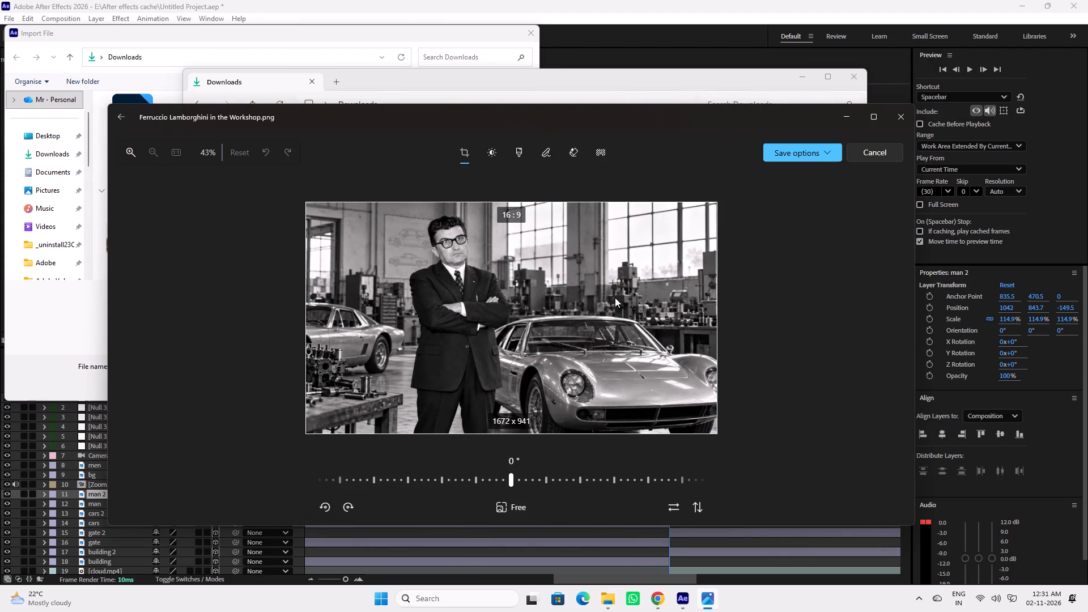
click(604, 156)
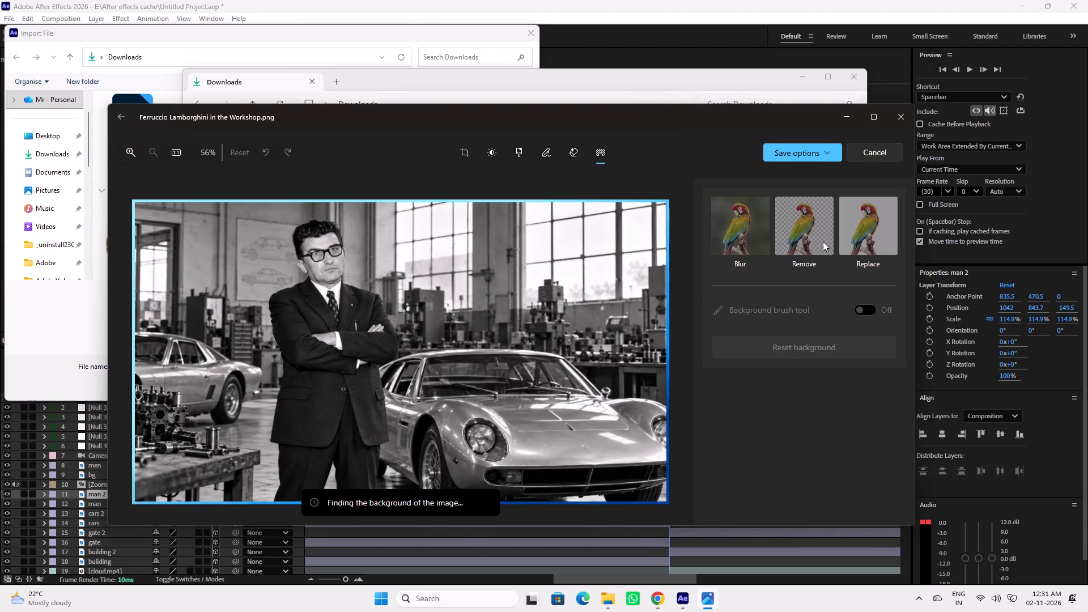
click(818, 234)
click(805, 235)
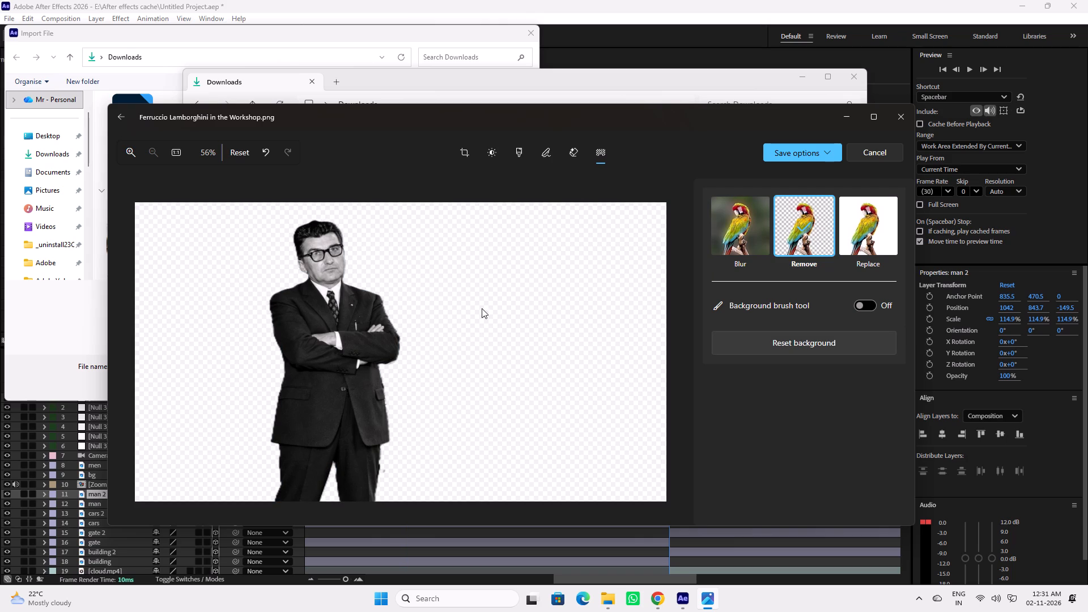
click(866, 307)
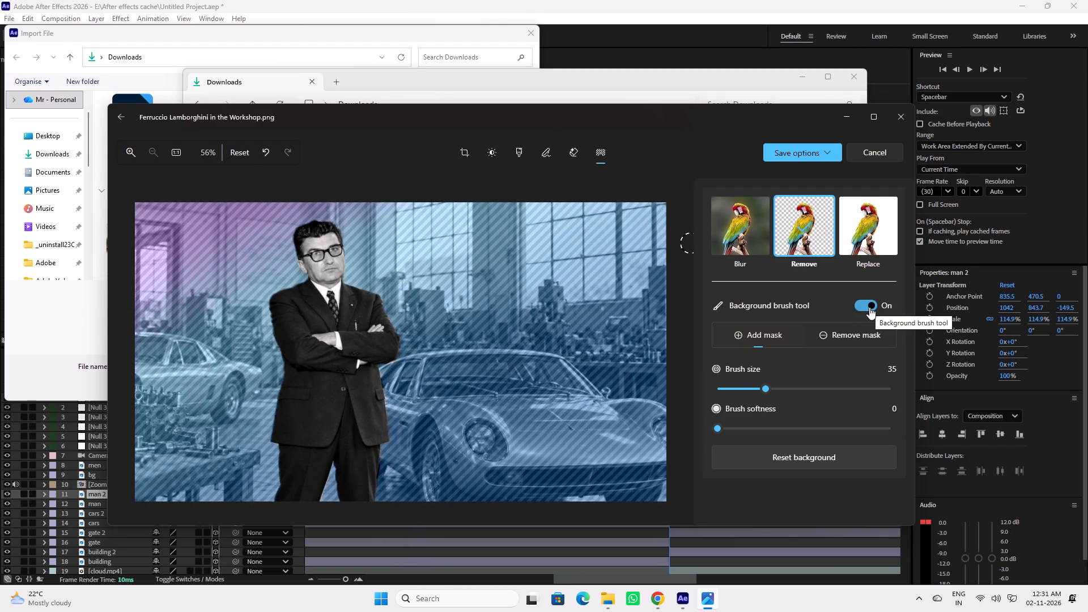
click(869, 307)
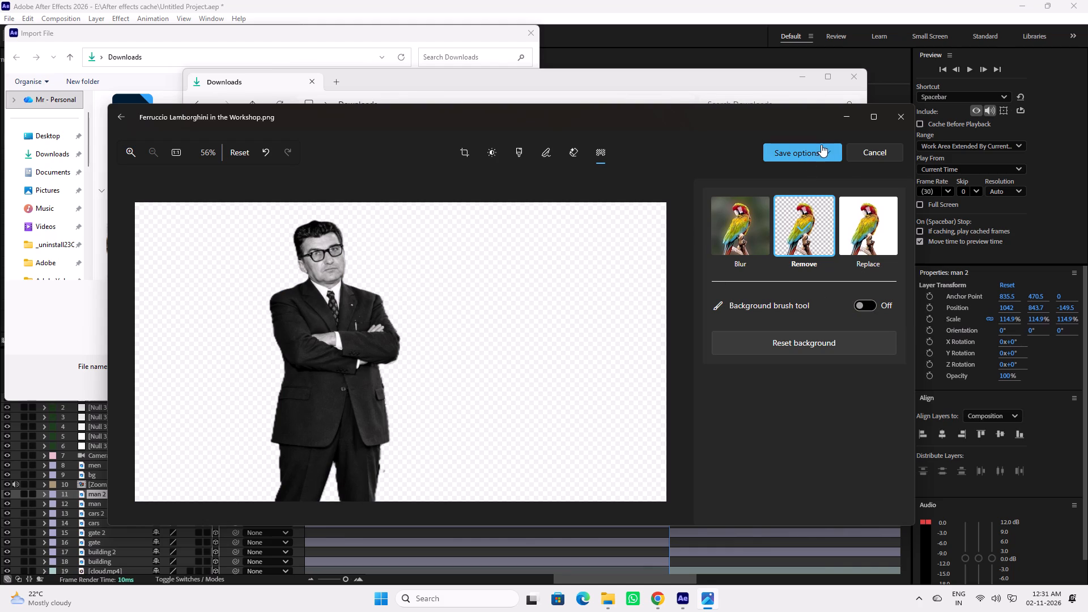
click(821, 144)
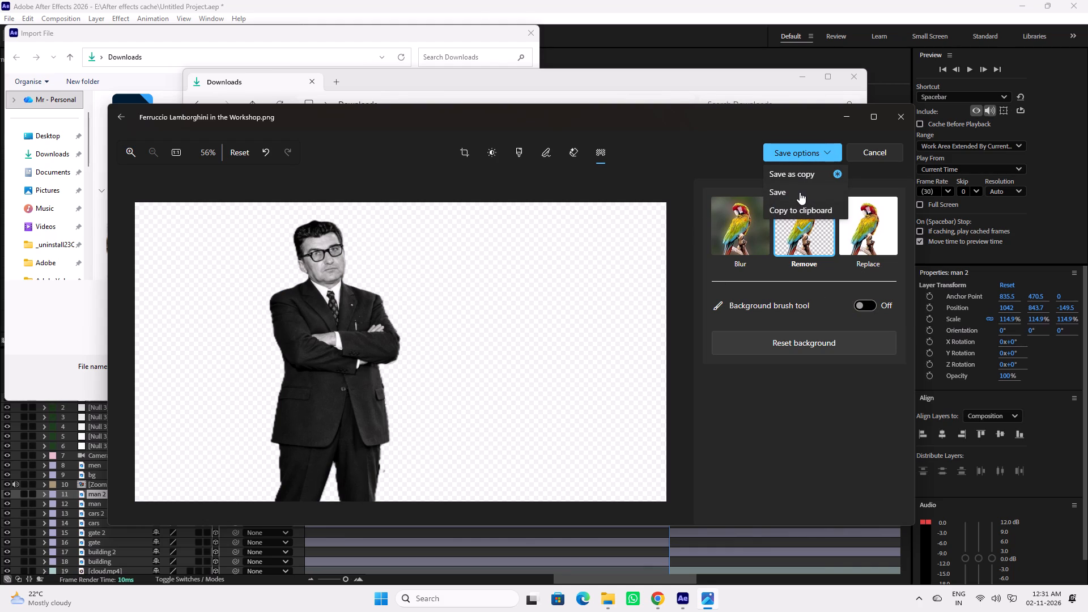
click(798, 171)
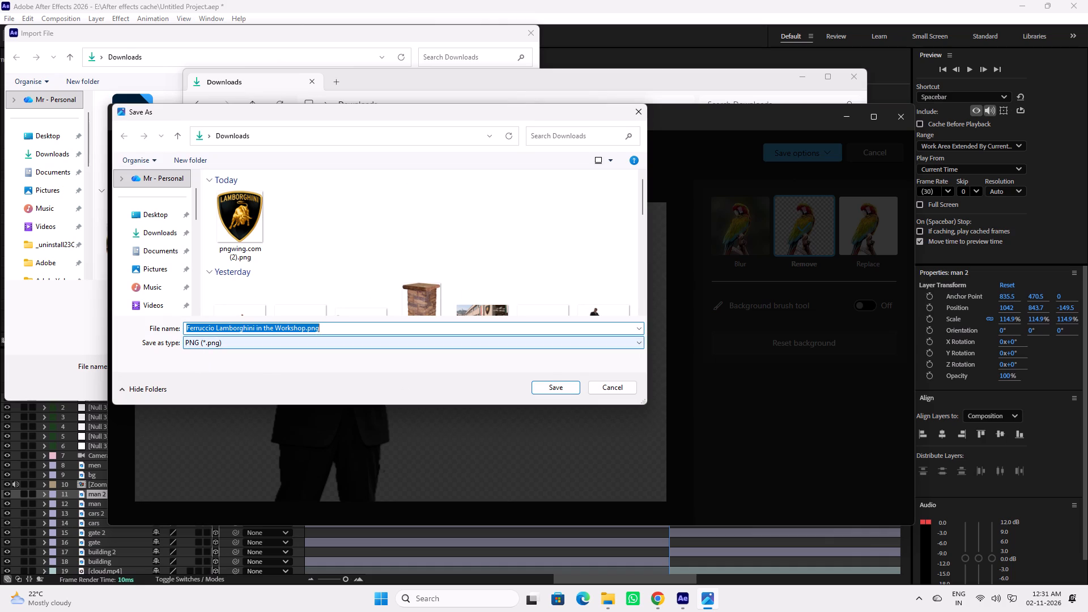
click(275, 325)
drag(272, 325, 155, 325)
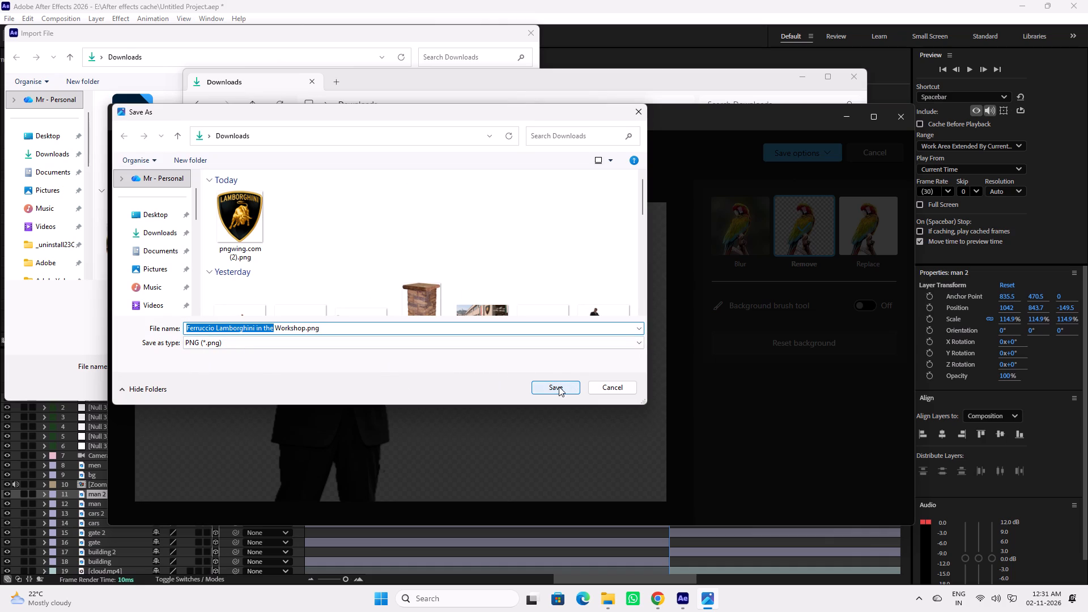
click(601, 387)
Save the background-removed portrait over the original PNG, and close Photos and the Downloads window.
click(803, 154)
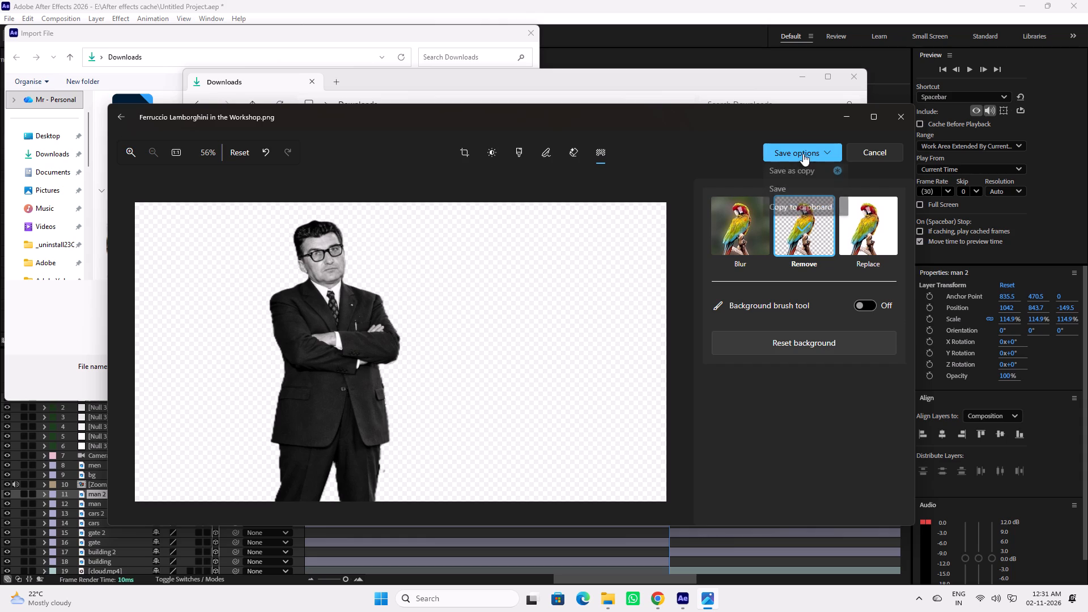
click(804, 185)
click(898, 120)
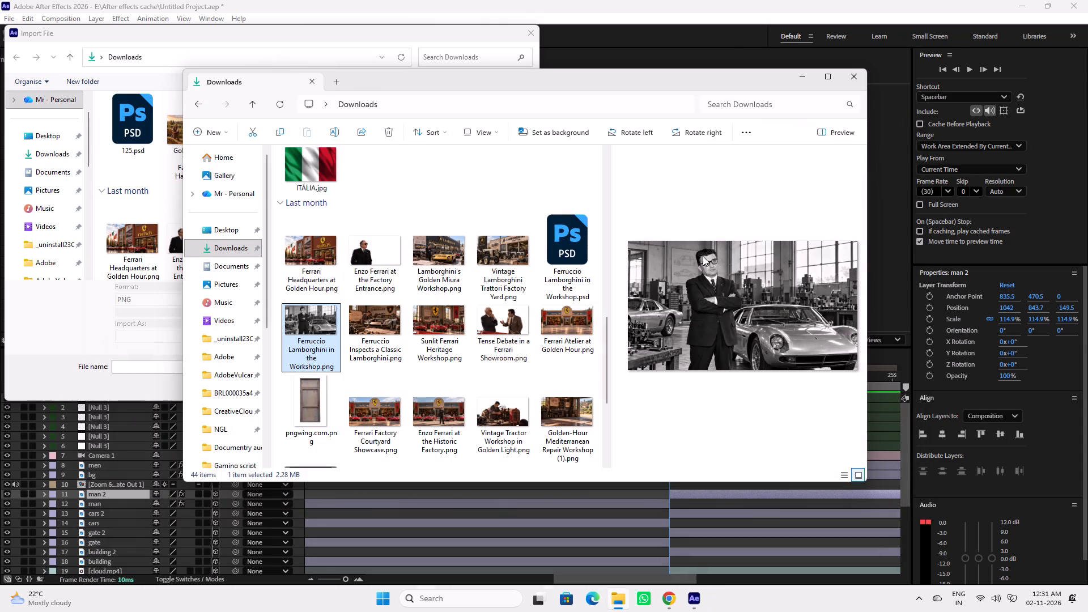
click(847, 81)
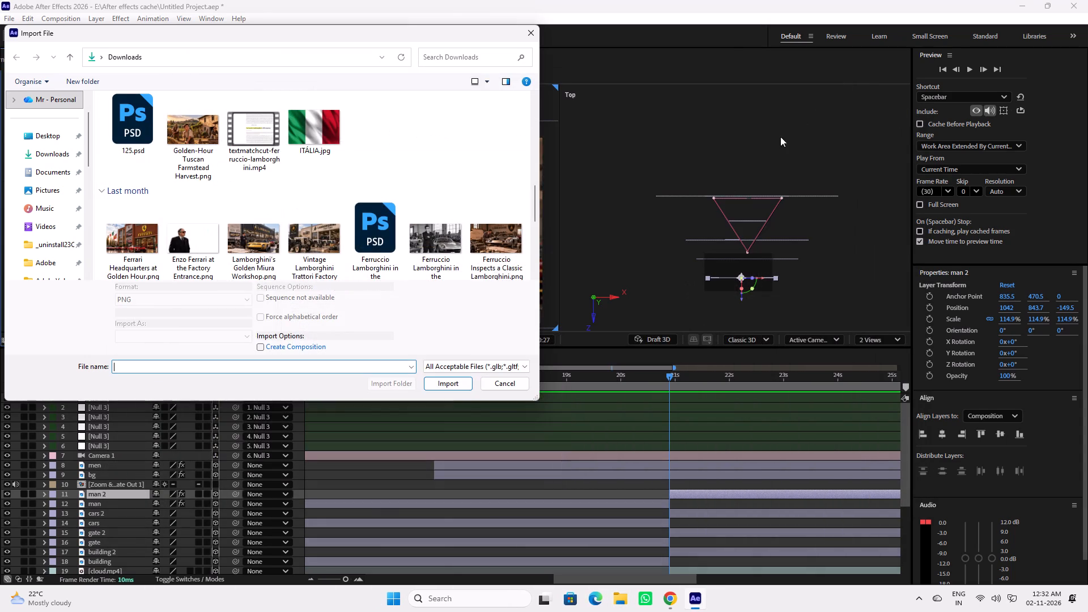
Rename the downloaded Lamborghini emblem PNG in Downloads as 52415f from within the import dialog.
click(50, 152)
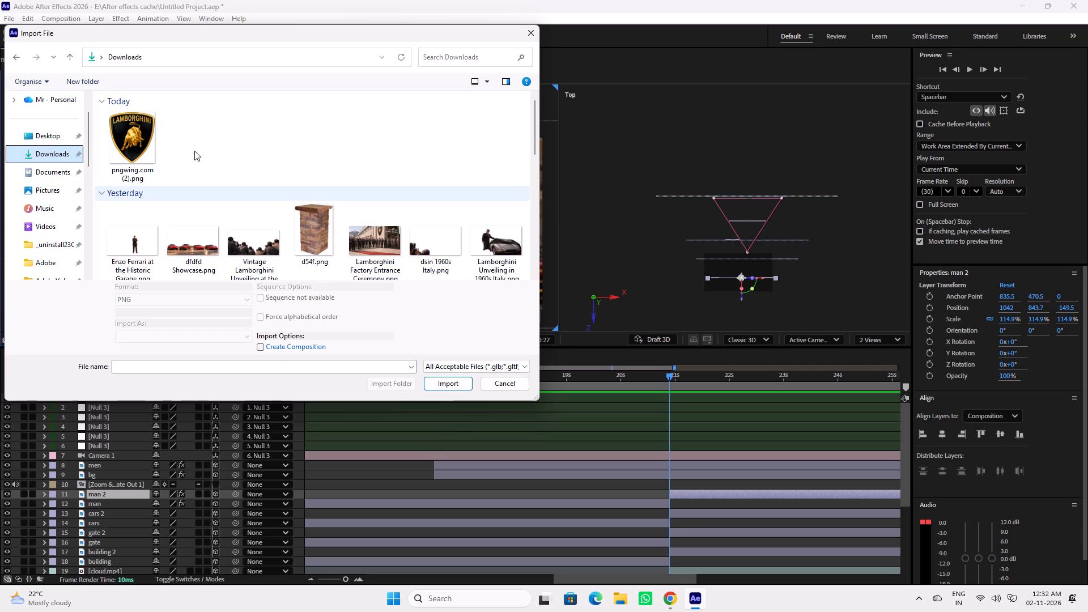
click(49, 150)
click(117, 135)
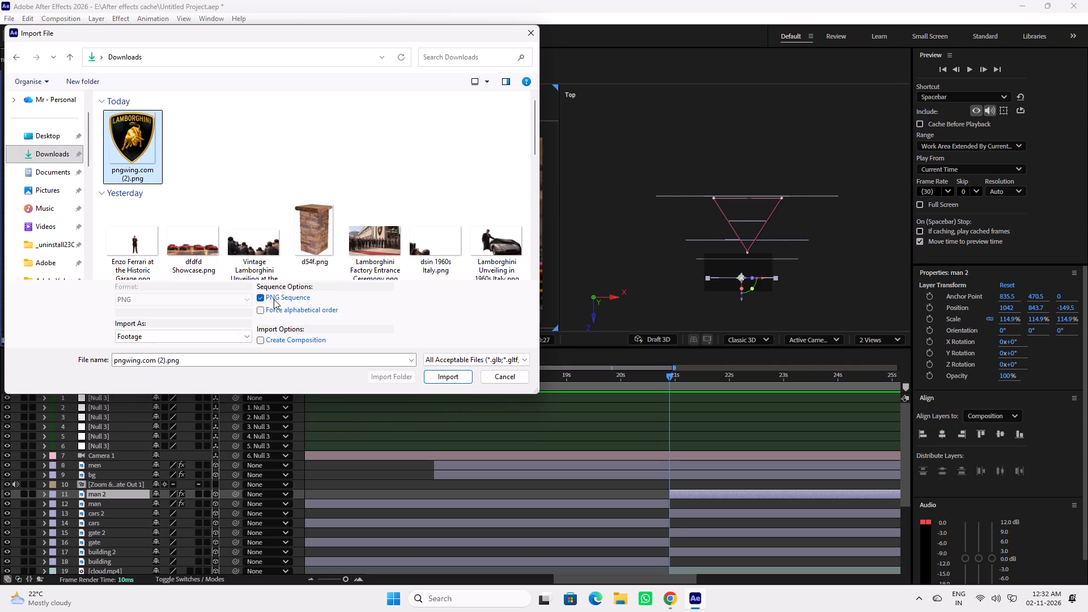
click(129, 169)
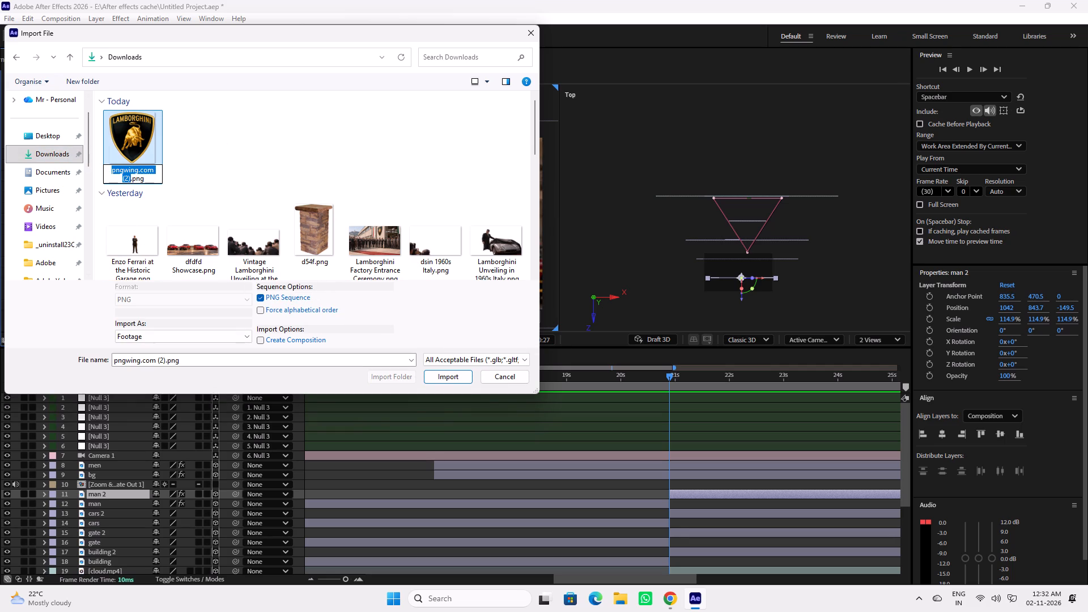
text(52415f)
key(Return)
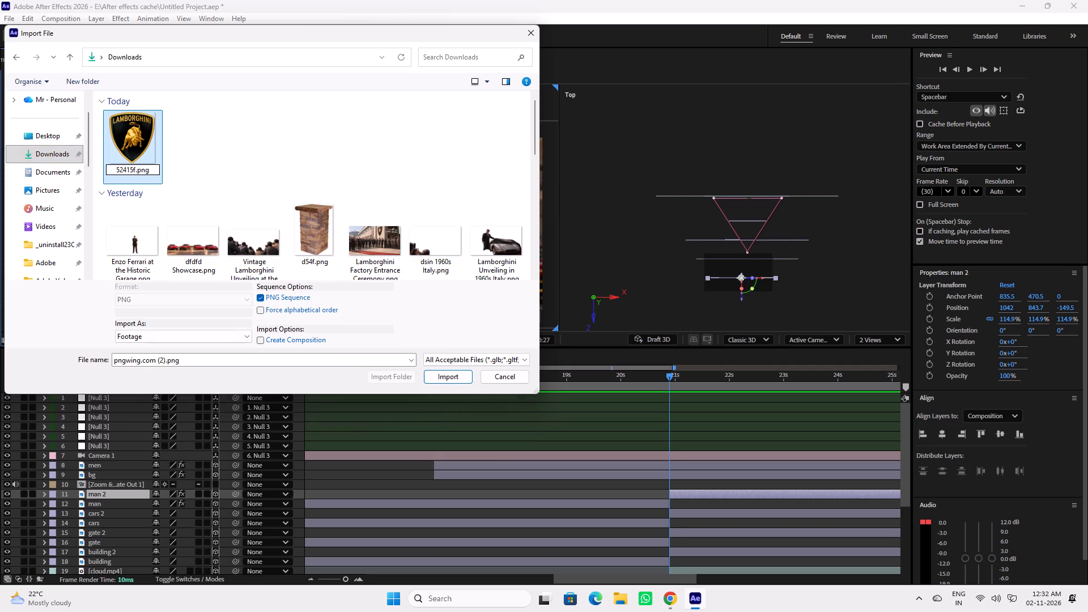
Check the Downloads listing for Ferruccio Lamborghini in the Workshop.png and leave the import dialog without importing.
scroll(257, 244, down, 4)
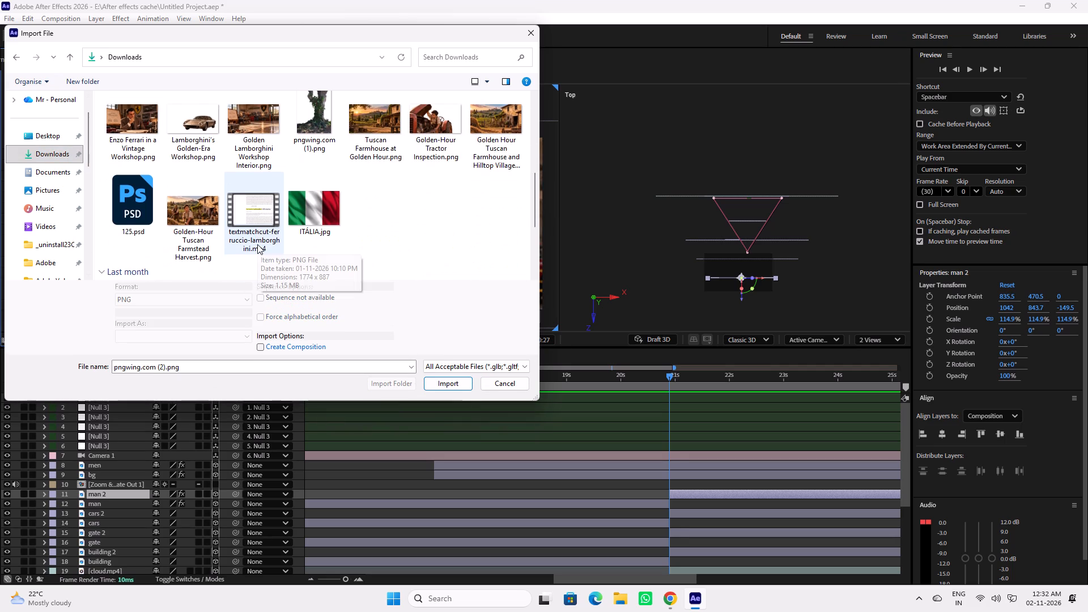
scroll(257, 244, up, 1)
scroll(257, 244, down, 3)
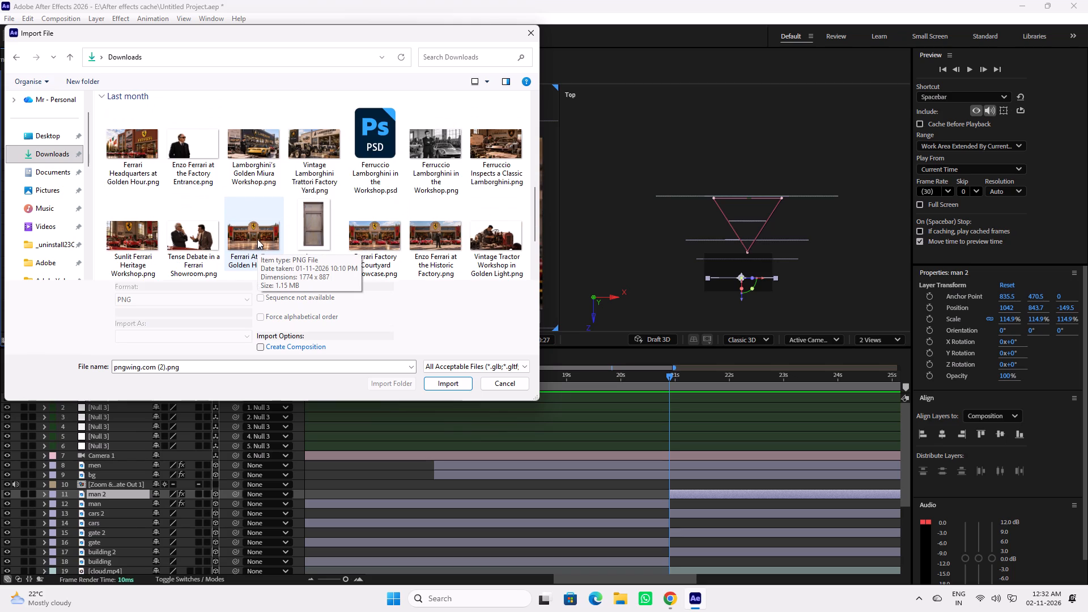
scroll(257, 239, down, 3)
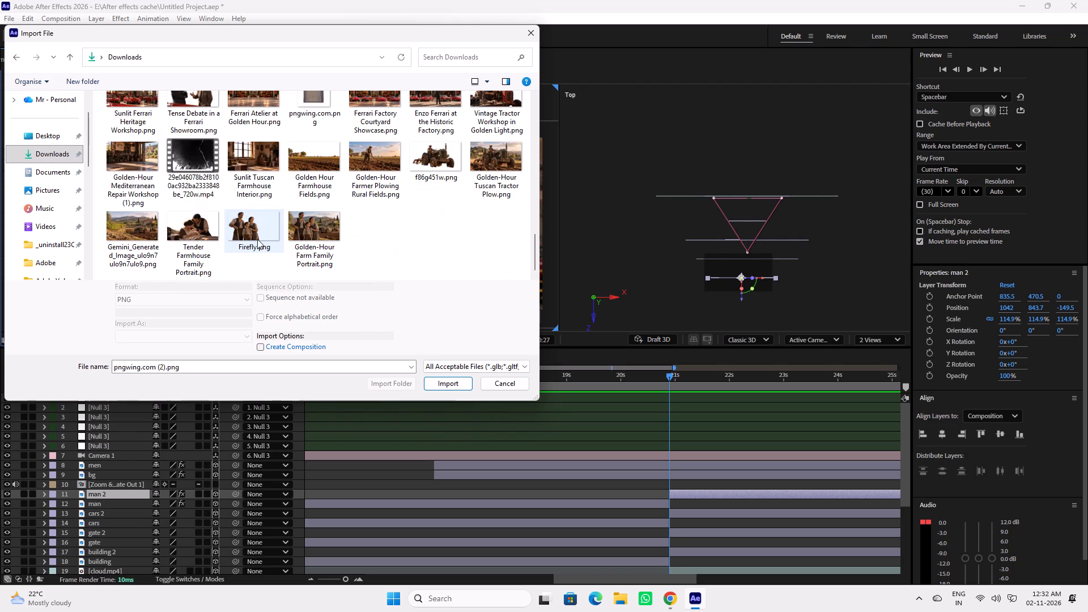
scroll(257, 239, down, 1)
scroll(257, 239, up, 2)
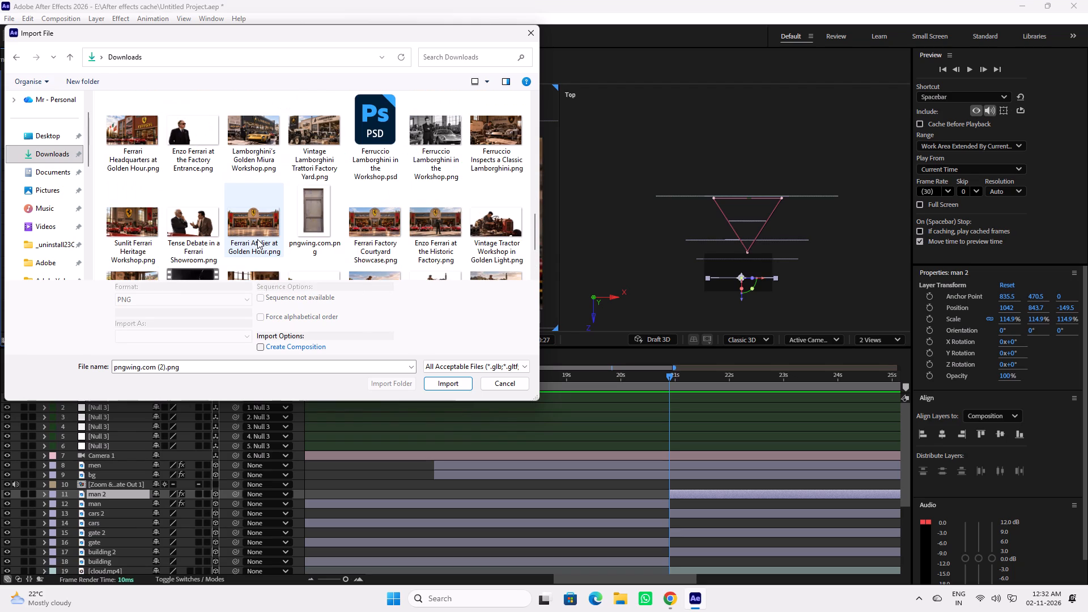
scroll(257, 239, up, 2)
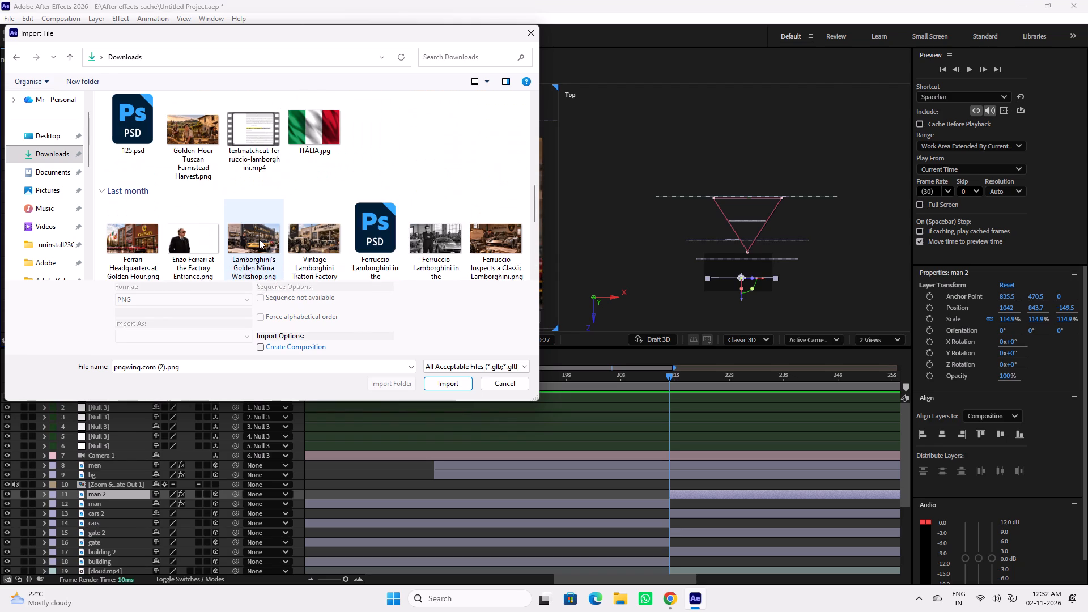
click(457, 248)
click(56, 160)
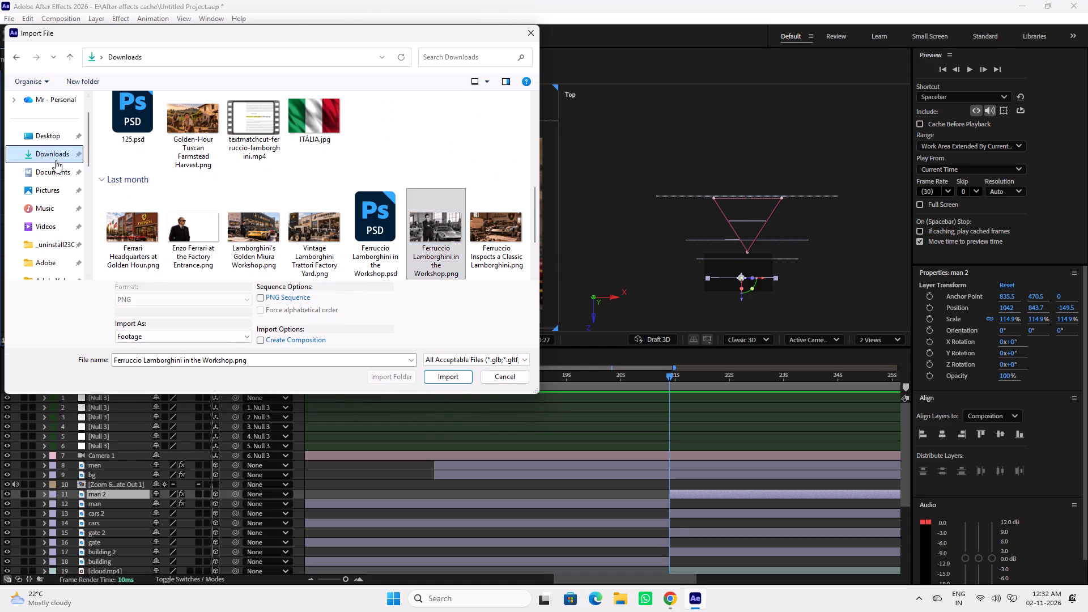
click(503, 377)
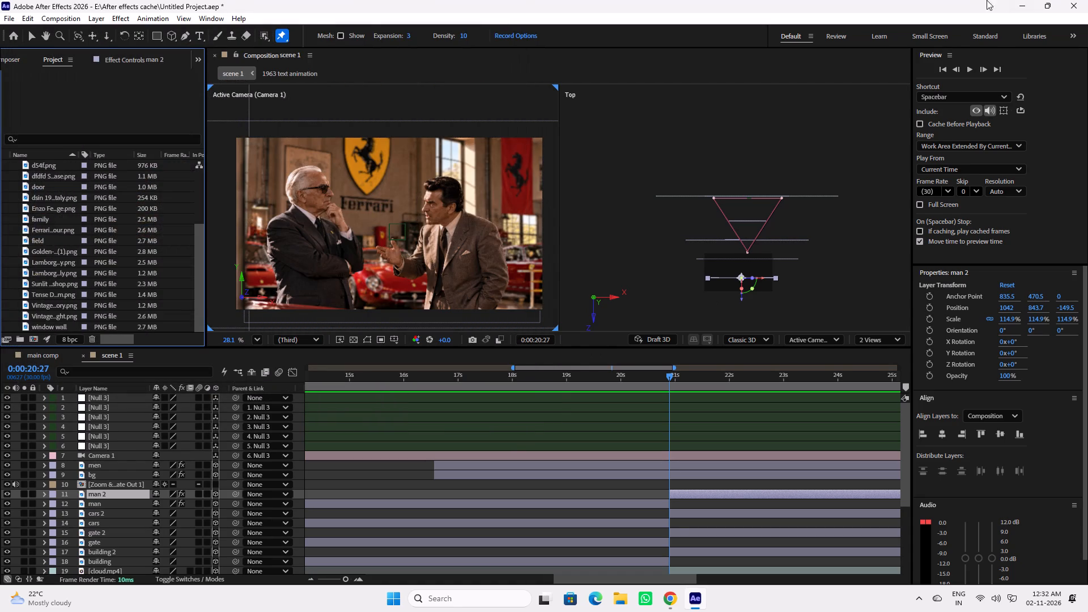
Check the thumbnail and preview of Ferruccio Lamborghini in the Workshop.png in the Downloads folder, and return to After Effects.
click(1021, 6)
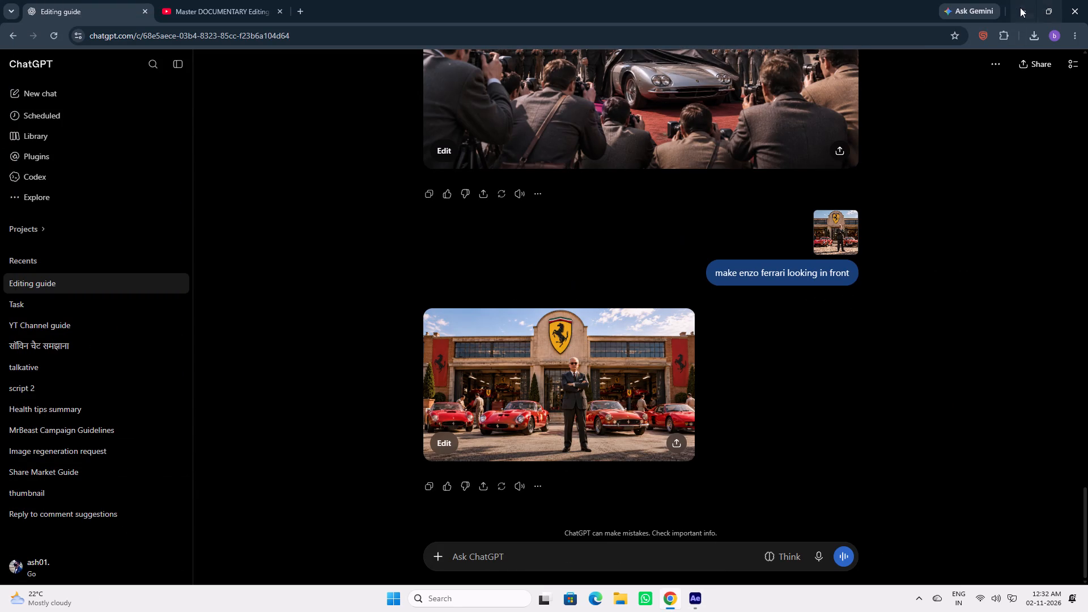
click(1016, 8)
right_click(569, 194)
click(612, 247)
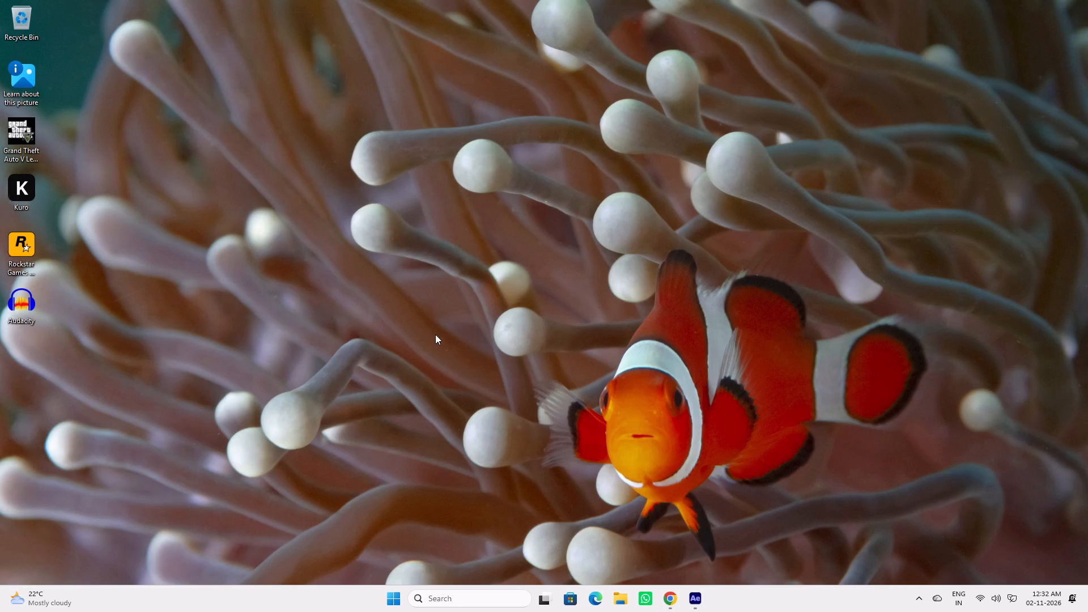
click(619, 598)
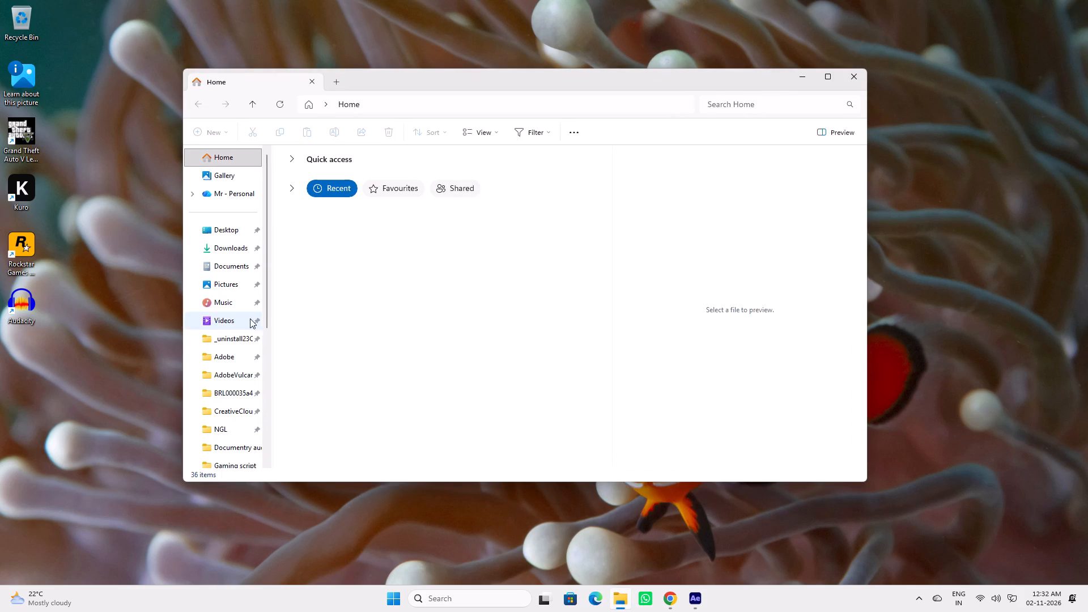
click(234, 250)
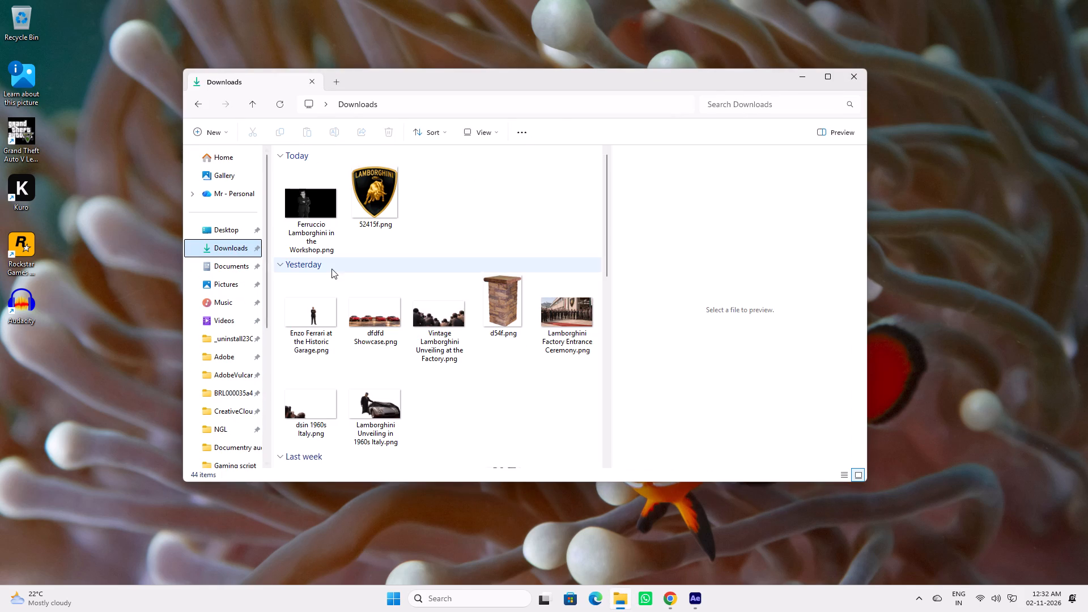
click(305, 211)
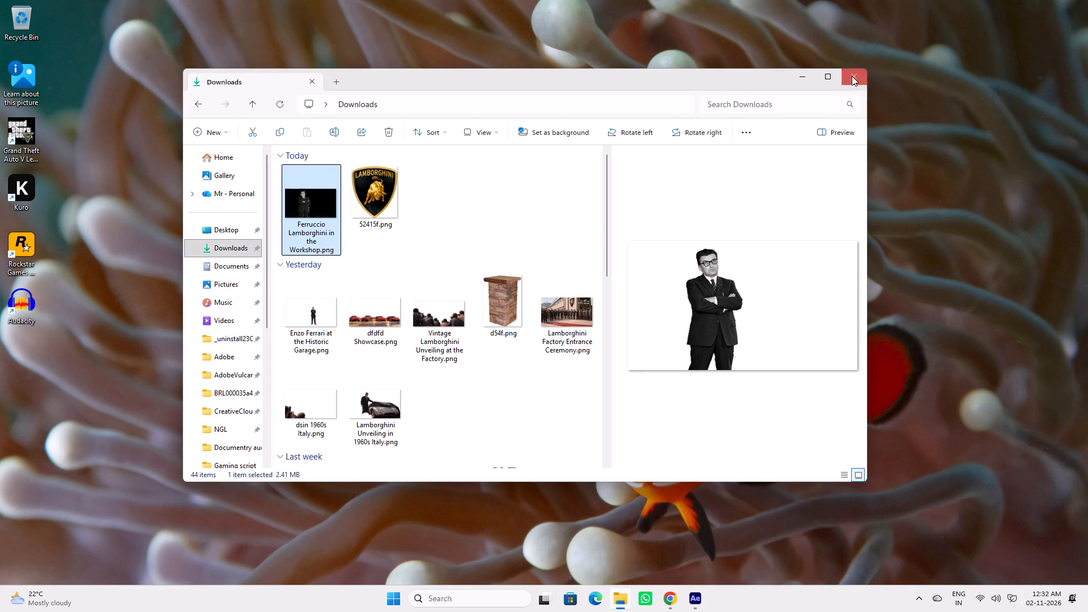
click(852, 76)
click(694, 601)
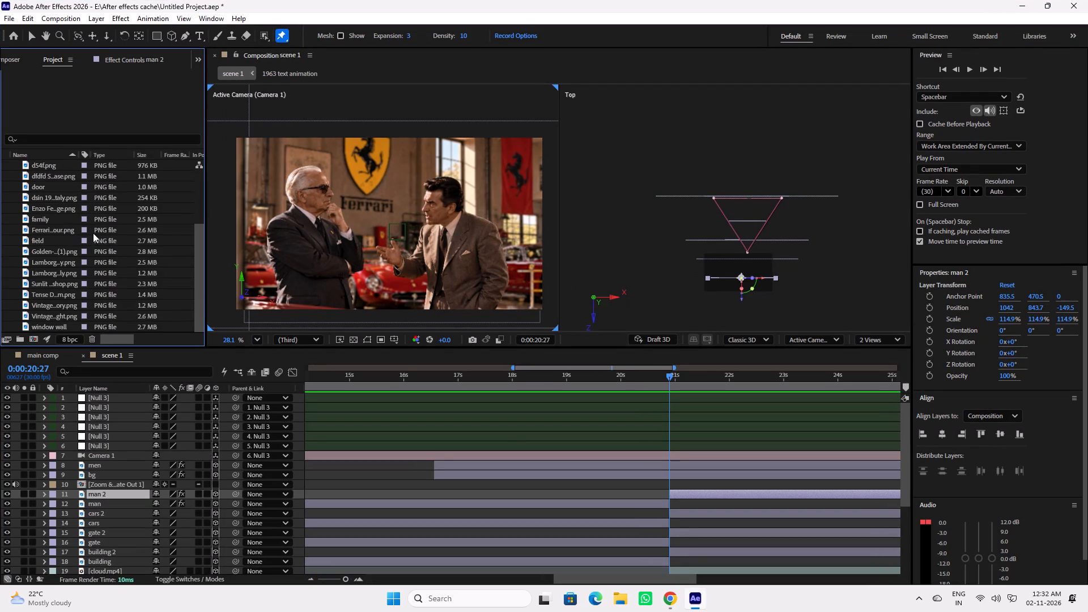
Import Ferruccio Lamborghini in the Workshop.png and 52415f.png from Downloads into the project.
double_click(15, 238)
click(127, 155)
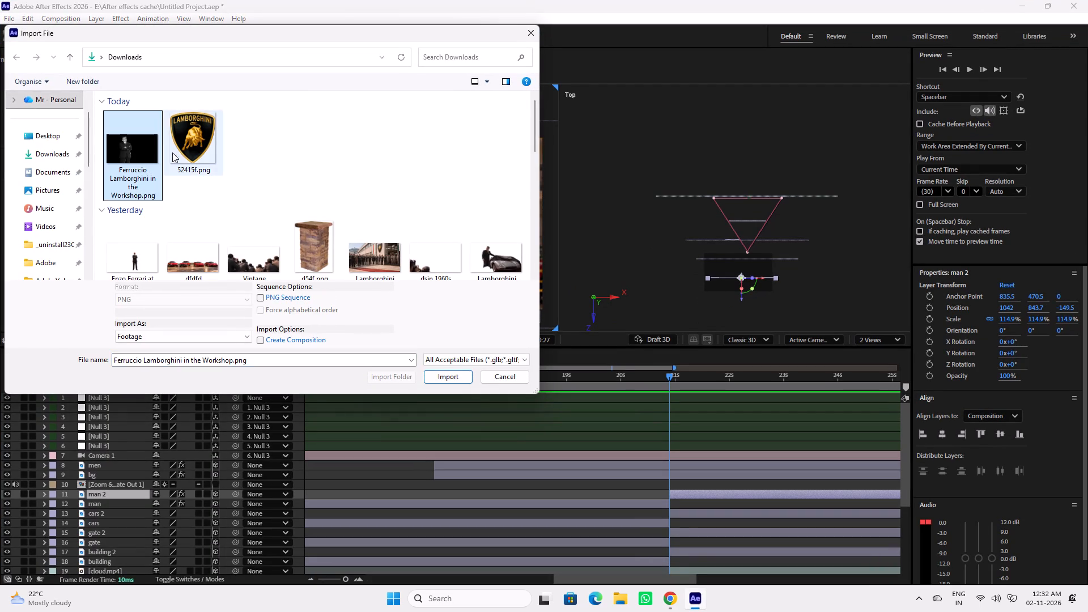
ctrl+click(178, 148)
click(449, 376)
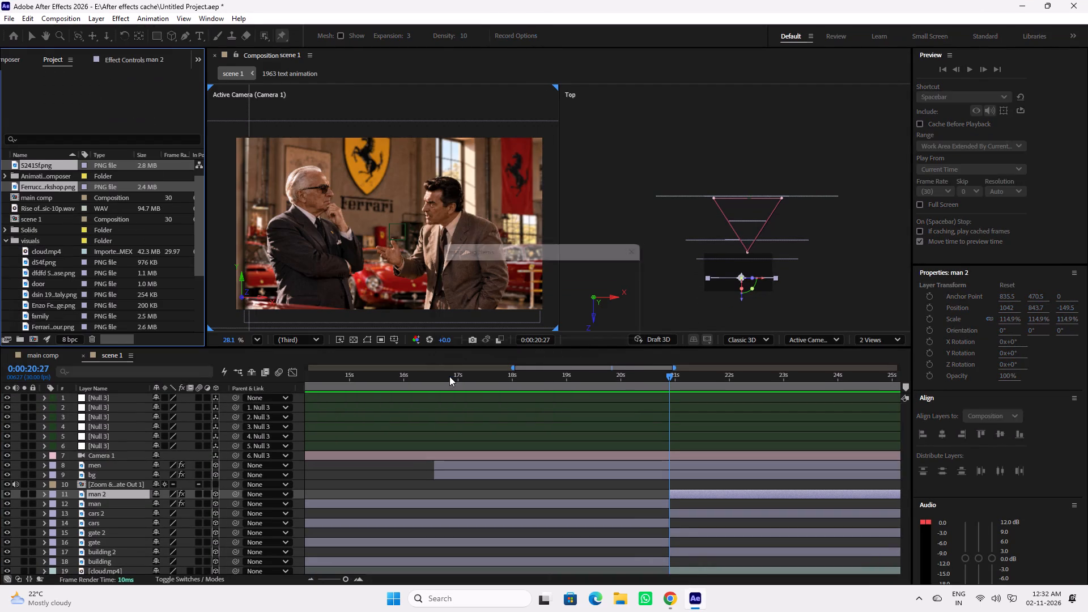
Move the imported Lamborghini logo and Ferruccio portrait files into the visuals folder, and clear the selection.
drag(32, 186, 44, 234)
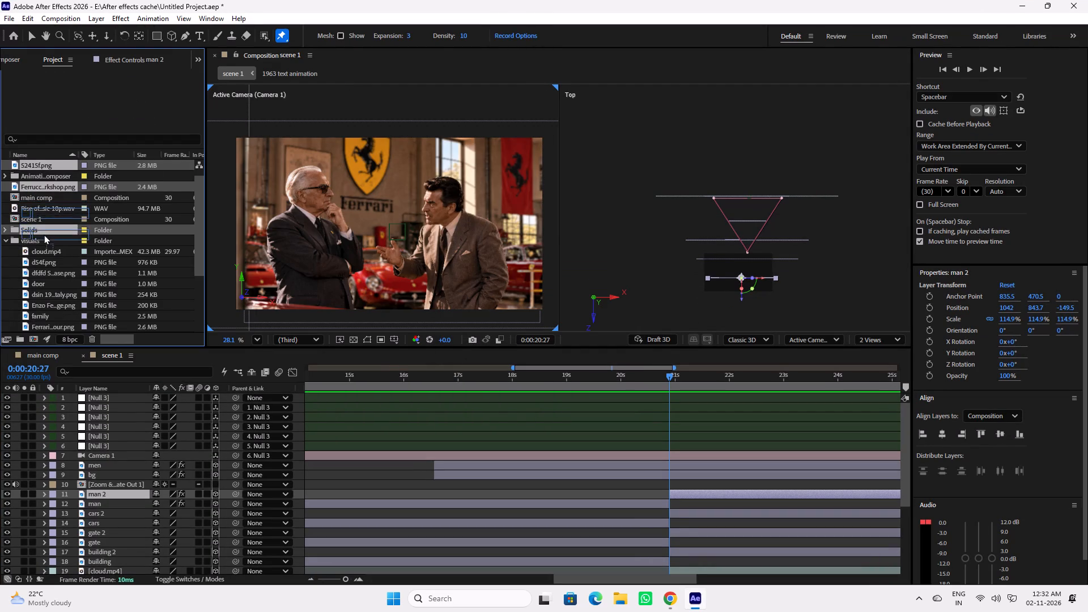
drag(44, 234, 45, 238)
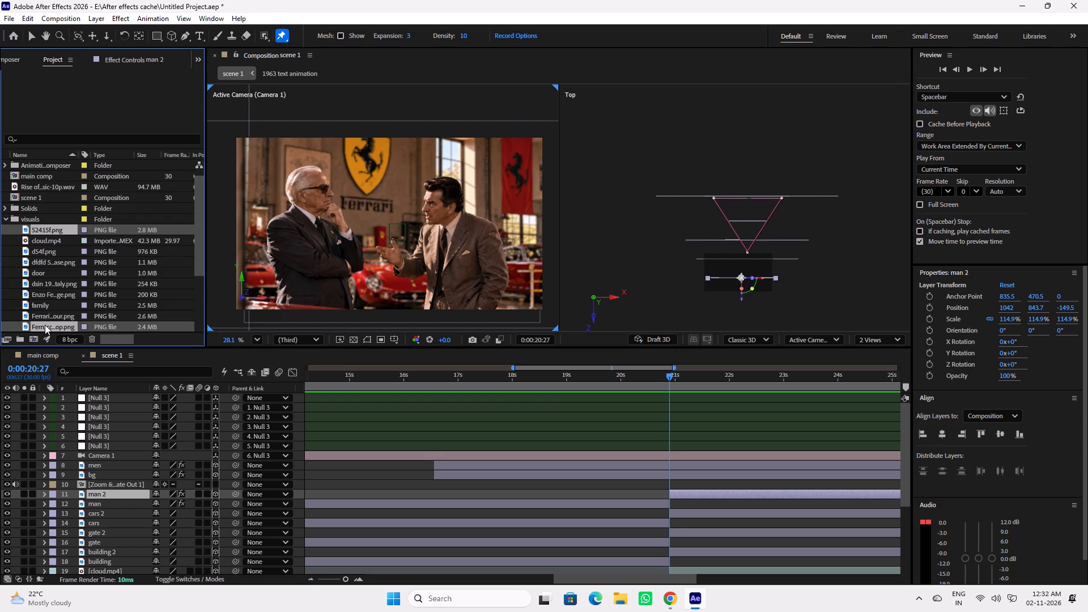
drag(45, 325, 46, 317)
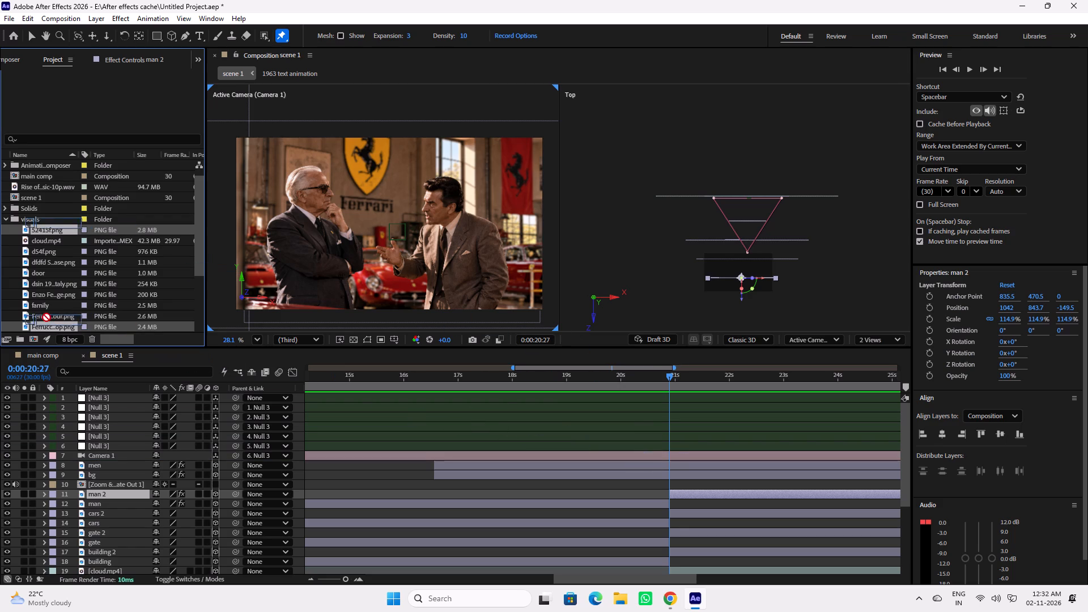
drag(46, 317, 47, 227)
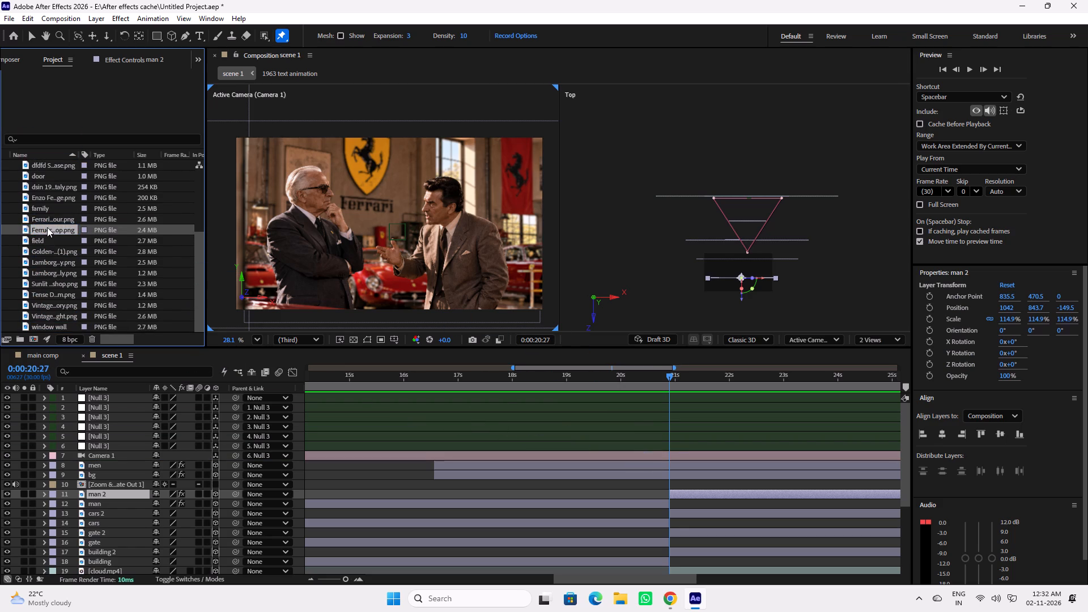
scroll(50, 255, up, 5)
click(11, 261)
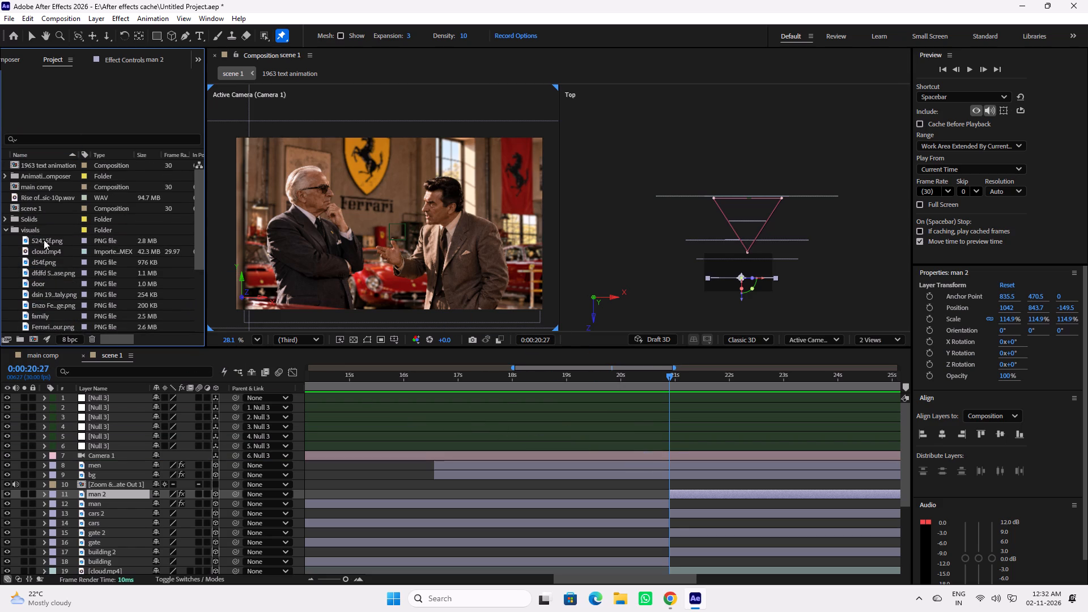
Replace the source of the man 2 layer in scene 1 with Ferruccio Lamborghini in the Workshop.png.
click(45, 239)
scroll(47, 272, down, 1)
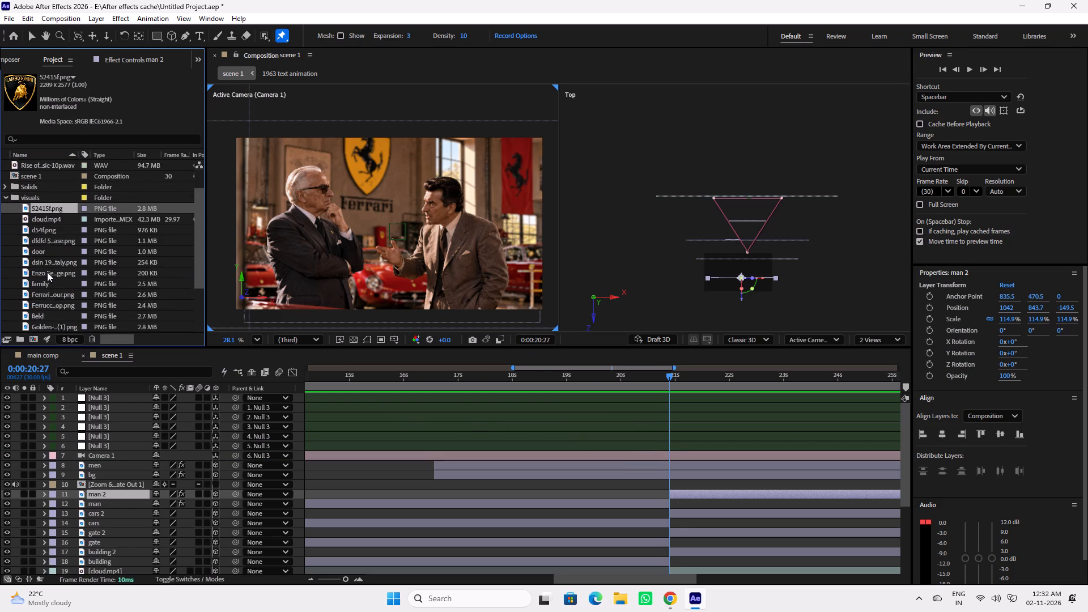
scroll(47, 272, down, 1)
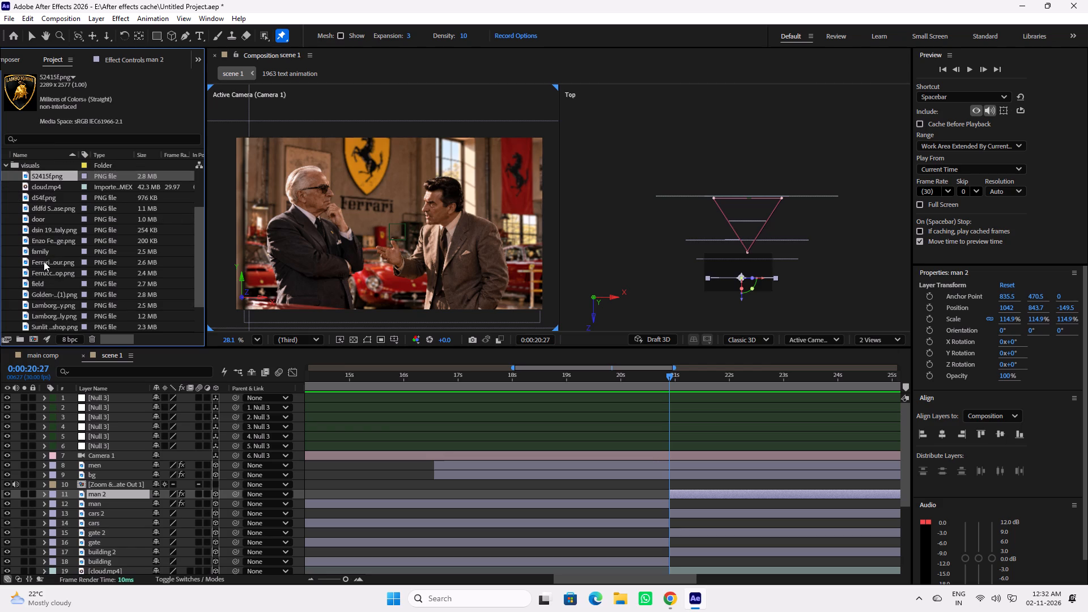
click(44, 263)
click(45, 268)
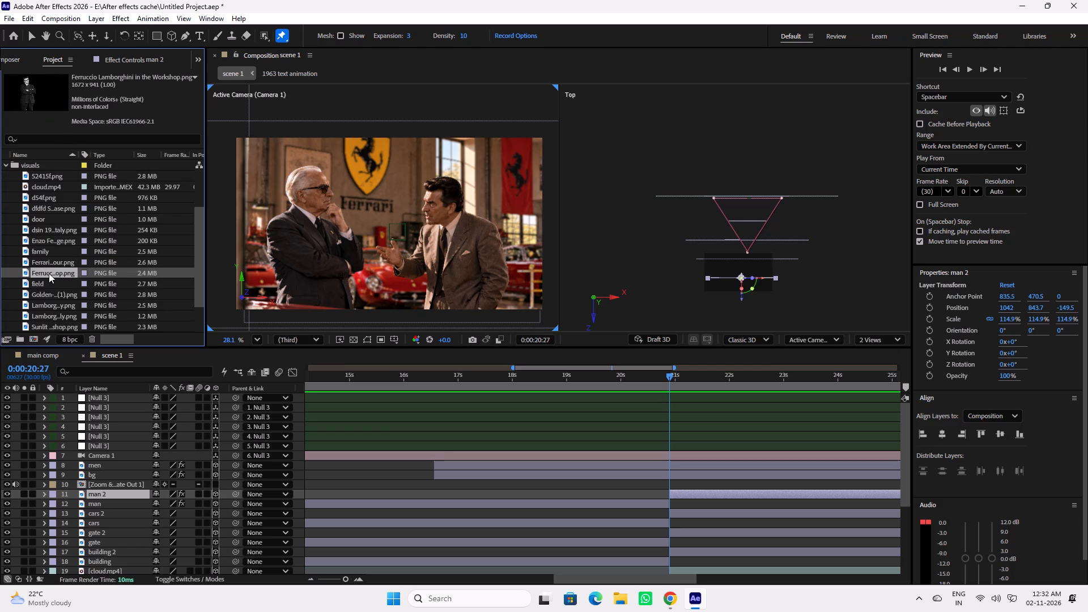
click(49, 273)
click(689, 375)
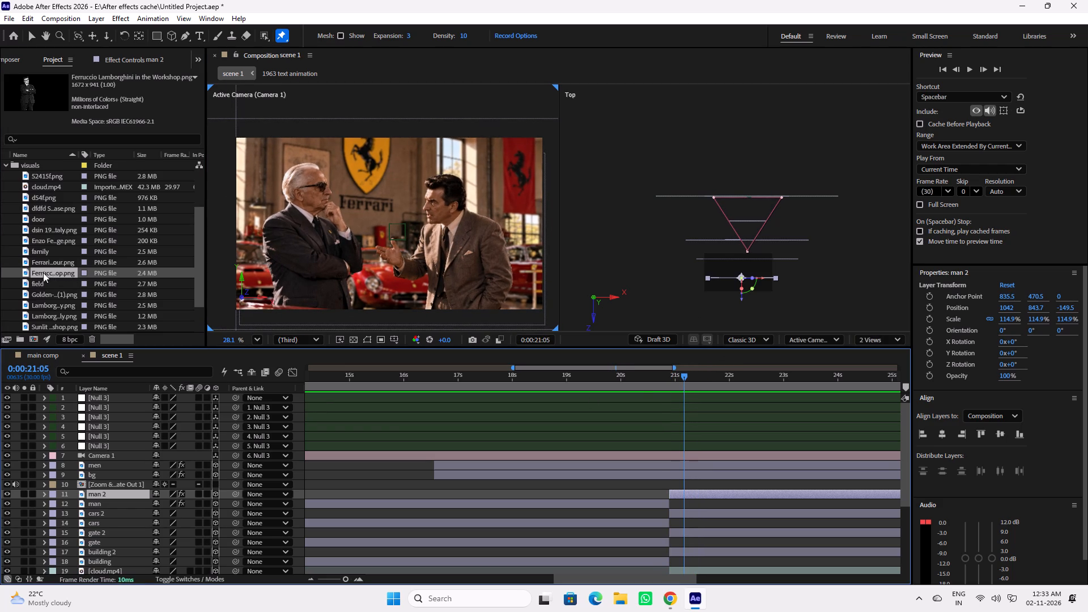
alt+drag(43, 273, 694, 489)
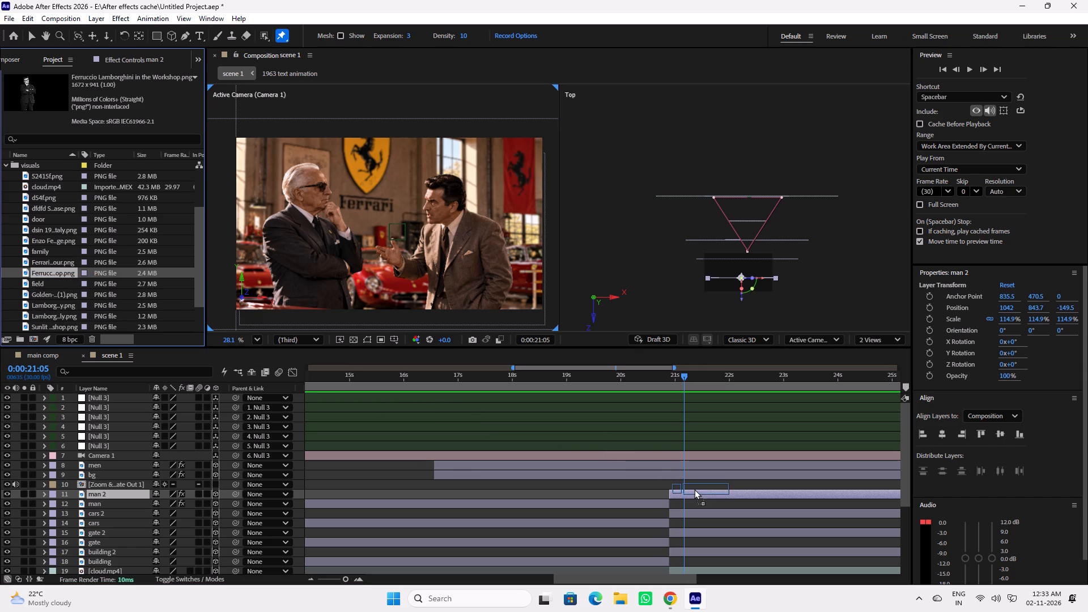
alt+drag(694, 489, 696, 494)
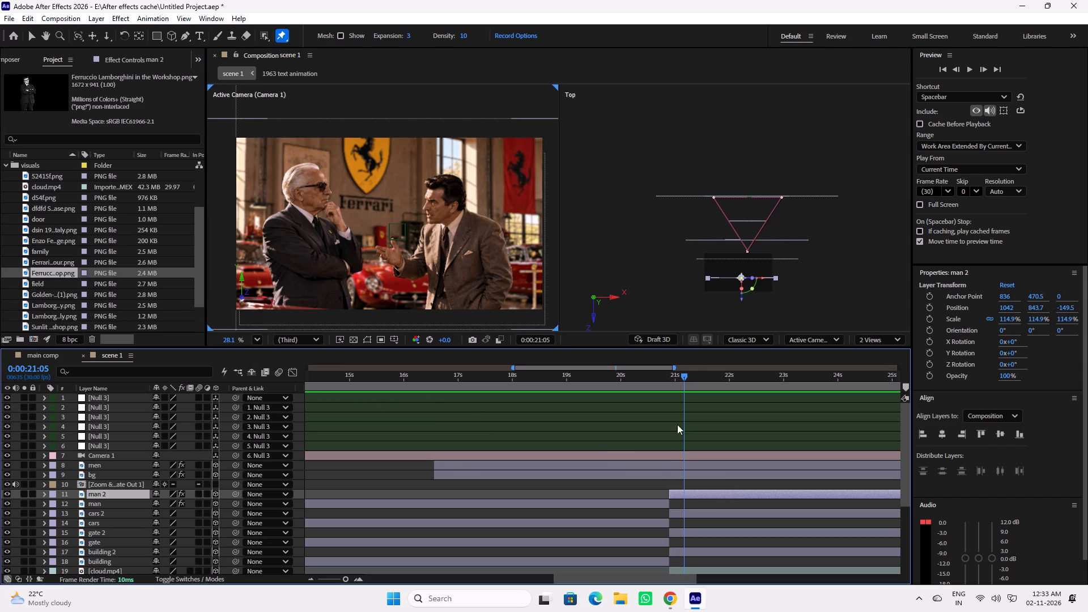
Reveal the top Null 3's keyframes and review its move by playing scene 1 from 20:24 and from 18:26.
drag(683, 376, 658, 382)
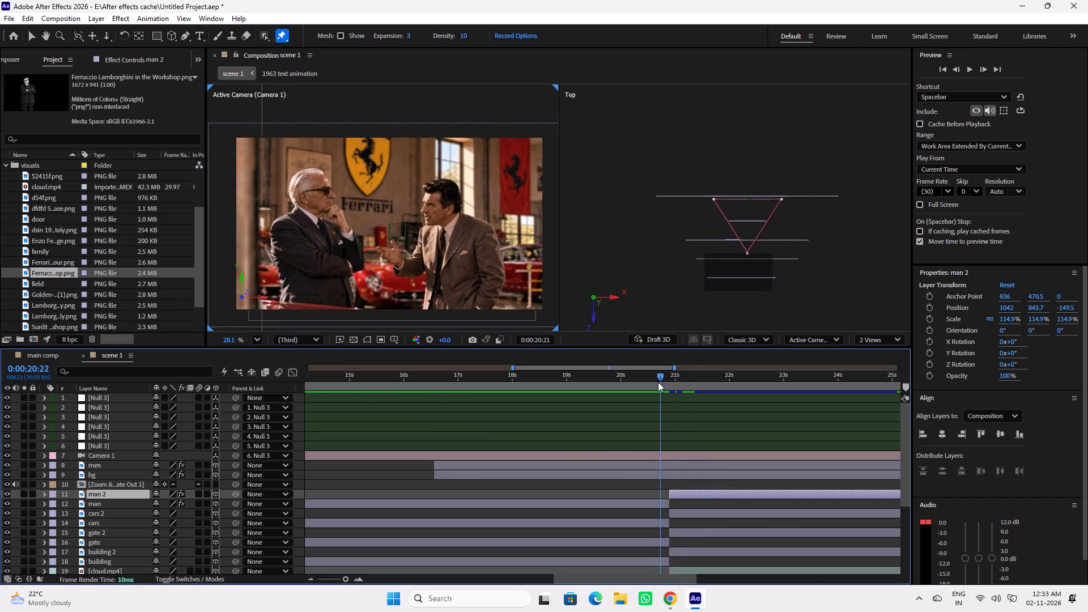
drag(658, 382, 698, 390)
scroll(703, 437, up, 4)
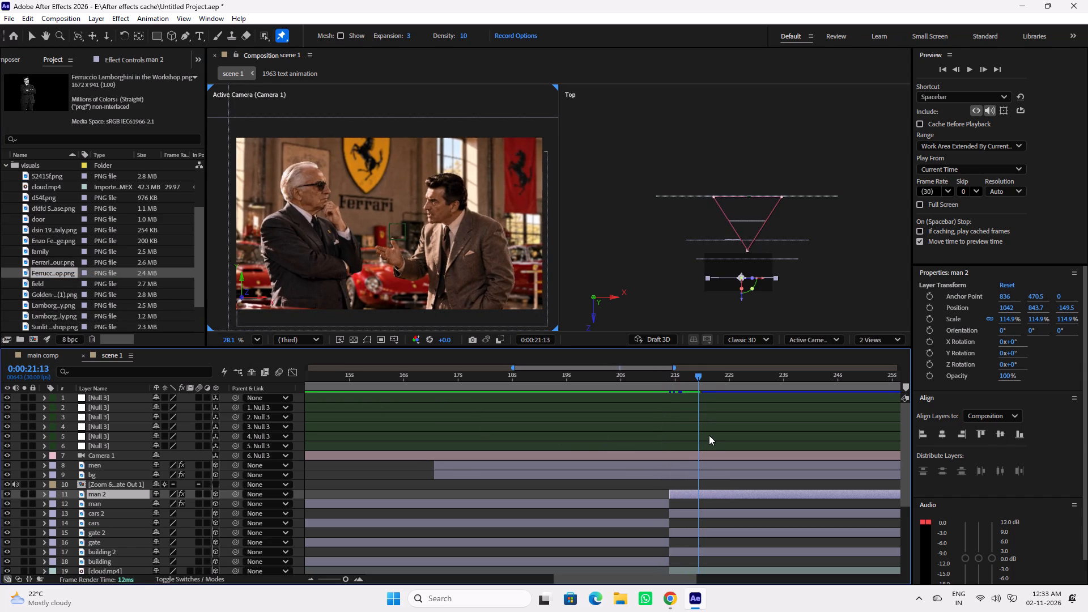
scroll(709, 435, up, 3)
click(708, 396)
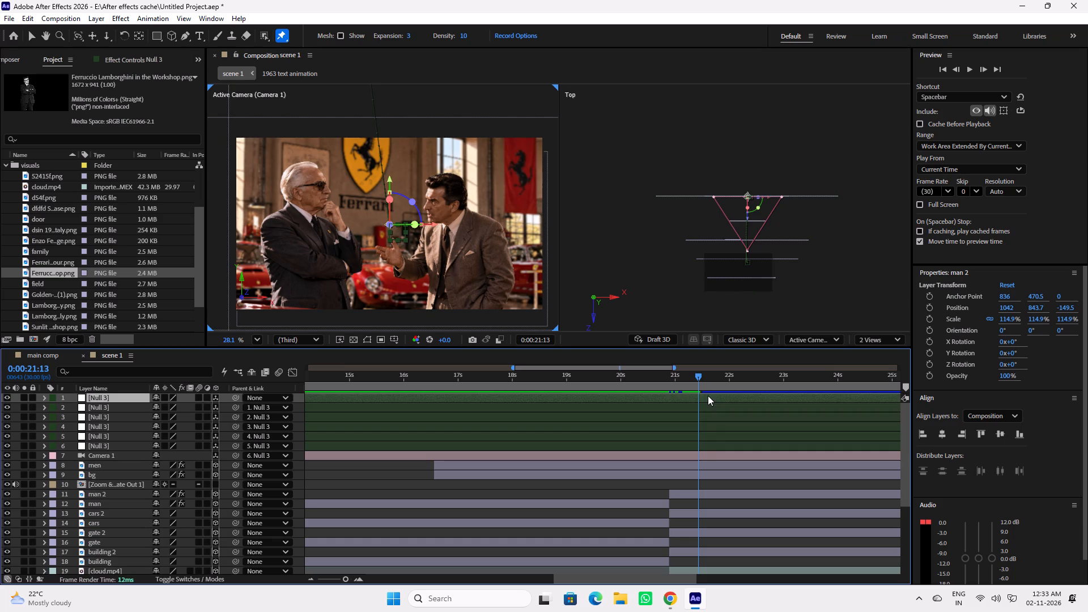
key(u)
drag(699, 379, 681, 377)
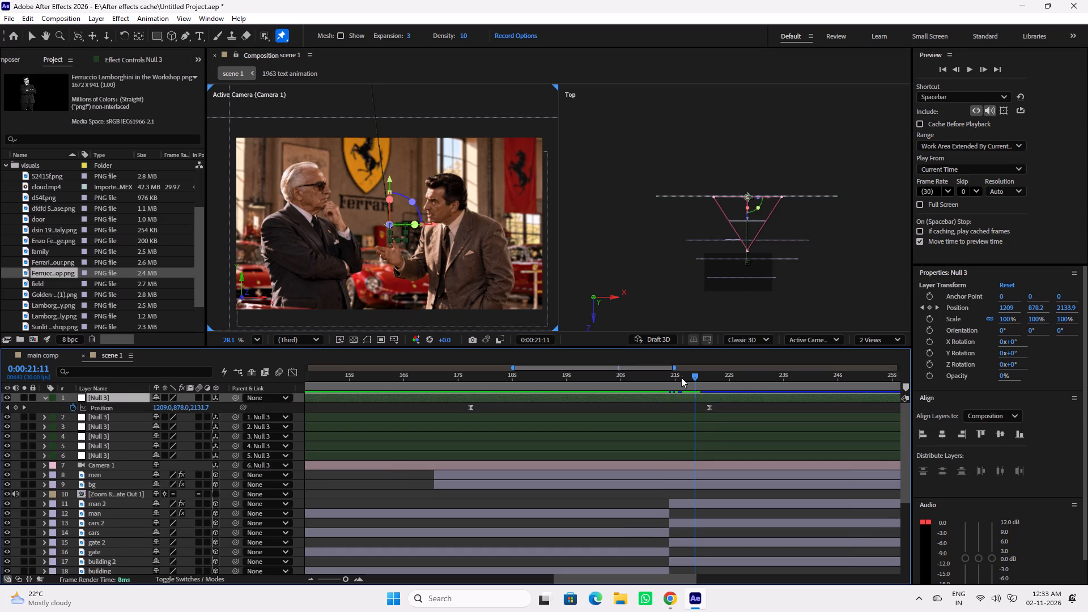
drag(681, 377, 665, 377)
key(space)
key(space)
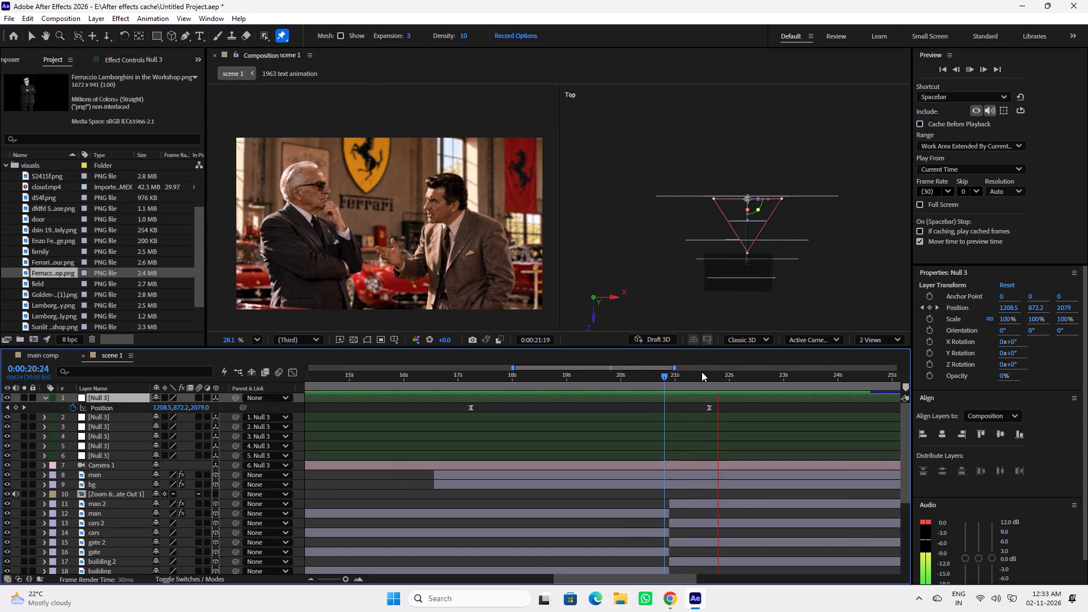
click(699, 375)
drag(691, 375, 559, 375)
key(space)
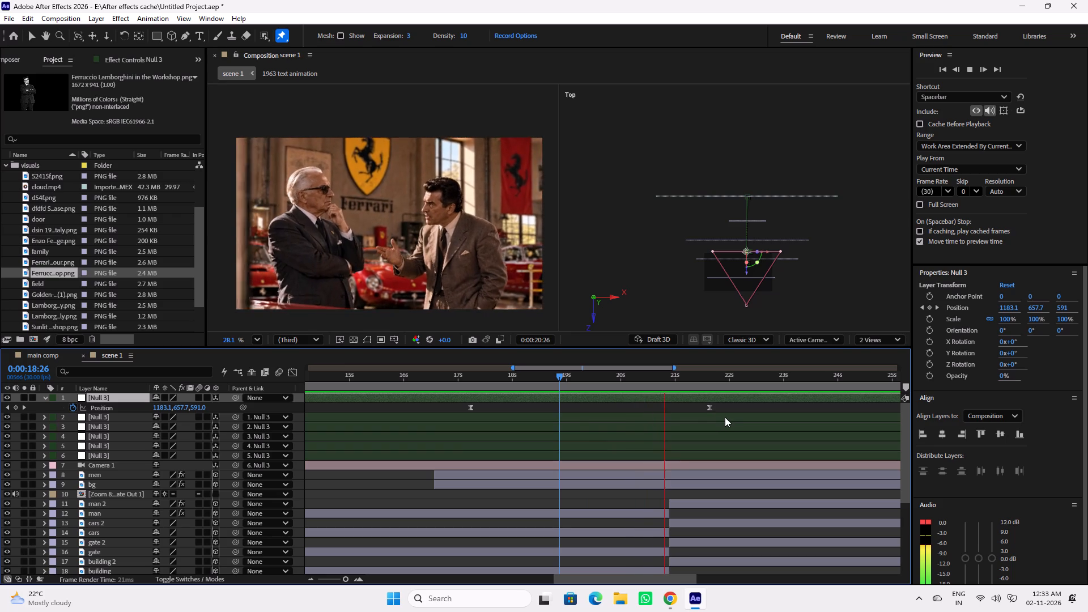
key(space)
click(703, 375)
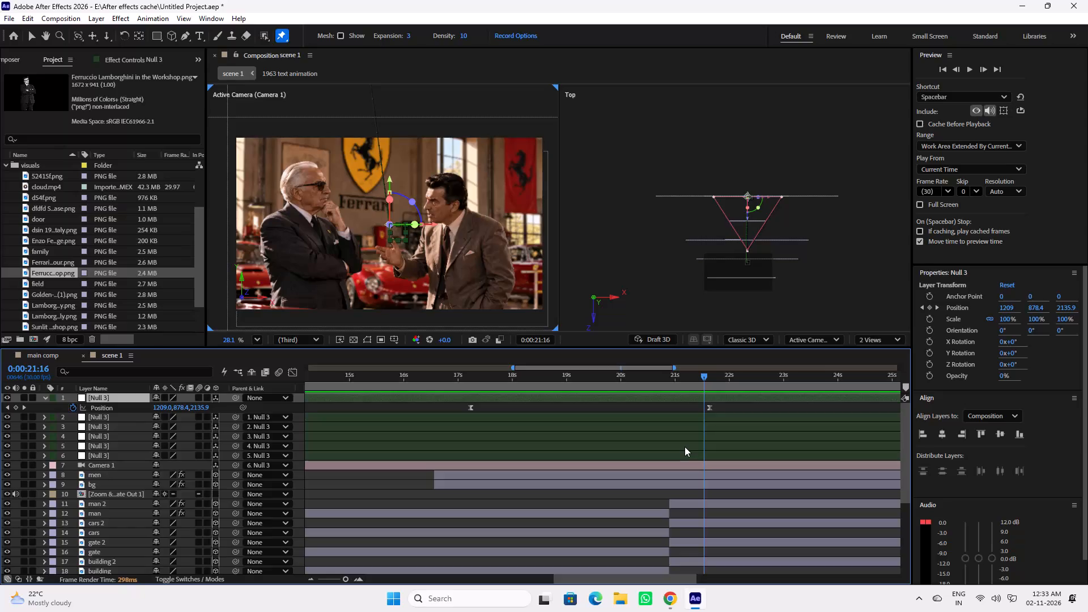
Save the project.
key(ctrl+s)
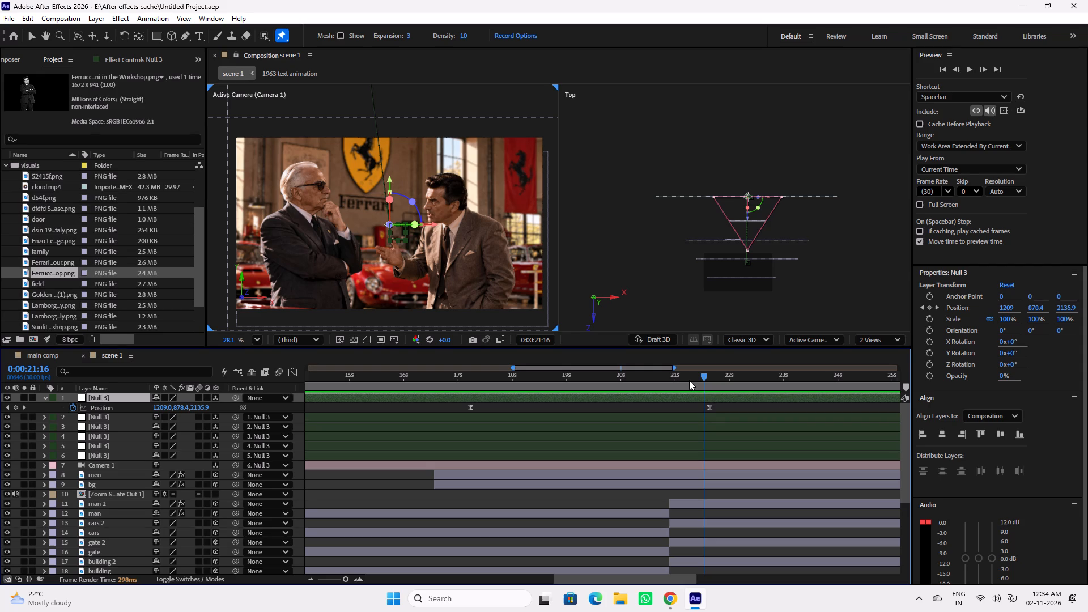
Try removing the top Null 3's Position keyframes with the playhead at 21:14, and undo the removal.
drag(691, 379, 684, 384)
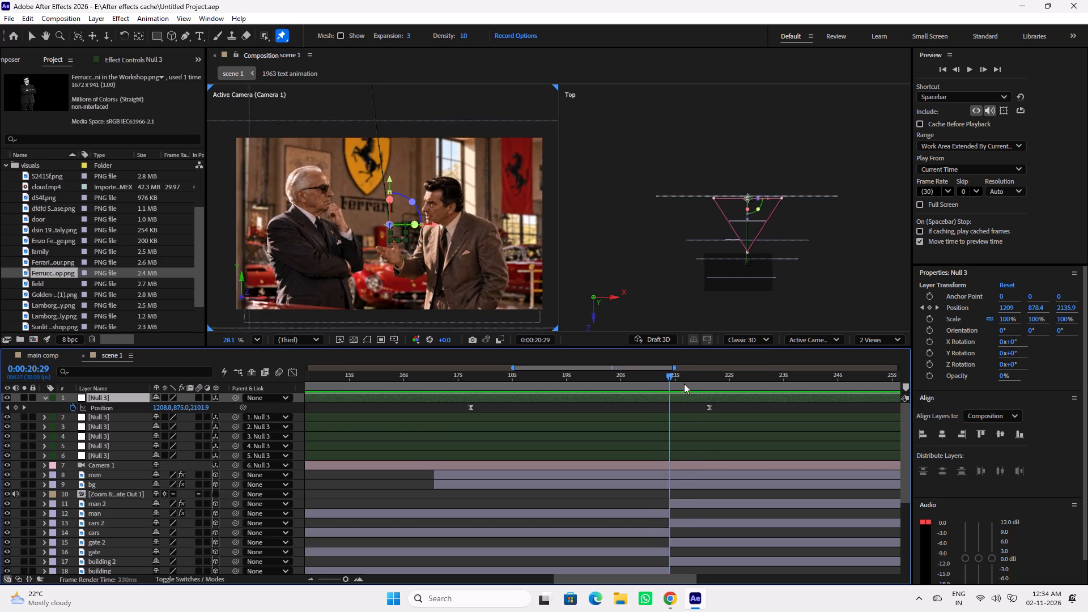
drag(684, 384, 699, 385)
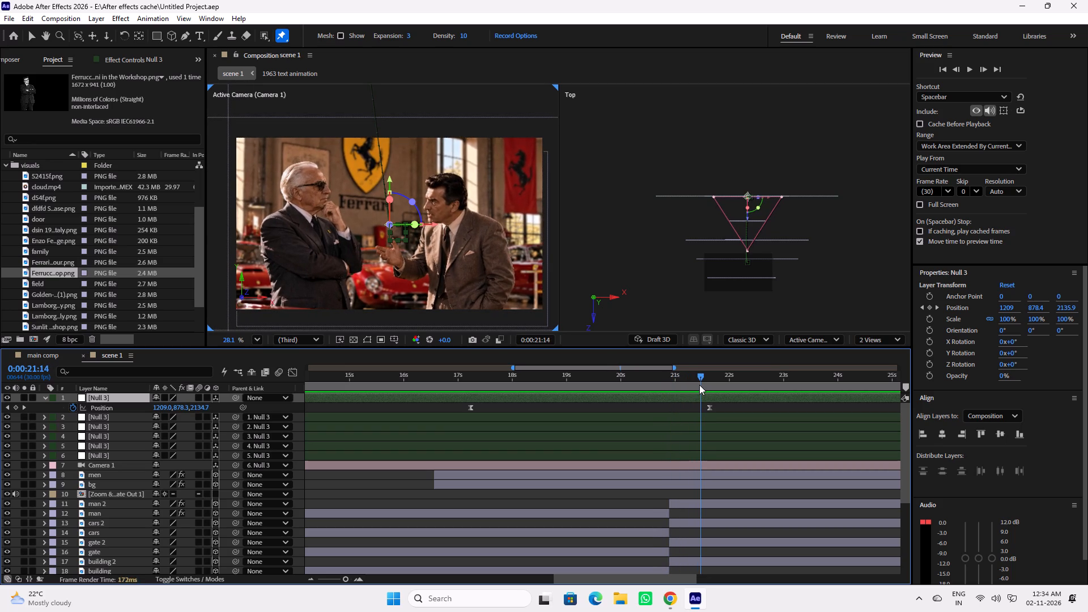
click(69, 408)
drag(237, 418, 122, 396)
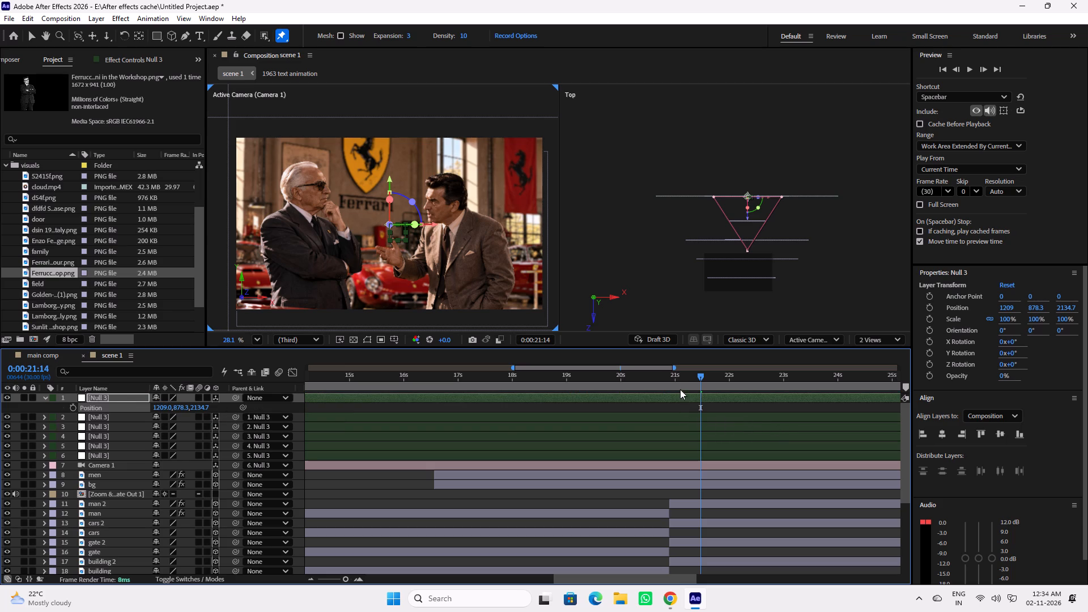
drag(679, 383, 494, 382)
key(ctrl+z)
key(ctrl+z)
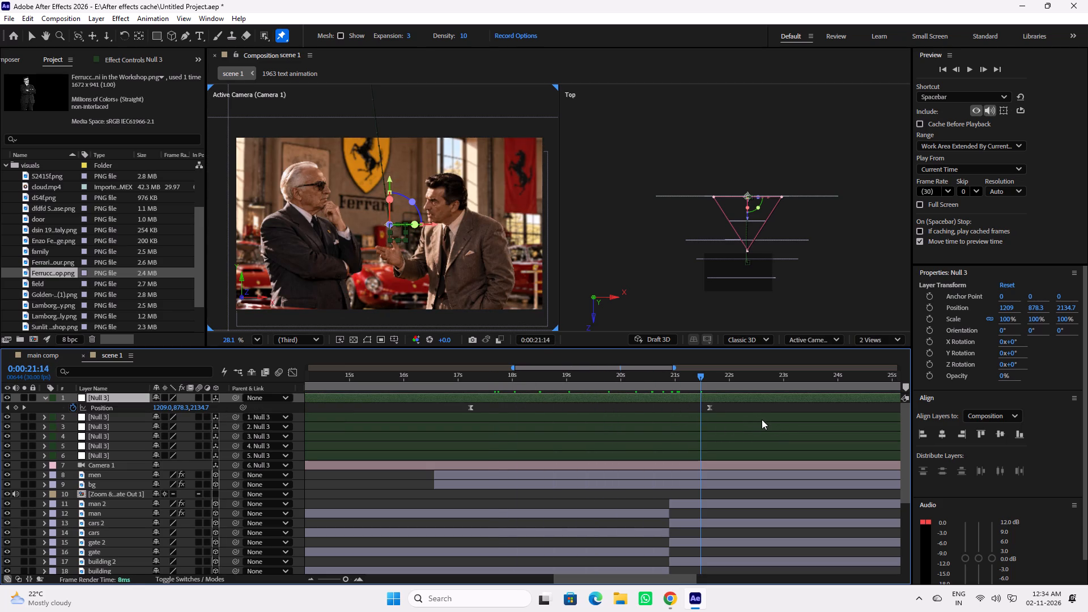
Duplicate the top Null 3 layer with the playhead at 20:22.
click(662, 381)
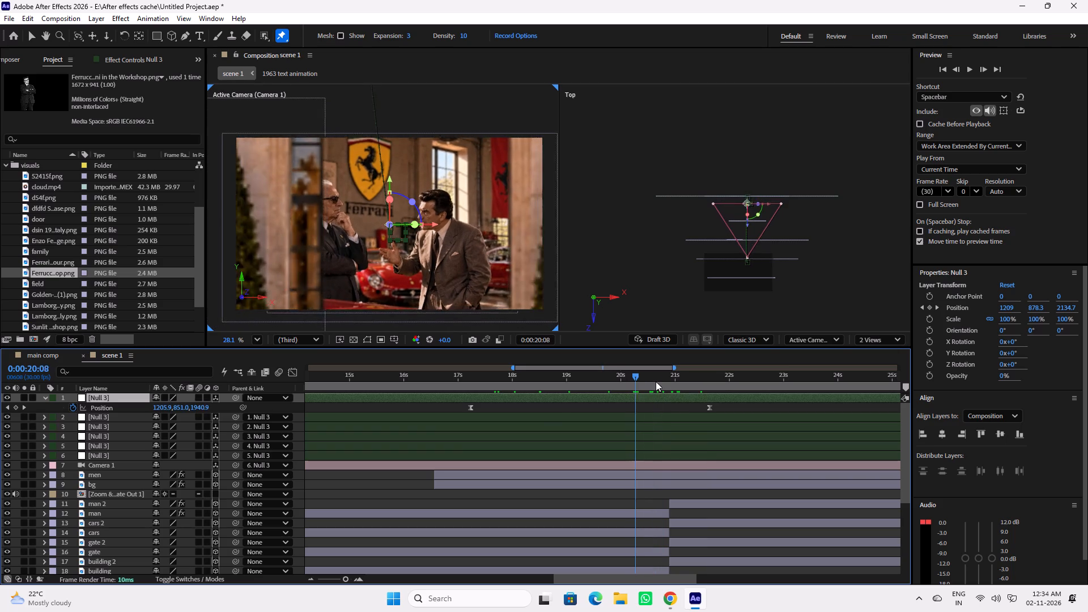
click(550, 398)
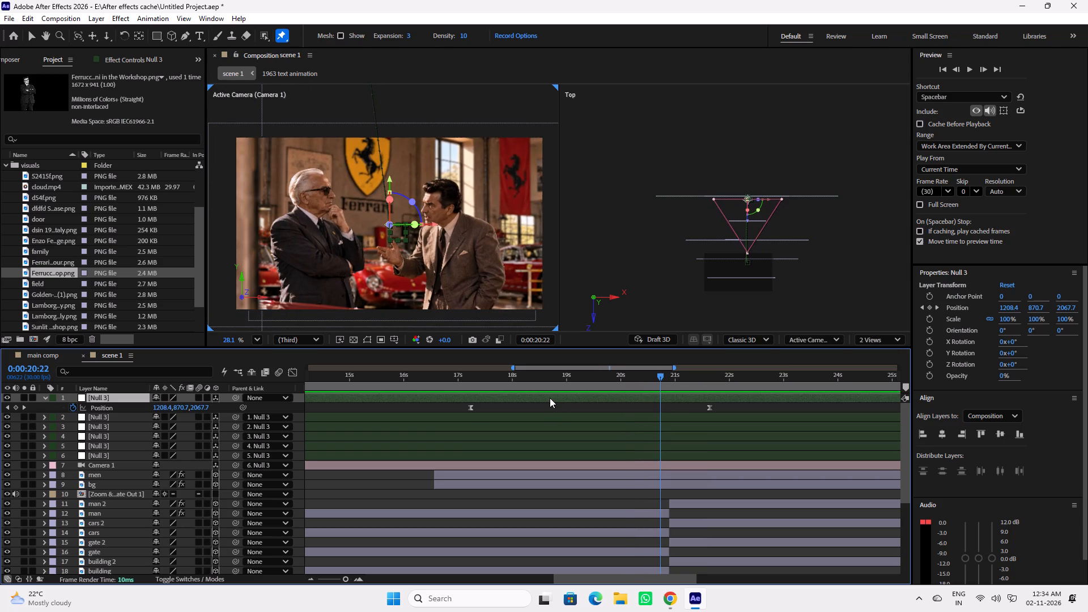
key(ctrl+d)
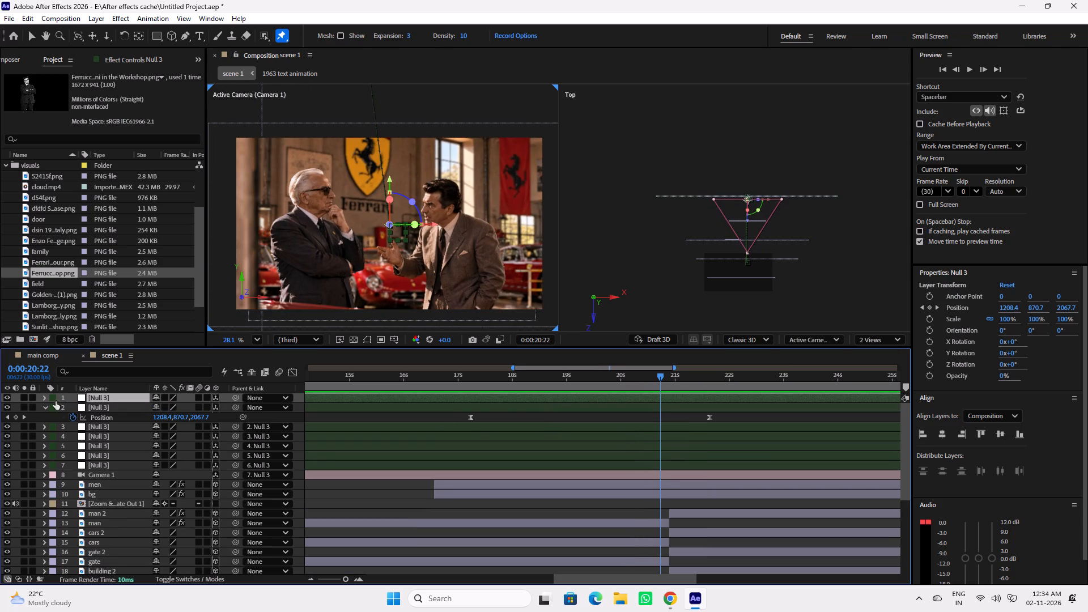
Remove the Position keyframes from the top Null 3 layer with the playhead at 20:22.
click(44, 406)
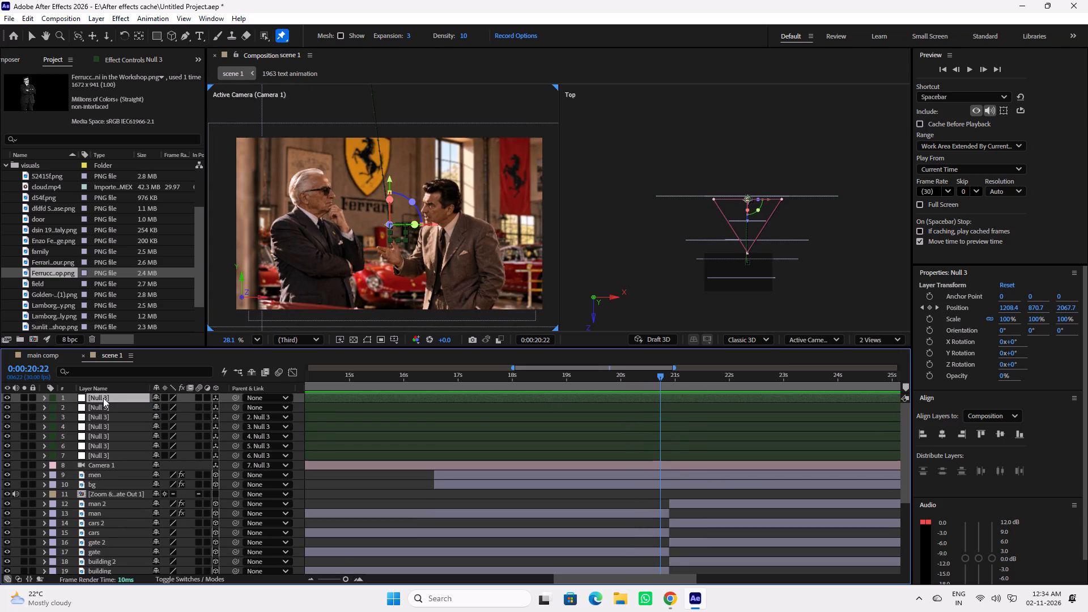
key(u)
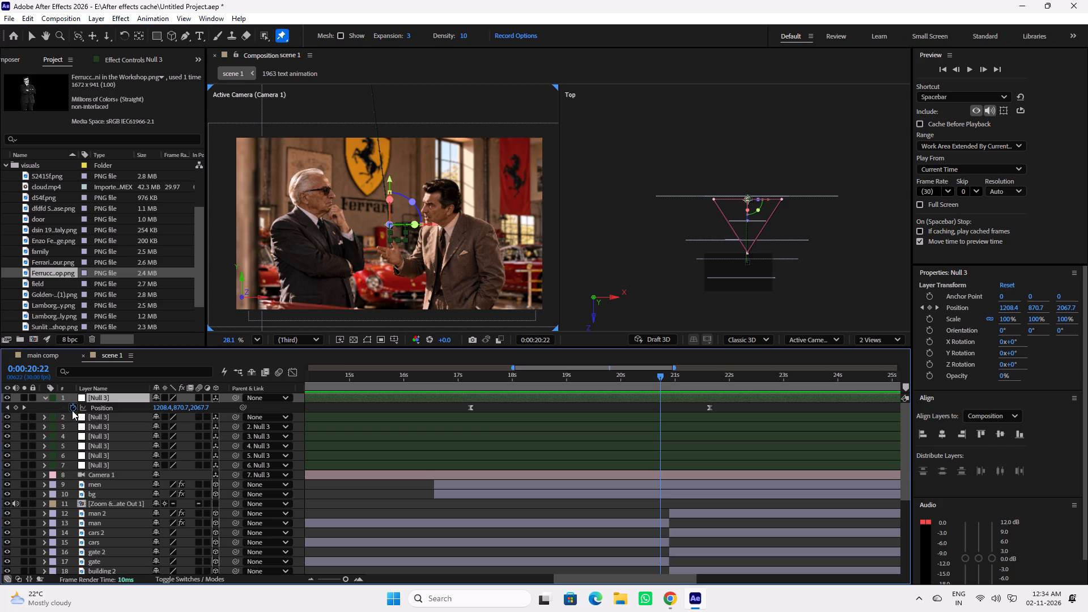
click(72, 410)
Reveal the second Null 3's Position keyframes and review its move by playing scene 1 from 20:10 and from 19:11.
click(610, 417)
key(u)
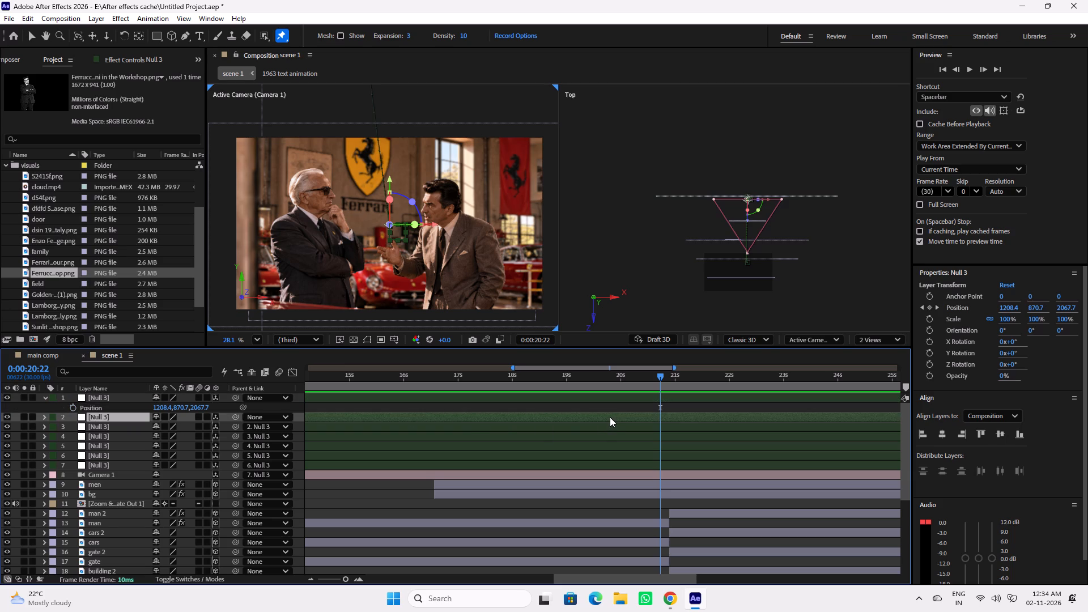
drag(661, 380, 691, 382)
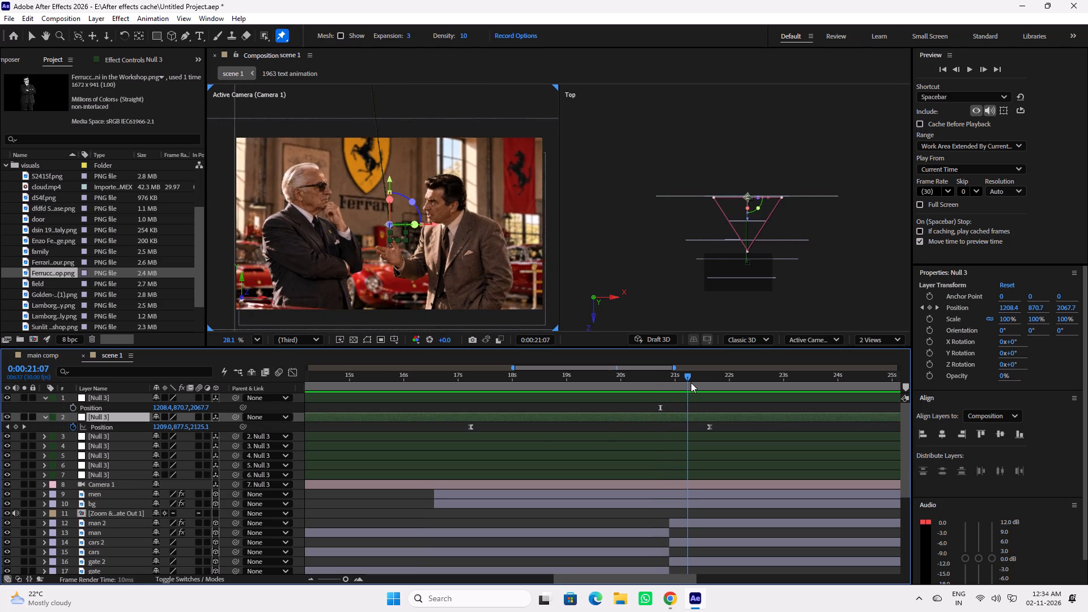
drag(691, 382, 677, 383)
drag(660, 380, 639, 379)
key(space)
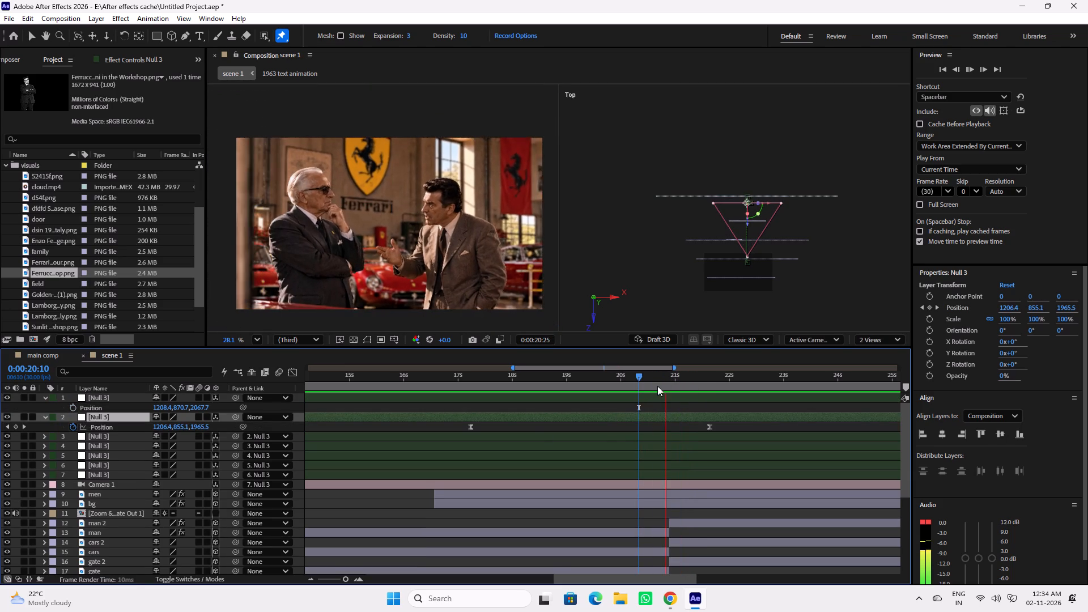
key(space)
drag(687, 379, 587, 376)
key(space)
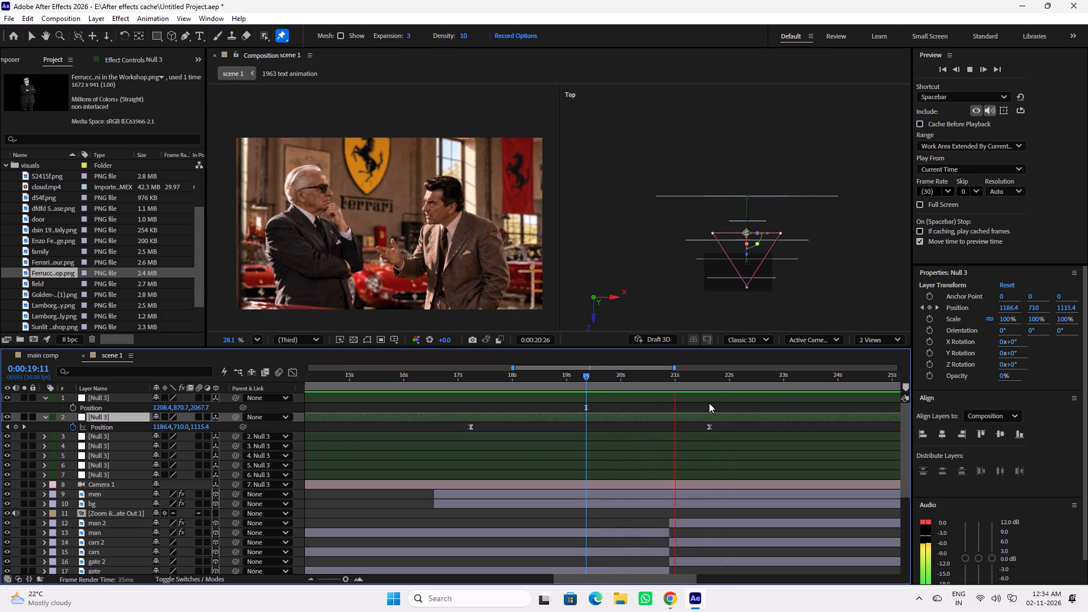
key(space)
Trim the start of the man 2, cars 2, gate 2 and building 2 layers to 21:17.
click(705, 378)
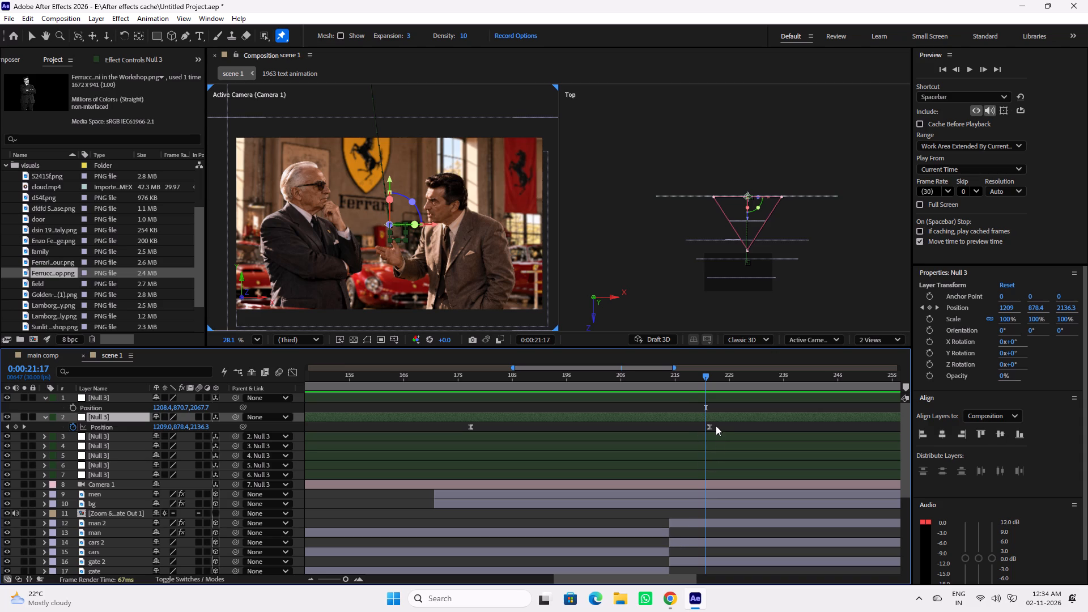
click(344, 579)
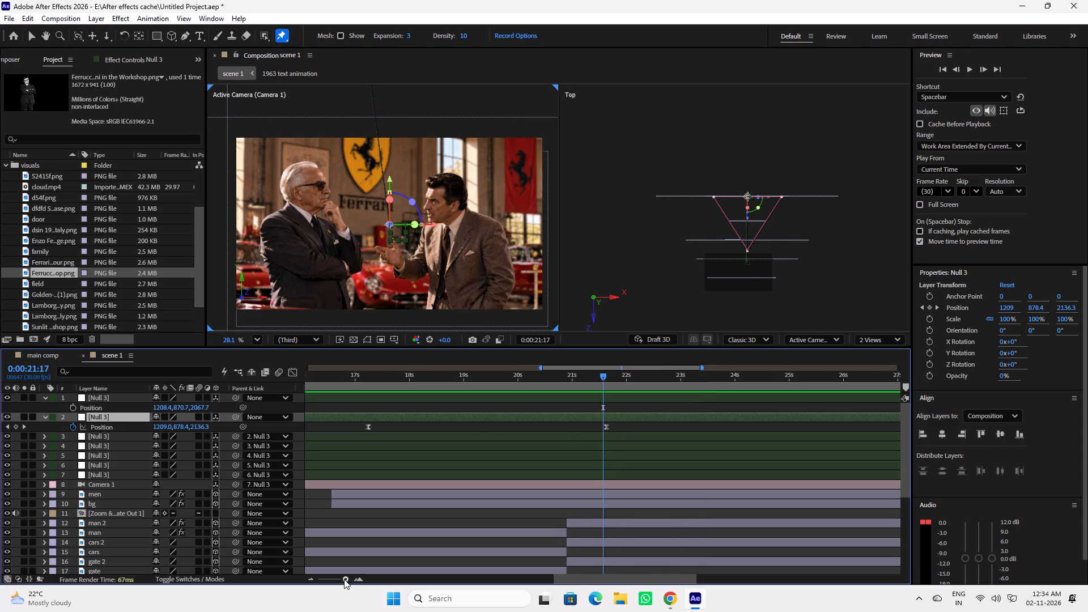
scroll(606, 492, down, 3)
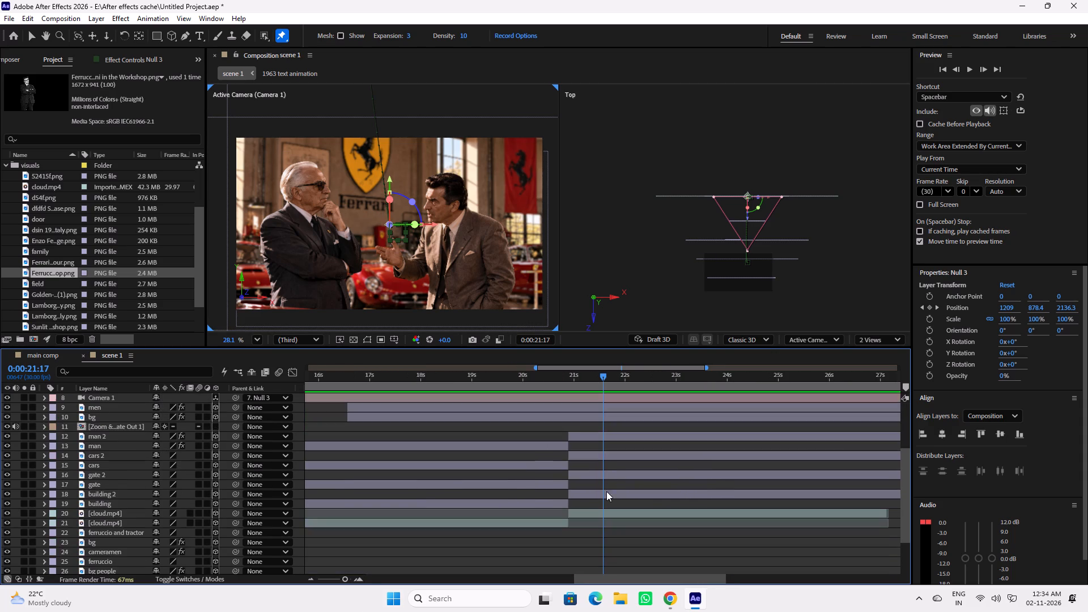
click(602, 438)
ctrl+click(597, 455)
ctrl+click(595, 471)
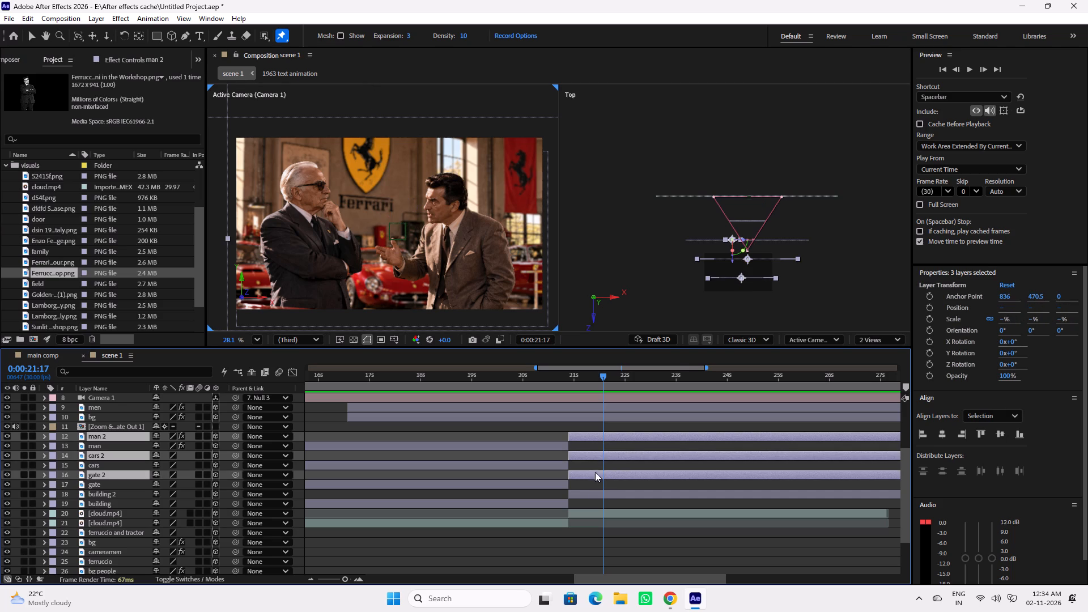
ctrl+click(595, 491)
drag(570, 440, 602, 445)
Extend the ends of the man, cars, gate and building layers to 21:17.
click(554, 447)
ctrl+click(552, 465)
ctrl+click(552, 482)
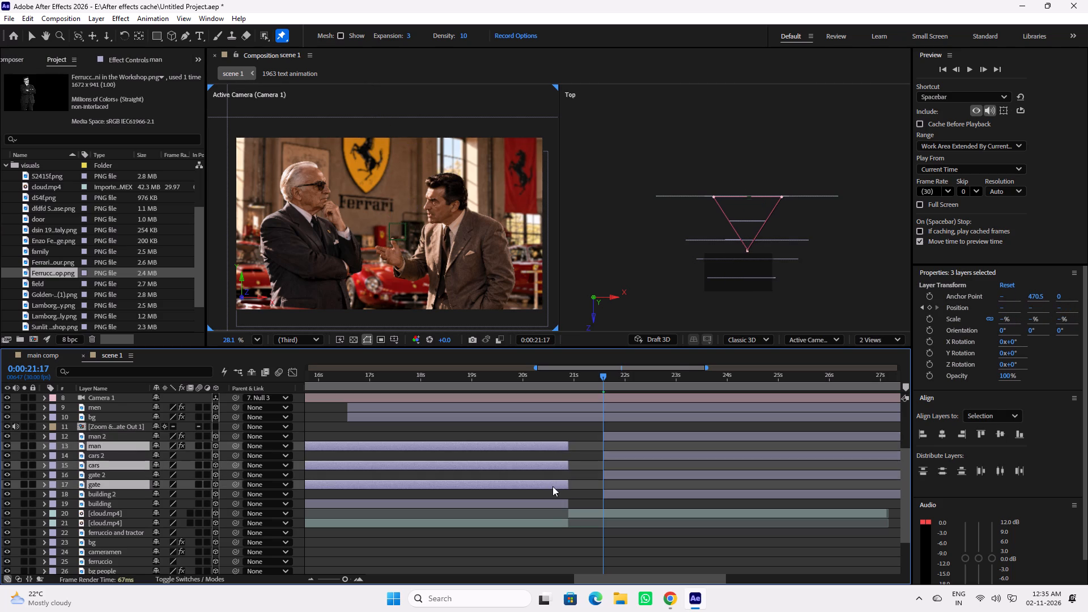
ctrl+click(555, 504)
drag(569, 444, 597, 450)
click(584, 435)
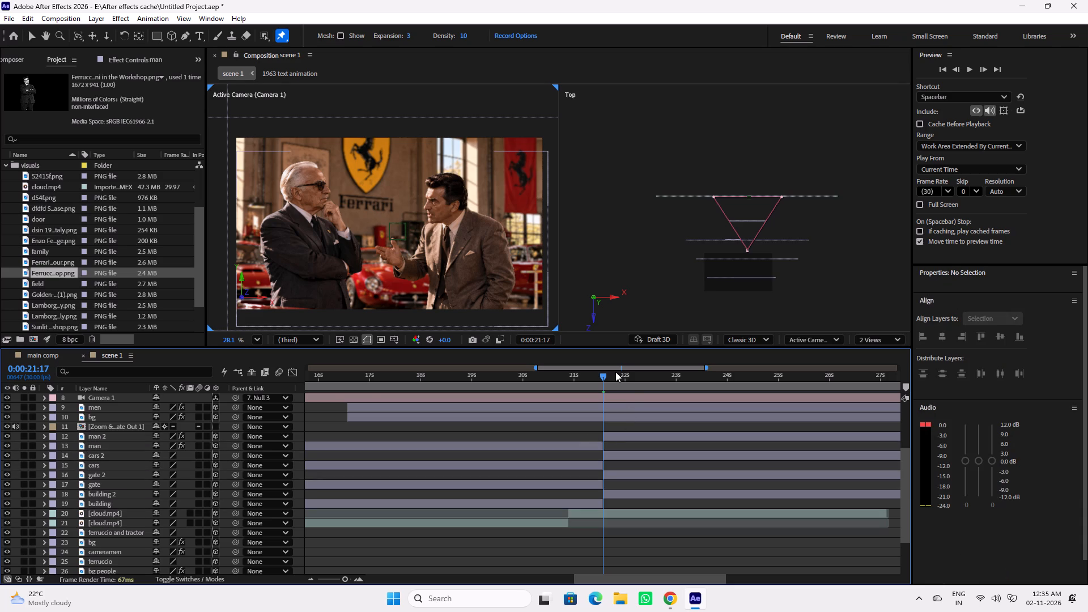
Add a starting Position keyframe to the top Null 3 layer at 21:17.
click(603, 377)
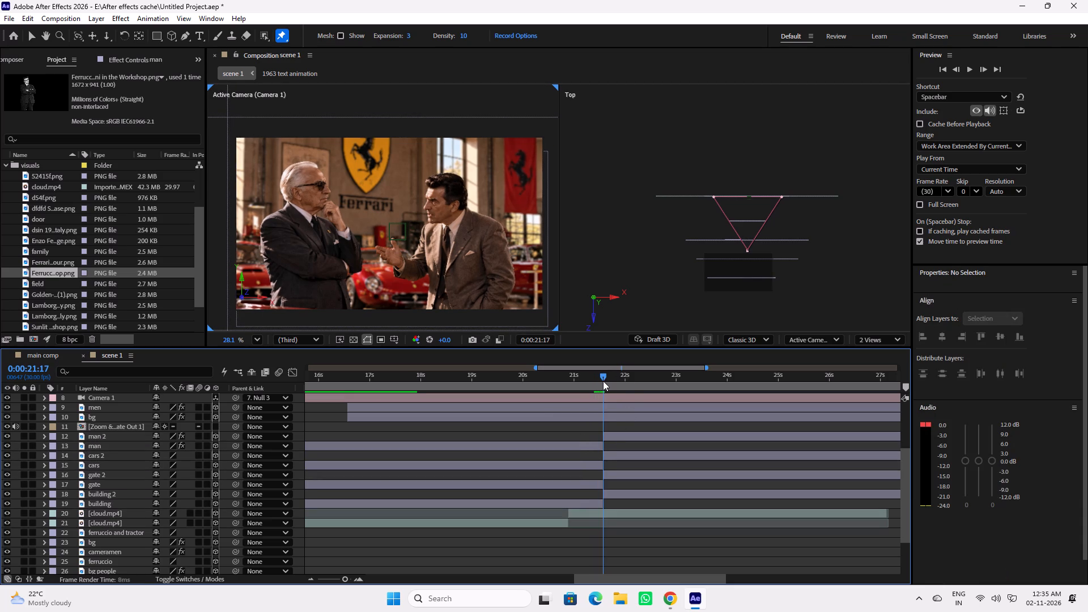
scroll(622, 441, up, 7)
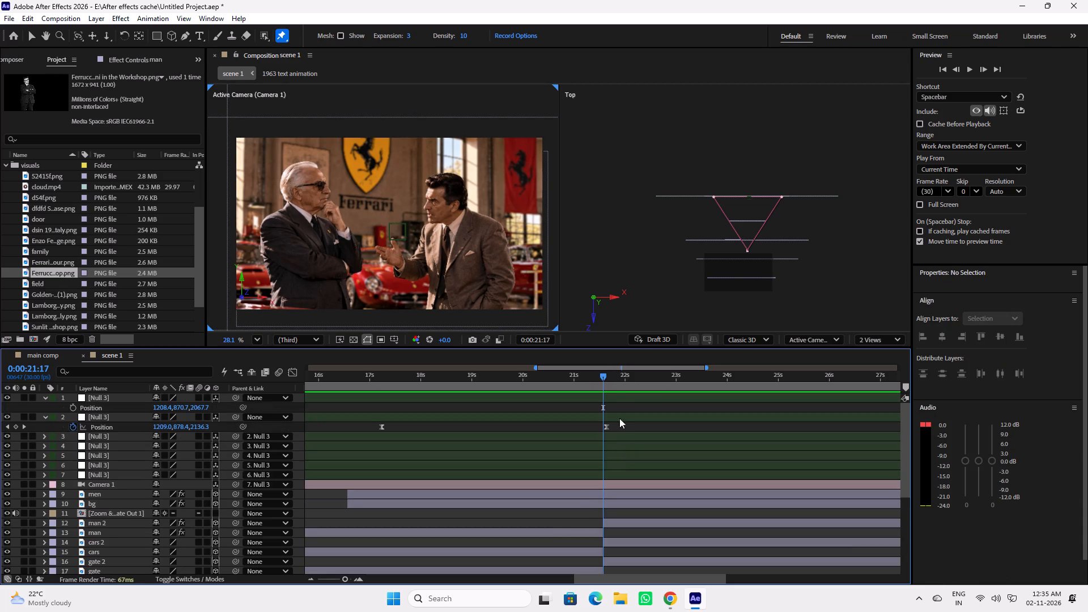
click(609, 396)
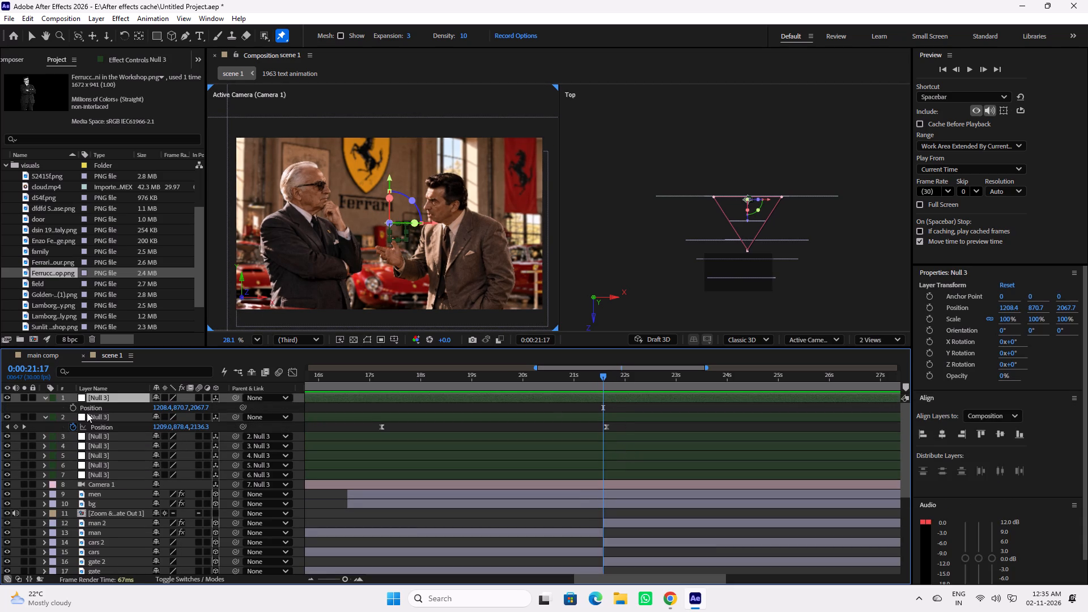
click(73, 409)
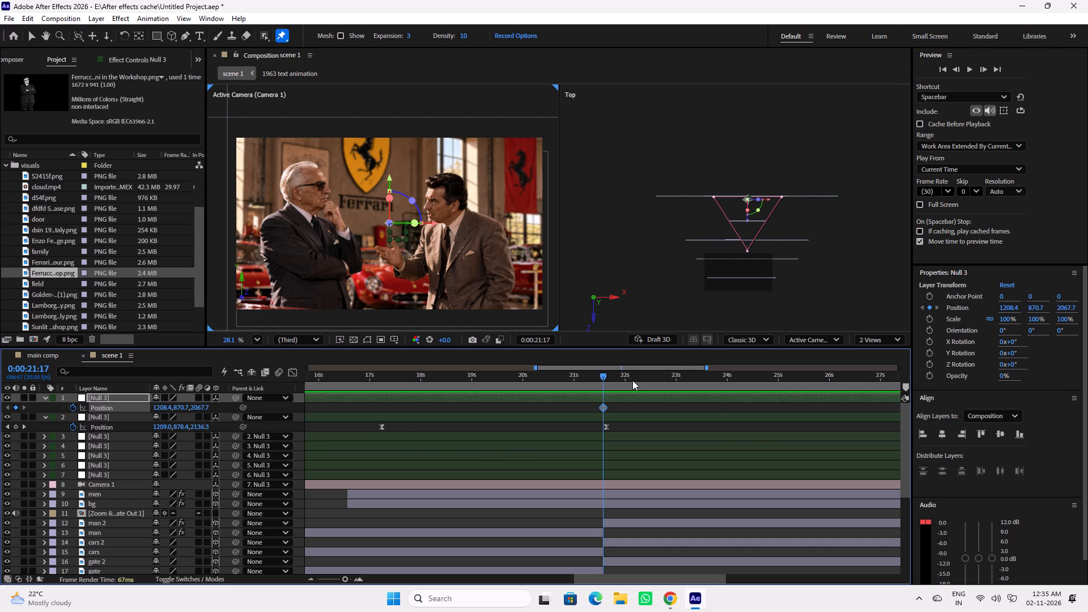
Play scene 1 on to 23:26 and parent the second Null 3 to the top Null 3.
key(space)
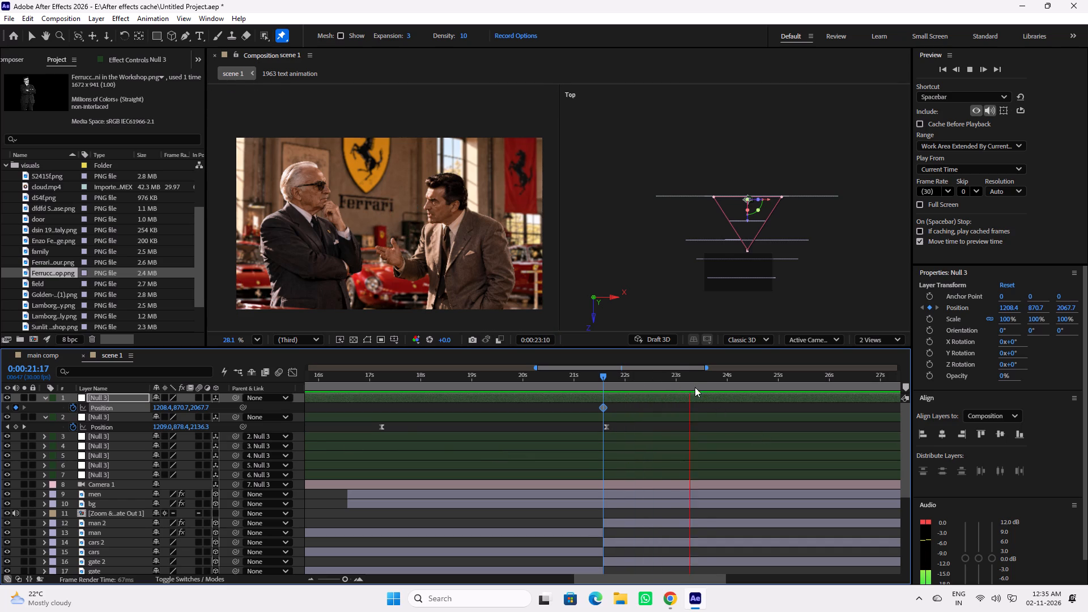
key(space)
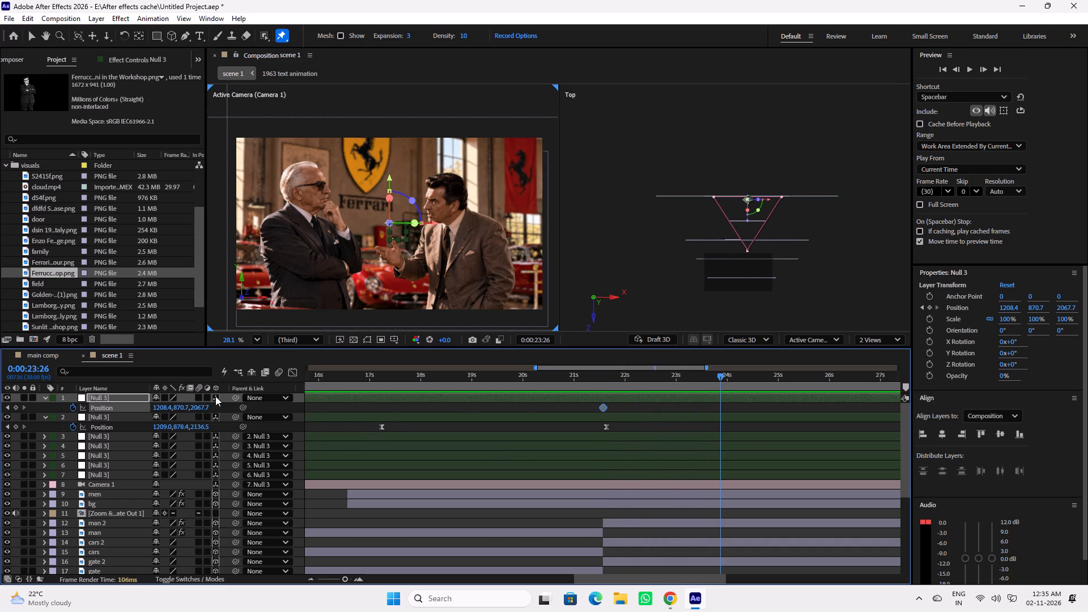
drag(233, 418, 226, 414)
drag(226, 414, 130, 396)
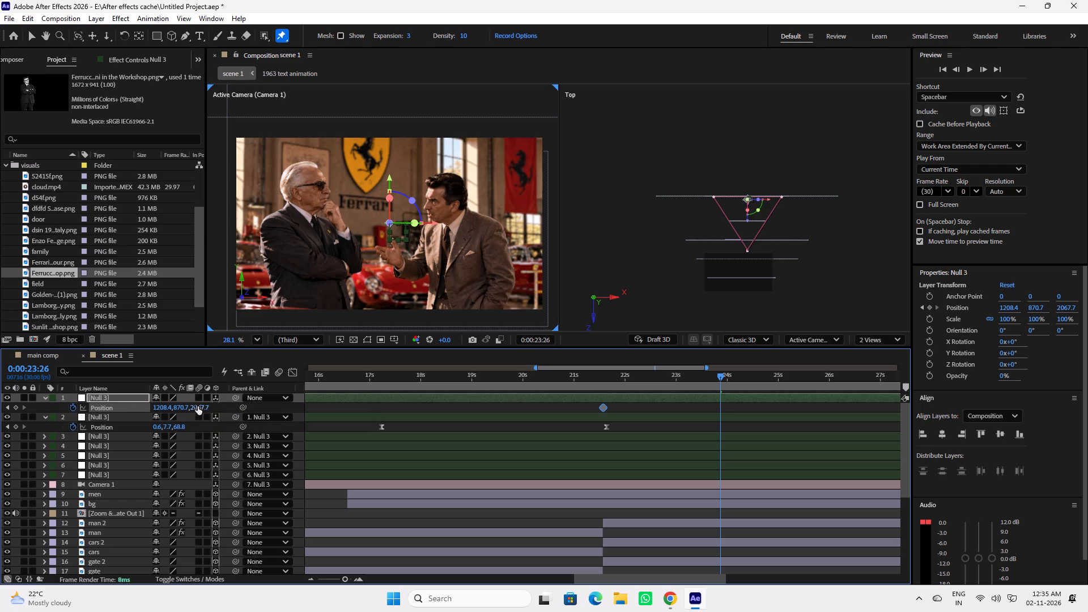
Keyframe the top Null 3's Position at 23:26 with Z reduced to 566.7, pulling the camera back.
drag(198, 406, 38, 407)
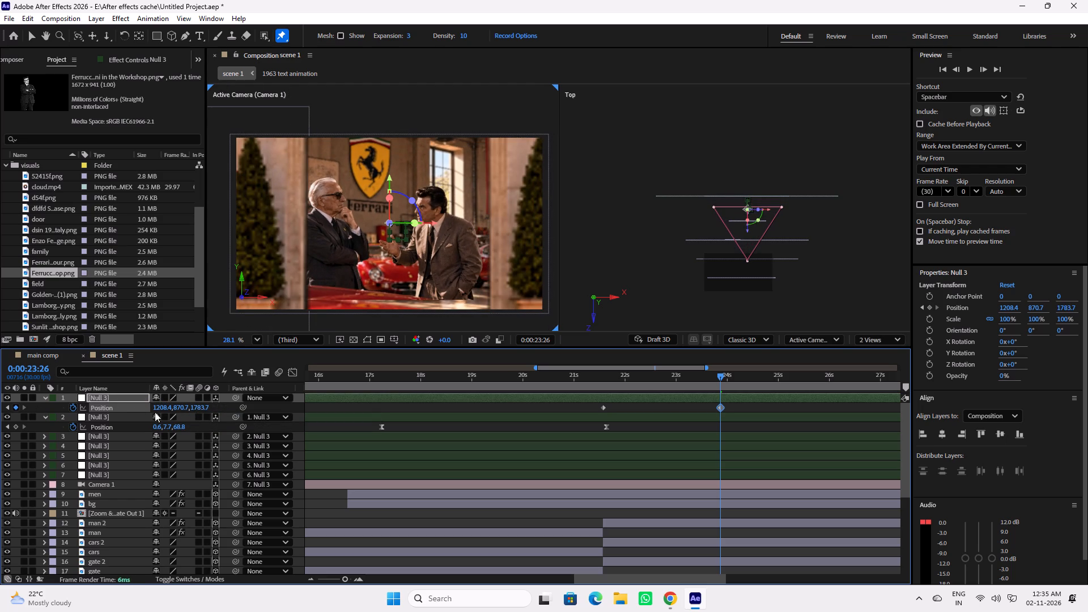
drag(209, 410, 58, 409)
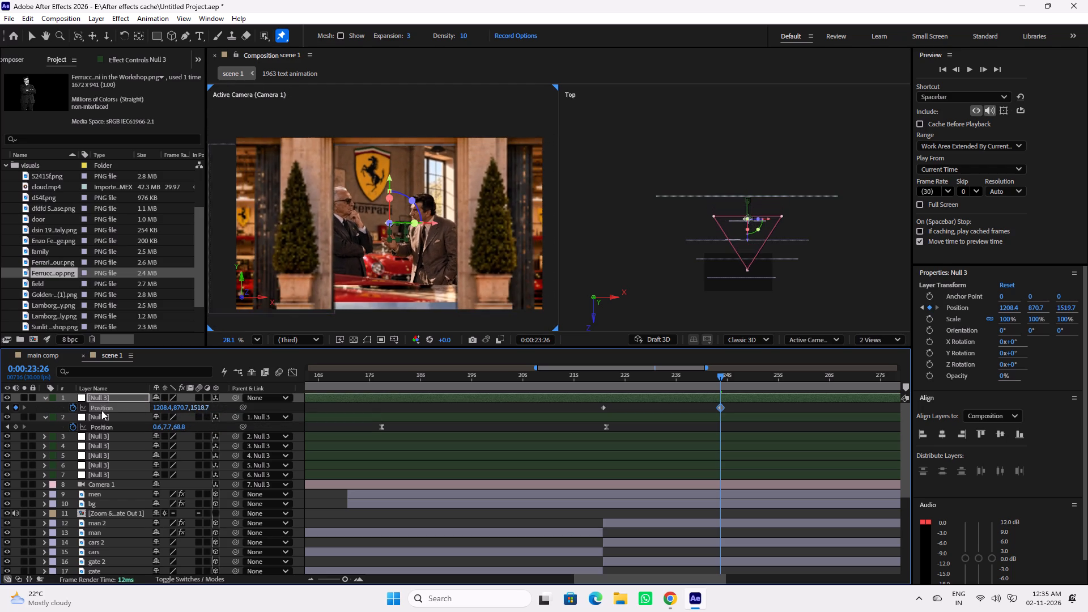
drag(208, 409, 1, 411)
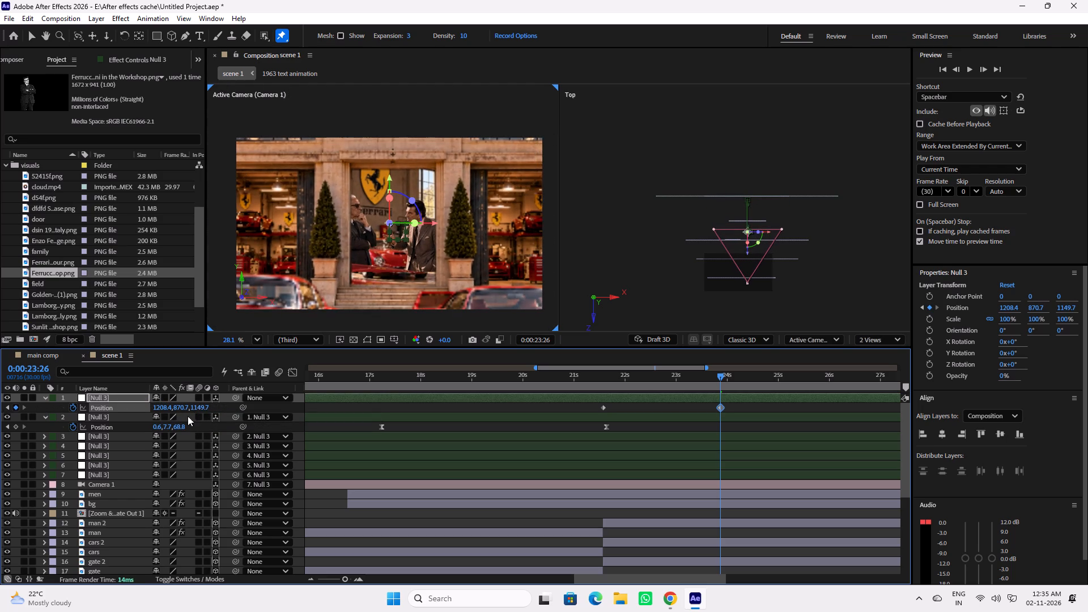
drag(208, 407, 0, 414)
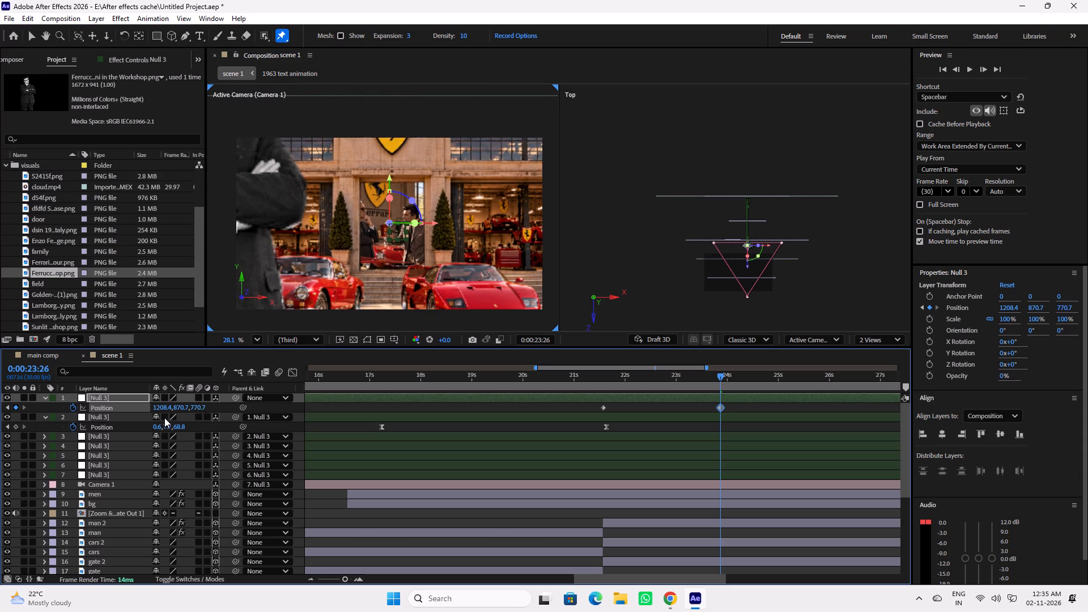
drag(203, 409, 102, 407)
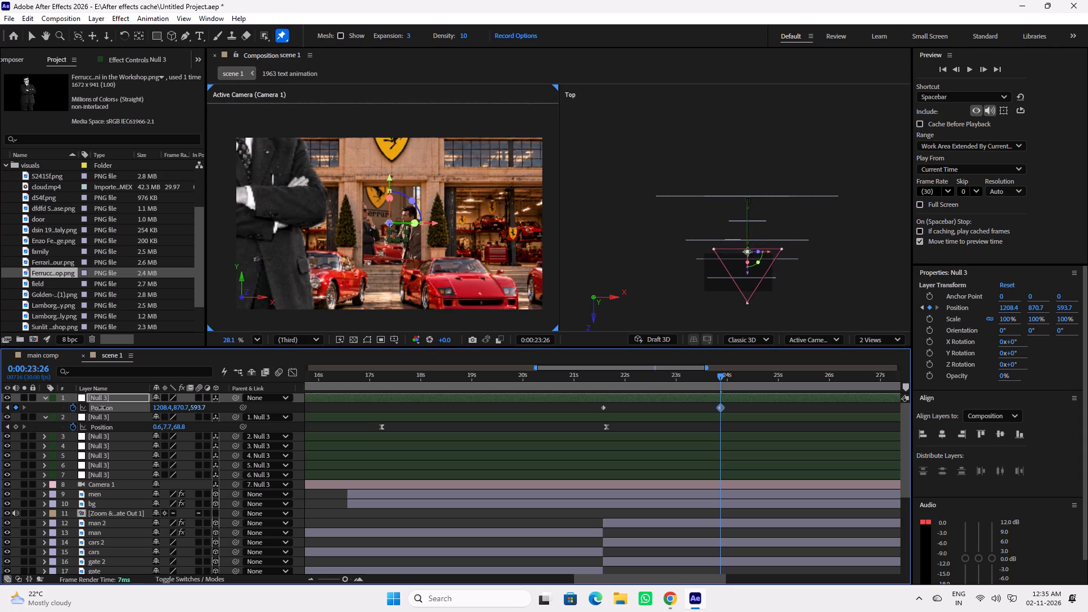
drag(102, 407, 87, 407)
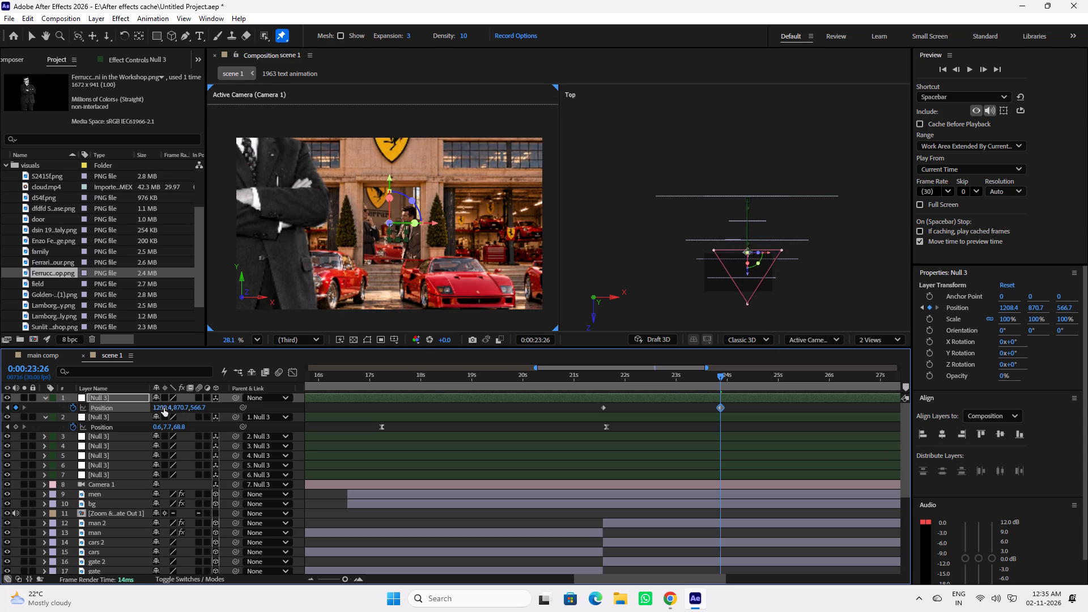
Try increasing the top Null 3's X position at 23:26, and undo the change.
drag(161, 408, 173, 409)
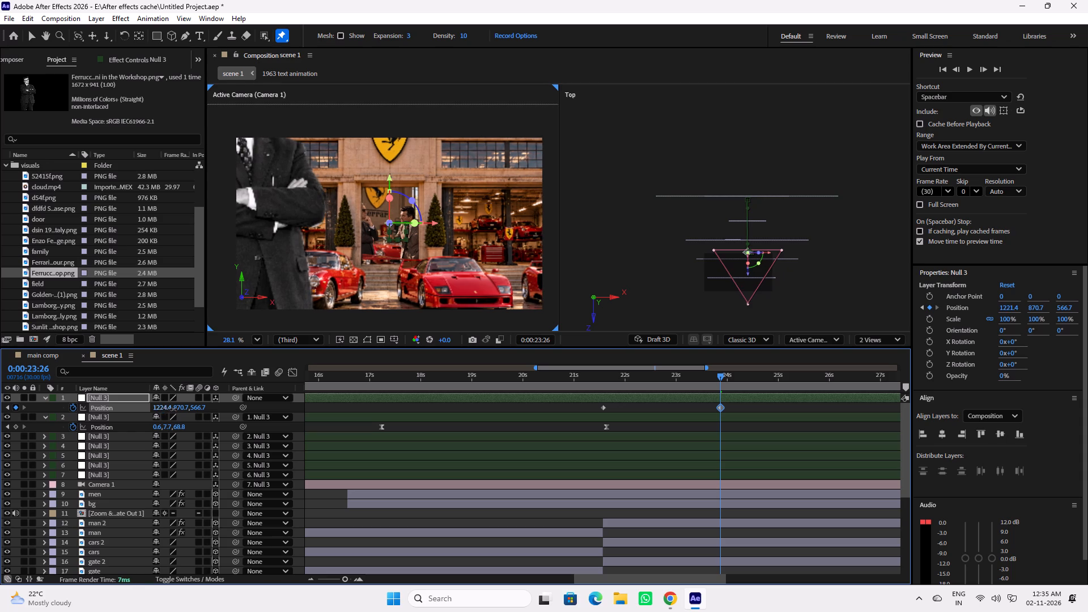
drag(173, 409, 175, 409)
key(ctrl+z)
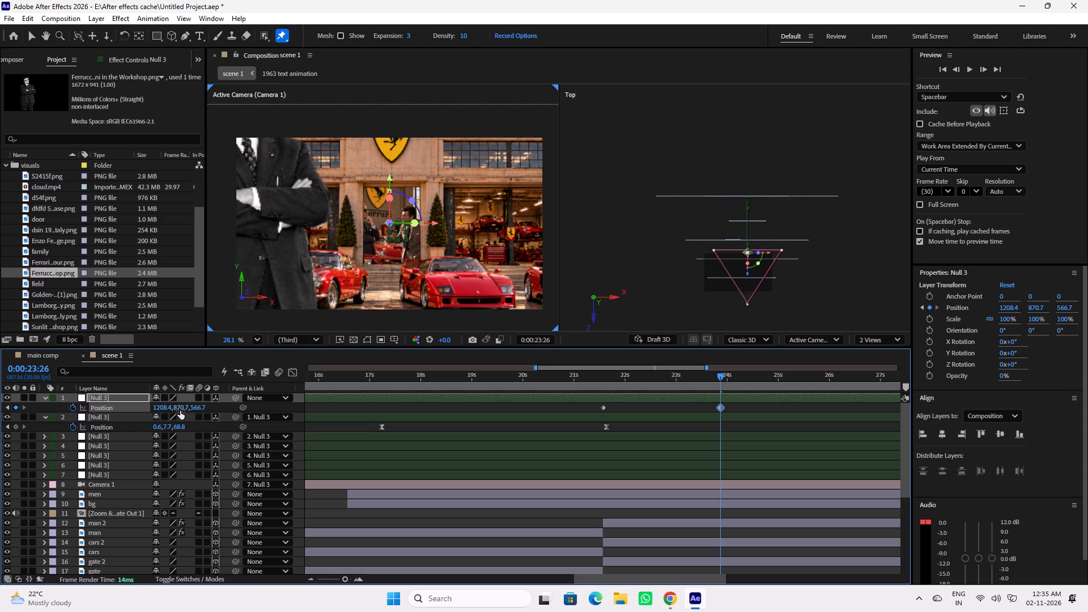
Set the top Null 3's Position at 23:26 to Y 617.7 and Z 156.7.
drag(180, 410, 45, 416)
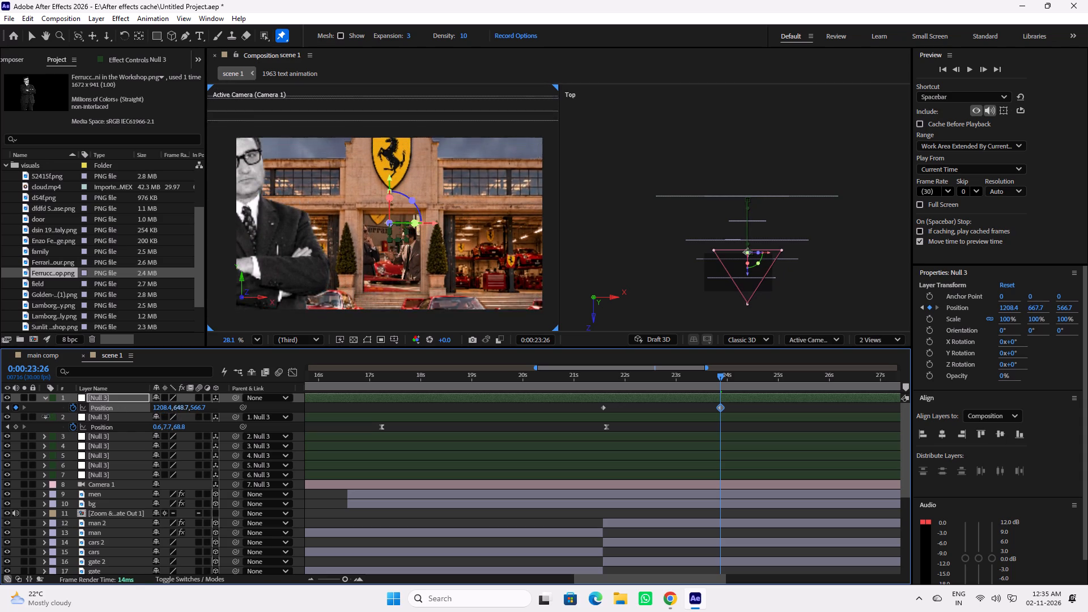
drag(45, 416, 20, 426)
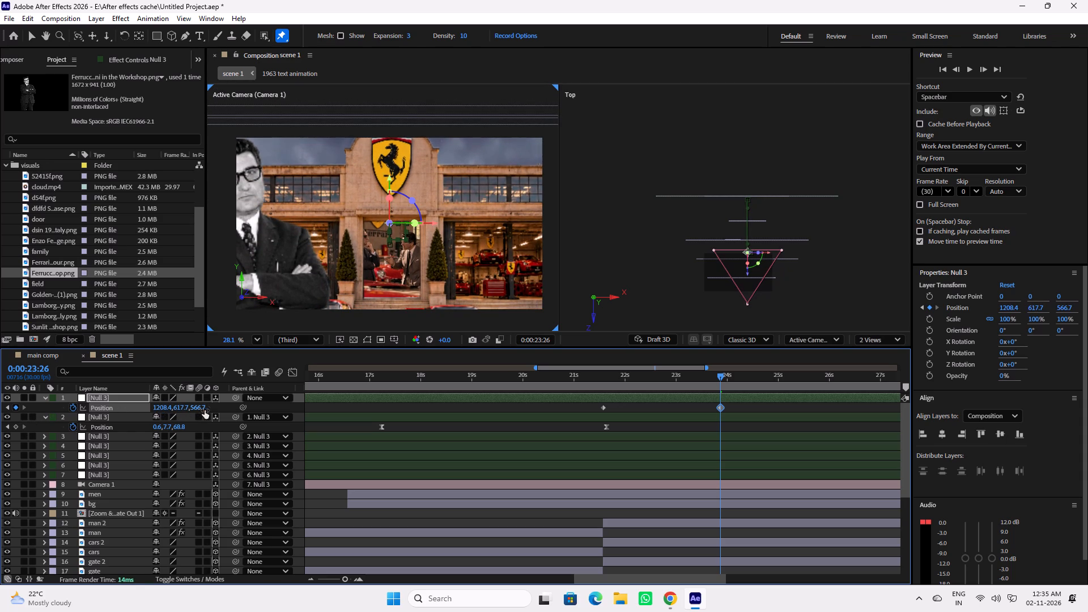
drag(205, 407, 88, 415)
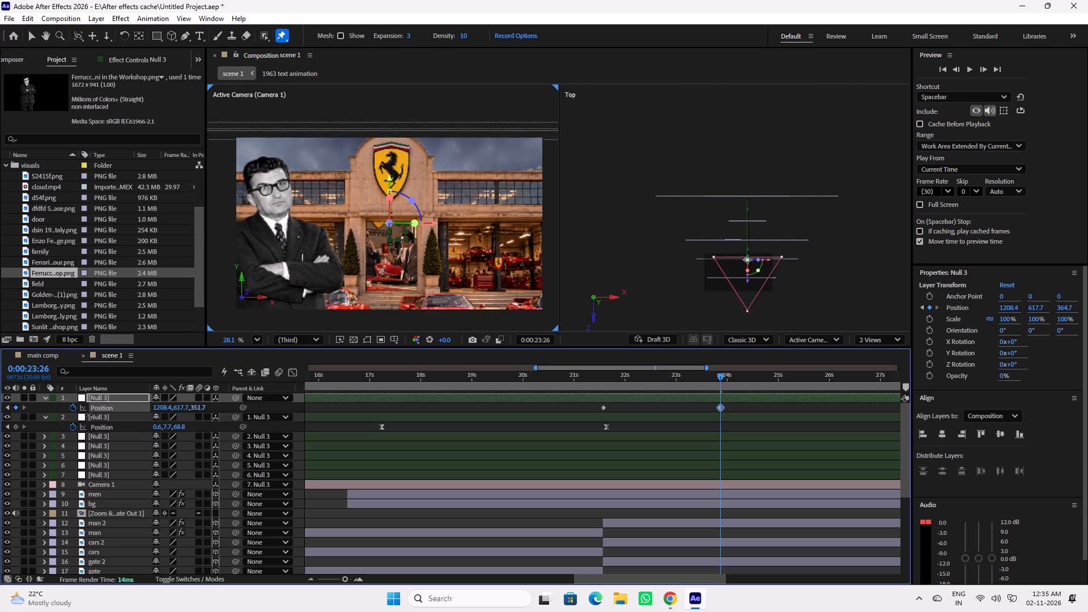
drag(88, 415, 0, 431)
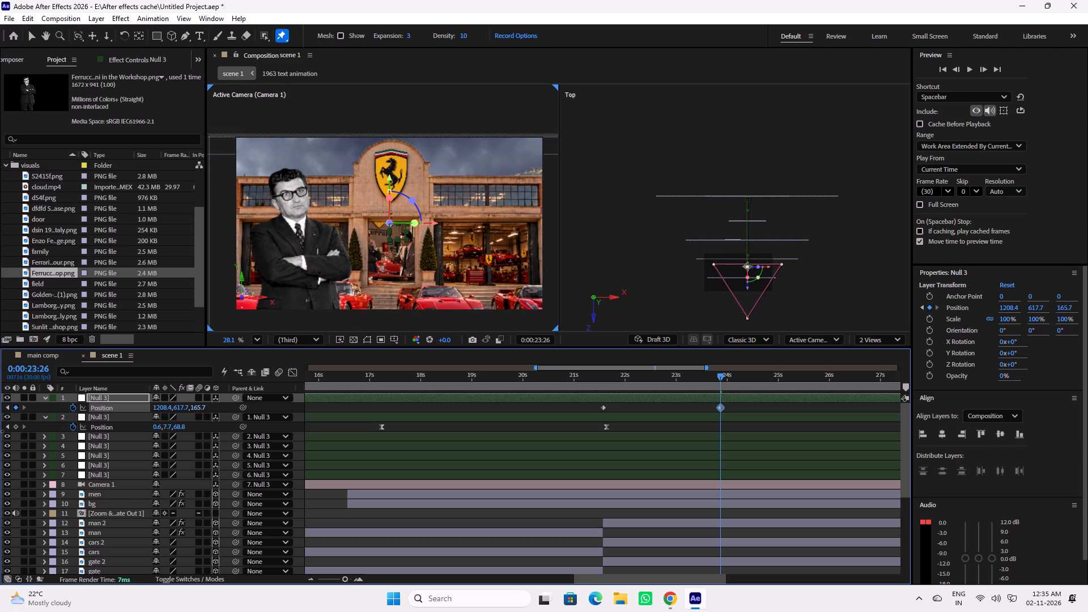
drag(0, 431, 0, 434)
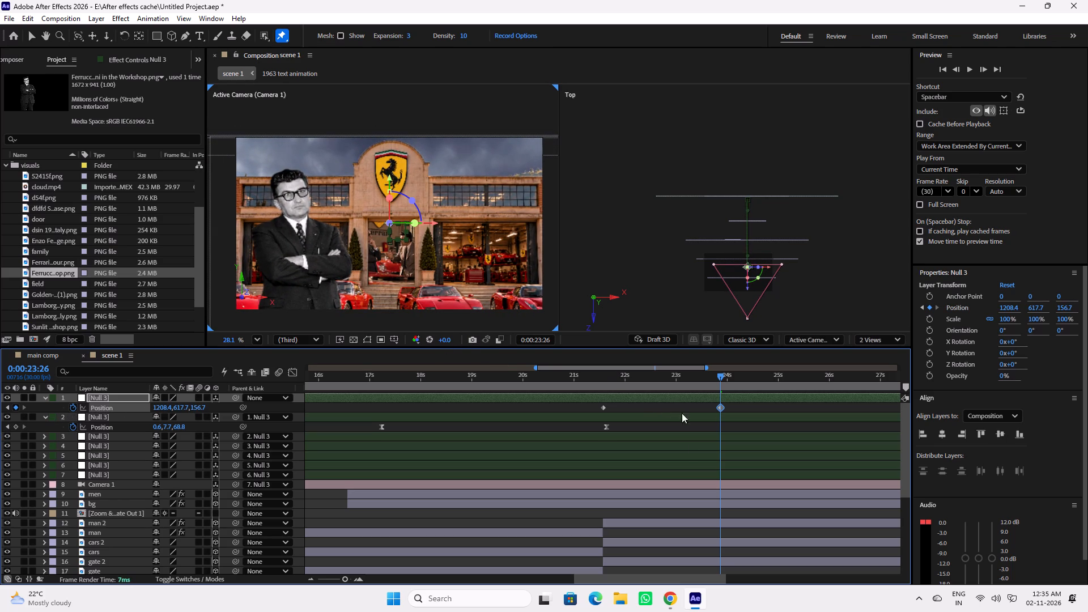
Clear the gate 2 layer's existing Position keyframes and set a new starting Position keyframe at 22:06.
scroll(662, 511, down, 1)
drag(620, 380, 622, 380)
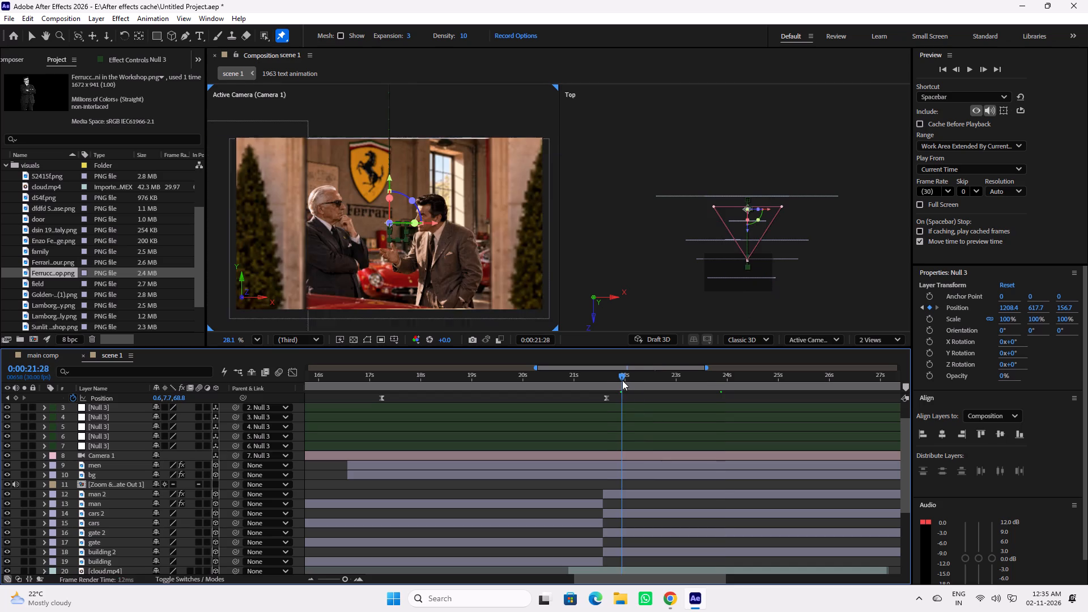
drag(622, 380, 628, 380)
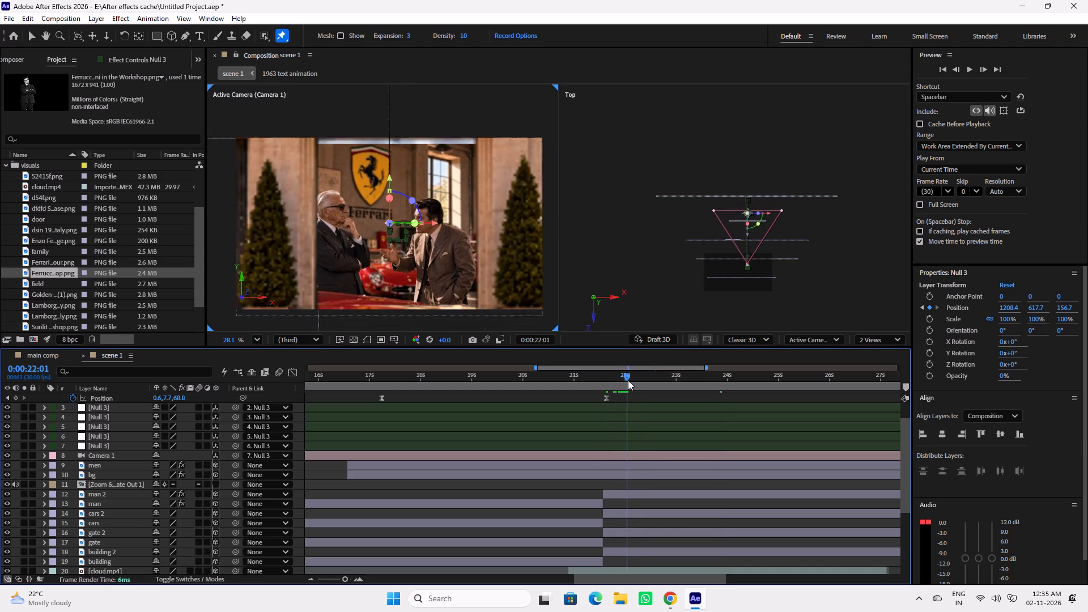
drag(628, 380, 636, 382)
scroll(638, 490, down, 2)
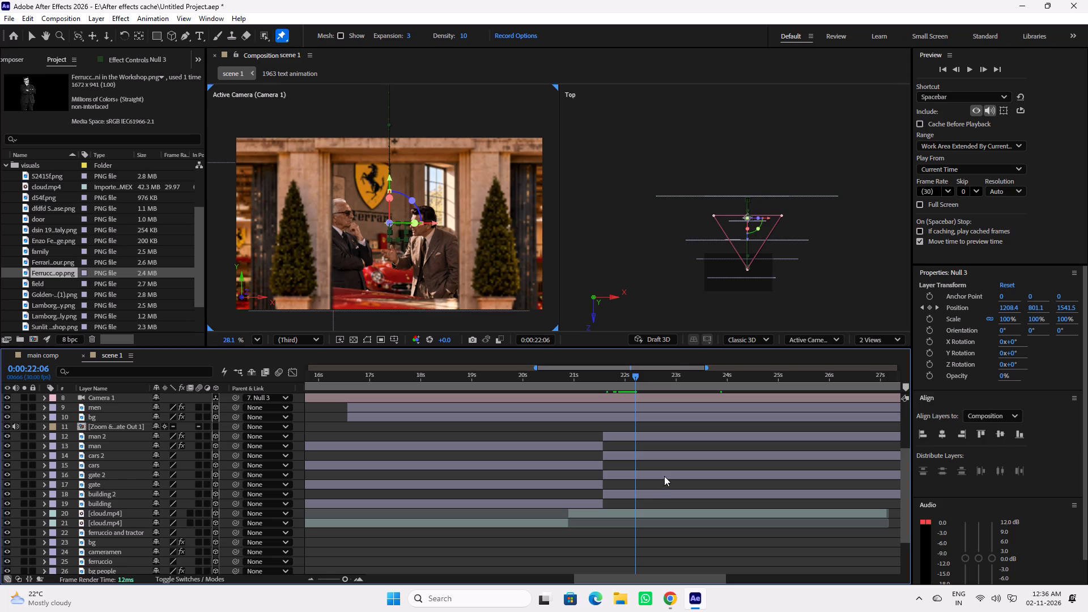
click(668, 457)
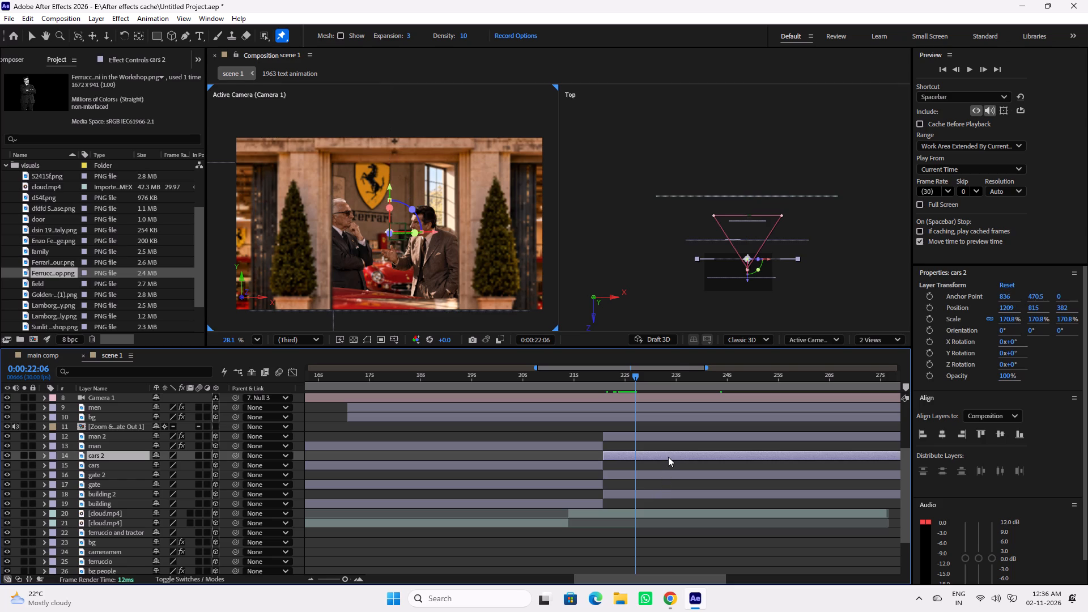
click(668, 469)
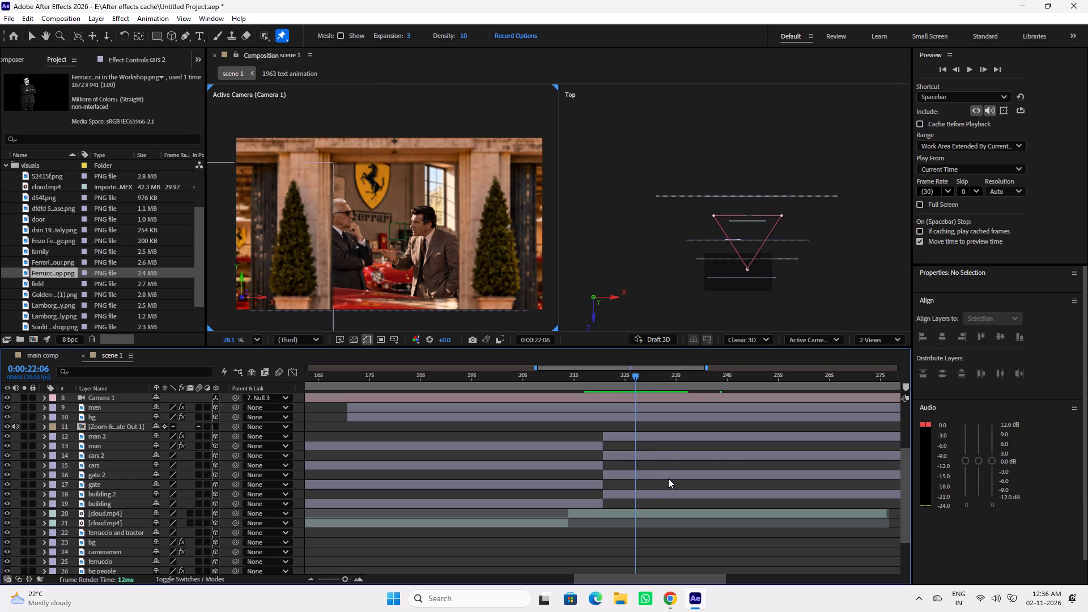
click(664, 477)
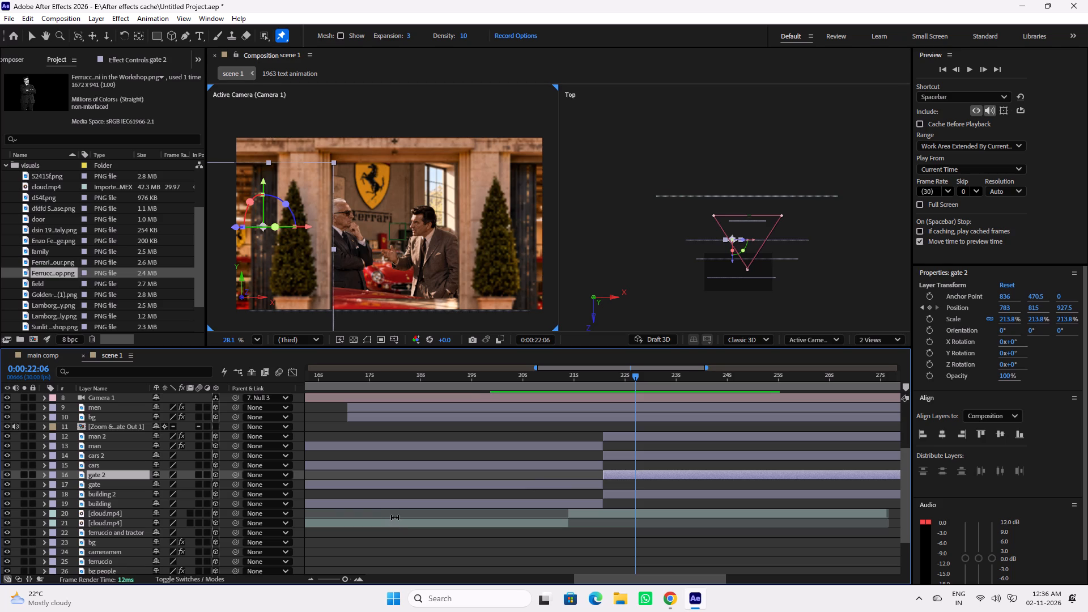
key(p)
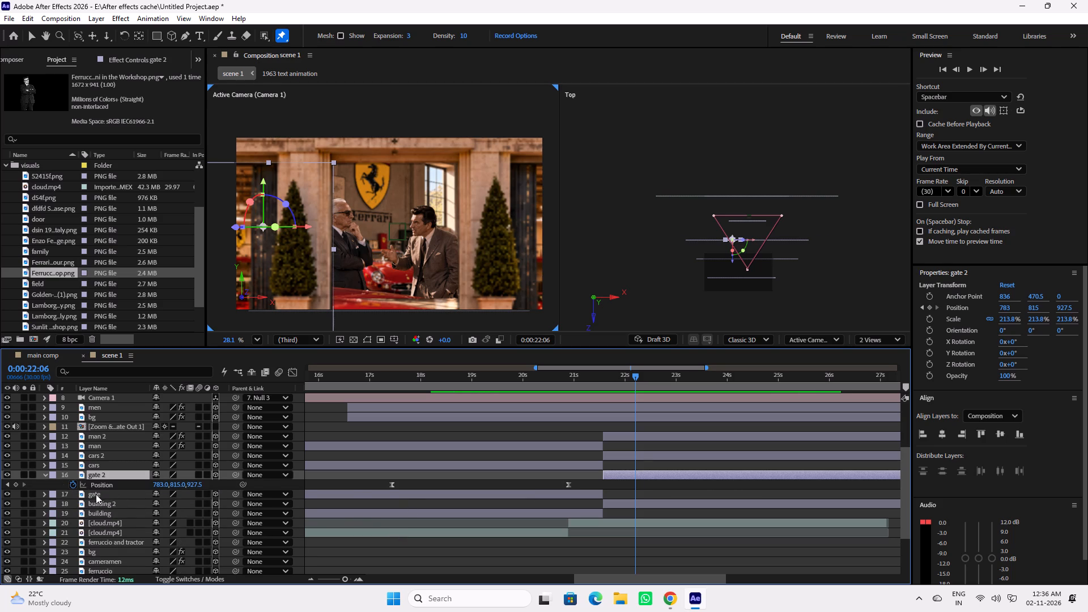
click(73, 484)
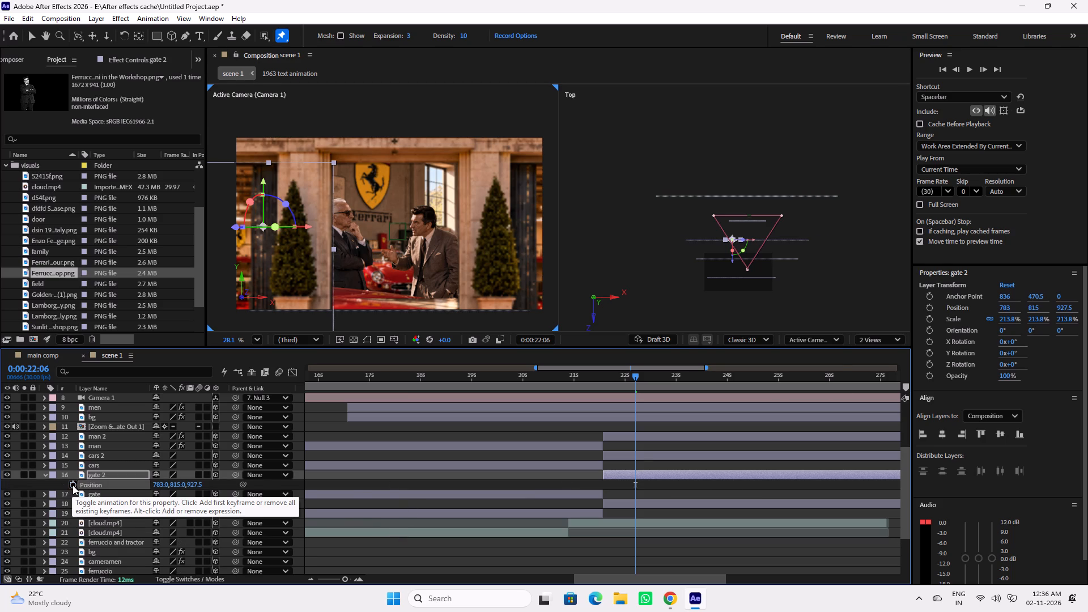
click(73, 485)
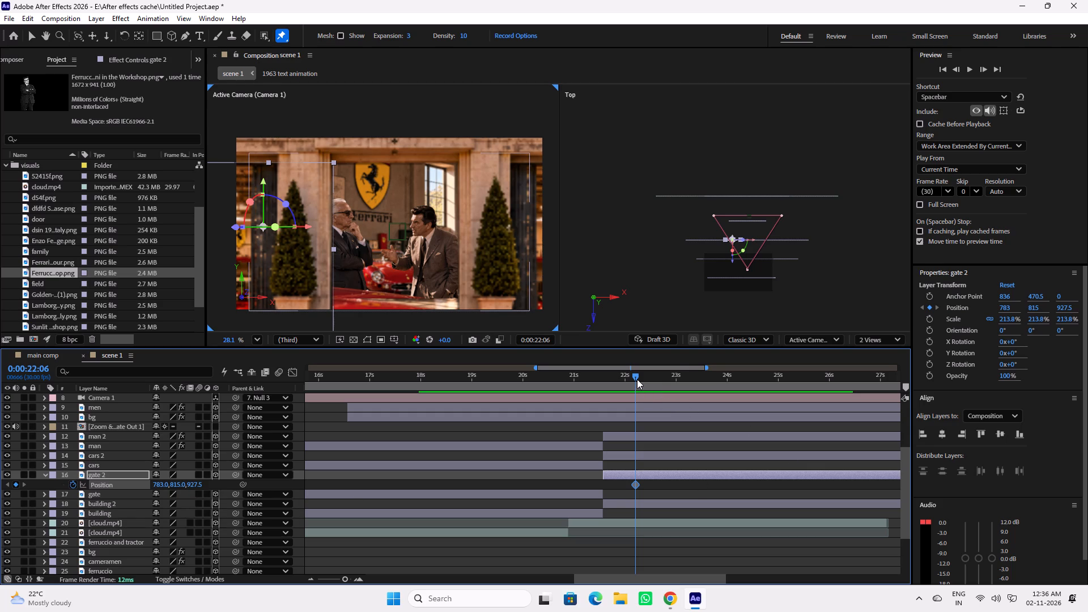
Keyframe gate 2's Position X at 1211 at 23:03 so the gate slides closed over the doorway.
drag(637, 379, 673, 384)
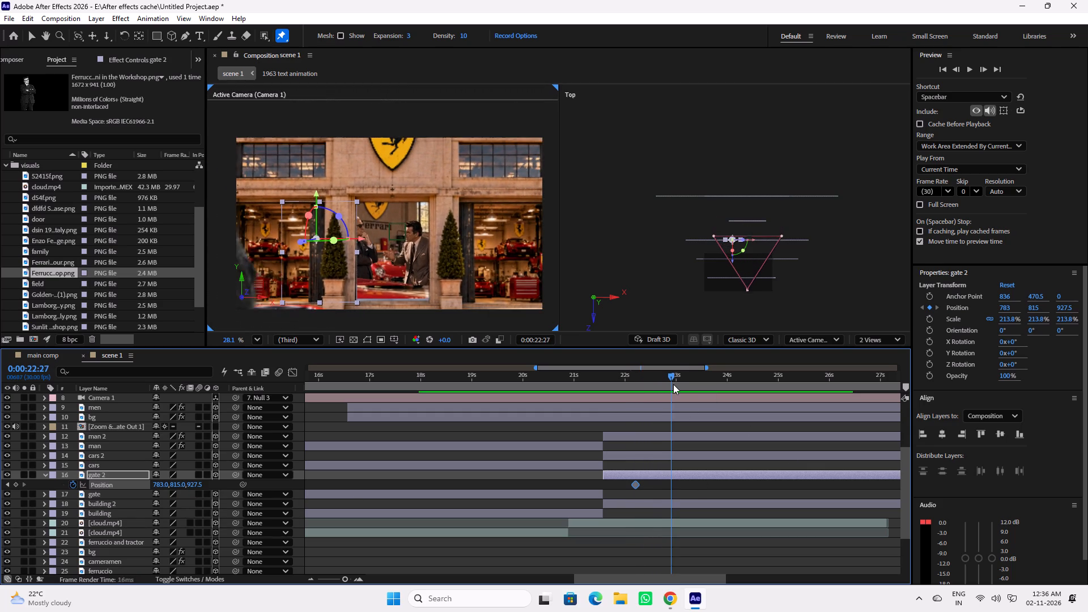
drag(673, 384, 676, 385)
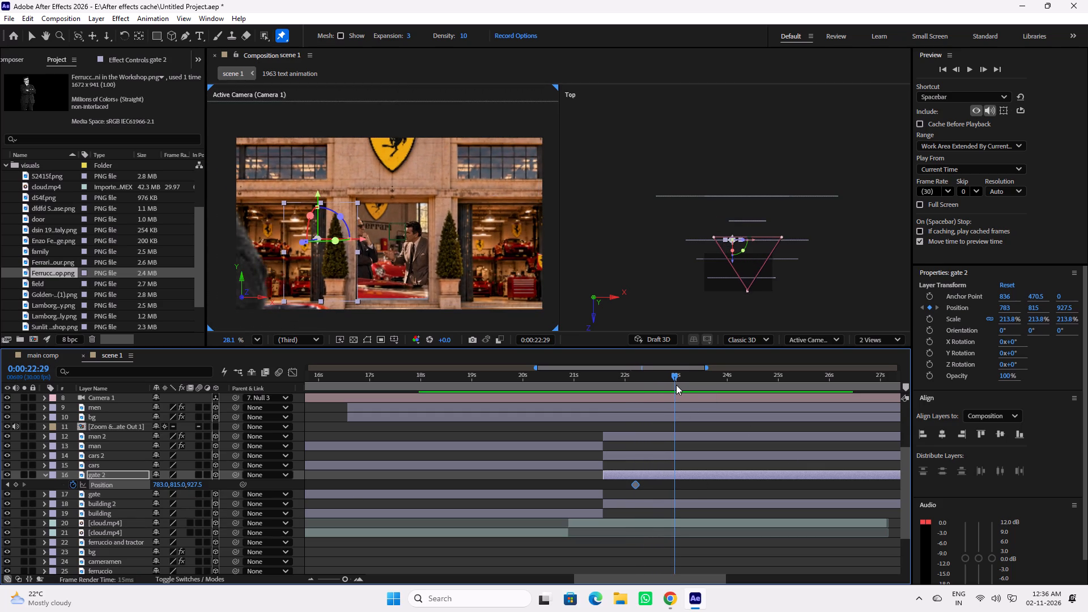
drag(676, 385, 683, 386)
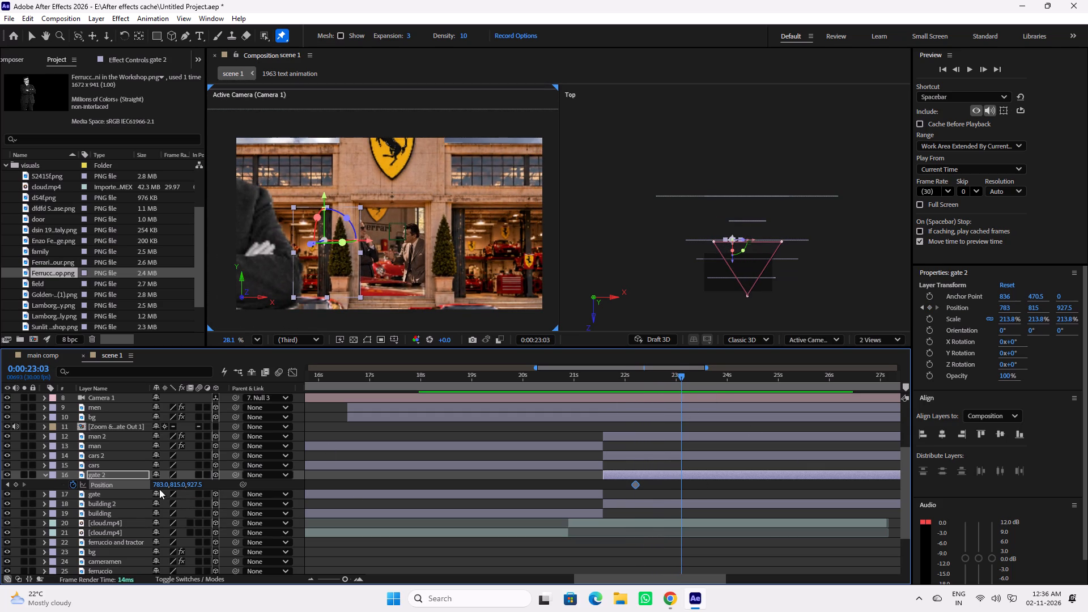
drag(158, 486, 172, 488)
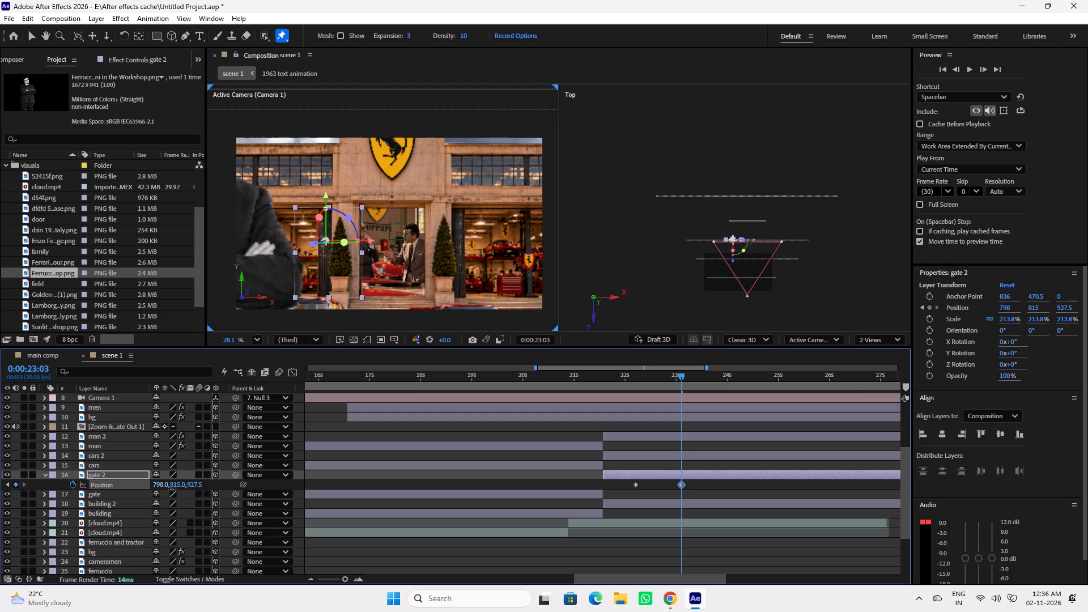
drag(172, 488, 380, 518)
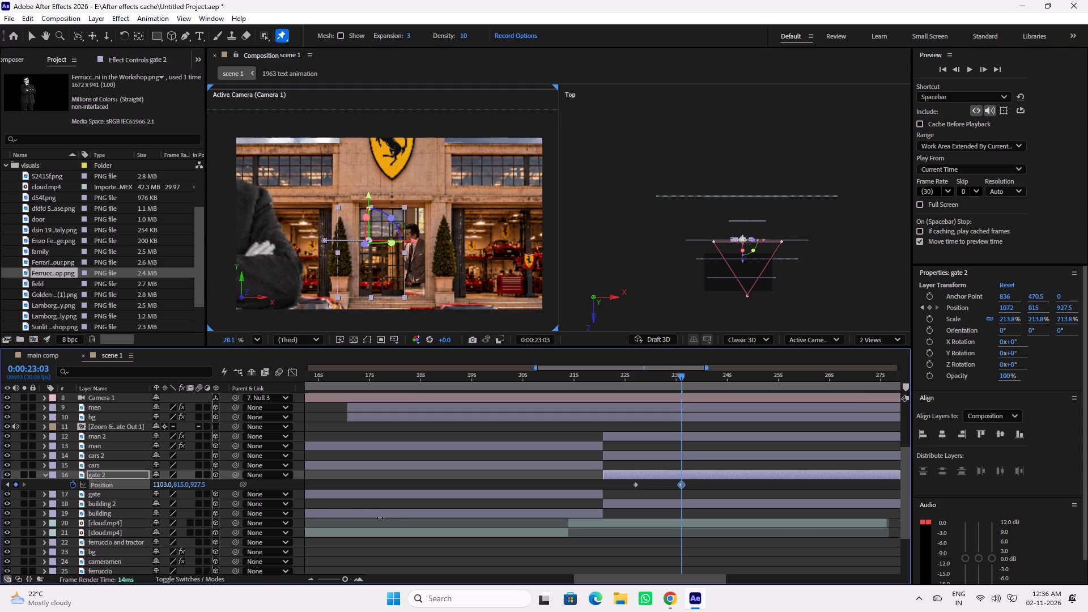
drag(380, 518, 431, 520)
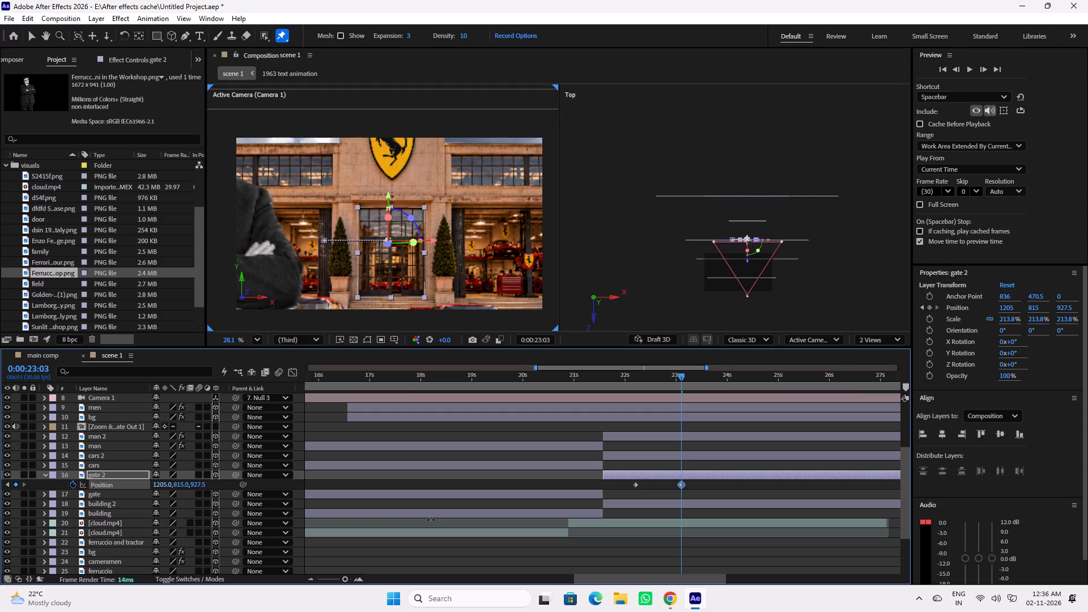
drag(431, 520, 433, 520)
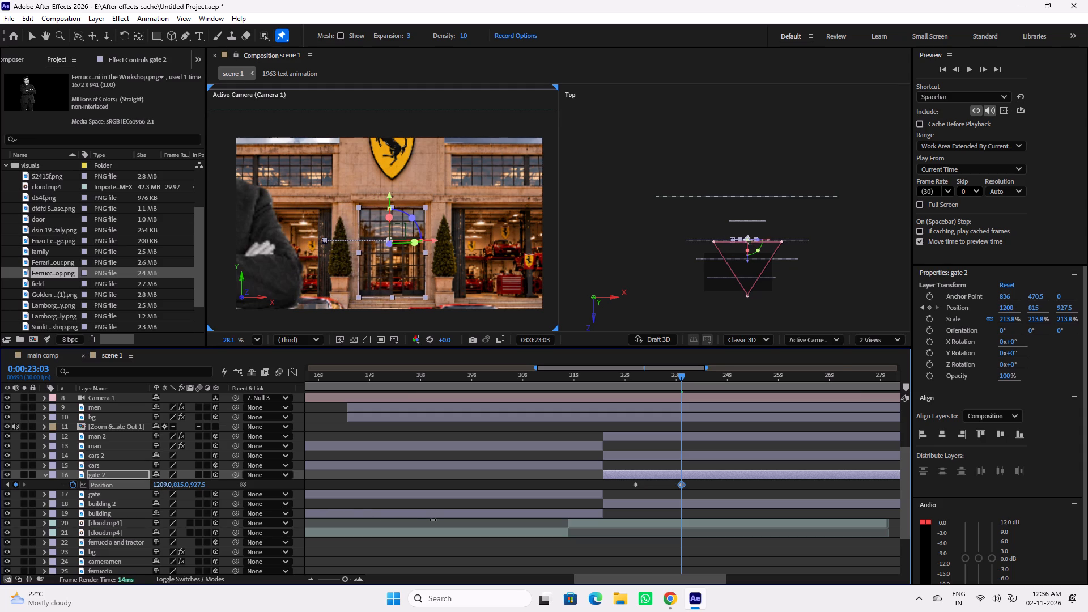
drag(433, 520, 435, 520)
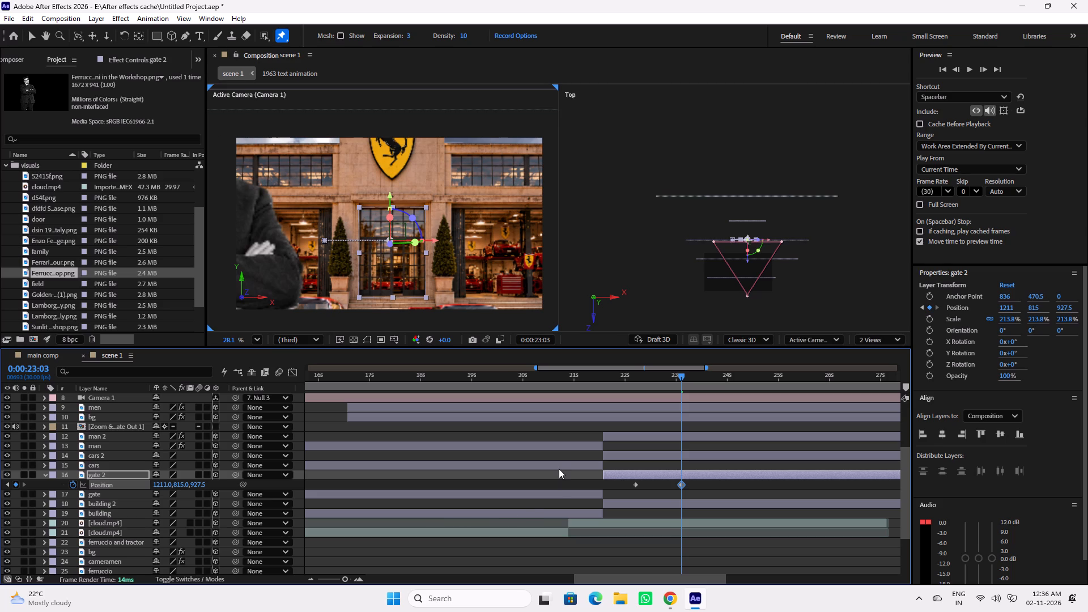
Apply Easy Ease to gate 2's two new Position keyframes and move the closing keyframe to about 23:13.
click(559, 483)
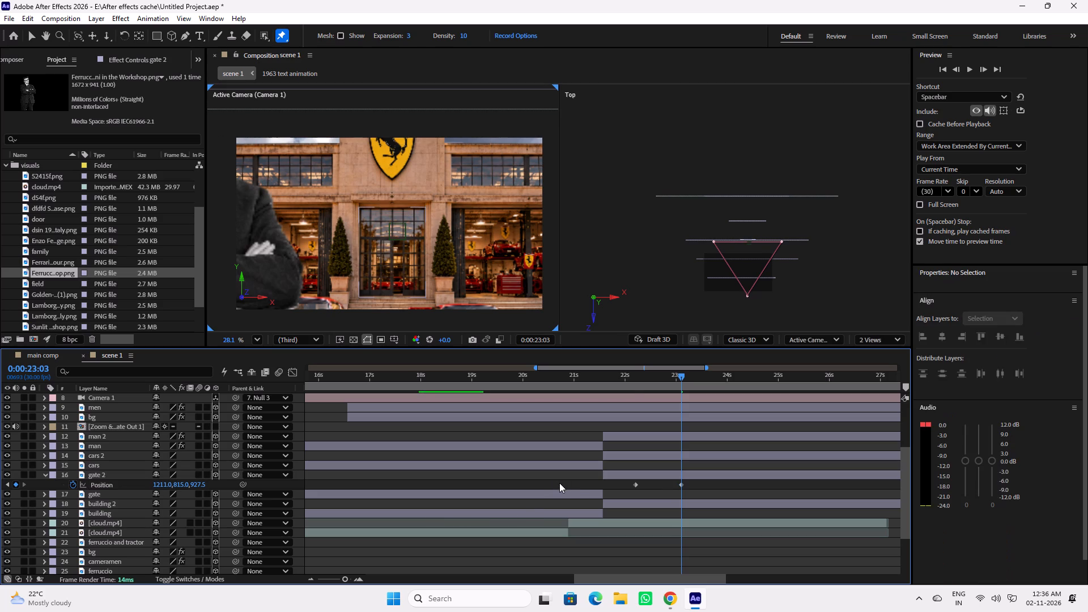
drag(699, 483, 604, 488)
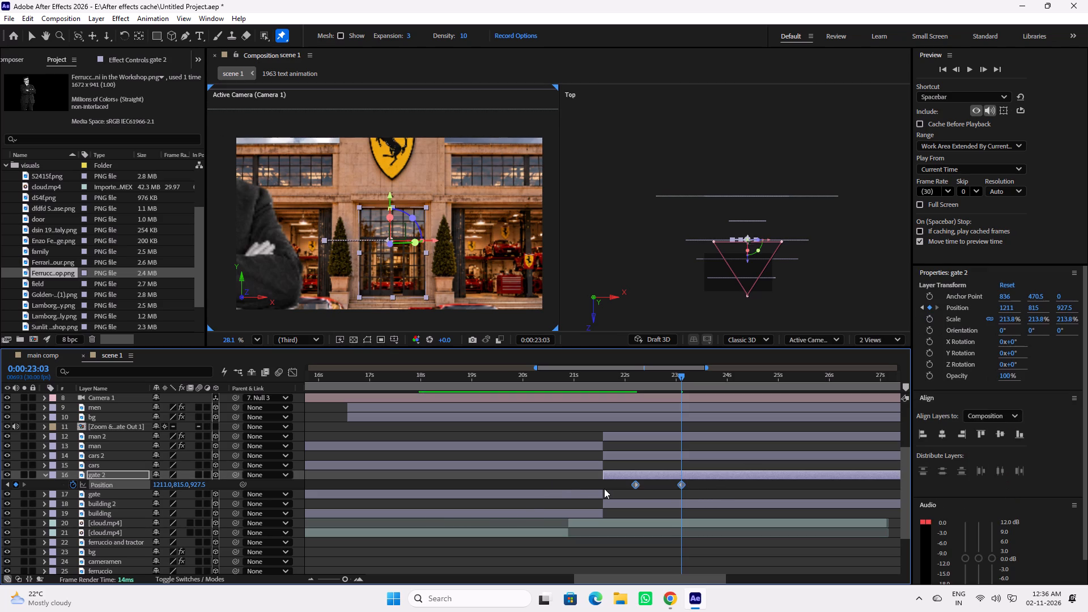
key(F9)
click(665, 484)
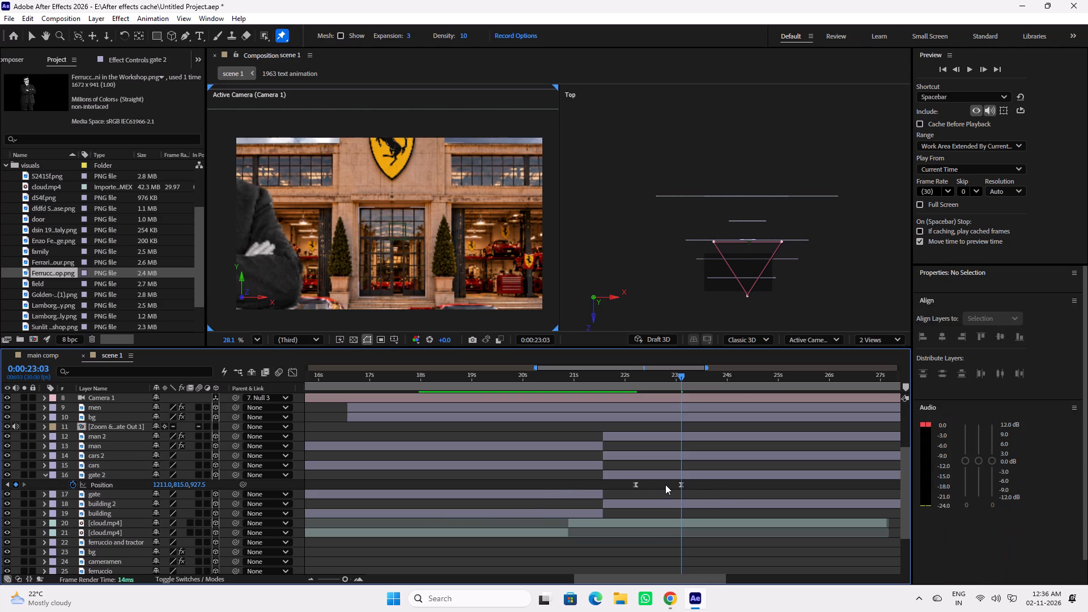
drag(681, 486, 698, 489)
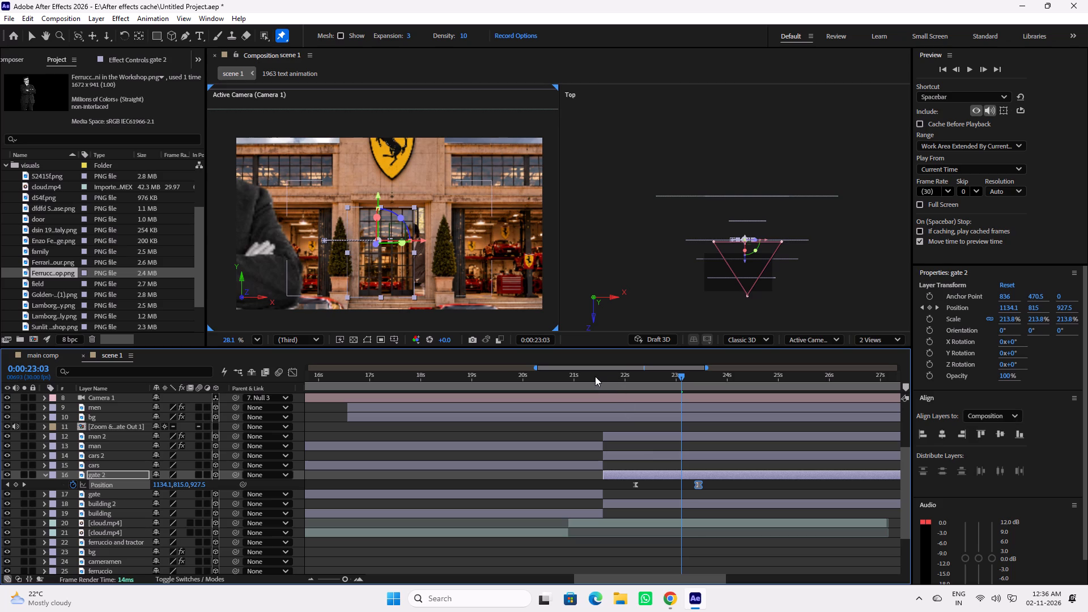
Preview the gate closing and the camera pull-back from 21:12 to about 24:12.
click(594, 376)
key(space)
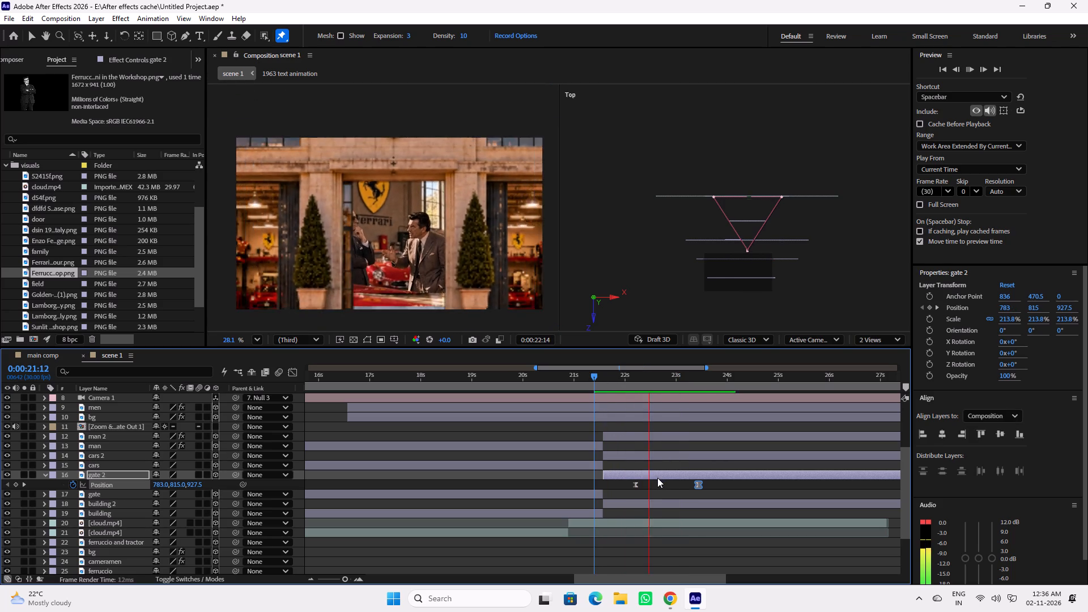
key(space)
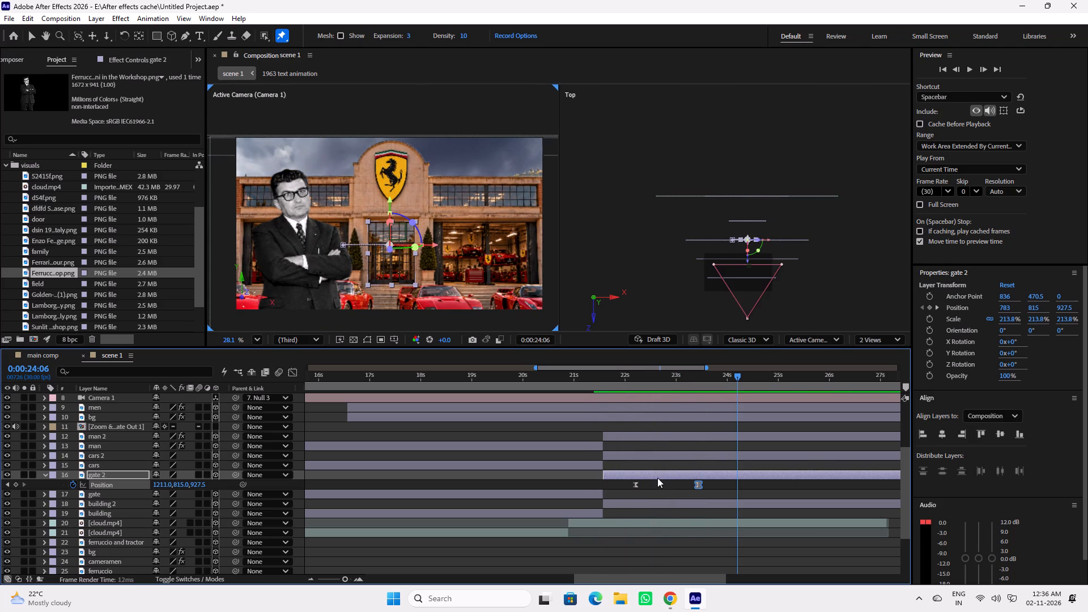
drag(667, 376, 650, 379)
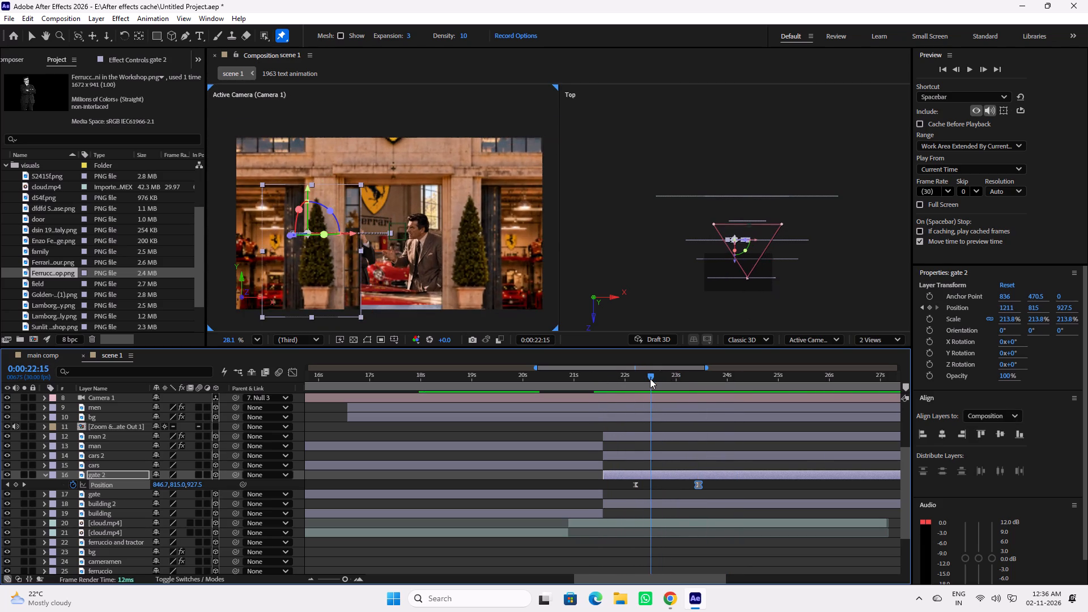
drag(650, 379, 719, 384)
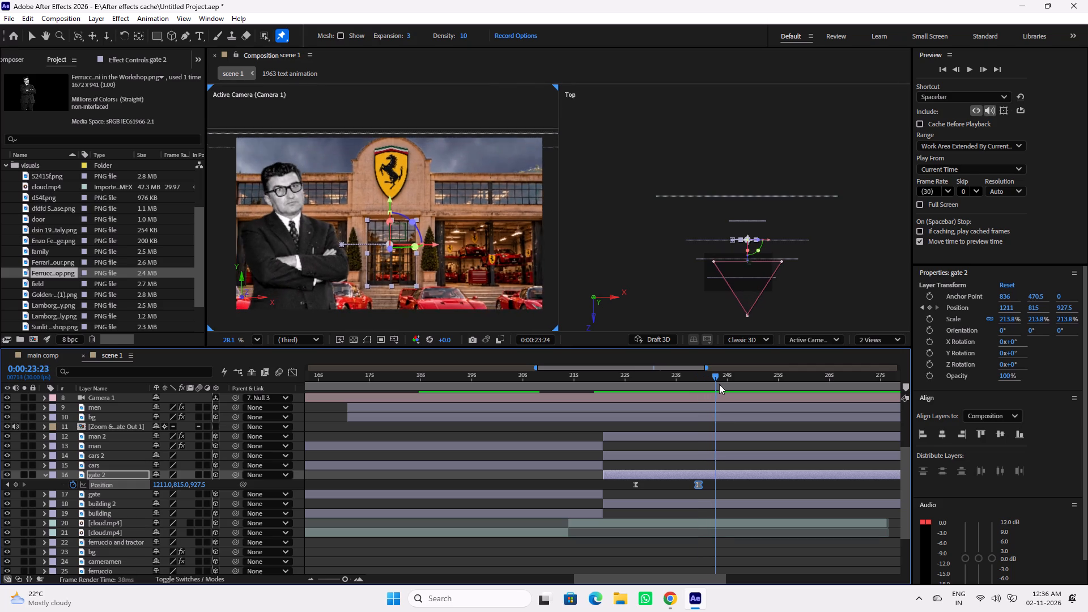
drag(719, 384, 709, 385)
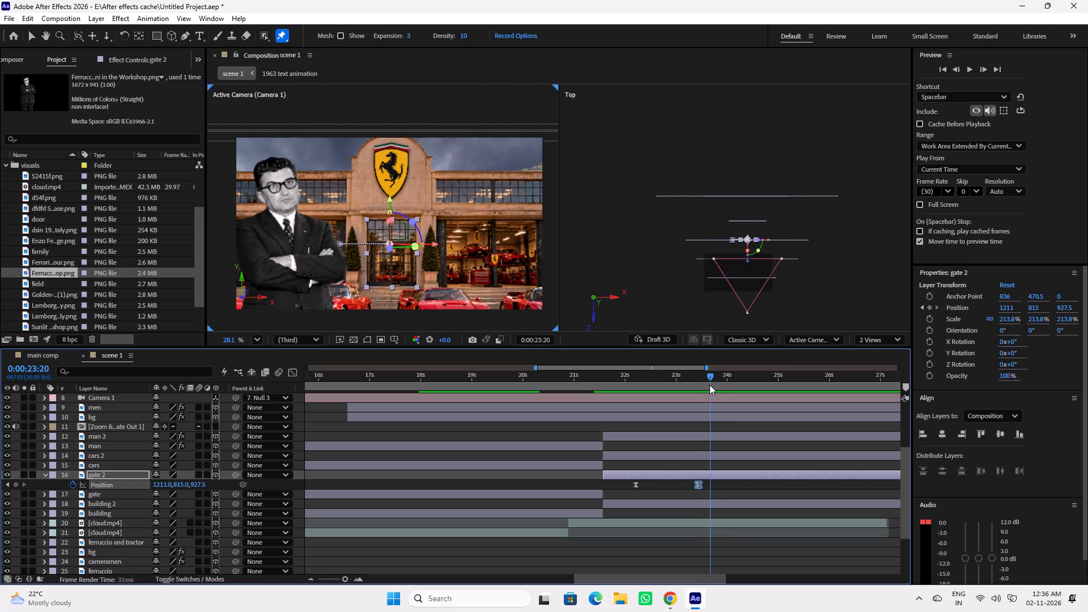
drag(709, 385, 747, 388)
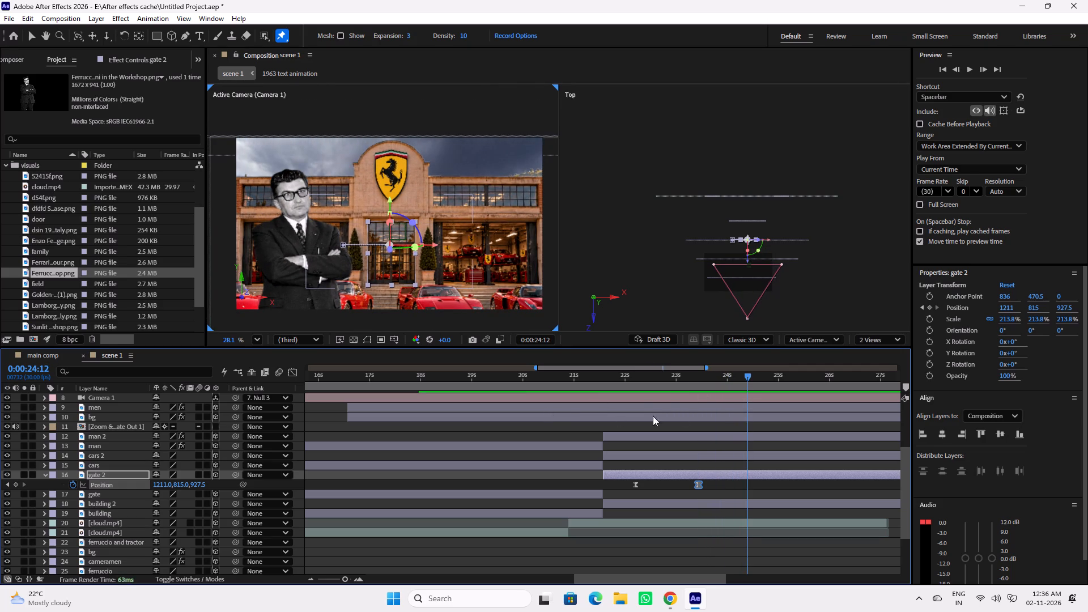
drag(759, 381, 711, 384)
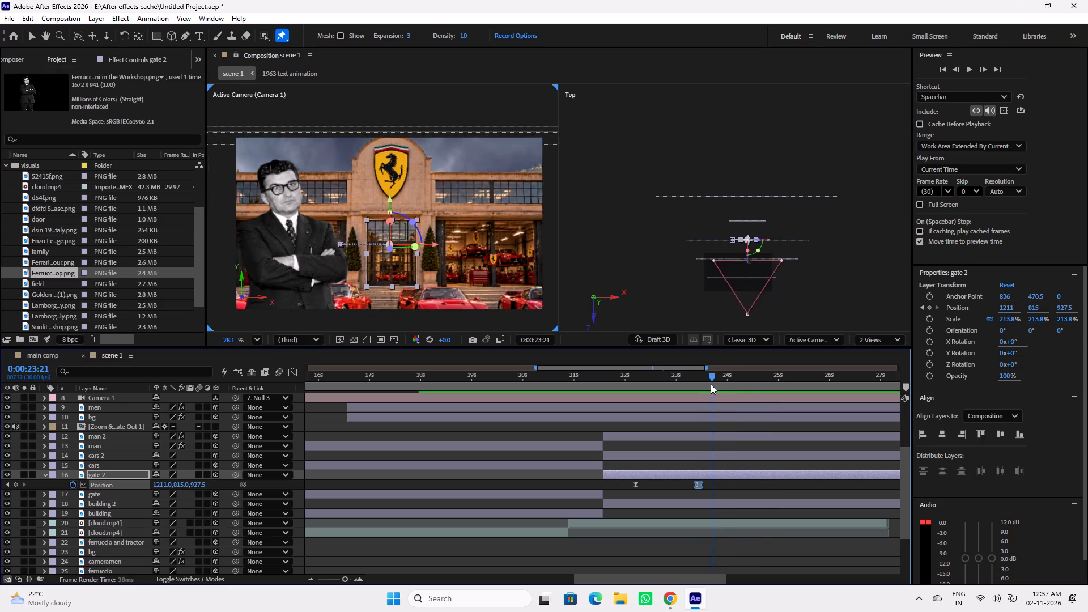
drag(711, 384, 707, 385)
Set the top Null 3's Position Z to 113.7 at its 23:26 keyframe.
scroll(722, 410, up, 4)
drag(708, 379, 722, 382)
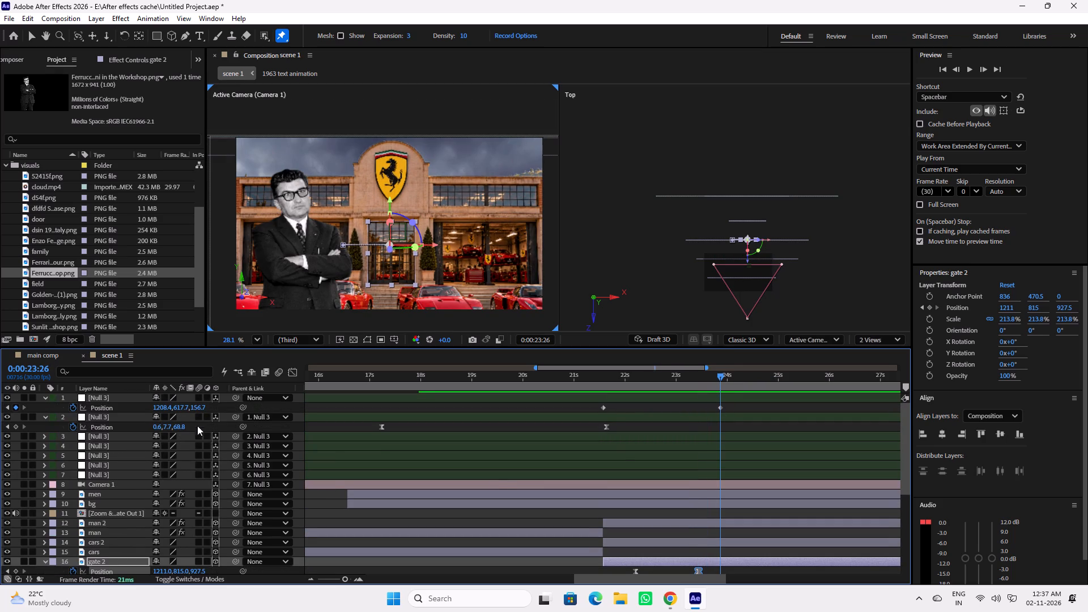
drag(196, 408, 214, 413)
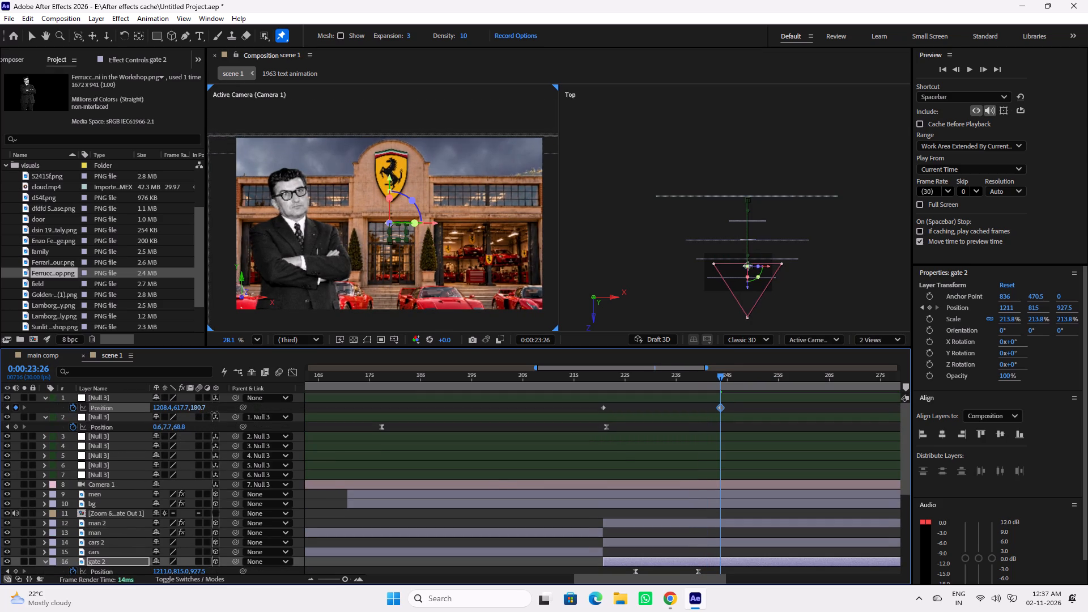
drag(214, 413, 0, 416)
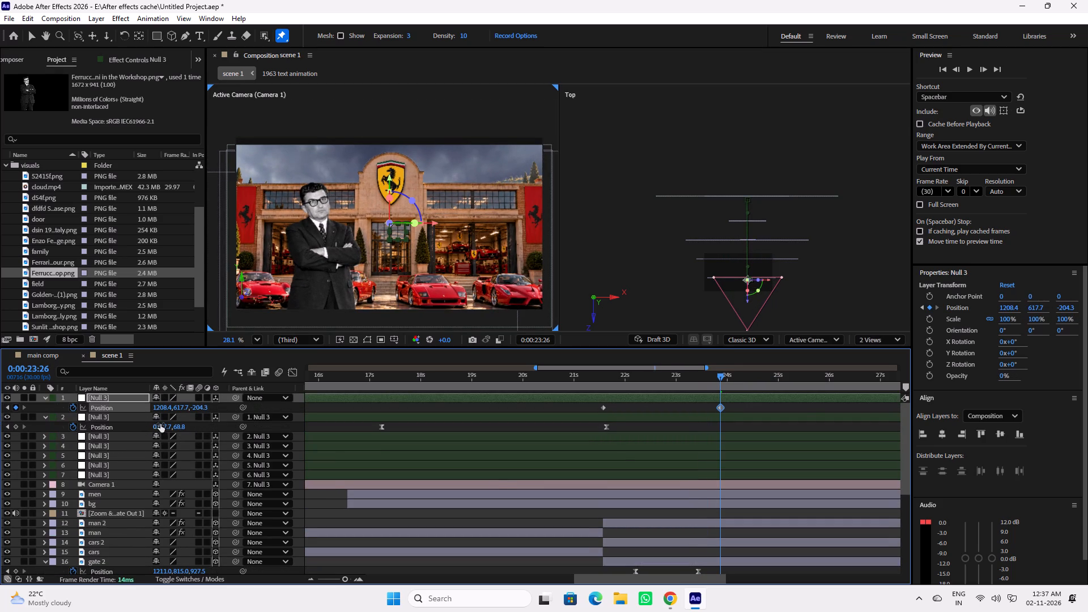
drag(201, 409, 163, 409)
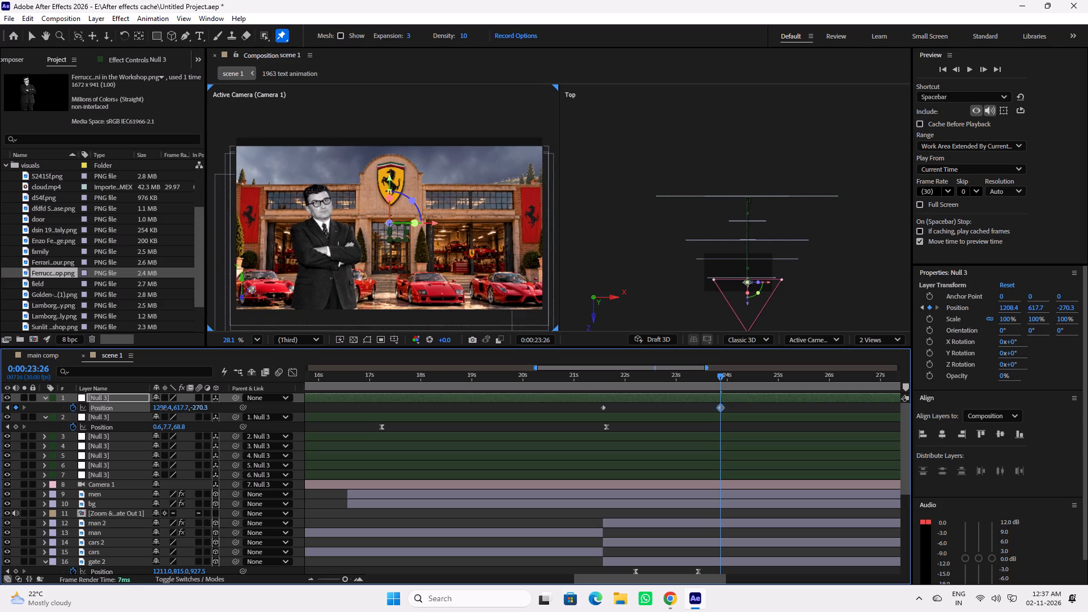
drag(163, 409, 199, 416)
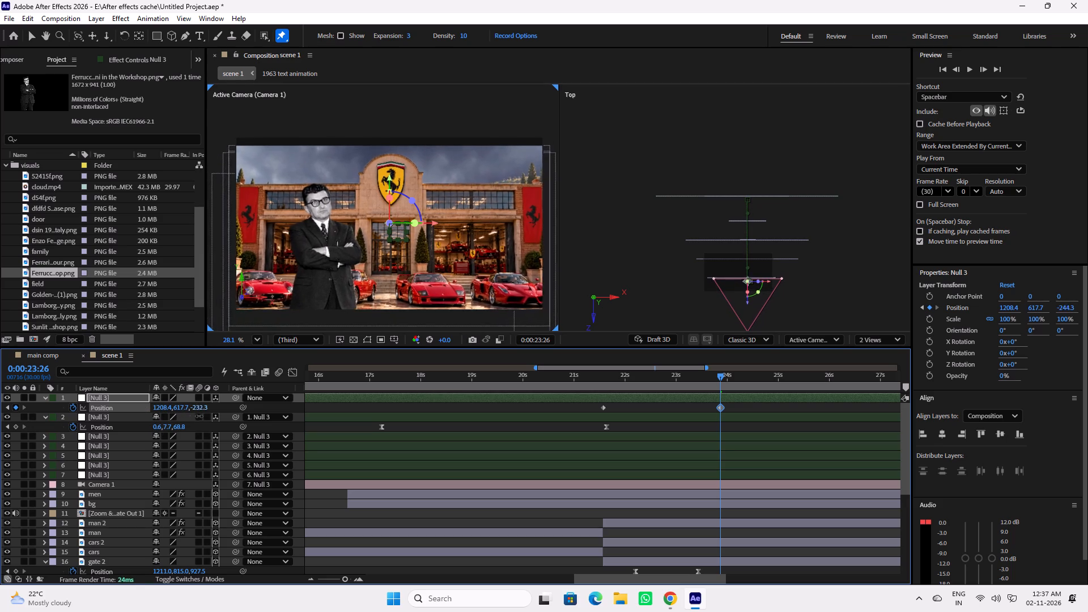
drag(199, 416, 415, 443)
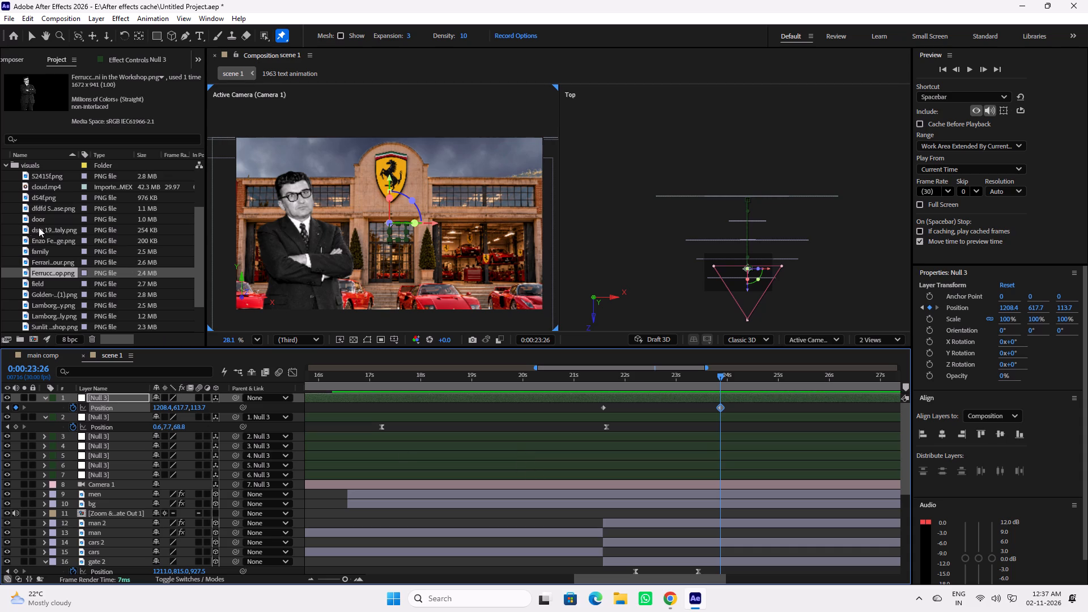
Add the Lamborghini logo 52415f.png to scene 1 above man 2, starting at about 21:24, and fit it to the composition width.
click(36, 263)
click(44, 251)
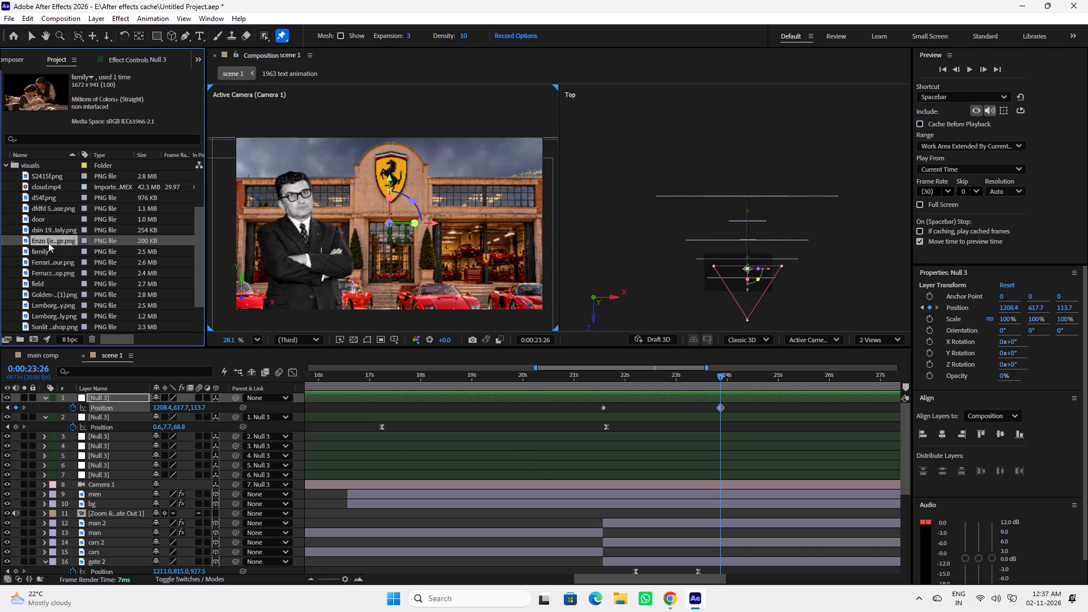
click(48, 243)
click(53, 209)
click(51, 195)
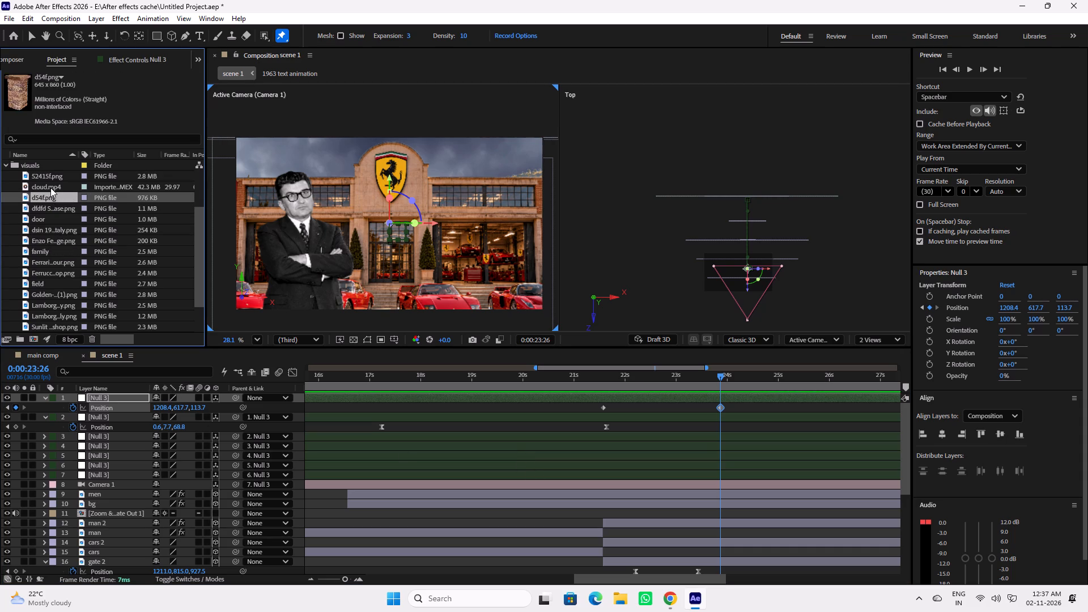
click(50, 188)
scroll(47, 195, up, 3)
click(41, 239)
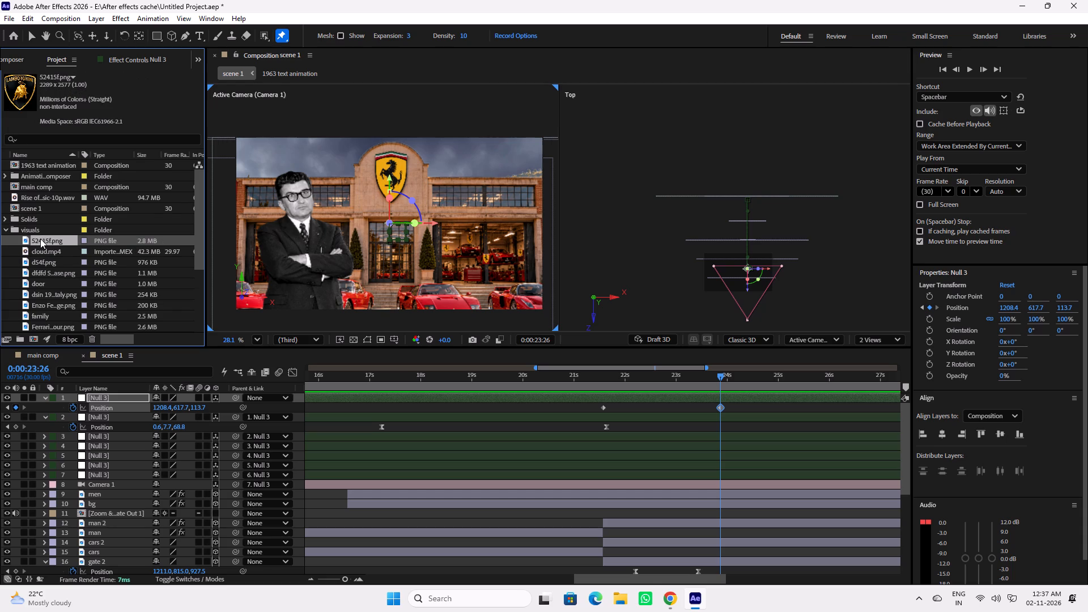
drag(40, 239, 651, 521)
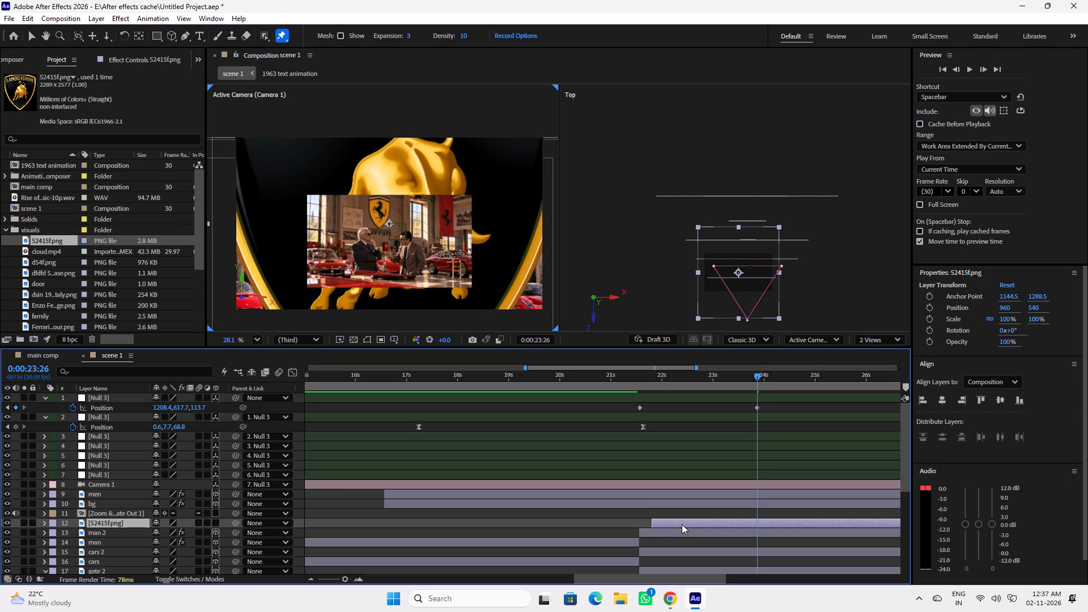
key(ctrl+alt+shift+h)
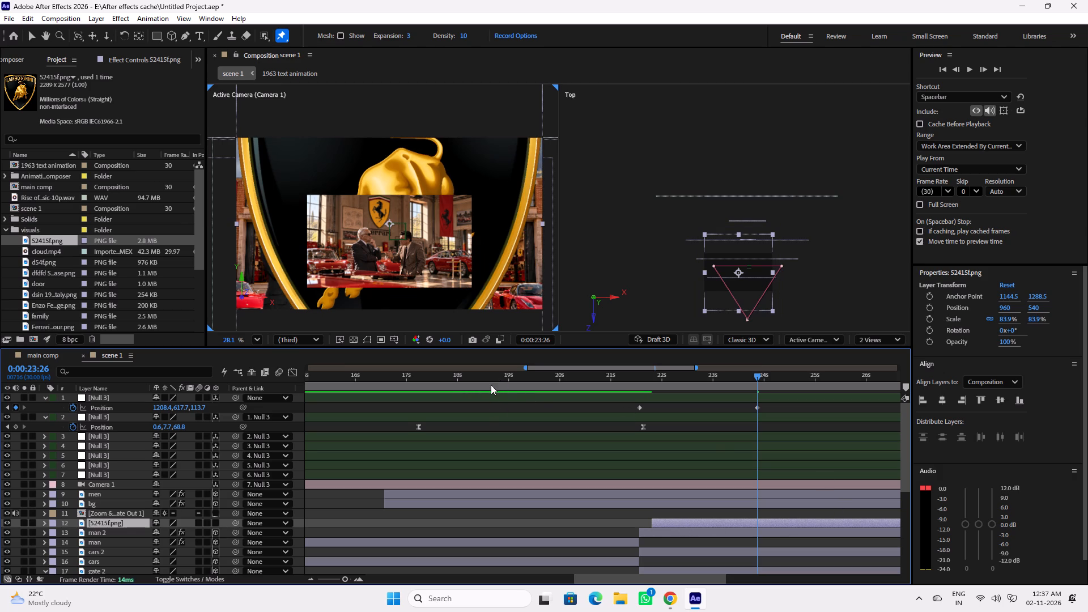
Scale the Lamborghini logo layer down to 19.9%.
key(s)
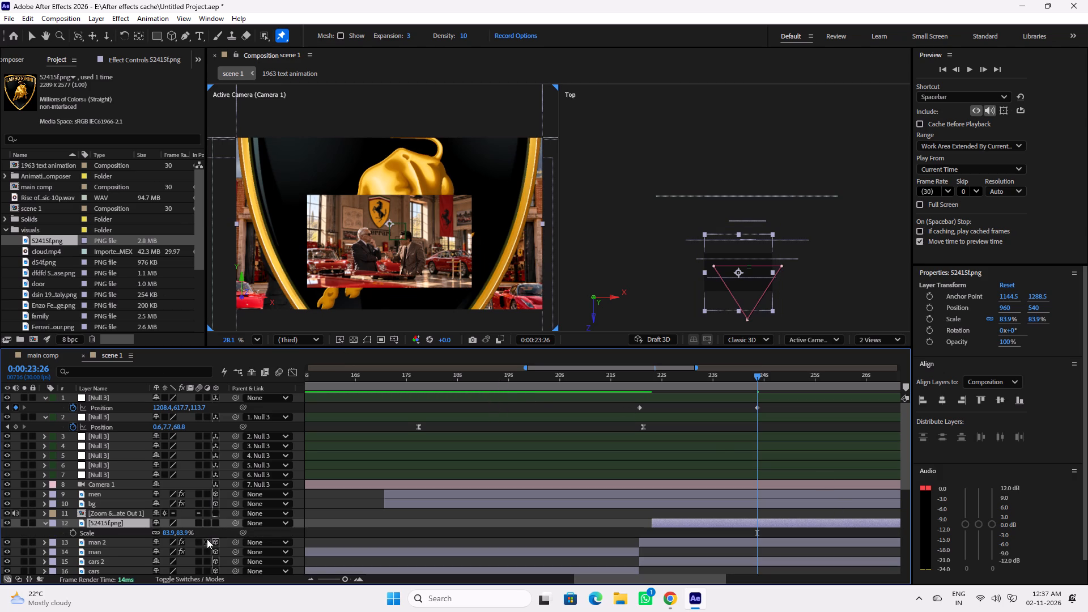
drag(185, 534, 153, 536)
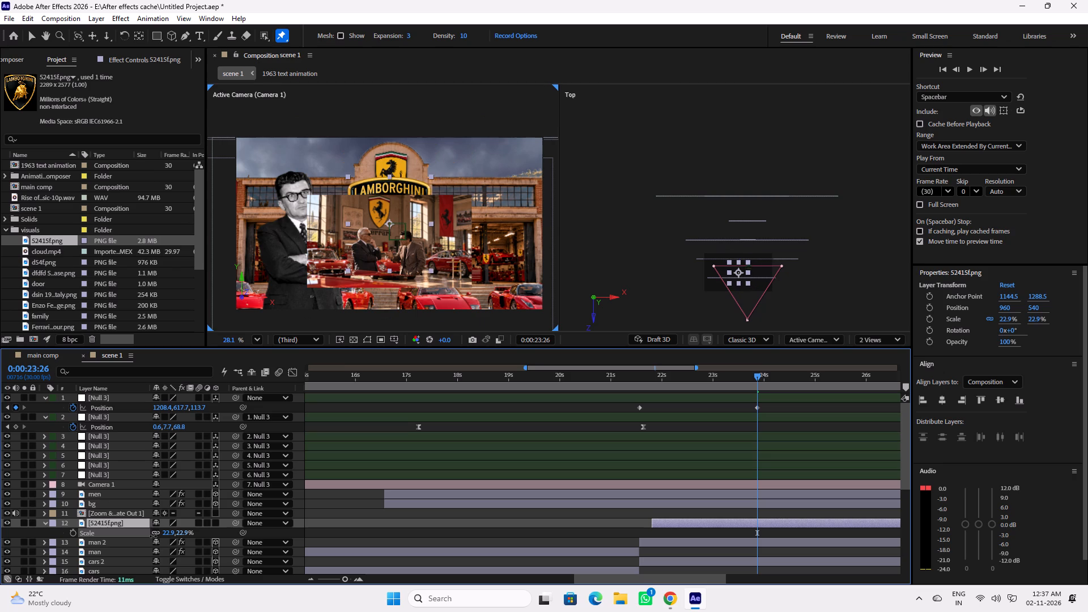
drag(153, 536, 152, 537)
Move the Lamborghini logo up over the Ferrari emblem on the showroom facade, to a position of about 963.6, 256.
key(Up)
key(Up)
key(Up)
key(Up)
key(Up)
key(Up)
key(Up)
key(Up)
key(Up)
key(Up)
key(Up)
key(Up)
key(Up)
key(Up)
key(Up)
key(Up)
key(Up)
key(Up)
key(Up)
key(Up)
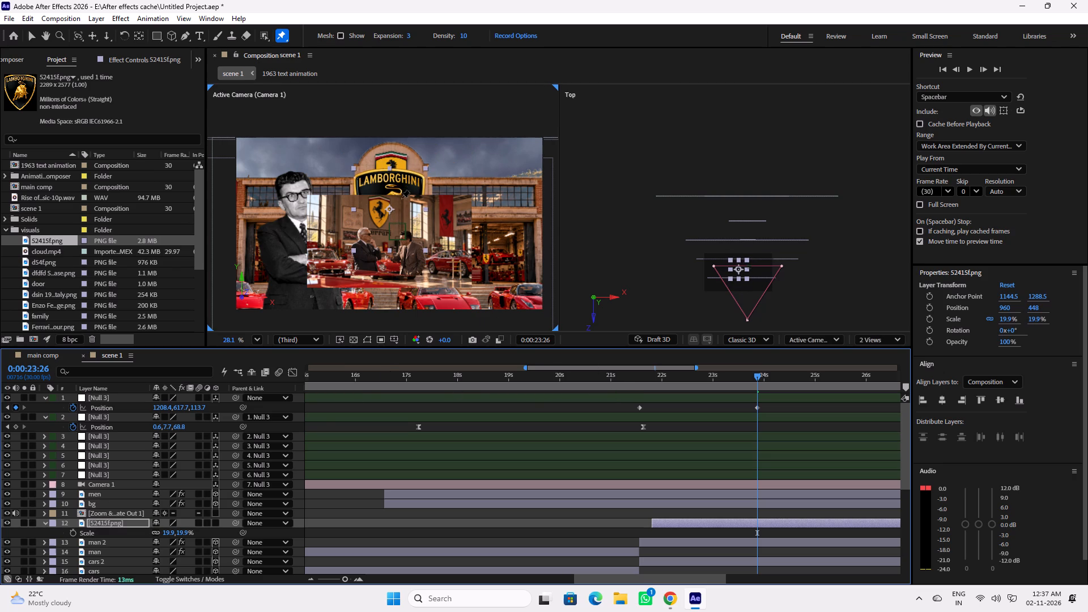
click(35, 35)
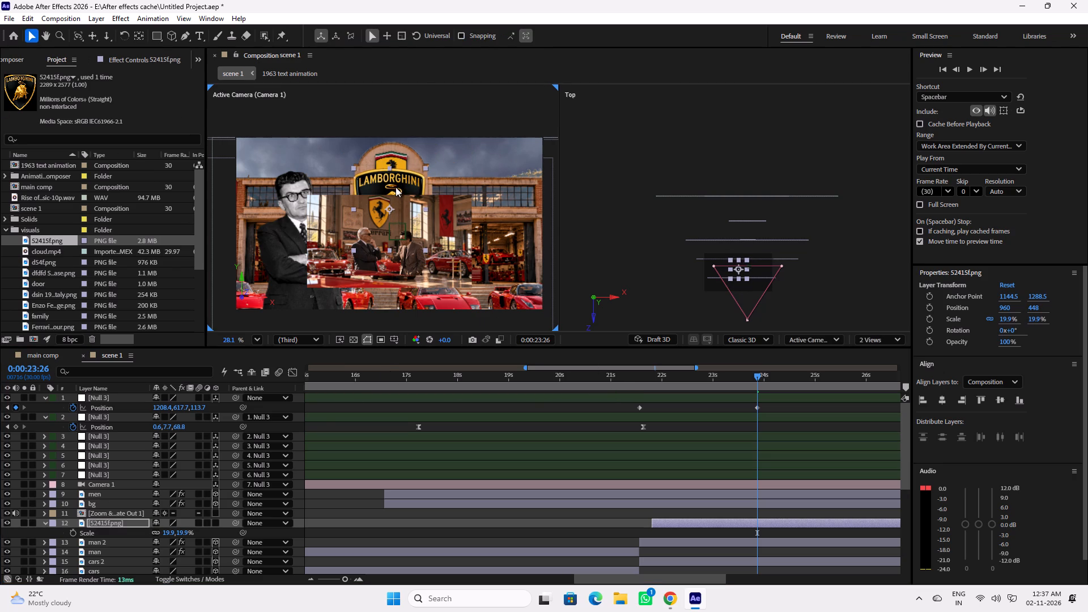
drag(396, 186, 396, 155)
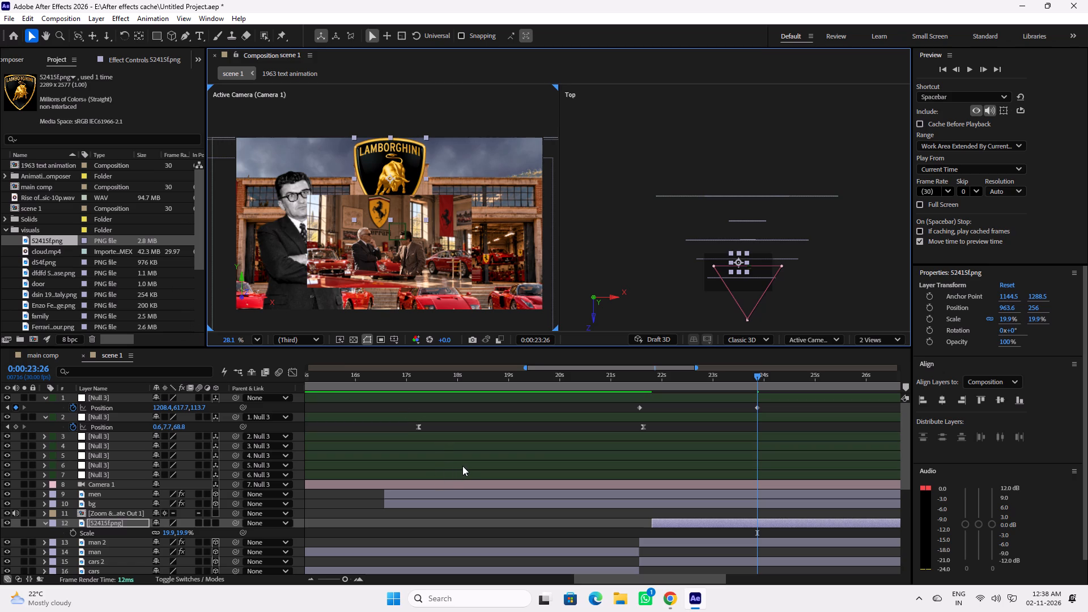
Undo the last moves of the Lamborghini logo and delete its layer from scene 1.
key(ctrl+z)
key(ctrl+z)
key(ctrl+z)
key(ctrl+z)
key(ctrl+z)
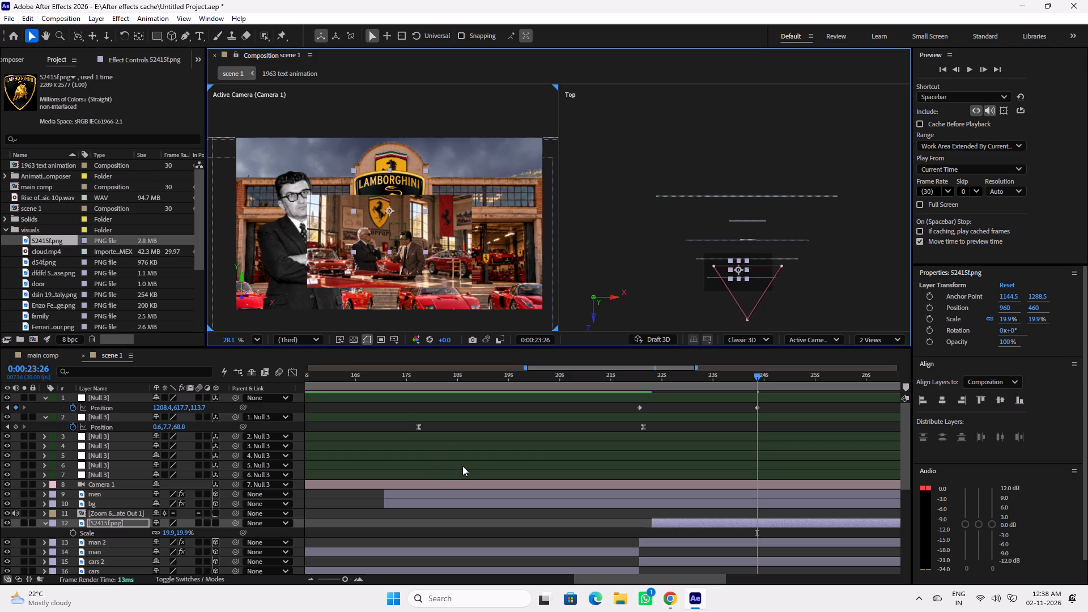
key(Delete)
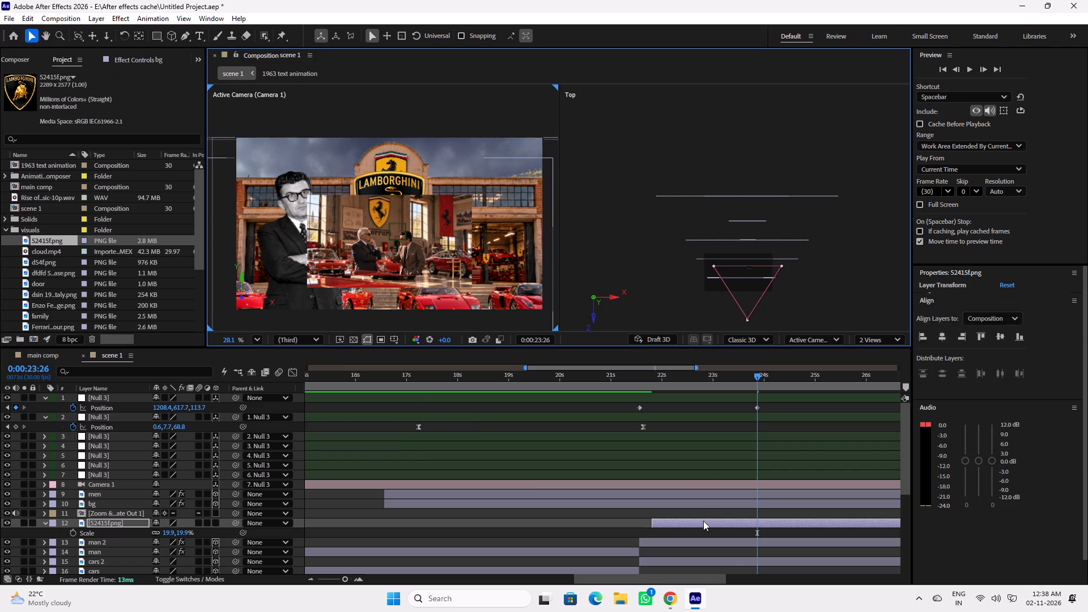
Save the project and close After Effects.
key(ctrl+s)
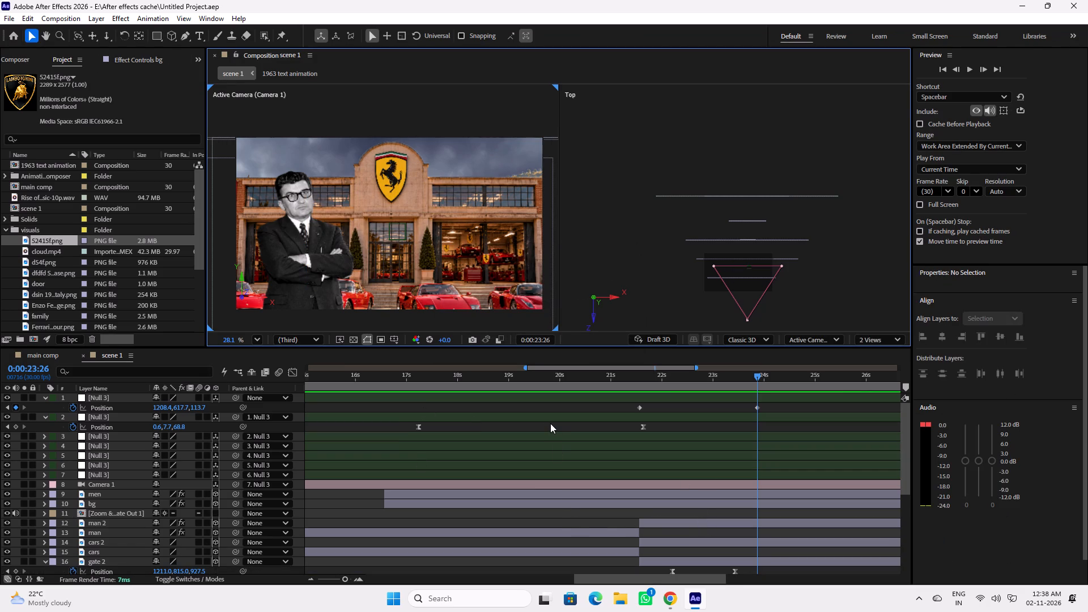
click(1087, 0)
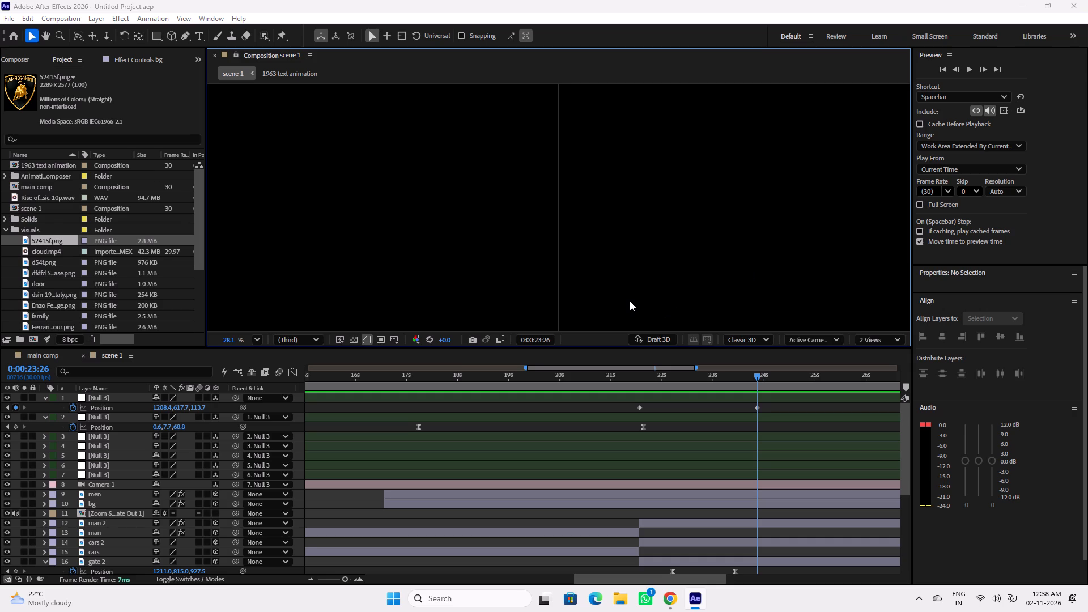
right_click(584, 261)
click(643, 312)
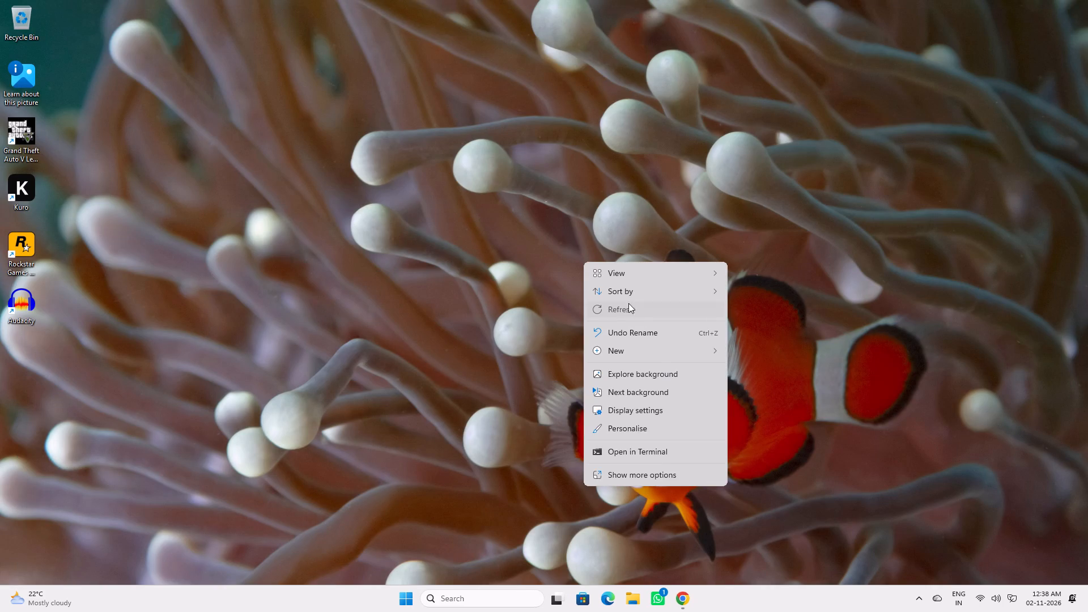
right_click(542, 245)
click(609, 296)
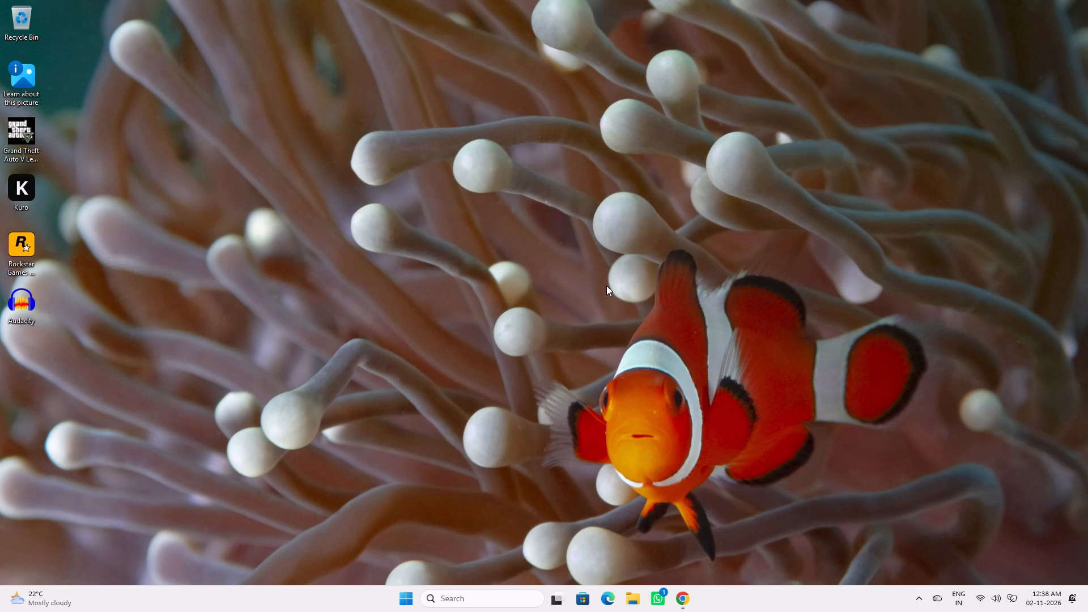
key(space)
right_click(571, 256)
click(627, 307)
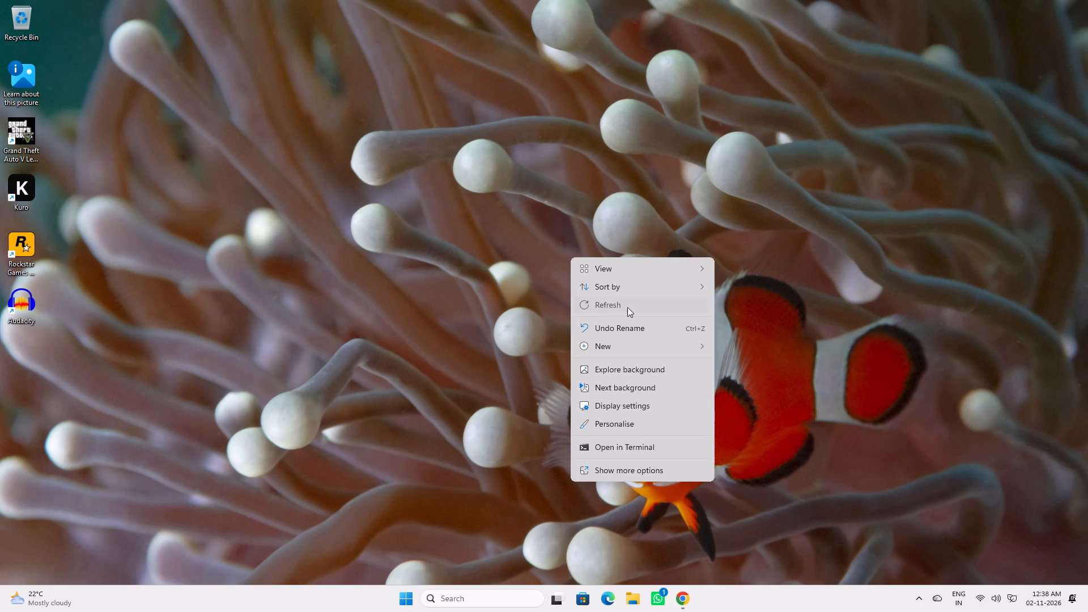
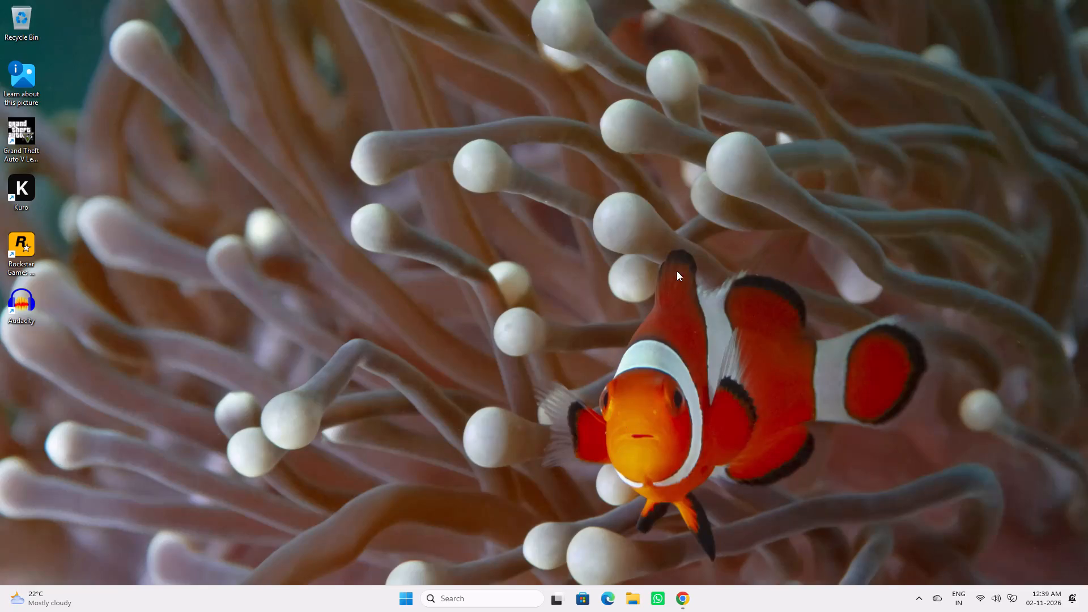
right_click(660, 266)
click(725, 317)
Bring up the Chrome window holding the ChatGPT editing guide and YouTube documentary tutorial, and close it.
click(686, 590)
click(618, 256)
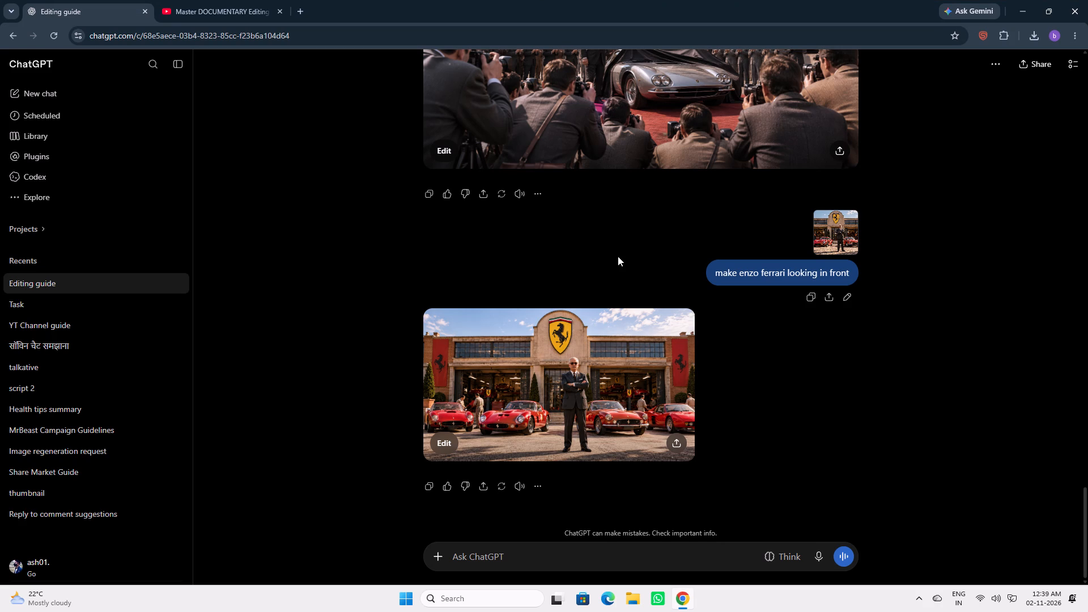
click(1087, 0)
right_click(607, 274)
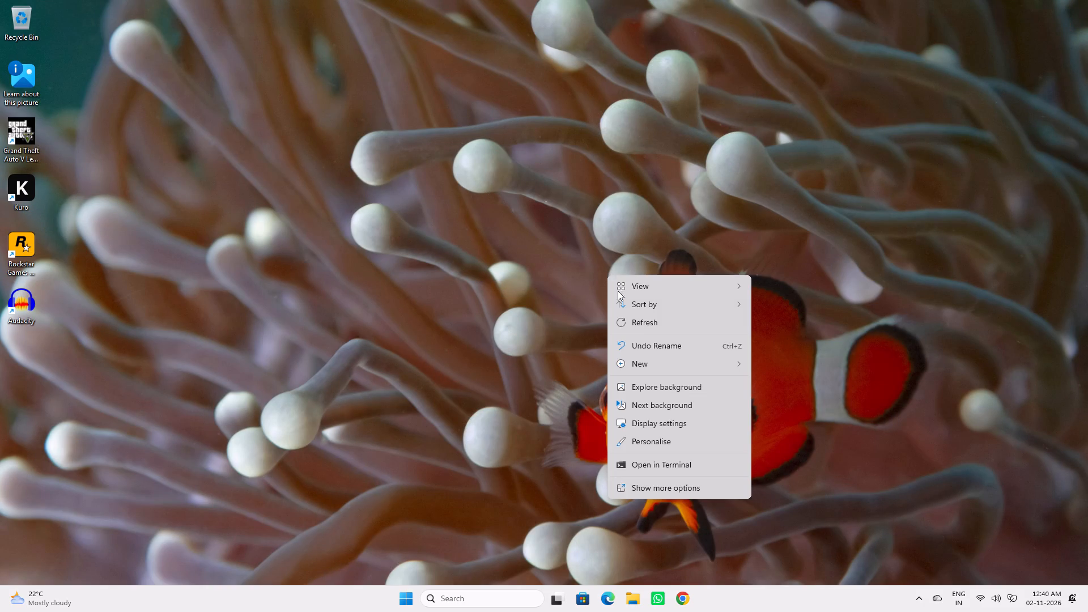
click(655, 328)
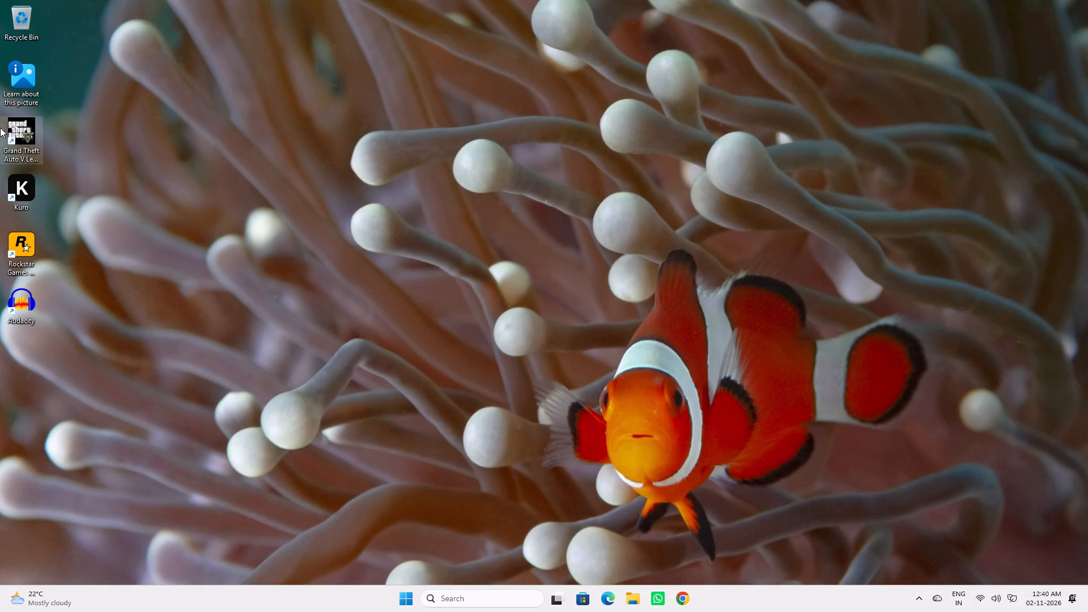
Launch the Kuro application from the desktop.
double_click(22, 184)
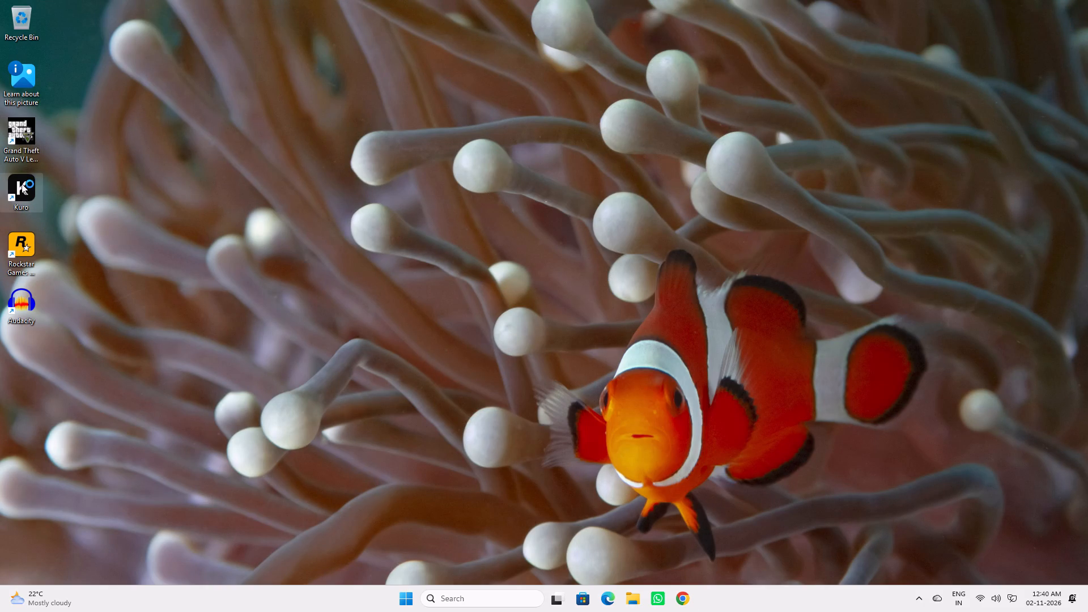
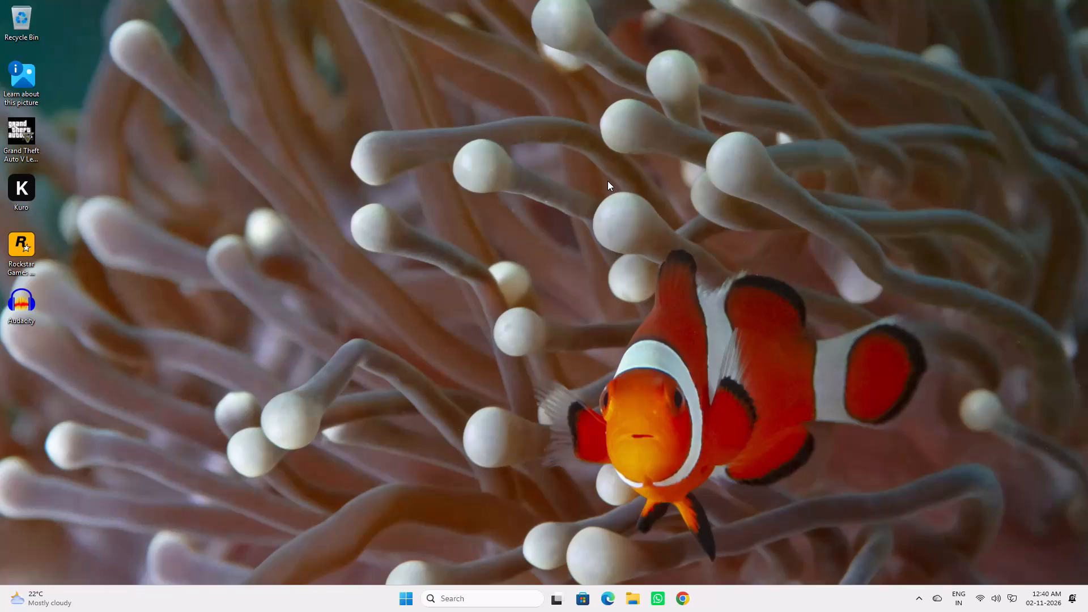
Bring up the Windows shut-down dialog from the desktop.
key(alt+F4)
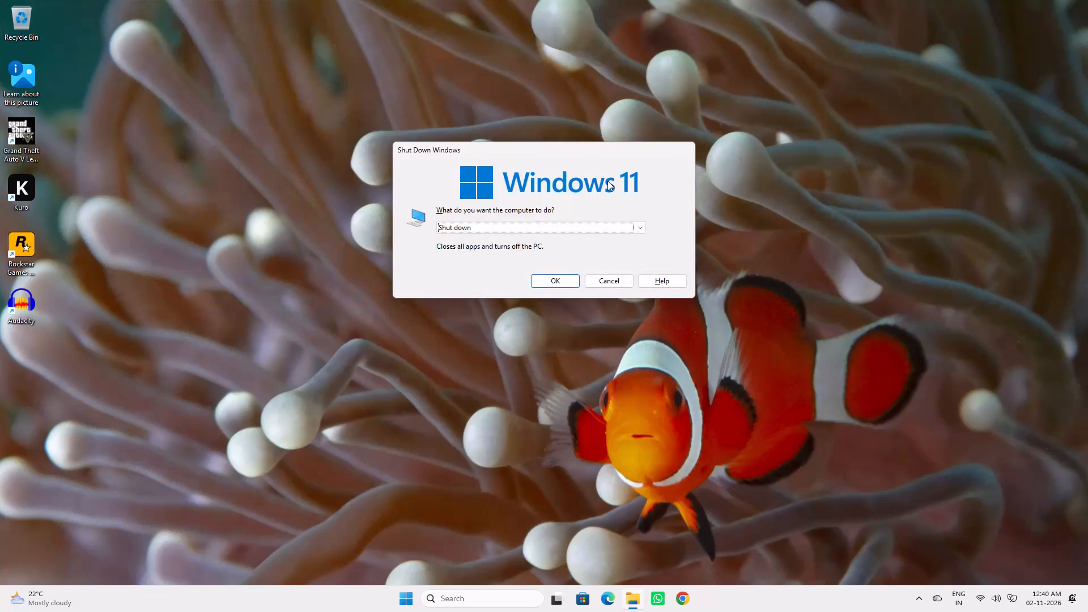